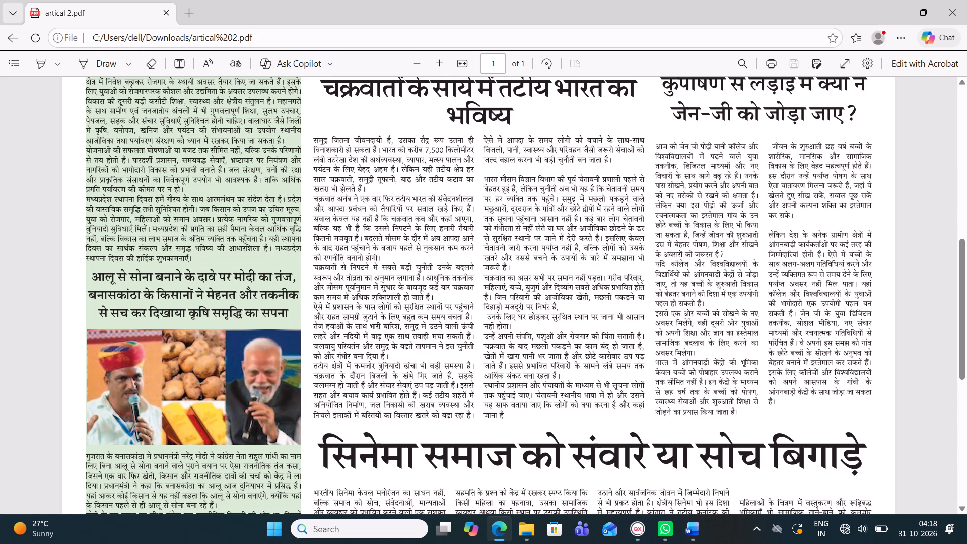
Proofread the newspaper page in artical 2.pdf, examining the headlines, article columns and photo area for layout or text errors.
scroll(518, 305, "down", 1)
scroll(505, 254, "down", 3)
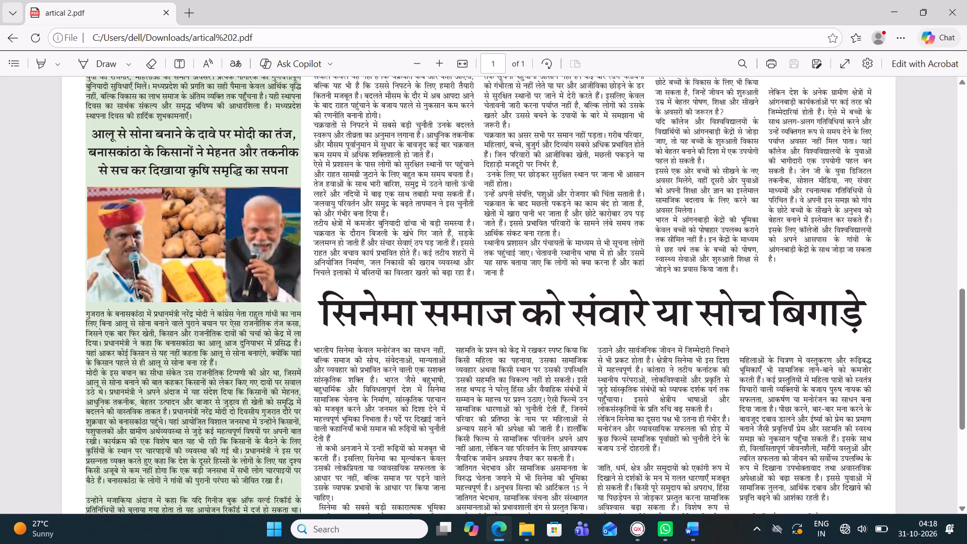
scroll(759, 300, "up", 1)
scroll(759, 300, "down", 8)
scroll(764, 291, "up", 1)
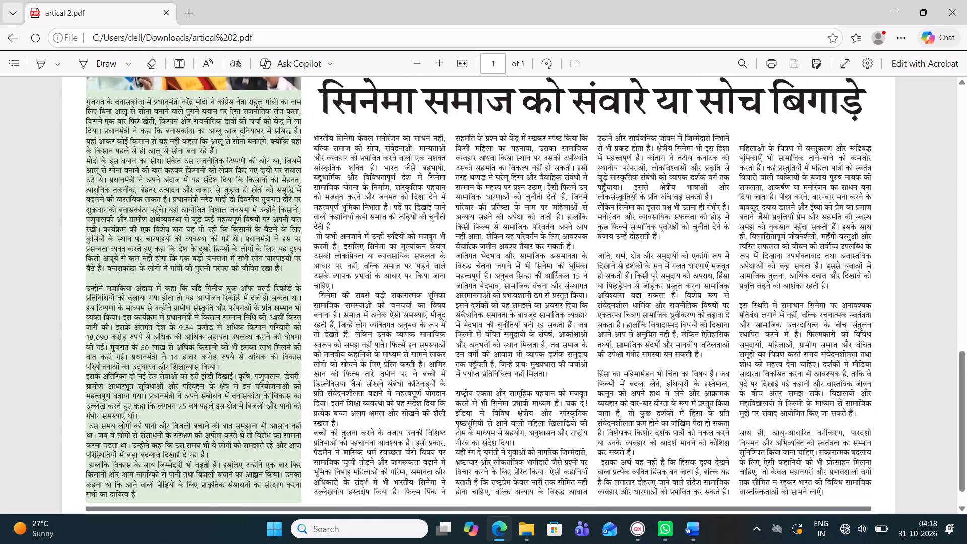
scroll(764, 291, "up", 2)
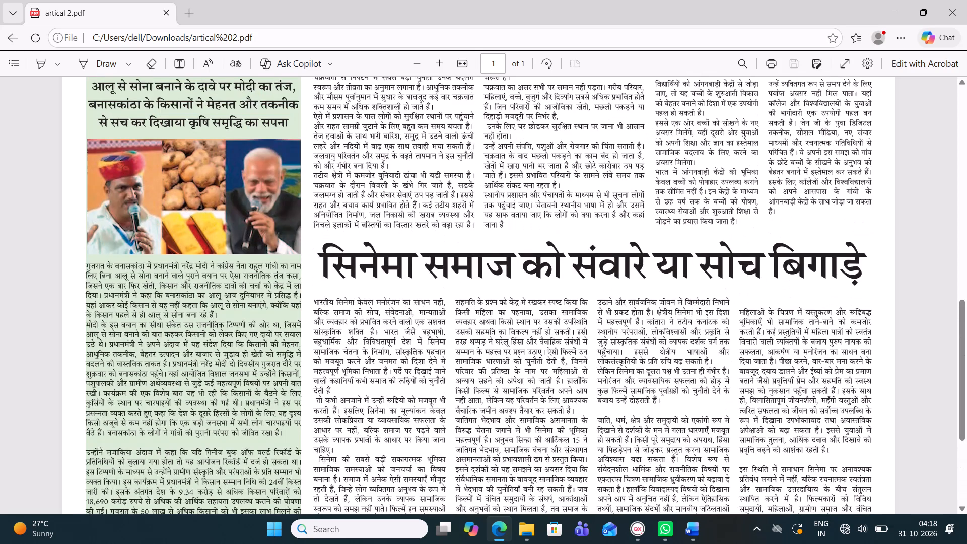
scroll(764, 291, "up", 3)
scroll(603, 171, "up", 1)
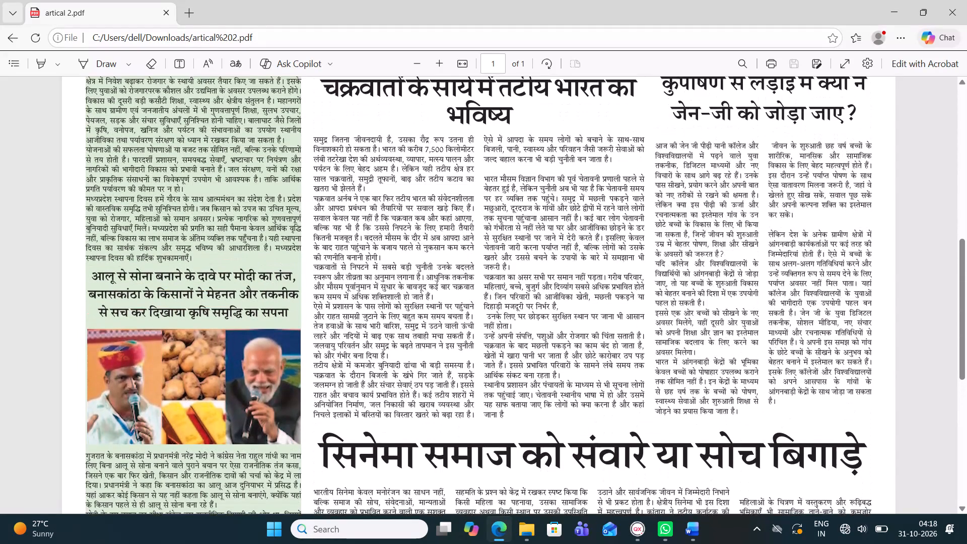
scroll(603, 171, "up", 1)
scroll(603, 171, "down", 2)
scroll(603, 171, "up", 4)
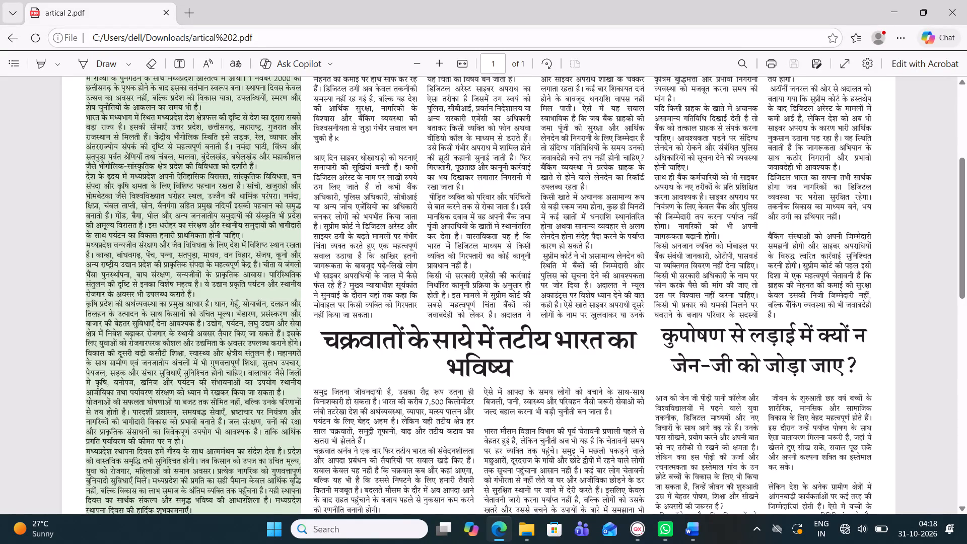
scroll(170, 272, "down", 1)
scroll(170, 272, "up", 1)
scroll(170, 272, "down", 1)
scroll(170, 272, "up", 1)
scroll(170, 272, "down", 1)
scroll(170, 272, "up", 2)
scroll(170, 272, "down", 1)
scroll(174, 274, "up", 1)
scroll(174, 274, "down", 1)
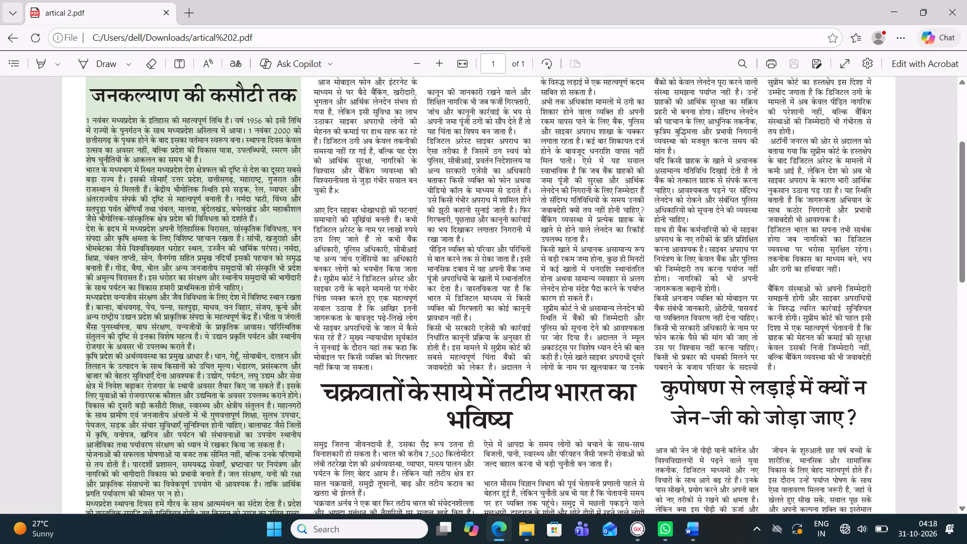
scroll(174, 280, "down", 8)
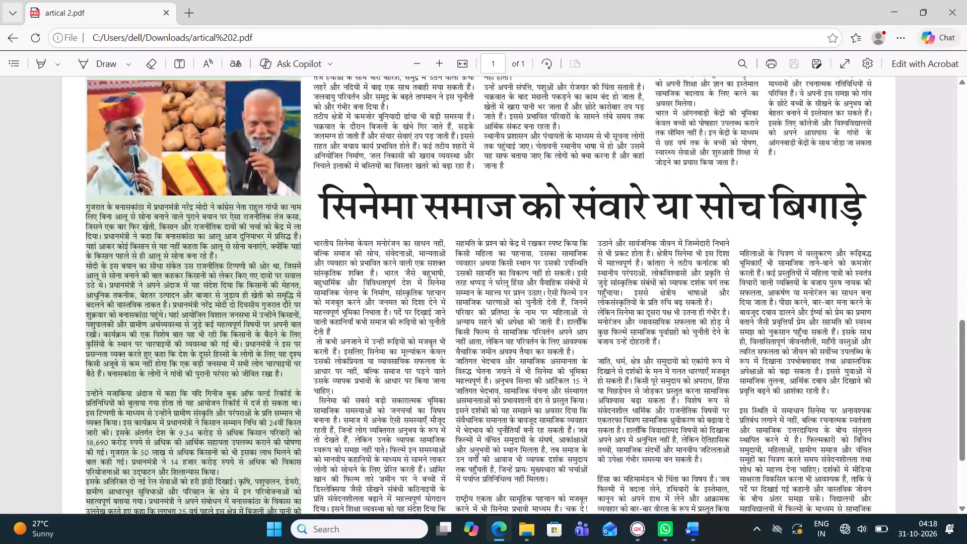
scroll(154, 292, "up", 1)
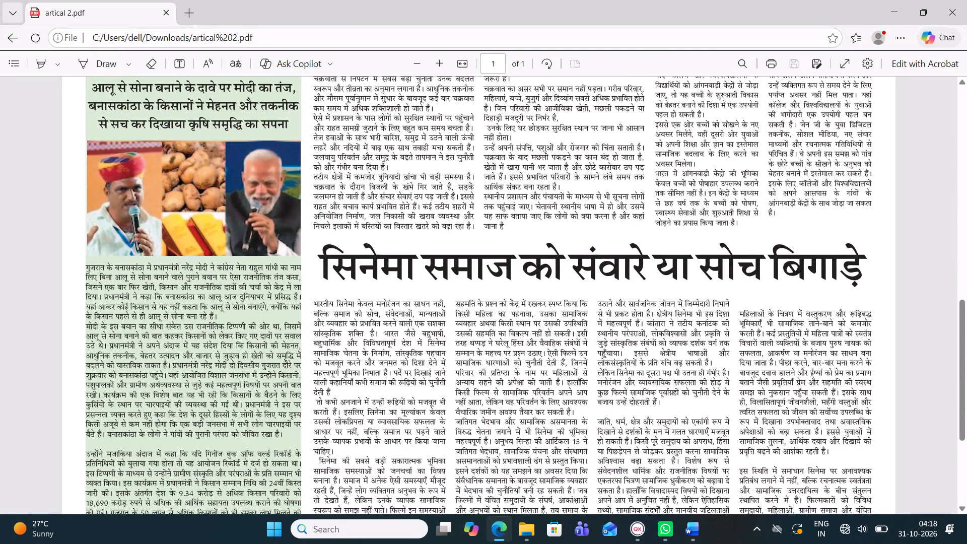
scroll(222, 247, "up", 2)
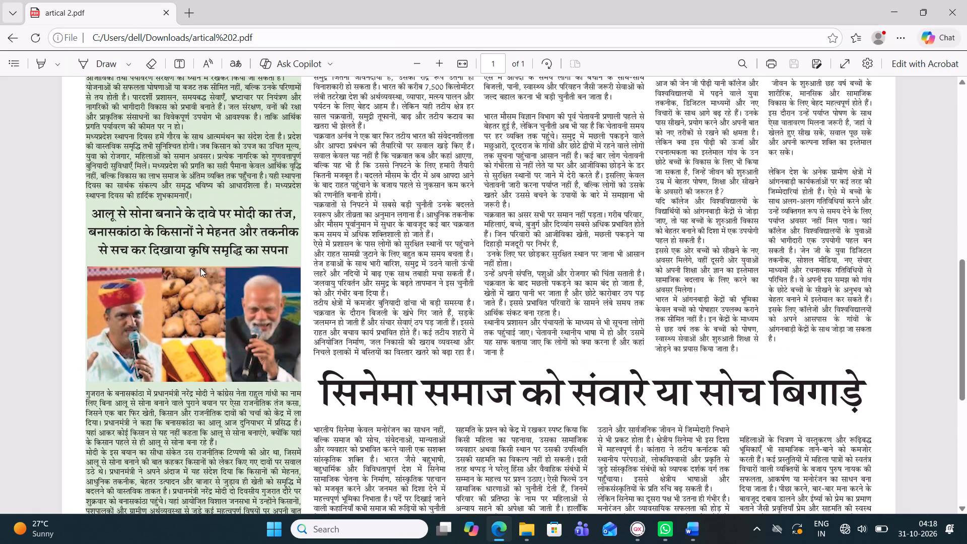
scroll(200, 268, "up", 1)
scroll(200, 268, "down", 1)
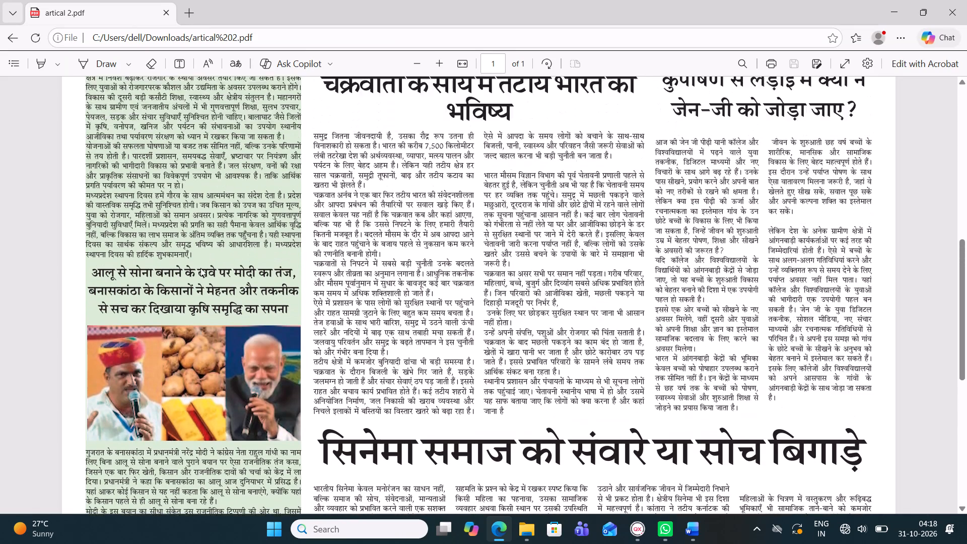
scroll(200, 268, "up", 1)
scroll(199, 267, "down", 1)
scroll(199, 267, "up", 1)
scroll(199, 267, "down", 2)
scroll(200, 259, "up", 4)
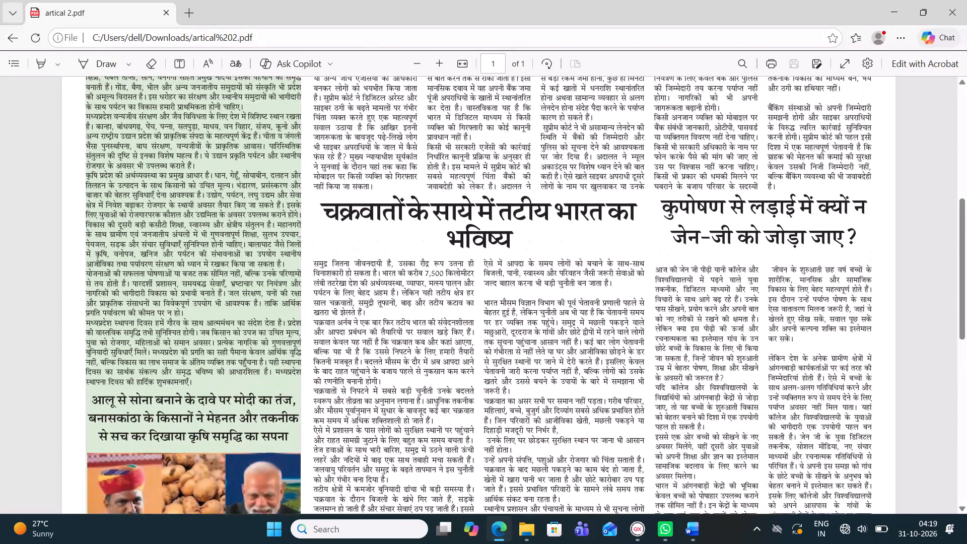
scroll(210, 248, "up", 2)
scroll(210, 248, "down", 1)
scroll(207, 240, "up", 1)
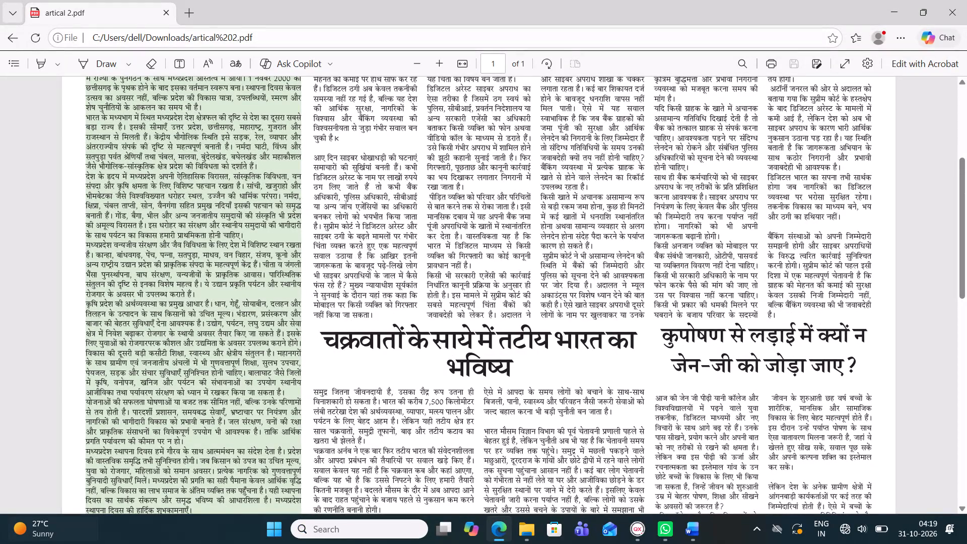
Switch to QuarkXPress and delete the stray character after "चुकी है" in the first column of the digital-fraud article on page 2.
left_click(644, 524)
scroll(435, 344, "down", 1)
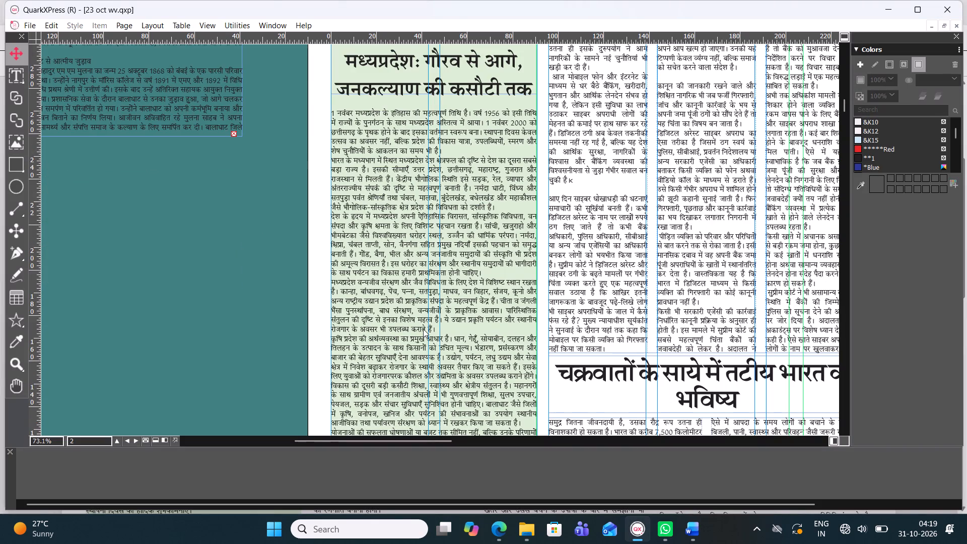
left_click(633, 535)
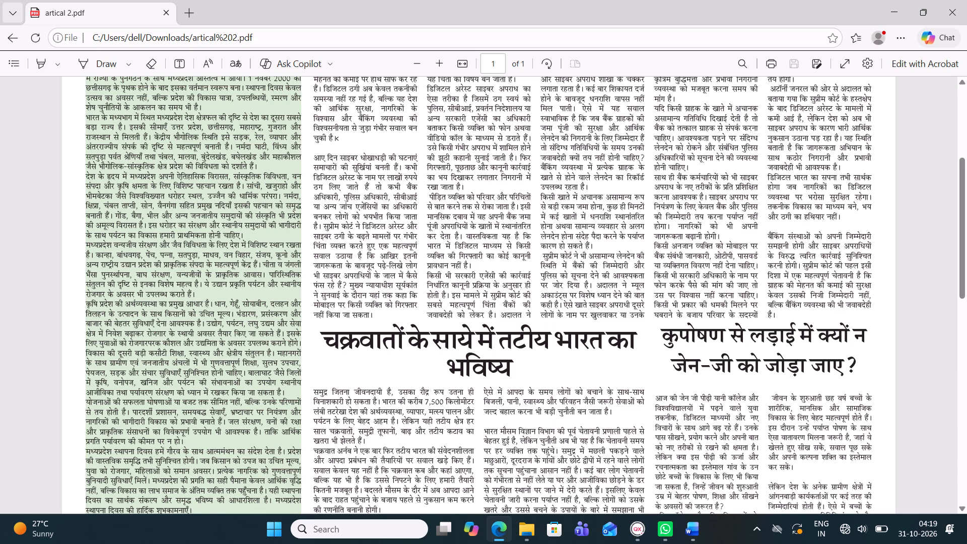
left_click(632, 531)
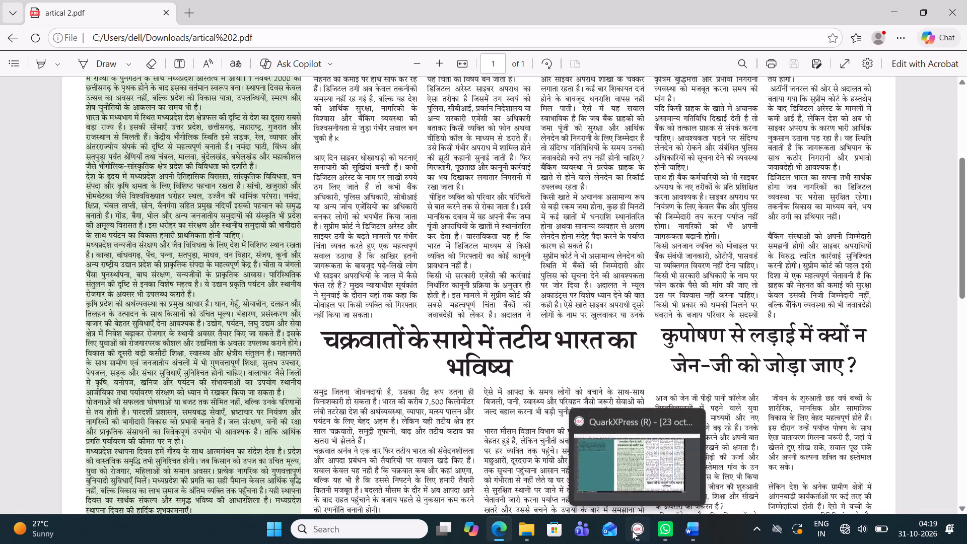
left_click(586, 177)
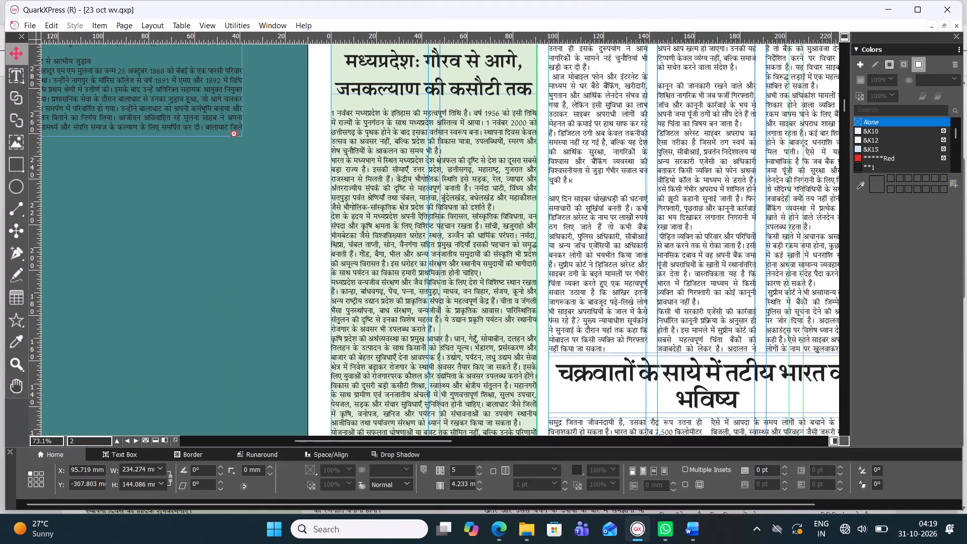
double_click(582, 181)
left_click(582, 181)
key("BackSpace")
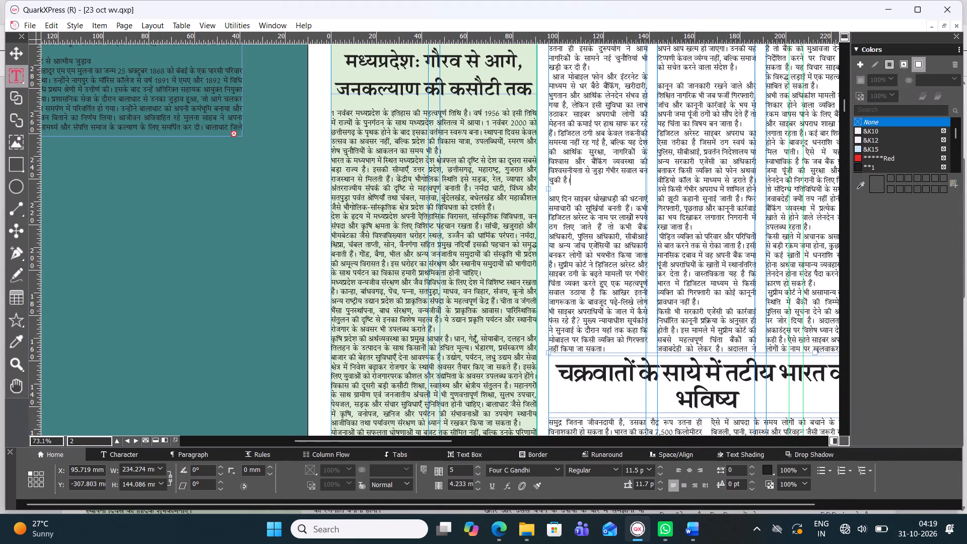
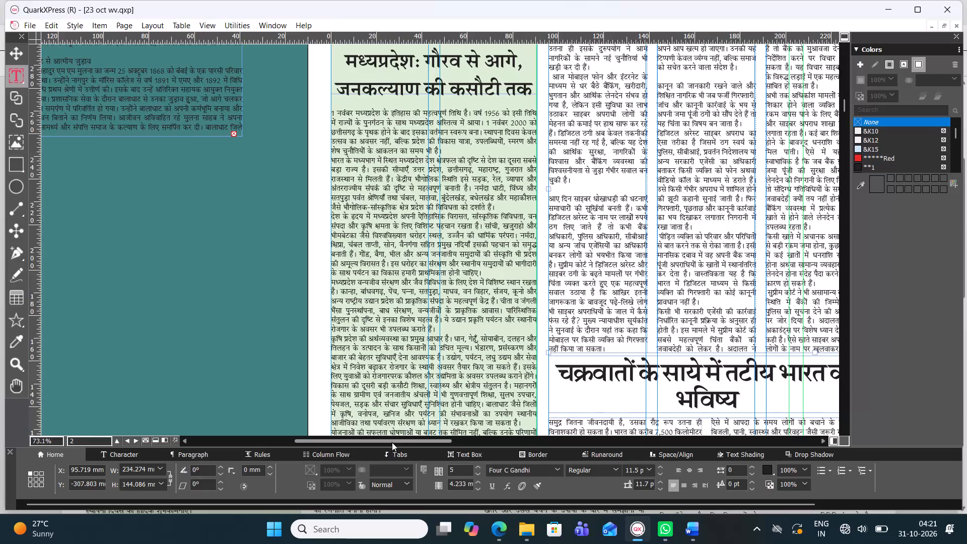
Select all body text of the article "चक्रवातों के साये में तटीय भारत का भविष्य" on page 2 and set its text box to 3 columns.
left_click_drag(392, 442, 459, 440)
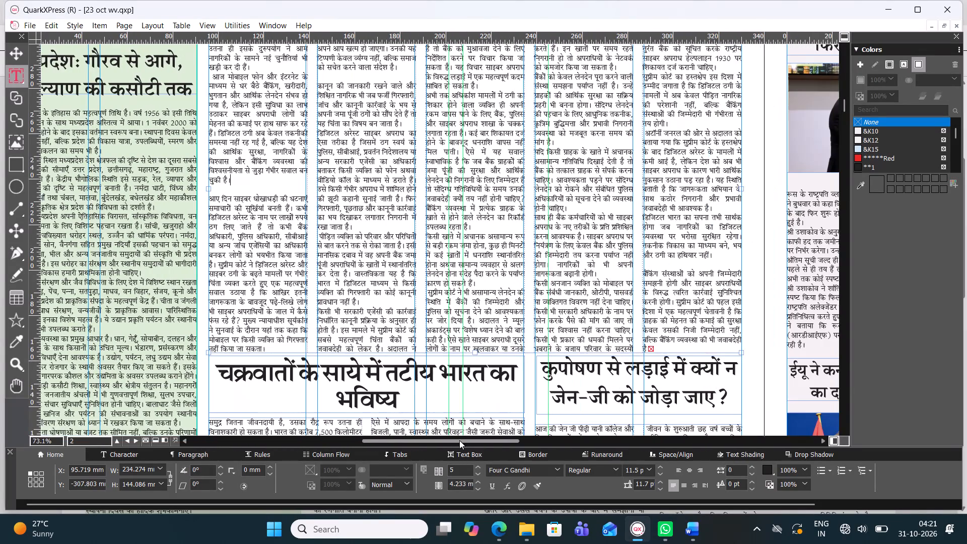
left_click_drag(459, 440, 497, 433)
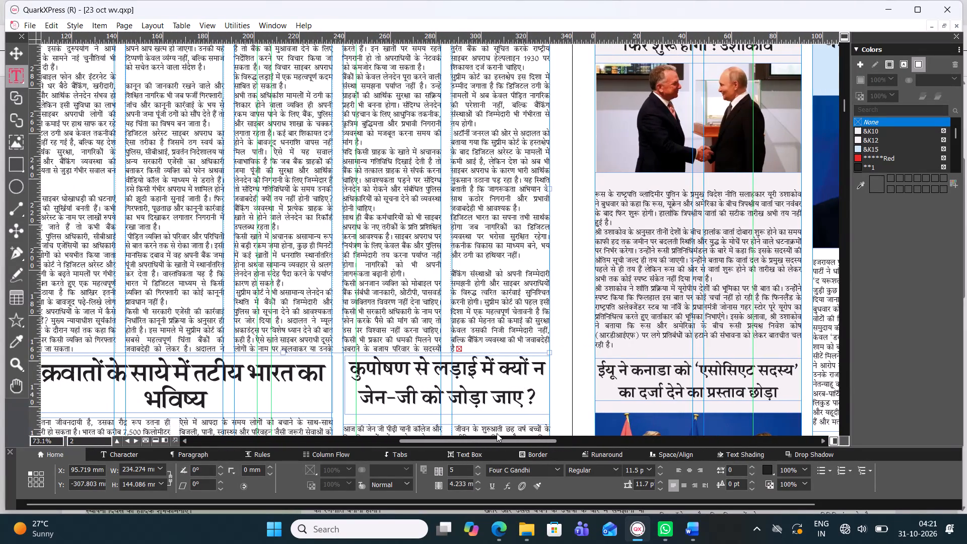
left_click_drag(497, 433, 457, 421)
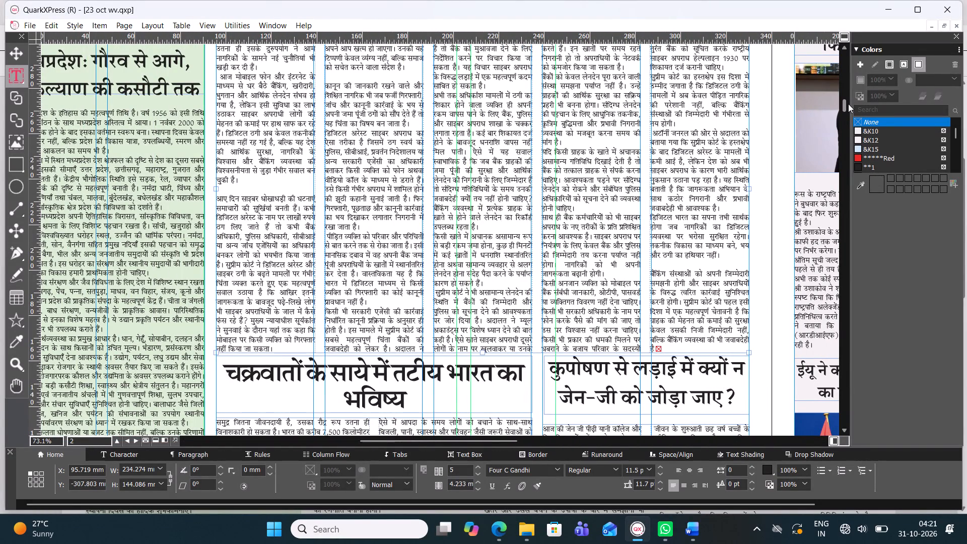
left_click_drag(846, 104, 845, 114)
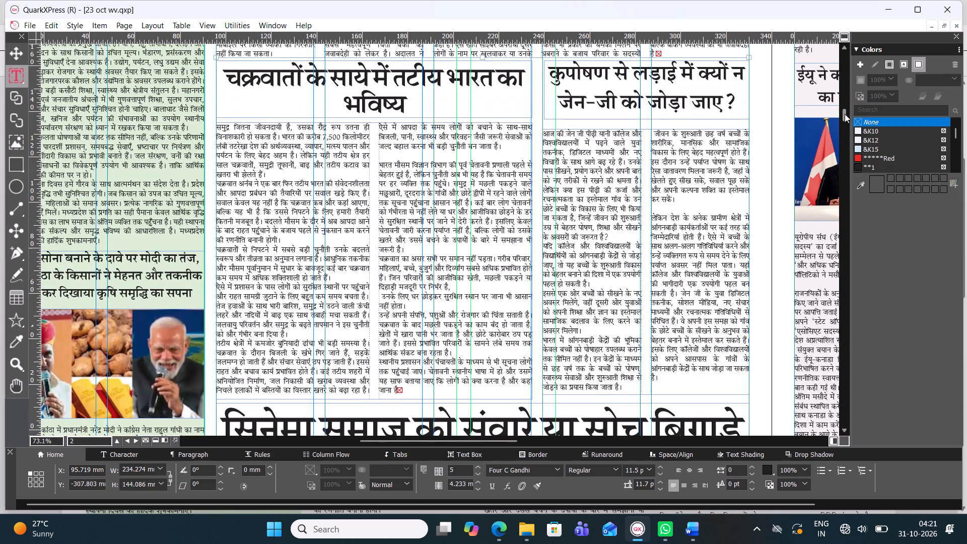
left_click_drag(845, 114, 845, 114)
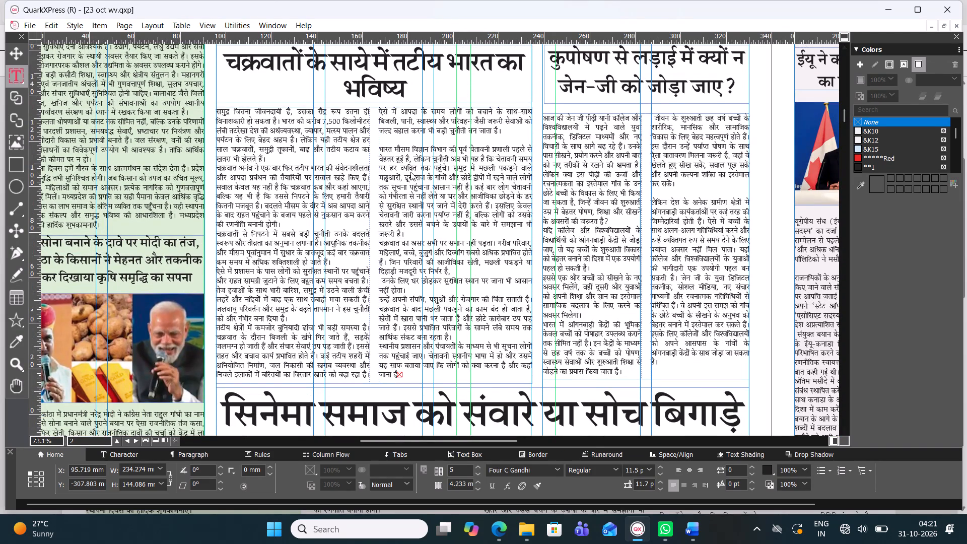
double_click(414, 175)
double_click(414, 175)
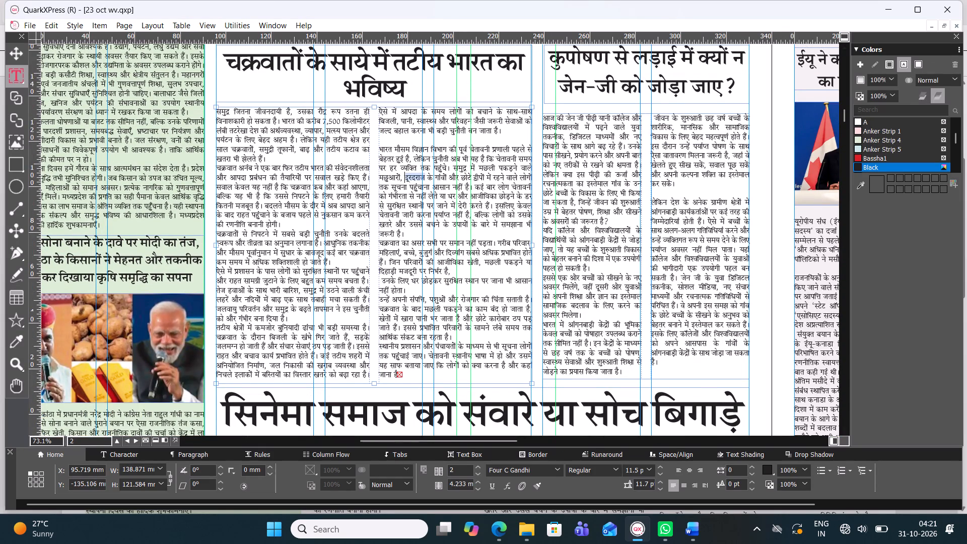
triple_click(414, 175)
left_click(414, 175)
triple_click(414, 175)
triple_click(414, 175)
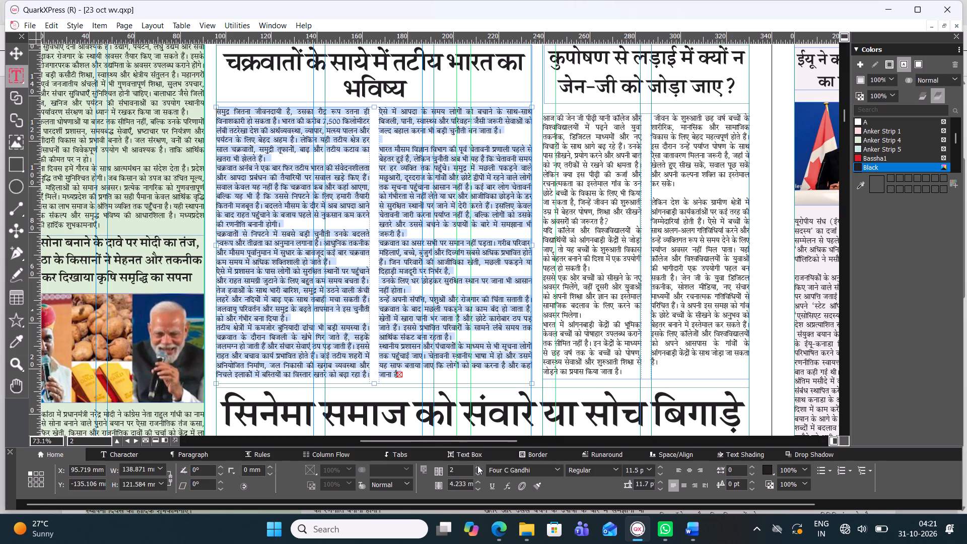
left_click(477, 465)
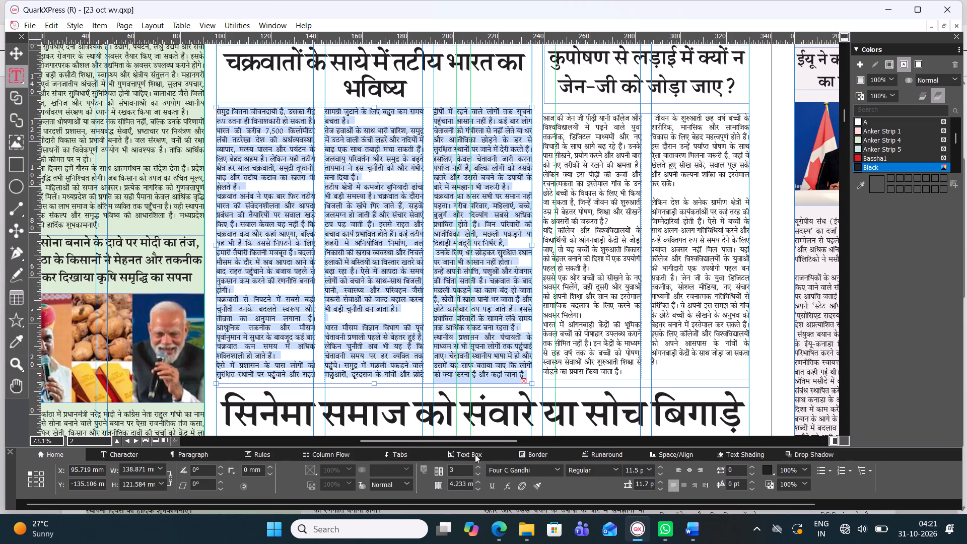
scroll(413, 251, "up", 2)
scroll(429, 259, "down", 2)
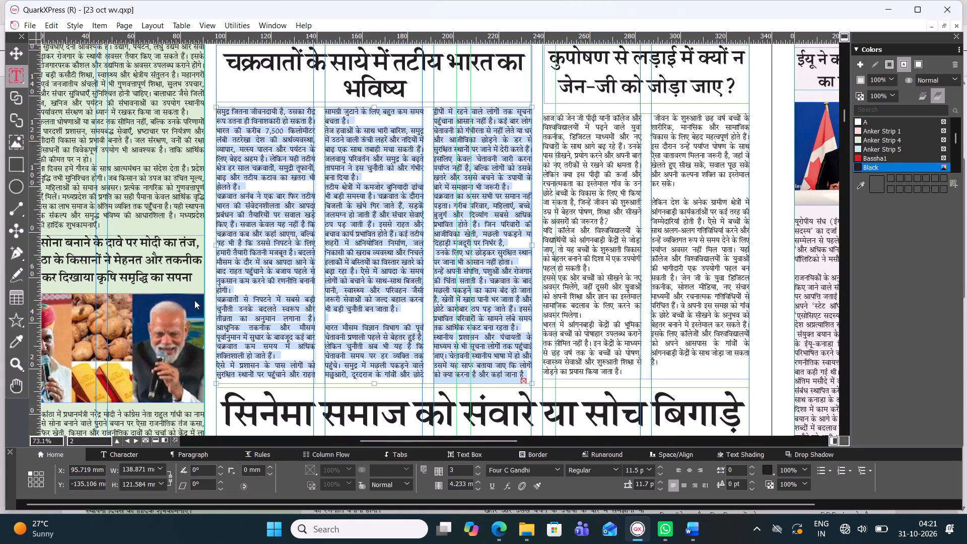
left_click(480, 472)
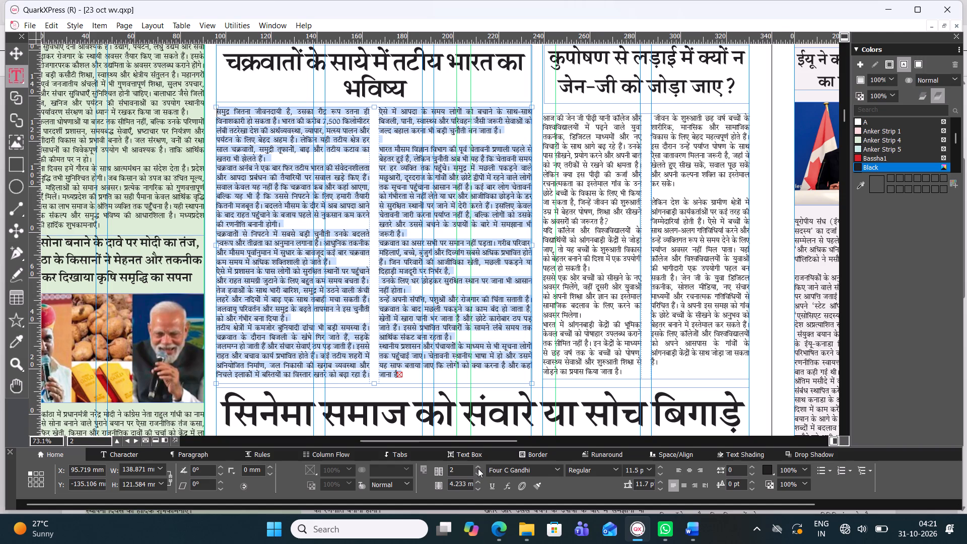
left_click(478, 468)
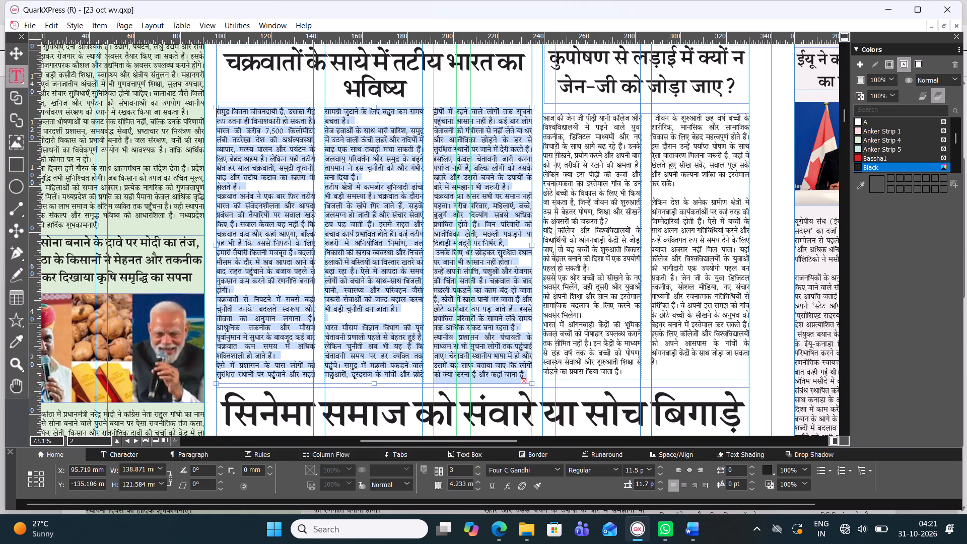
left_click(18, 56)
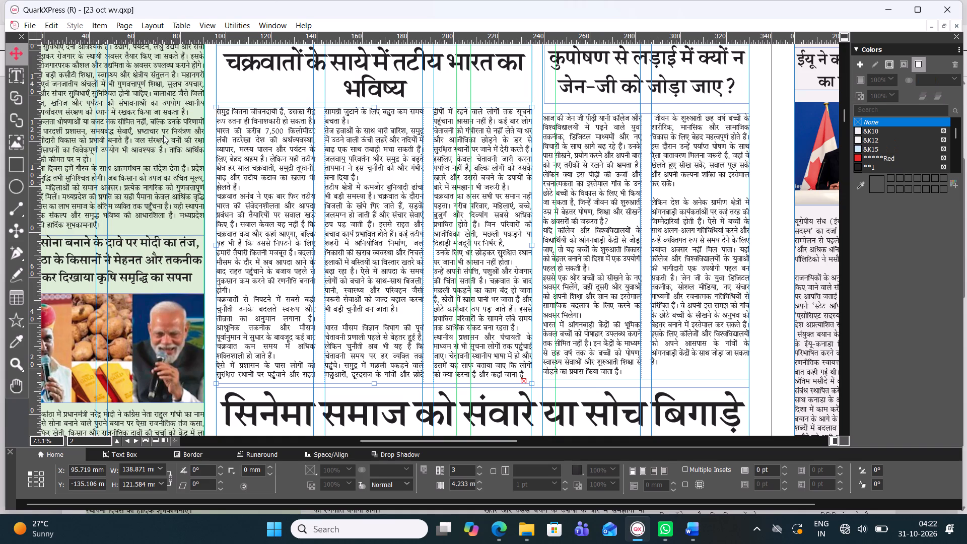
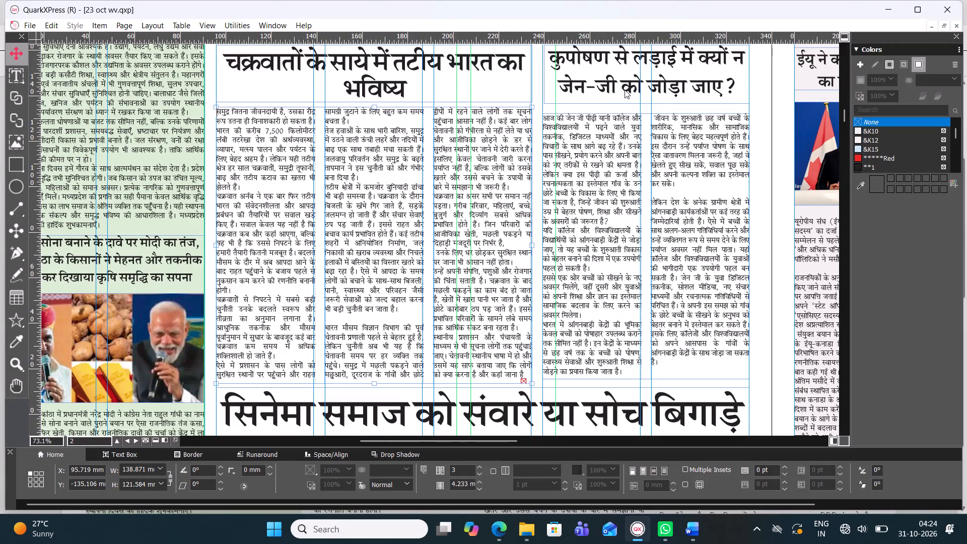
Delete the blank lines between paragraphs in the first, second and last columns of the article "डिजिटल ठगी पर बैंकों की जवाबदेही जरूरी".
scroll(480, 170, "up", 1, "ctrl")
scroll(480, 170, "down", 2, "ctrl")
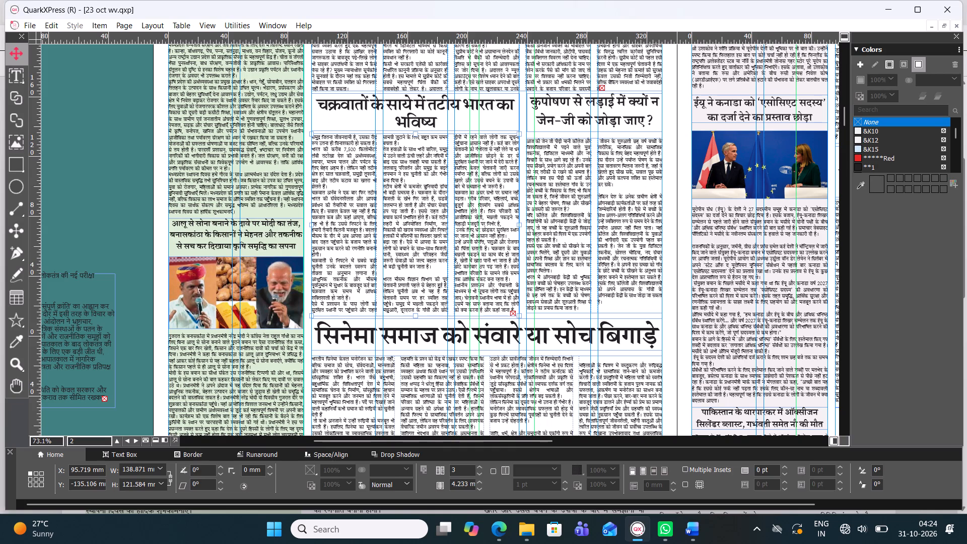
left_click_drag(468, 140, 459, 202, "alt")
left_click_drag(442, 150, 462, 238, "alt")
left_click_drag(463, 189, 467, 279, "alt")
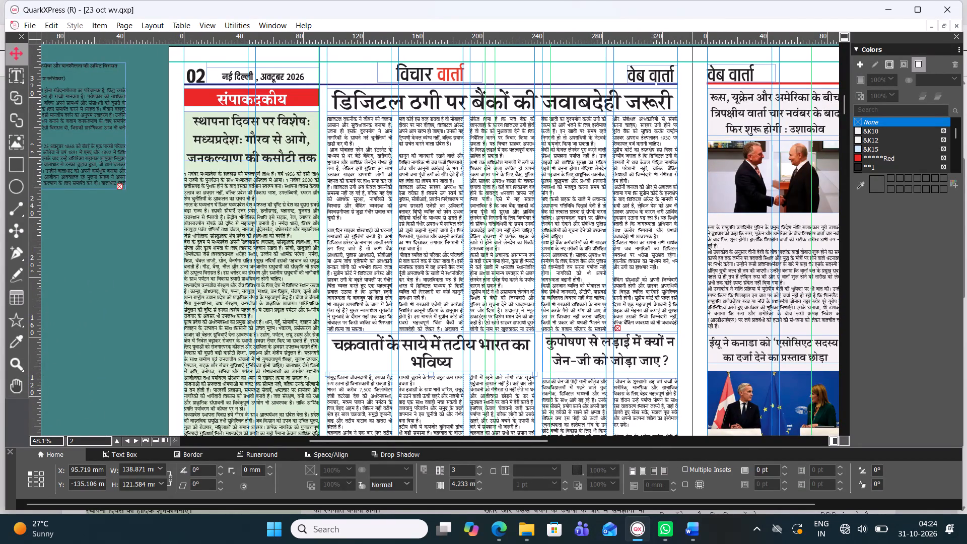
left_click_drag(430, 254, 422, 222, "alt")
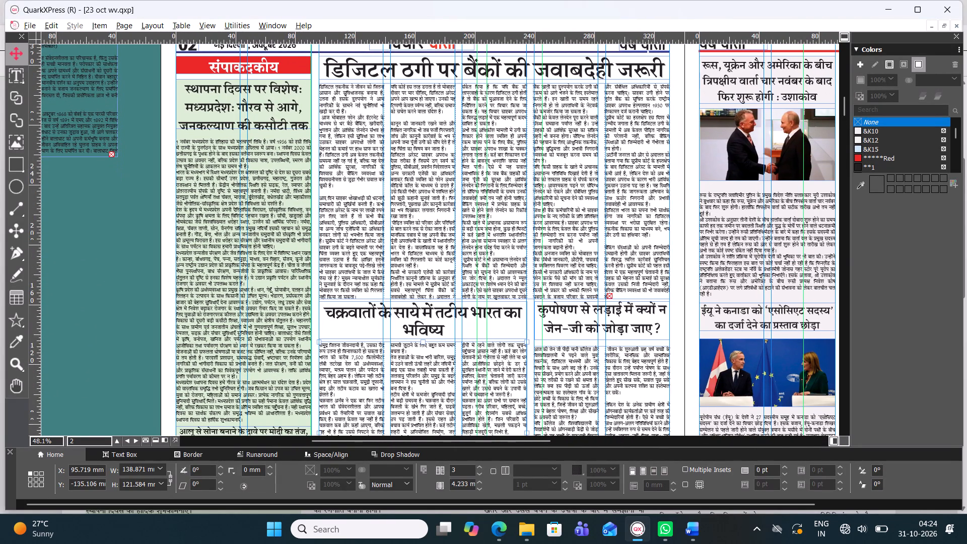
double_click(364, 189)
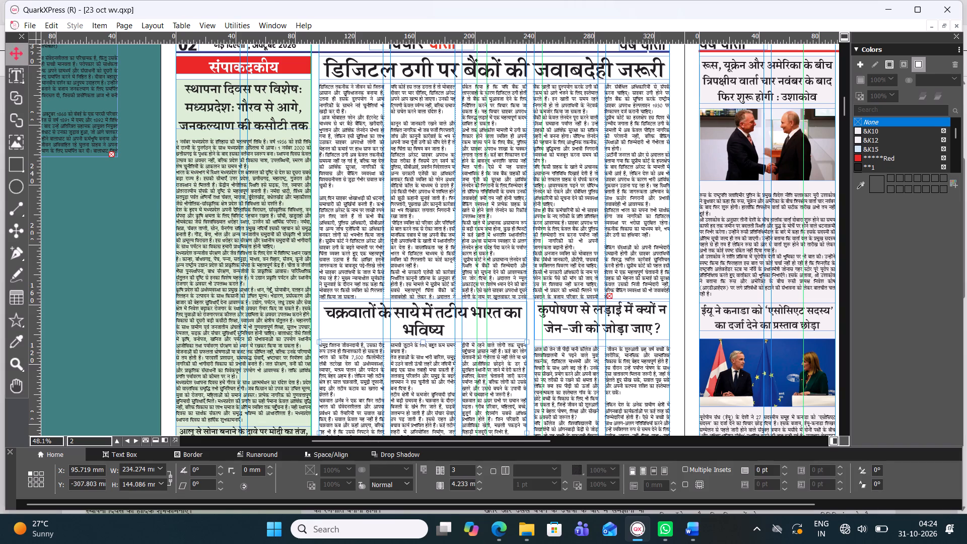
left_click(360, 189)
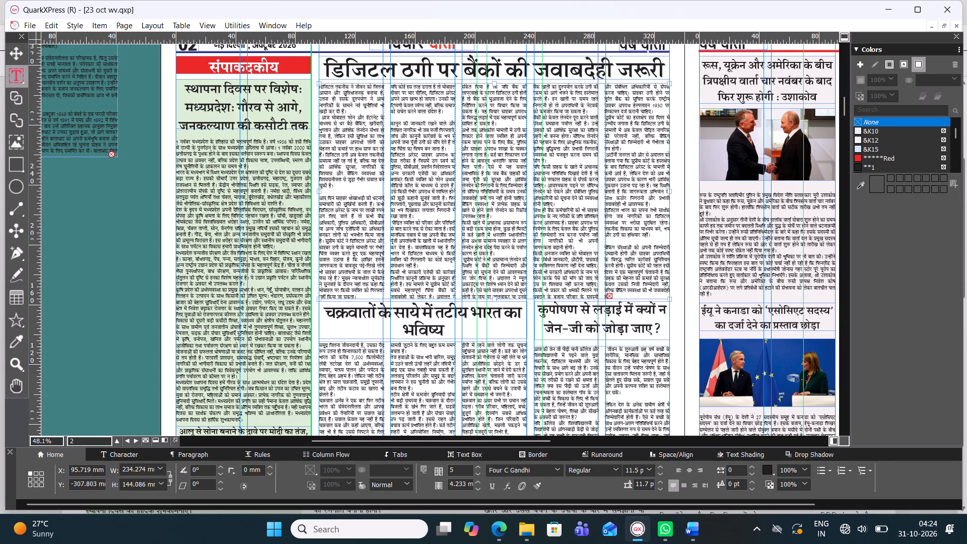
key("Delete")
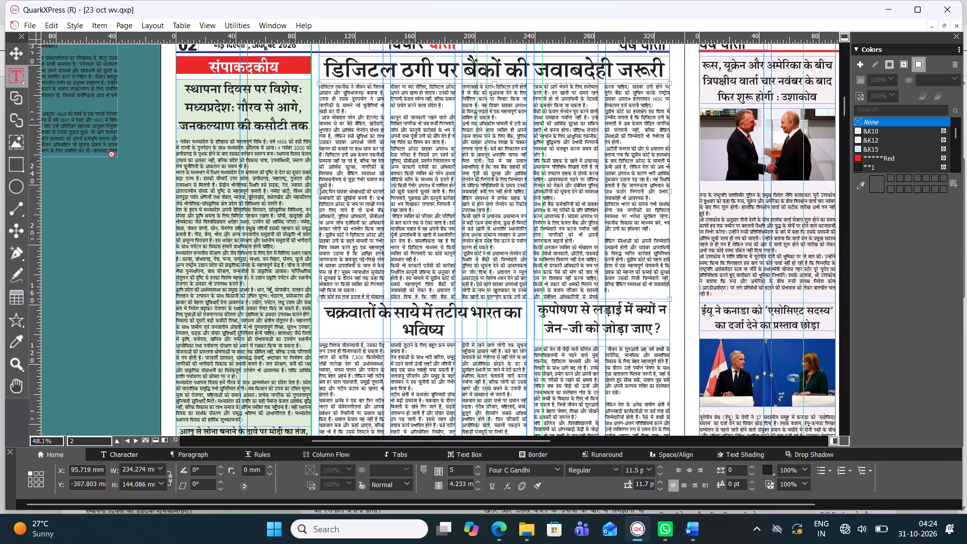
left_click(437, 112)
left_click(451, 108)
key("Delete")
left_click(657, 226)
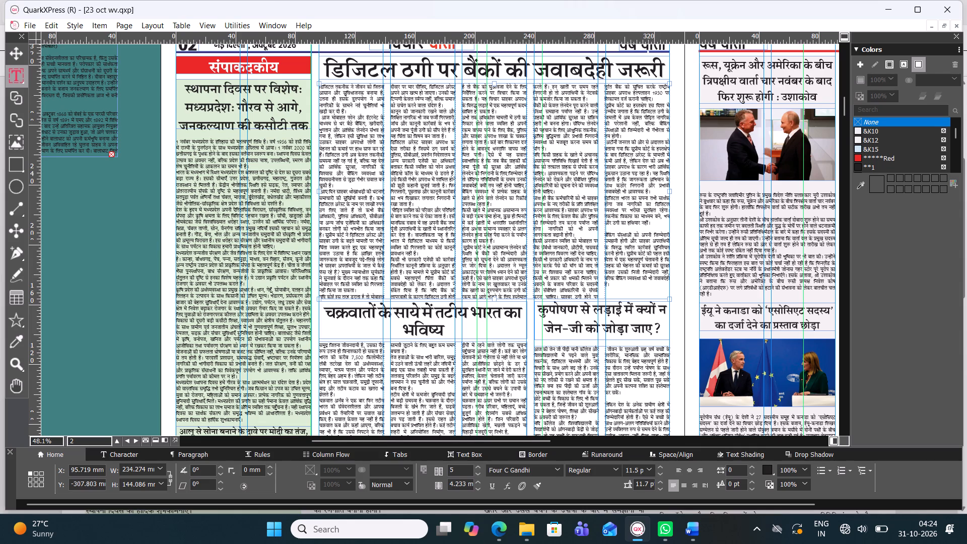
key("Delete")
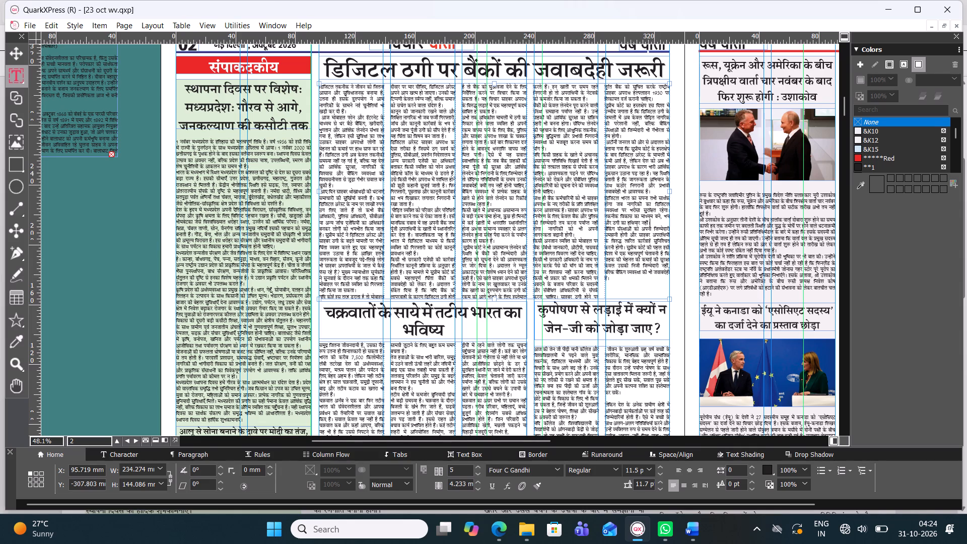
Shorten the body text box of "डिजिटल ठगी पर बैंकों की जवाबदेही जरूरी" from its bottom edge to about 143.35 mm high.
left_click_drag(428, 277, 418, 240, "alt")
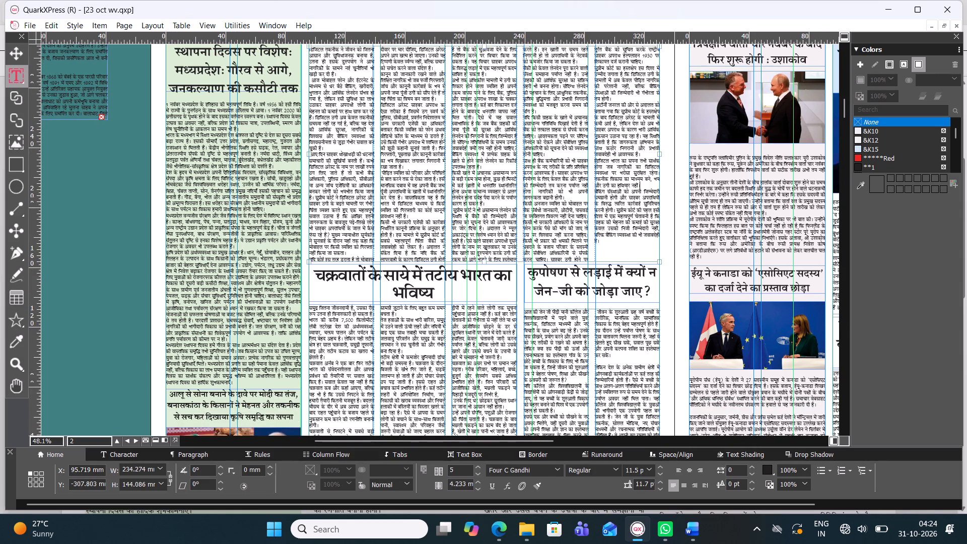
left_click(483, 260)
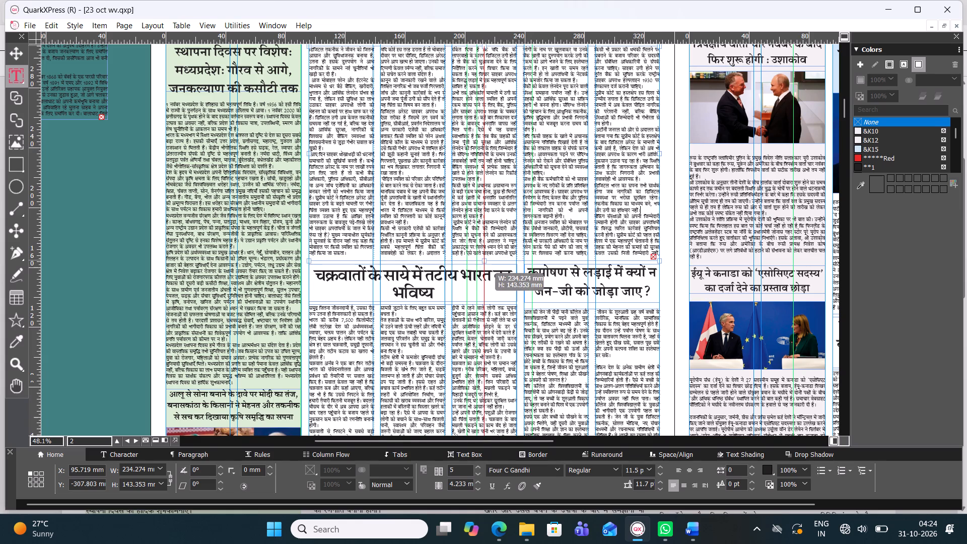
Join the paragraph beginning "यदि कोई इस" to the one before it at the bottom of the lead article's first column.
left_click_drag(359, 181, 376, 189, "alt")
left_click(374, 261)
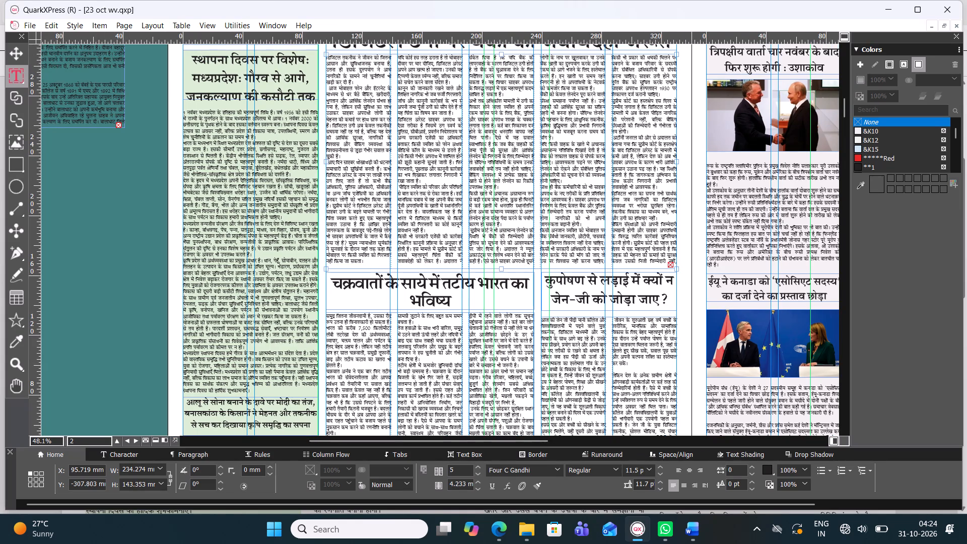
key("Delete")
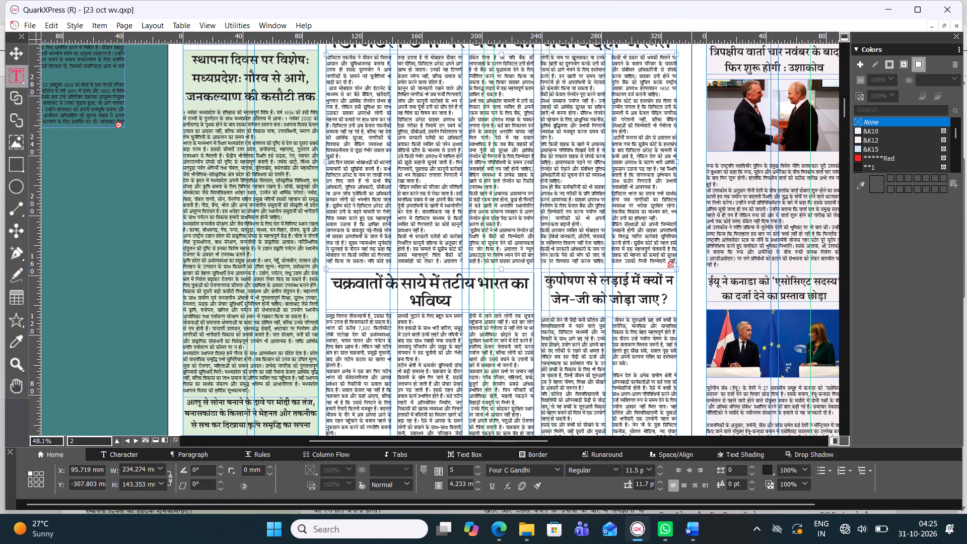
Delete the blank line before "भारत मौसम विज्ञान विभाग" in the second column of the article "चक्रवातों के साये में तटीय भारत का भविष्य".
left_click_drag(496, 313, 481, 235, "alt")
left_click_drag(474, 314, 483, 229, "alt")
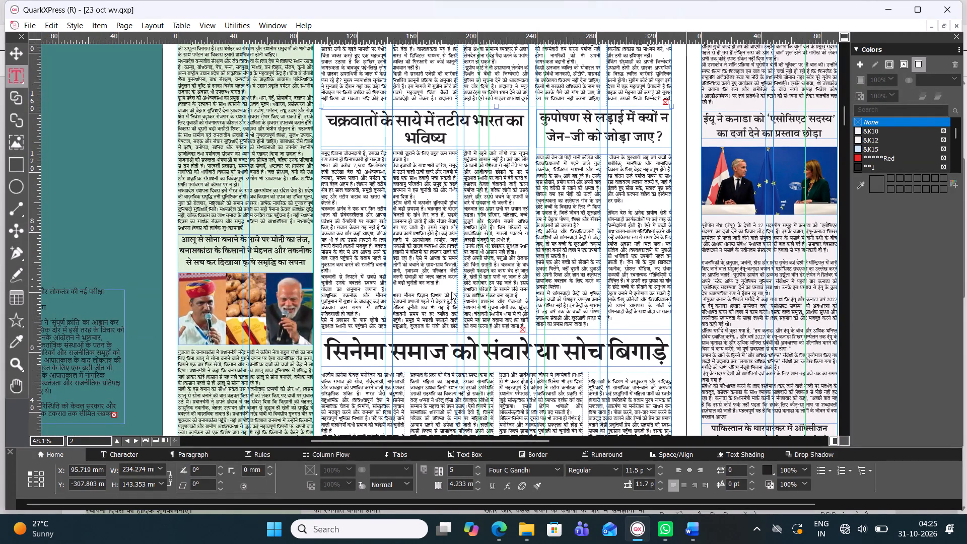
left_click(449, 286)
left_click(444, 286)
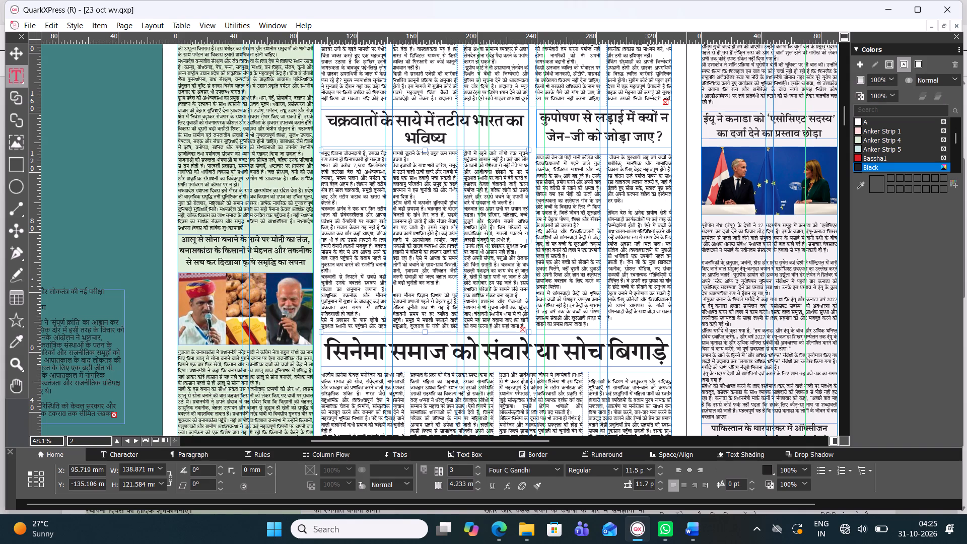
key("Delete")
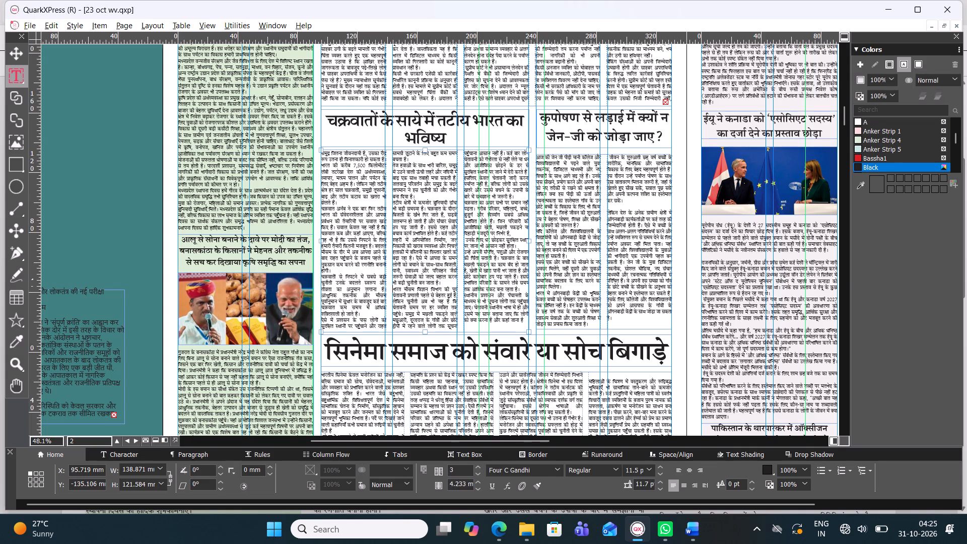
Review the layout of page 2 down to the article "सिनेमा समाज को संवारे या सोच बिगाड़े" and back up to the masthead.
left_click_drag(498, 287, 511, 297, "alt")
left_click_drag(480, 307, 486, 231, "alt")
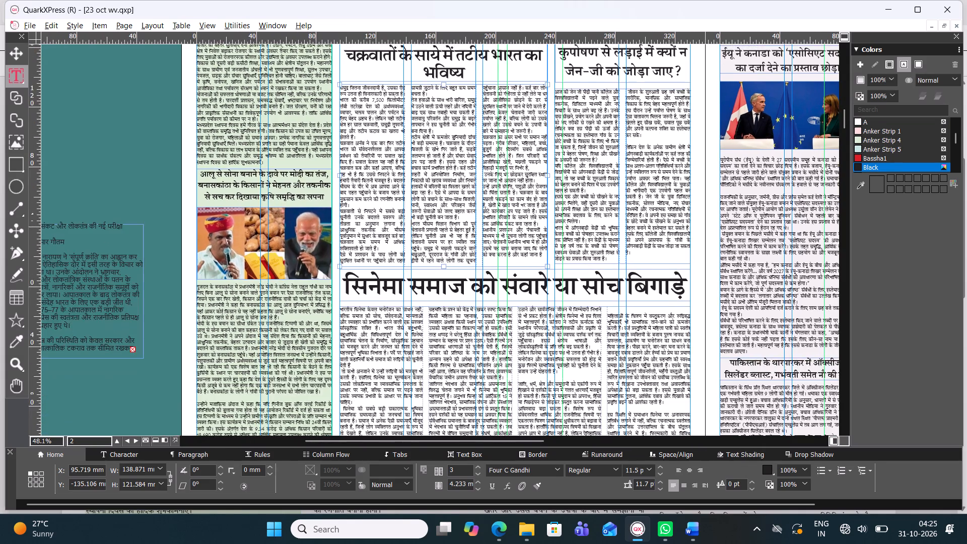
left_click_drag(468, 324, 454, 240, "alt")
left_click_drag(460, 304, 451, 242, "alt")
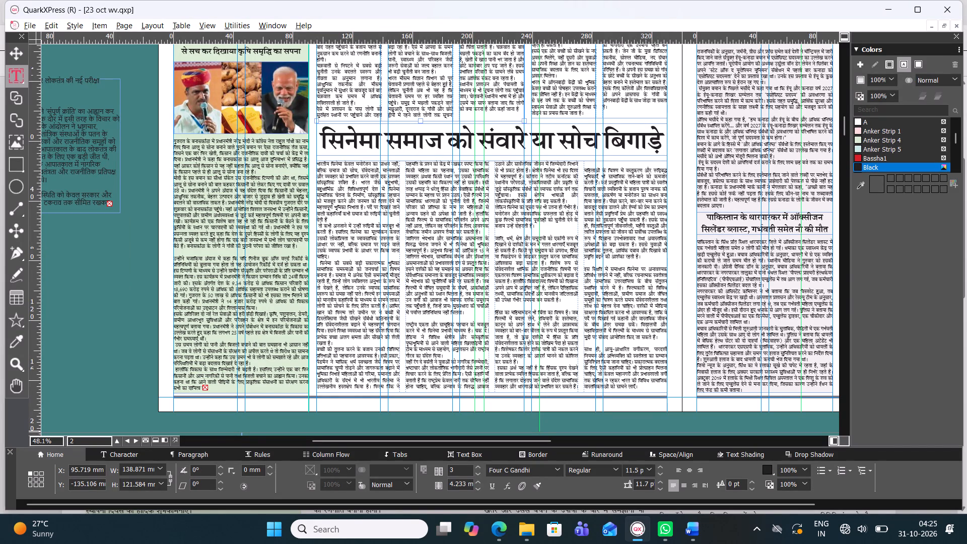
left_click_drag(572, 267, 585, 315, "alt")
left_click_drag(498, 237, 536, 337, "alt")
left_click_drag(521, 237, 513, 322, "alt")
left_click_drag(512, 278, 514, 320, "alt")
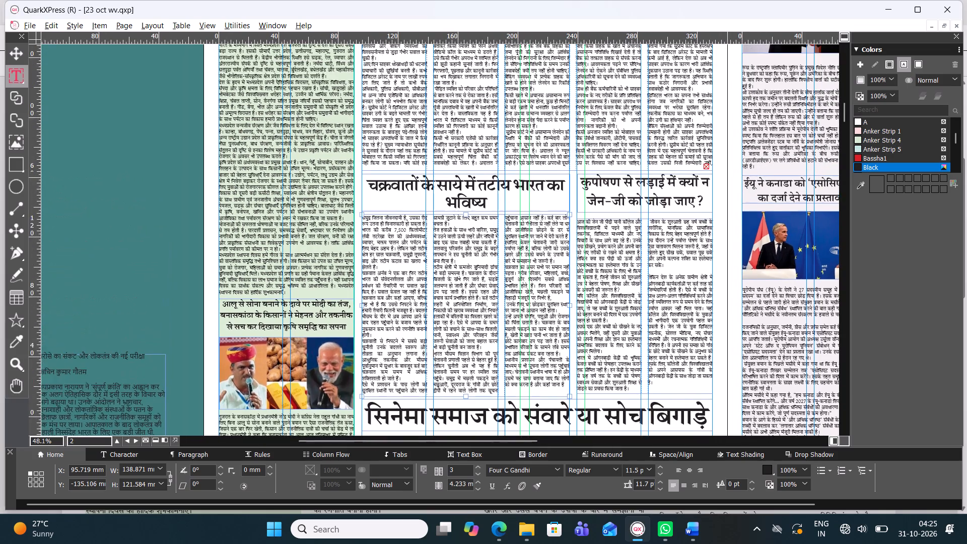
left_click_drag(415, 190, 428, 256, "alt")
left_click_drag(432, 207, 422, 249, "alt")
left_click_drag(455, 201, 451, 233, "alt")
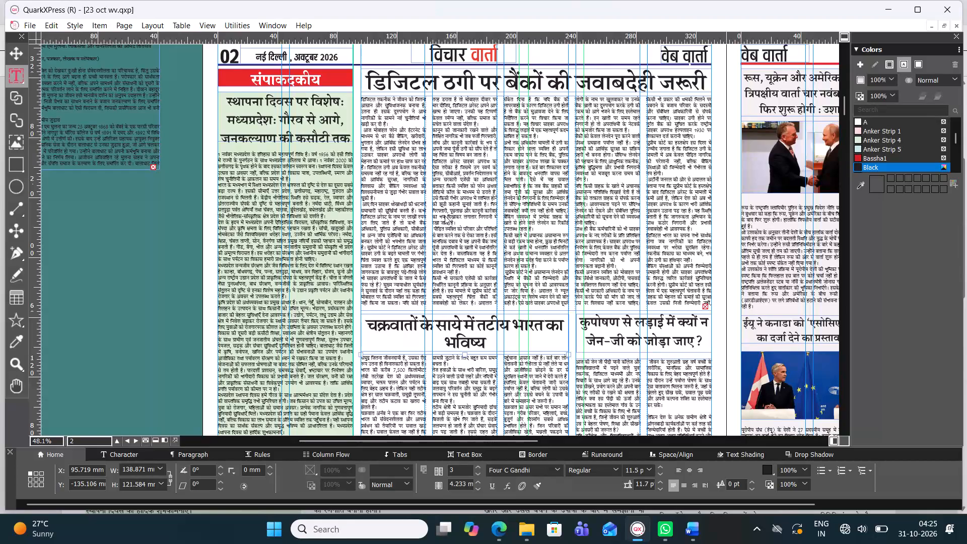
Set the headline "चक्रवातों के साये में तटीय भारत का भविष्य" in Four C Laxman Bold after trying neighbouring fonts.
left_click(512, 341)
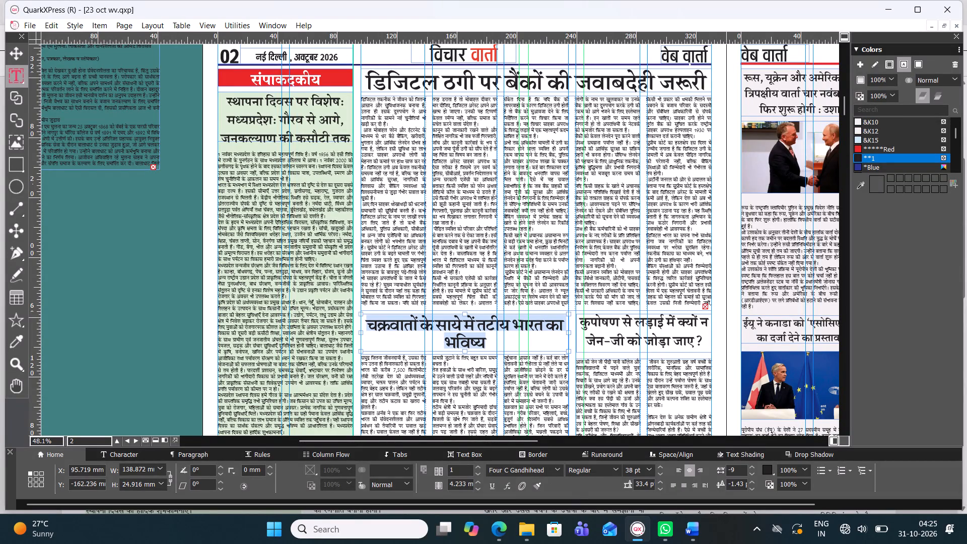
left_click(550, 472)
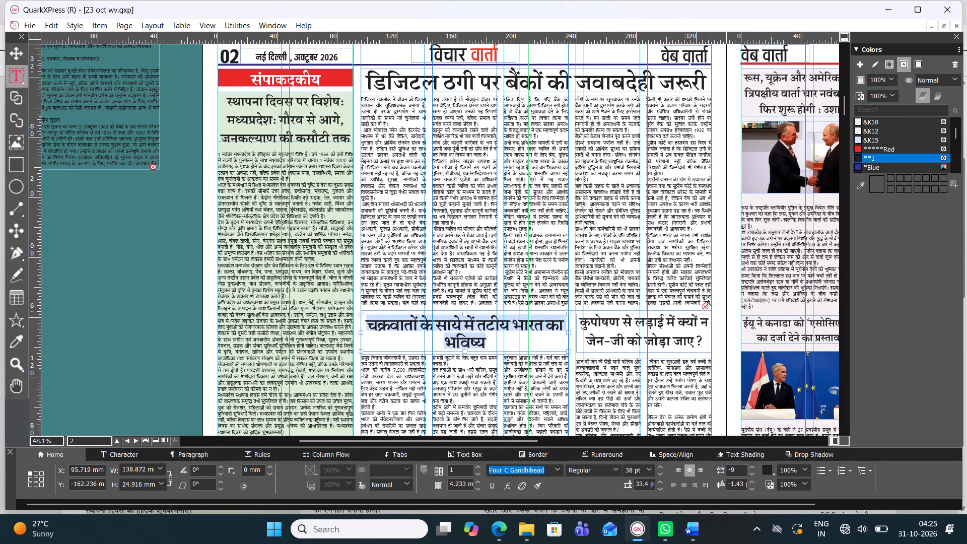
key("Down")
key("Down")
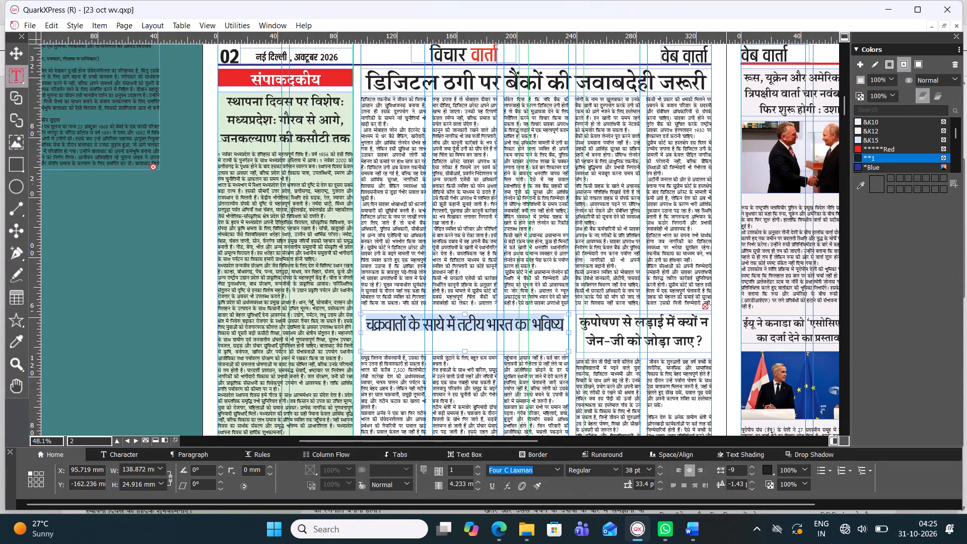
key("Down")
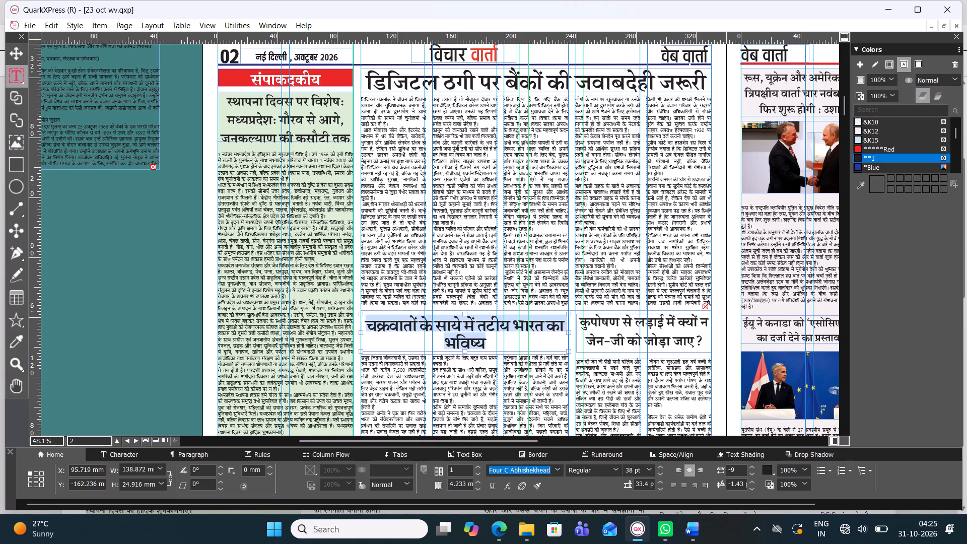
key("Down")
key("Down")
key("Down")
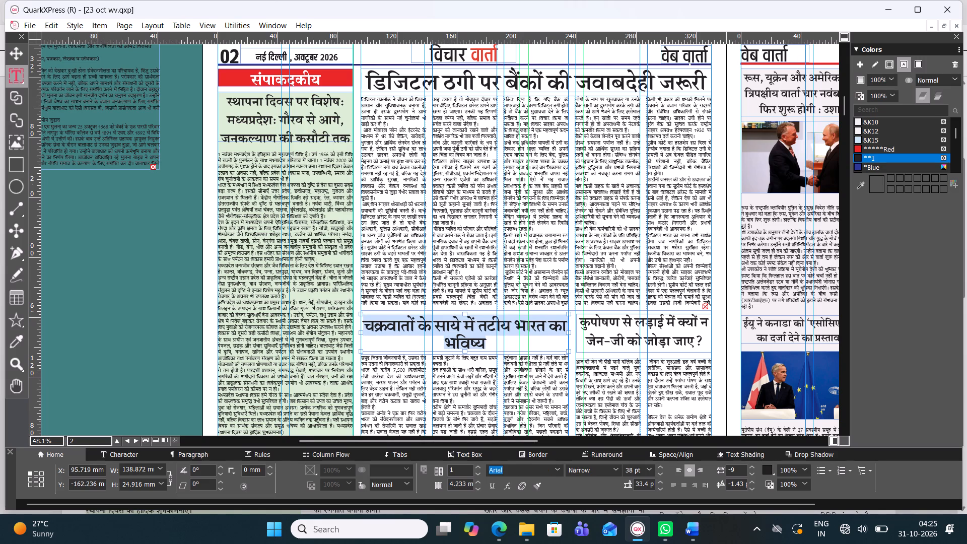
key("Up")
key("Up")
key("Up")
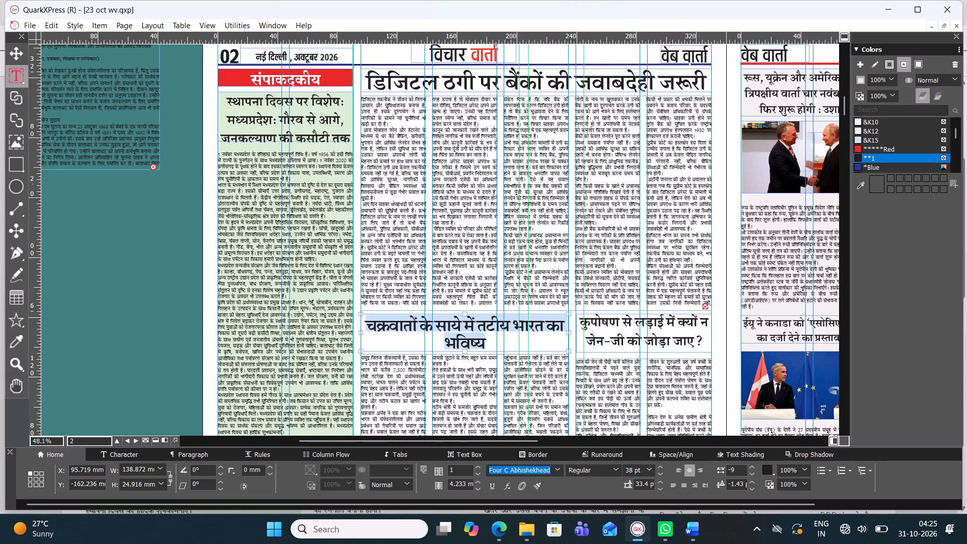
key("Up")
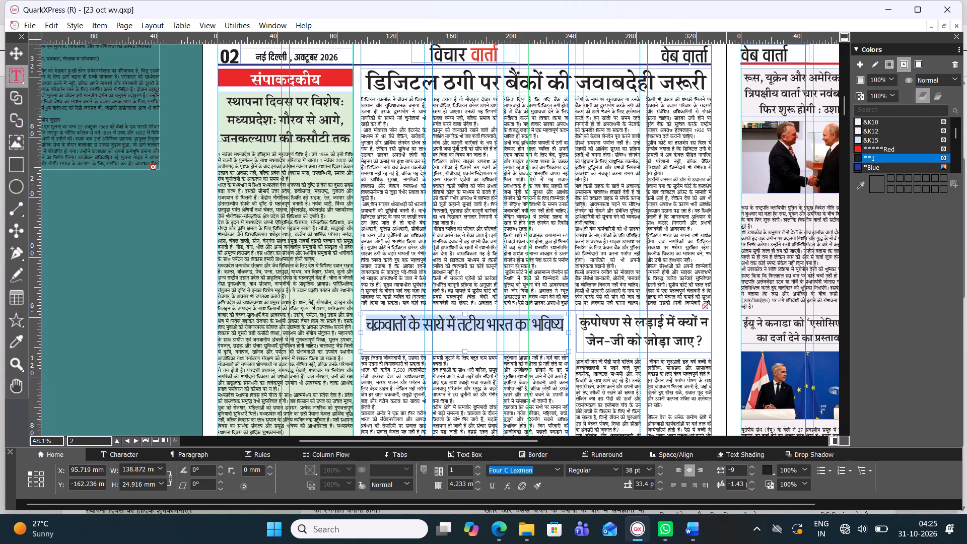
left_click(589, 472)
key("Down")
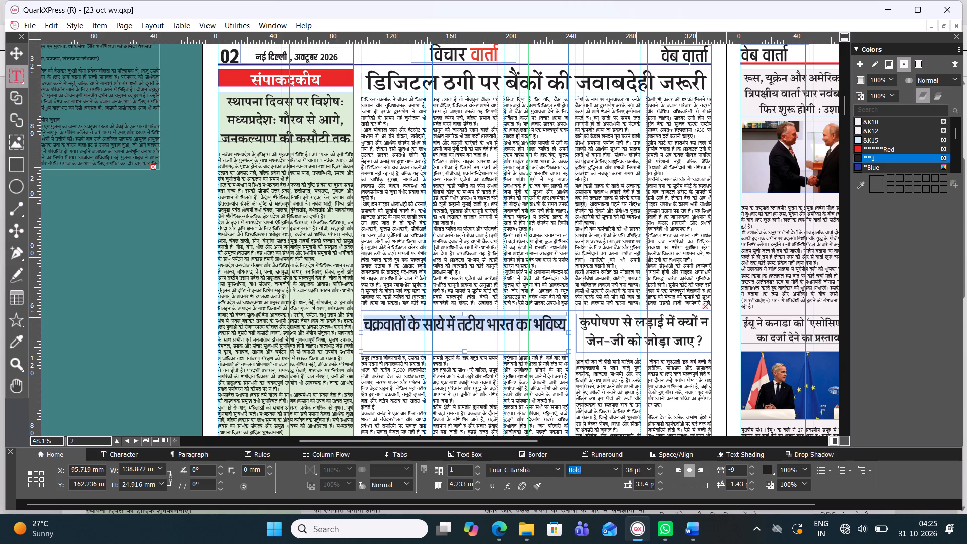
key("Return")
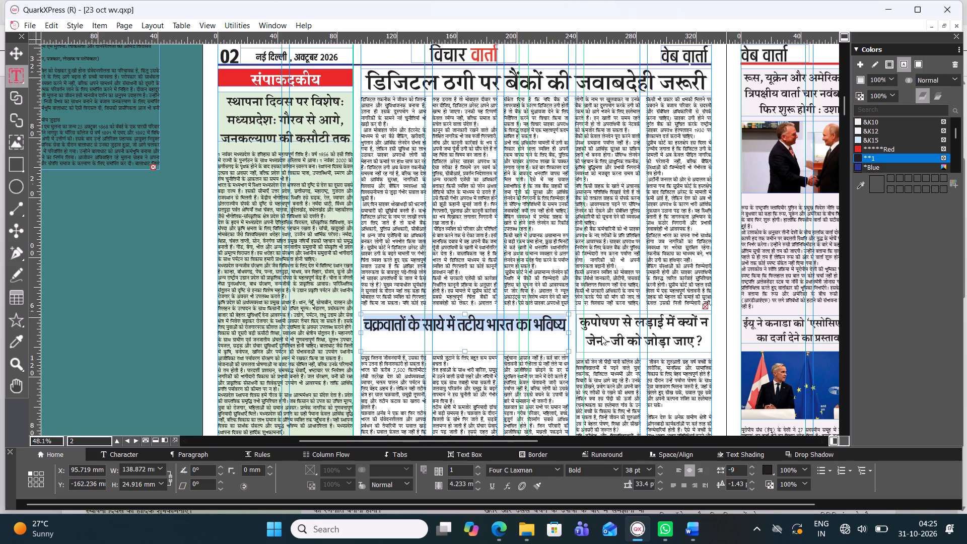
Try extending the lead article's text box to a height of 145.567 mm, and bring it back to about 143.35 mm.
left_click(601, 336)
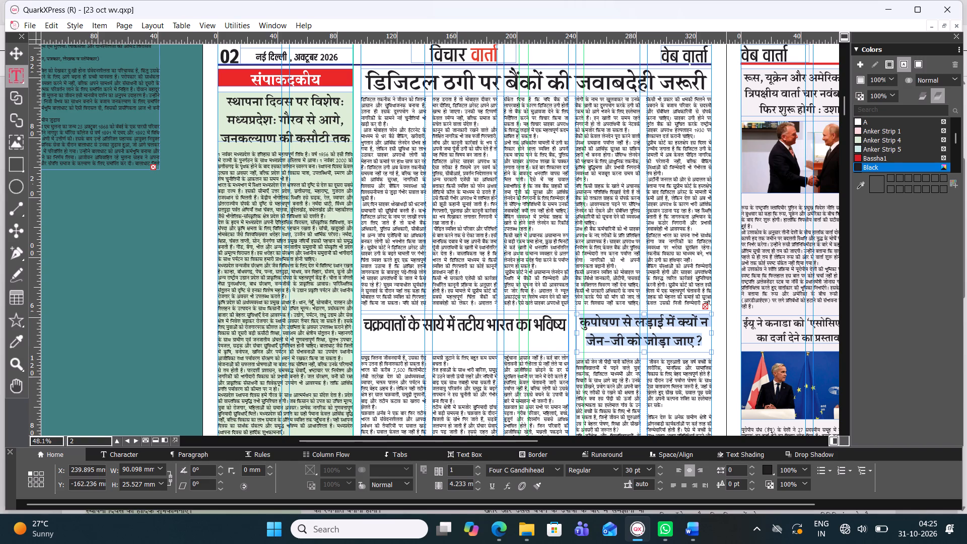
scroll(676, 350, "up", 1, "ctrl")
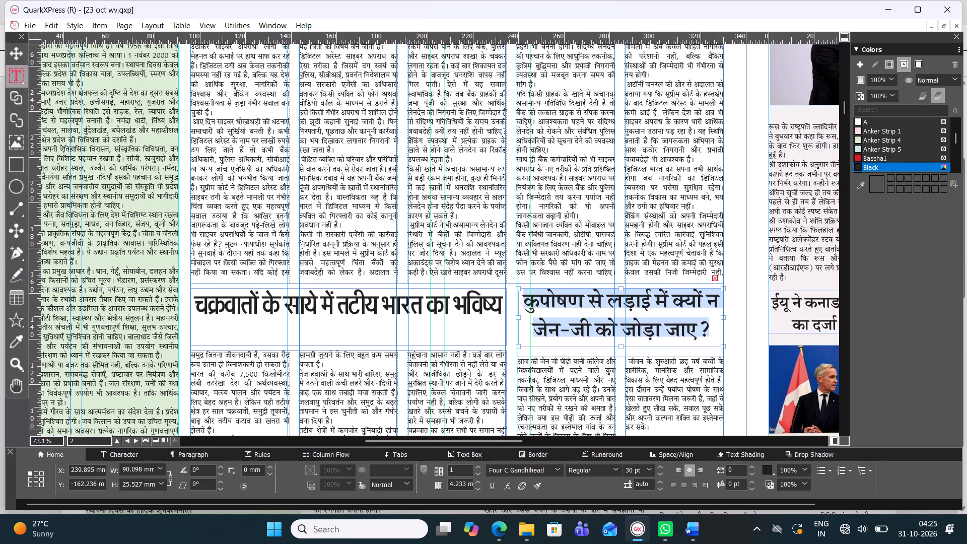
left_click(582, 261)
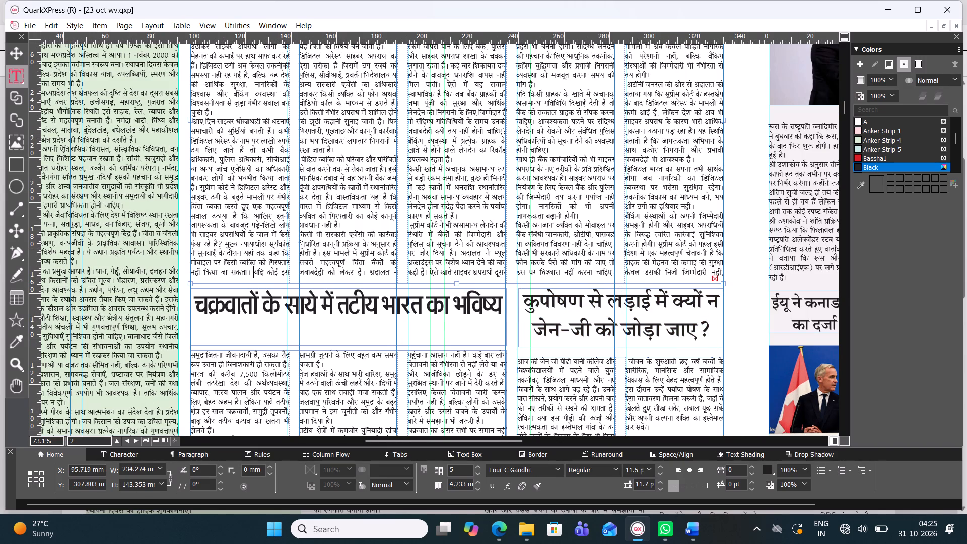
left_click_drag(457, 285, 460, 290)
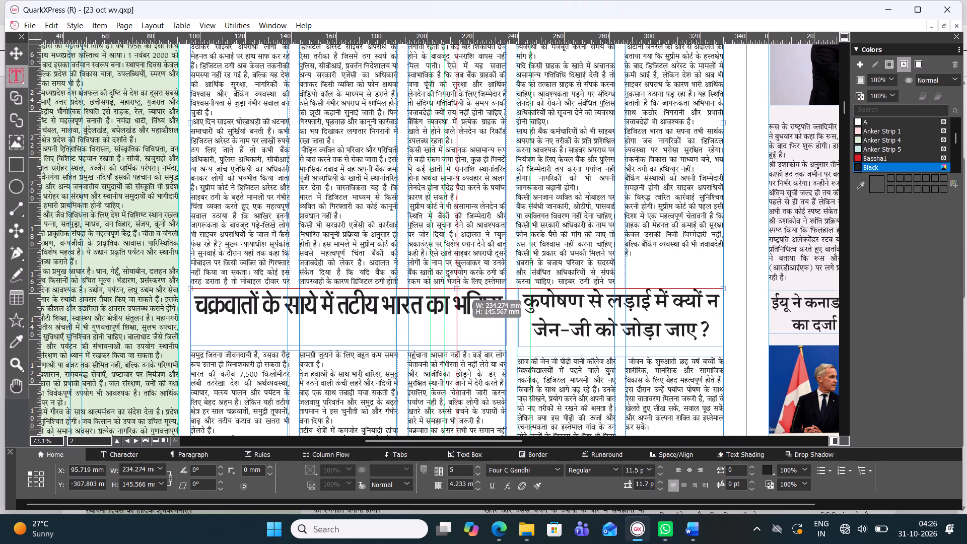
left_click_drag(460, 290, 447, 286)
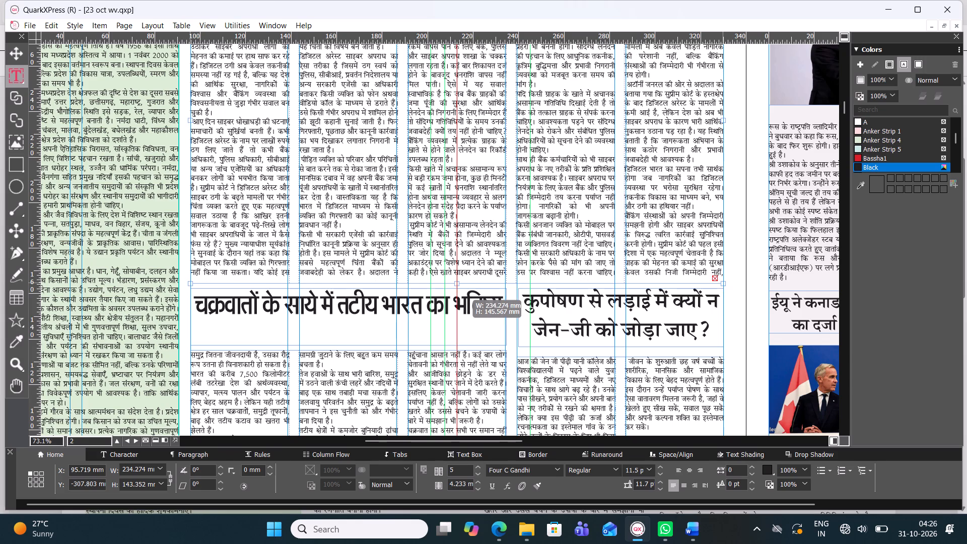
Extend the lead article's text box to about 145.567 mm high and delete the blank lines after its last paragraph.
left_click_drag(447, 286, 442, 290)
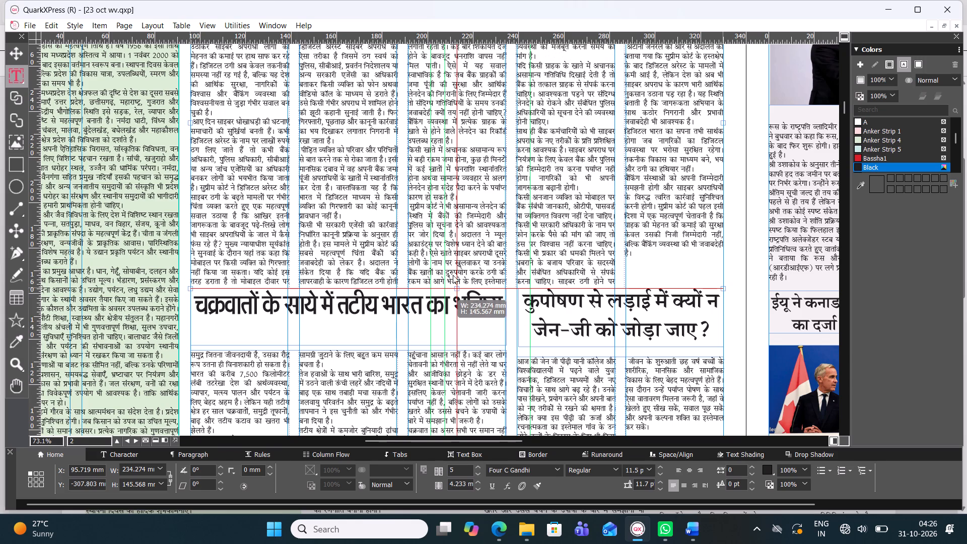
left_click(629, 279)
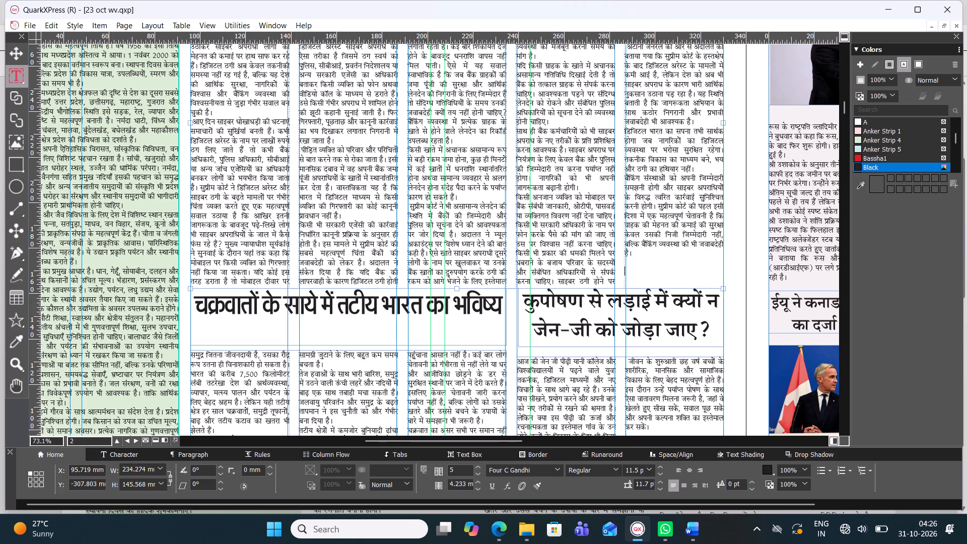
key("BackSpace")
key("BackSpace")
left_click(623, 252)
key("BackSpace")
key("space")
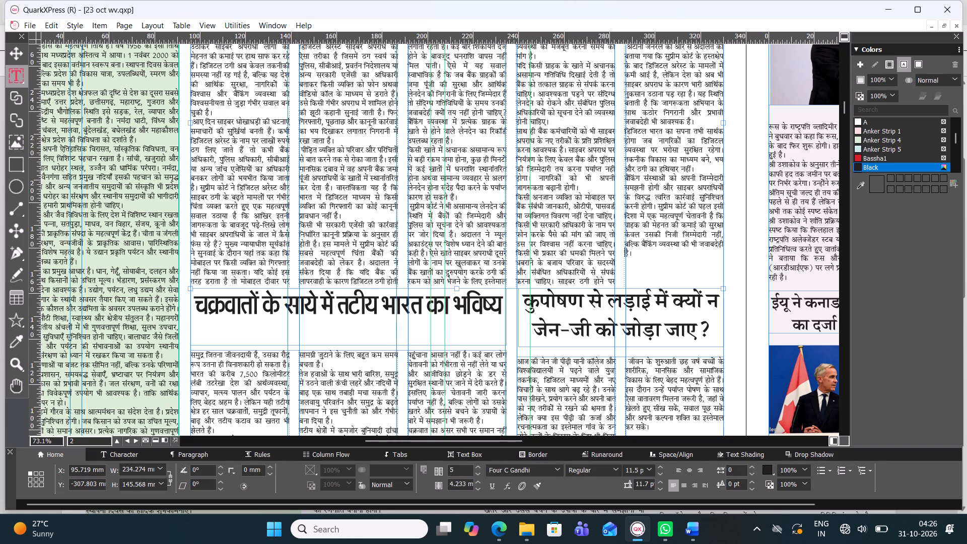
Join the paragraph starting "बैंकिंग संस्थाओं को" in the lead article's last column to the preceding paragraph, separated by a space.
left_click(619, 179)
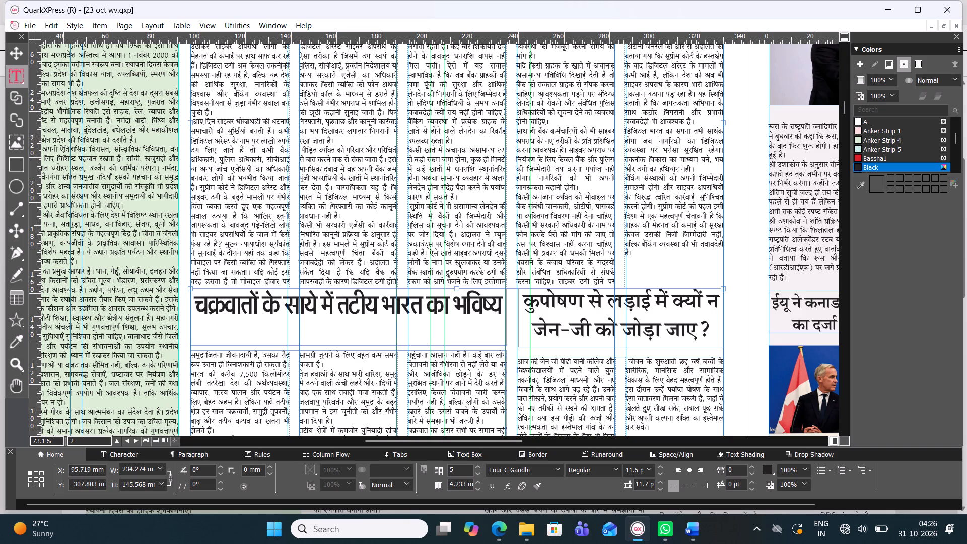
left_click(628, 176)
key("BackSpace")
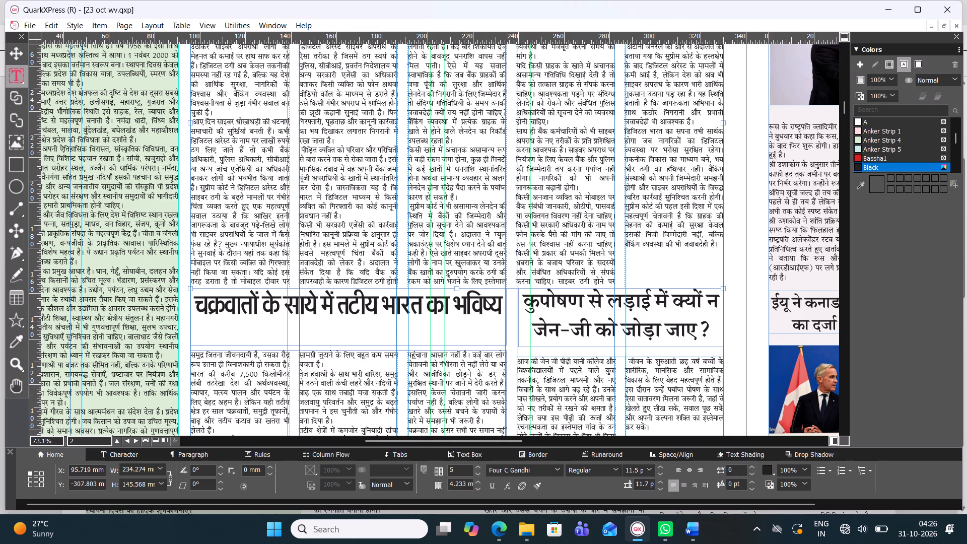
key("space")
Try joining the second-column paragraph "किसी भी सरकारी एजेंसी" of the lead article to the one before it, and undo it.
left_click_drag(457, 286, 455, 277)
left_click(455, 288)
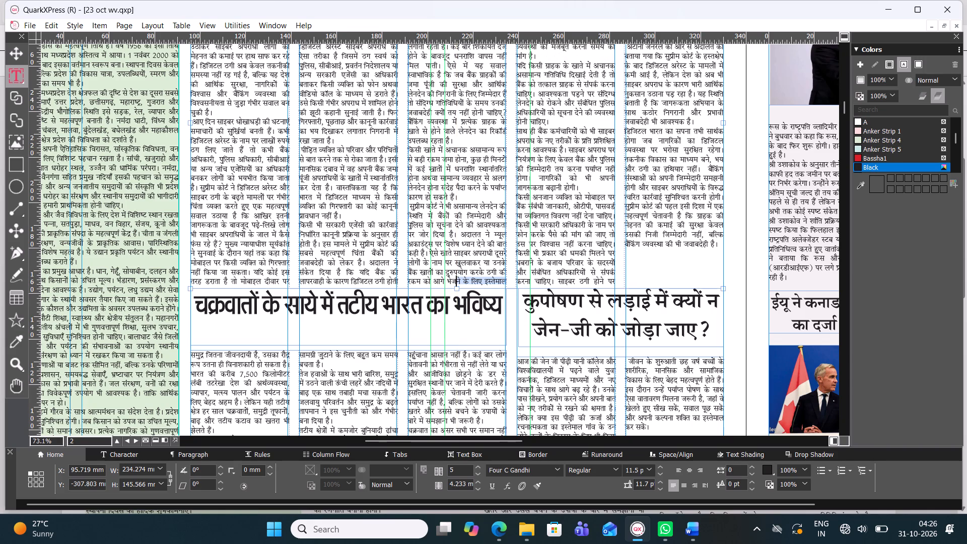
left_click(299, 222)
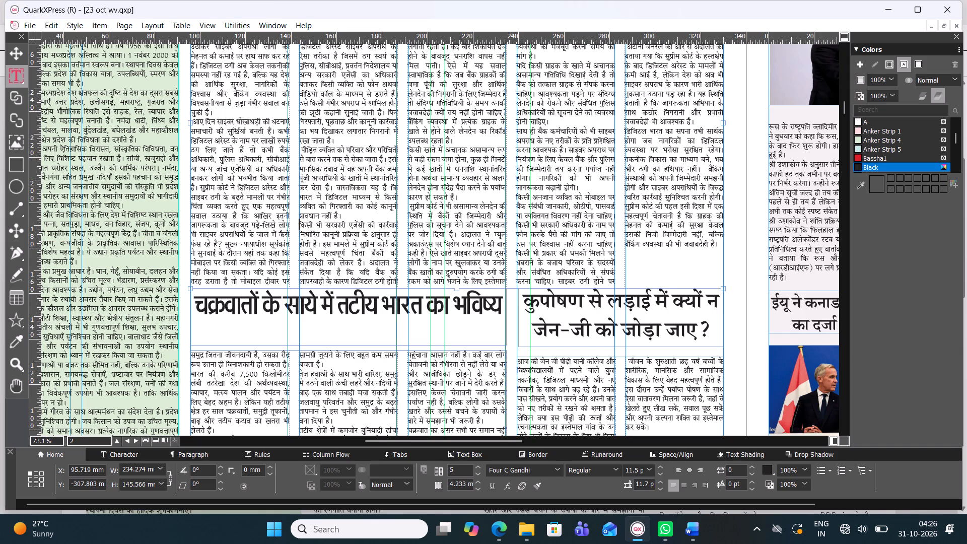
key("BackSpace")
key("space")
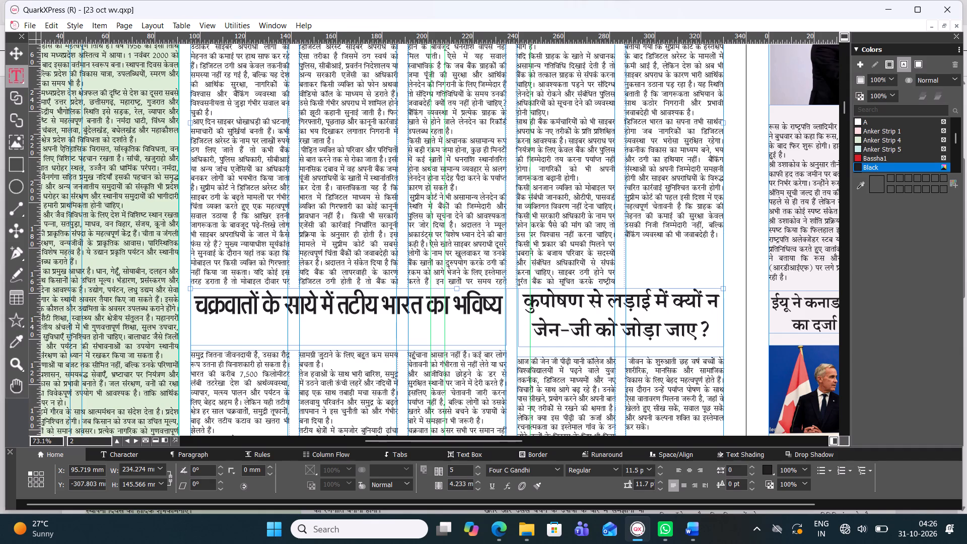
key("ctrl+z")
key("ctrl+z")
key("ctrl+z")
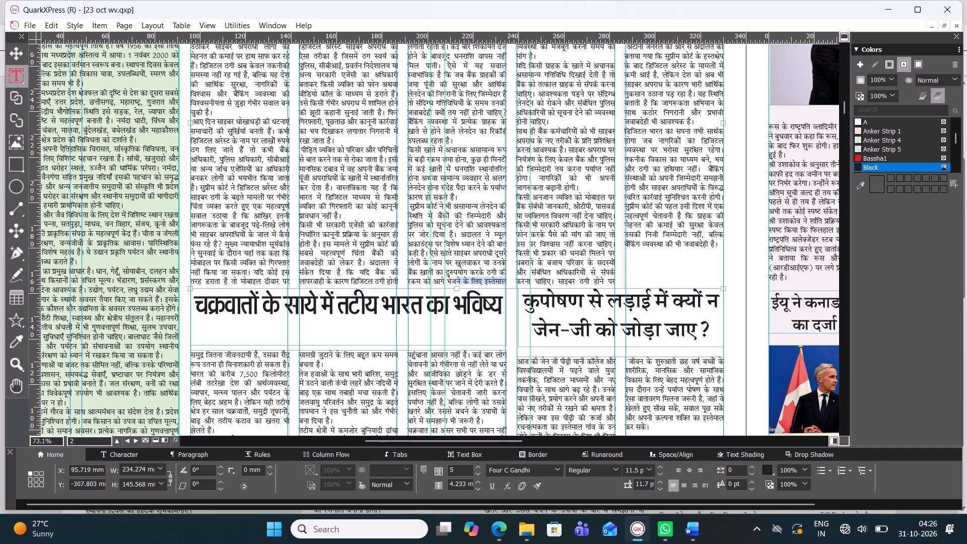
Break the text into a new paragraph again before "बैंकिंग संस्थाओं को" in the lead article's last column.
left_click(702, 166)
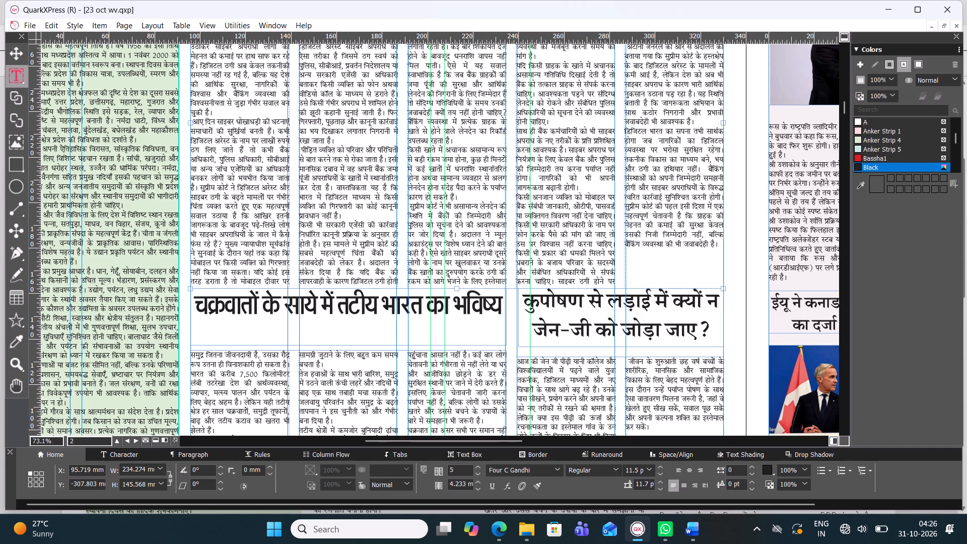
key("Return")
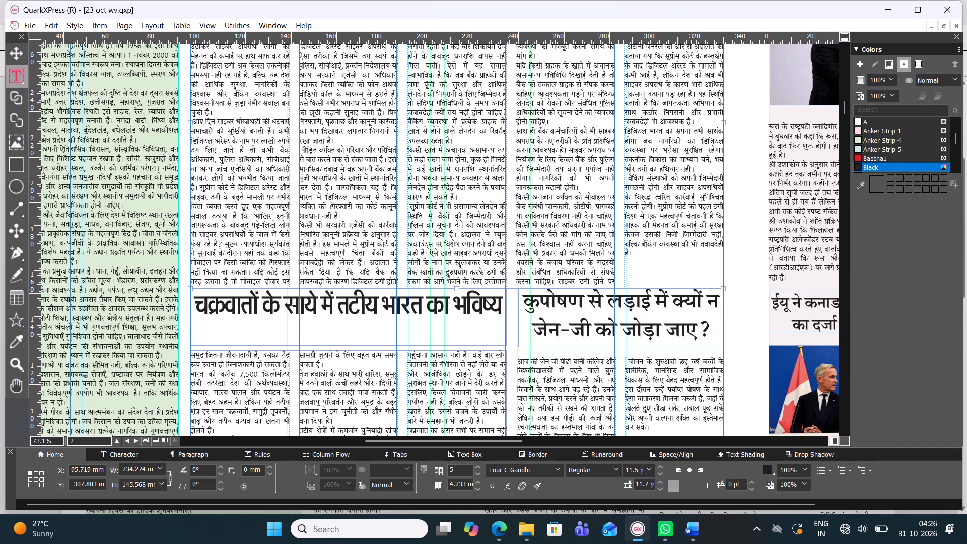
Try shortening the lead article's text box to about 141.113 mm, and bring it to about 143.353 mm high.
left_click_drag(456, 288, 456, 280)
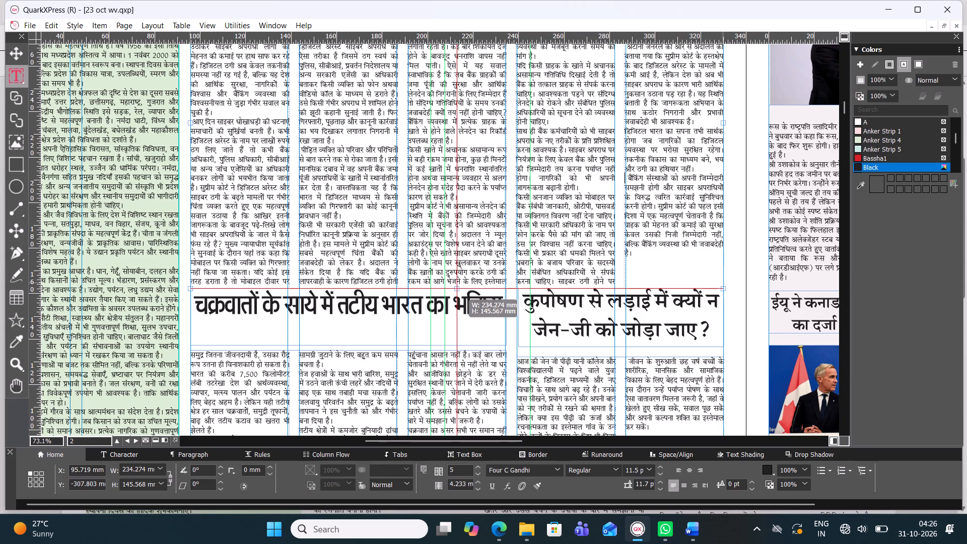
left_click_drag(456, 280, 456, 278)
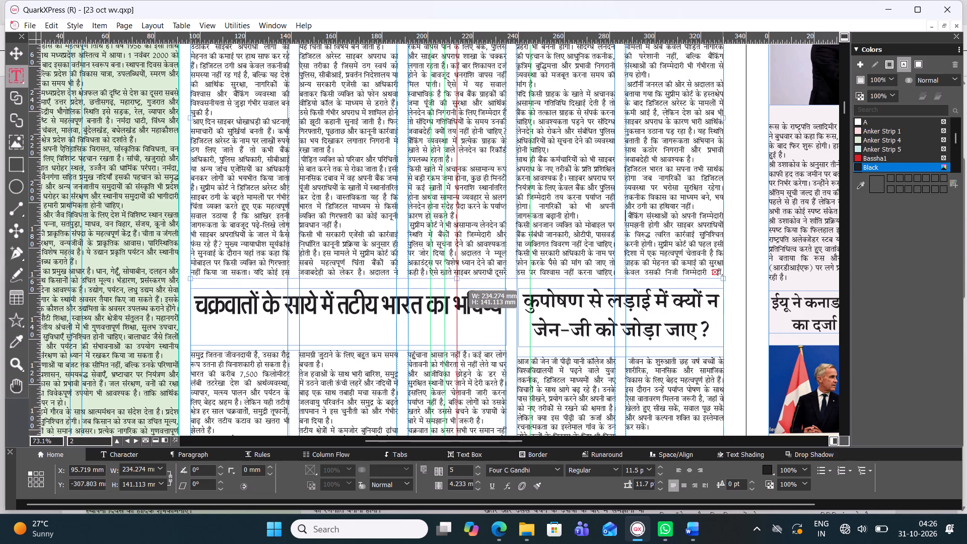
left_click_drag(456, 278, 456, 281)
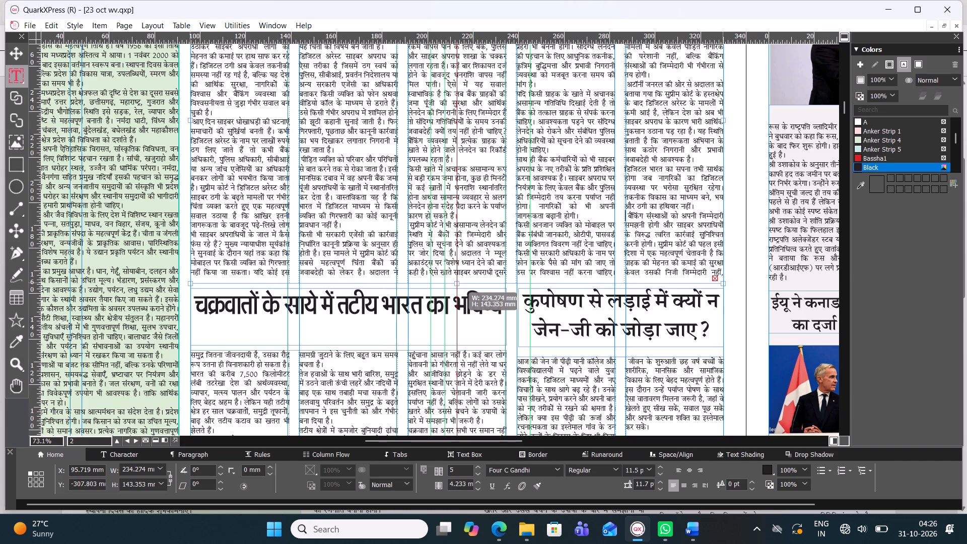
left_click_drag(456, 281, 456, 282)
Set the headline "डिजिटल ठगी पर बैंकों की जवाबदेही जरूरी" in Four C Abhishekhed after trying fonts such as Alex Brush, Bodoni Bk BT and Cambria.
scroll(468, 195, "up", 3)
scroll(468, 195, "down", 1)
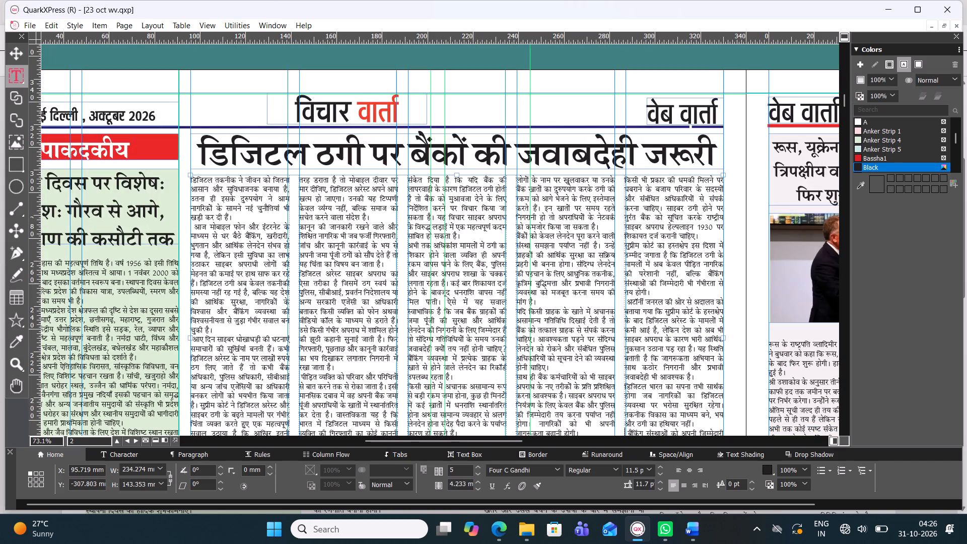
double_click(480, 147)
triple_click(495, 154)
left_click(495, 154)
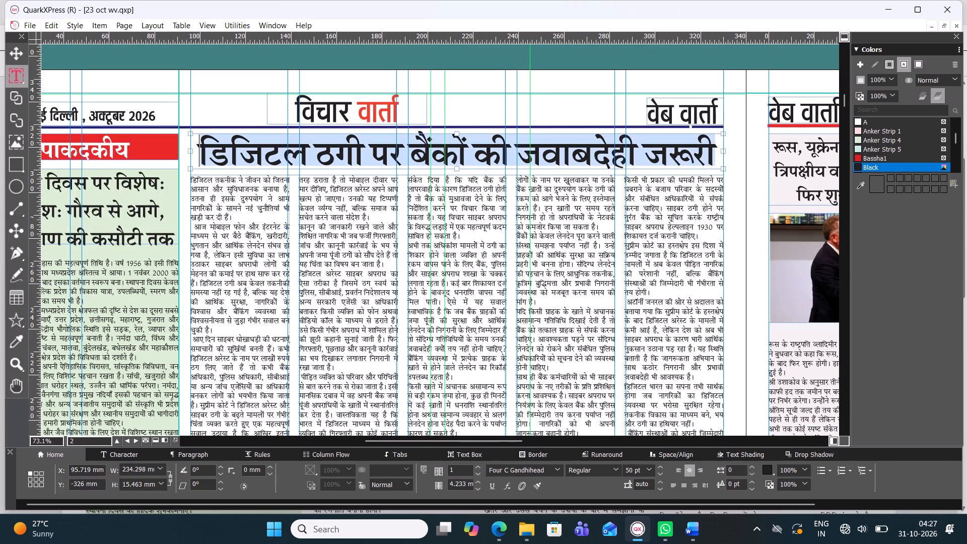
left_click(541, 474)
key("Down")
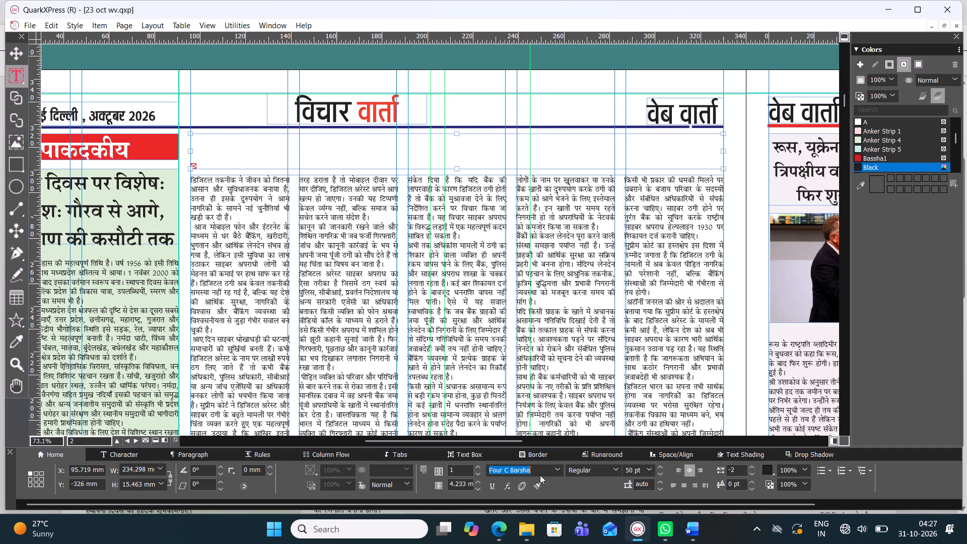
key("Down")
key("Down")
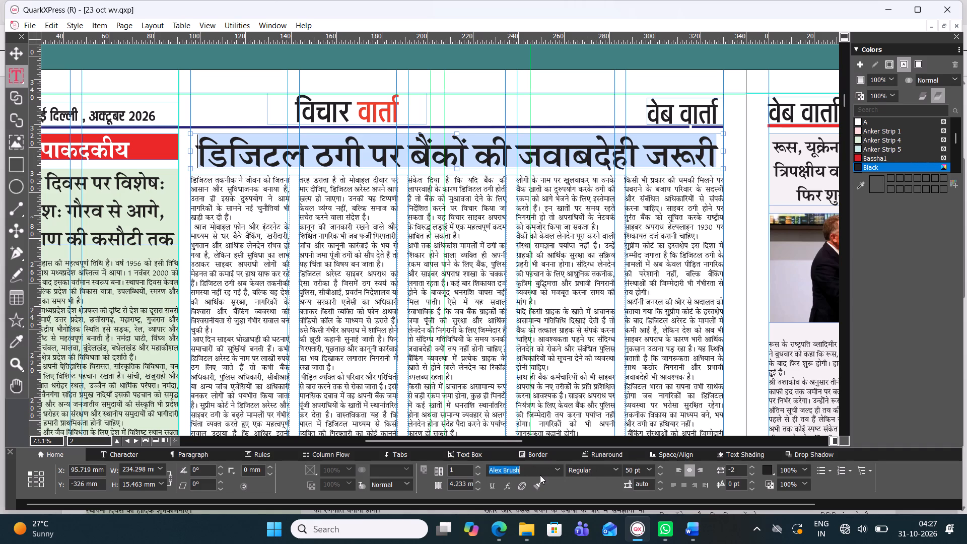
key("Down")
key("Down")
key("Down")
key("Down")
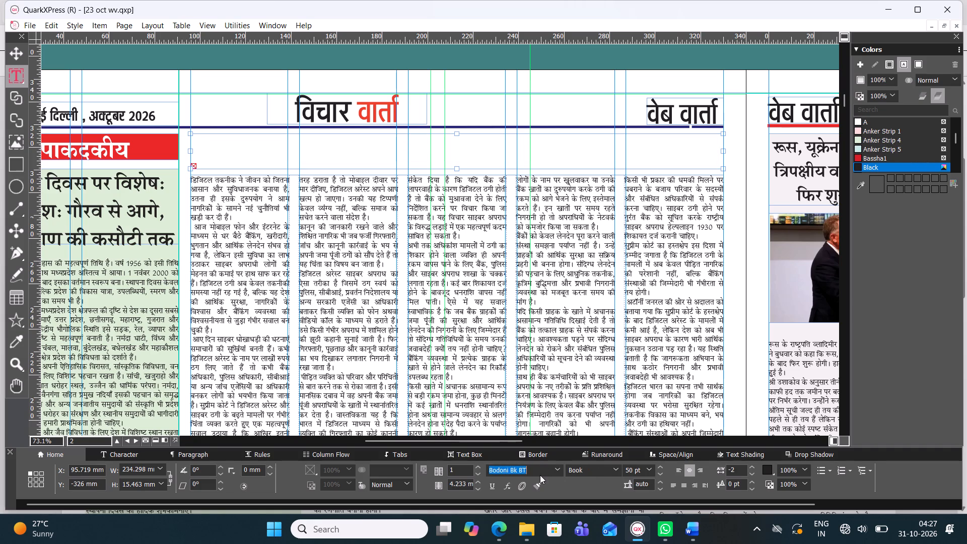
key("Down")
key("Down")
key("Down")
key("Down")
key("Down")
key("Down")
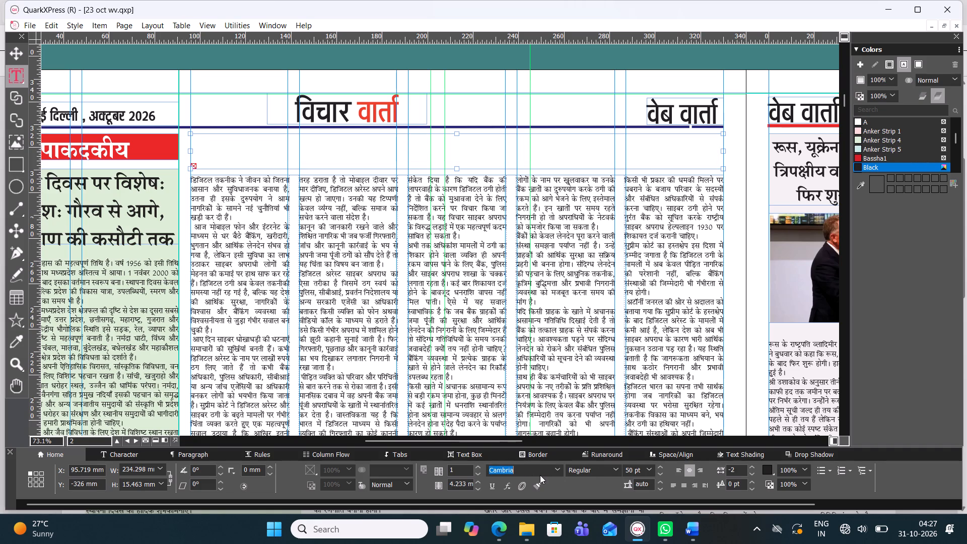
key("Down")
key("Down")
key("Down")
key("Down")
key("Down")
key("Down")
key("Down")
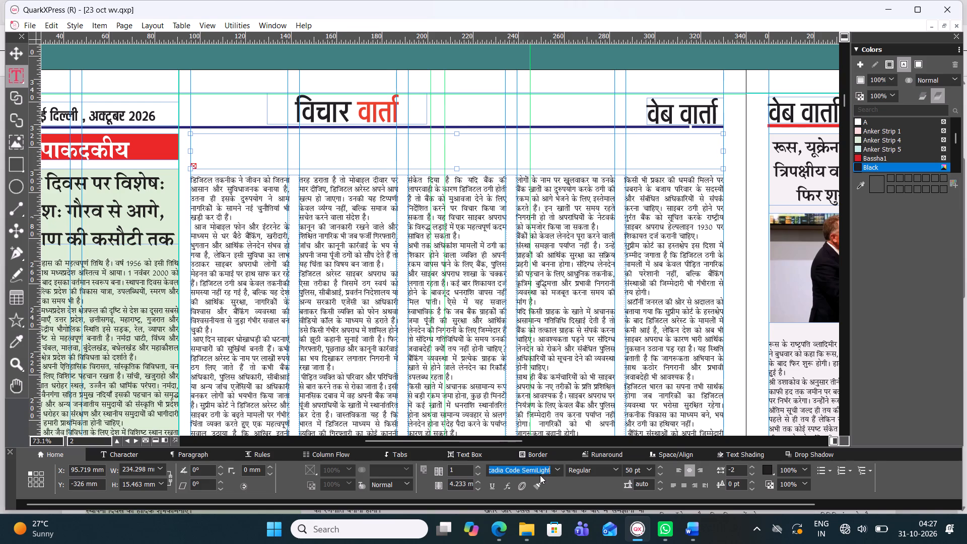
key("ctrl+z")
key("ctrl+z")
key("ctrl+z")
key("ctrl+z")
key("ctrl+z")
key("ctrl+z")
key("ctrl+z")
key("ctrl+z")
key("ctrl+z")
key("ctrl+z")
key("ctrl+z")
key("ctrl+z")
key("ctrl+z")
left_click(8, 54)
key("ctrl+z")
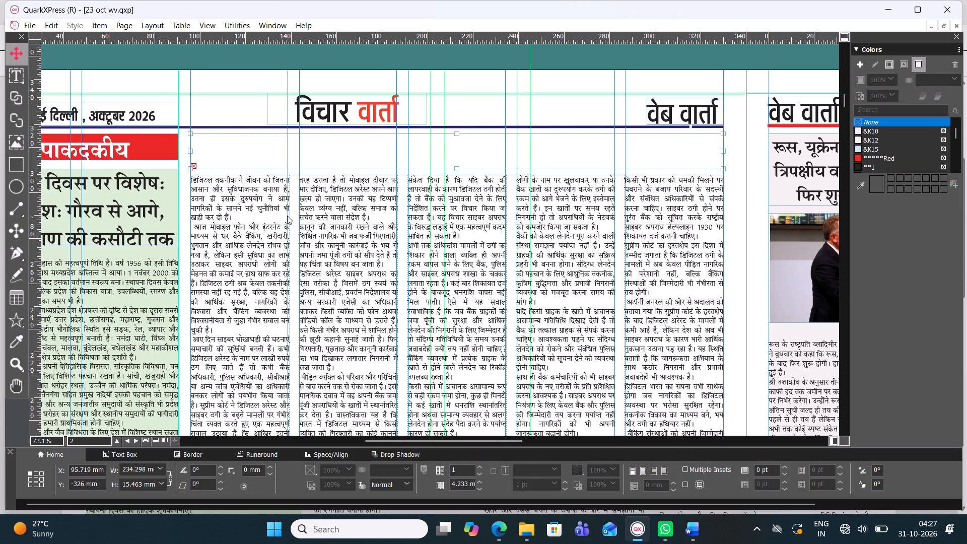
key("ctrl+z")
key("ctrl+z")
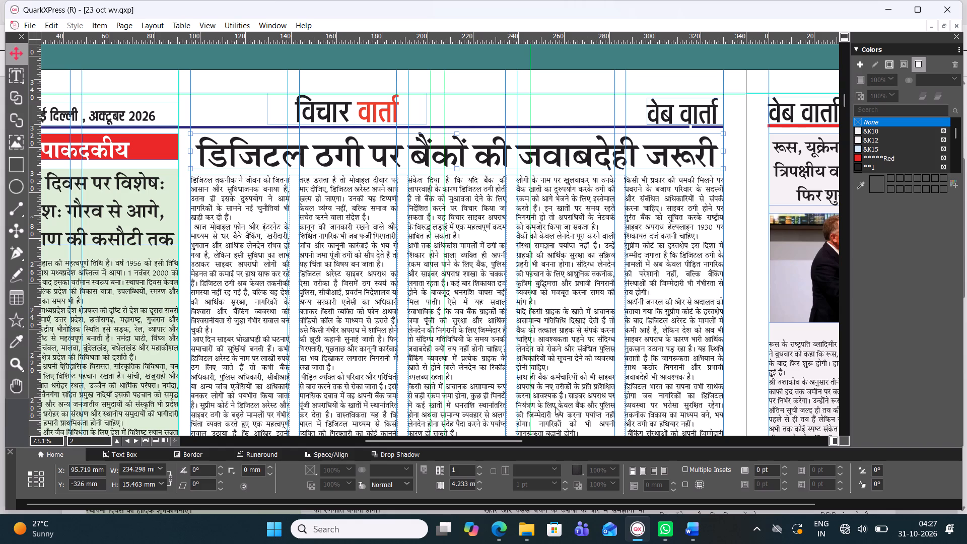
double_click(475, 144)
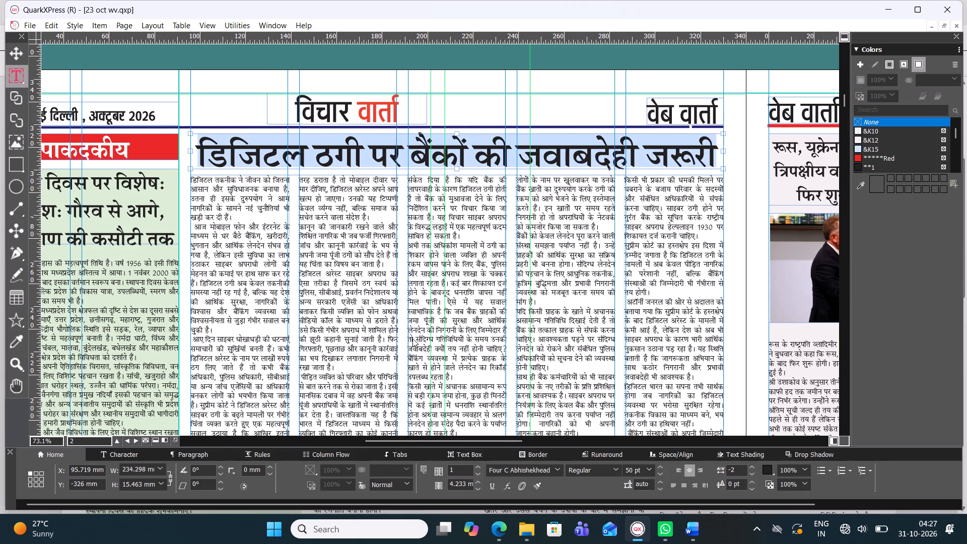
Shorten the headline box "चक्रवातों के साये में तटीय भारत का भविष्य" to about 19.533 mm and move it down slightly to Y about -159.239 mm.
left_click(12, 45)
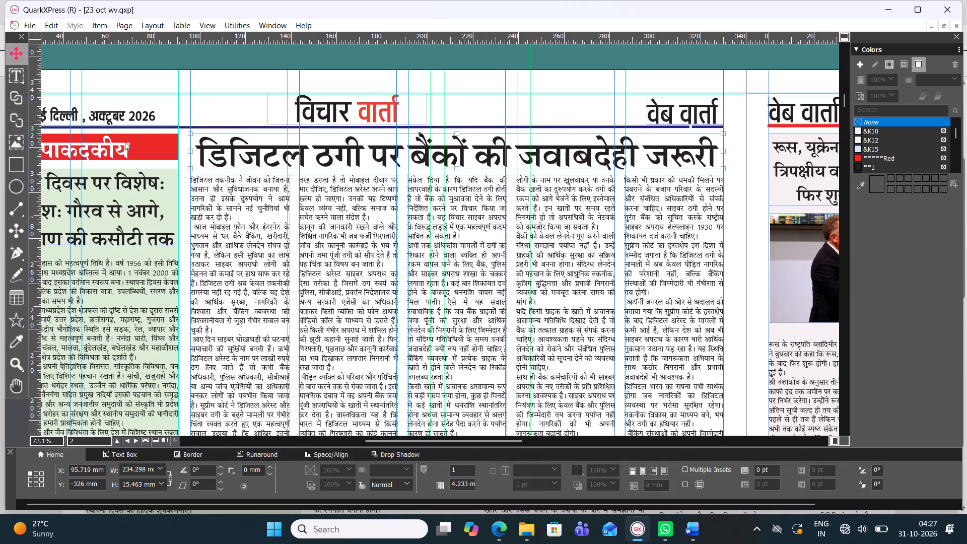
scroll(376, 240, "down", 1)
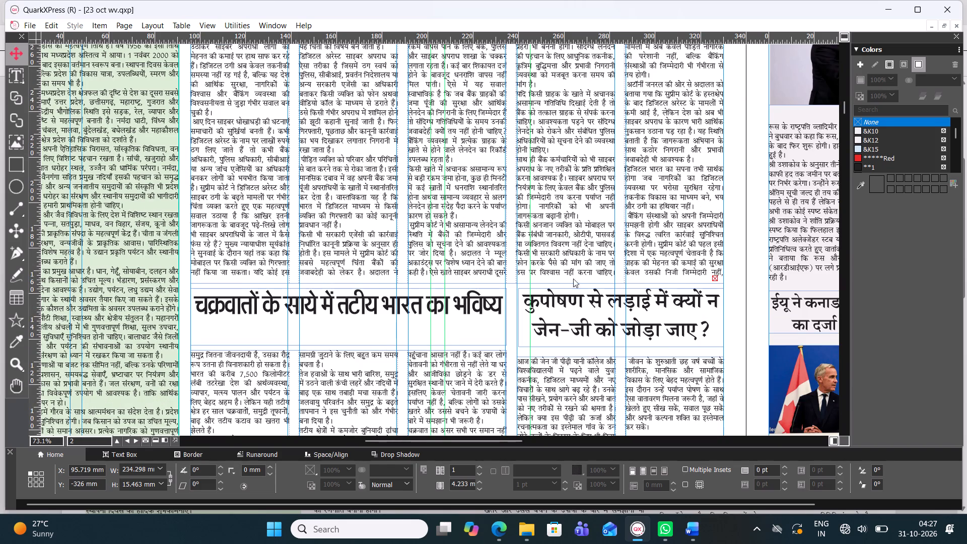
left_click(437, 312)
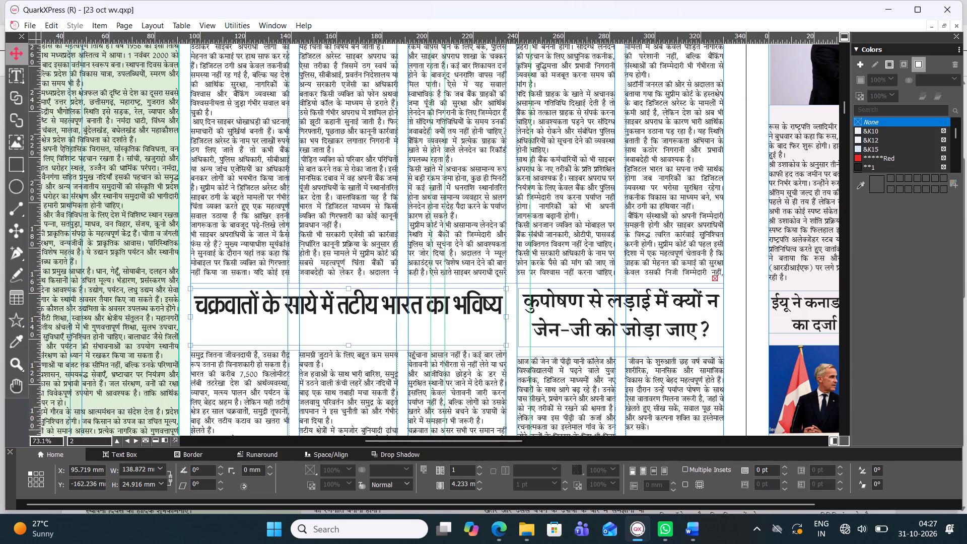
left_click_drag(351, 346, 349, 332)
left_click_drag(347, 309, 347, 315)
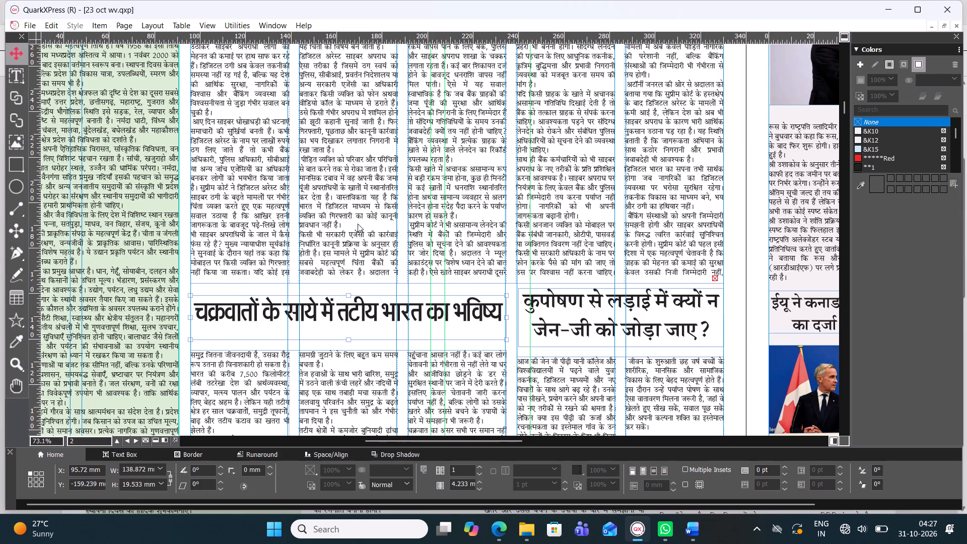
Extend the lead article's text box above the two lower headlines to a height of about 143.965 mm.
left_click(358, 224)
left_click_drag(456, 286, 456, 289)
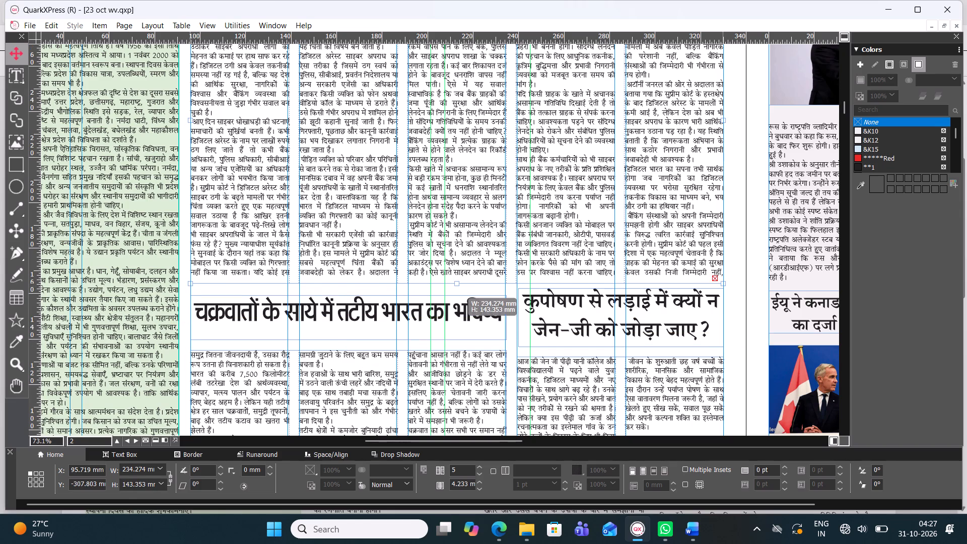
left_click_drag(456, 289, 444, 285)
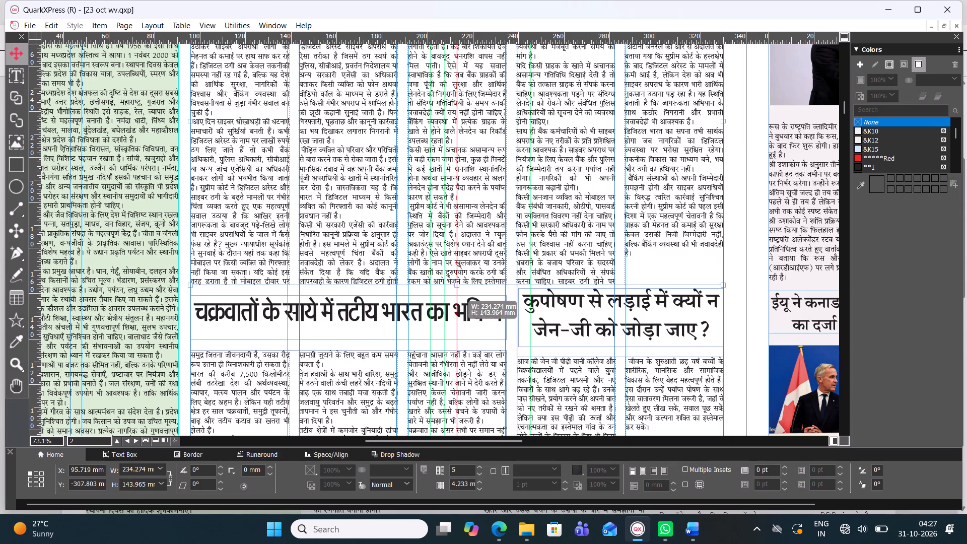
left_click_drag(444, 285, 443, 285)
triple_click(515, 282)
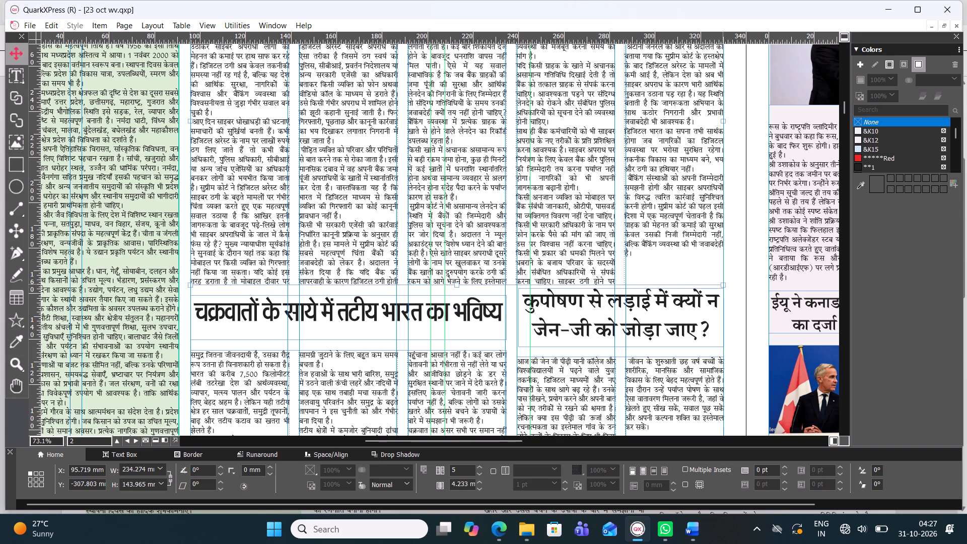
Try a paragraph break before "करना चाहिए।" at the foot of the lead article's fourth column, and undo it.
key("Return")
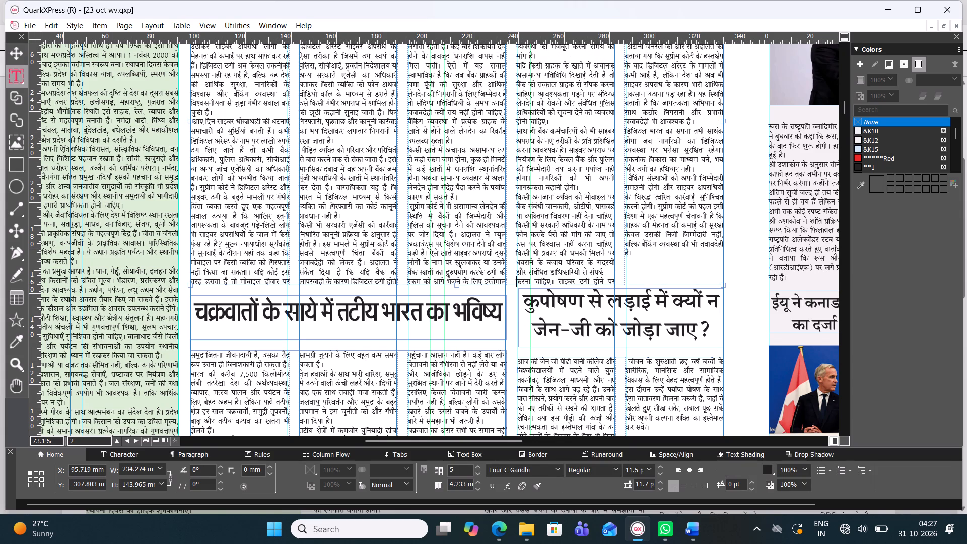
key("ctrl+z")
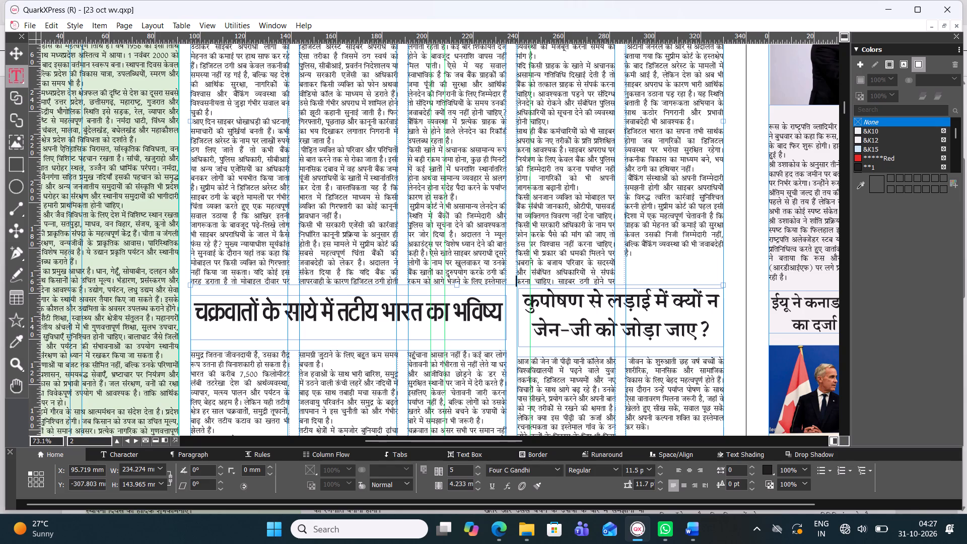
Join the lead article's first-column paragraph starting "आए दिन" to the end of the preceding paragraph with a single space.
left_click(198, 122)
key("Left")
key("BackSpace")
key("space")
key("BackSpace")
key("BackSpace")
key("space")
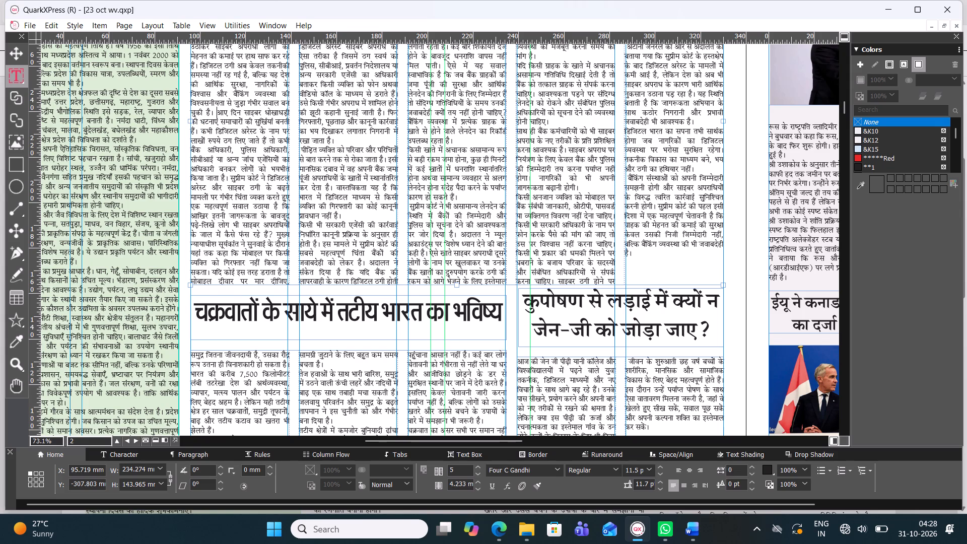
Start a new paragraph at "ऐसे में आपदा के समय" in the second column of the cyclone article.
scroll(236, 193, "down", 1)
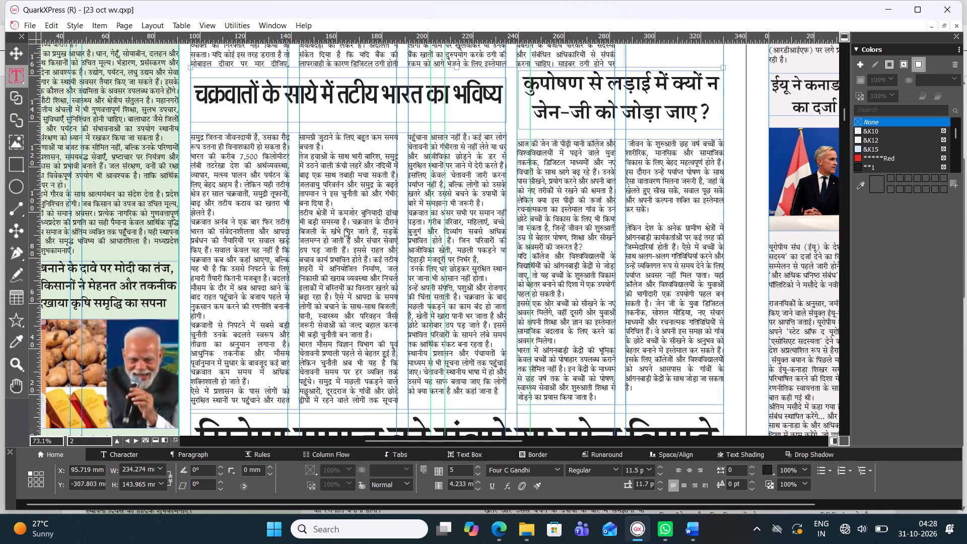
left_click(331, 296)
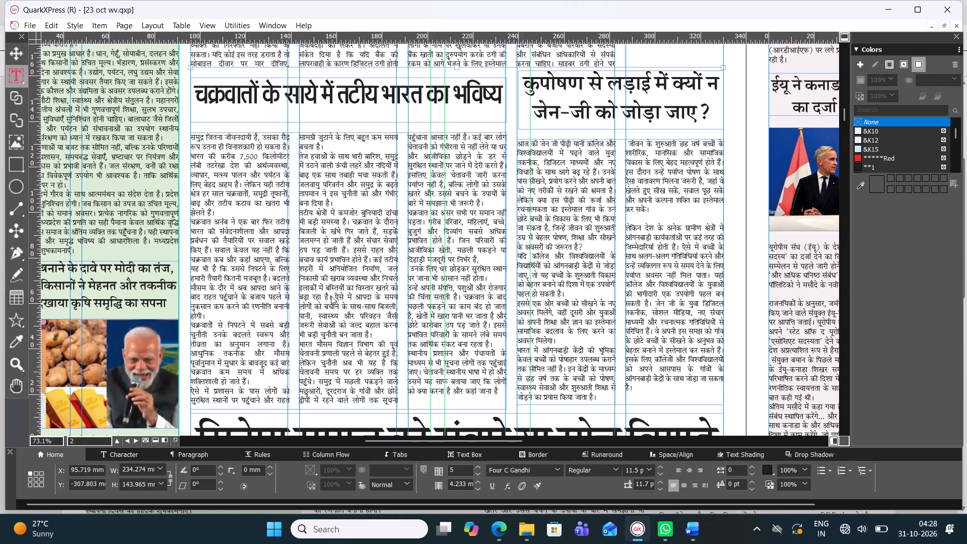
left_click(332, 297)
key("Return")
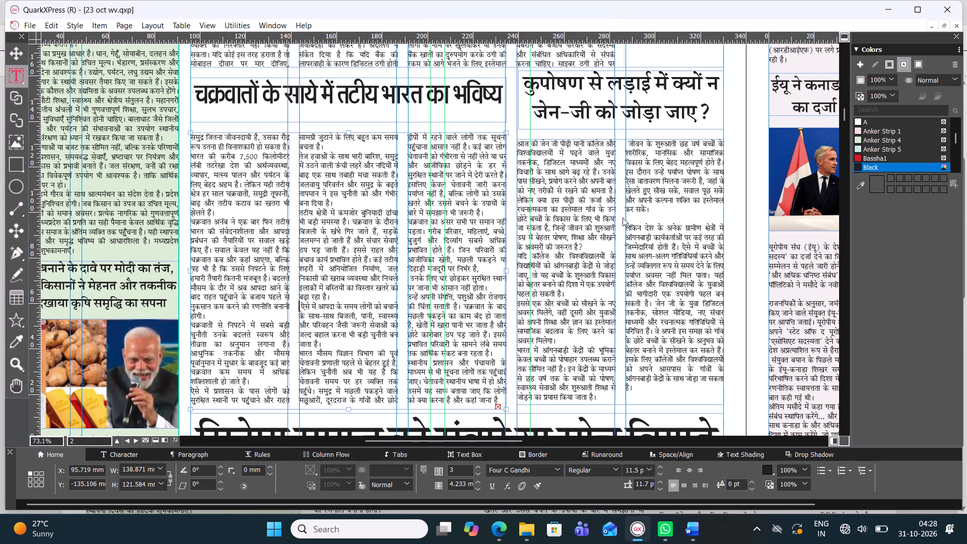
Delete the blank line before "लेकिन देश के अनेक" in the malnutrition article and shorten its text box to about 114.525 mm.
left_click(640, 215)
left_click(637, 218)
key("BackSpace")
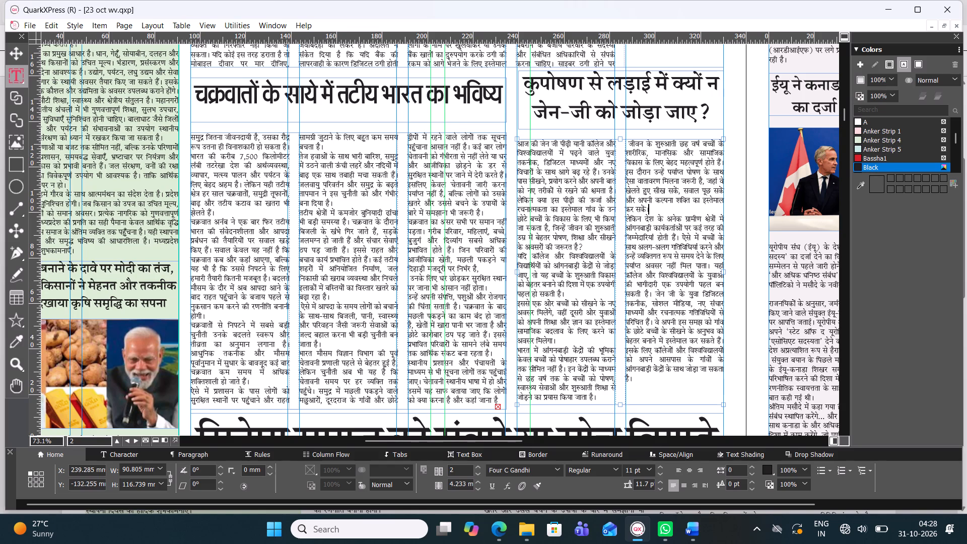
left_click_drag(617, 404, 615, 401)
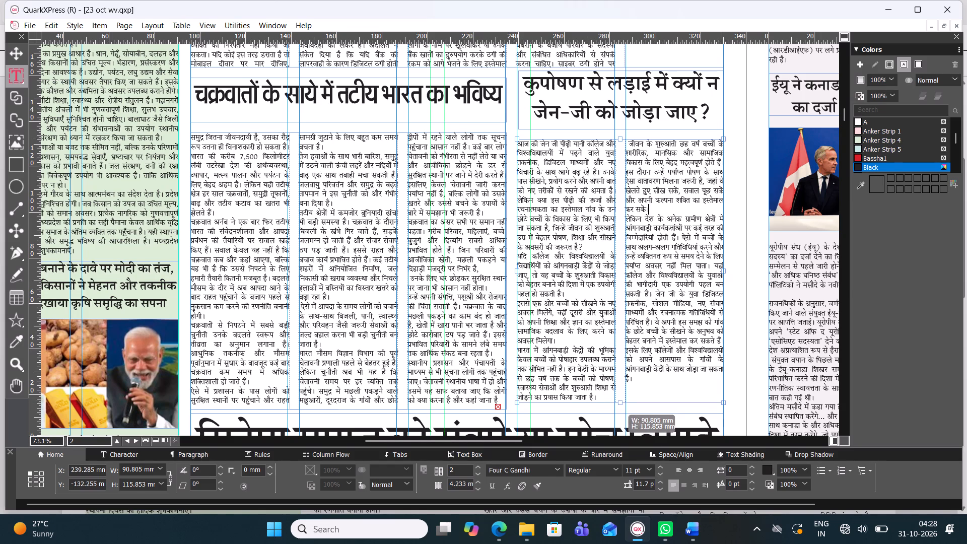
left_click_drag(615, 401, 615, 399)
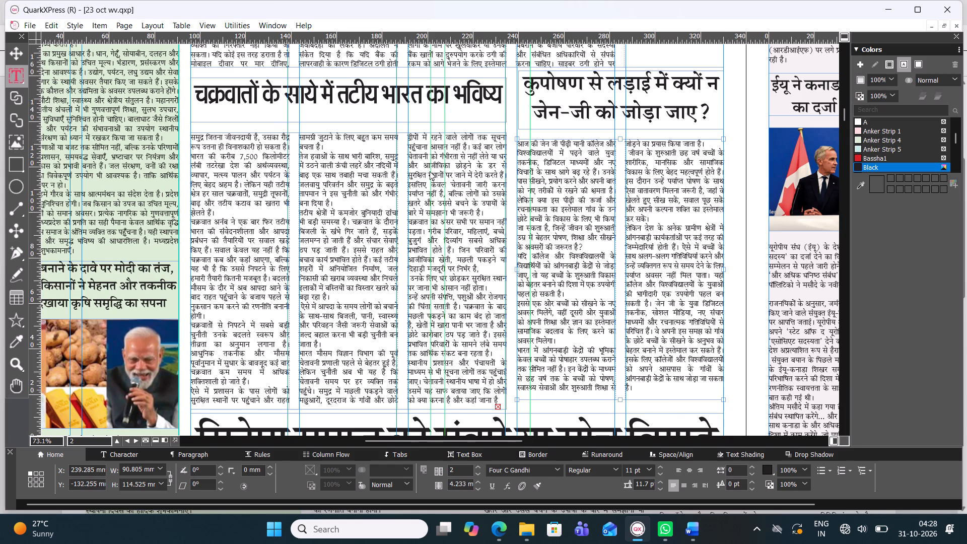
Start new paragraphs at "आए दिन" and "मुख्य न्यायाधीश" in the first column of the lead article.
scroll(430, 171, "up", 1)
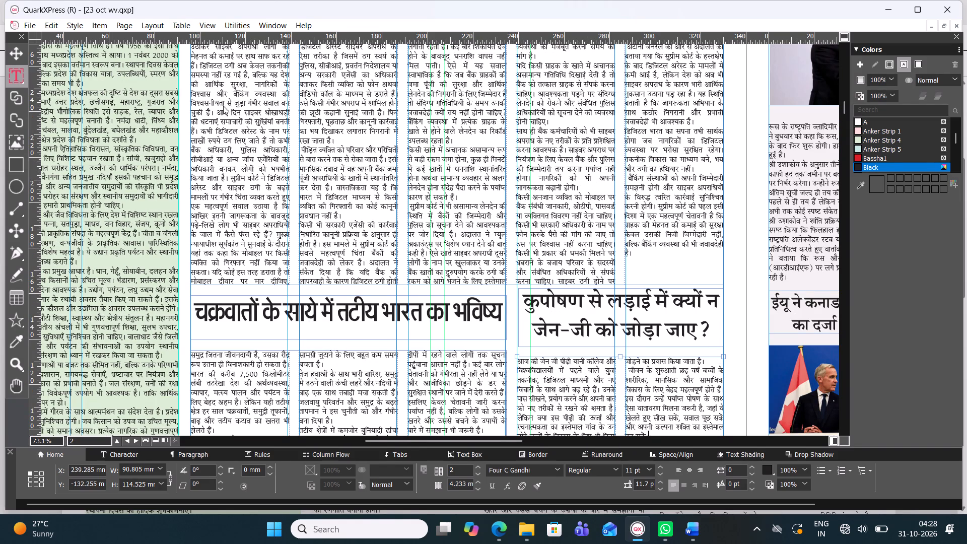
double_click(247, 78)
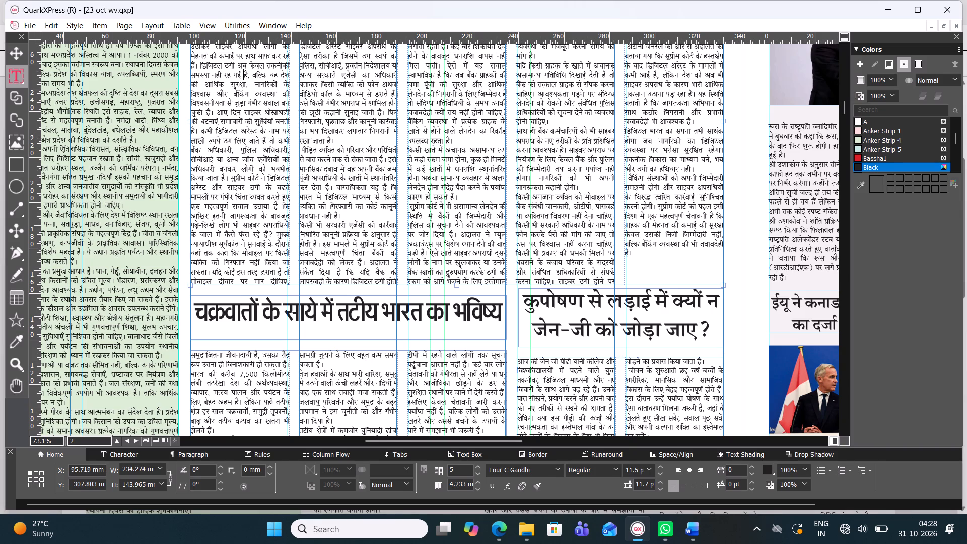
left_click(213, 112)
key("Return")
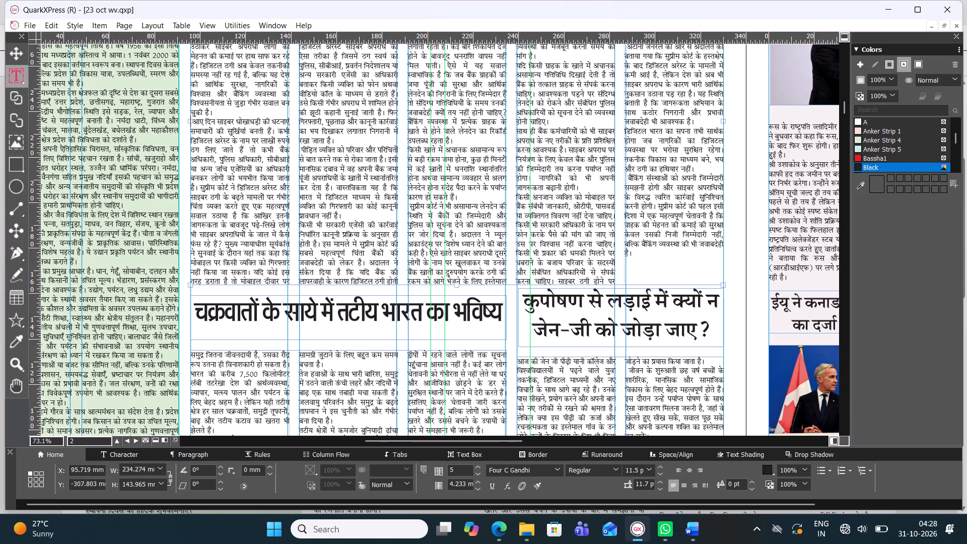
left_click(224, 241)
key("Return")
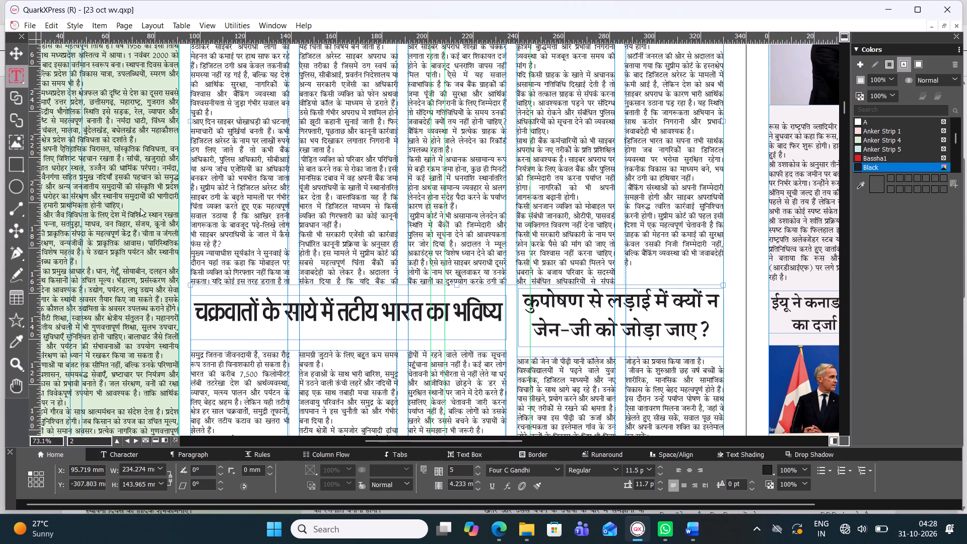
Join the paragraph starting "सिनेमा की सबसे बड़ी" to the preceding one with a single space in the cinema article's first column.
scroll(268, 199, "down", 1)
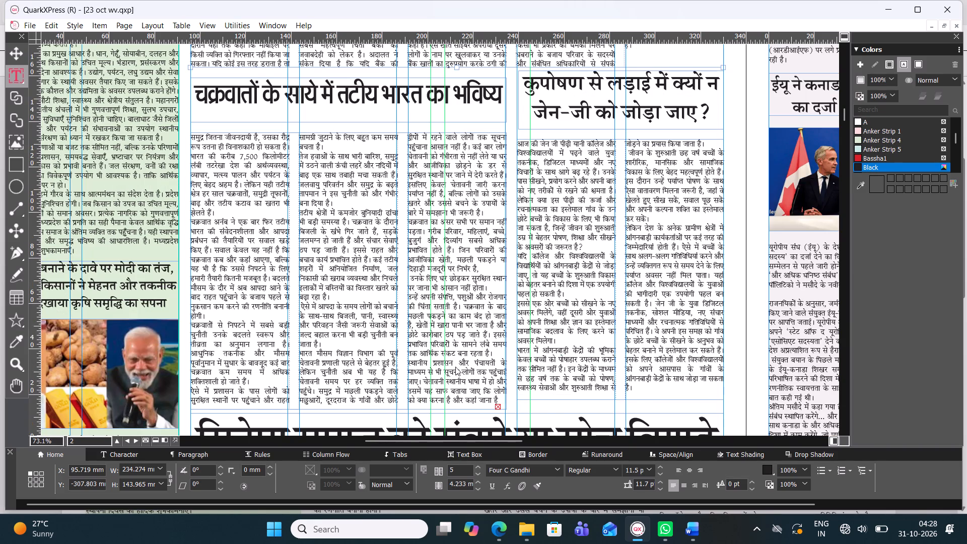
scroll(507, 150, "down", 2)
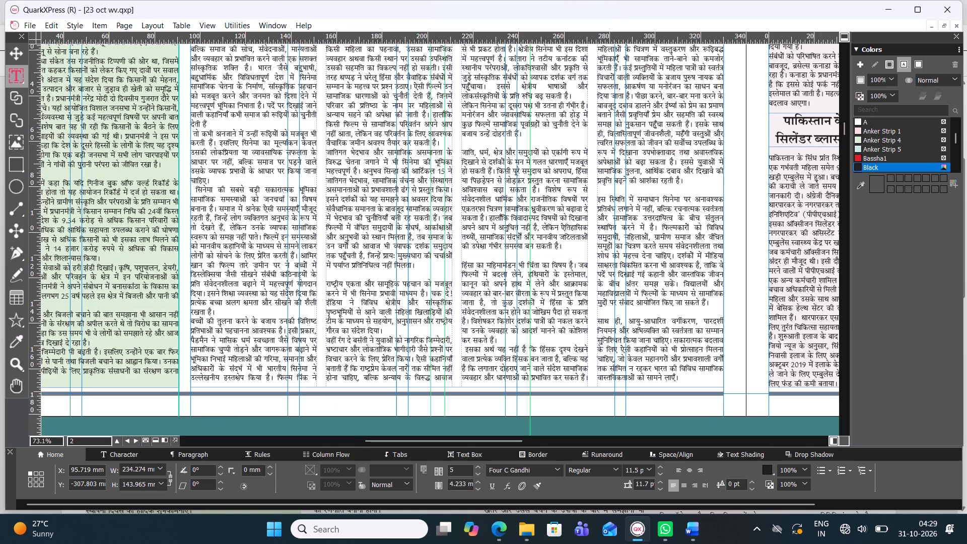
double_click(194, 188)
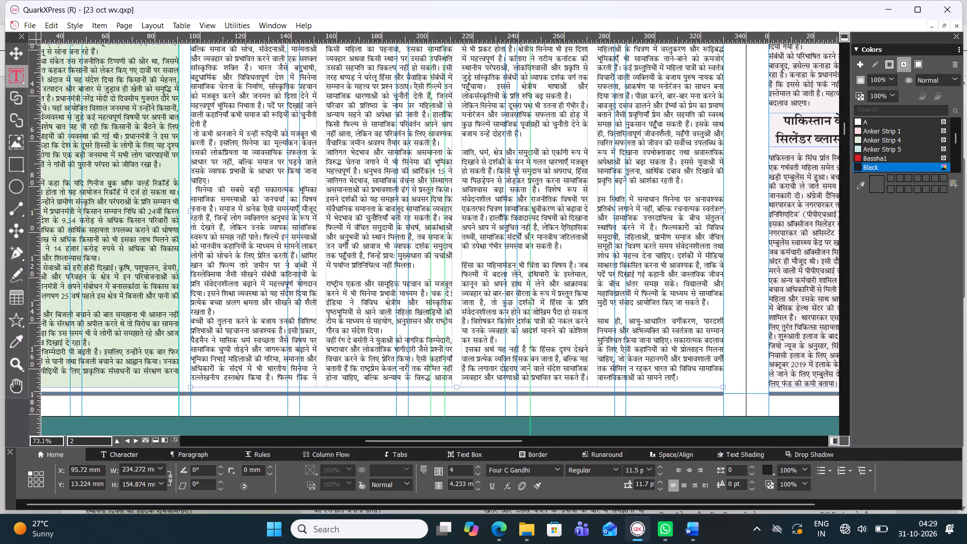
key("BackSpace")
key("BackSpace")
key("space")
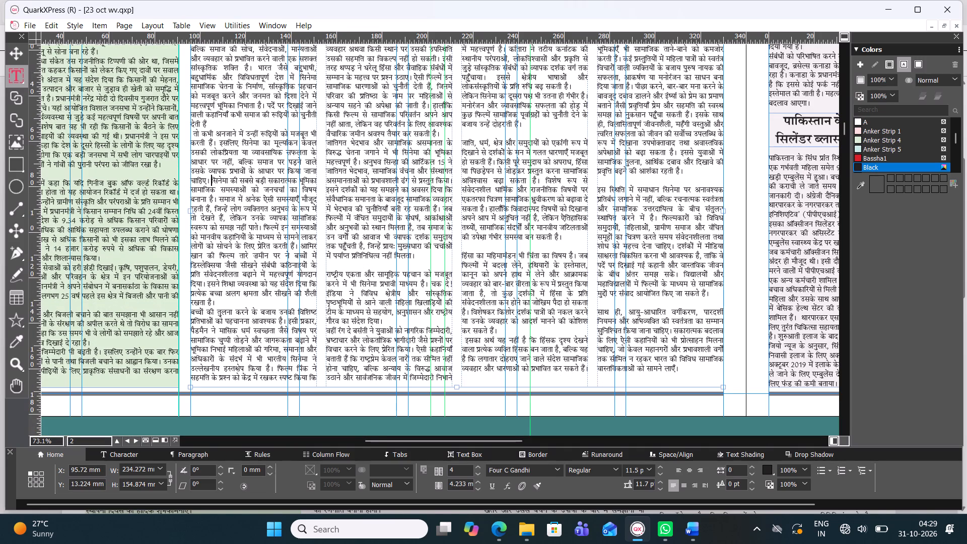
key("space")
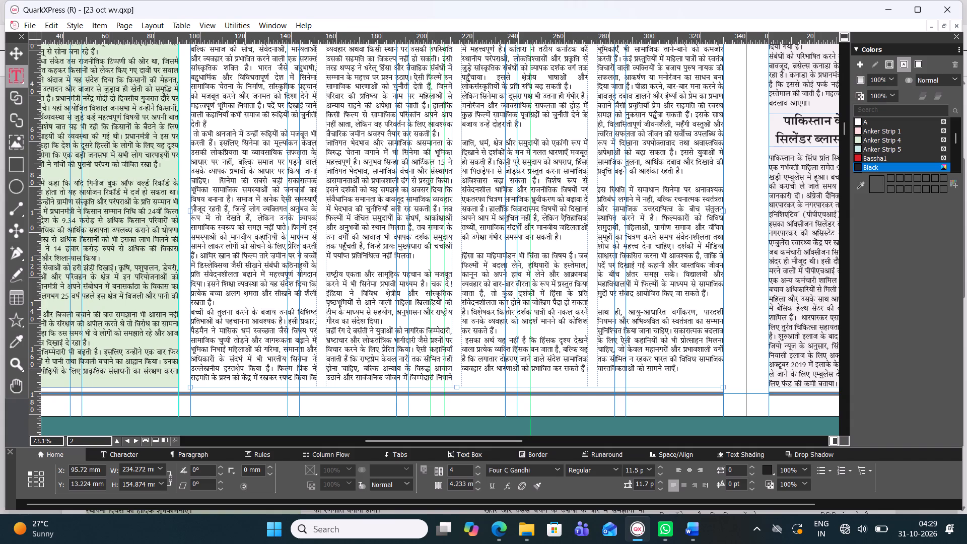
key("BackSpace")
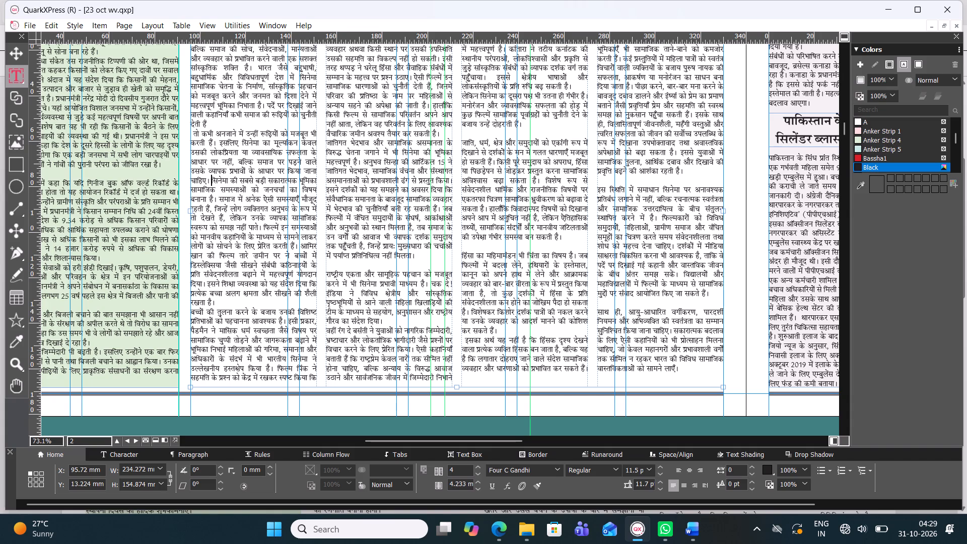
Delete the blank lines between paragraphs in columns two to four of the cinema article, from "राष्ट्रीय एकता" through "साथ ही".
left_click(514, 247)
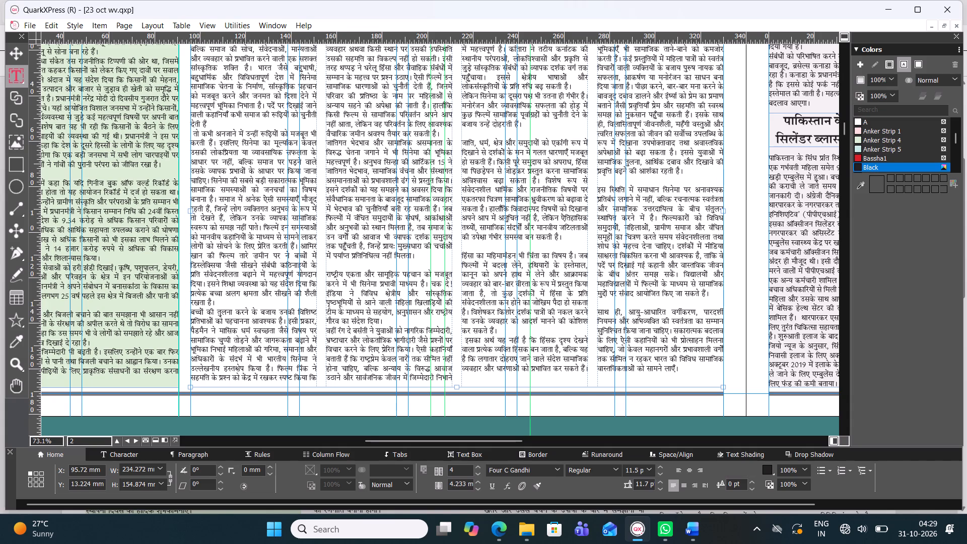
key("BackSpace")
left_click(500, 133)
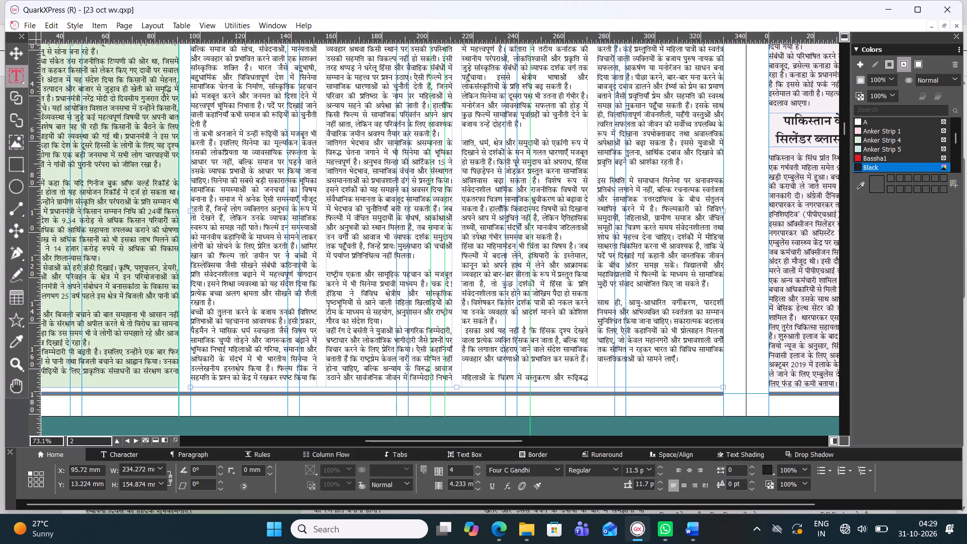
key("BackSpace")
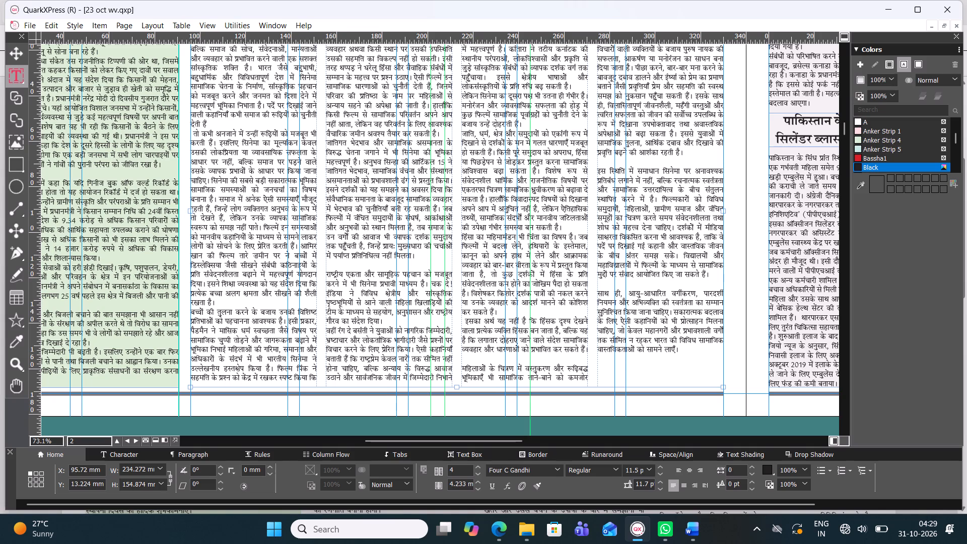
left_click(515, 362)
key("BackSpace")
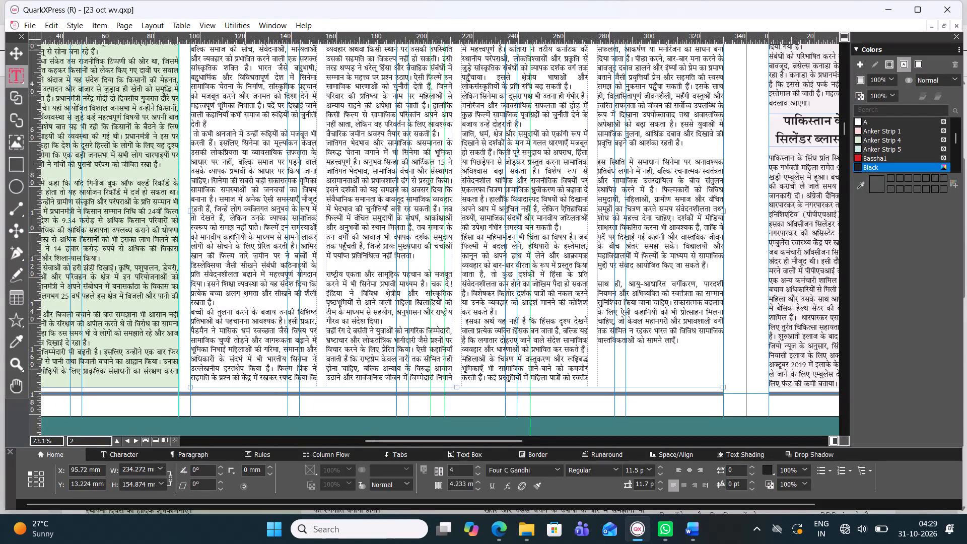
left_click(360, 266)
key("BackSpace")
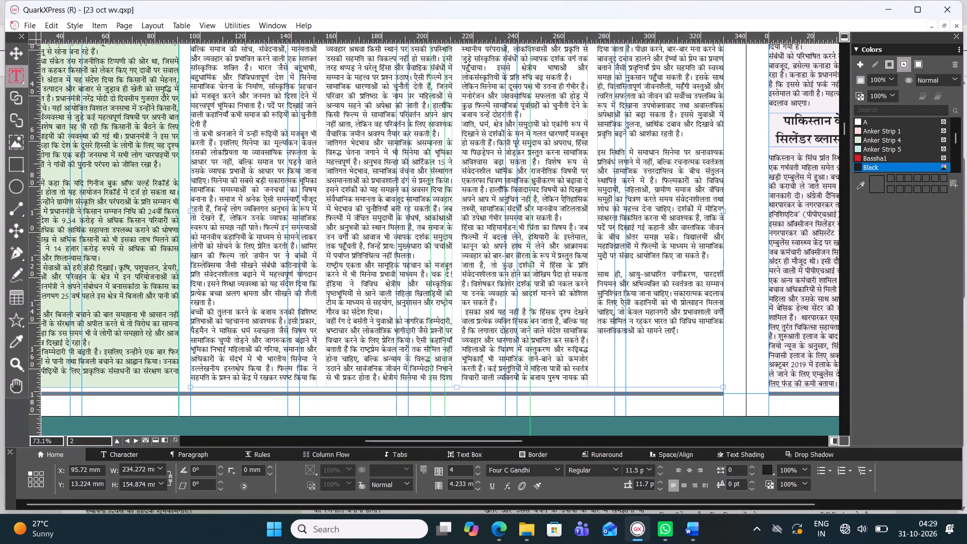
left_click(630, 265)
key("BackSpace")
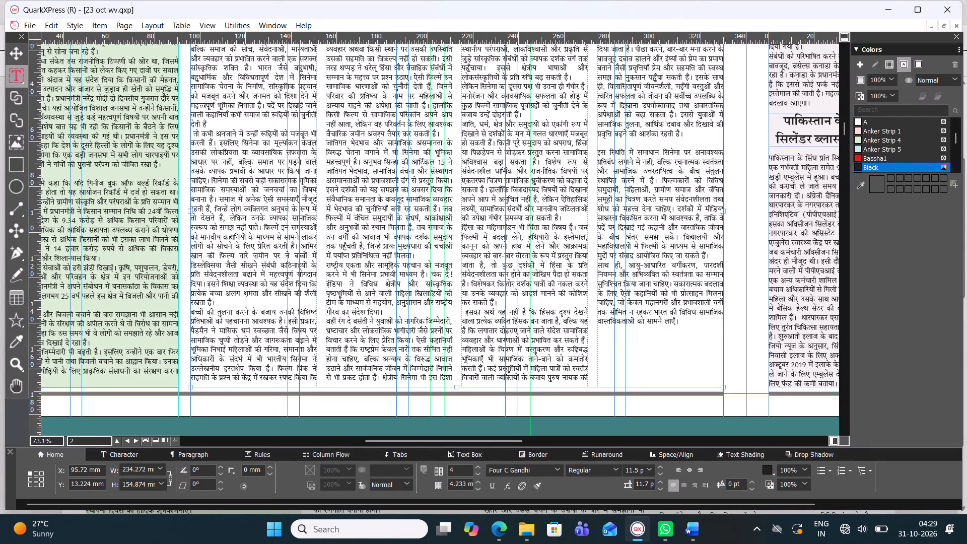
left_click(647, 138)
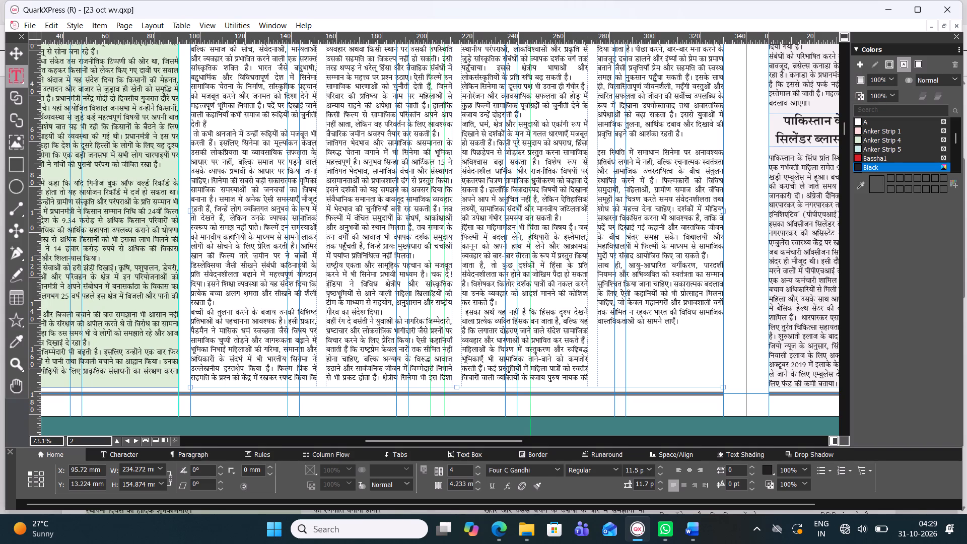
left_click(647, 145)
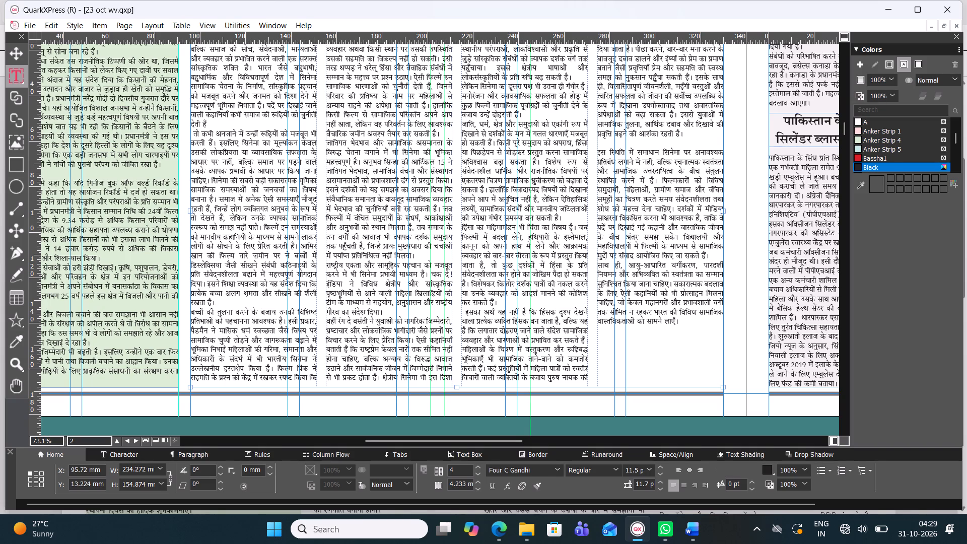
key("BackSpace")
key("space")
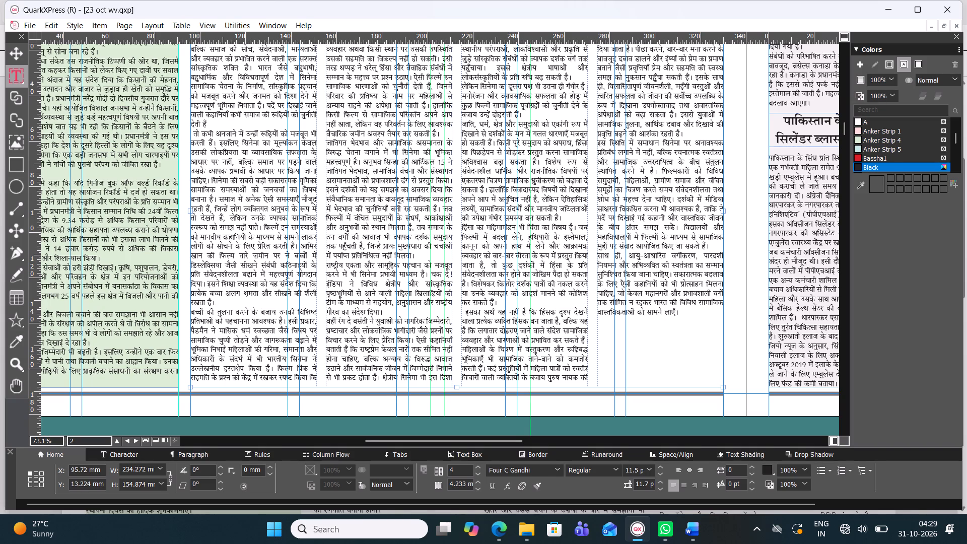
Draw a rectangular box about 55 mm by 28.8 mm in the empty space below the cinema article's fourth-column text.
left_click(17, 163)
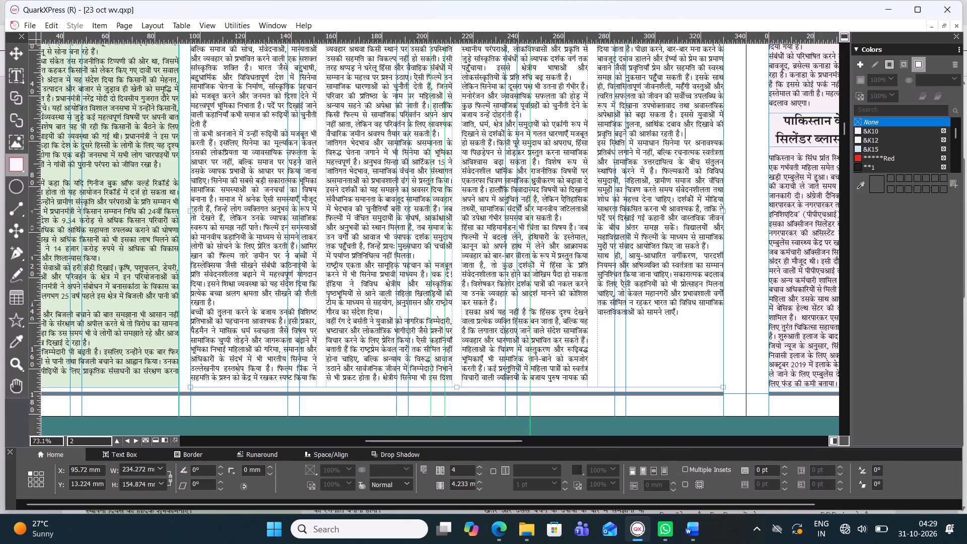
left_click_drag(598, 318, 638, 341)
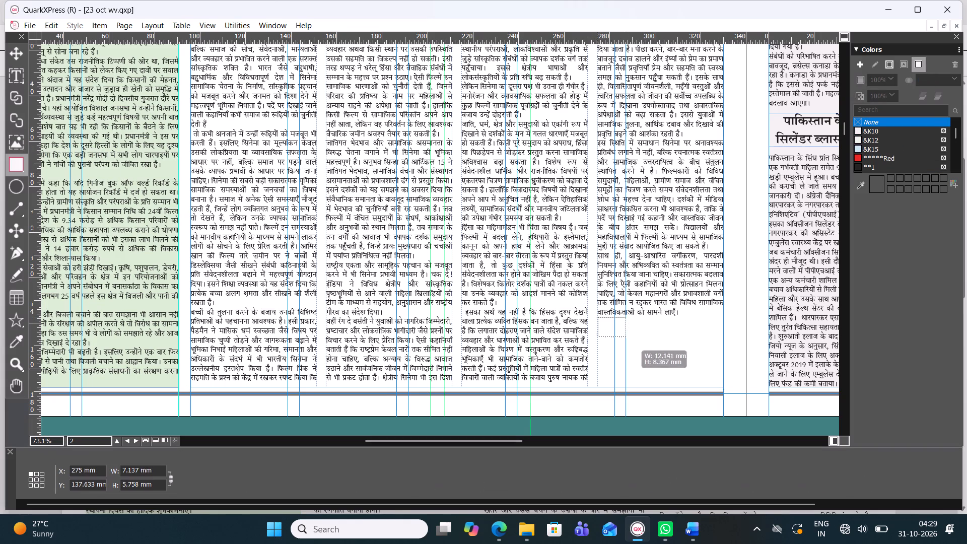
left_click_drag(638, 341, 725, 384)
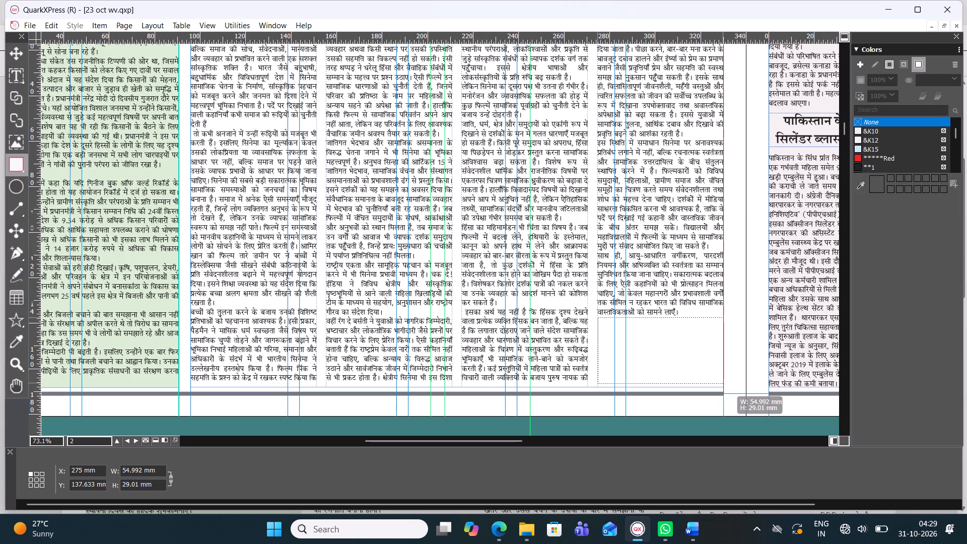
left_click_drag(725, 384, 724, 383)
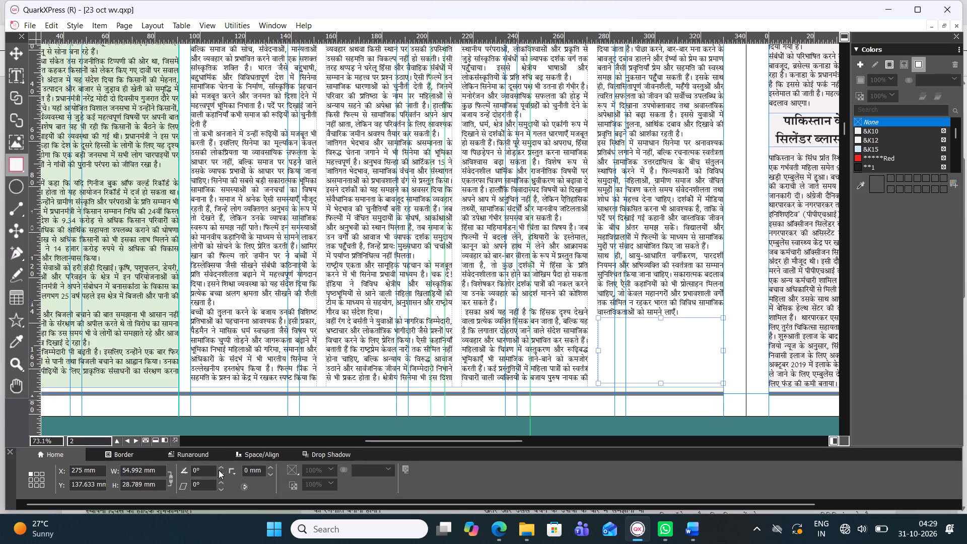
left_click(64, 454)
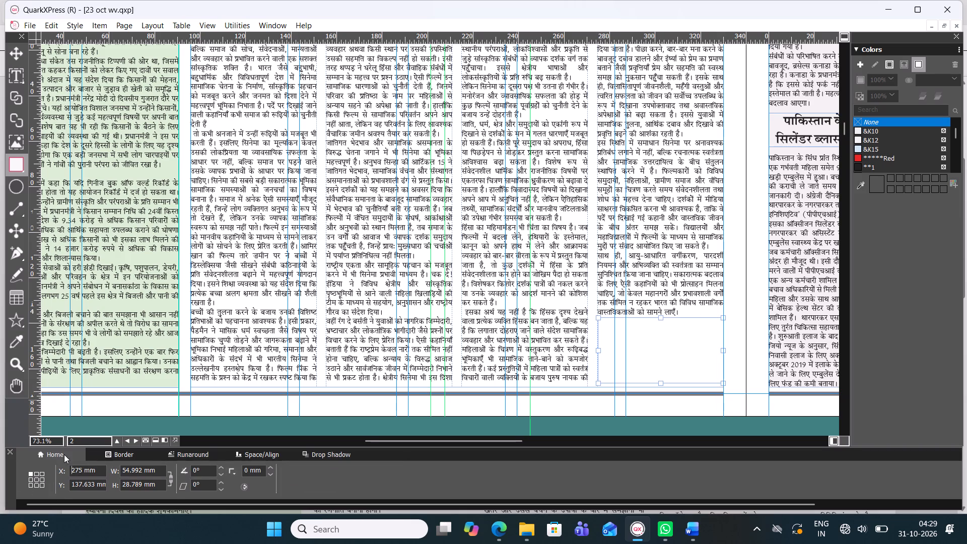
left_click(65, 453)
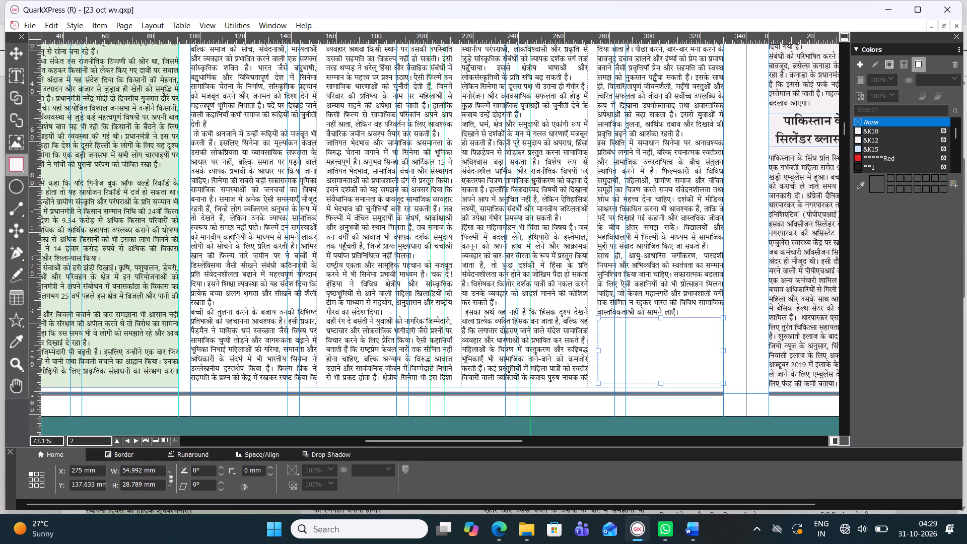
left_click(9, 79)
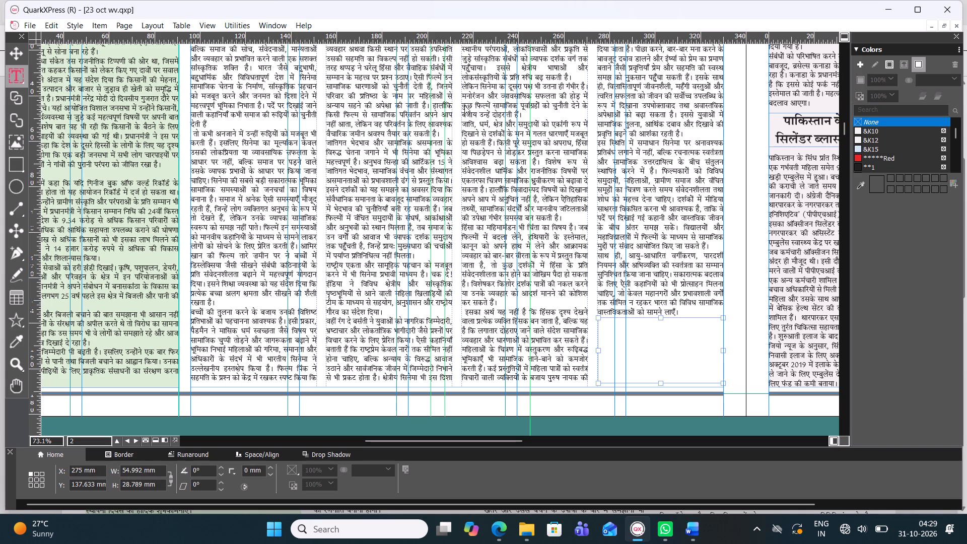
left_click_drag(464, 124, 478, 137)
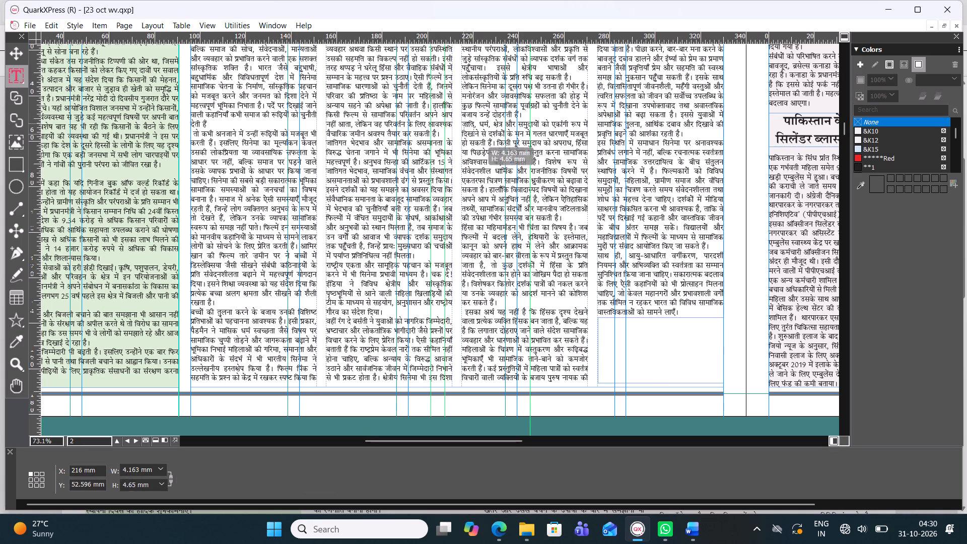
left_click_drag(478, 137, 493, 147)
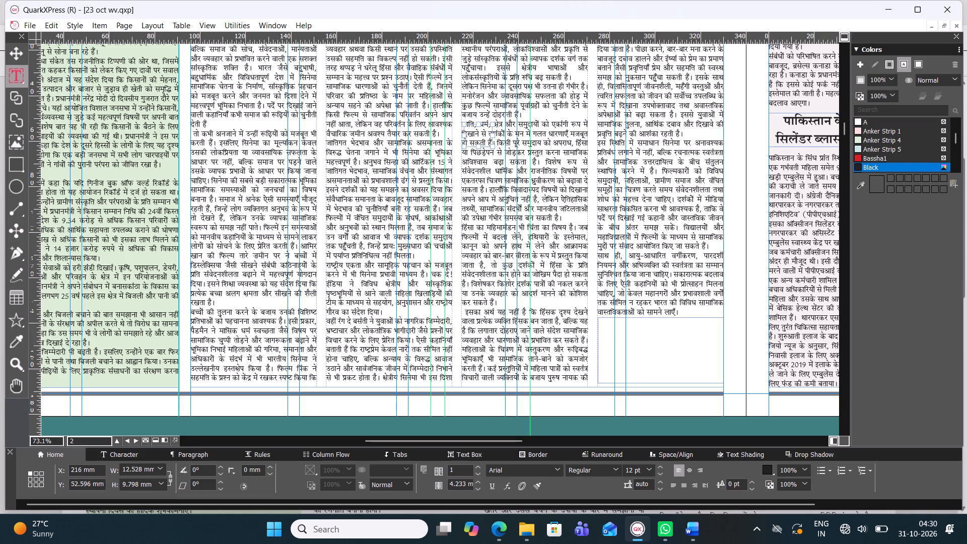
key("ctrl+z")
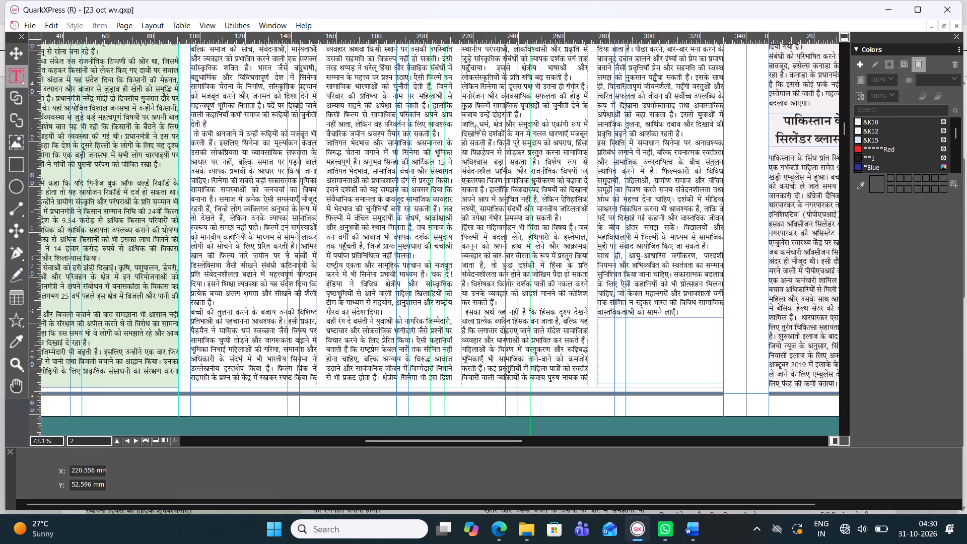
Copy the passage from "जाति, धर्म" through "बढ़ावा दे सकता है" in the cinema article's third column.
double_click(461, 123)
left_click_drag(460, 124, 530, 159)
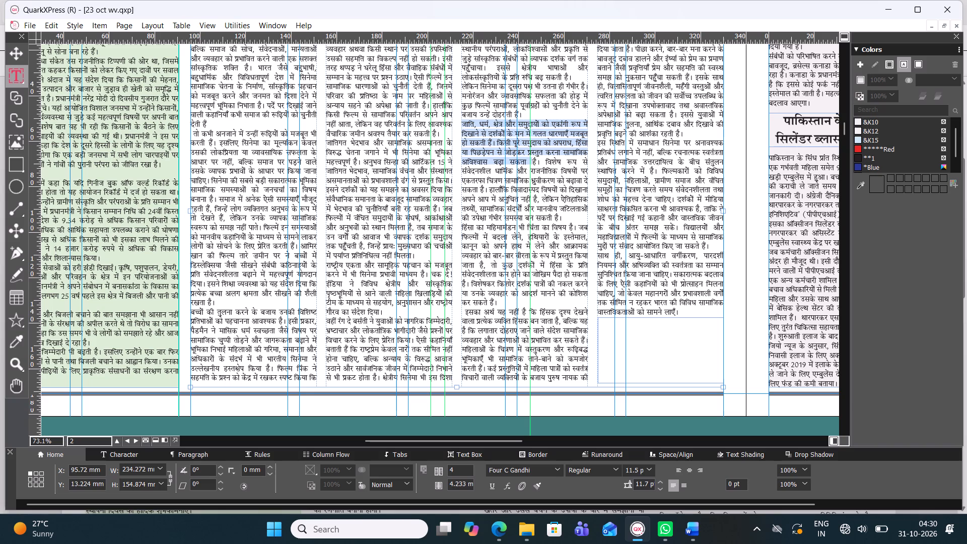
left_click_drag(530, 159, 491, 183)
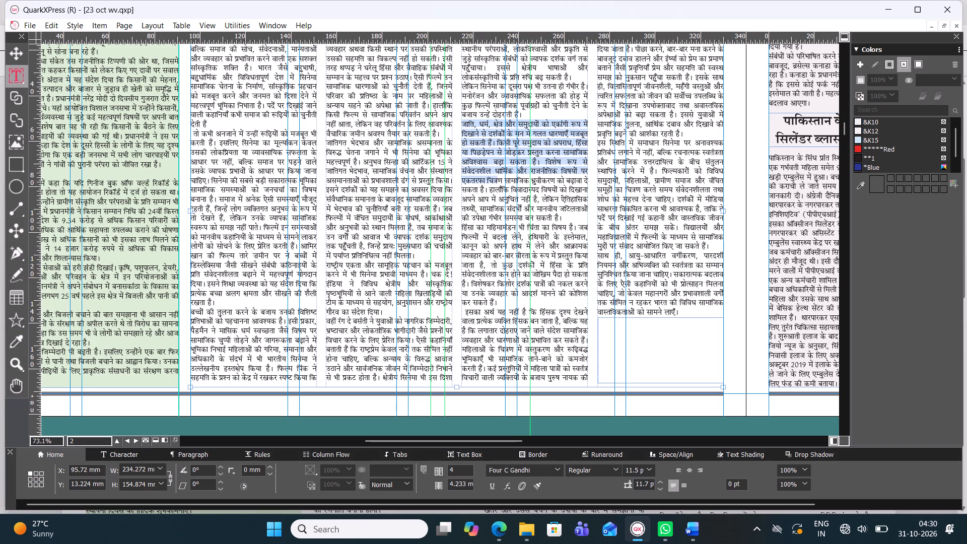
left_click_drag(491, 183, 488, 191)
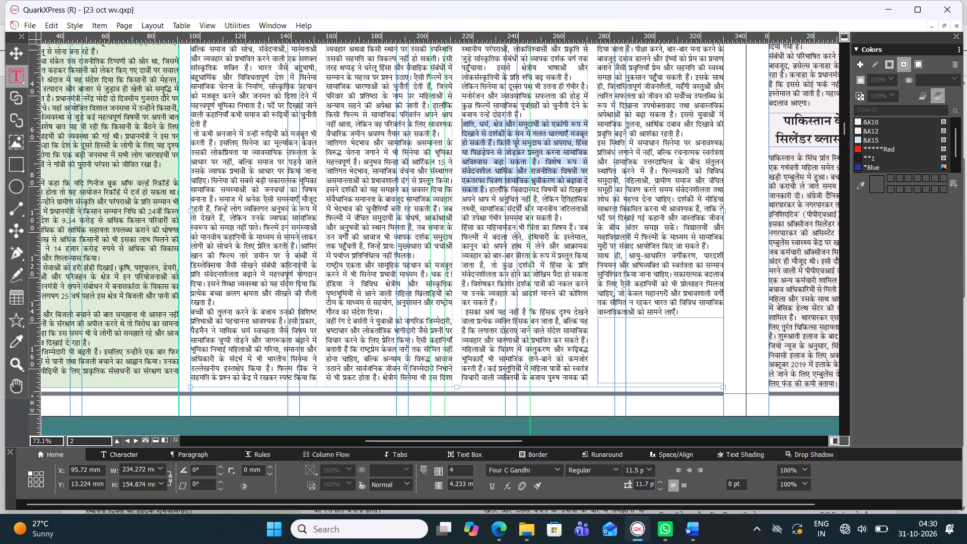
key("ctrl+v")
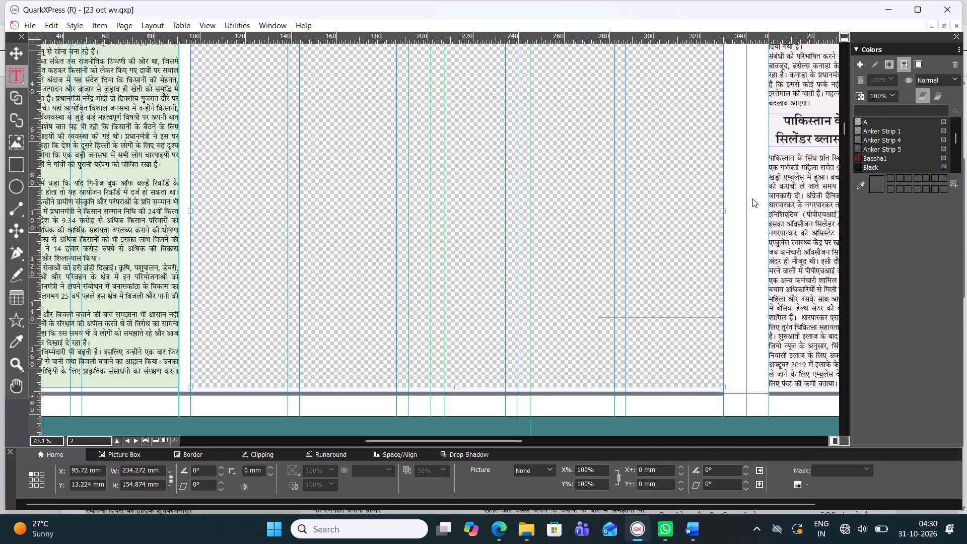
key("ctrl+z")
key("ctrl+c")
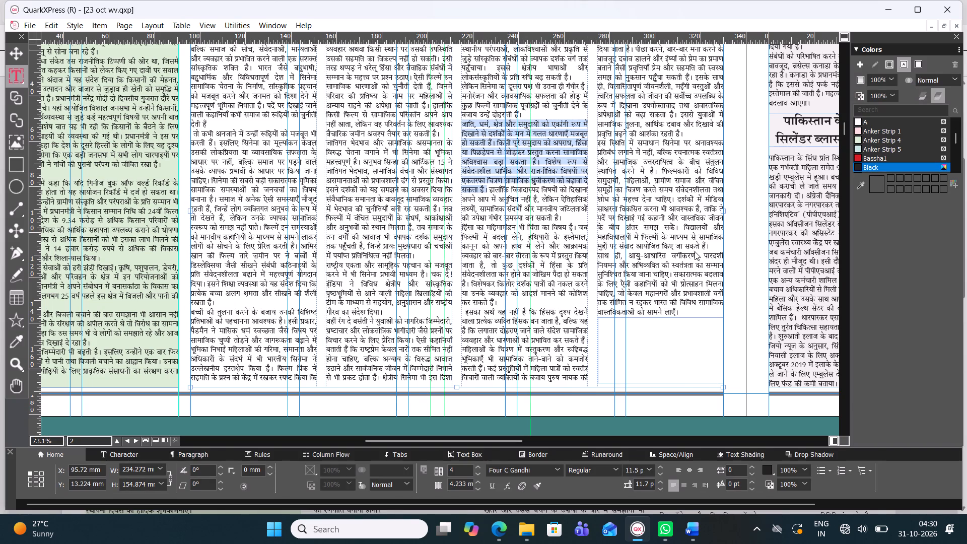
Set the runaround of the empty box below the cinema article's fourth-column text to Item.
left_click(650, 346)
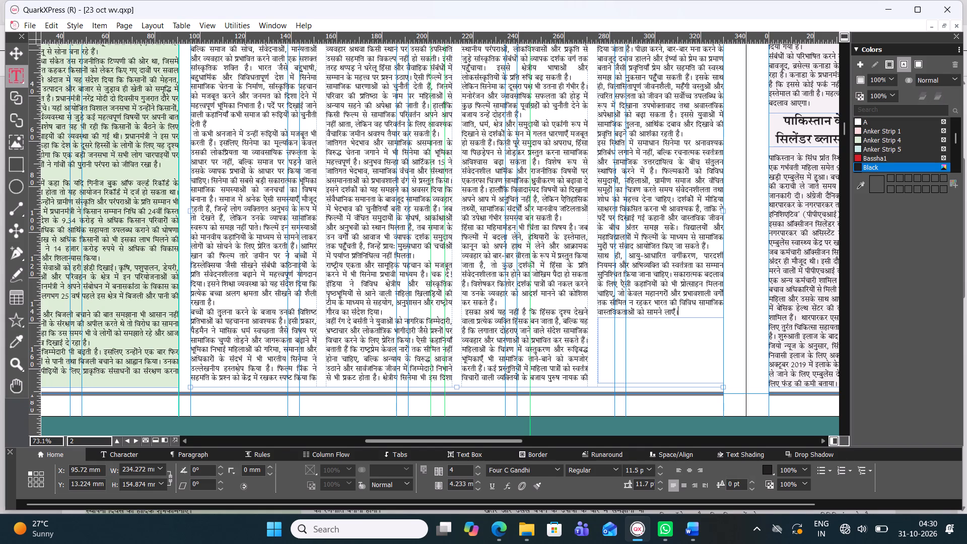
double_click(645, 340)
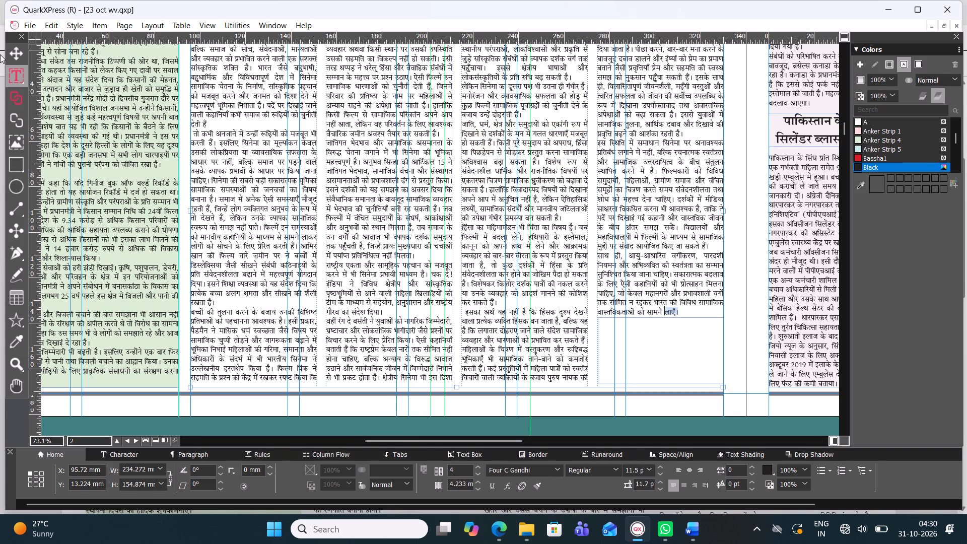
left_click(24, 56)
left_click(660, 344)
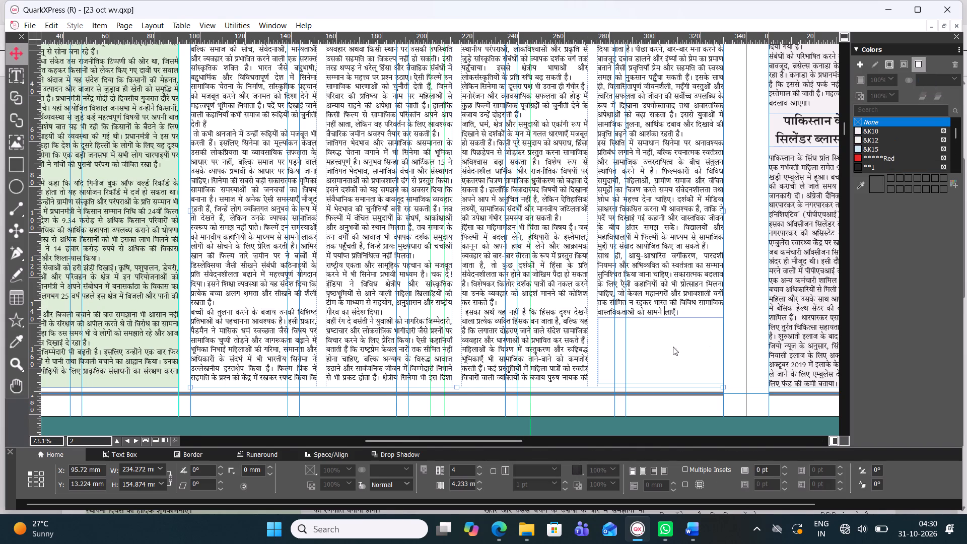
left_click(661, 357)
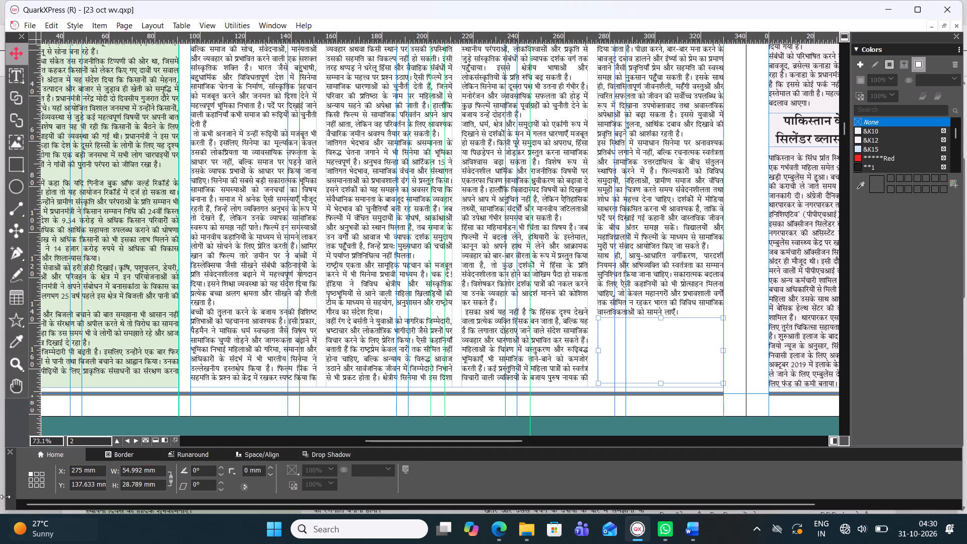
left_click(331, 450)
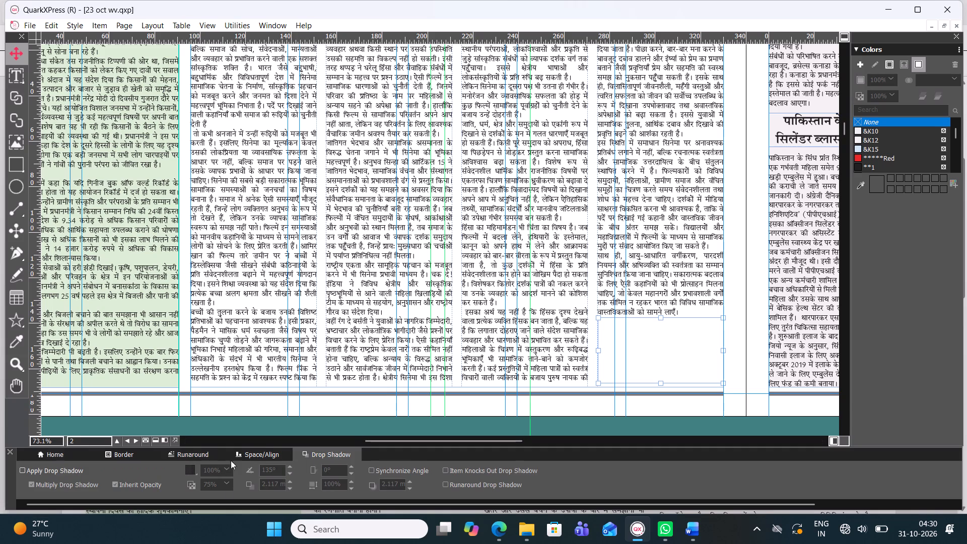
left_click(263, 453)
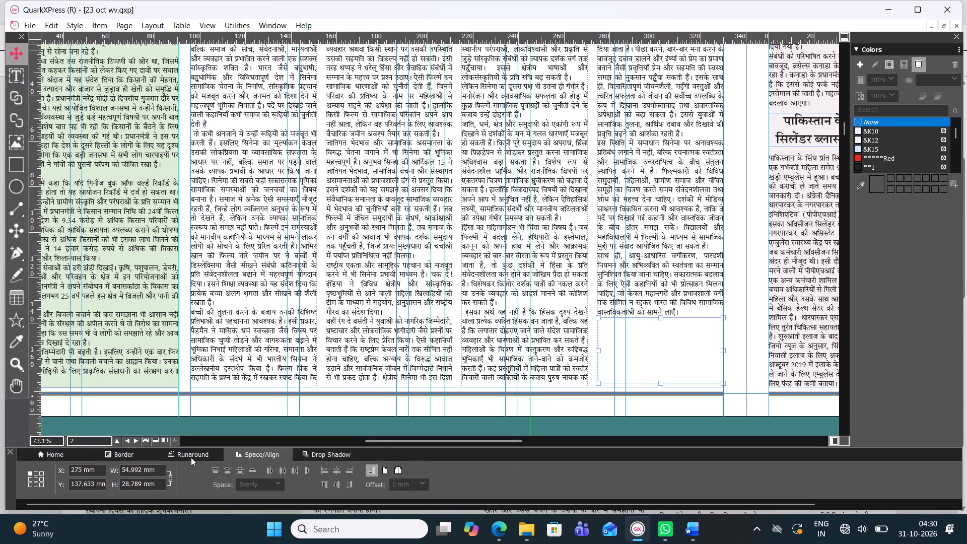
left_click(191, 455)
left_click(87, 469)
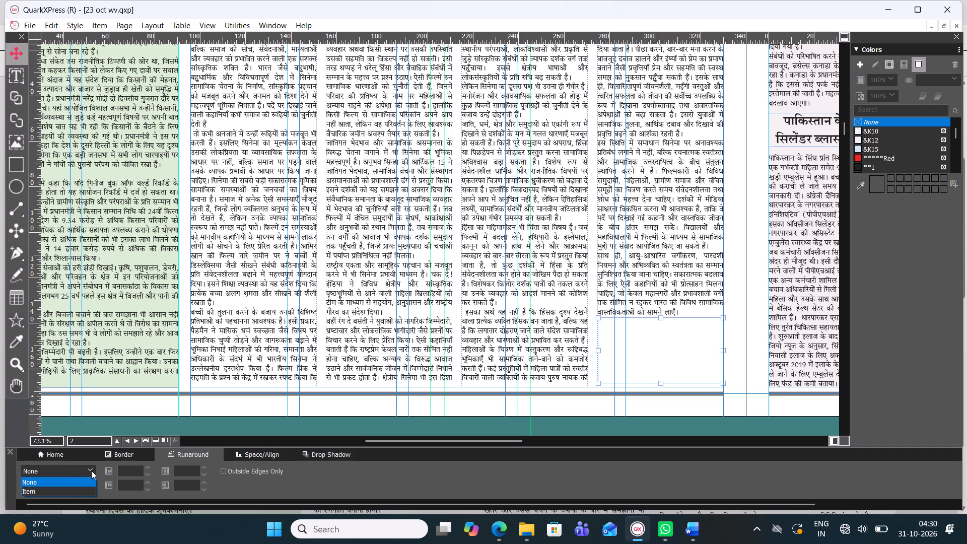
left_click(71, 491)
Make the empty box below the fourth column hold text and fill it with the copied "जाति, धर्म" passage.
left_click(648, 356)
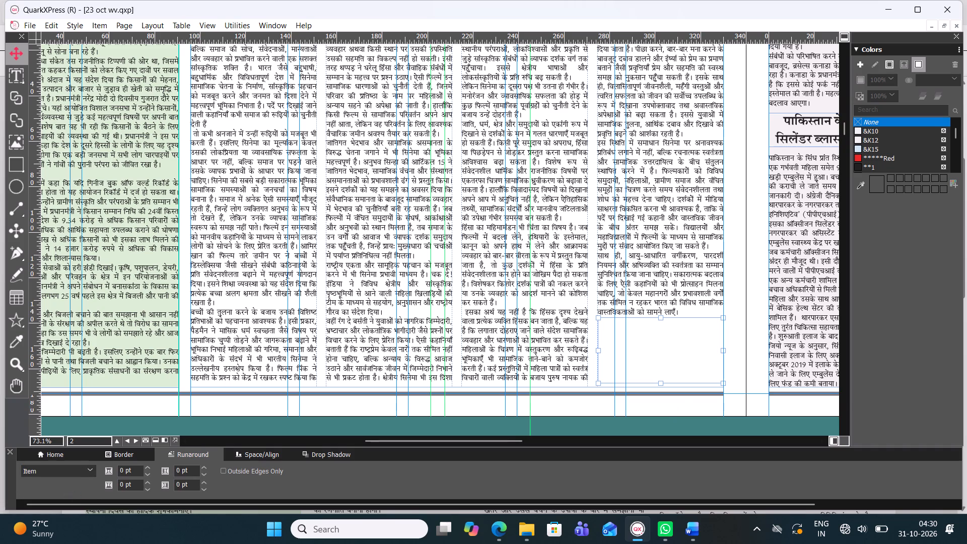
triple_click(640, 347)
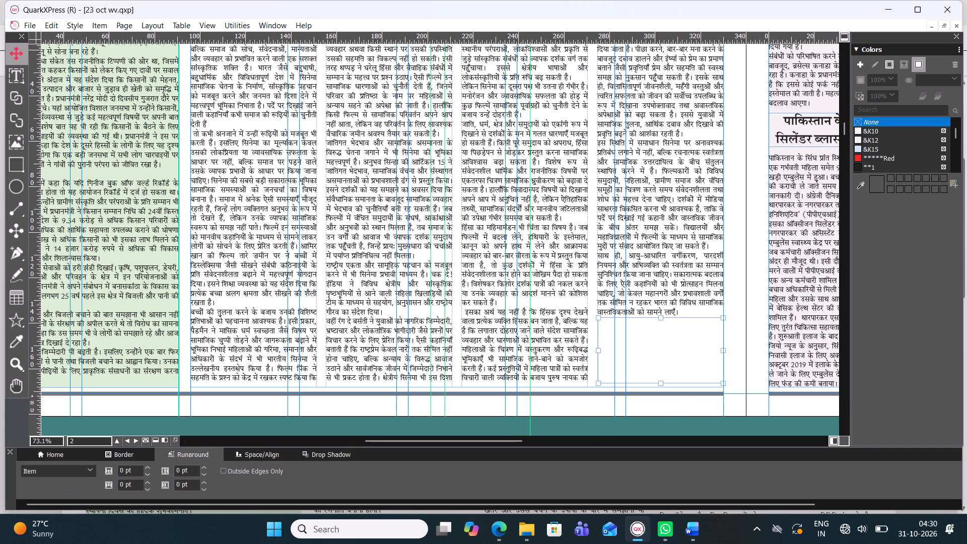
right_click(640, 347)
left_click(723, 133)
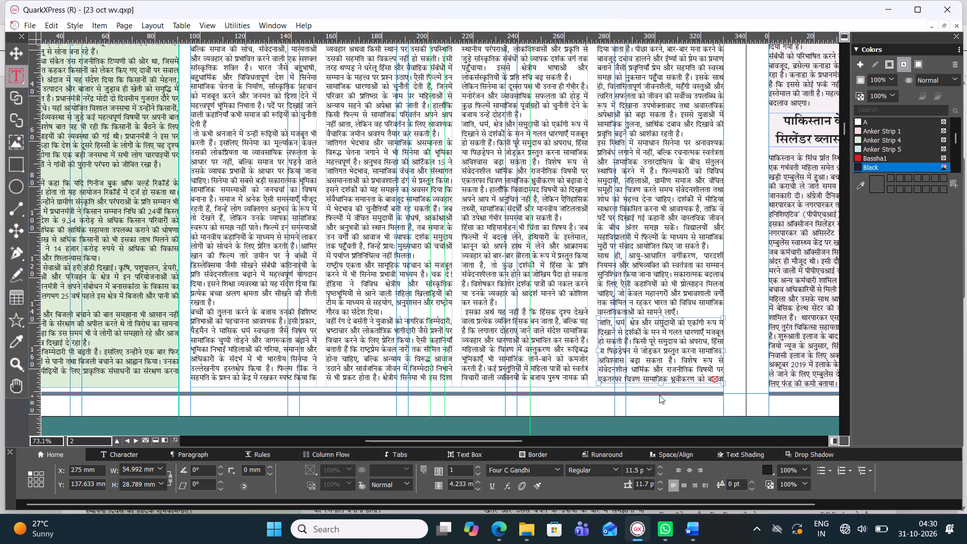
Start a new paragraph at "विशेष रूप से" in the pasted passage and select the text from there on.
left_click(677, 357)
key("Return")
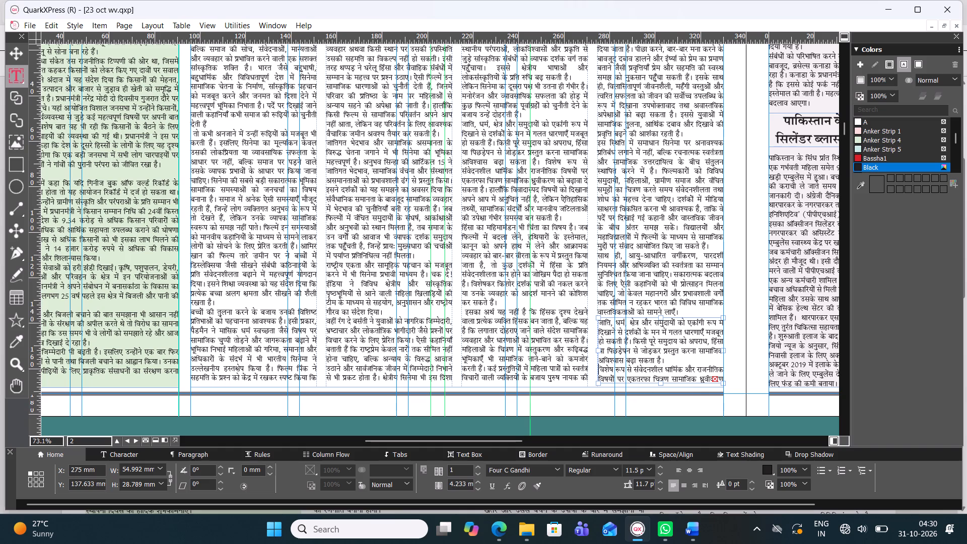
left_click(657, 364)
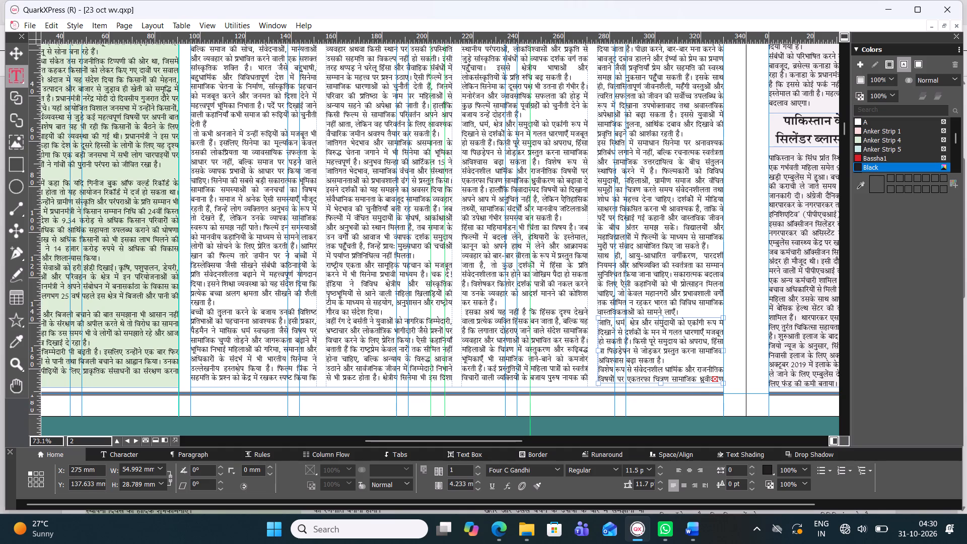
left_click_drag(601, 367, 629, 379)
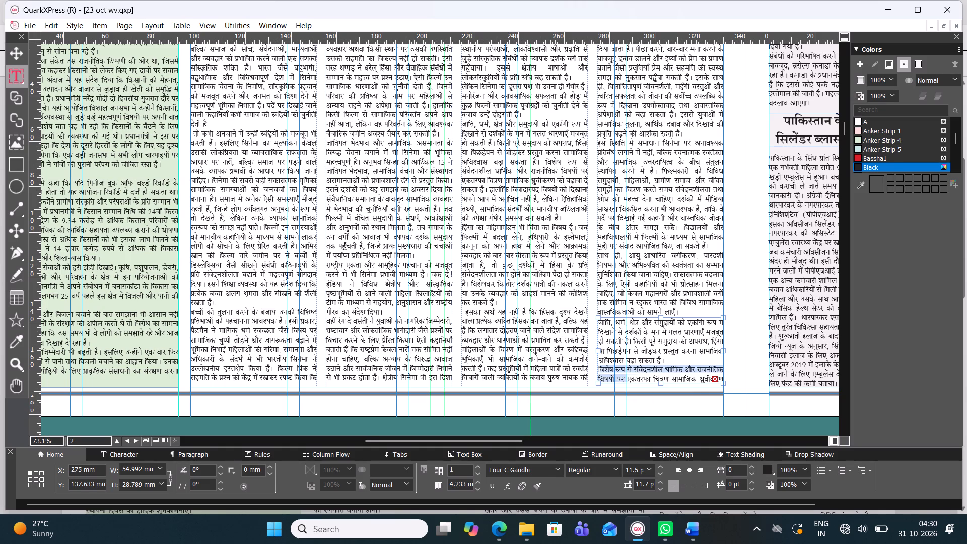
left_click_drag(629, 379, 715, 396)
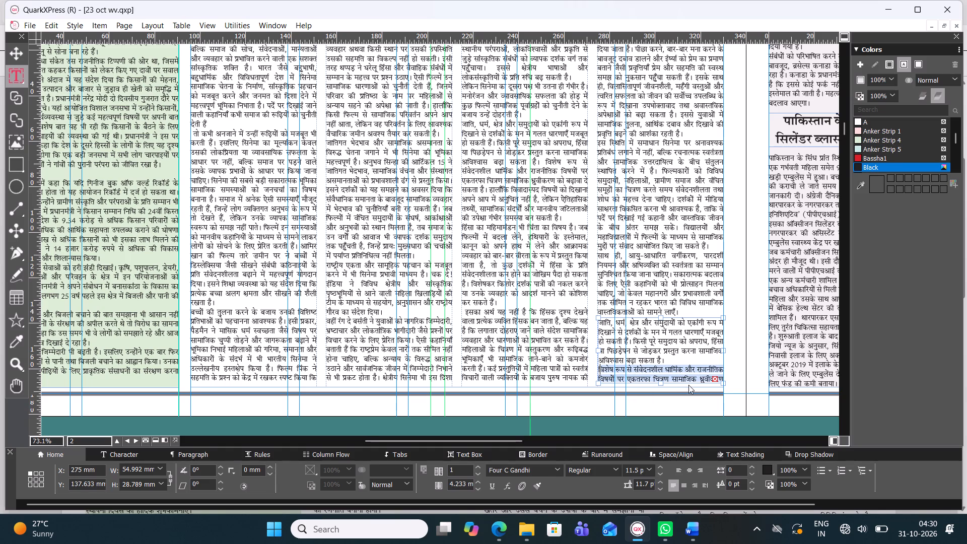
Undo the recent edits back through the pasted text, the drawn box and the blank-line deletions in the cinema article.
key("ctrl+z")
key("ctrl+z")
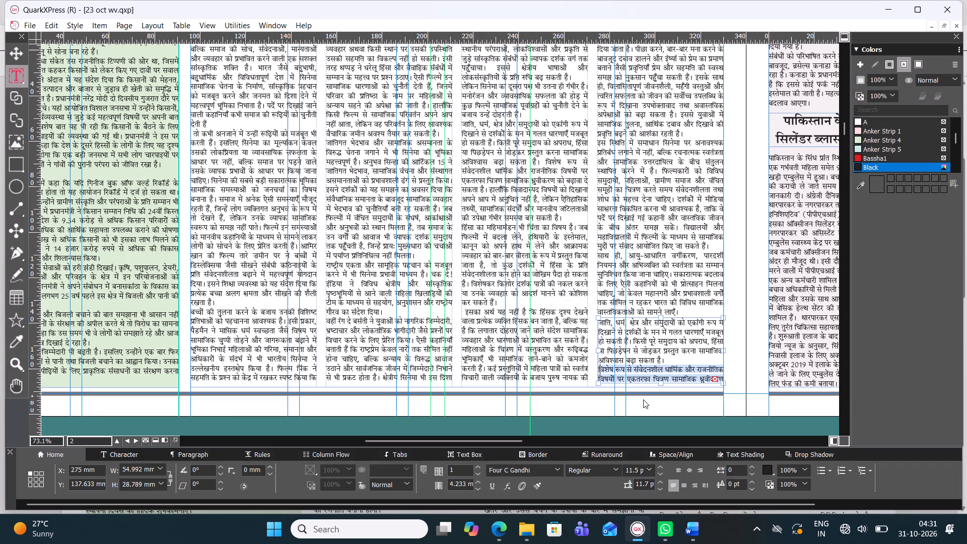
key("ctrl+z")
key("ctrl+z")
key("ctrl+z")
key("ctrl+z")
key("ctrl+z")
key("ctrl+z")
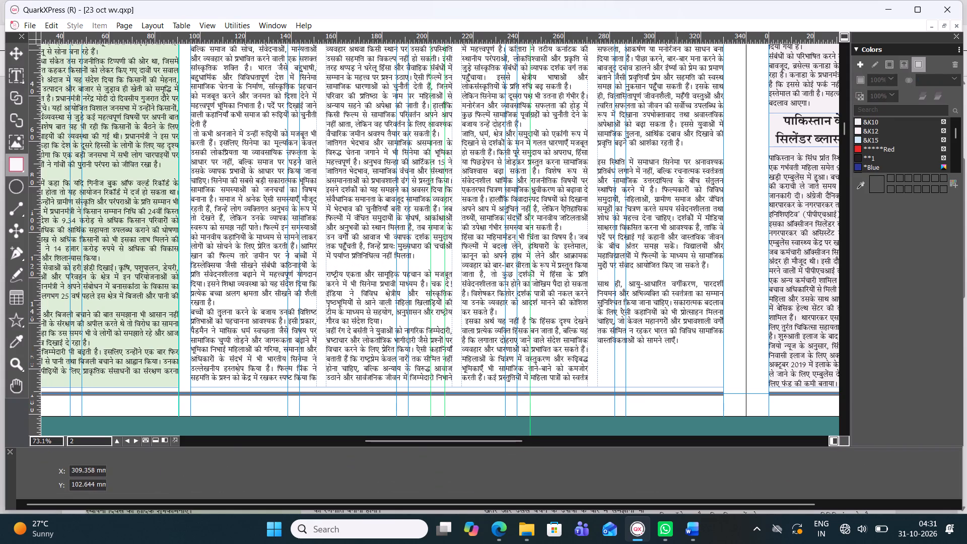
Delete the blank lines before the cinema article's paragraphs starting "साथ ही", "राष्ट्रीय एकता" and "इस स्थिति".
left_click(14, 48)
triple_click(634, 277)
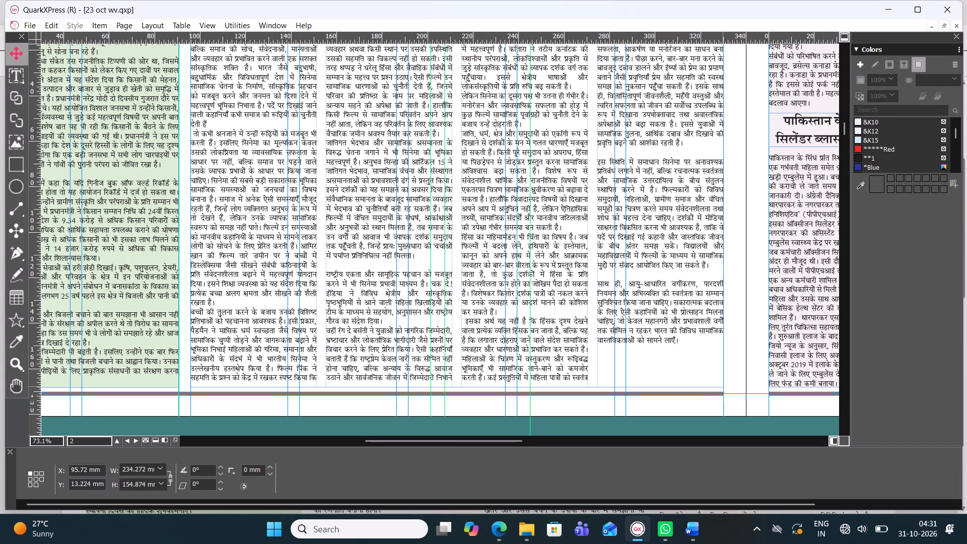
left_click(634, 277)
key("BackSpace")
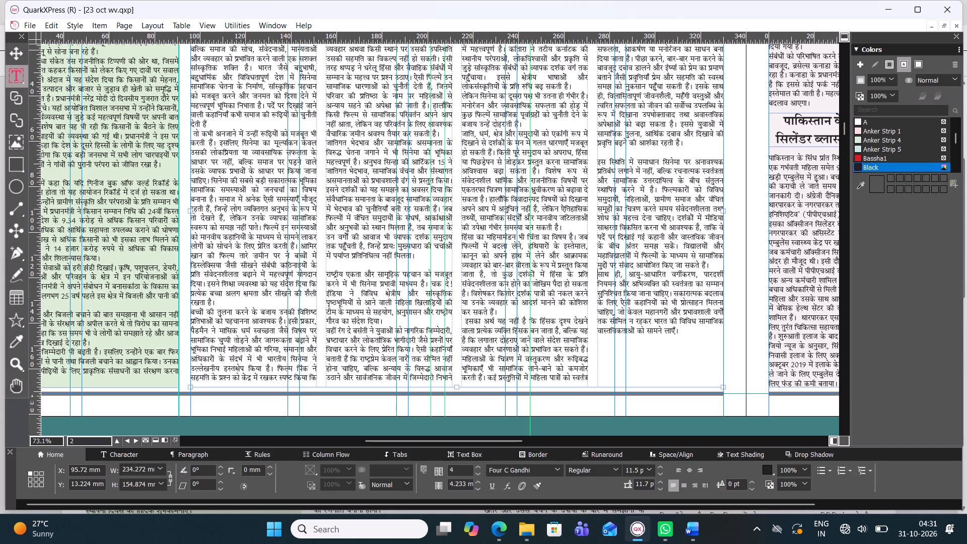
left_click(351, 267)
key("BackSpace")
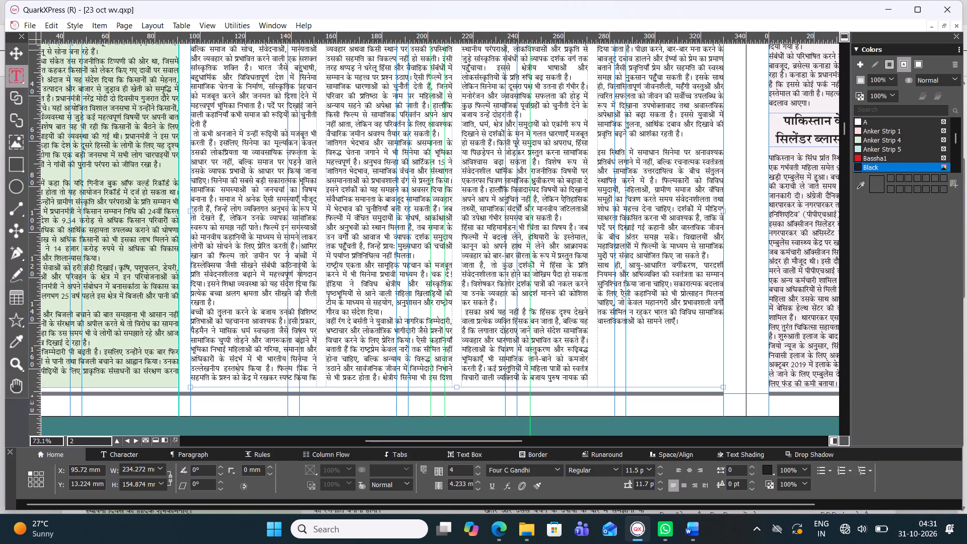
left_click(661, 144)
key("BackSpace")
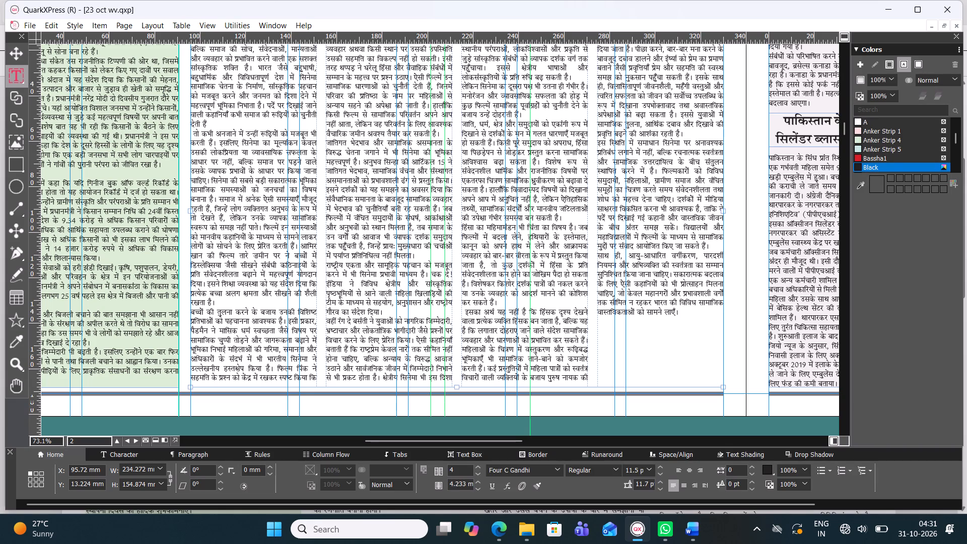
Start a new paragraph at "दर्शकों में मीडिया" in the cinema article's fourth column.
left_click(676, 196)
key("Return")
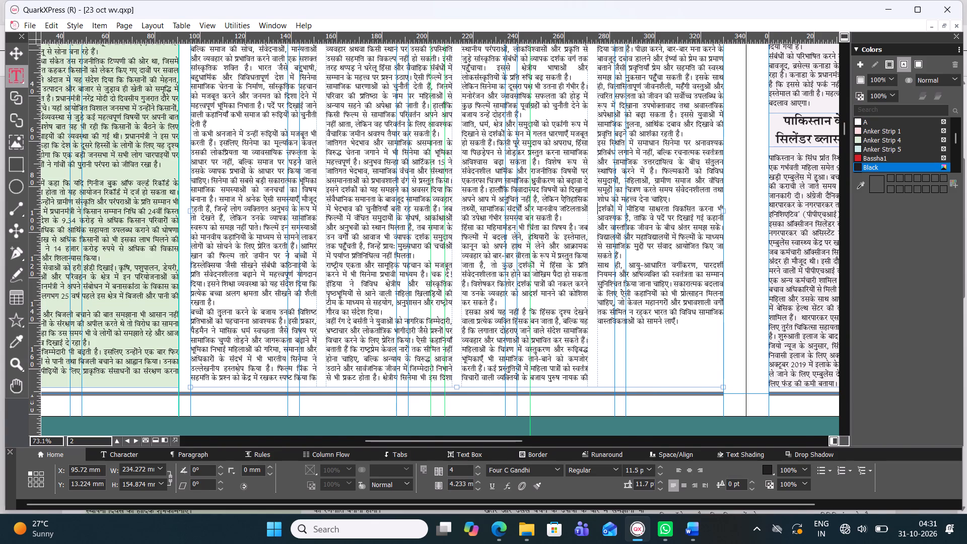
Insert a blank line before the paragraph starting "जातिगत भेदभाव" in the cinema article's second column.
scroll(346, 180, "up", 1)
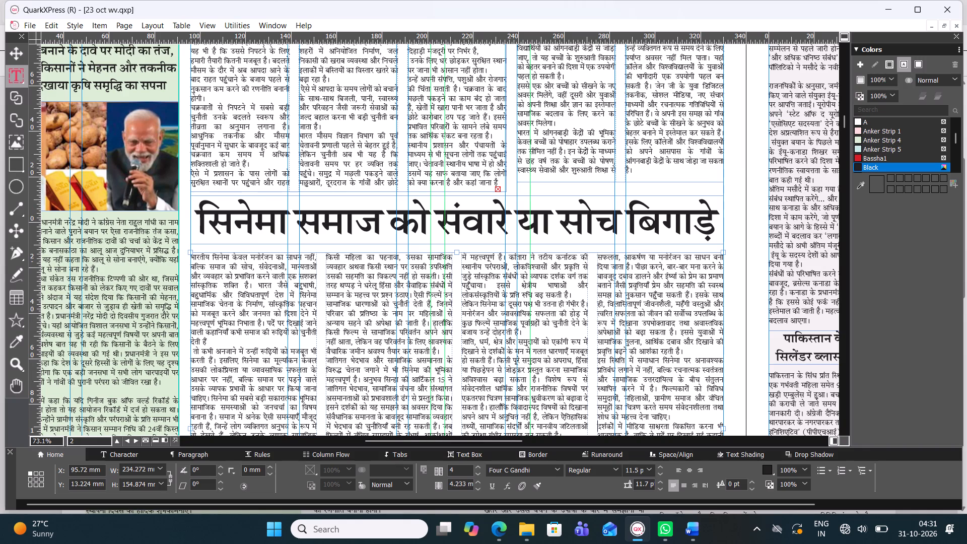
left_click(441, 347)
key("Return")
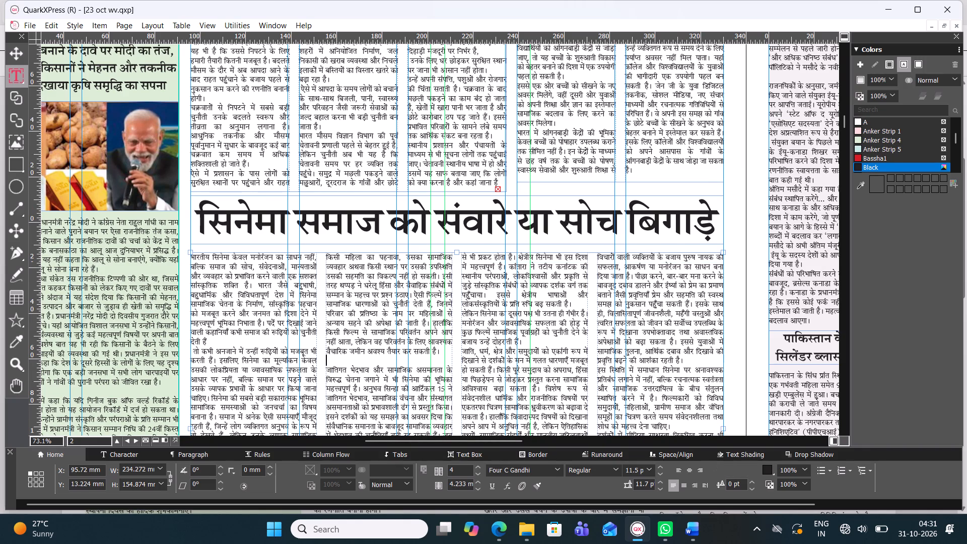
Delete the blank line before the paragraph starting "जातिगत भेदभाव" in the cinema article's second column.
scroll(441, 354, "down", 1)
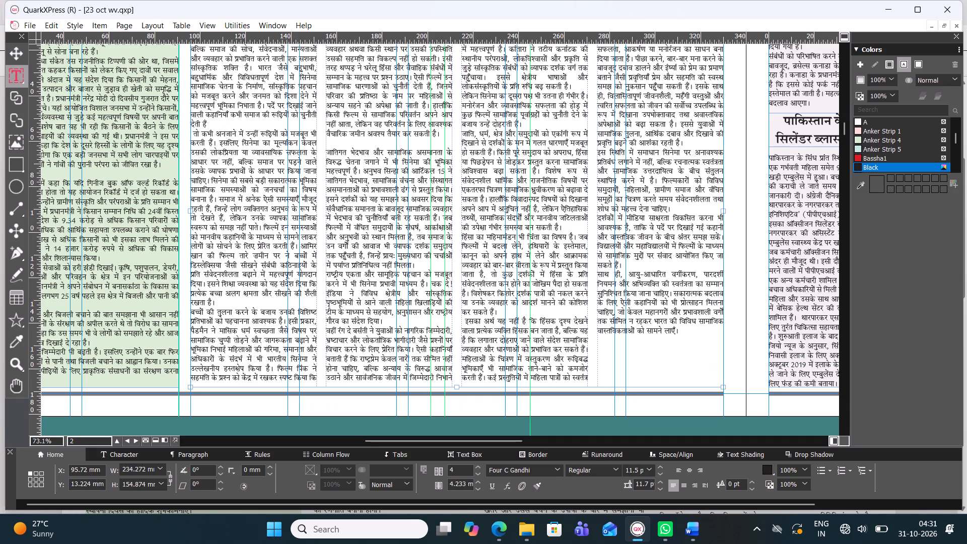
key("BackSpace")
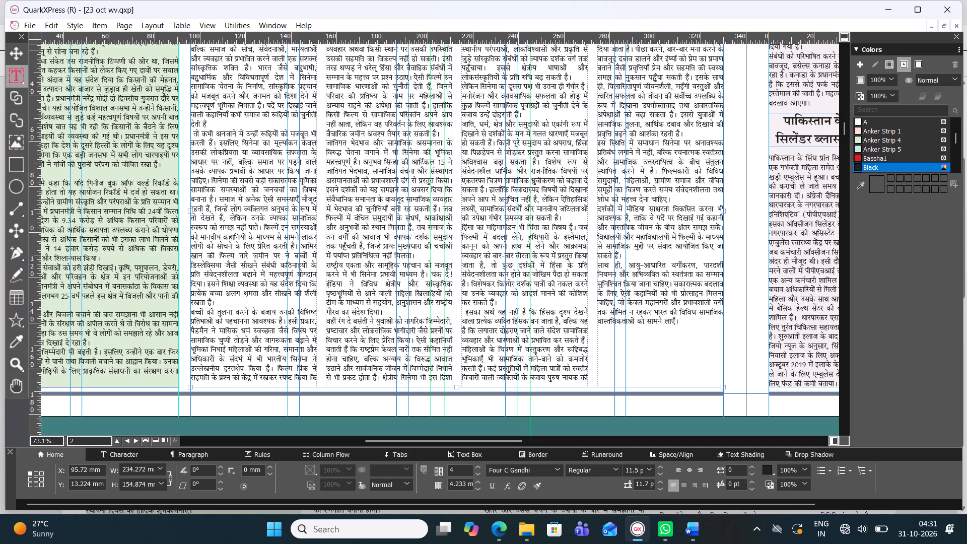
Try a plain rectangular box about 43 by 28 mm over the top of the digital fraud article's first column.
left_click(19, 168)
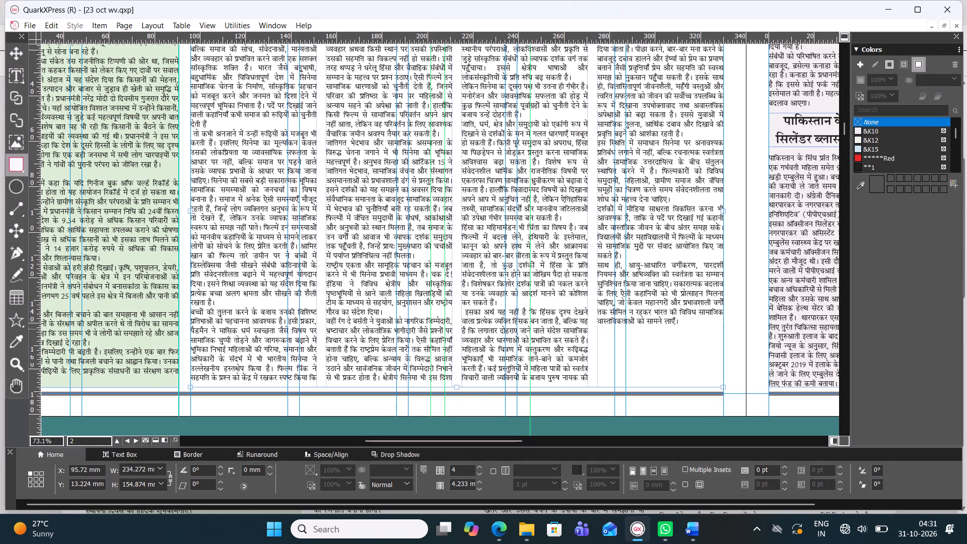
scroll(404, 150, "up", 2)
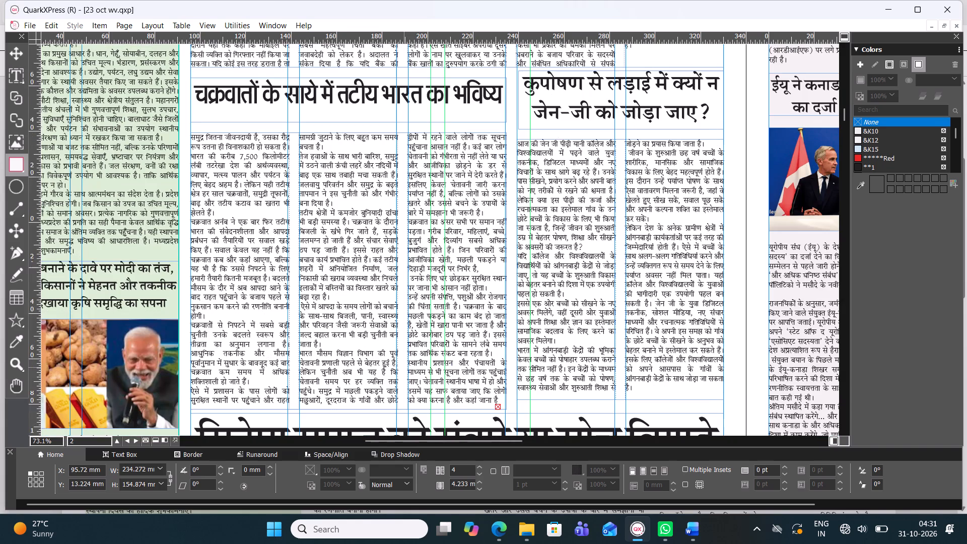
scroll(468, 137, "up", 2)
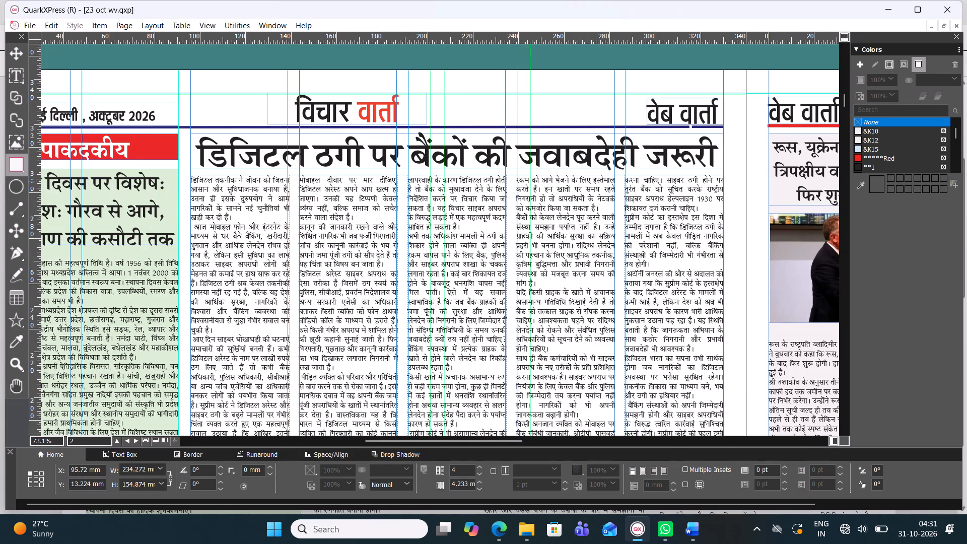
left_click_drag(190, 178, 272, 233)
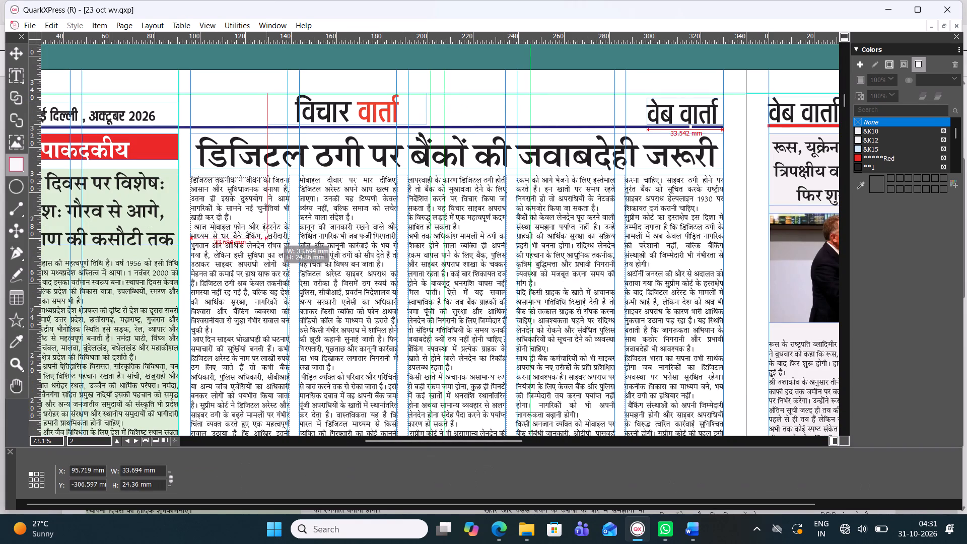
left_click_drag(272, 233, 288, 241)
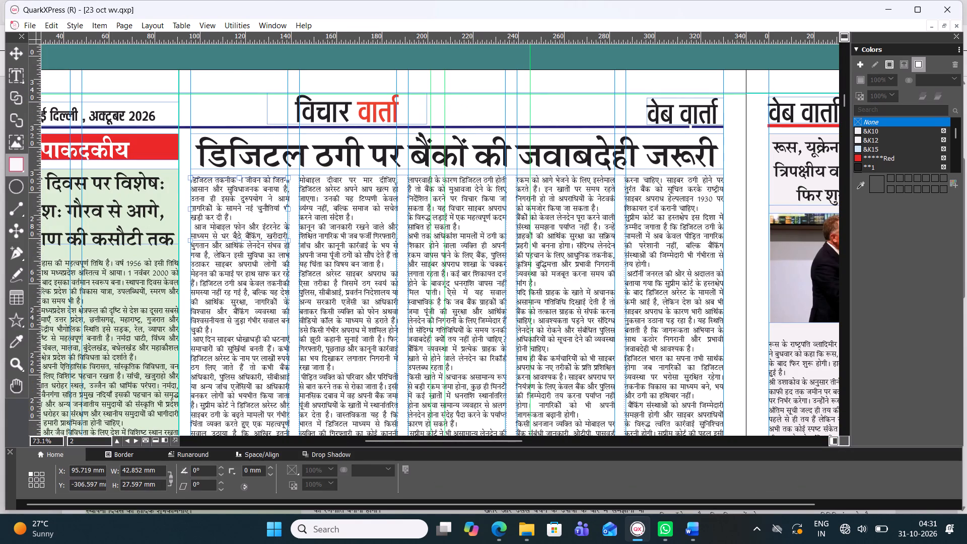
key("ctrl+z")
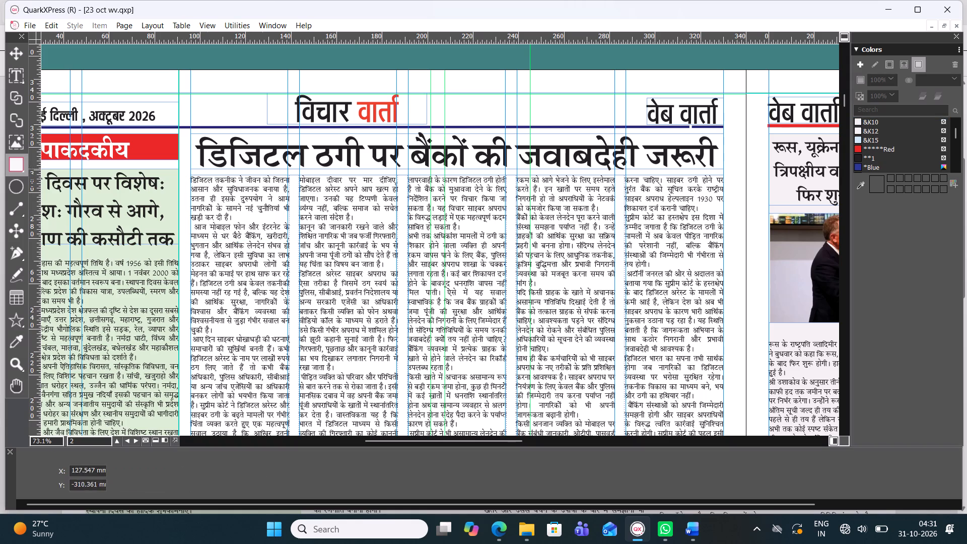
Draw a picture box about 43 by 27 mm at the top of the digital fraud article's first column.
left_click(18, 136)
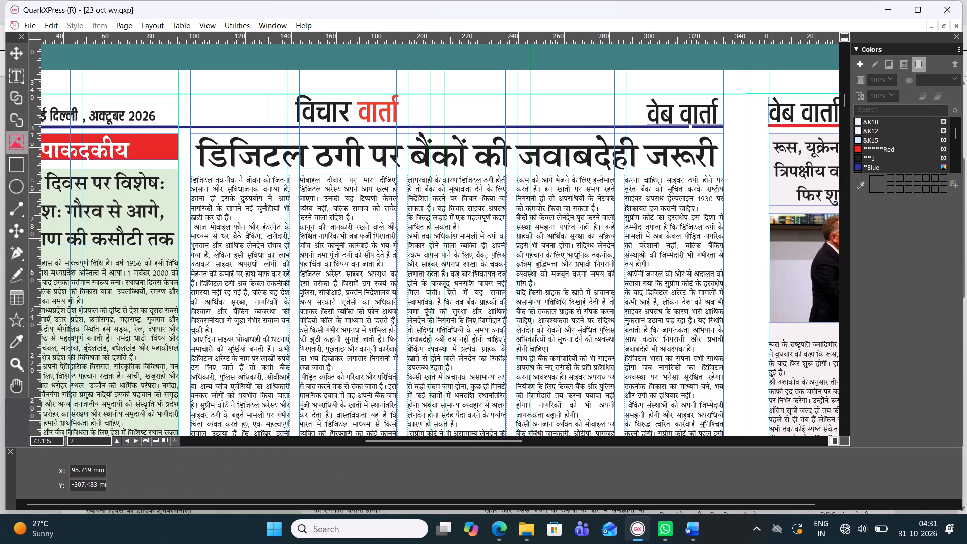
left_click_drag(190, 178, 277, 207)
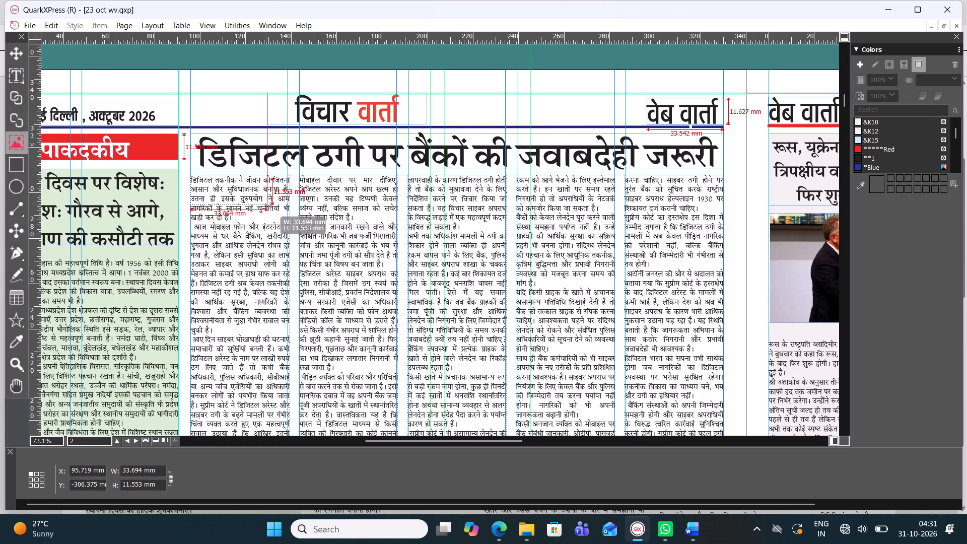
left_click_drag(277, 207, 292, 236)
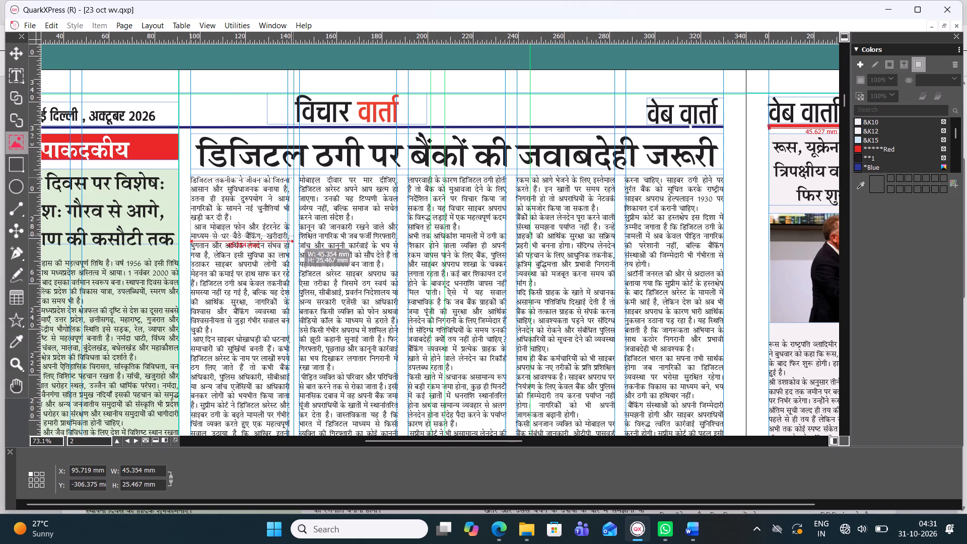
left_click_drag(292, 236, 290, 241)
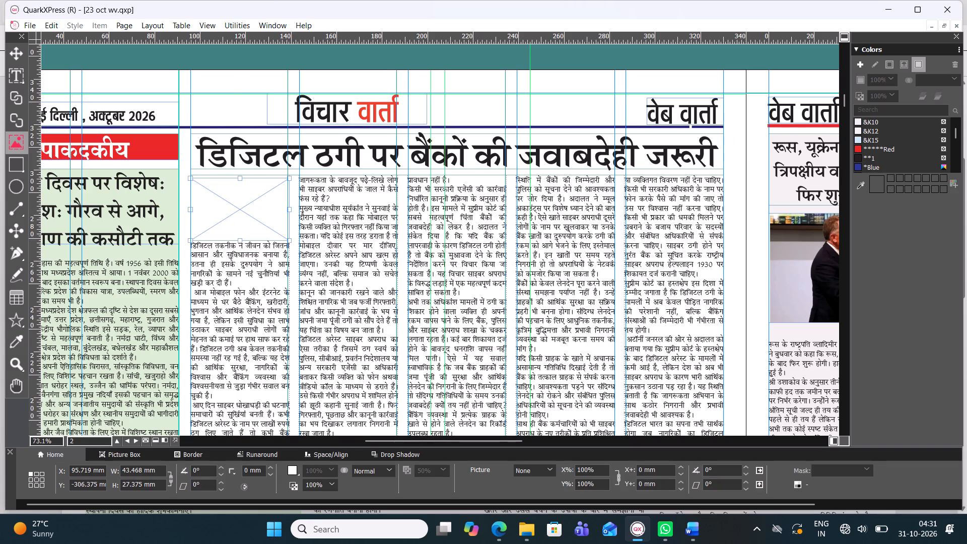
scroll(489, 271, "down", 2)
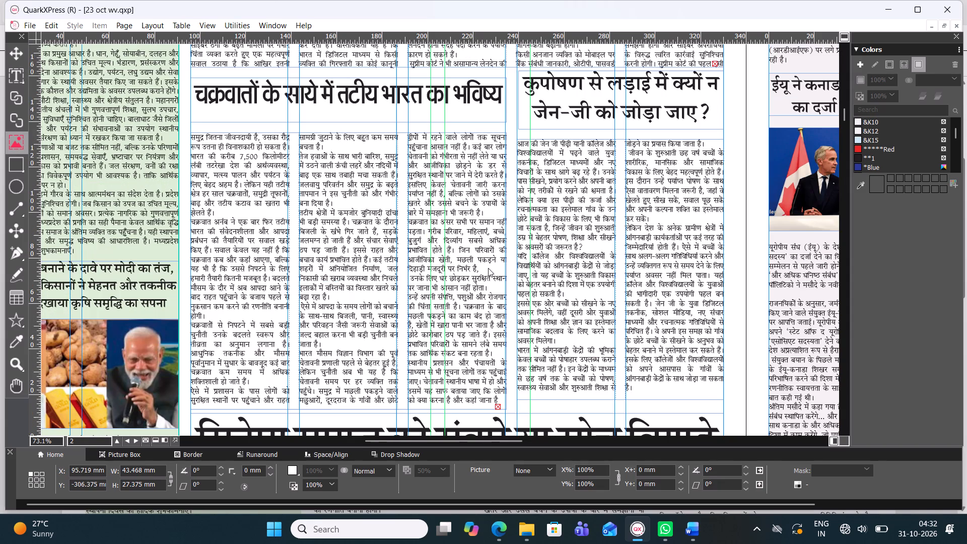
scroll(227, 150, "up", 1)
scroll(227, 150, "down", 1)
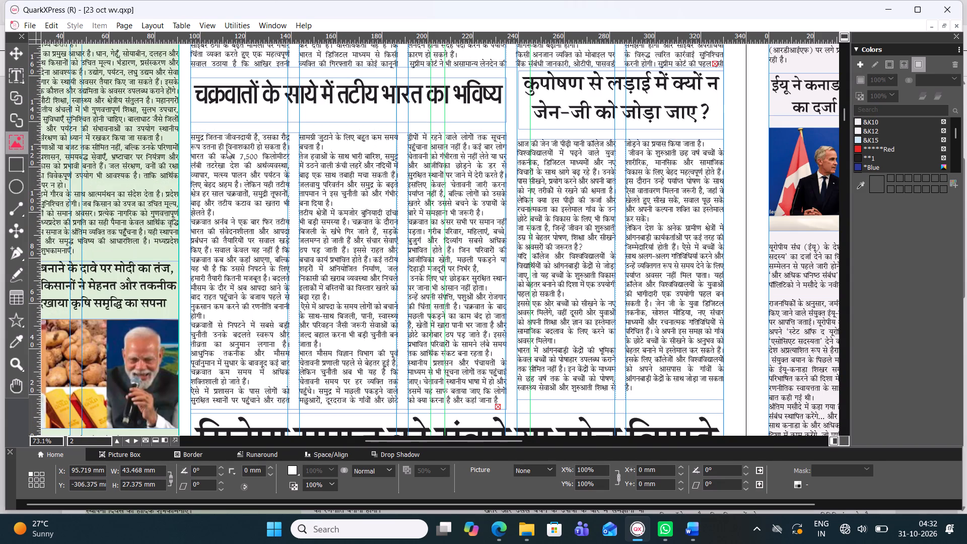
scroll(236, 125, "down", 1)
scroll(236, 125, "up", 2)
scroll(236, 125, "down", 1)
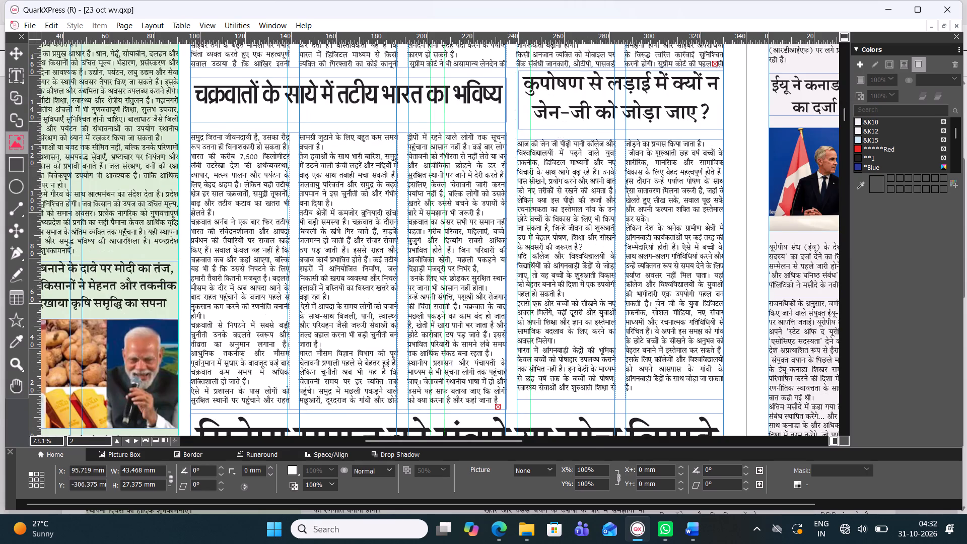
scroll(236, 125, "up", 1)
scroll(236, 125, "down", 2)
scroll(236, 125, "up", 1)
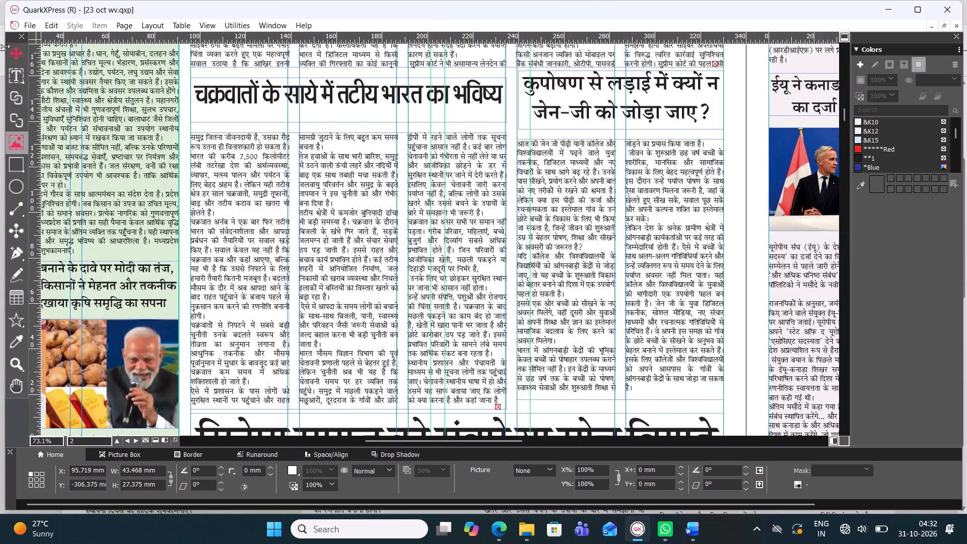
Reduce the picture box's height to about 19.5 mm by raising its bottom edge.
left_click(10, 59)
scroll(412, 172, "up", 1)
scroll(412, 172, "down", 1)
scroll(412, 172, "up", 1)
scroll(412, 172, "down", 4)
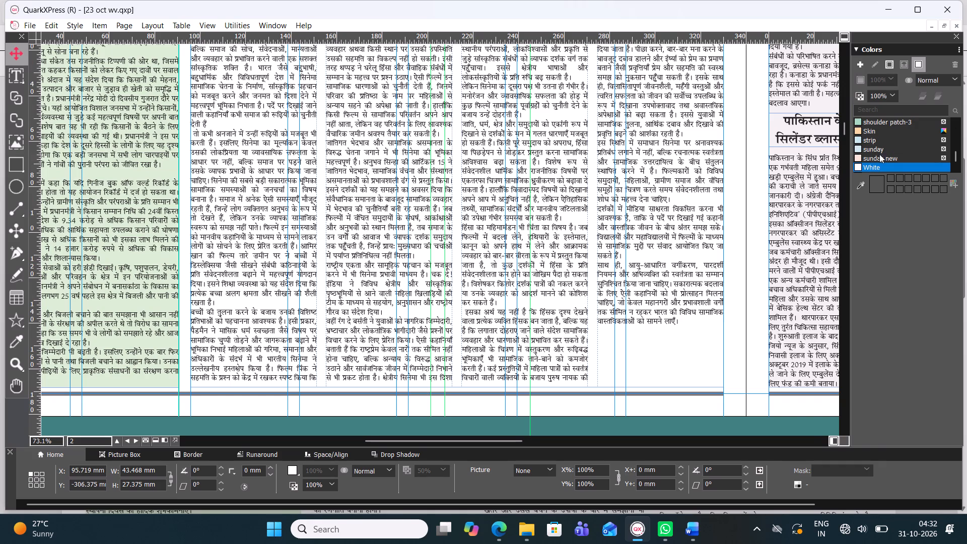
left_click_drag(843, 126, 837, 93)
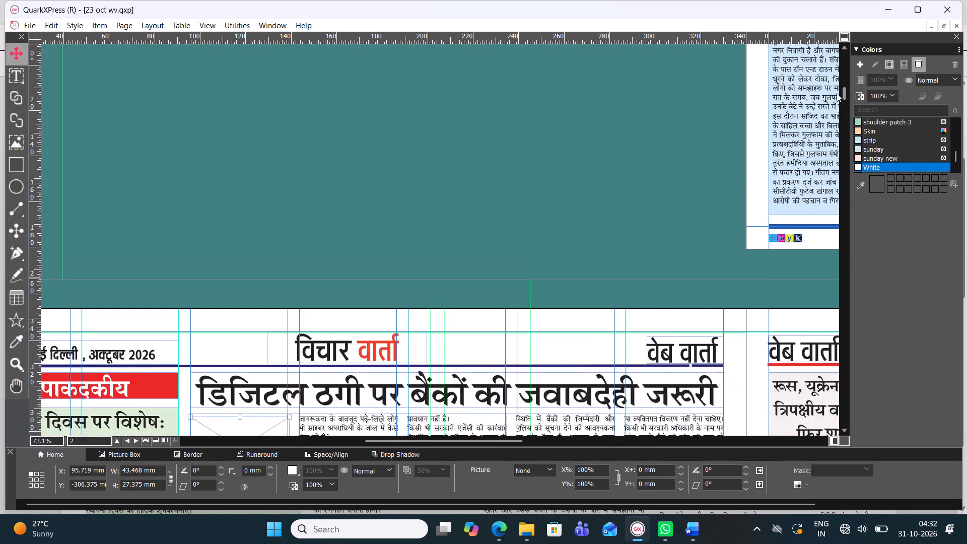
left_click_drag(837, 93, 839, 102)
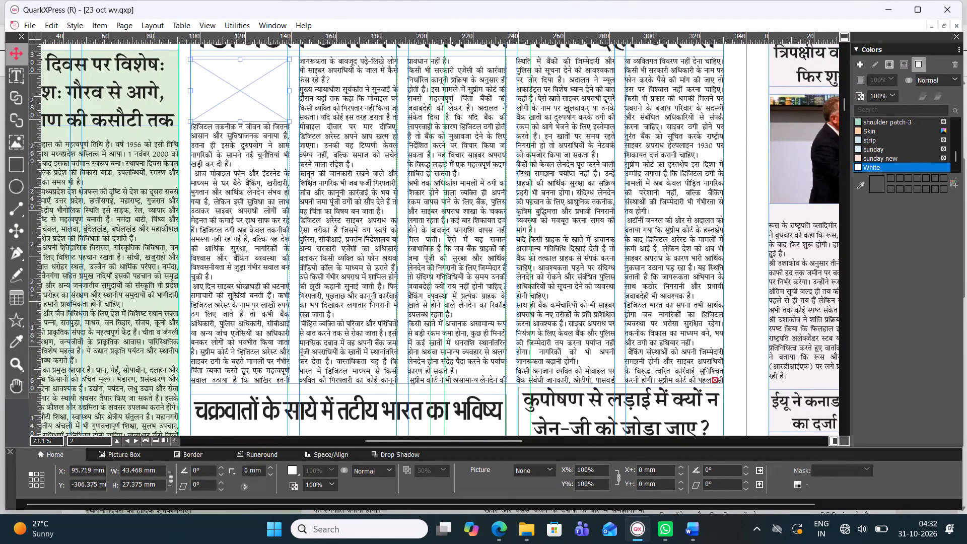
left_click_drag(243, 121, 240, 115)
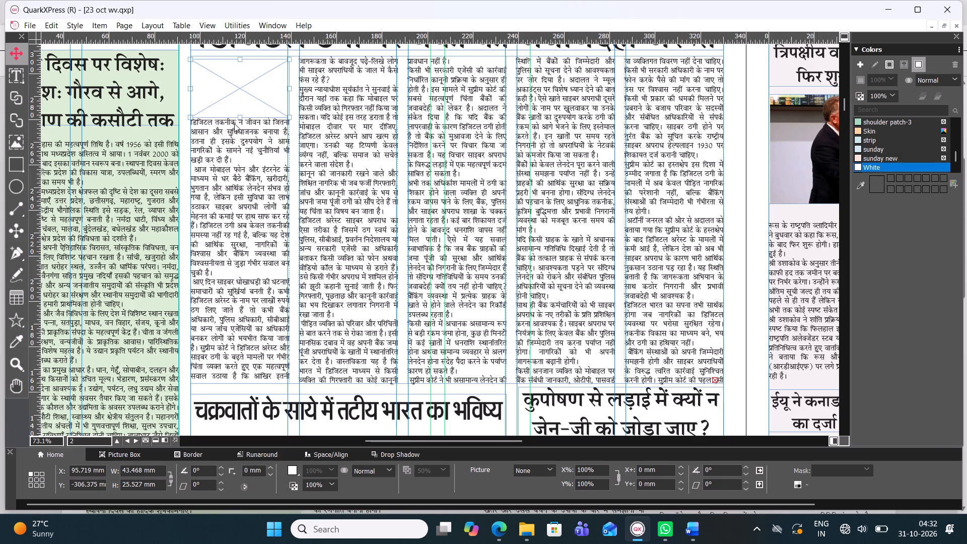
left_click_drag(239, 120, 239, 114)
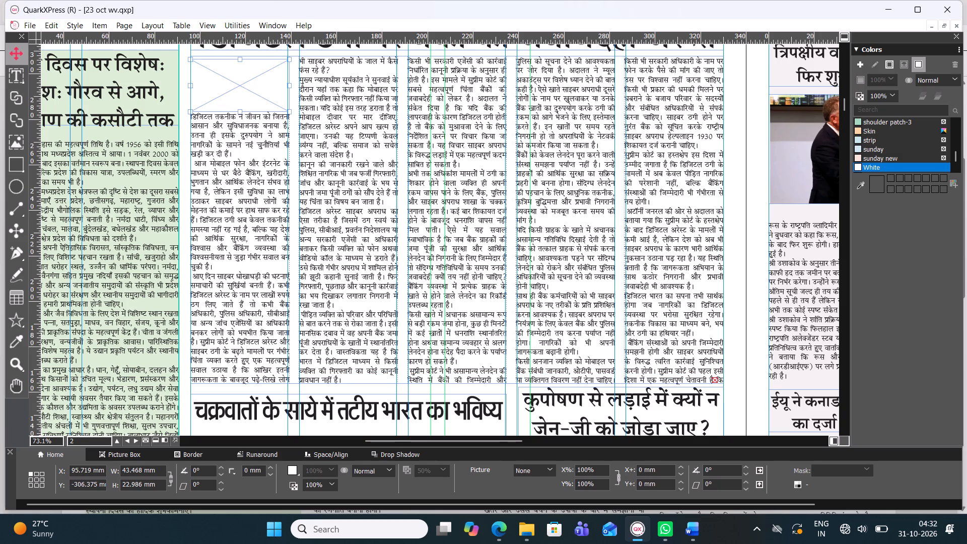
left_click_drag(244, 111, 244, 107)
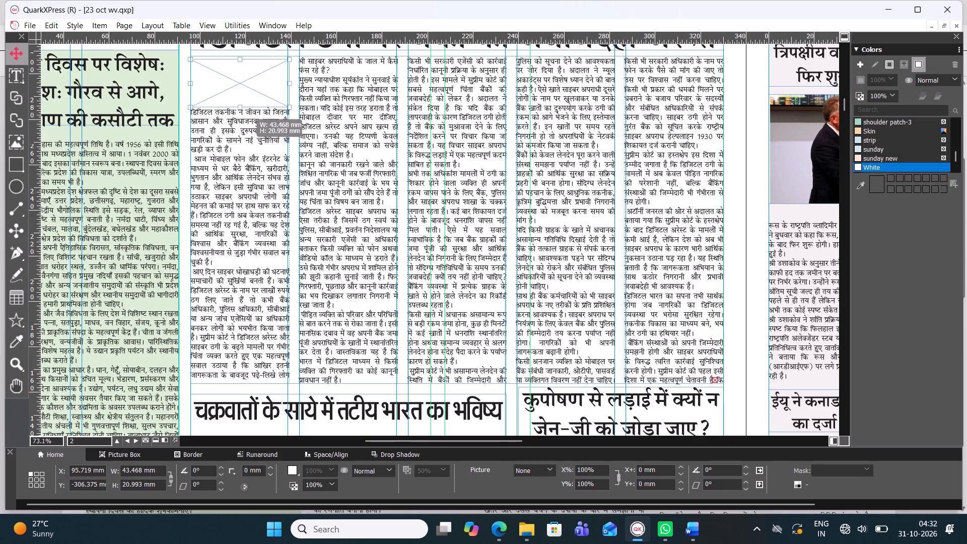
left_click(244, 108)
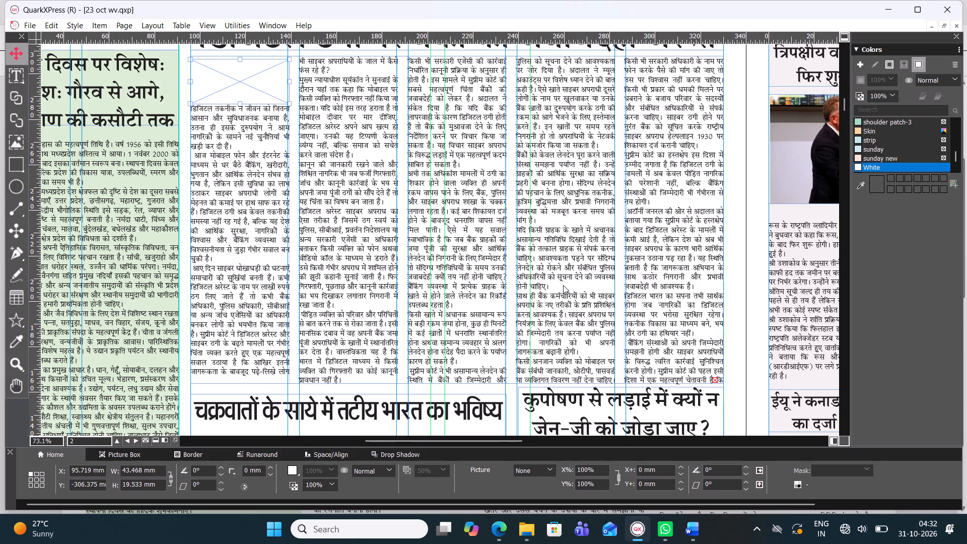
Join the digital fraud article's paragraphs starting "साथ ही बैंक" and "अटॉर्नी जनरल" to their preceding paragraphs, separated by a space.
double_click(515, 299)
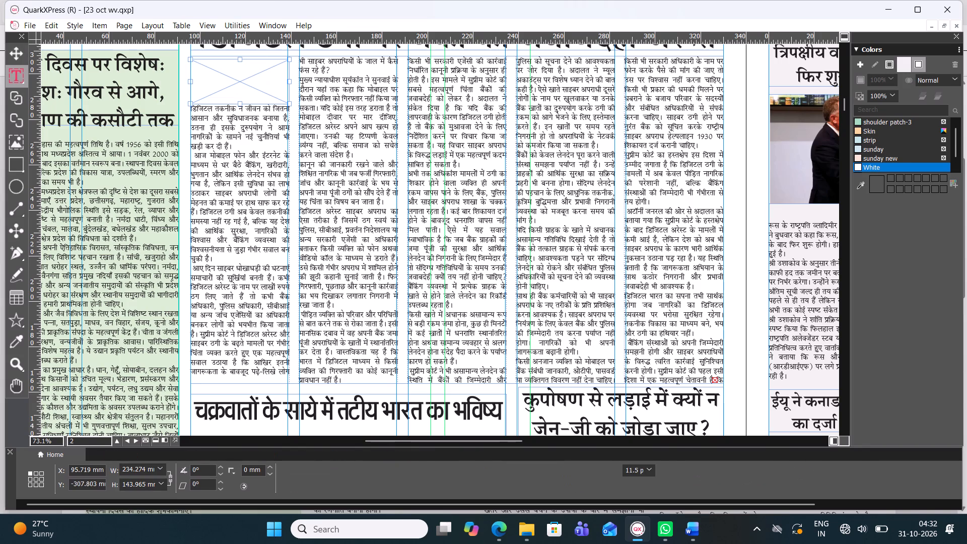
left_click(515, 298)
key("BackSpace")
key("space")
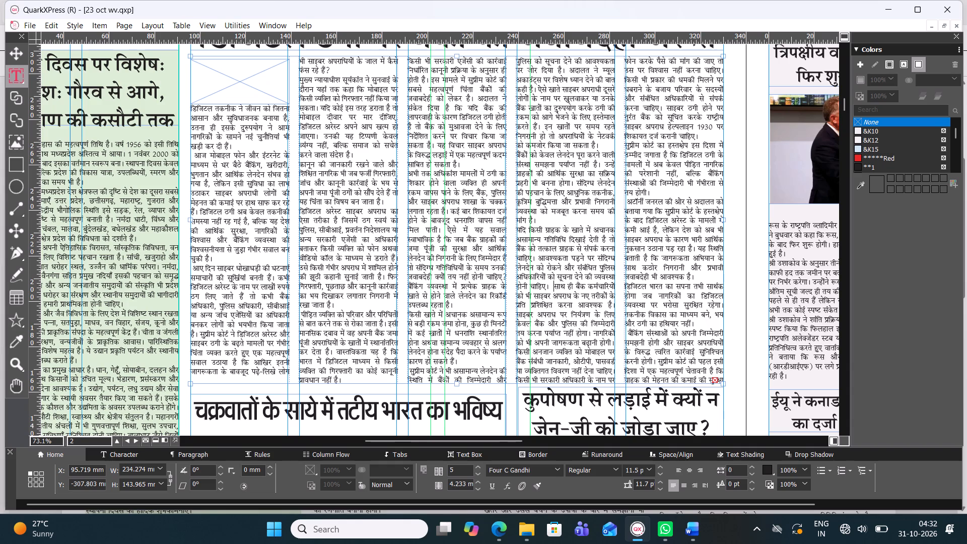
left_click(625, 201)
key("BackSpace")
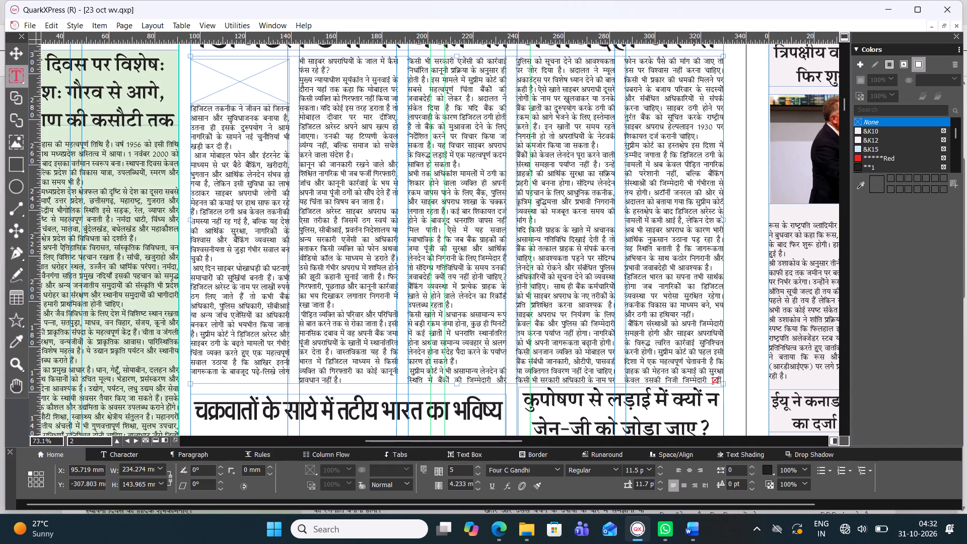
key("space")
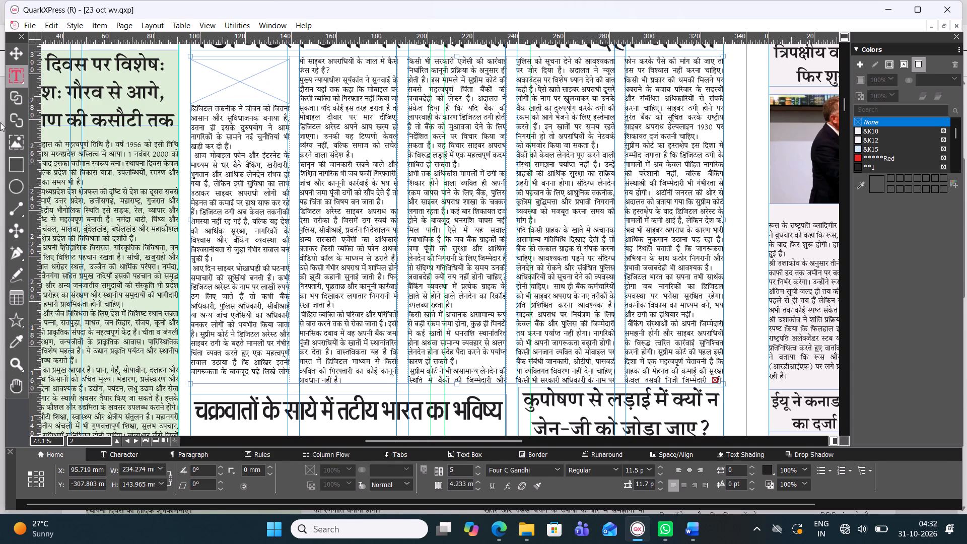
Join the digital fraud article's paragraphs starting "आज मोबाइल फोन" and "बैंकिंग संस्थाओं" to their preceding paragraphs, separated by a space.
left_click(191, 151)
left_click(194, 155)
key("BackSpace")
key("BackSpace")
key("space")
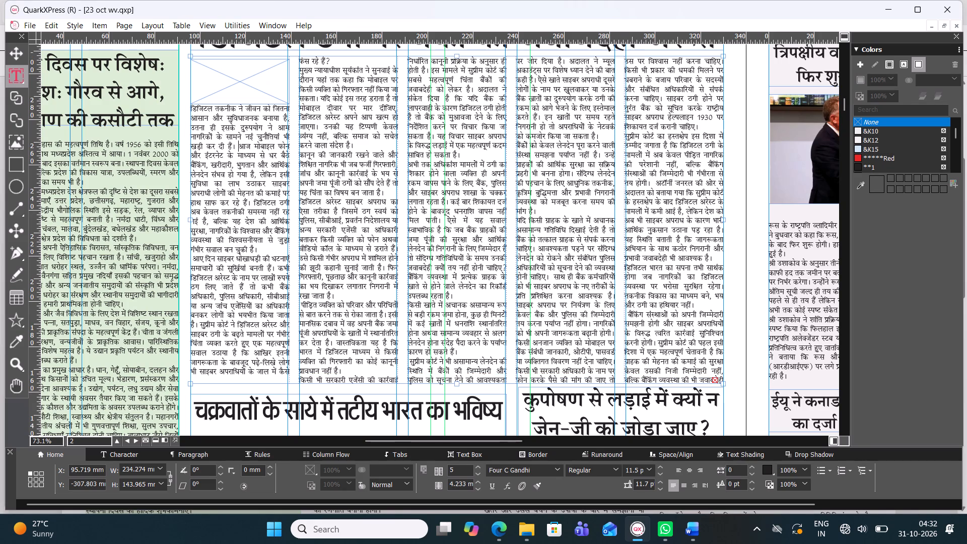
left_click(628, 314)
key("BackSpace")
key("BackSpace")
key("space")
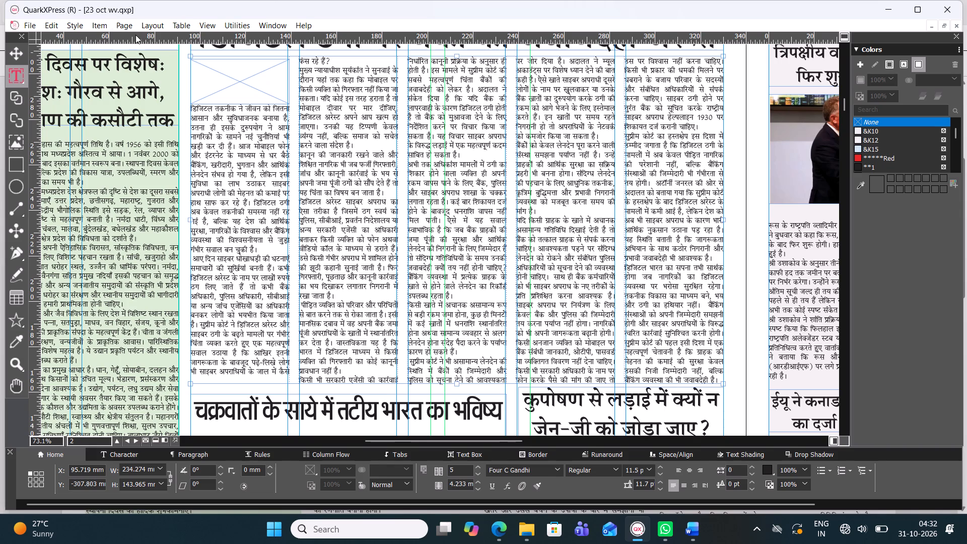
Narrow the picture box in the digital fraud article to the first column's width, about 42.9 mm.
left_click(15, 55)
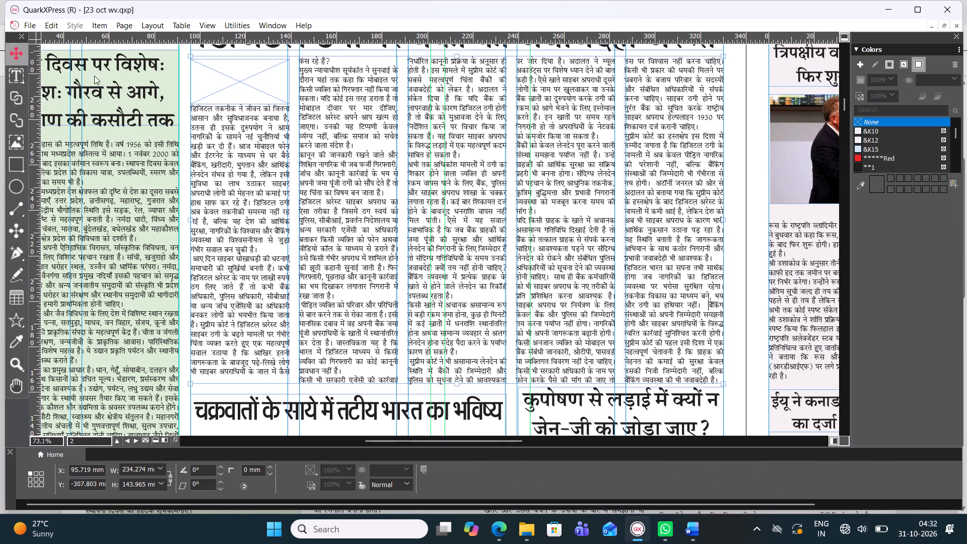
left_click(286, 86)
left_click(289, 83)
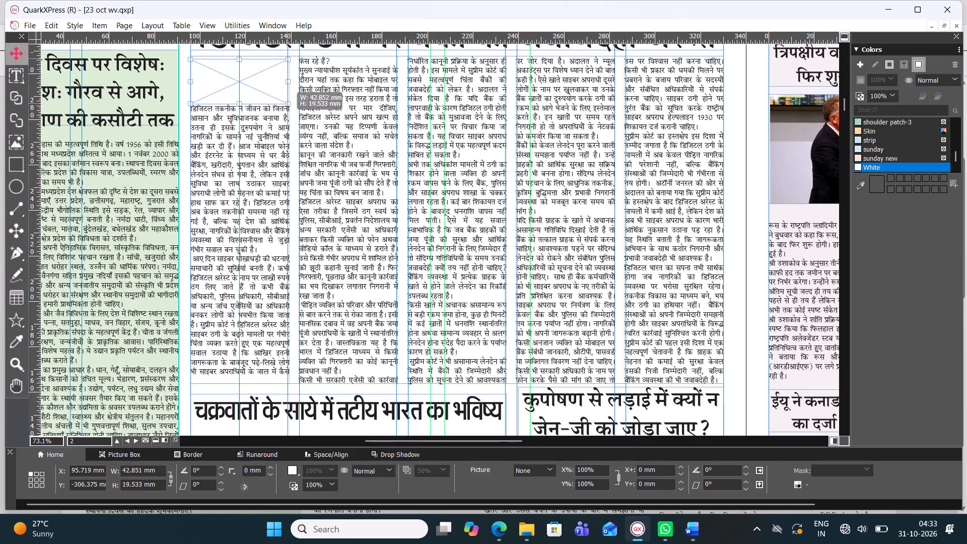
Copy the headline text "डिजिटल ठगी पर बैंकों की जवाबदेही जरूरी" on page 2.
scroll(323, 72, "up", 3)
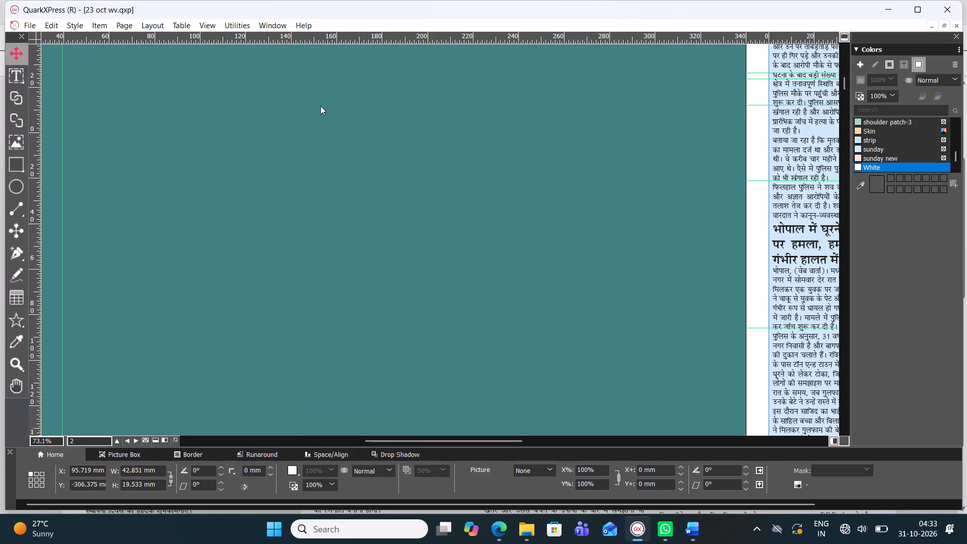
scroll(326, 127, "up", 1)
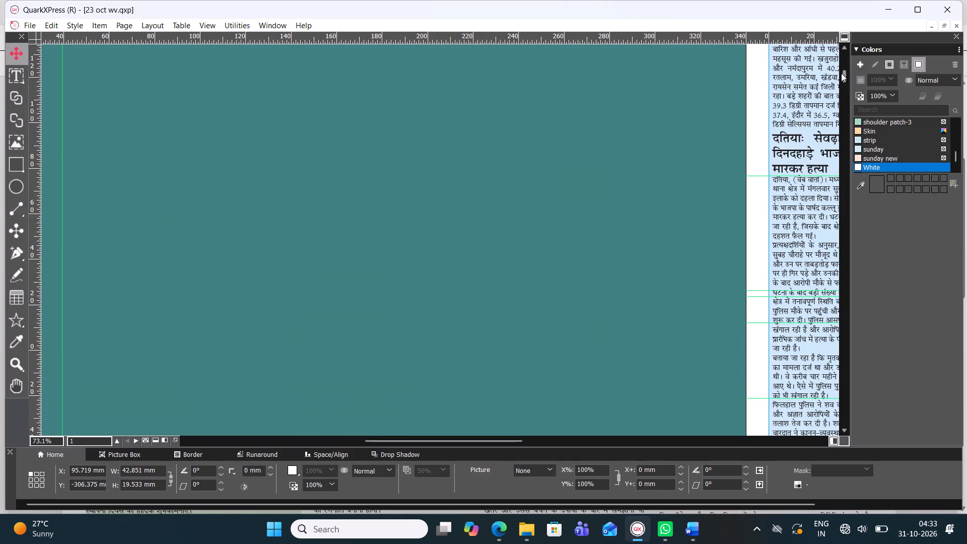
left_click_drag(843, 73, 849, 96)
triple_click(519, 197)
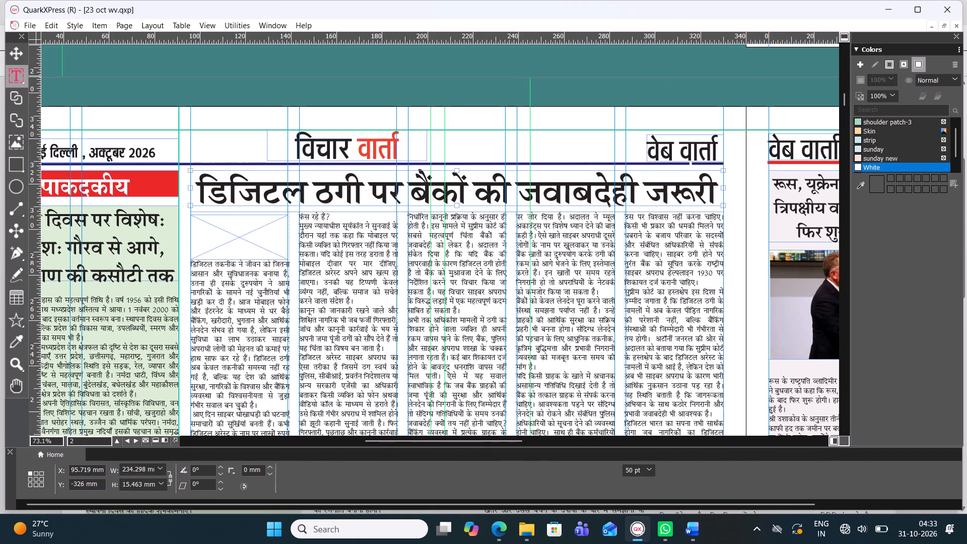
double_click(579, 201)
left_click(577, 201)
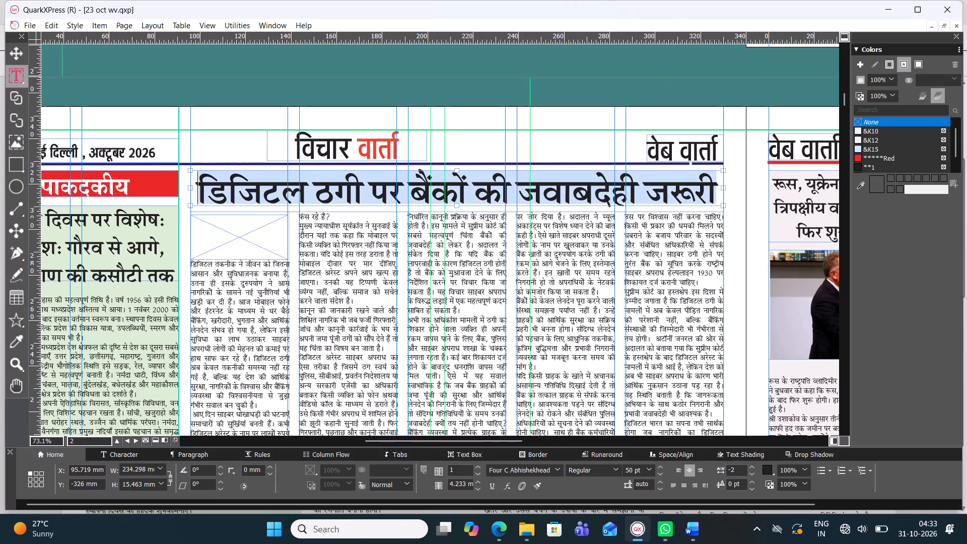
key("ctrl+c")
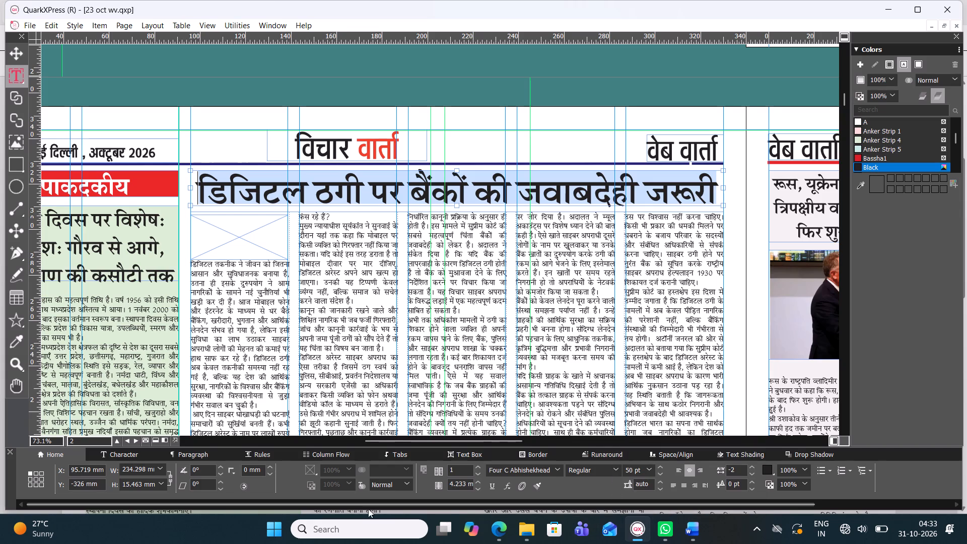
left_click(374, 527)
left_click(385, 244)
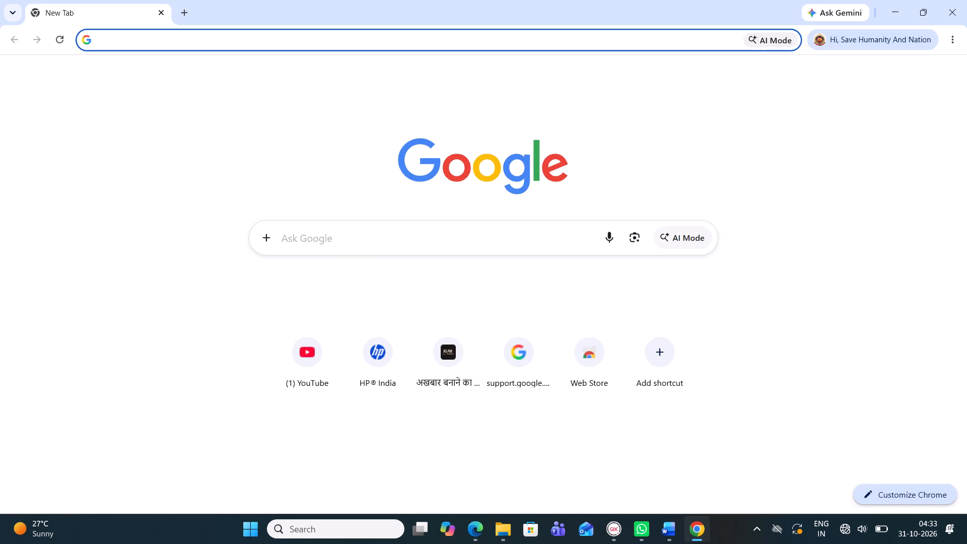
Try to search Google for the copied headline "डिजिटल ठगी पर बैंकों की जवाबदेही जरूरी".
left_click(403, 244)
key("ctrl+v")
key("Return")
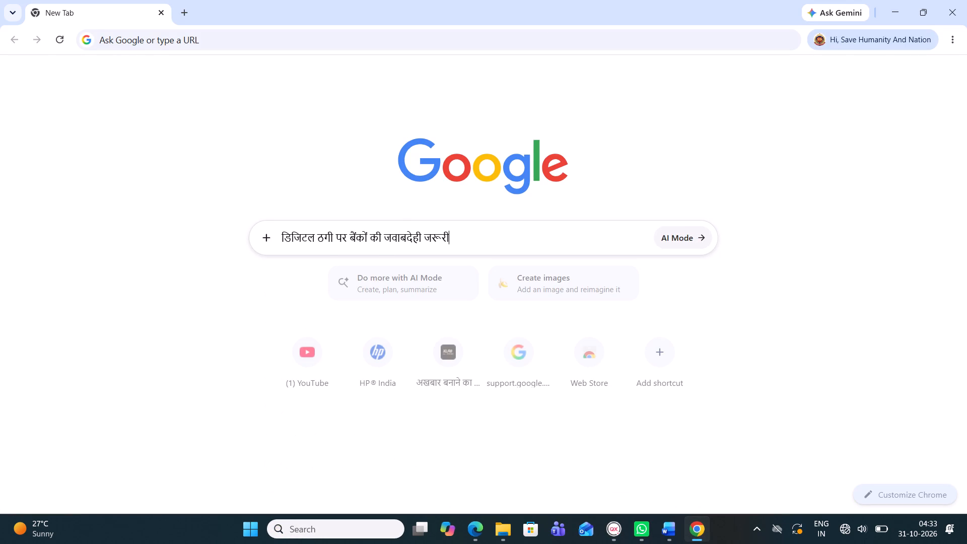
Connect the computer to the Wi-Fi network Airtel_moha_9099.
left_click(844, 530)
left_click(793, 309)
left_click(790, 305)
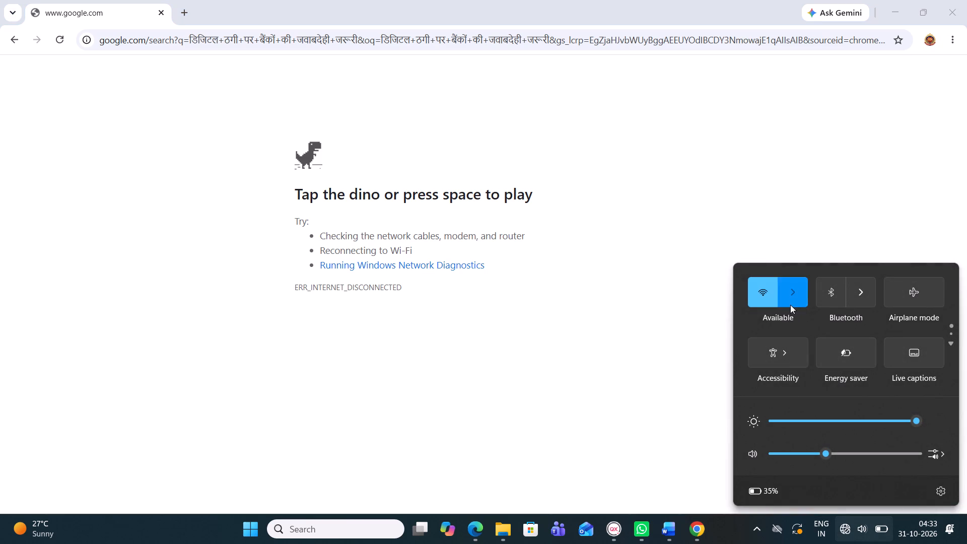
left_click(848, 301)
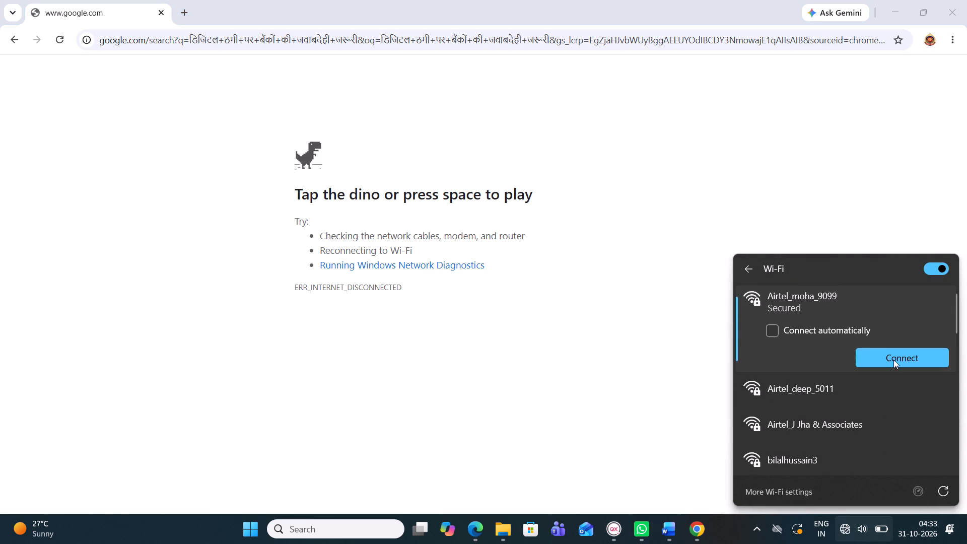
left_click(893, 360)
left_click(836, 255)
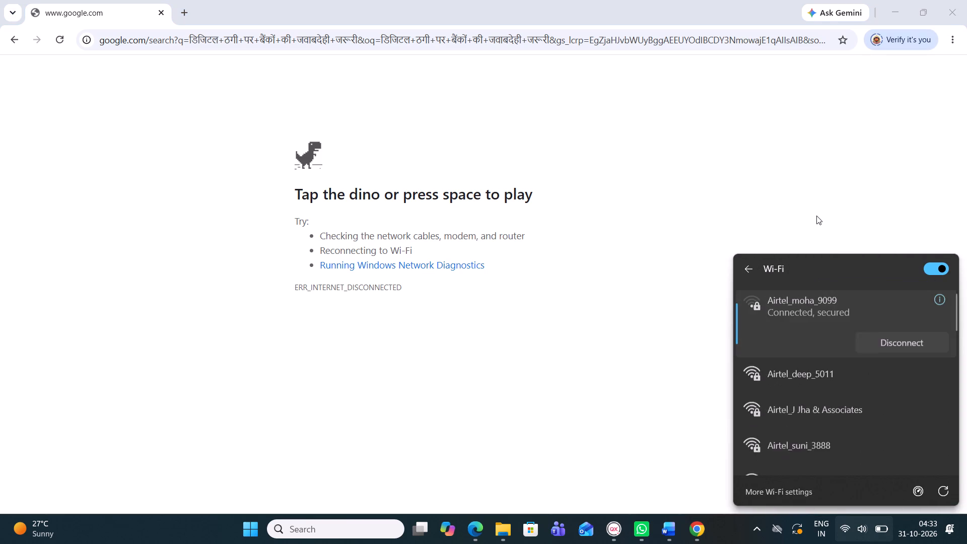
left_click(816, 216)
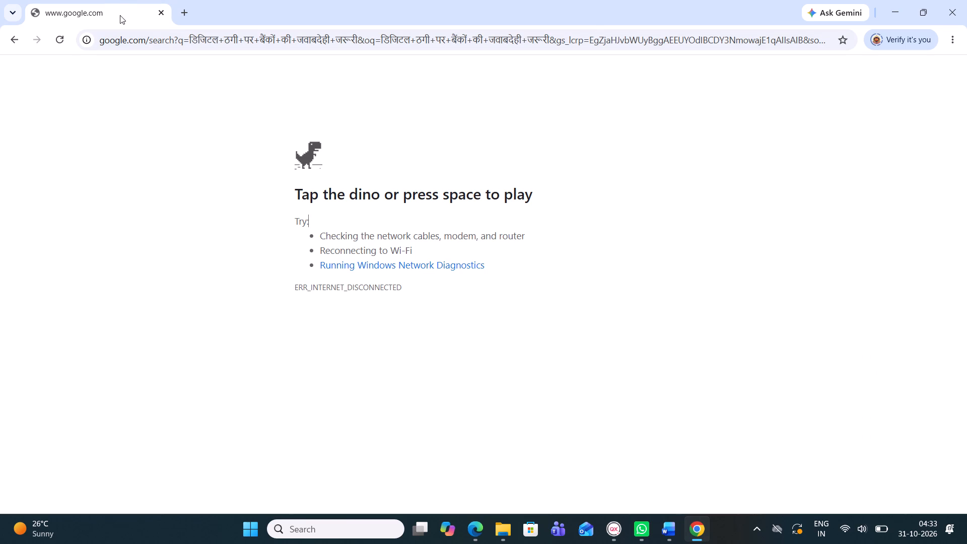
Return to the Google start page and search for images matching the copied headline "डिजिटल ठगी पर बैंकों की जवाबदेही जरूरी".
left_click(120, 16)
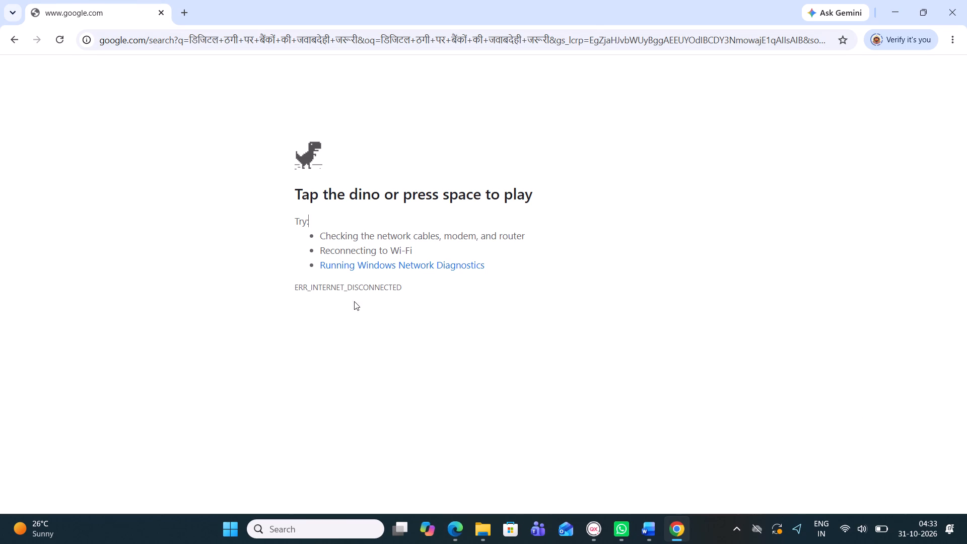
left_click(17, 36)
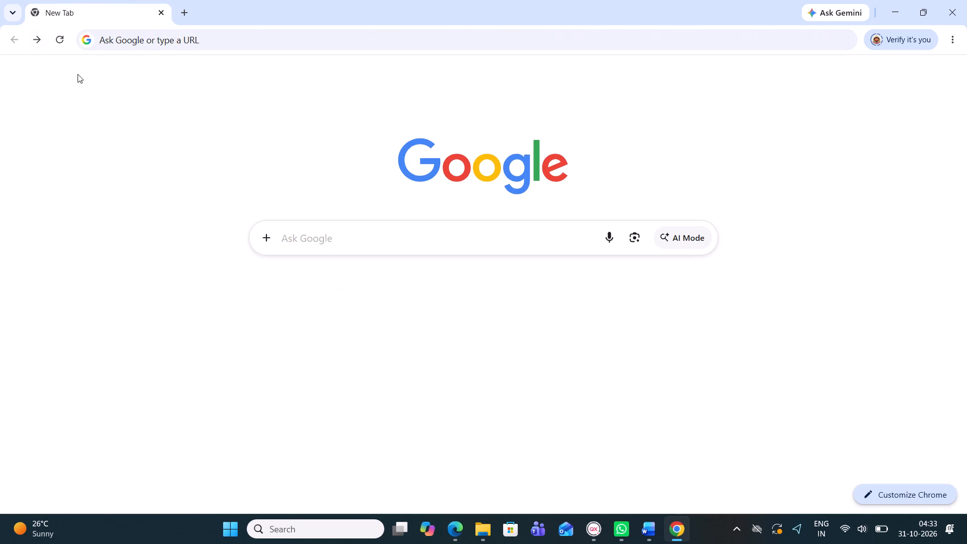
left_click(359, 237)
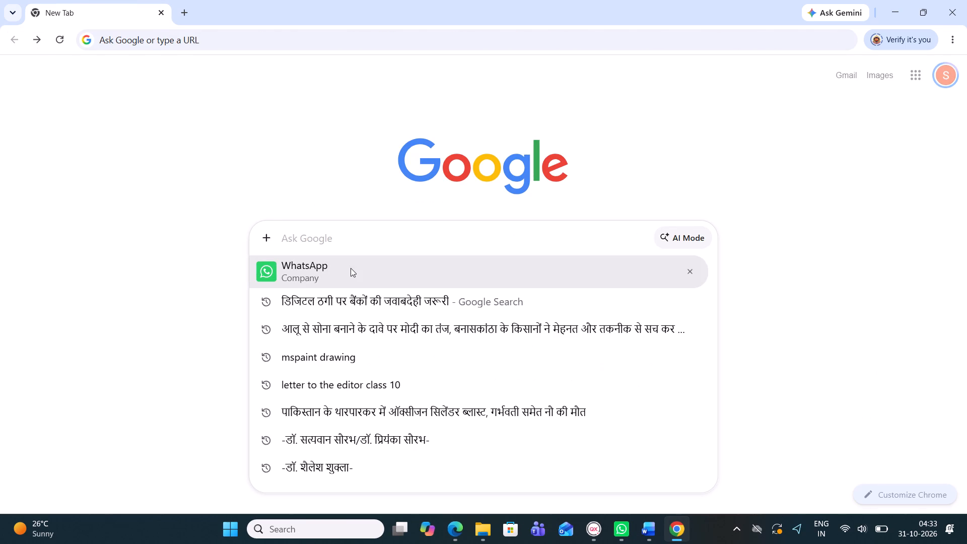
key("ctrl+v")
key("Return")
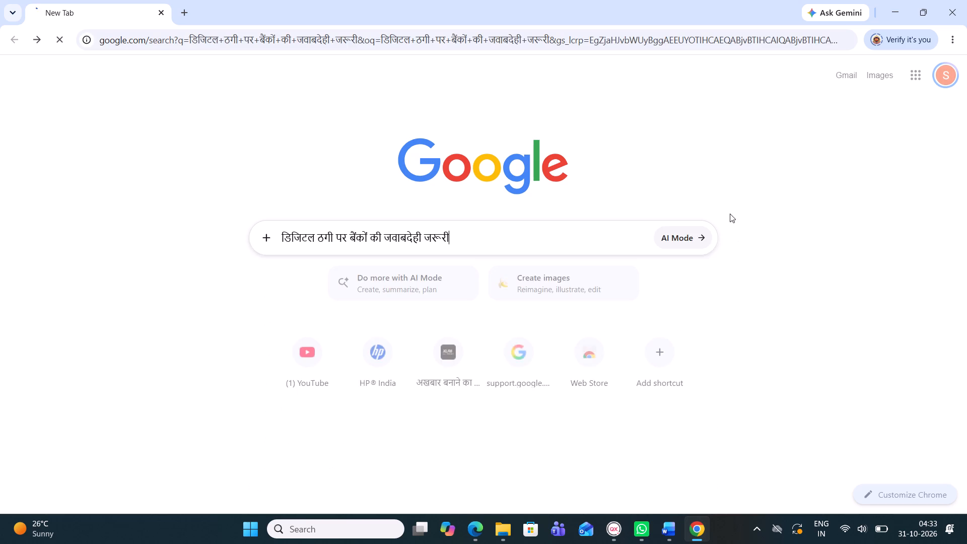
left_click(282, 124)
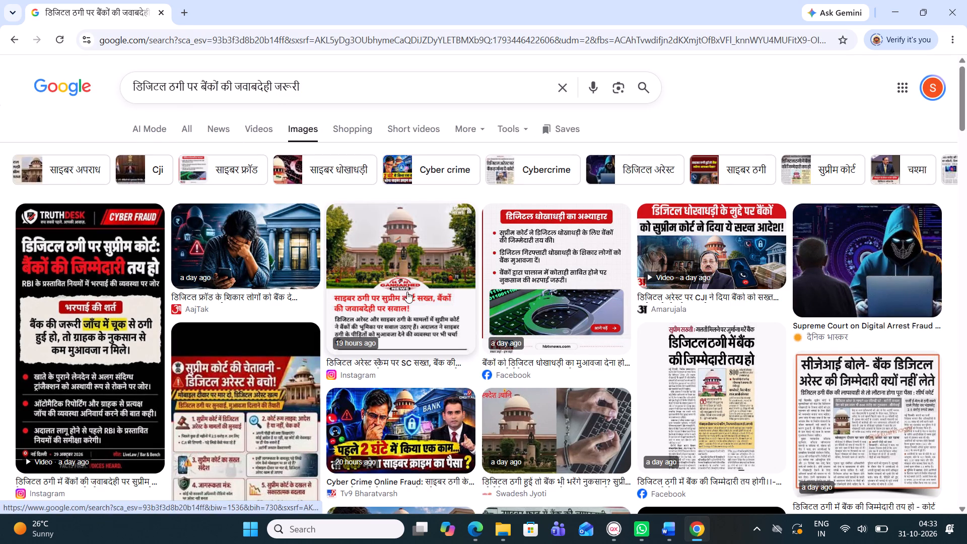
Look through the image results for a picture suited to the digital fraud article, and close the search page.
scroll(397, 299, "down", 3)
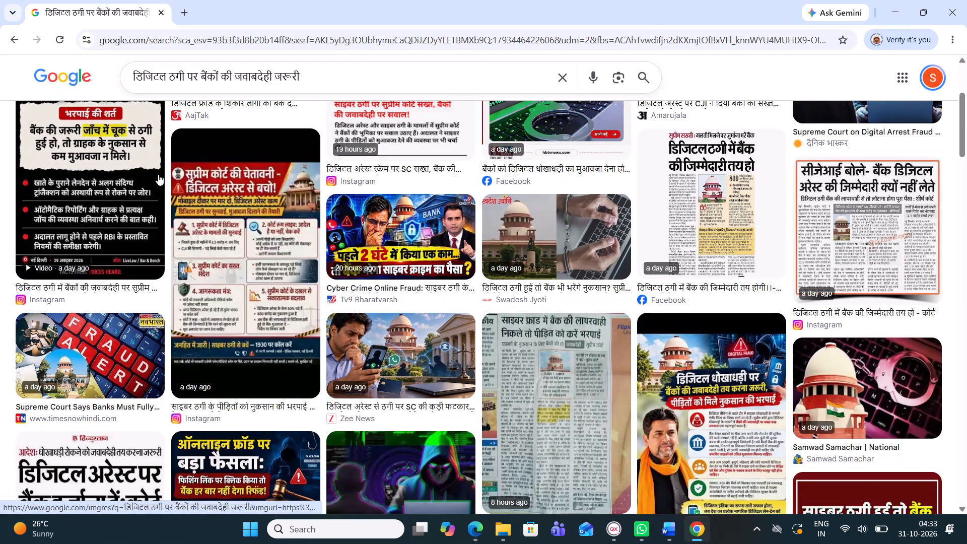
scroll(372, 291, "down", 4)
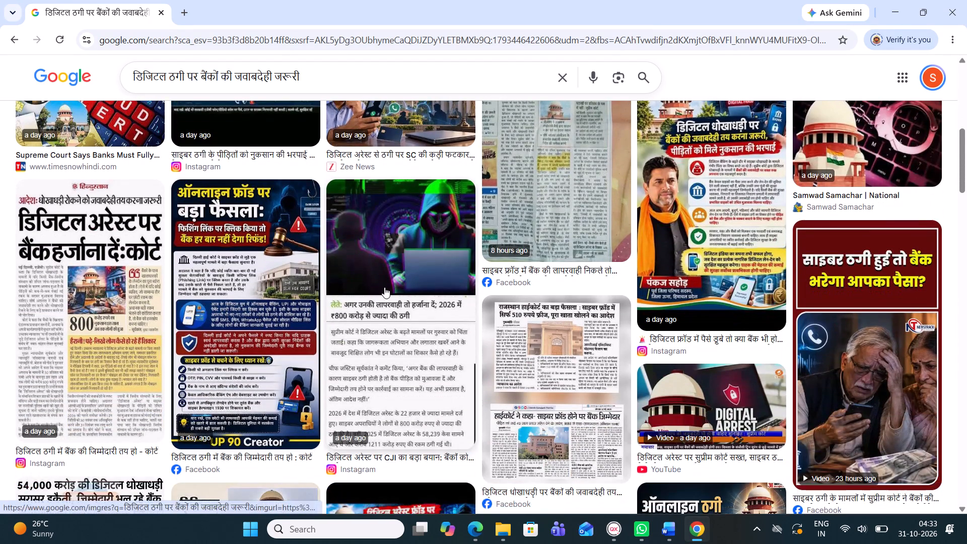
scroll(384, 287, "down", 3)
scroll(377, 291, "up", 1)
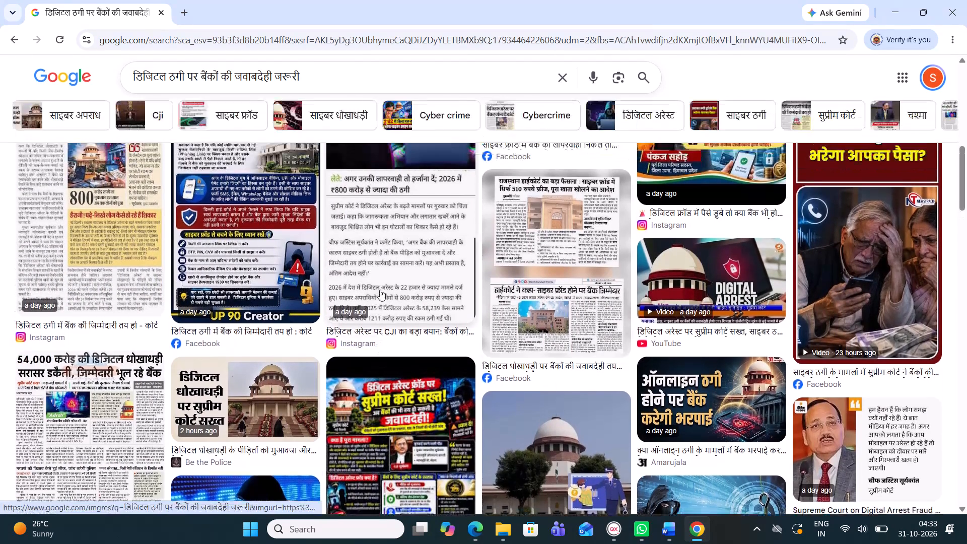
left_click(160, 13)
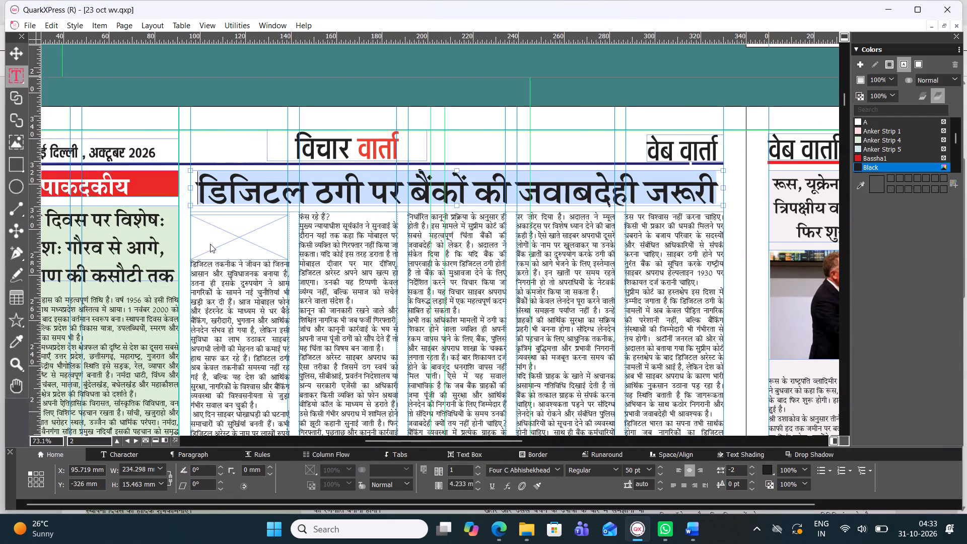
Undo the last width change of the picture box in the digital fraud article.
key("ctrl+z")
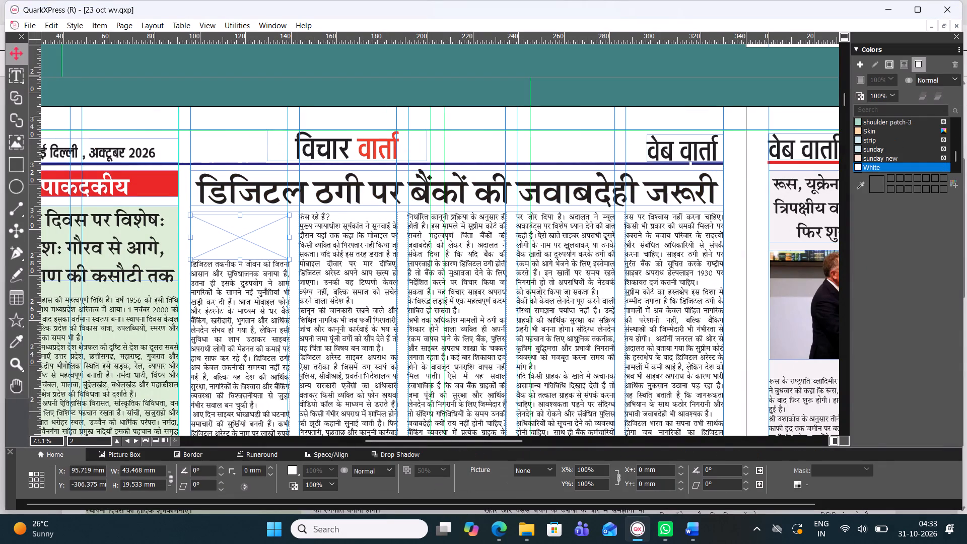
Copy the passage from "अभी तक अधिकांश मामलों" through "मिल पाती।" in the digital fraud article's third column.
left_click(12, 76)
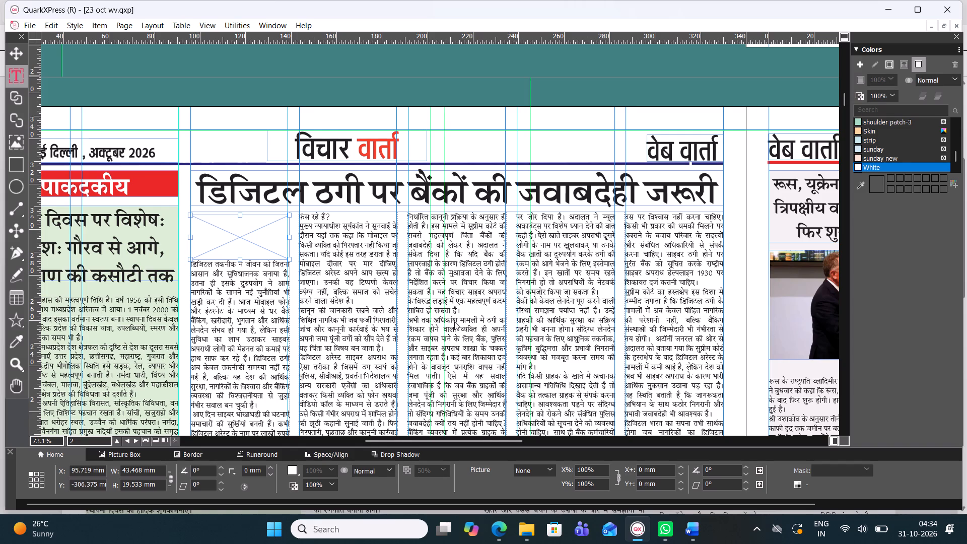
double_click(406, 318)
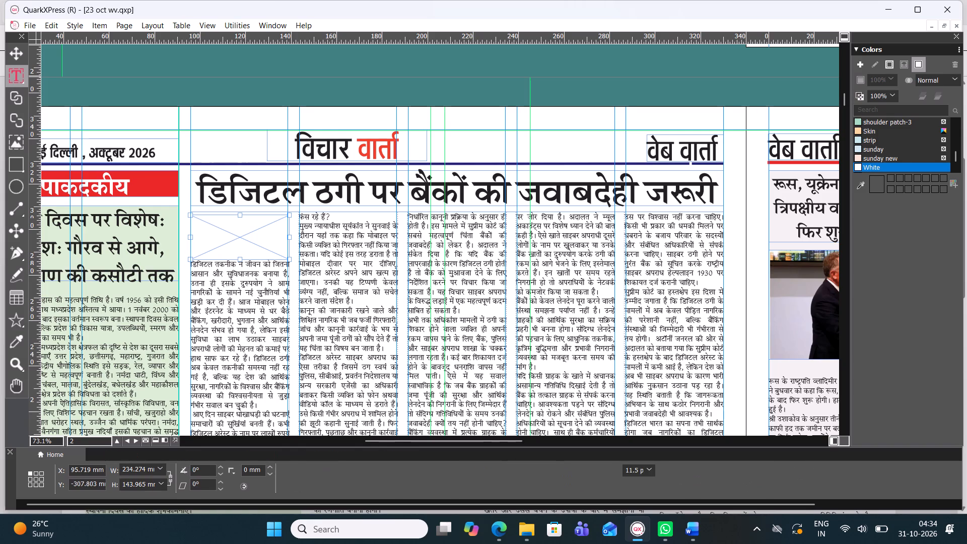
left_click_drag(406, 318, 499, 370)
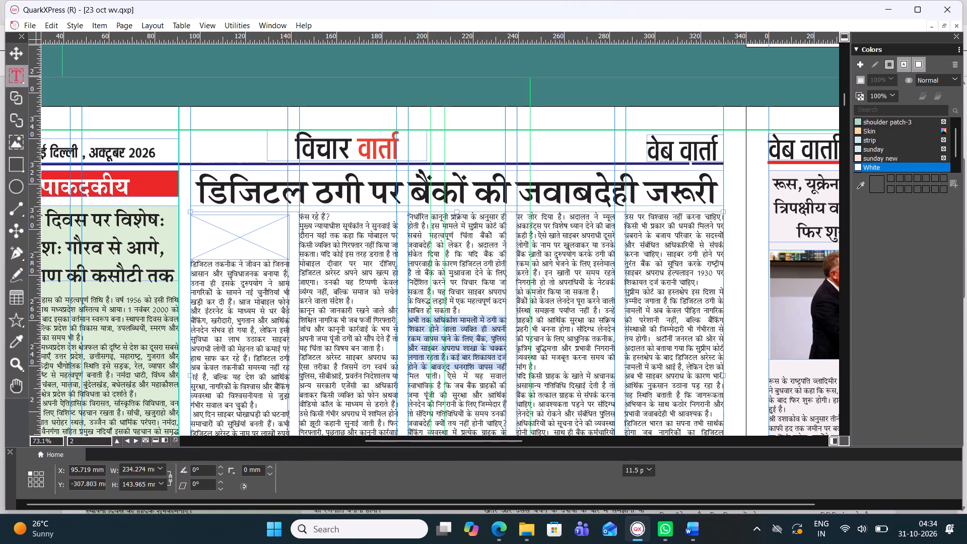
left_click_drag(499, 370, 446, 372)
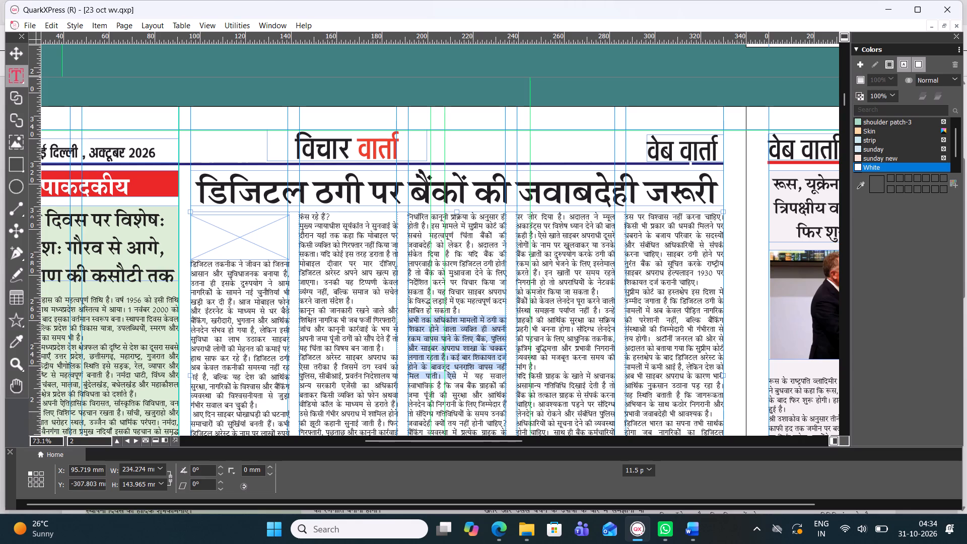
left_click_drag(446, 372, 441, 374)
key("ctrl+c")
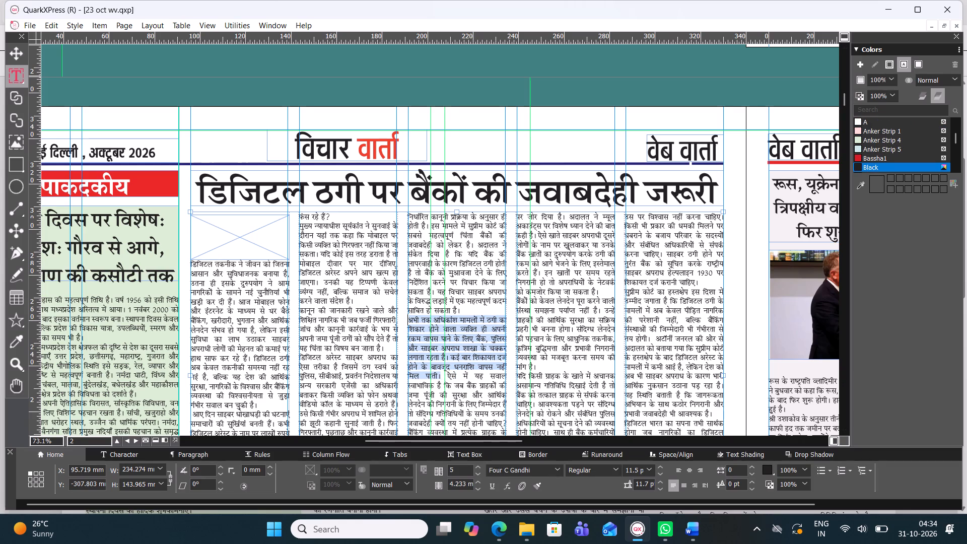
Select the empty picture box at the top of the digital fraud article's first column.
left_click(235, 230)
left_click(22, 44)
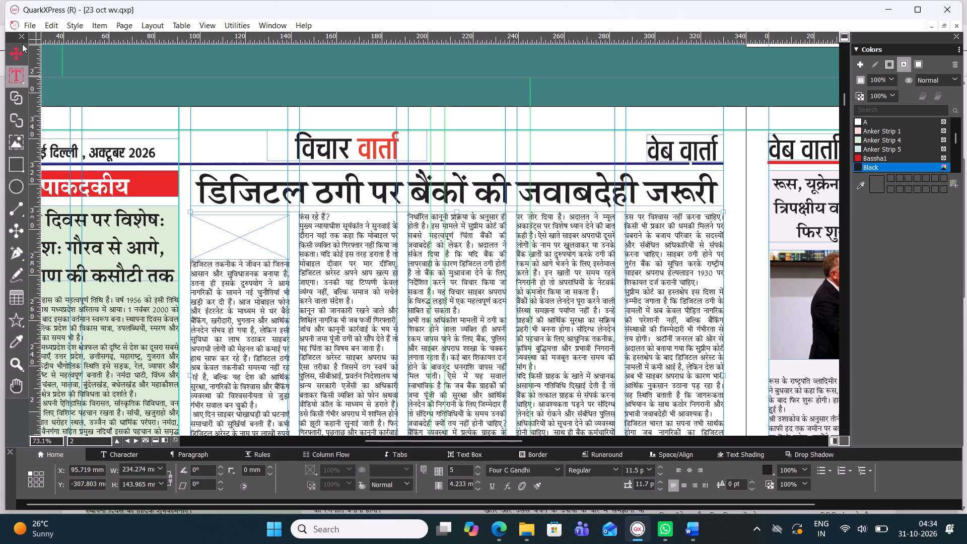
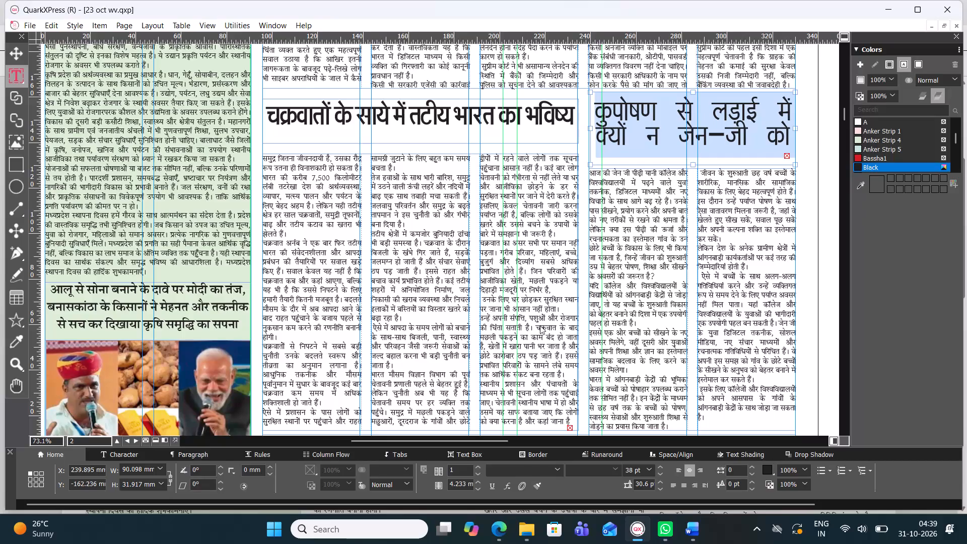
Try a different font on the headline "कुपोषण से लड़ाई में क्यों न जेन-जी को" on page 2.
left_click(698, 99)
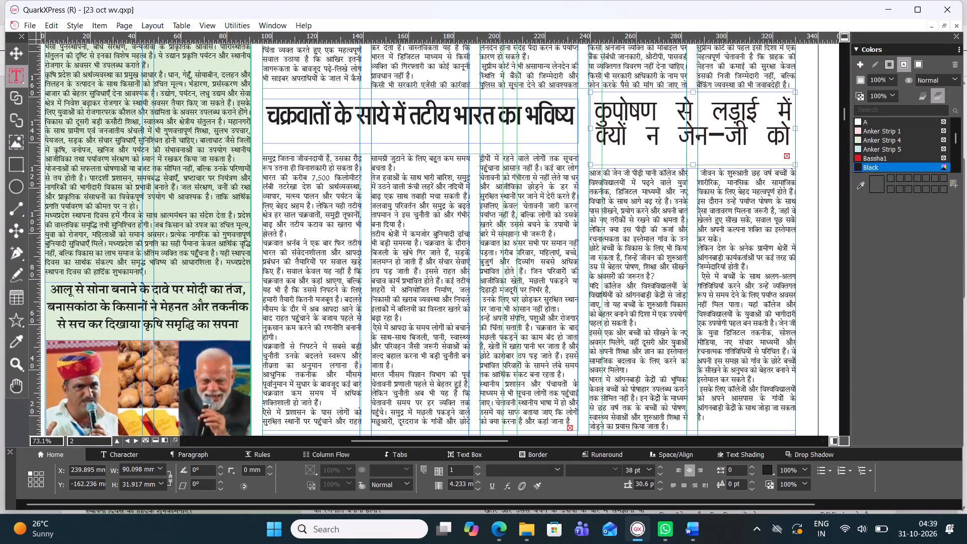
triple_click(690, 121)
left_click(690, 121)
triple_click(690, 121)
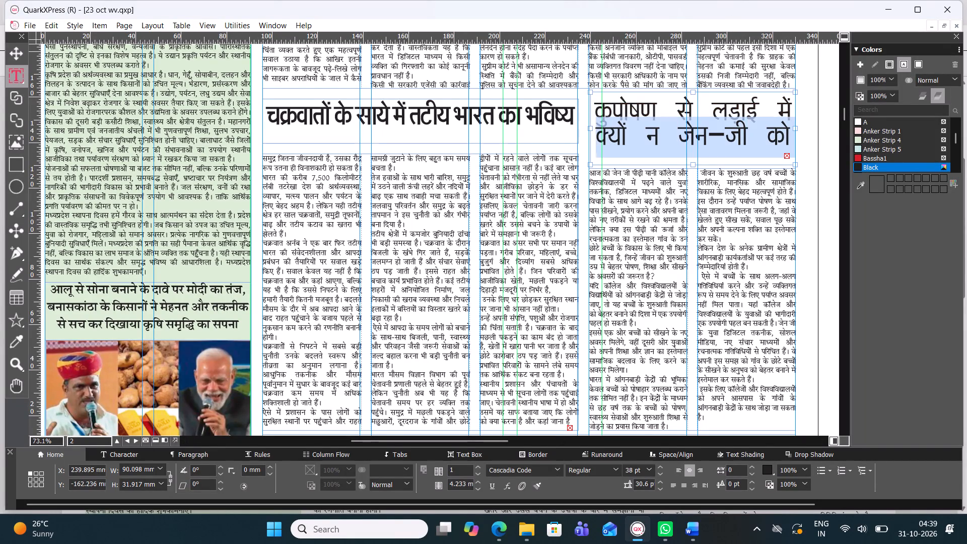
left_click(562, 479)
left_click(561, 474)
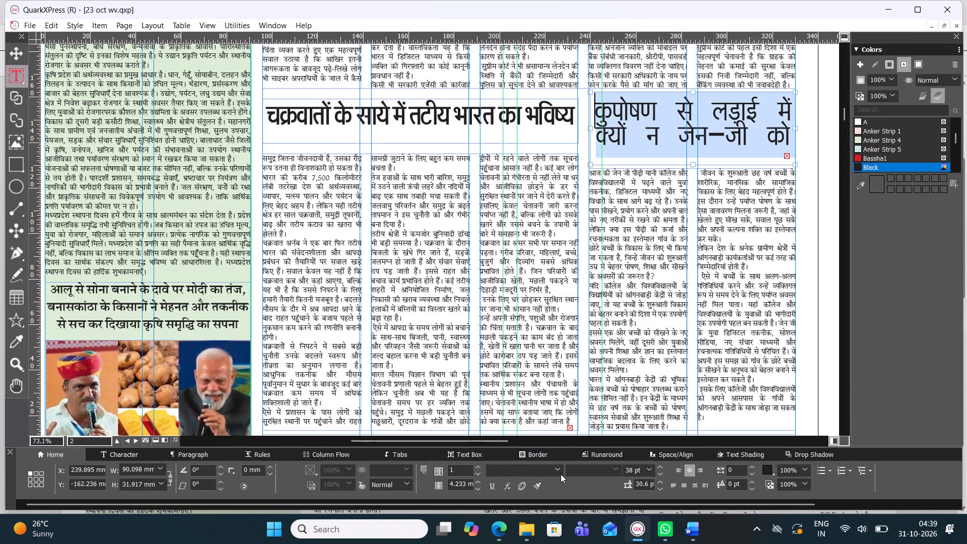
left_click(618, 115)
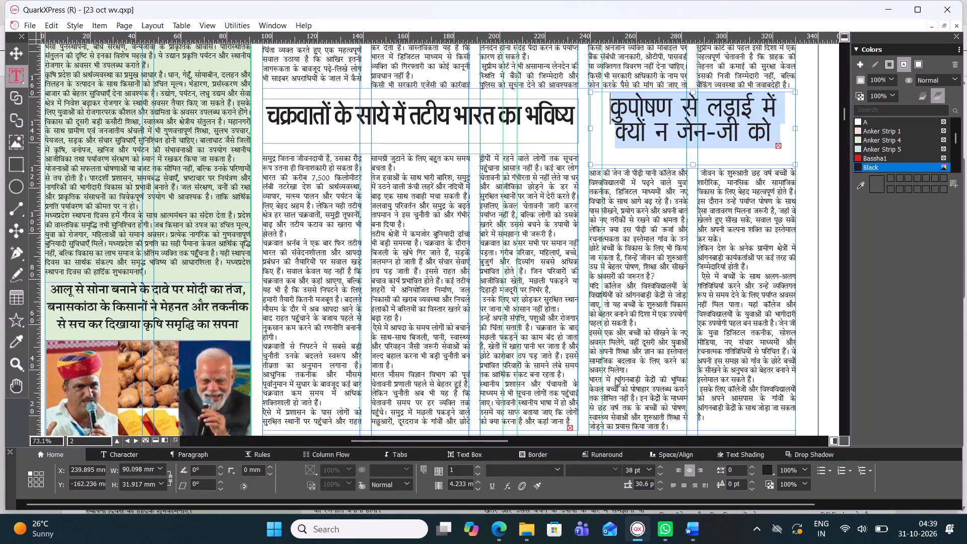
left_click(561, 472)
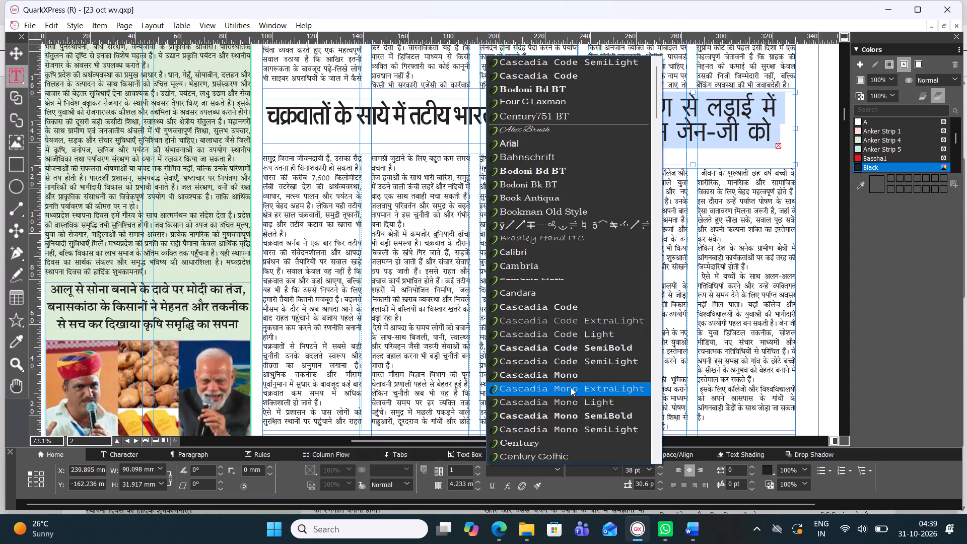
Undo the recent font, size and box-height changes to the malnutrition headline, step by step, back to the three-line Four C Gandhi version.
key("ctrl+z")
key("ctrl+z")
left_click(760, 212)
key("ctrl+z")
key("ctrl+z")
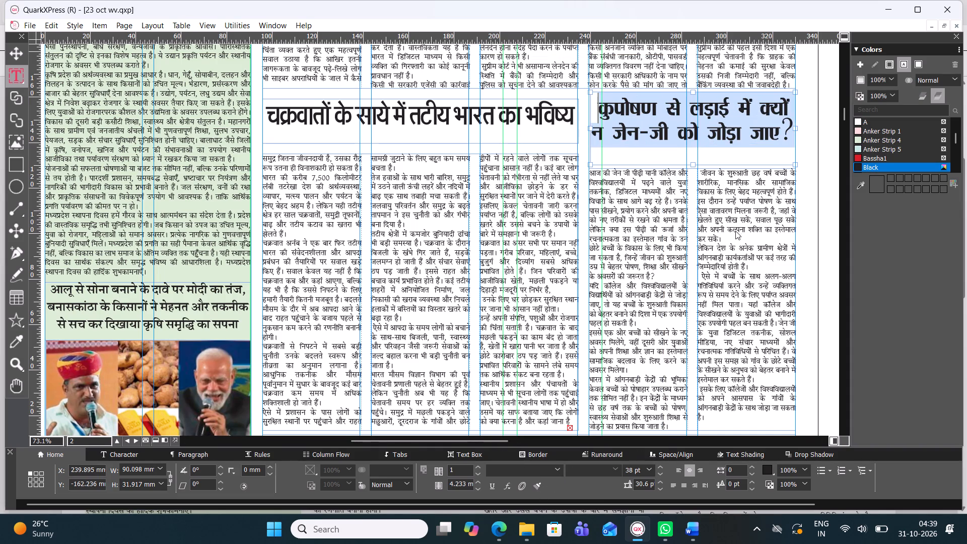
key("ctrl+z")
key("ctrl+z")
key("ctrl+z")
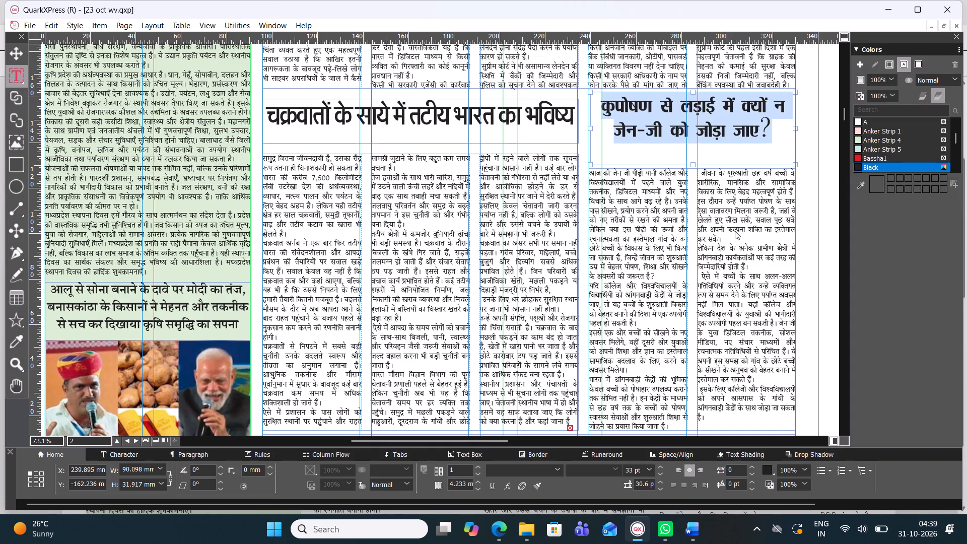
key("ctrl+z")
key("ctrl+z")
key("ctrl+z")
key("ctrl+z")
key("ctrl+z")
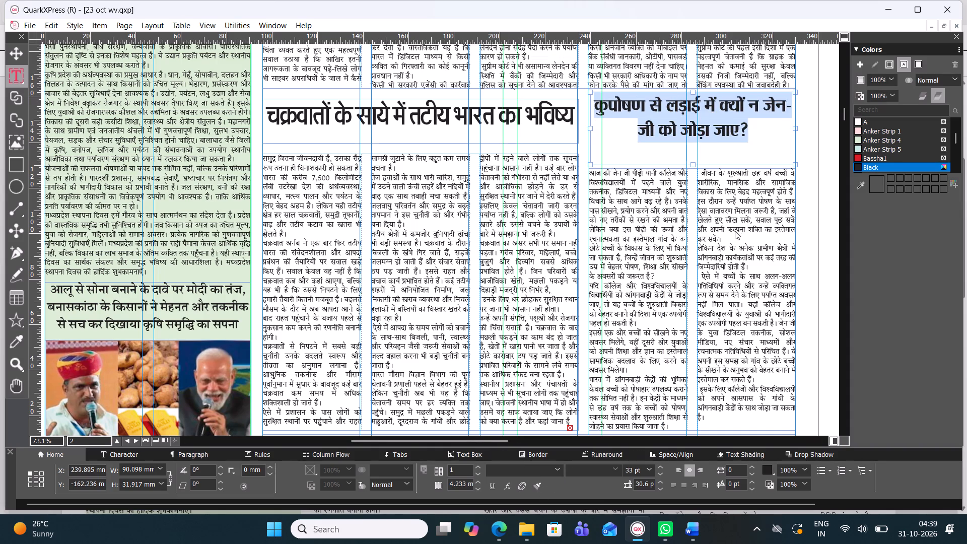
key("ctrl+z")
key("ctrl+z")
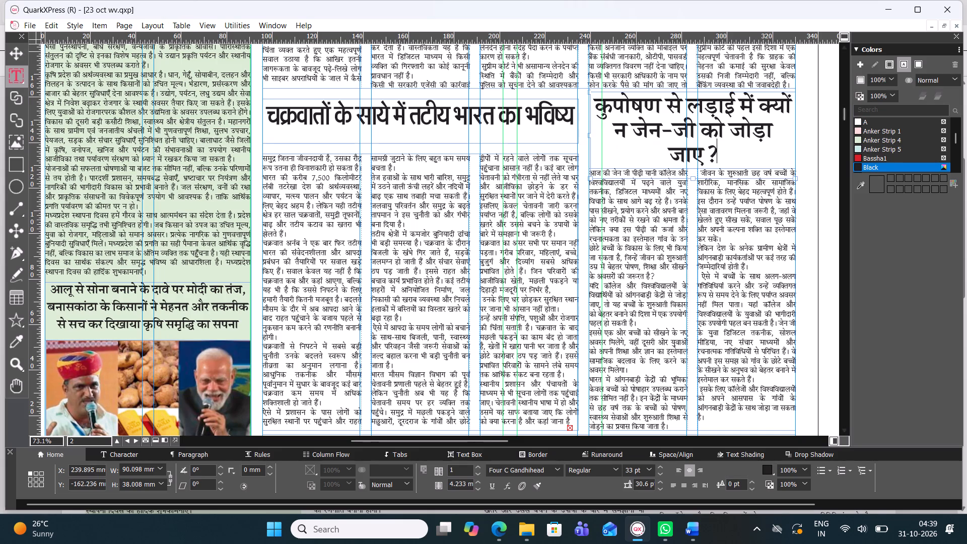
Shorten the malnutrition headline's text box from its lower edge to about 33.6 mm high.
left_click_drag(693, 180, 693, 172)
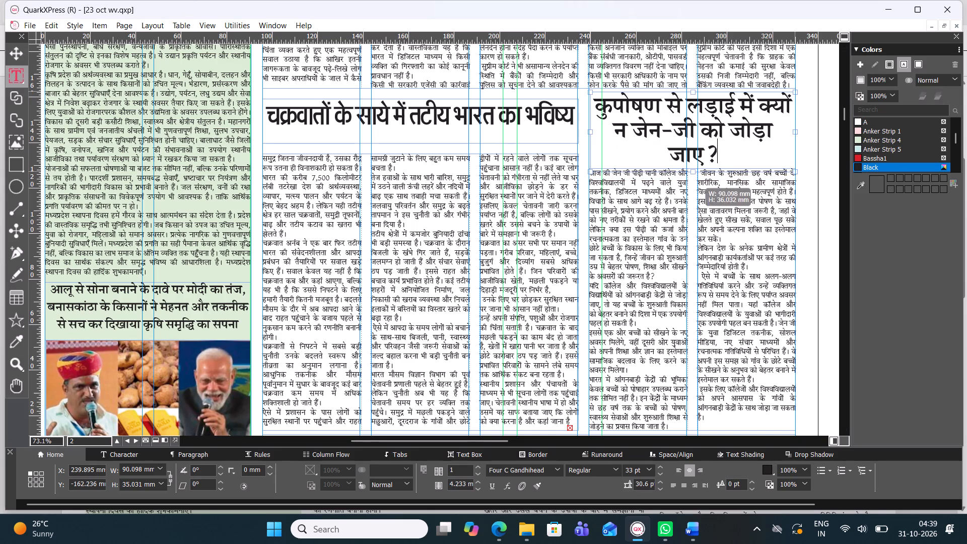
left_click_drag(693, 172, 693, 169)
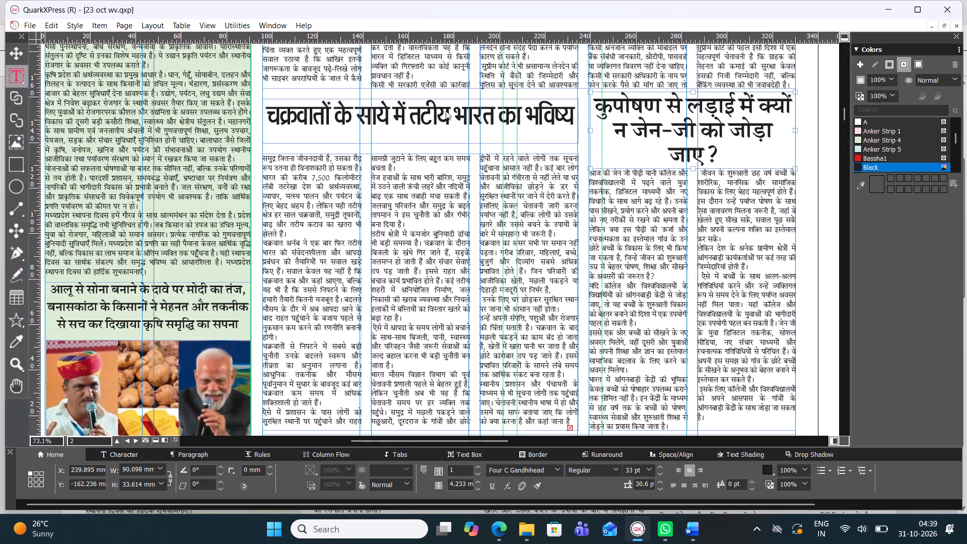
left_click(13, 58)
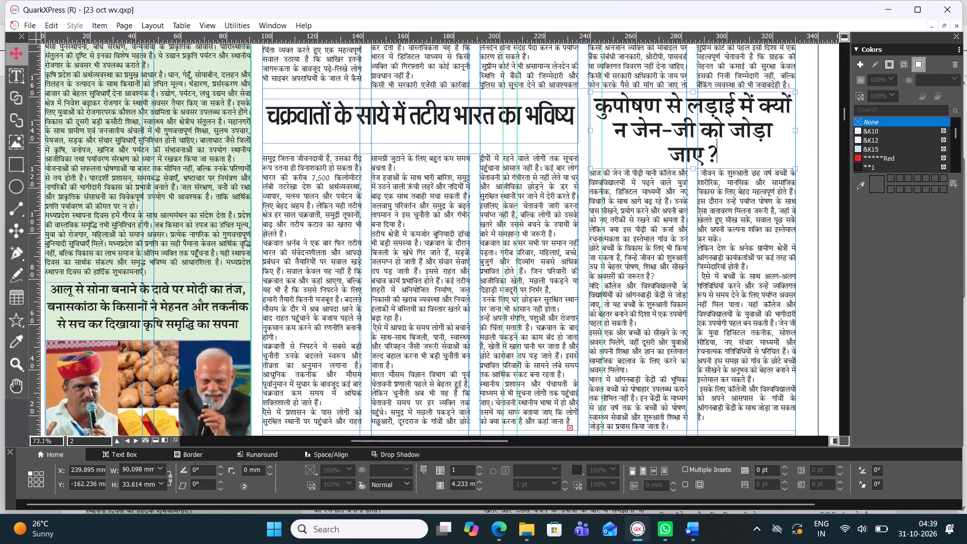
Copy the headline text "सिनेमा समाज को संवारे या सोच बिगाड़े" on page 2.
scroll(629, 179, "down", 1)
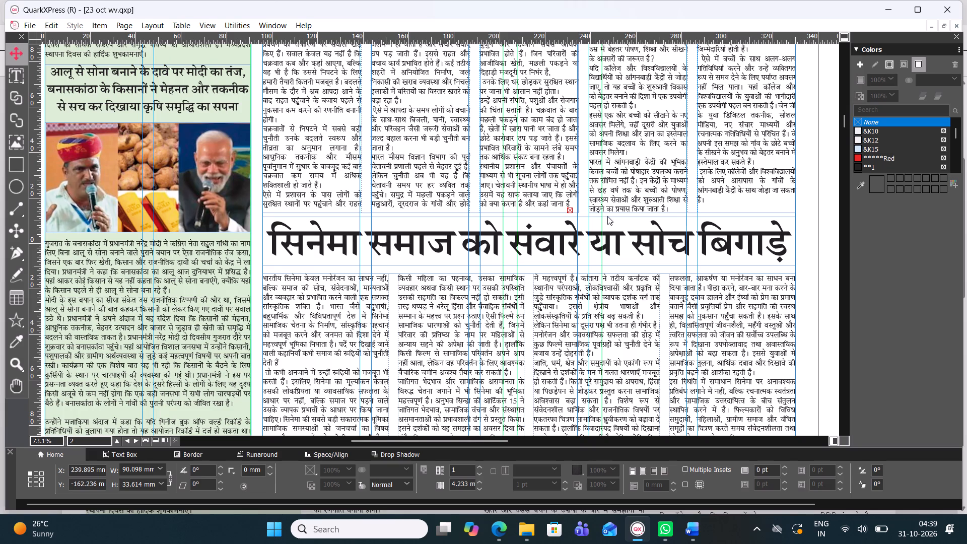
scroll(607, 216, "down", 2)
scroll(607, 216, "up", 1)
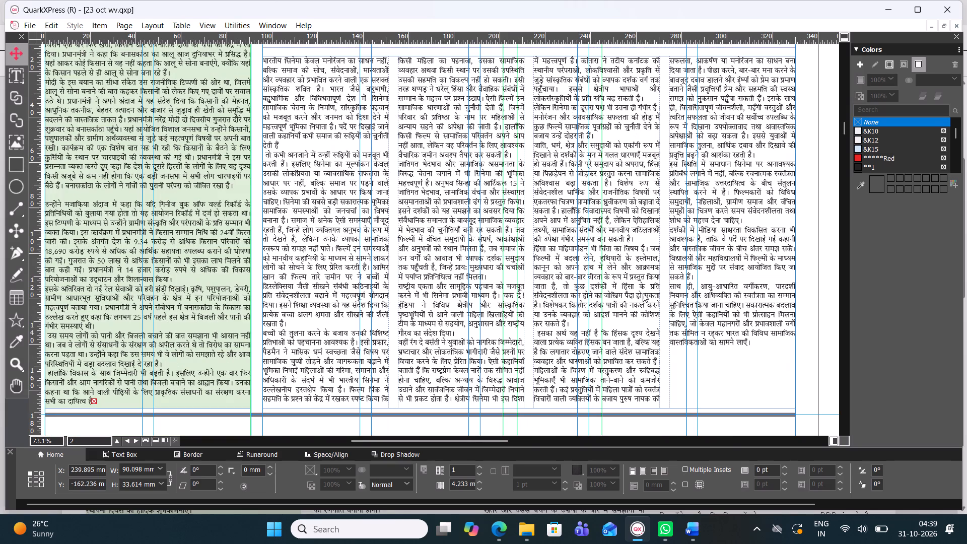
scroll(538, 236, "down", 1)
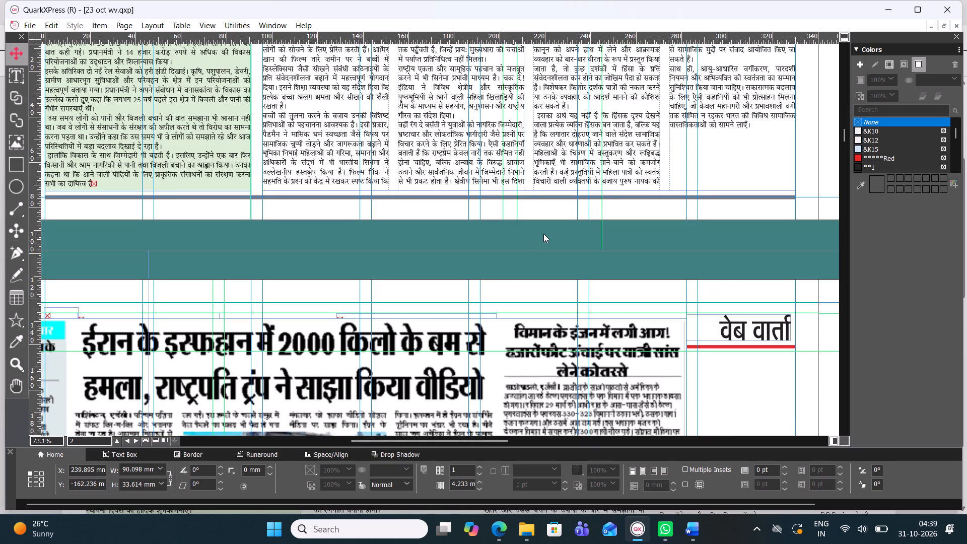
scroll(543, 234, "up", 2)
scroll(543, 234, "down", 1)
scroll(543, 234, "up", 1)
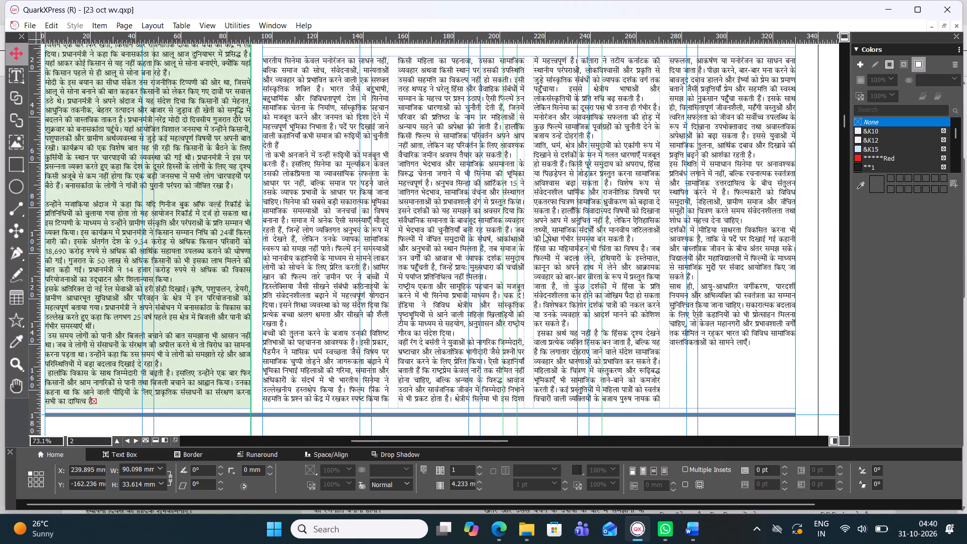
double_click(528, 243)
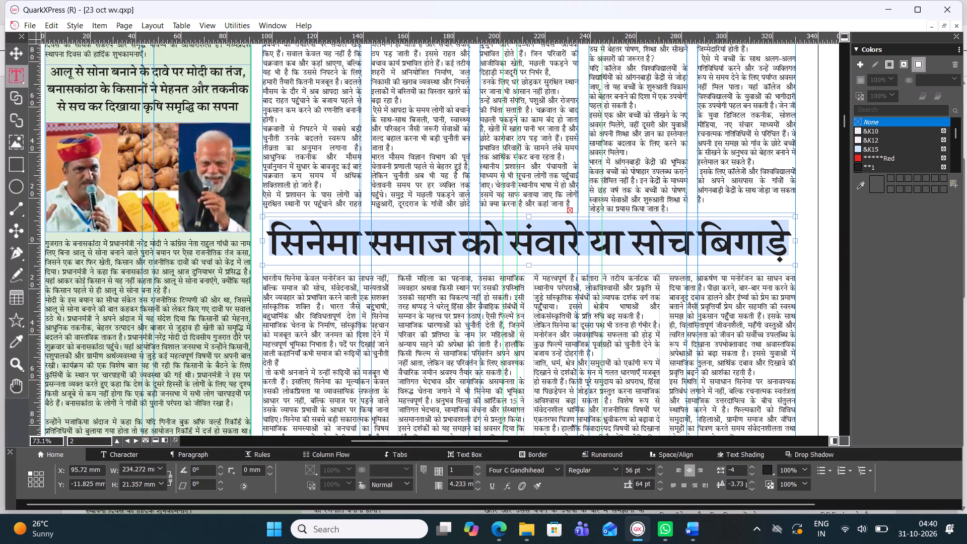
key("ctrl+c")
Select the entire four-column body text of the cinema article.
triple_click(394, 370)
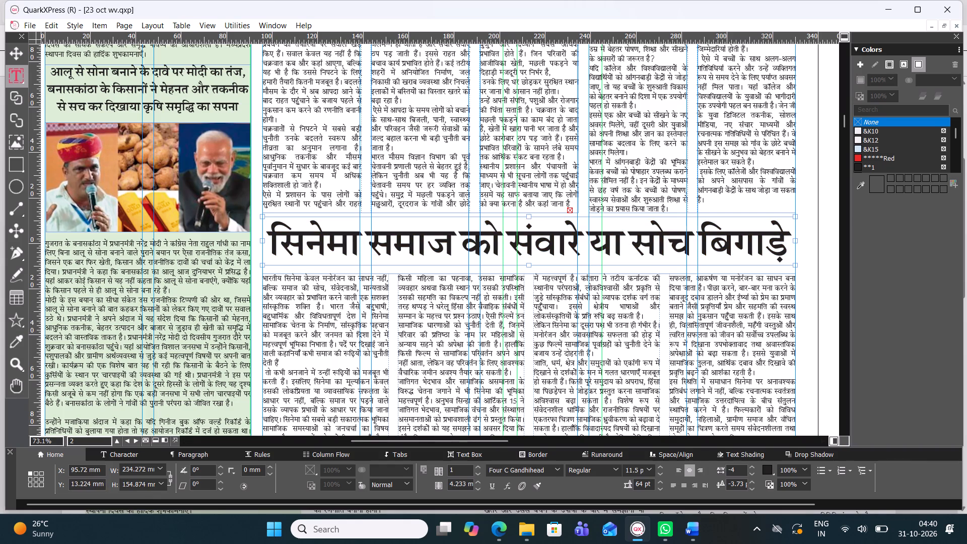
triple_click(394, 370)
left_click(394, 370)
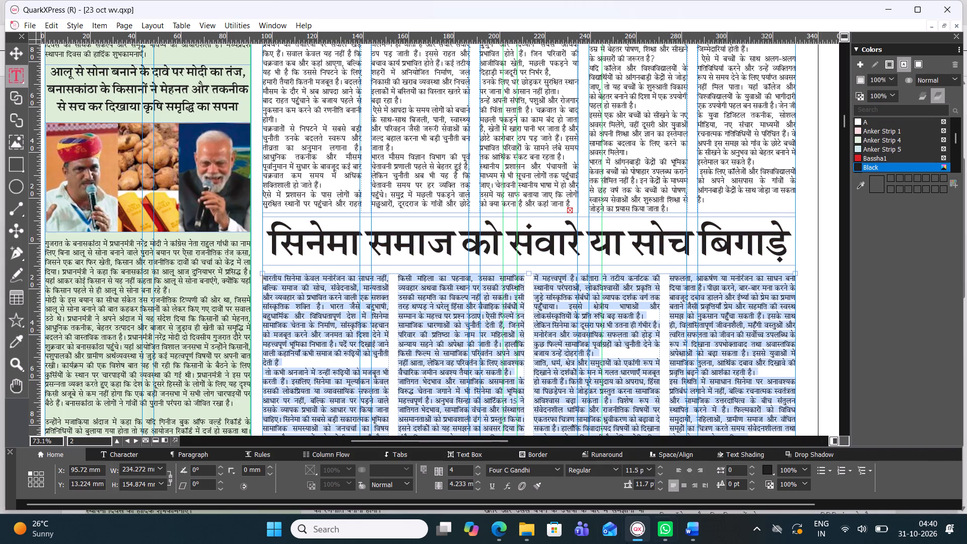
Switch to Google Chrome and search Google Images for the copied headline "सिनेमा समाज को संवारे या सोच बिगाड़े".
left_click(373, 527)
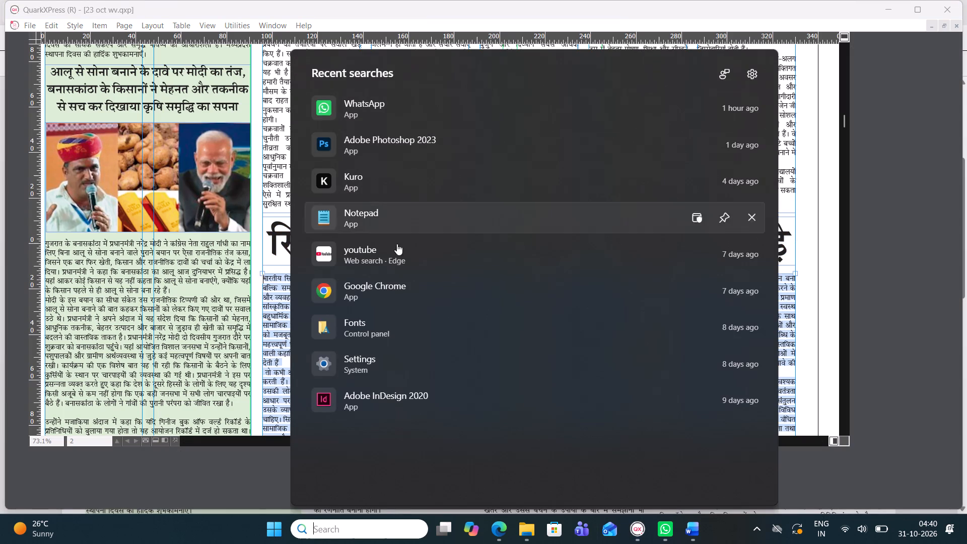
left_click(403, 289)
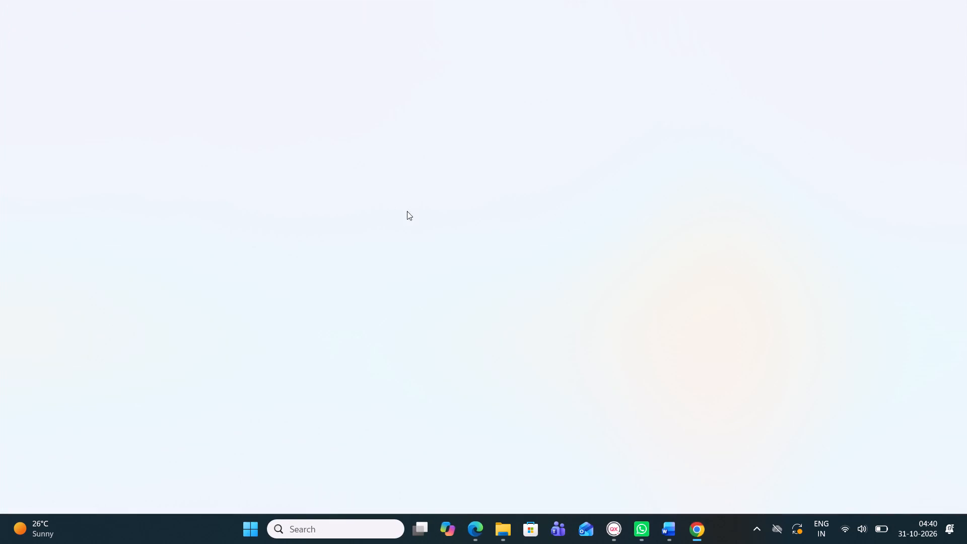
left_click(415, 240)
key("ctrl+v")
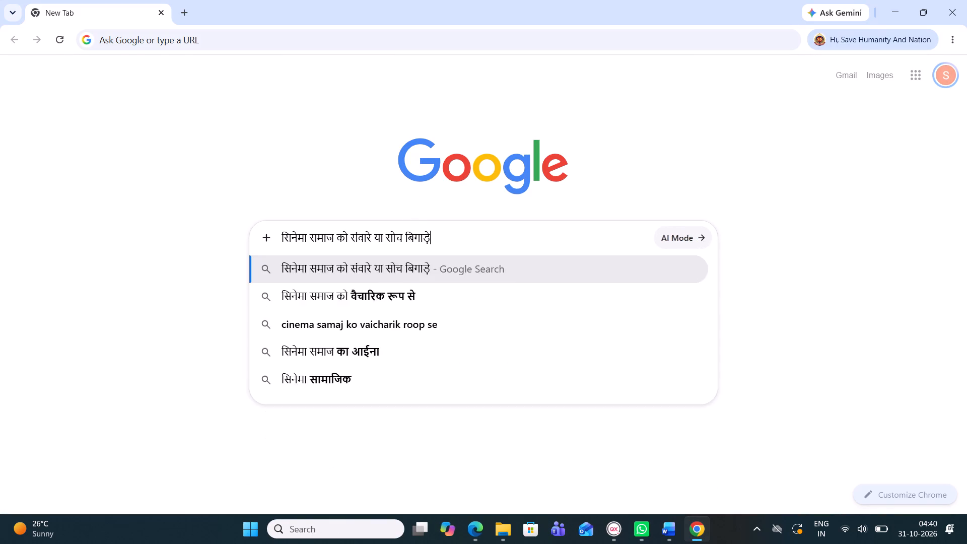
key("Return")
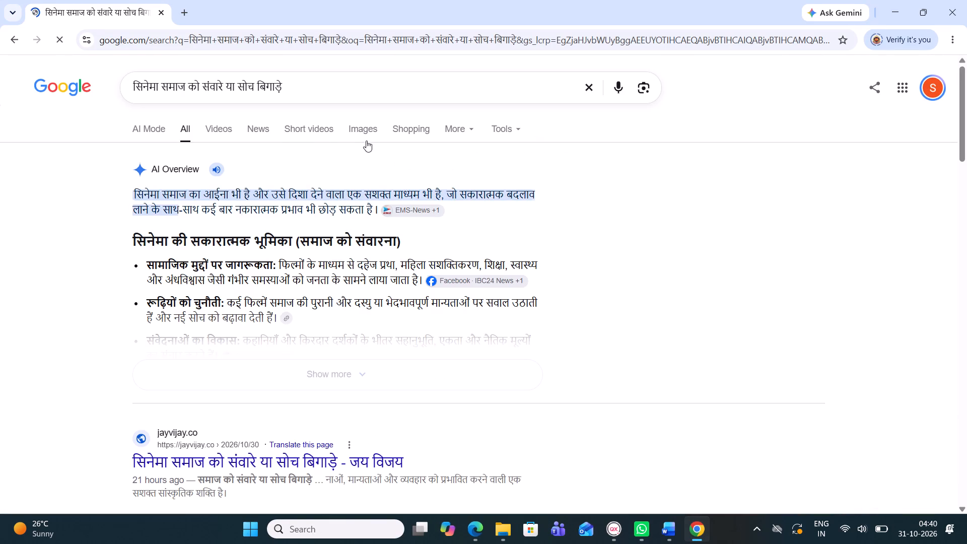
left_click(371, 131)
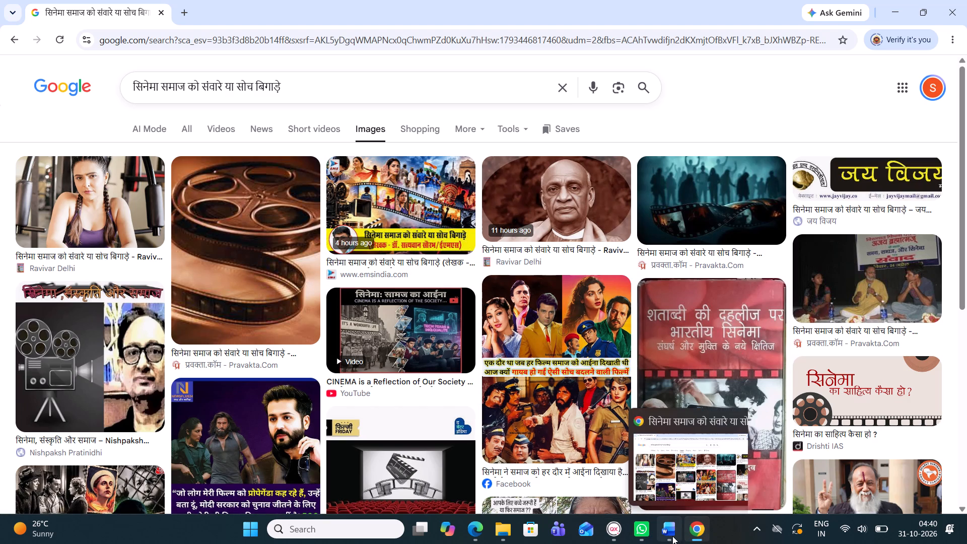
Return to QuarkXPress and copy the selected body text of the cinema article.
left_click(619, 534)
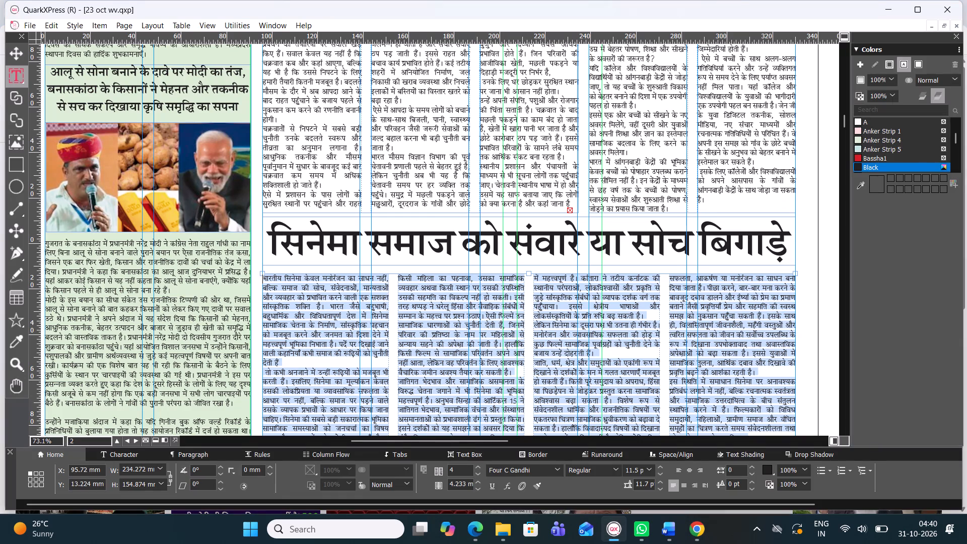
scroll(530, 303, "down", 1)
key("ctrl+c")
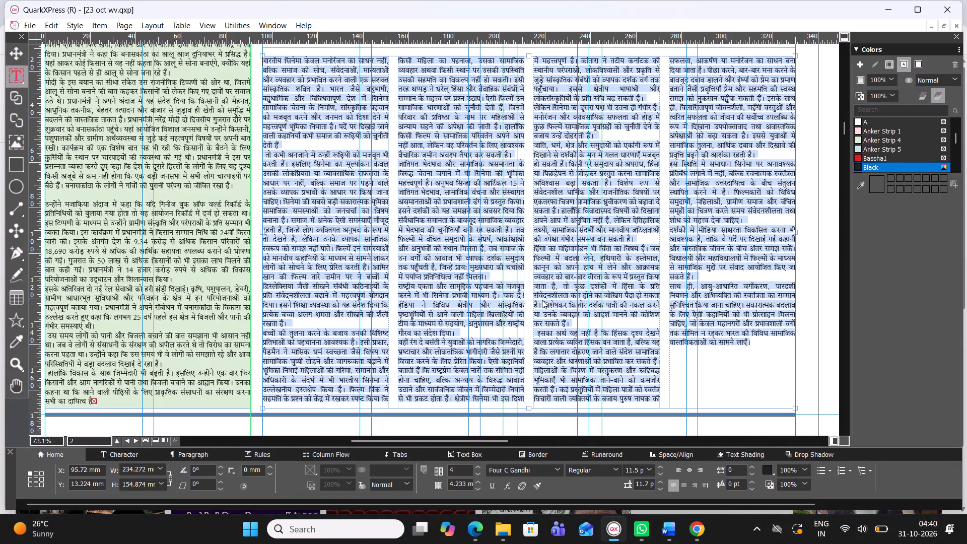
Switch to Google Chrome, append the copied article text after the headline in the search query, and search images again.
left_click(698, 531)
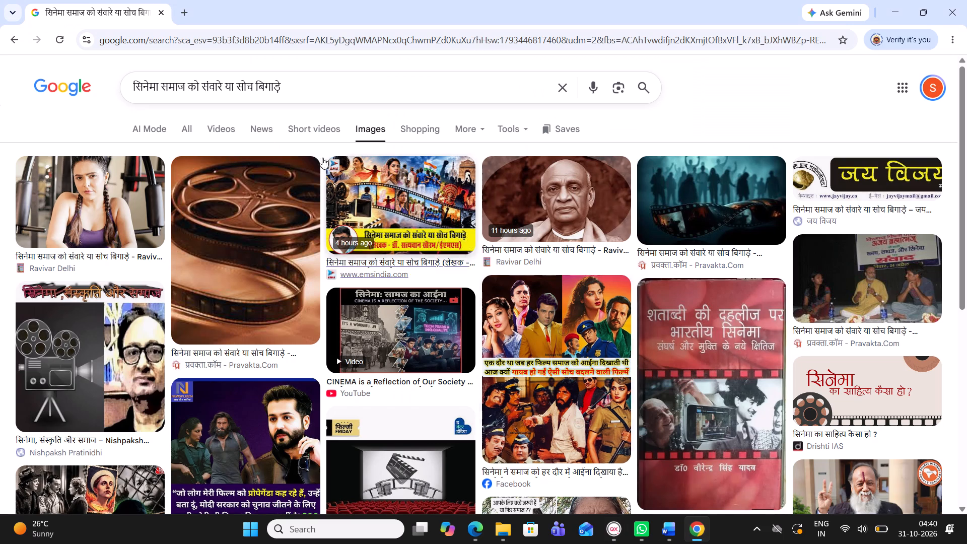
left_click(286, 90)
key("space")
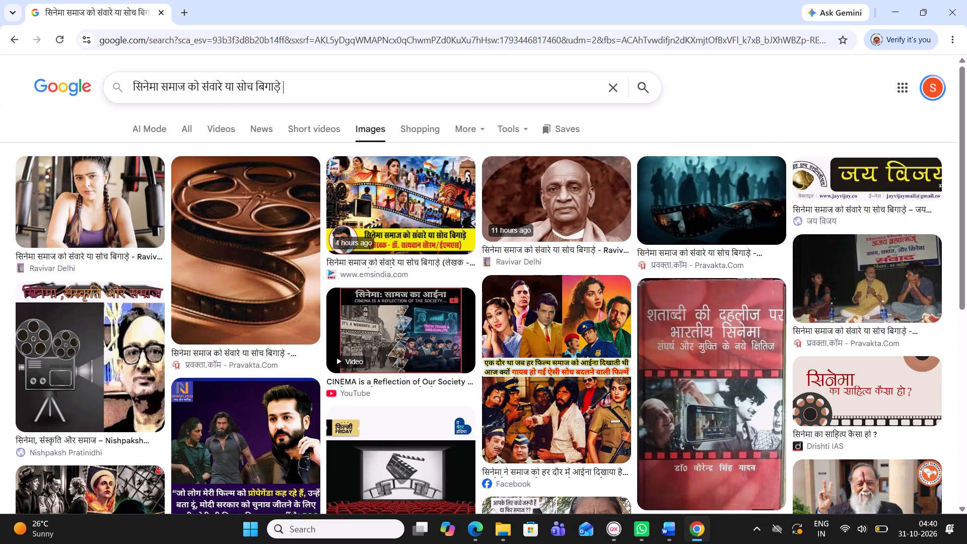
key("ctrl+v")
key("Return")
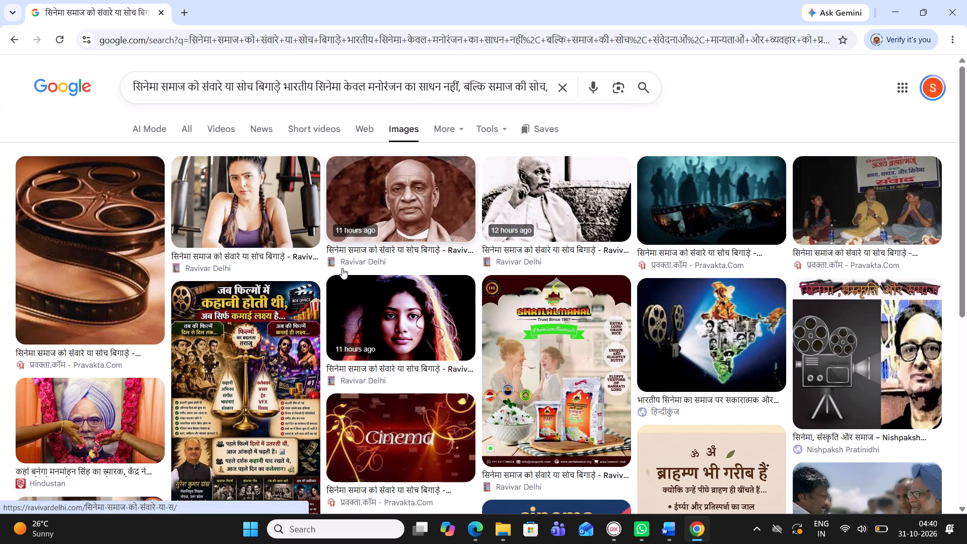
Browse the image results for a picture suiting the cinema article, including the additional results beyond the initial set.
scroll(342, 268, "up", 1)
scroll(342, 268, "down", 1)
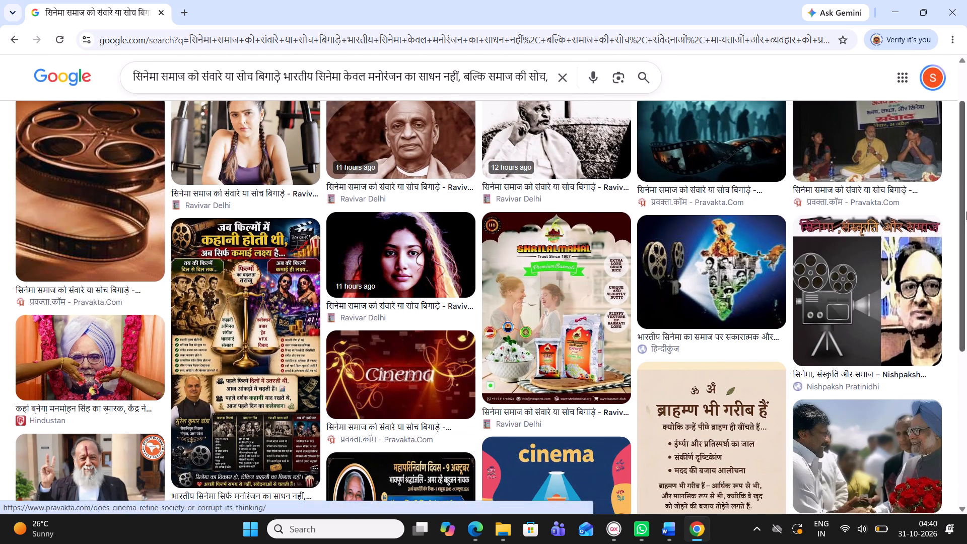
scroll(840, 228, "down", 3)
scroll(840, 228, "up", 1)
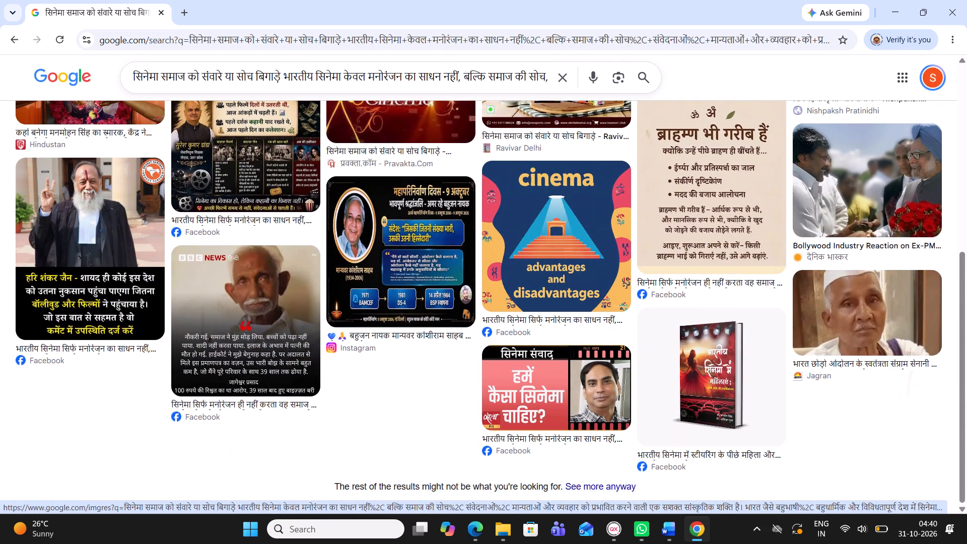
left_click(600, 485)
scroll(604, 410, "down", 4)
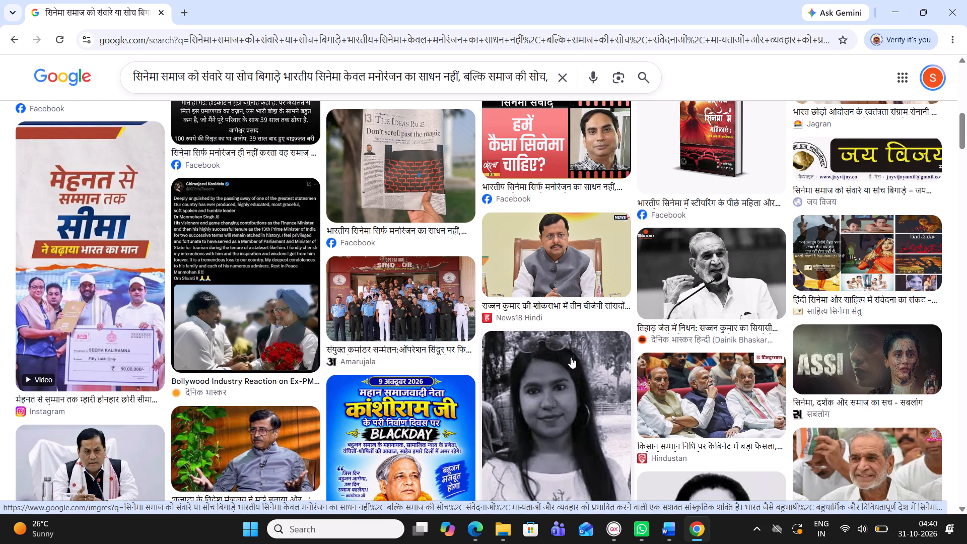
scroll(570, 357, "up", 2)
scroll(570, 358, "down", 4)
scroll(634, 357, "up", 1)
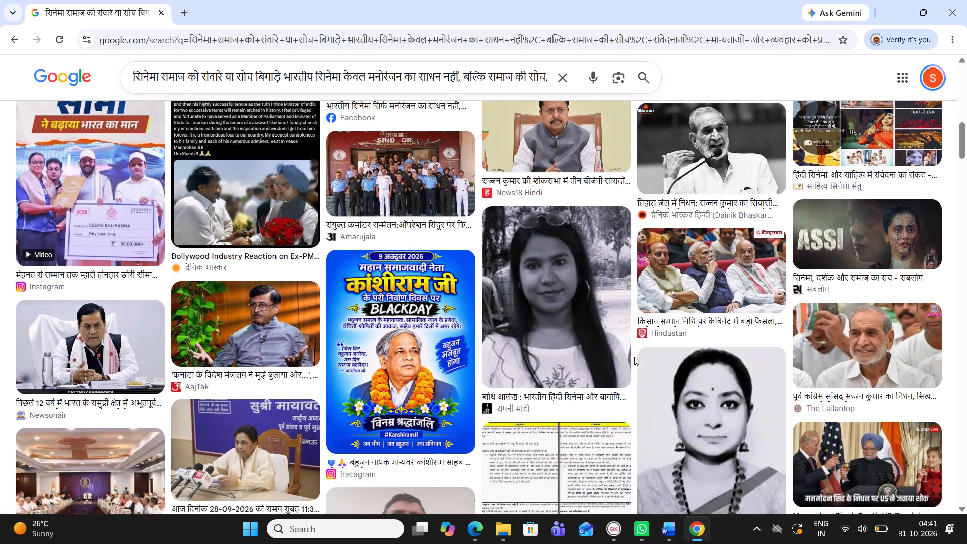
scroll(275, 344, "down", 3)
scroll(339, 273, "up", 1)
scroll(339, 273, "down", 4)
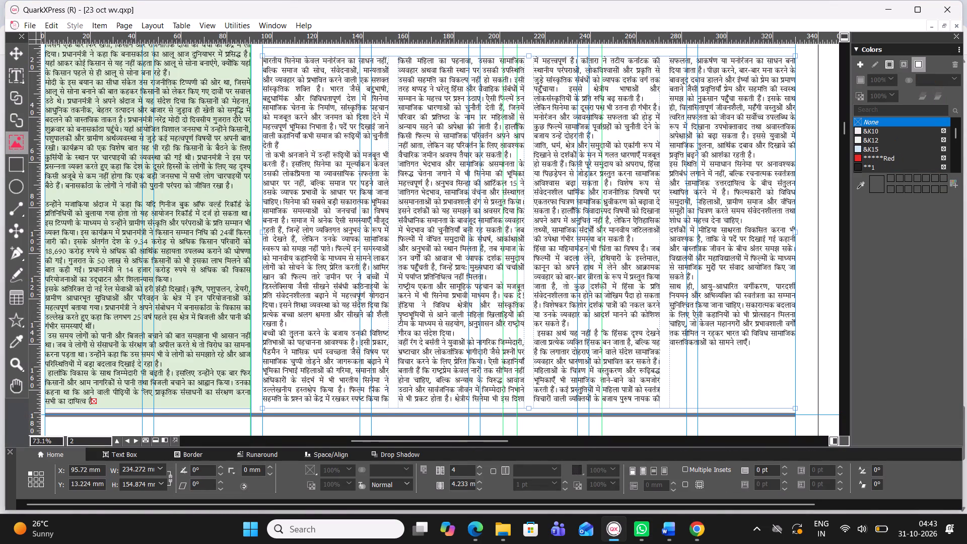
left_click_drag(670, 348, 729, 392)
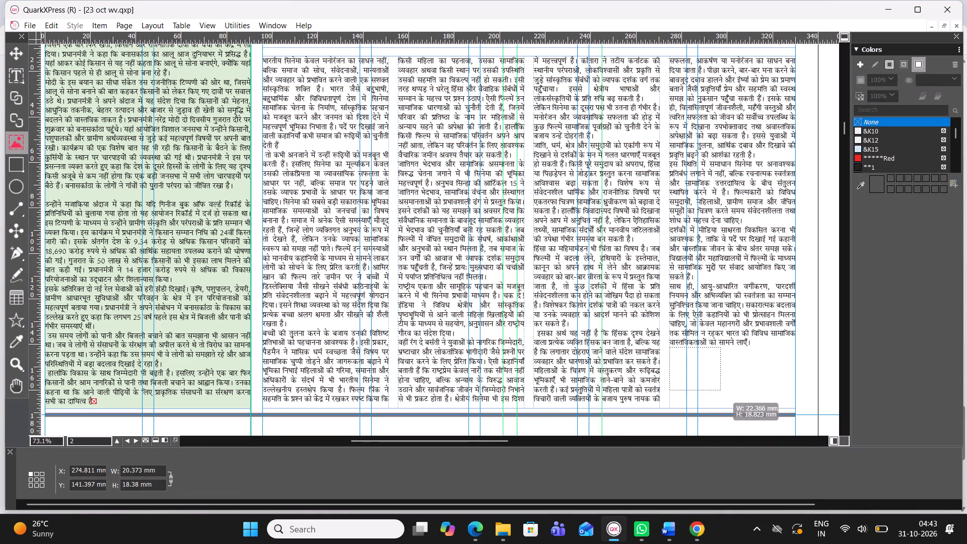
left_click_drag(729, 392, 791, 403)
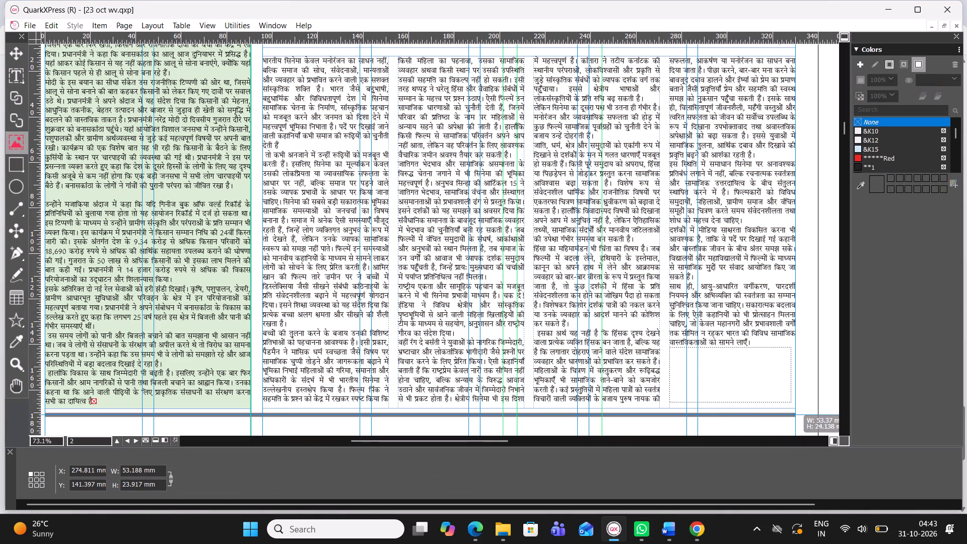
left_click_drag(791, 403, 796, 406)
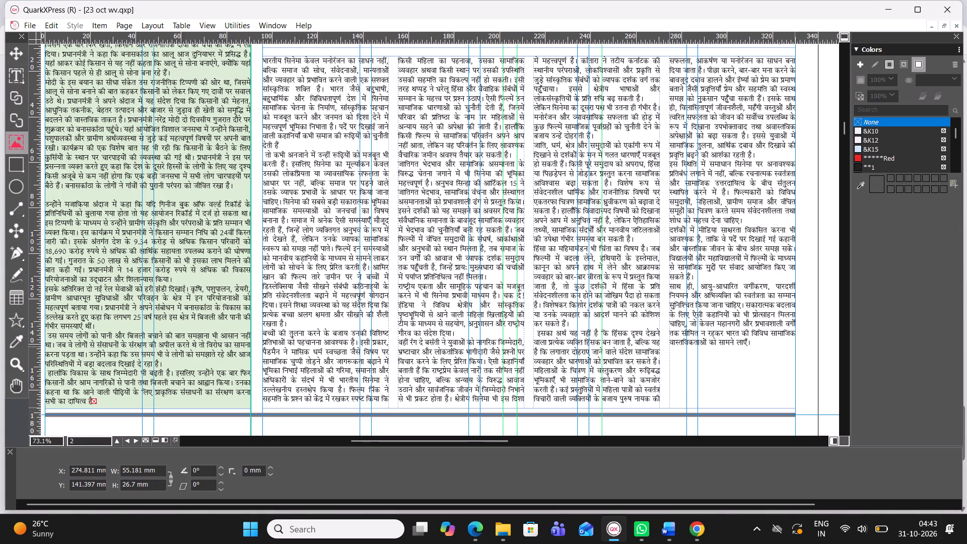
Paste the copied film collage into the new picture box and scale the picture to fit the box.
right_click(781, 387)
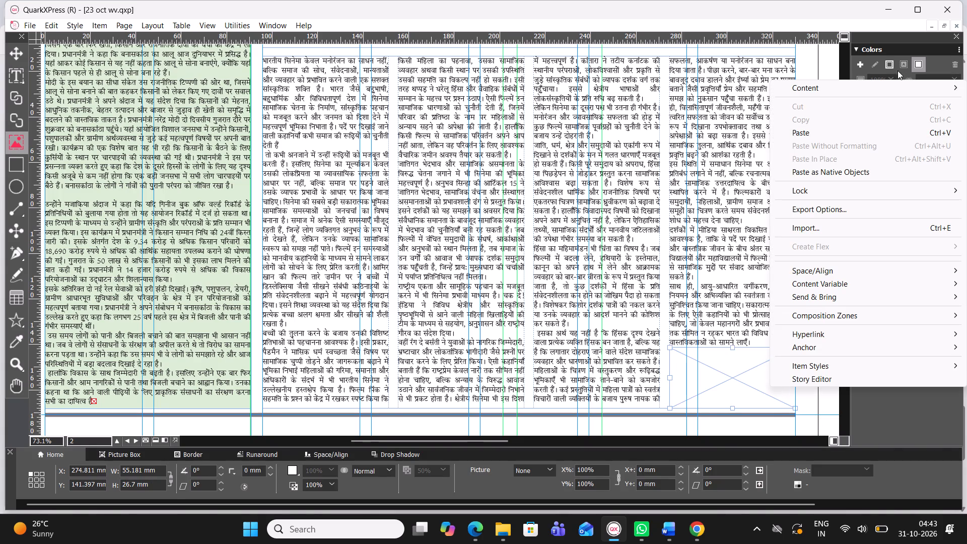
left_click(842, 129)
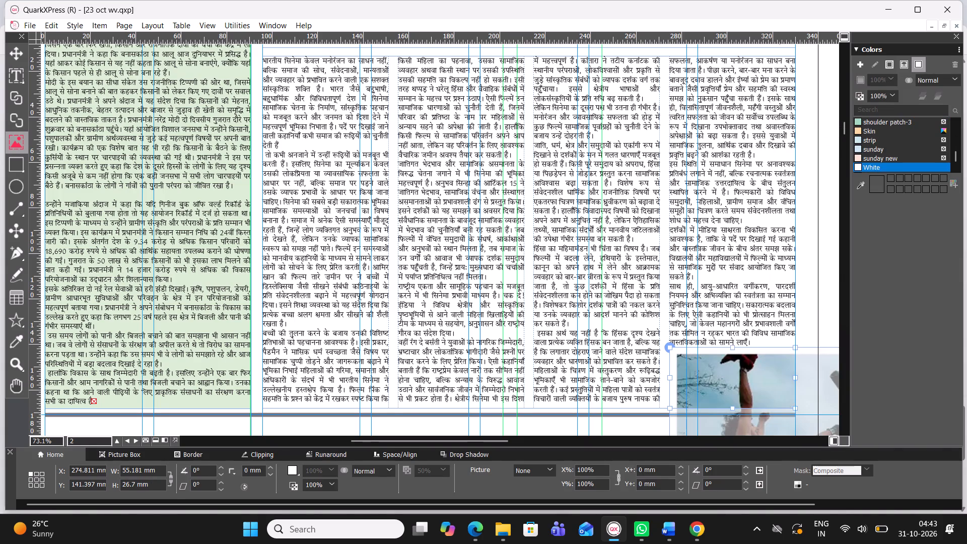
right_click(740, 373)
left_click(793, 290)
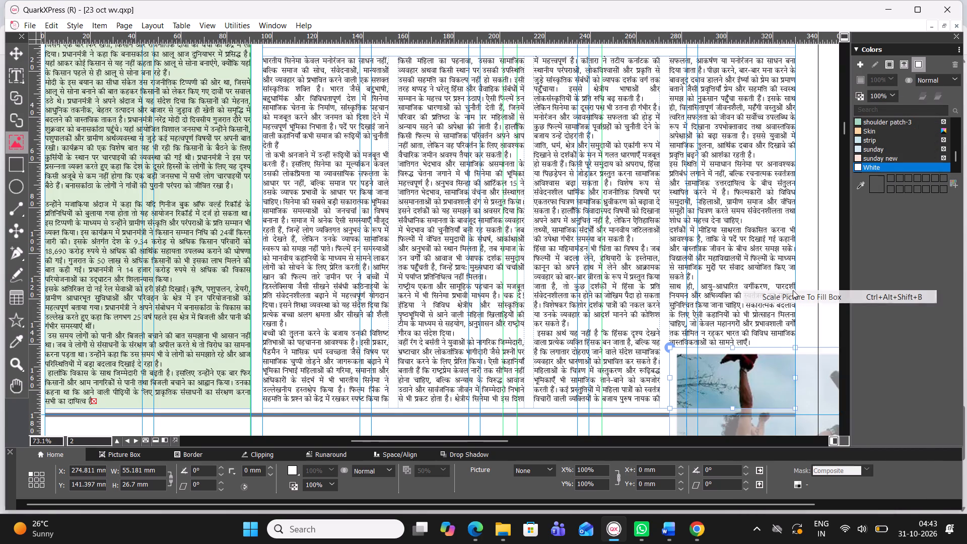
right_click(739, 368)
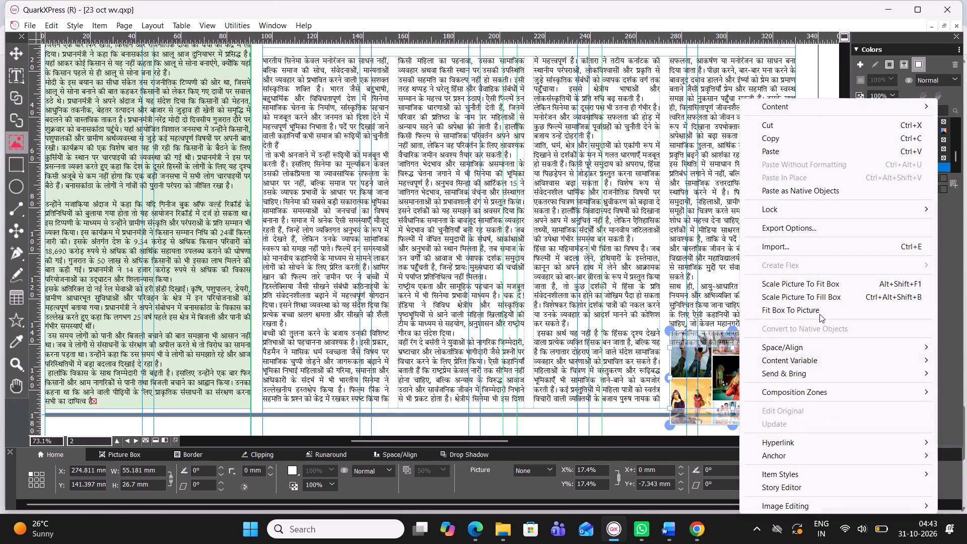
left_click(825, 283)
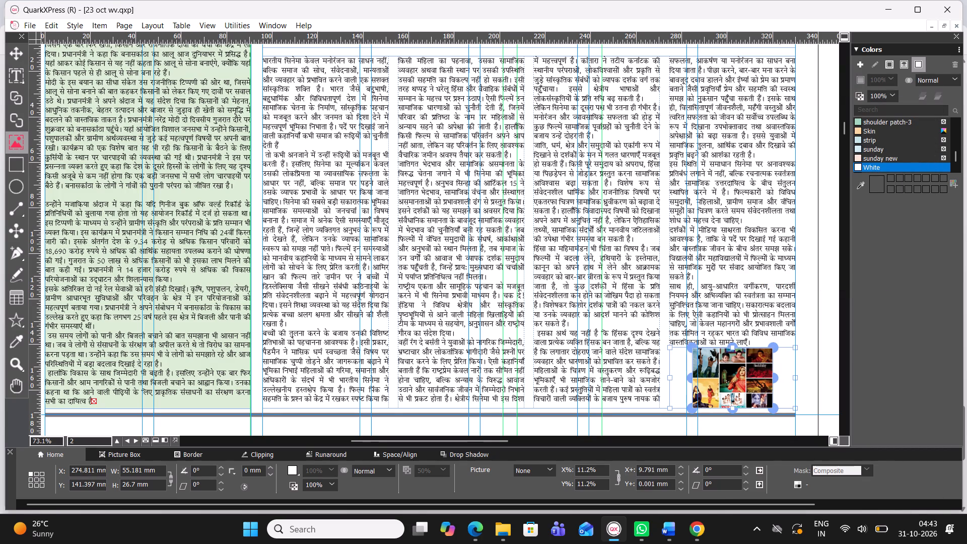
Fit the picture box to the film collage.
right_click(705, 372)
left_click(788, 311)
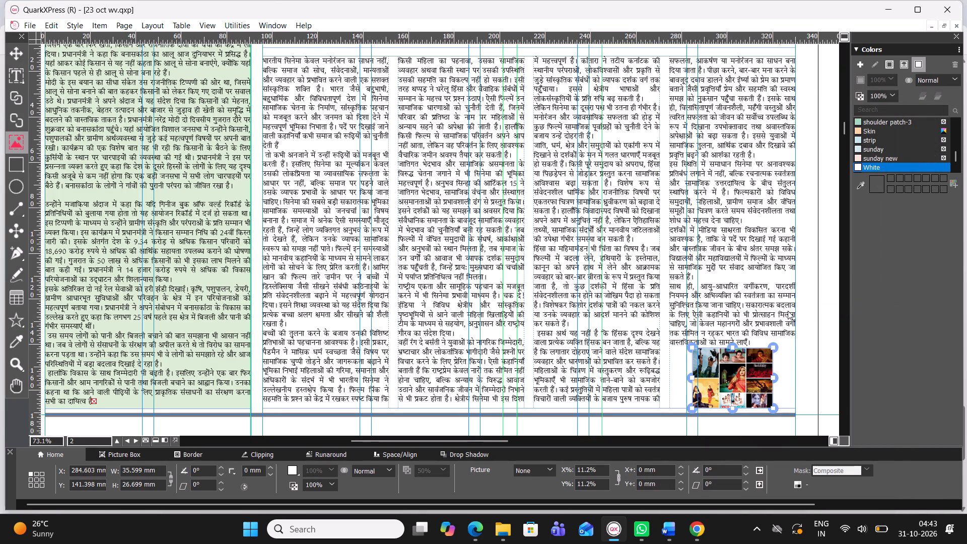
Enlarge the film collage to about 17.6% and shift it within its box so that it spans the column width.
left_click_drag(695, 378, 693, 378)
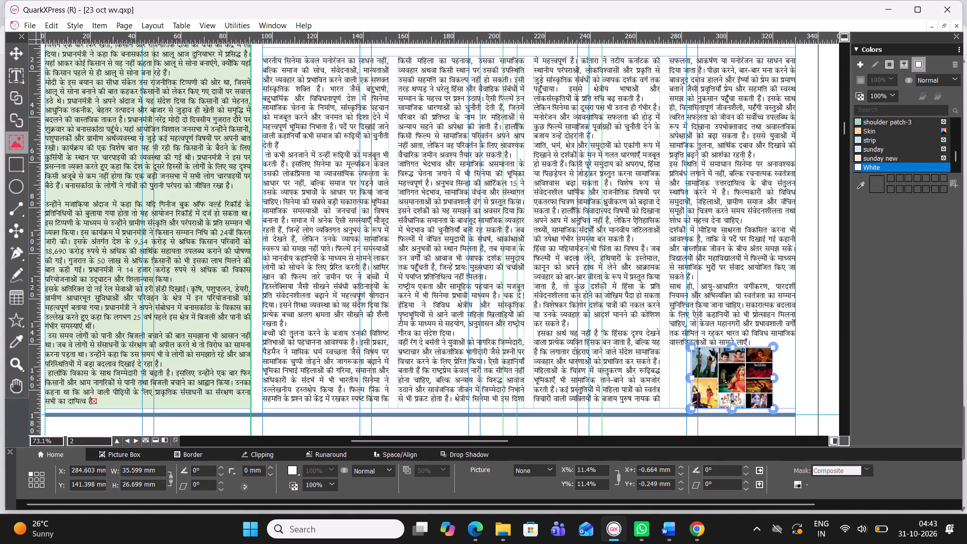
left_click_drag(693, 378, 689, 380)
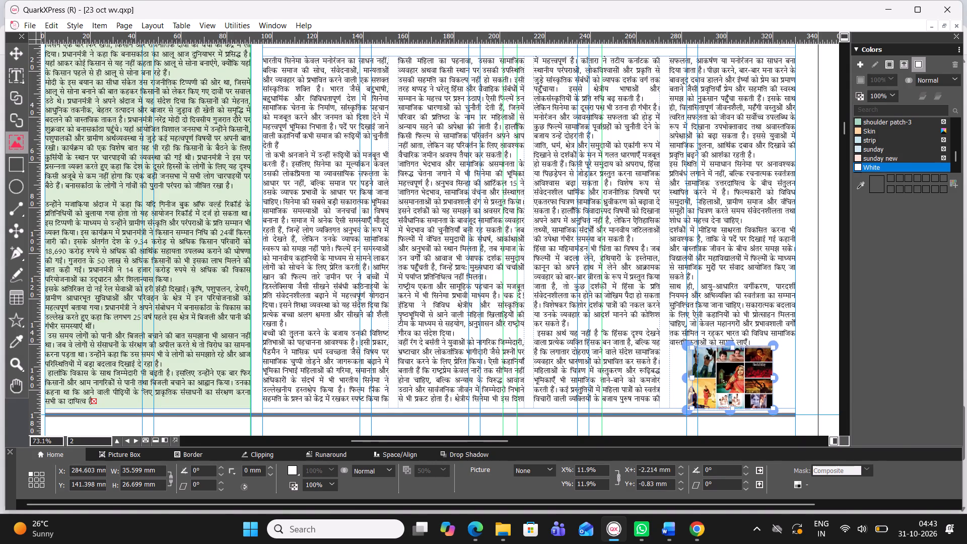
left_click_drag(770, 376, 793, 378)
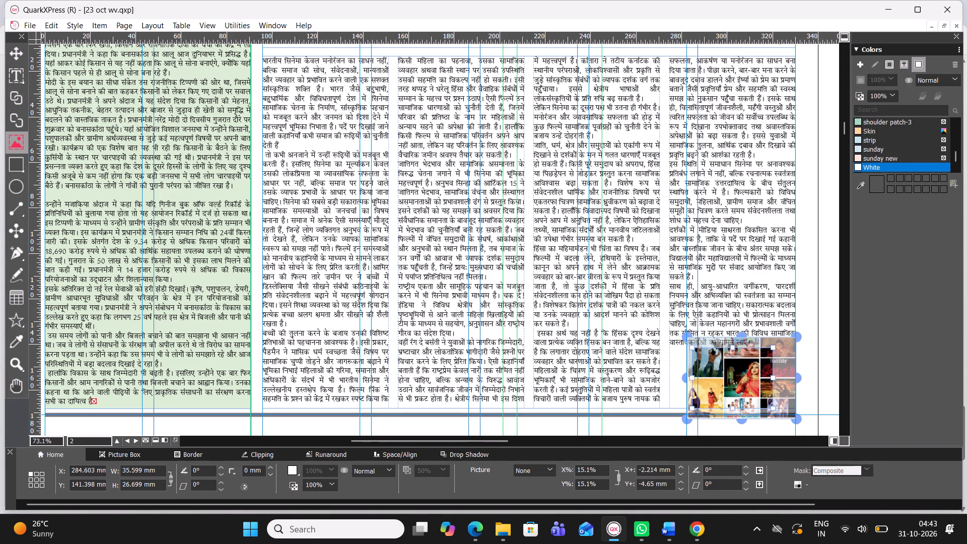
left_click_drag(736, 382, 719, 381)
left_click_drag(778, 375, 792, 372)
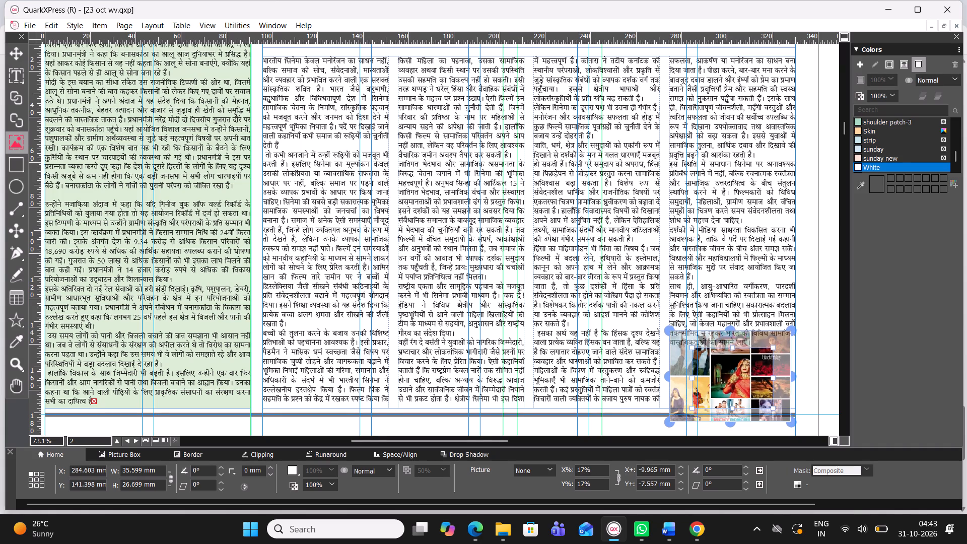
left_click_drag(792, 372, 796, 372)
Widen the picture box on both sides to the full column width, about 55.4 mm.
left_click_drag(775, 379, 783, 376)
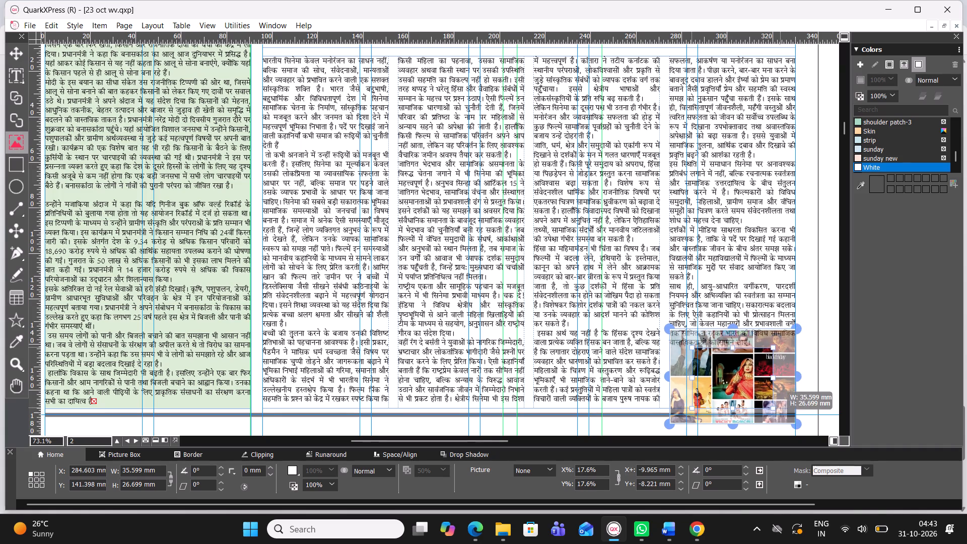
left_click_drag(783, 376, 800, 377)
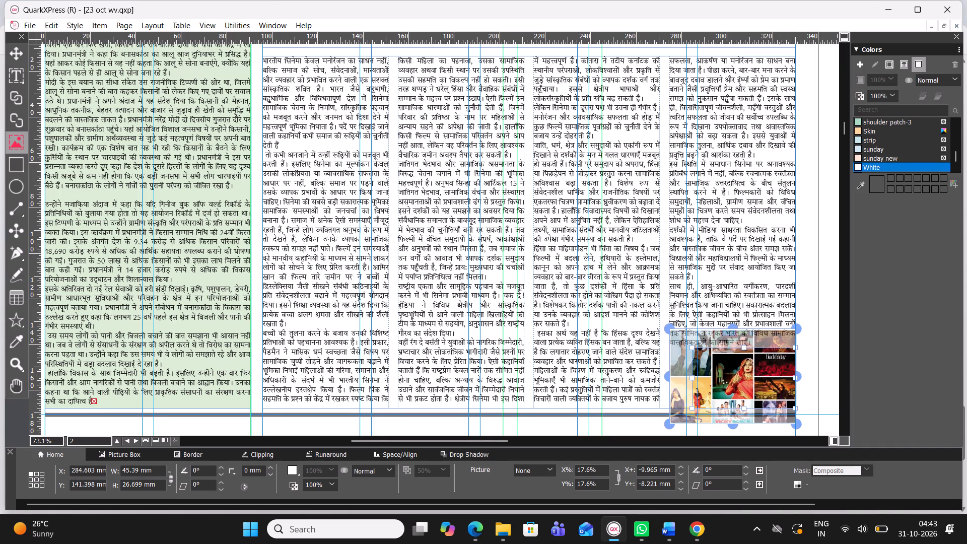
left_click_drag(693, 377, 672, 379)
Scale the film collage down to about 11.1% and reposition it so that its full height fits inside the box.
left_click_drag(732, 328, 726, 346)
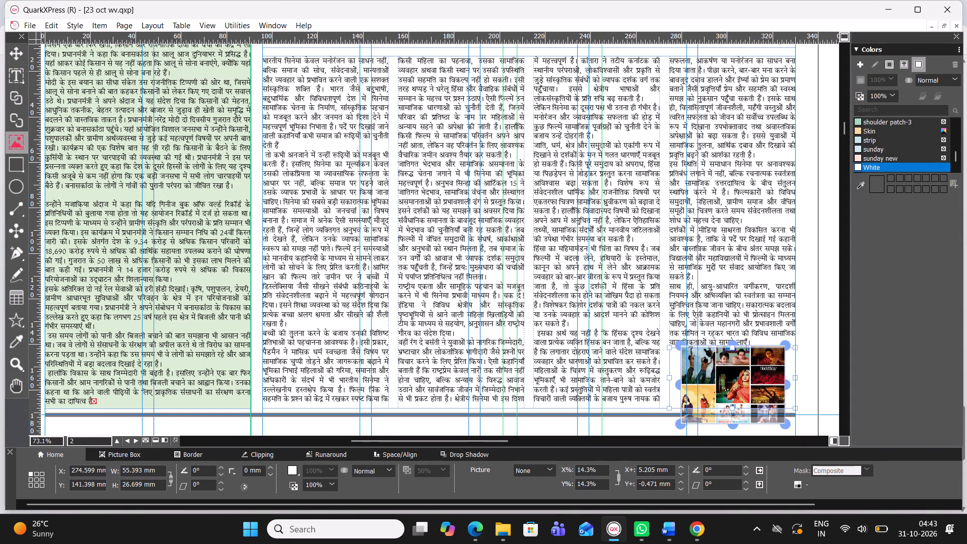
left_click_drag(726, 346, 727, 346)
left_click_drag(735, 373, 723, 373)
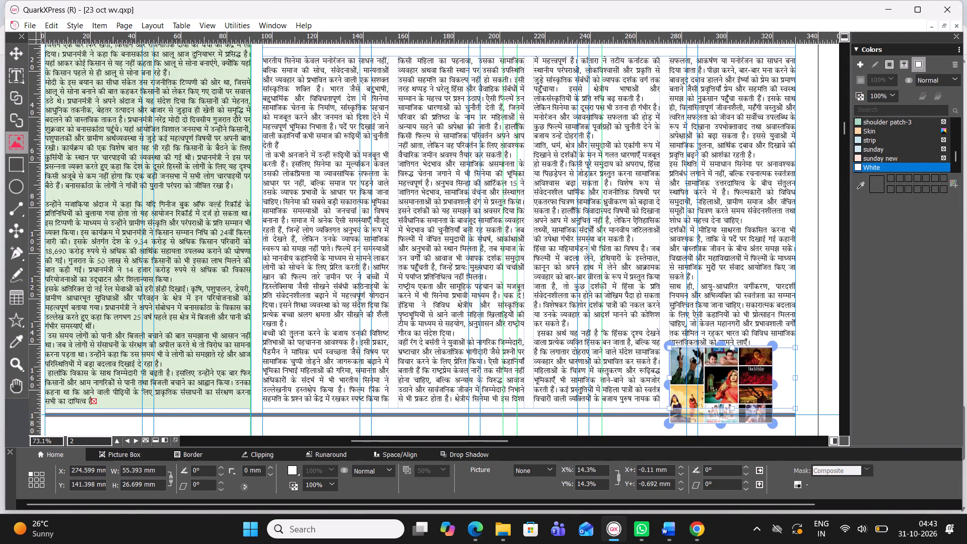
left_click_drag(723, 373, 724, 374)
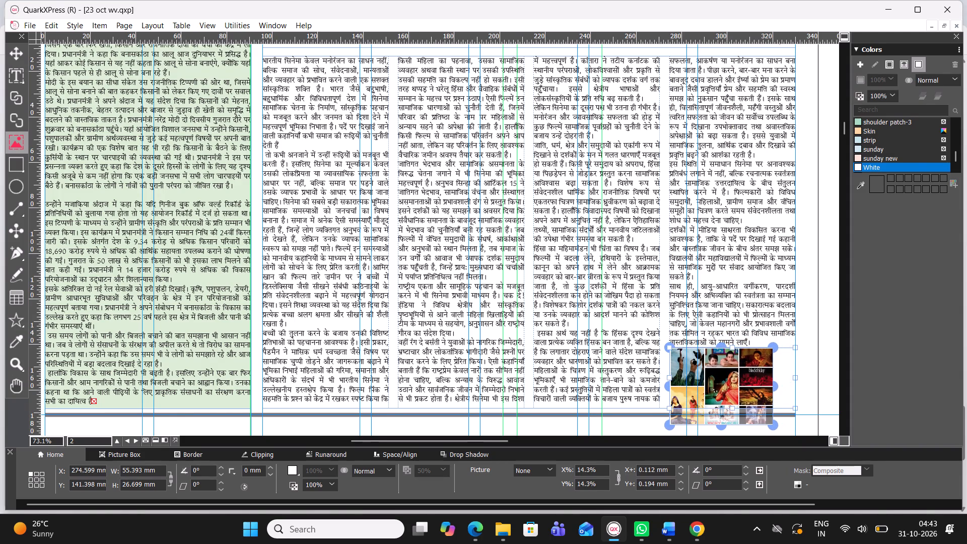
left_click_drag(724, 374, 724, 374)
left_click_drag(720, 424, 718, 418)
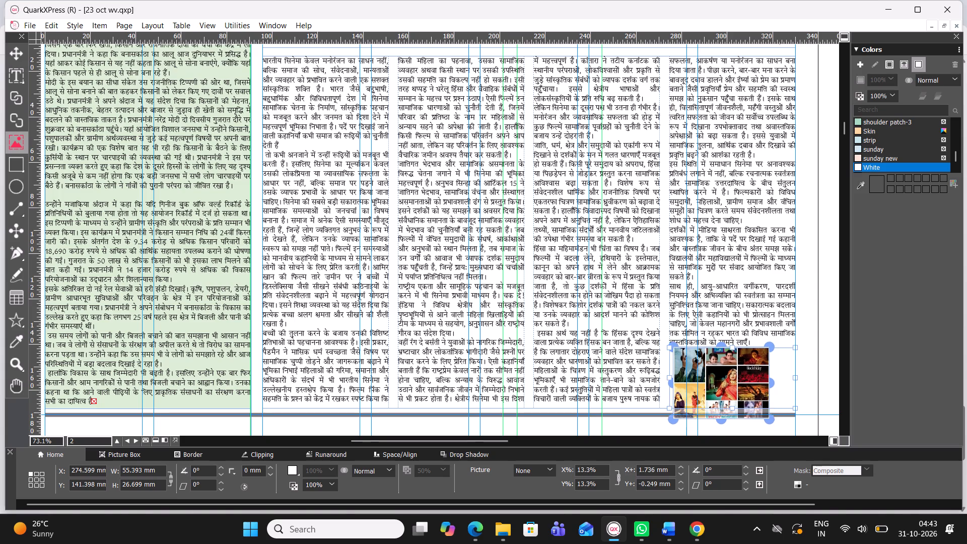
left_click_drag(718, 418, 708, 407)
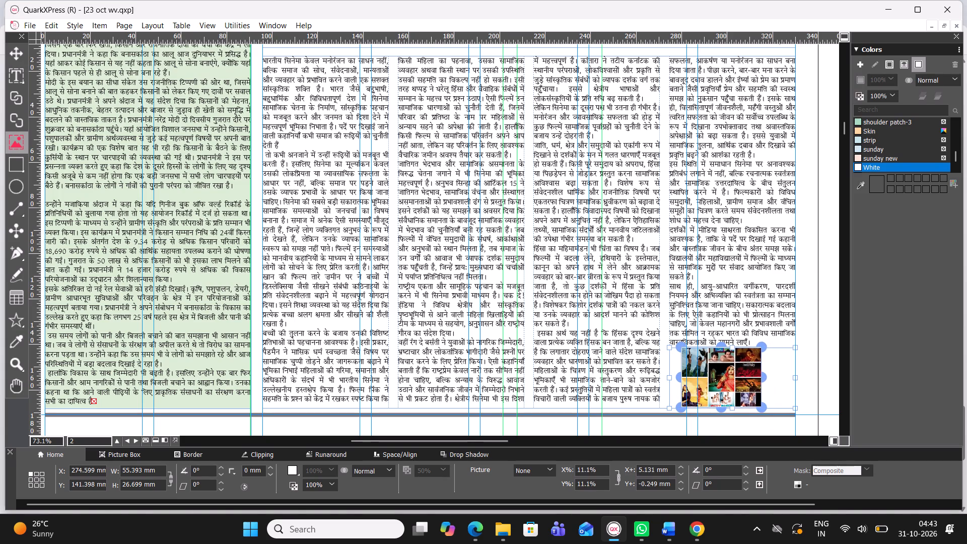
Scale the film collage to about 11.4% and shift it sideways within its box until it meets the box's left edge.
left_click_drag(708, 407, 708, 409)
key("Left")
key("Left")
key("Left")
key("Left")
key("Left")
key("Left")
key("Left")
key("Left")
key("Left")
key("Left")
key("Left")
key("Left")
key("Left")
key("Left")
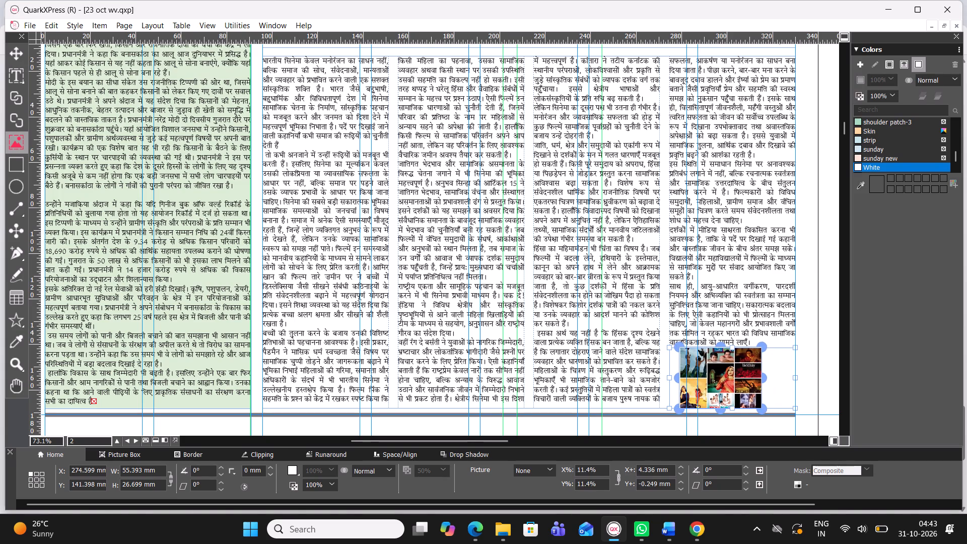
key("Left")
key("Left")
key("Left")
key("Left")
key("Left")
key("Left")
key("Left")
key("Left")
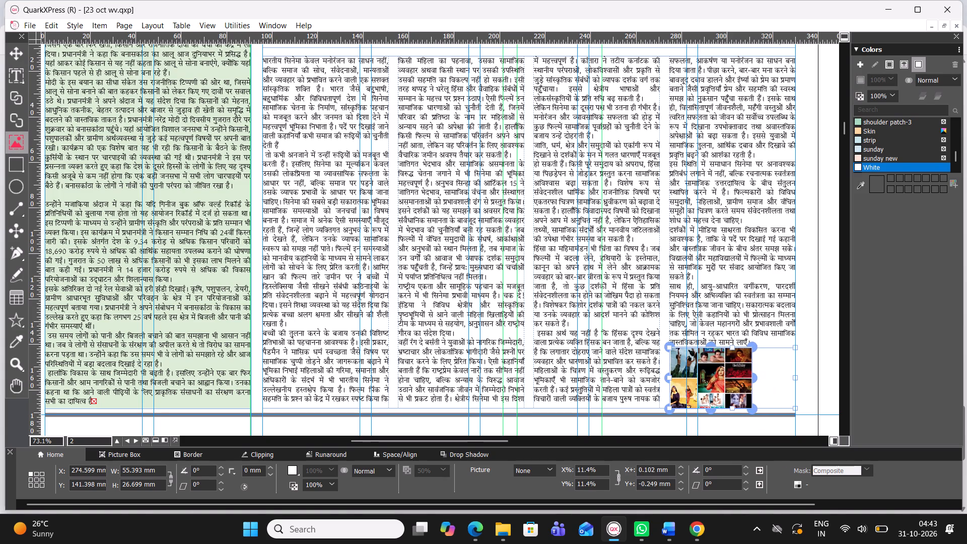
key("Left")
key("Left")
key("Right")
key("Right")
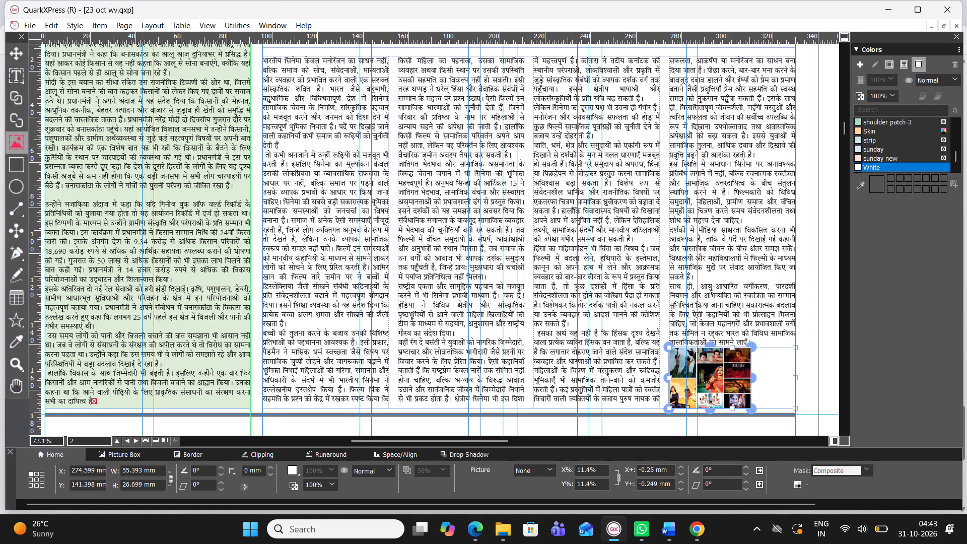
key("Right")
key("Left")
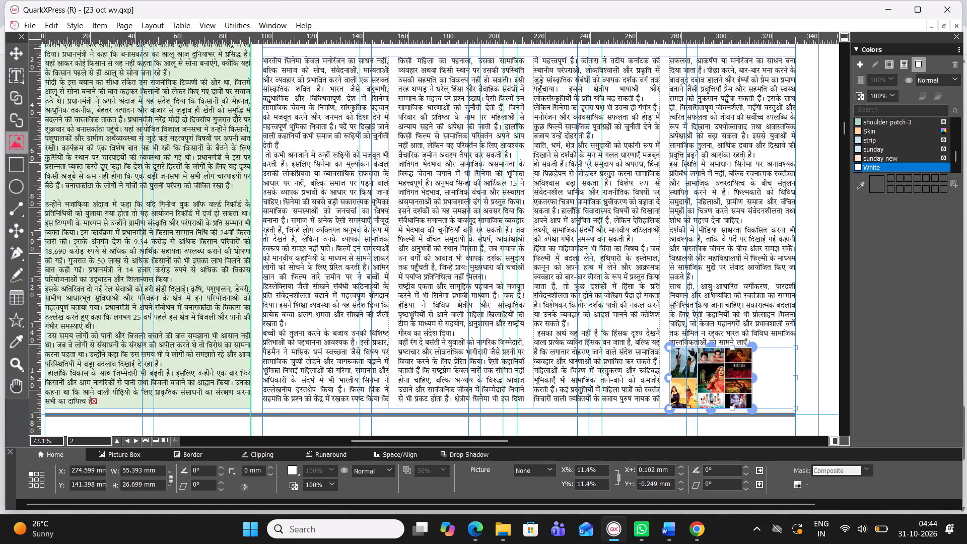
Enlarge the film collage to about 17.6% so that it fills the full width of its box.
left_click_drag(757, 378, 796, 373)
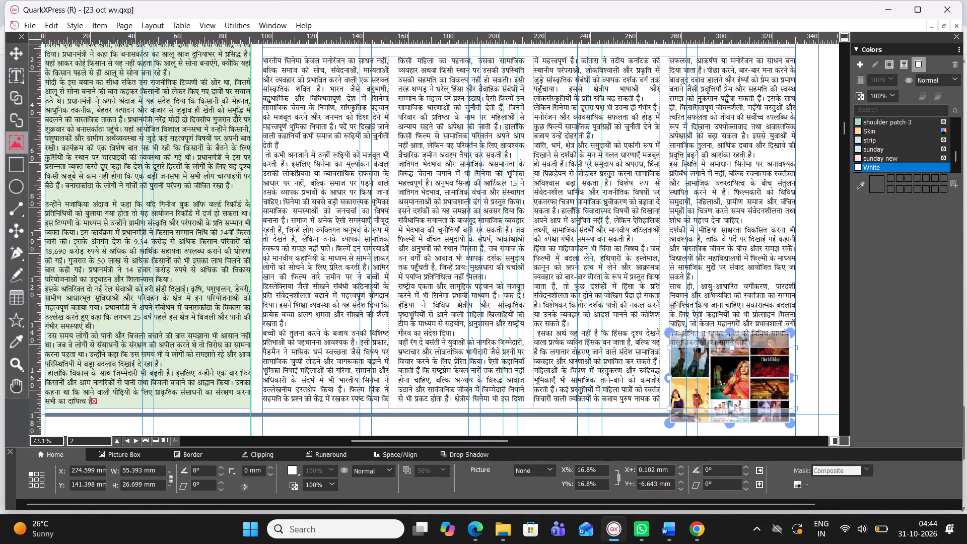
left_click_drag(796, 373, 804, 373)
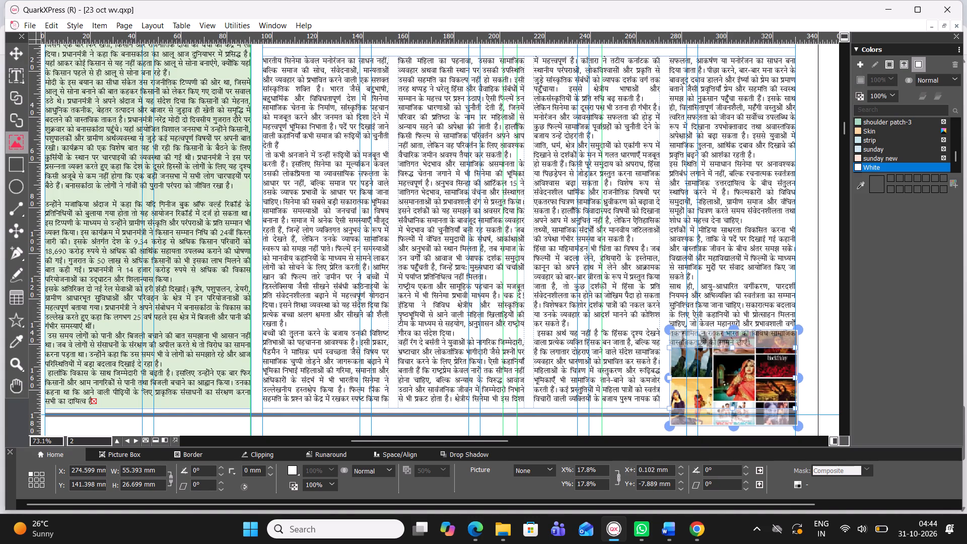
left_click_drag(804, 373, 802, 375)
left_click(832, 366)
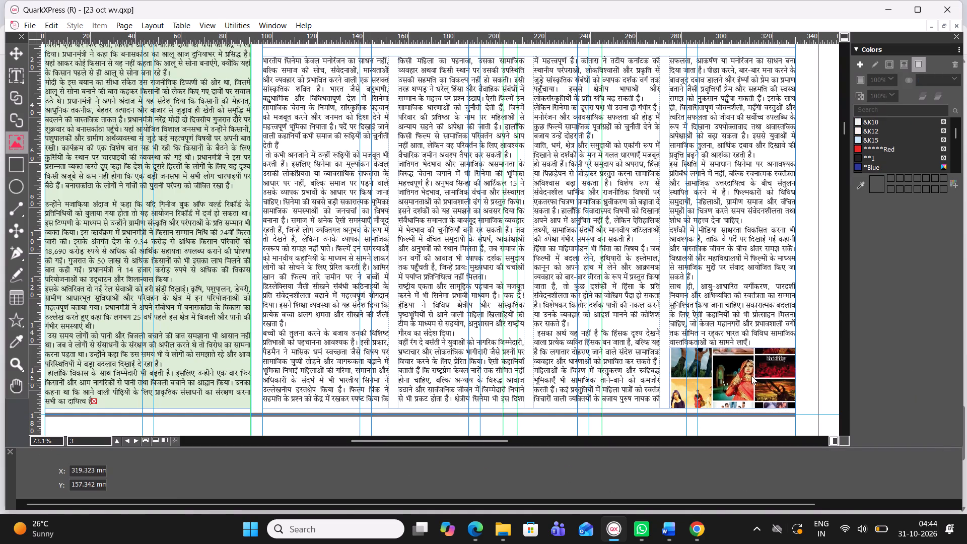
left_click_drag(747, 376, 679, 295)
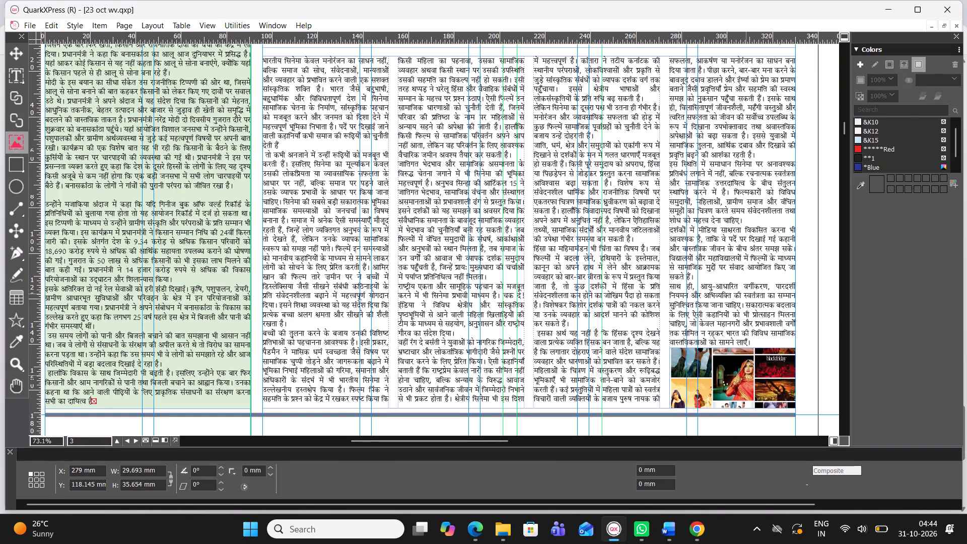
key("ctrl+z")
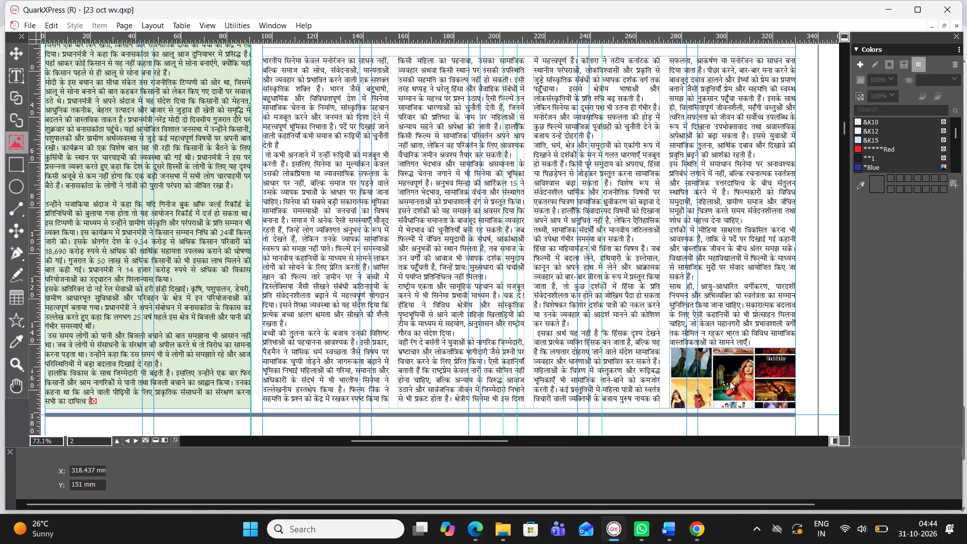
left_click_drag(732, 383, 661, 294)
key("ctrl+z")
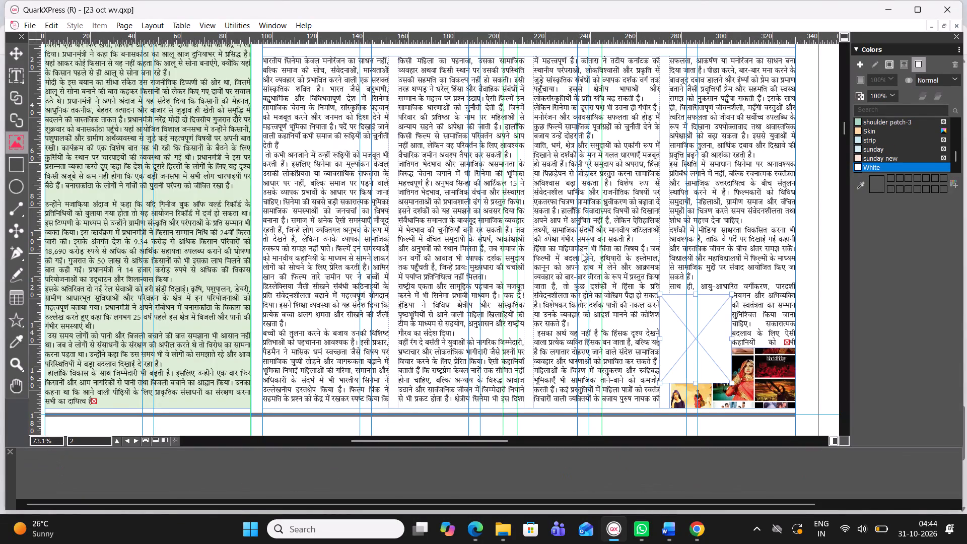
Move the film collage box to the top of the cinema article's first column, at about X 95.7 mm, Y 13.2 mm.
left_click(16, 53)
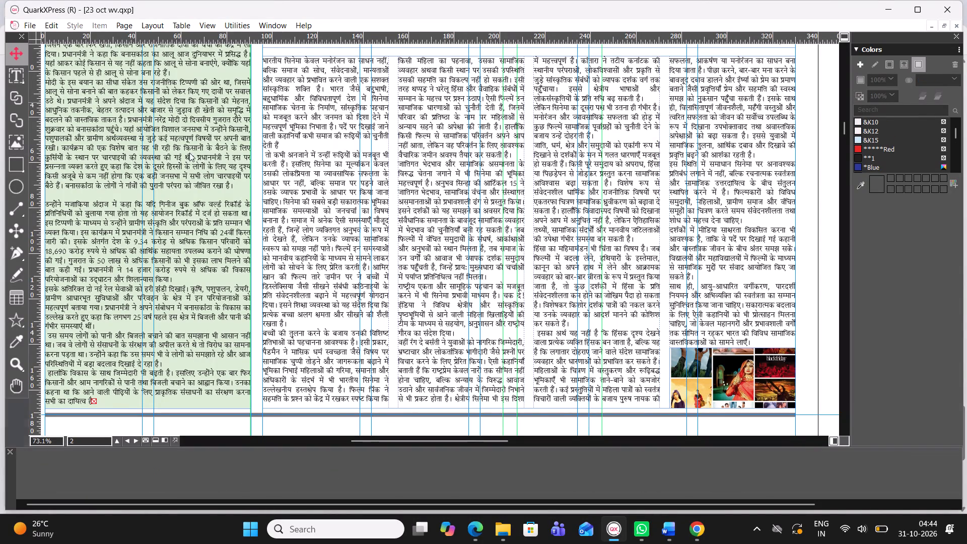
left_click_drag(725, 374, 397, 122)
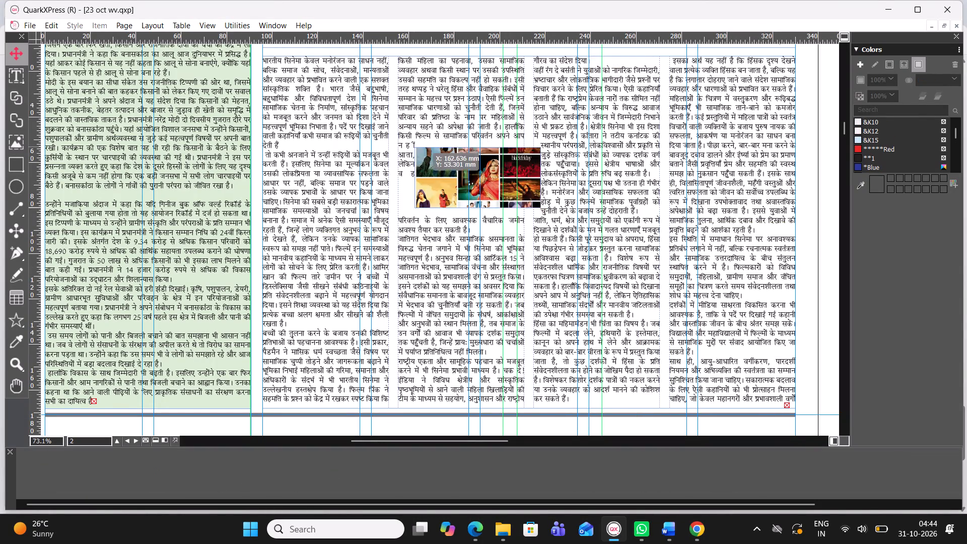
left_click_drag(397, 122, 316, 84)
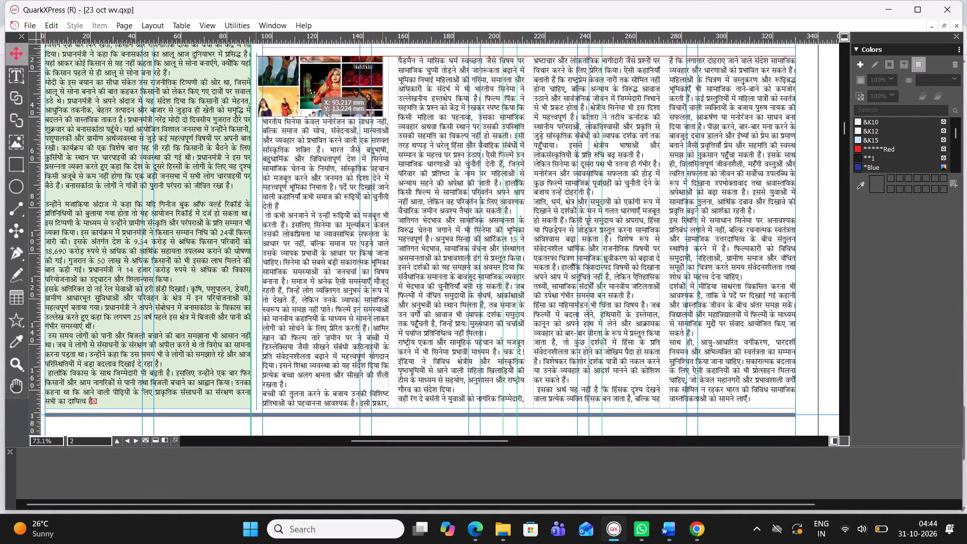
left_click_drag(316, 84, 316, 83)
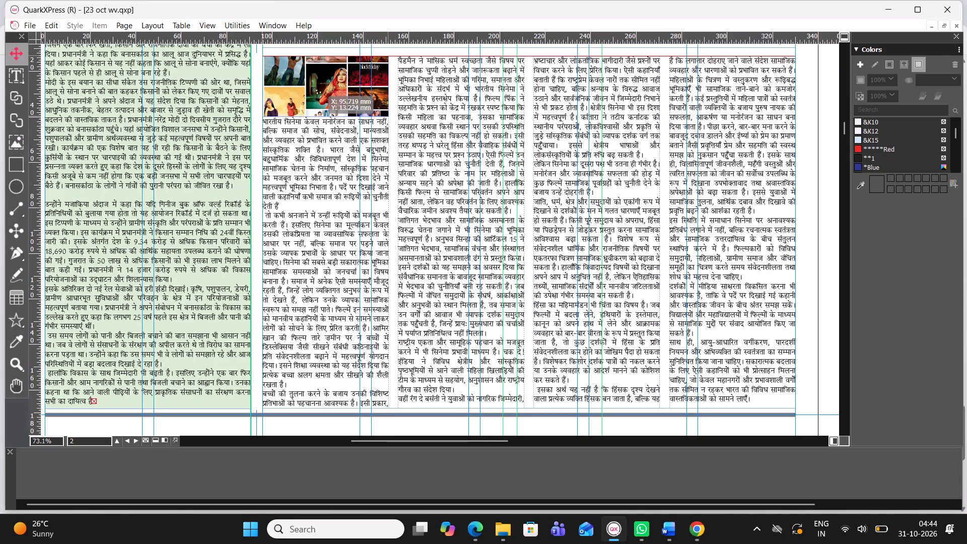
left_click_drag(316, 83, 316, 83)
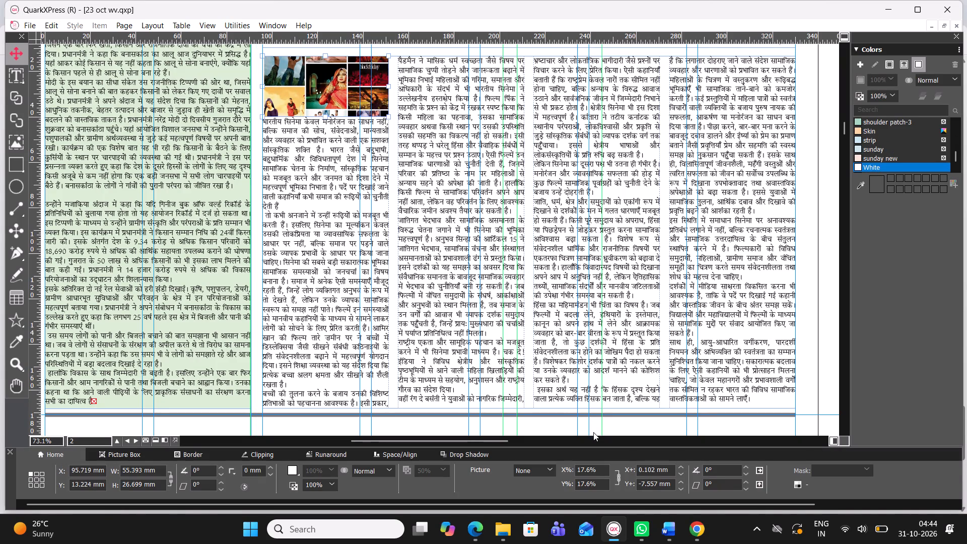
left_click(593, 432)
Delete the PDF artical 2 from the Downloads folder in File Explorer and return to the QuarkXPress layout.
scroll(506, 267, "up", 1)
scroll(506, 267, "down", 1)
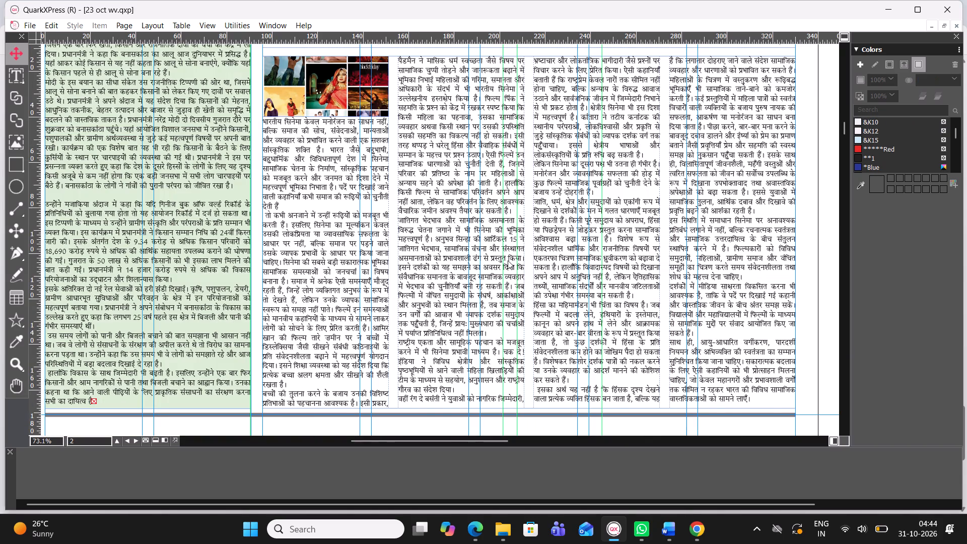
scroll(508, 260, "up", 2)
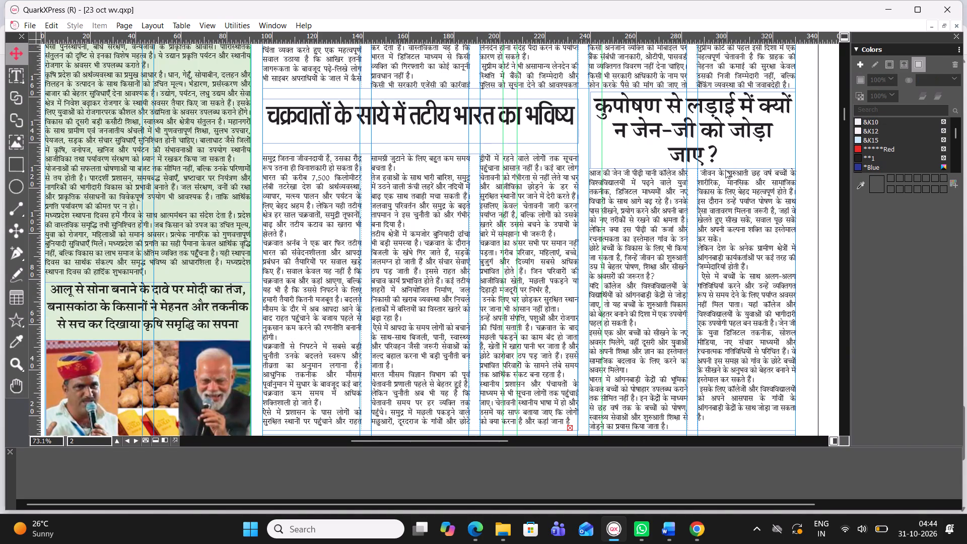
left_click(502, 530)
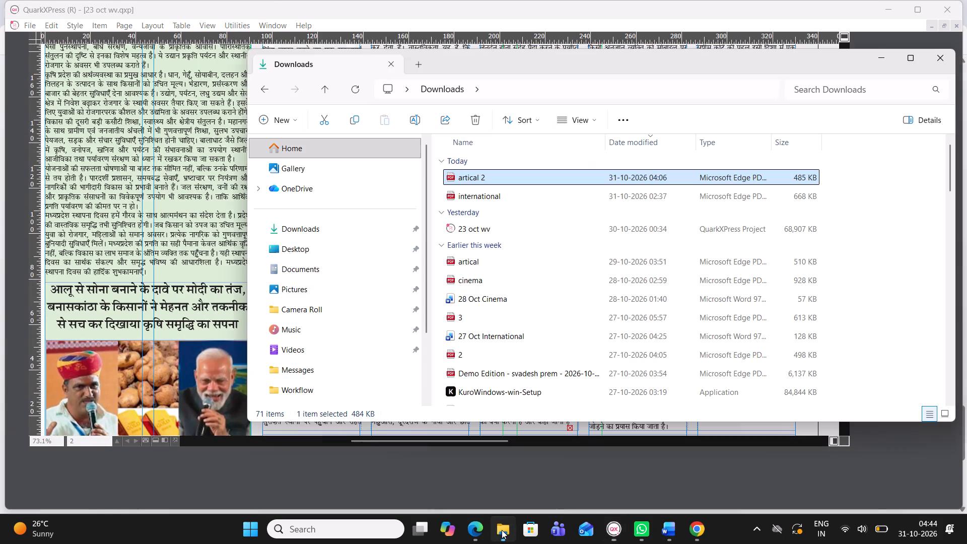
left_click(474, 116)
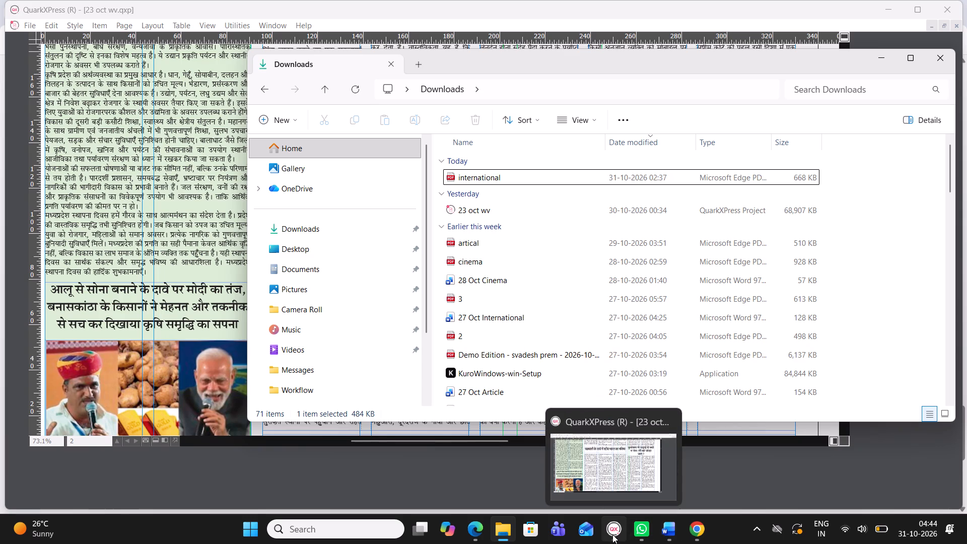
left_click(742, 489)
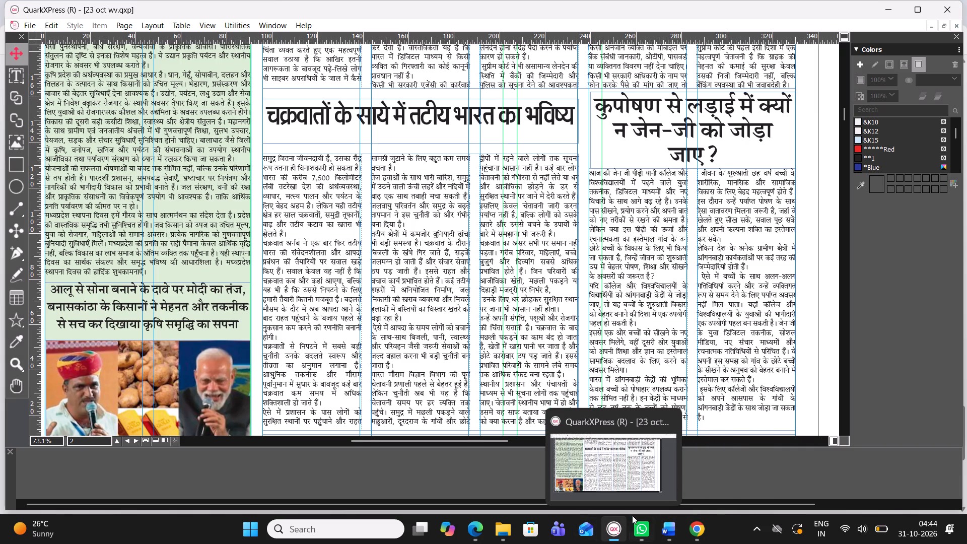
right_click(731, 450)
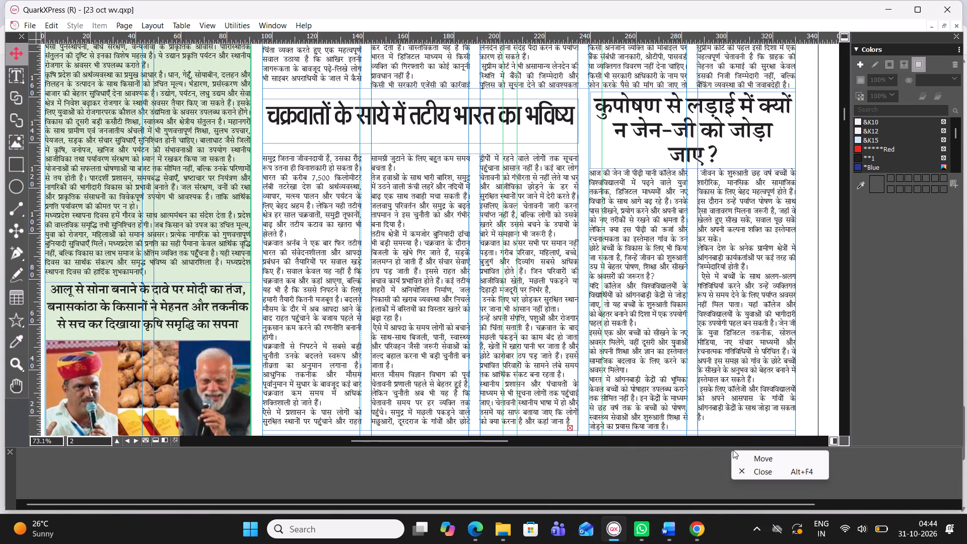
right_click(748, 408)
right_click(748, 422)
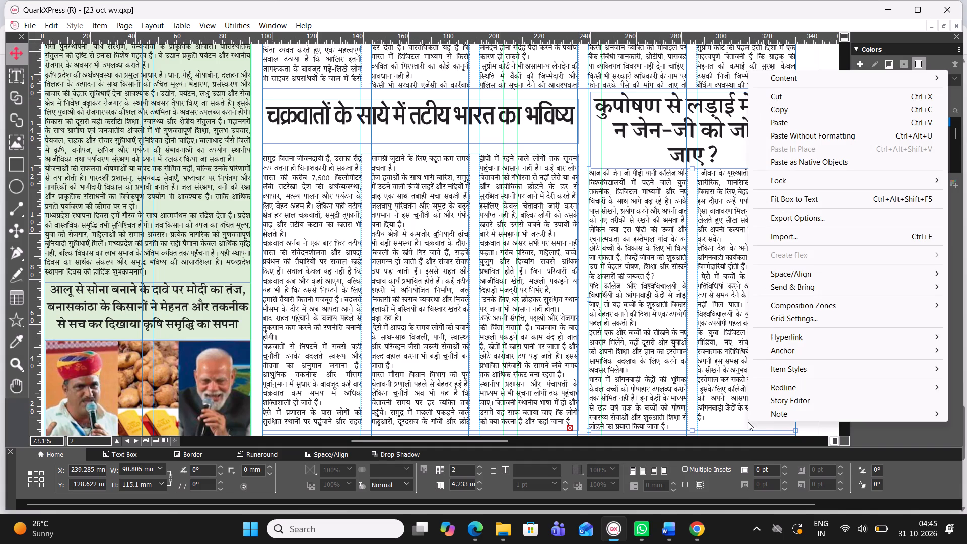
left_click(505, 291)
Export only page 2 as a PDF named artical 2 in the Downloads folder.
scroll(505, 291, "down", 1, "ctrl")
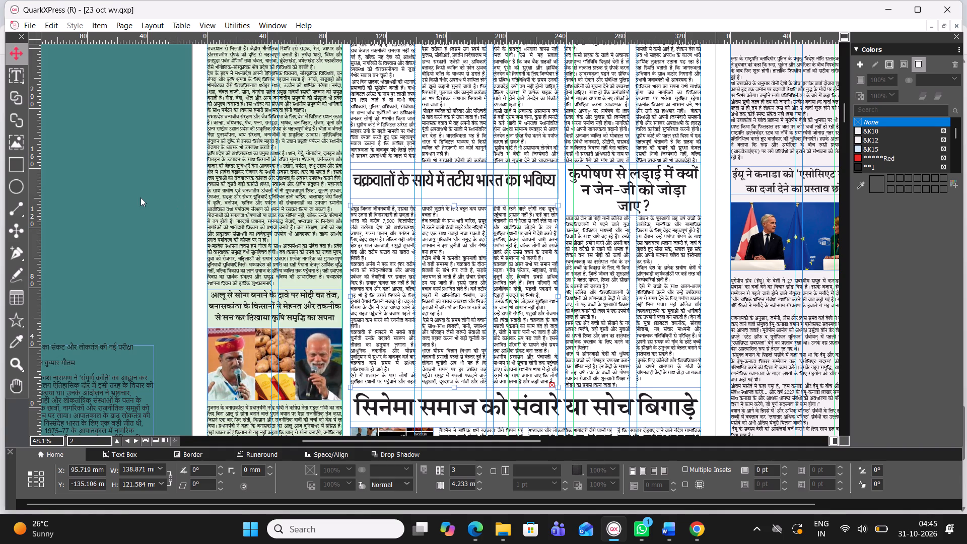
right_click(141, 197)
left_click(180, 335)
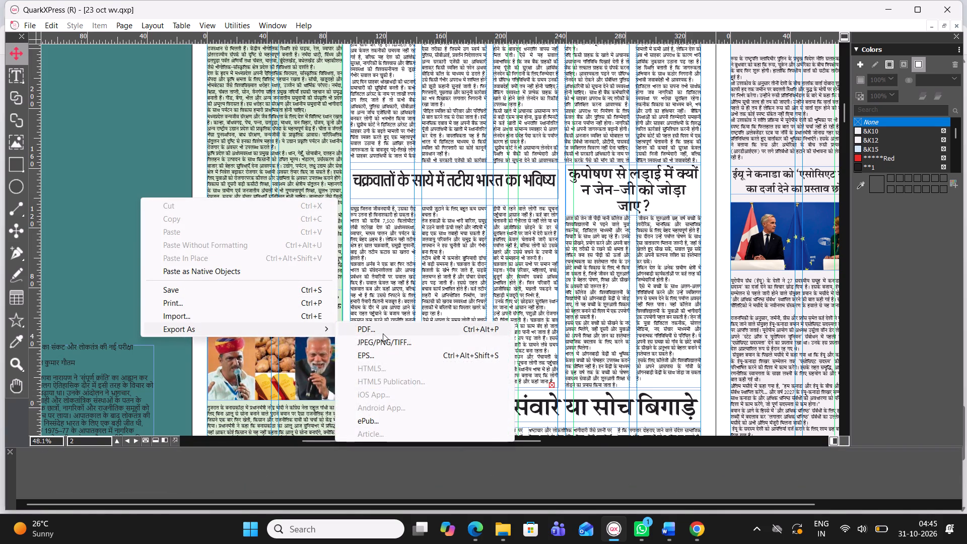
left_click(383, 333)
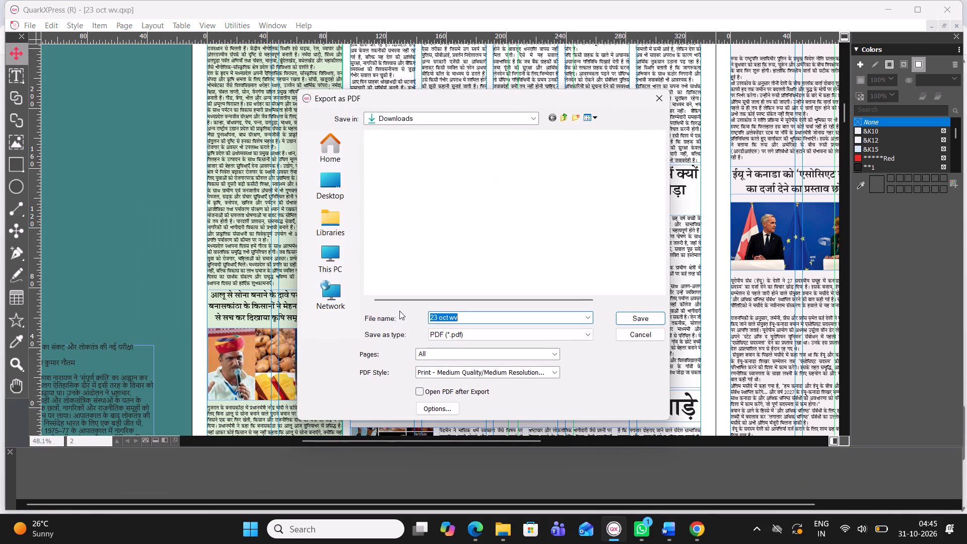
key("BackSpace")
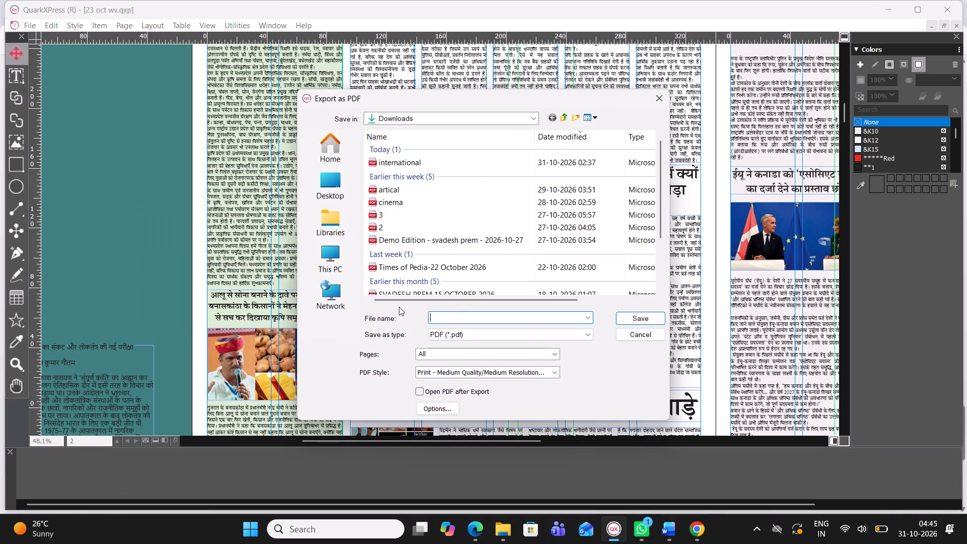
type("artical 2")
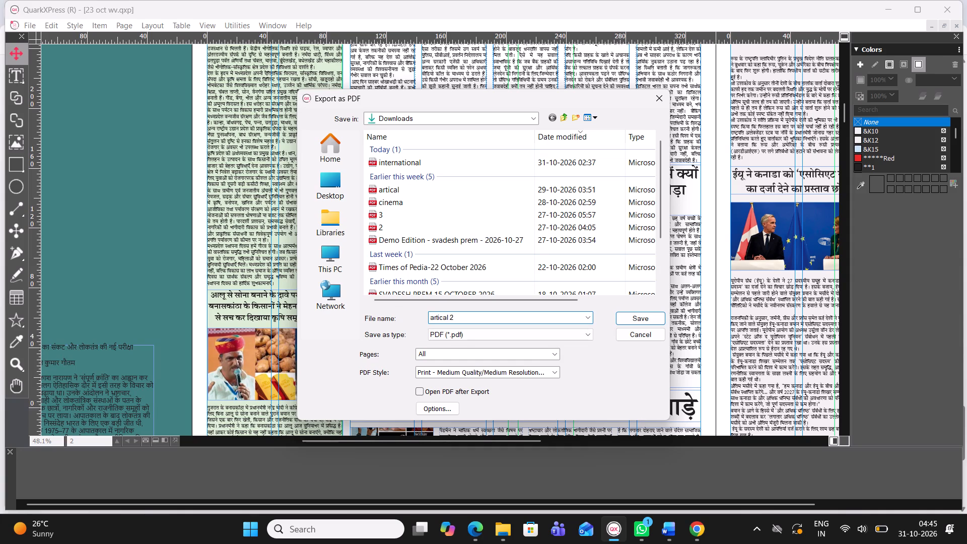
left_click(471, 355)
key("2")
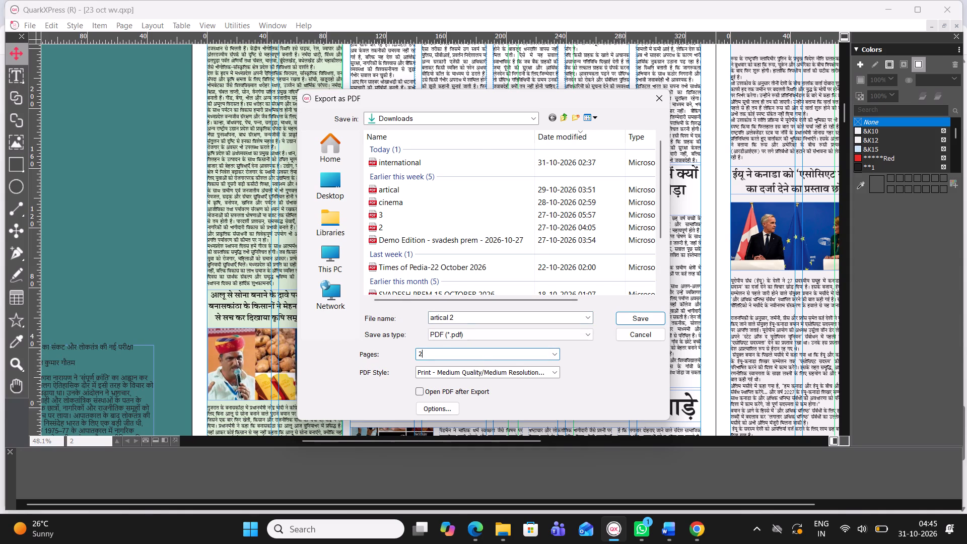
key("Return")
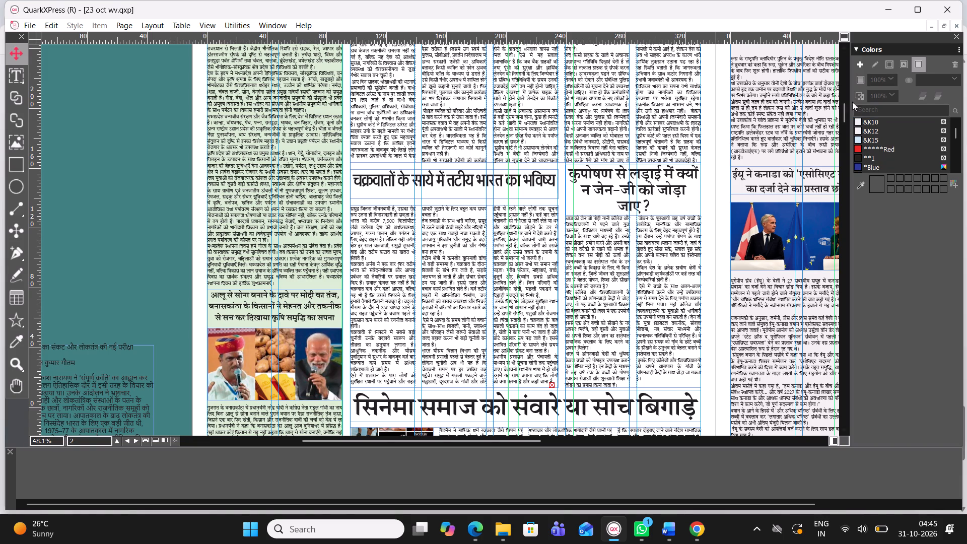
Go to page 8, the film news page.
left_click_drag(846, 106, 839, 192)
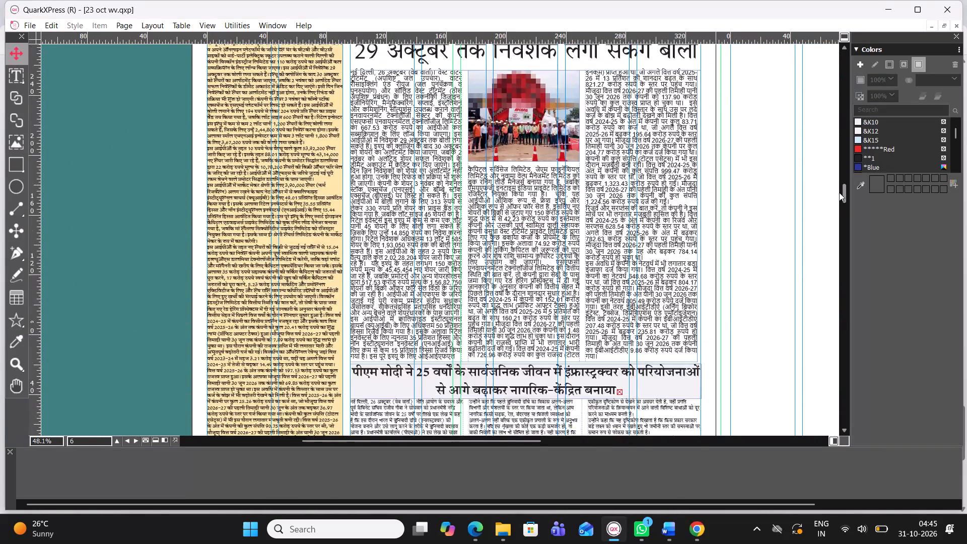
left_click_drag(839, 192, 846, 242)
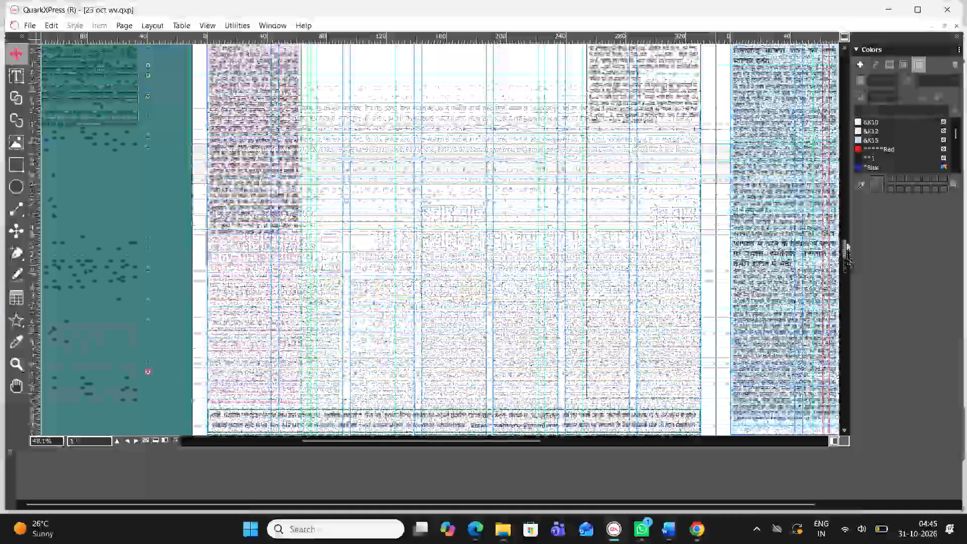
left_click_drag(846, 242, 845, 221)
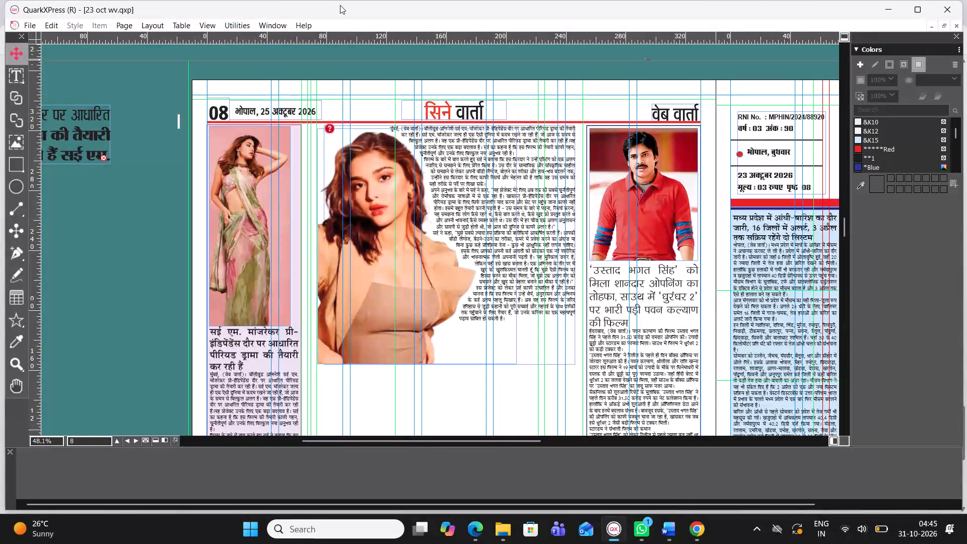
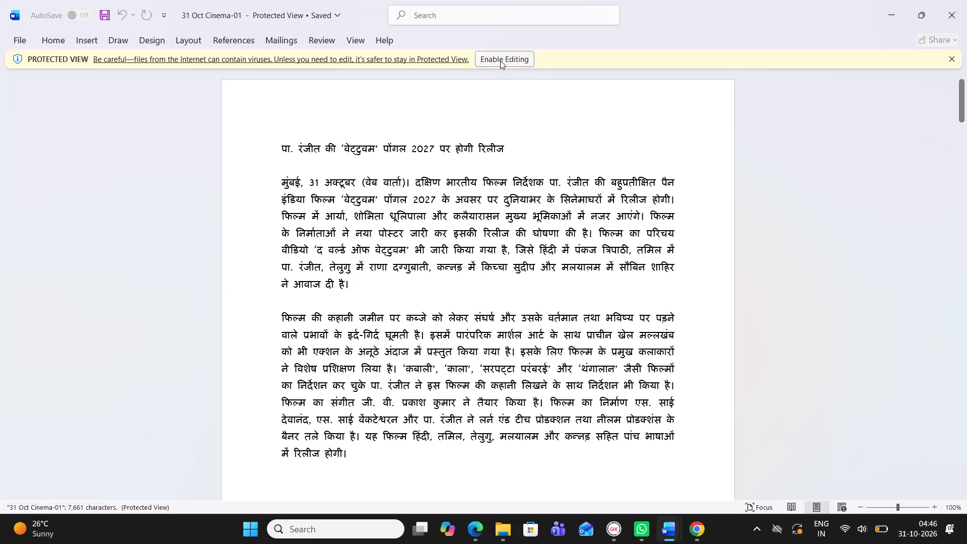
Enable editing for the protected 31 Oct Cinema-01 document in Word.
left_click(500, 60)
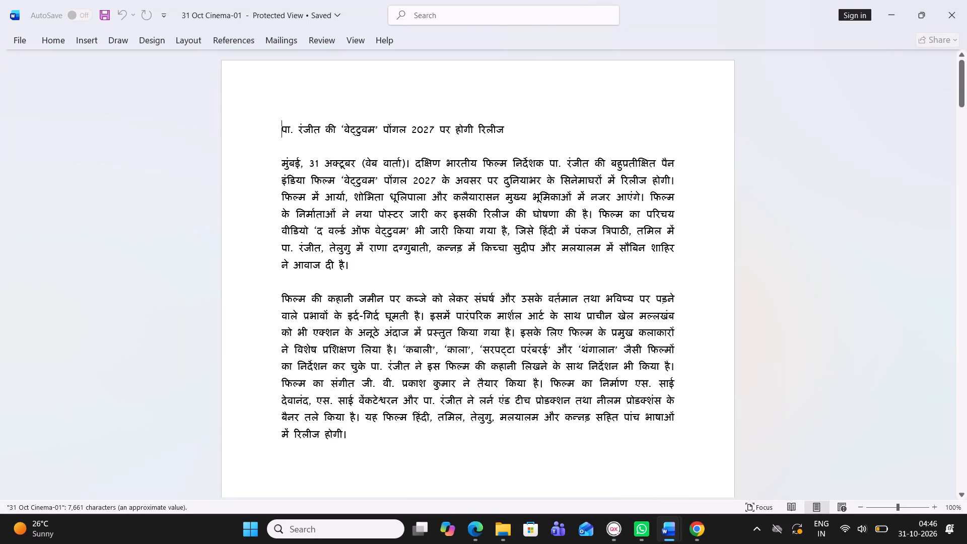
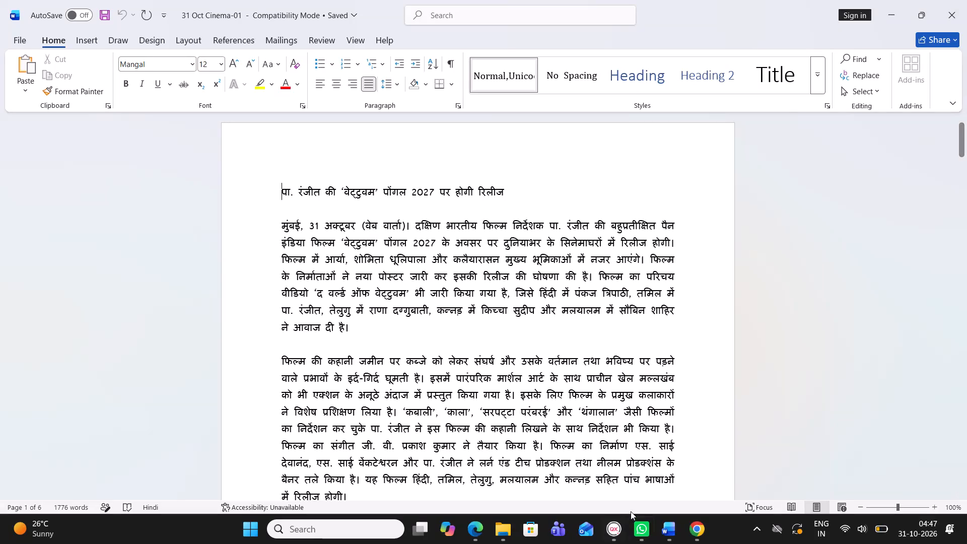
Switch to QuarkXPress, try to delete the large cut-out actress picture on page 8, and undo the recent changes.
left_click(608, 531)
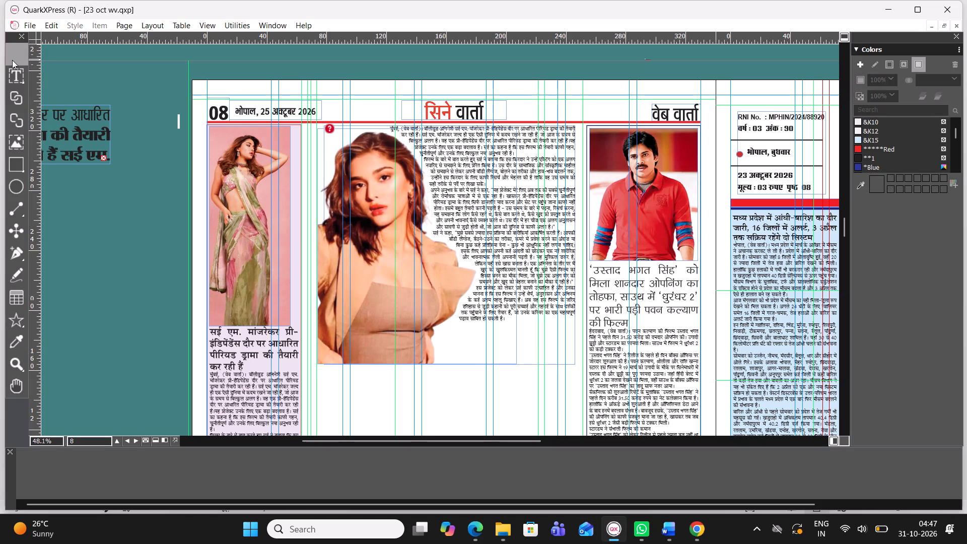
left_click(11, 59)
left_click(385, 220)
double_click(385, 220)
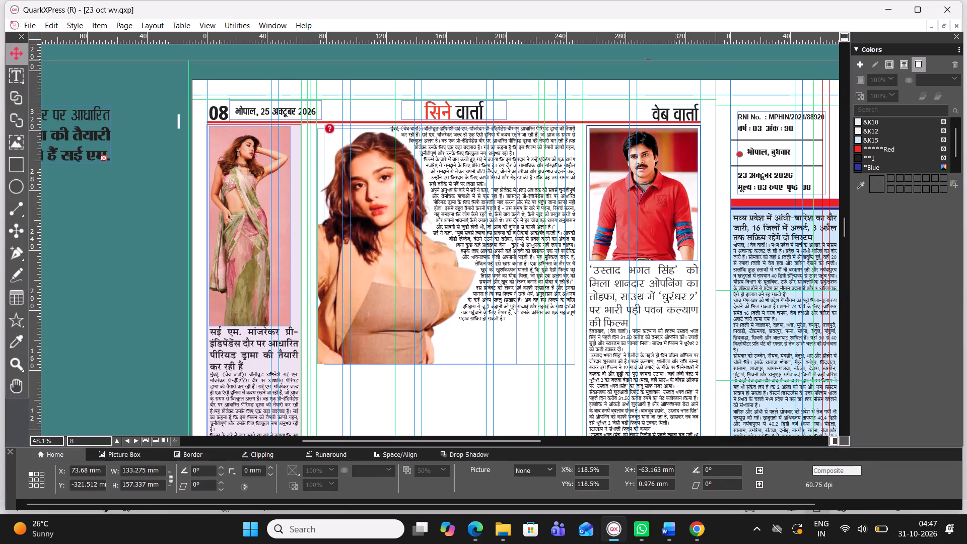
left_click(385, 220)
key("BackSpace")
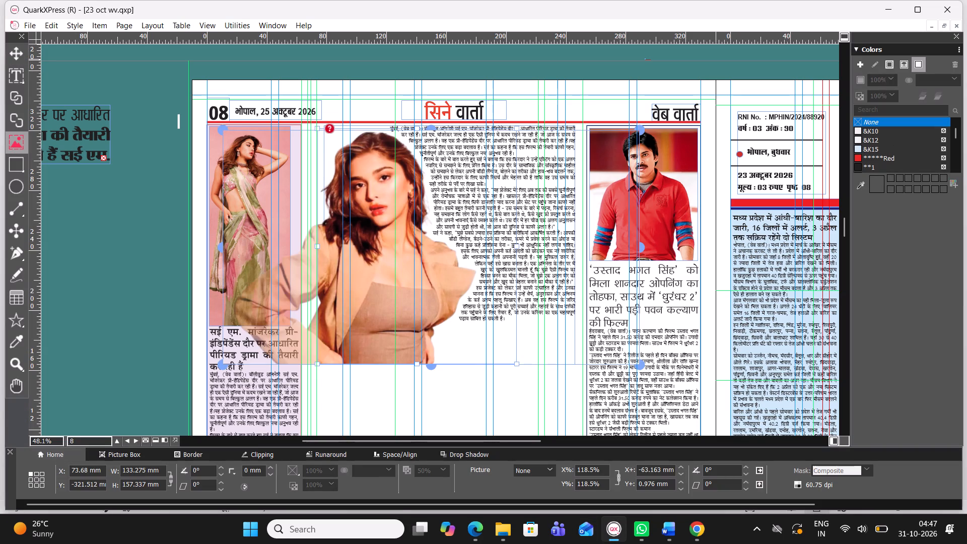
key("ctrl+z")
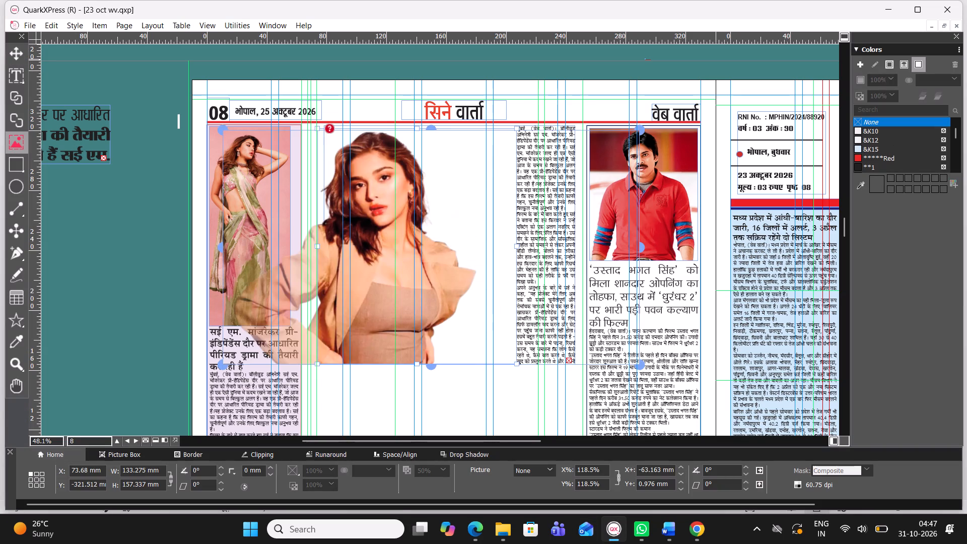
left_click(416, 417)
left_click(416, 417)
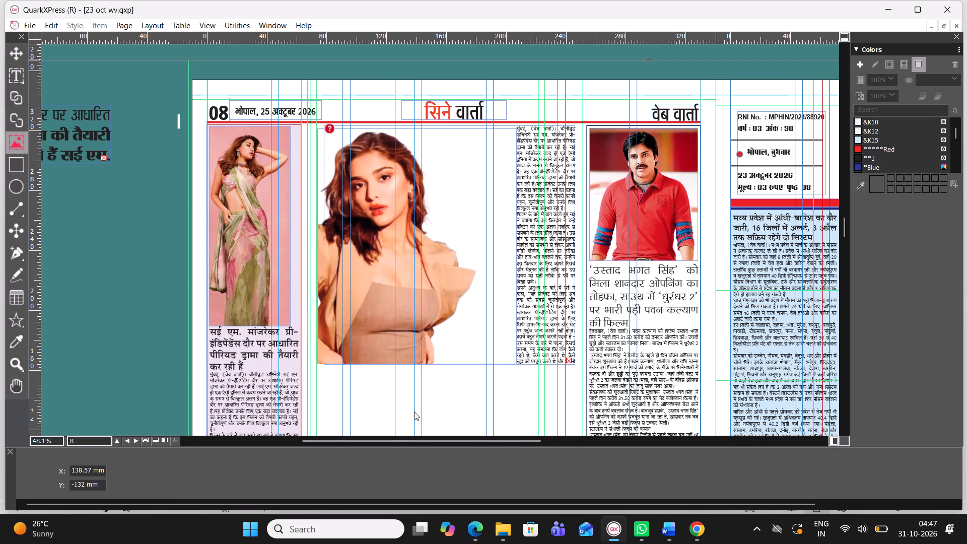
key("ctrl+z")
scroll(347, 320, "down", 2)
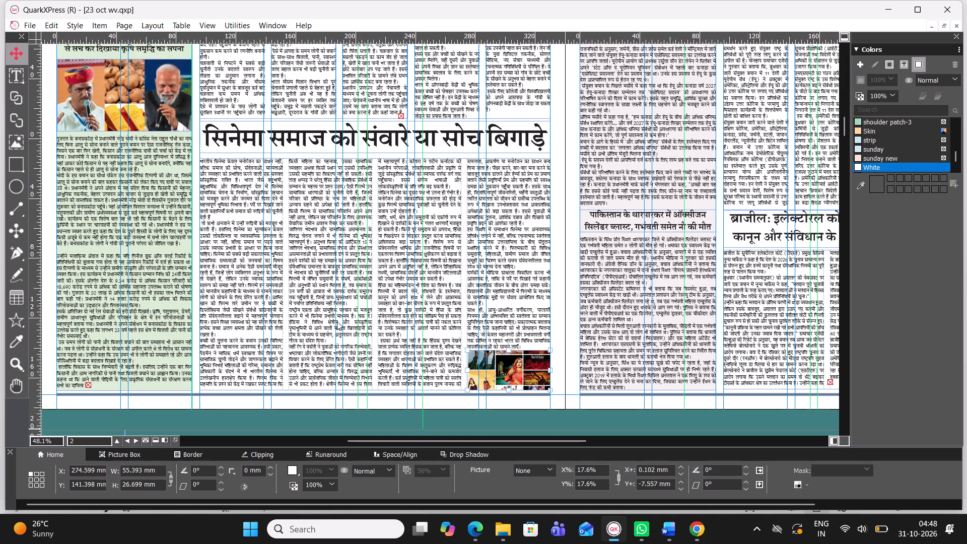
Move the film-stills collage on page 2 to the top of the first text column beneath the headline सिनेमा समाज को संवारे या सोच बिगाड़े.
left_click_drag(502, 377, 367, 306)
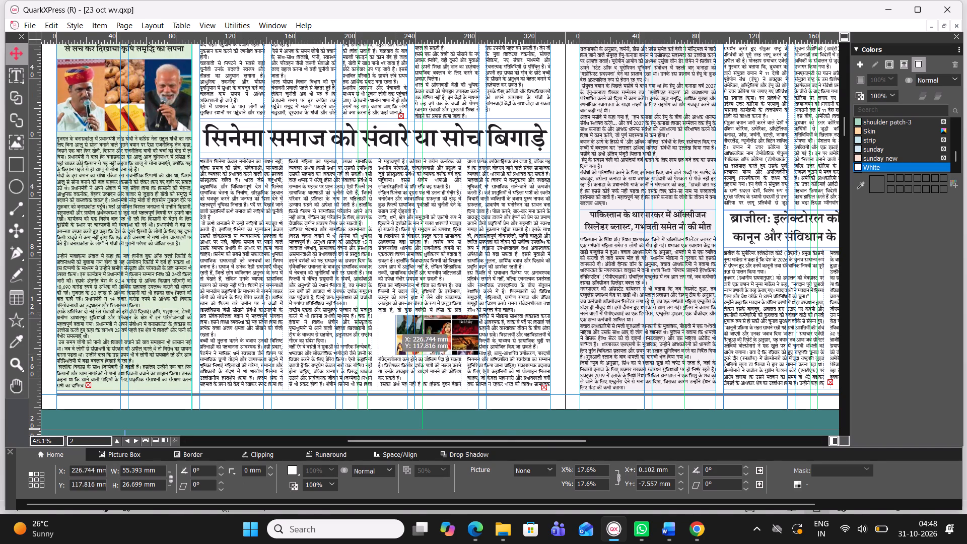
left_click_drag(367, 306, 220, 211)
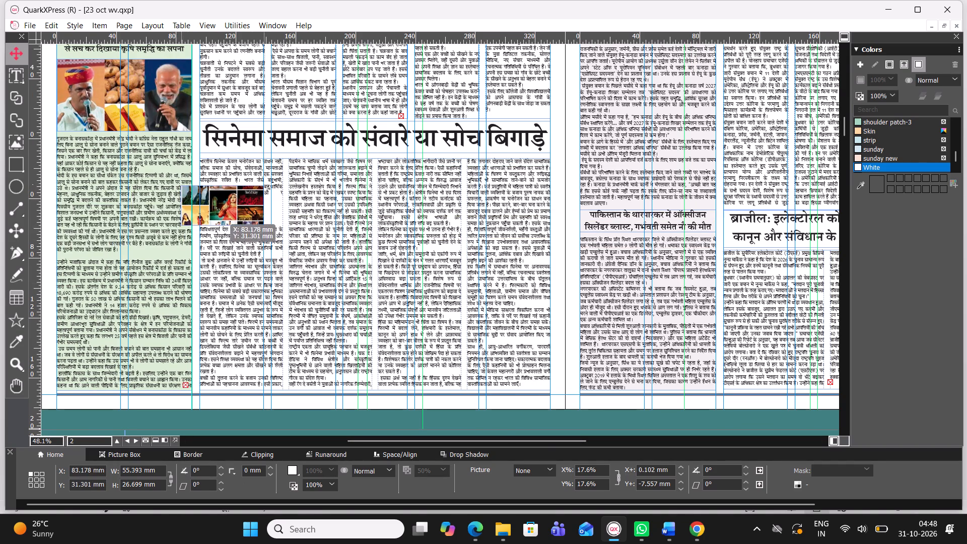
left_click_drag(220, 211, 239, 192)
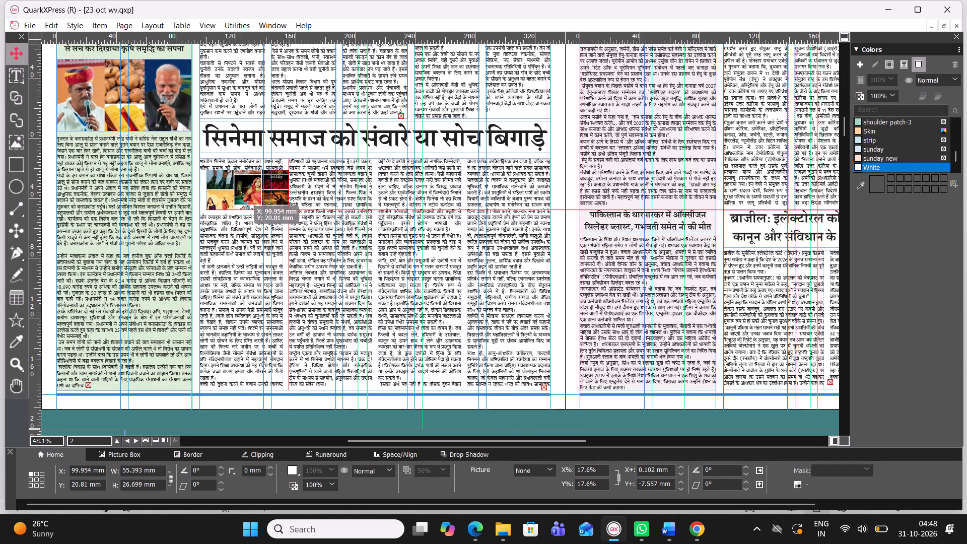
left_click_drag(239, 192, 235, 188)
left_click(354, 409)
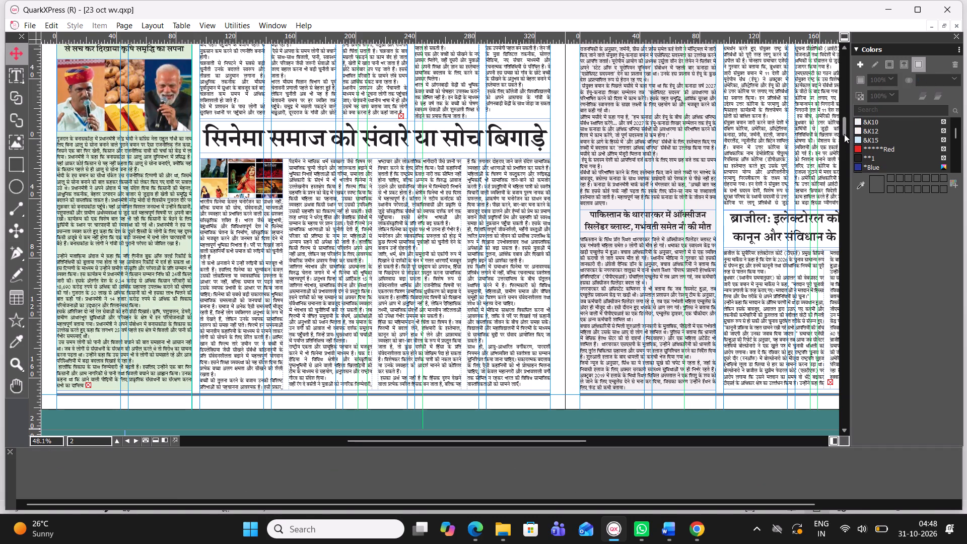
Delete the photo and text box of the ‘उस्ताद भगत सिंह’ story from the last column of page 8.
left_click_drag(844, 133, 882, 249)
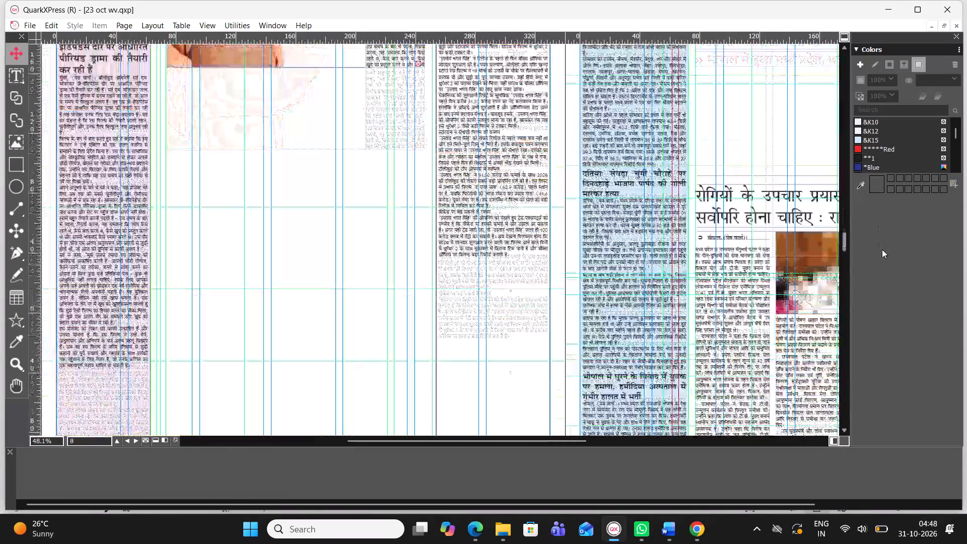
left_click_drag(882, 249, 875, 235)
left_click(515, 201)
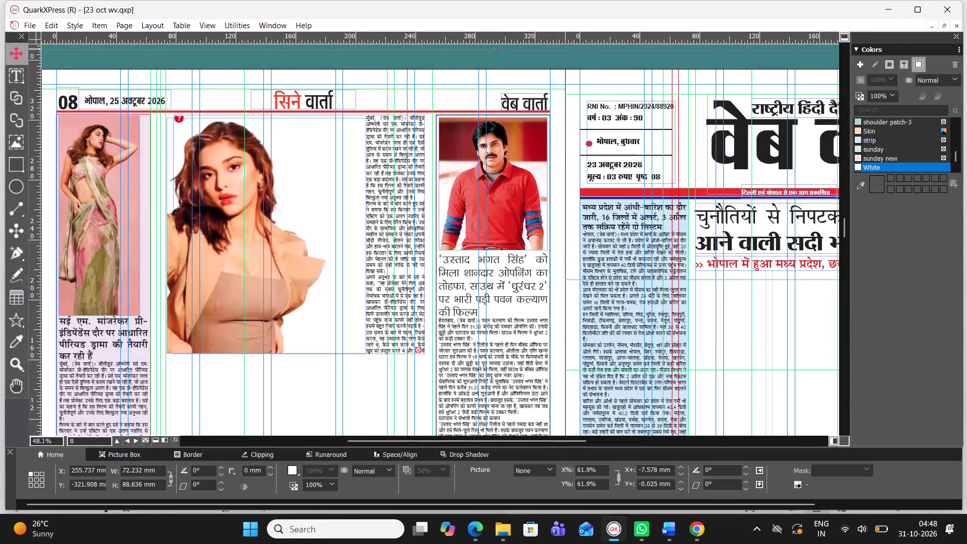
key("BackSpace")
left_click(515, 201)
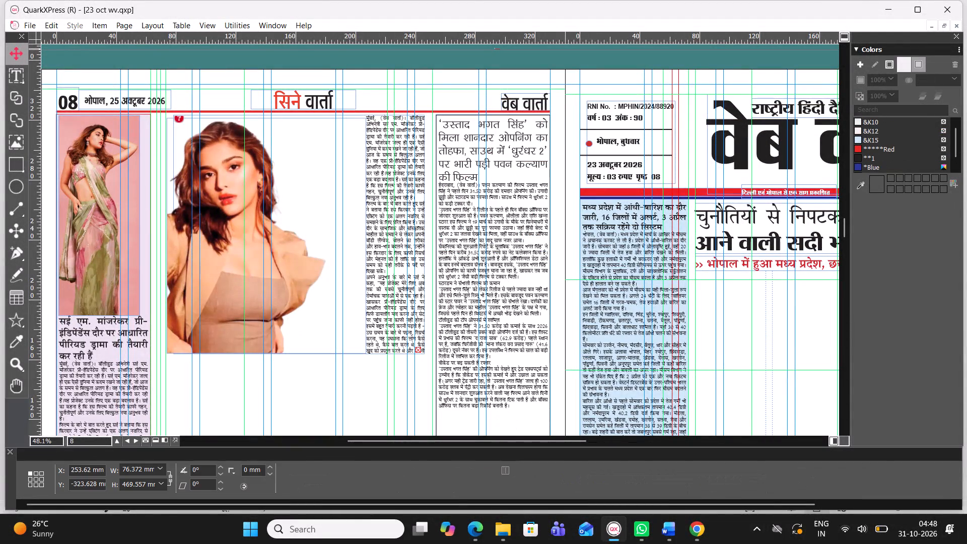
left_click(477, 267)
key("BackSpace")
left_click(494, 259)
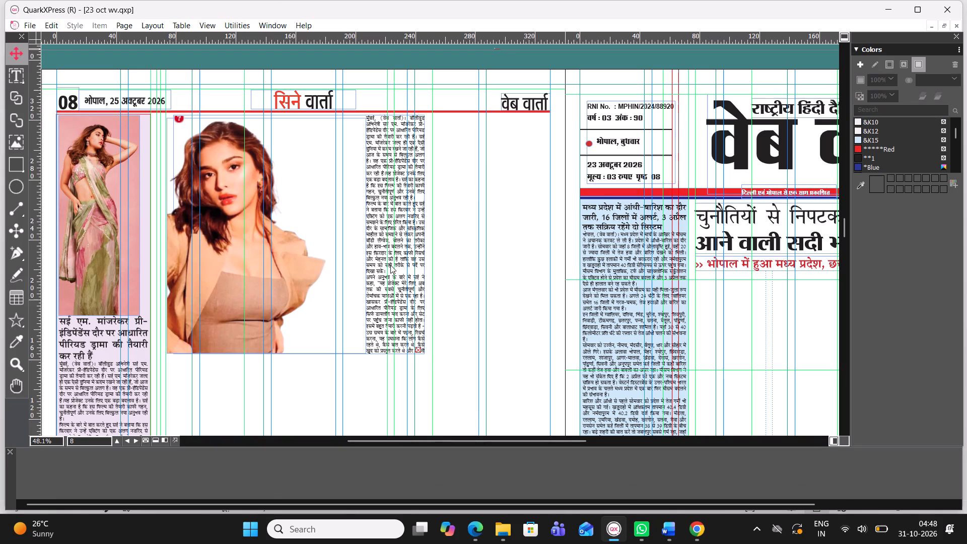
Delete the सई एम. मांजरेकर story's text boxes and both actress pictures from the middle and first column of page 8.
left_click(390, 265)
key("BackSpace")
left_click(256, 258)
key("BackSpace")
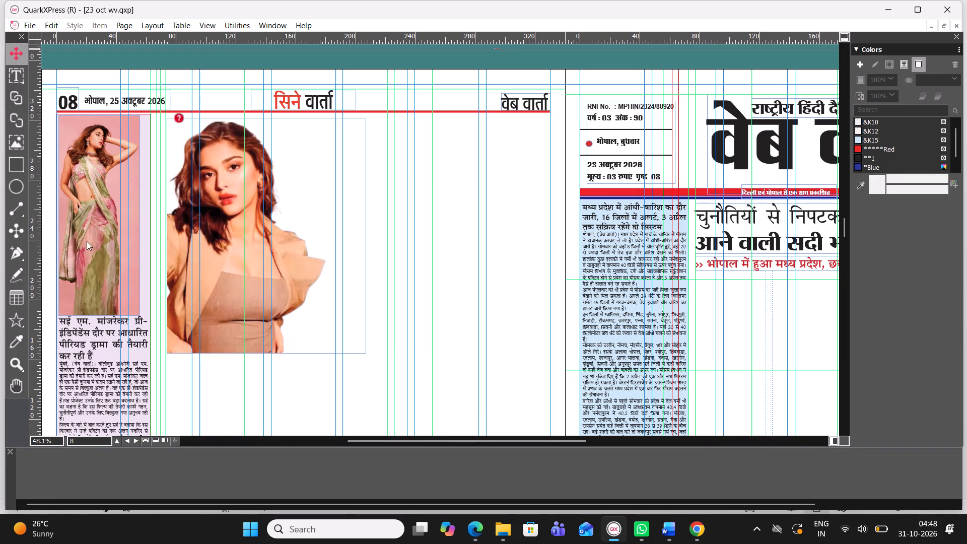
left_click(87, 241)
key("BackSpace")
left_click(114, 353)
key("BackSpace")
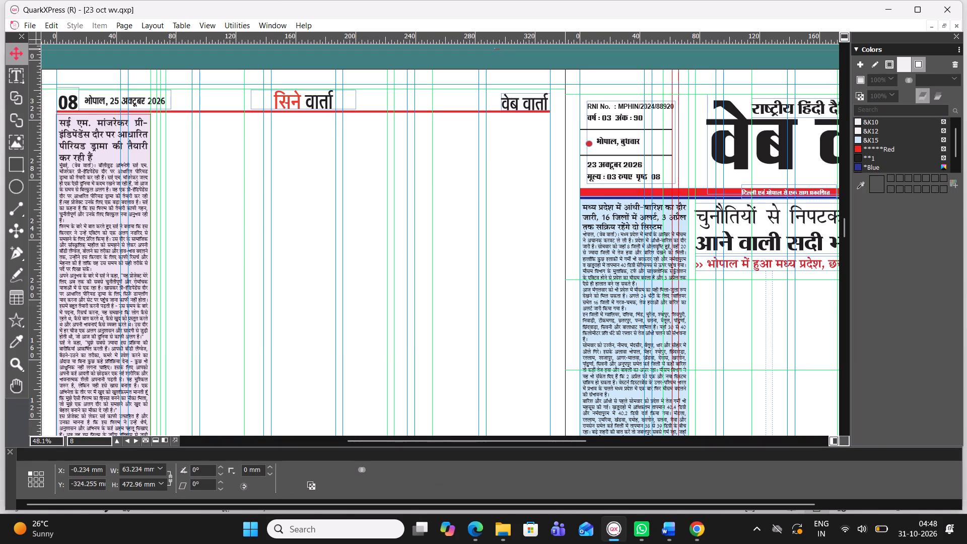
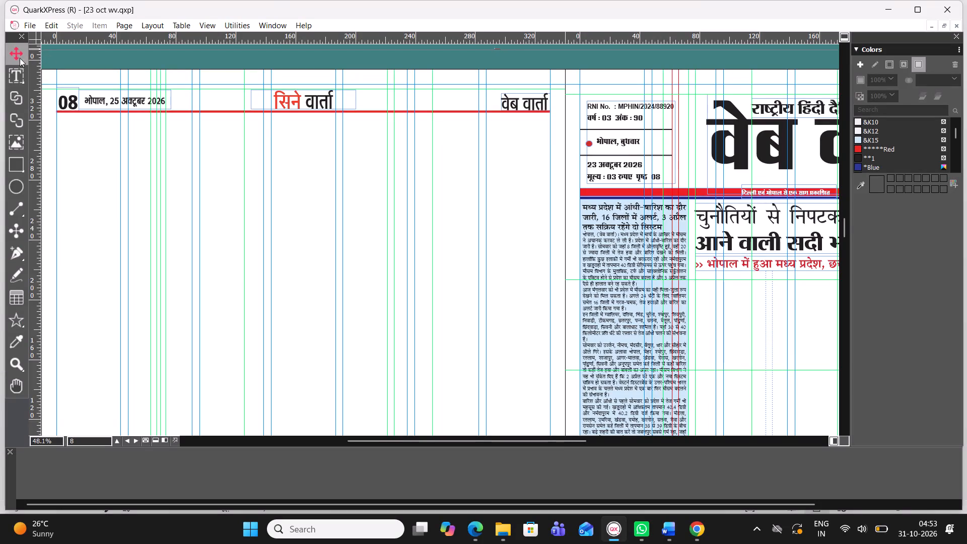
Draw a text box about 139 mm wide and 103 mm high on page 8, directly beneath the red header rule at the left margin.
left_click(14, 70)
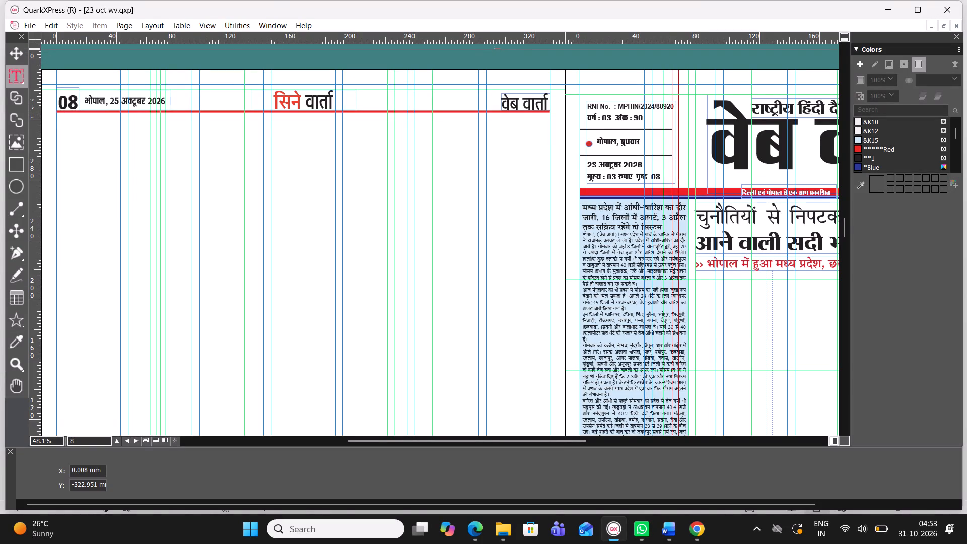
left_click_drag(56, 116, 191, 192)
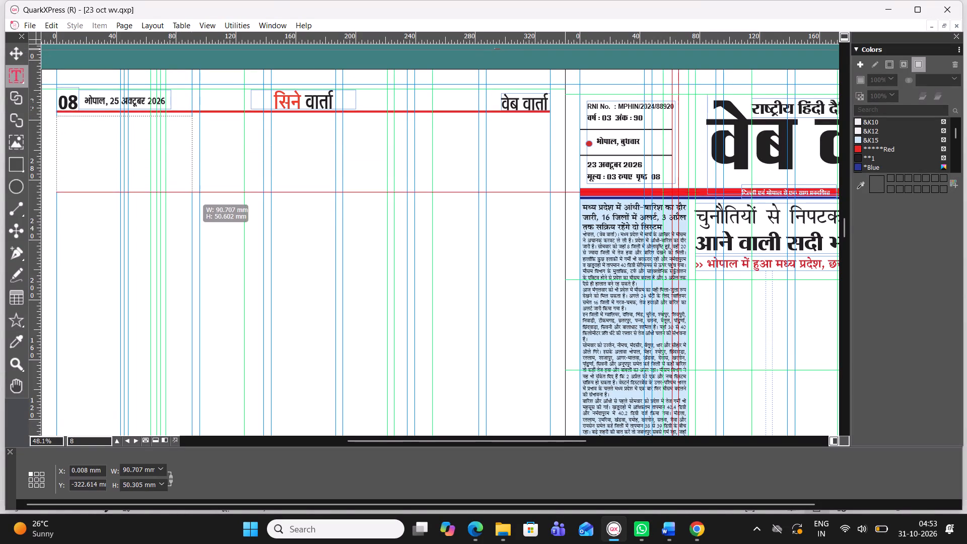
left_click_drag(191, 192, 266, 244)
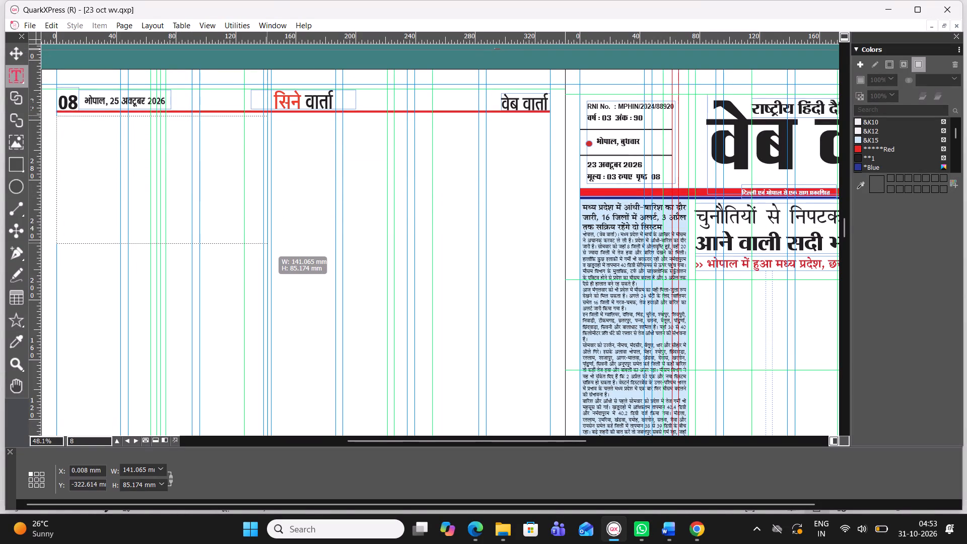
left_click_drag(266, 244, 260, 269)
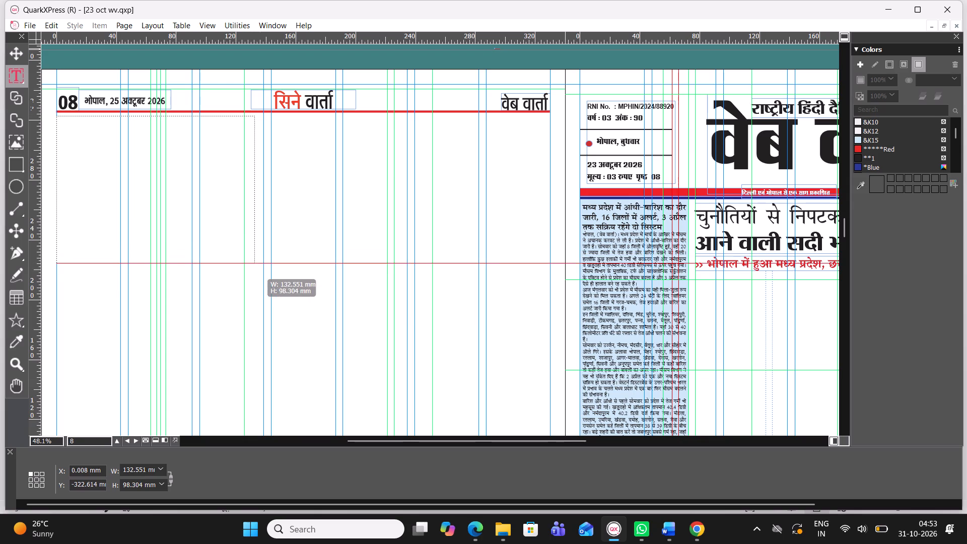
left_click_drag(260, 269, 266, 277)
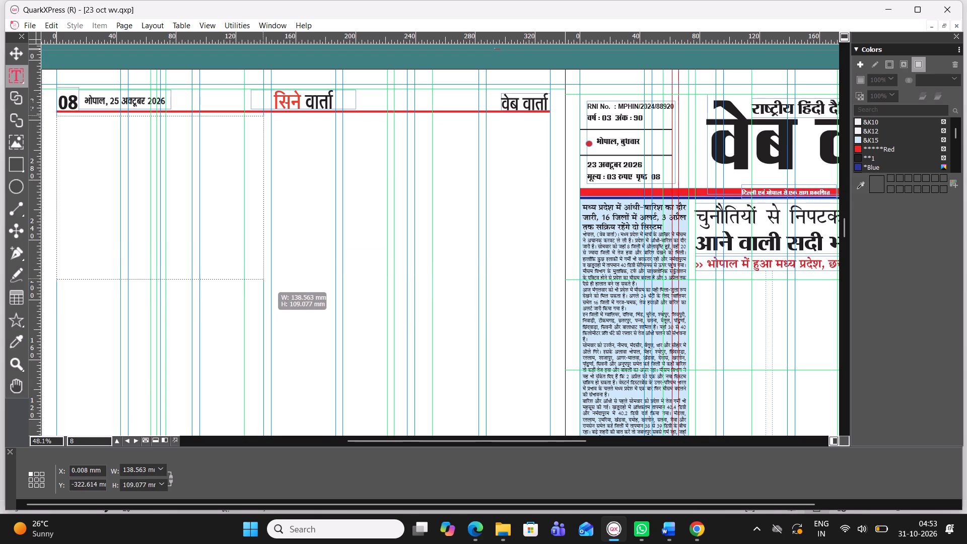
left_click_drag(266, 277, 264, 269)
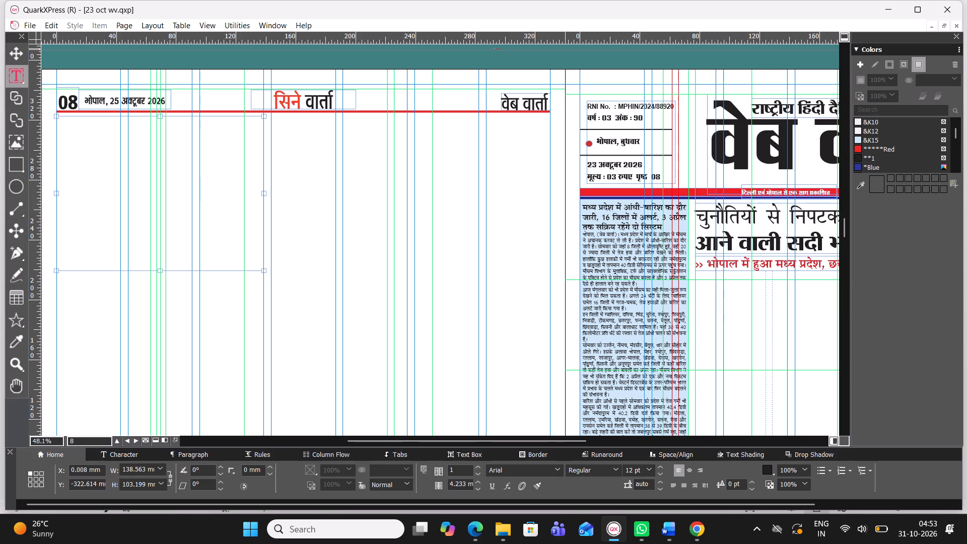
Enlarge the new text box on page 8 to about 186 mm wide and 121 mm high.
left_click_drag(264, 192, 330, 187)
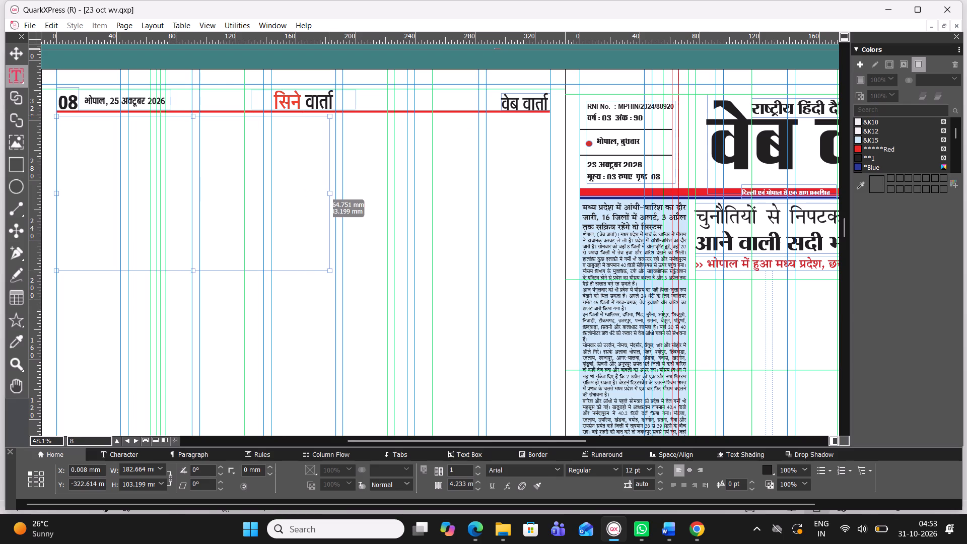
left_click_drag(330, 187, 334, 186)
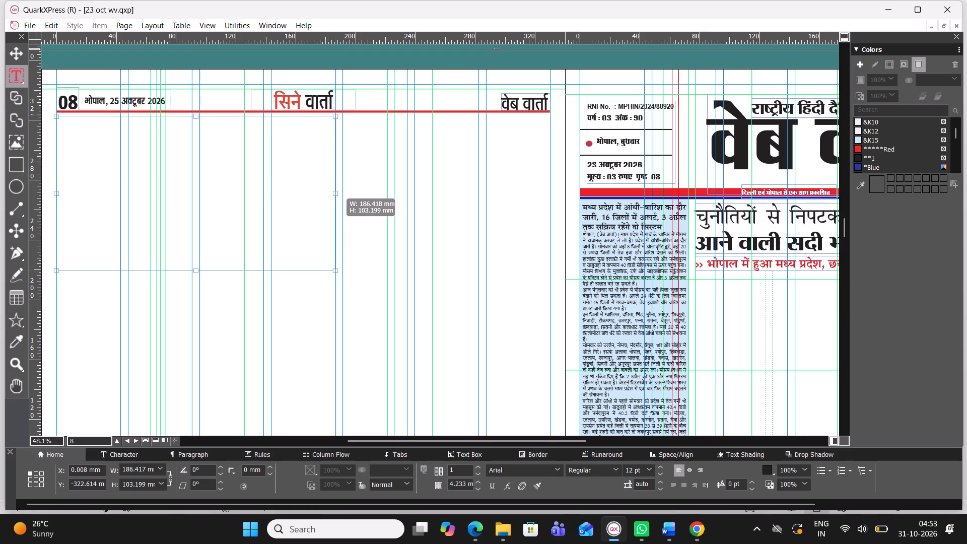
left_click_drag(334, 186, 287, 201)
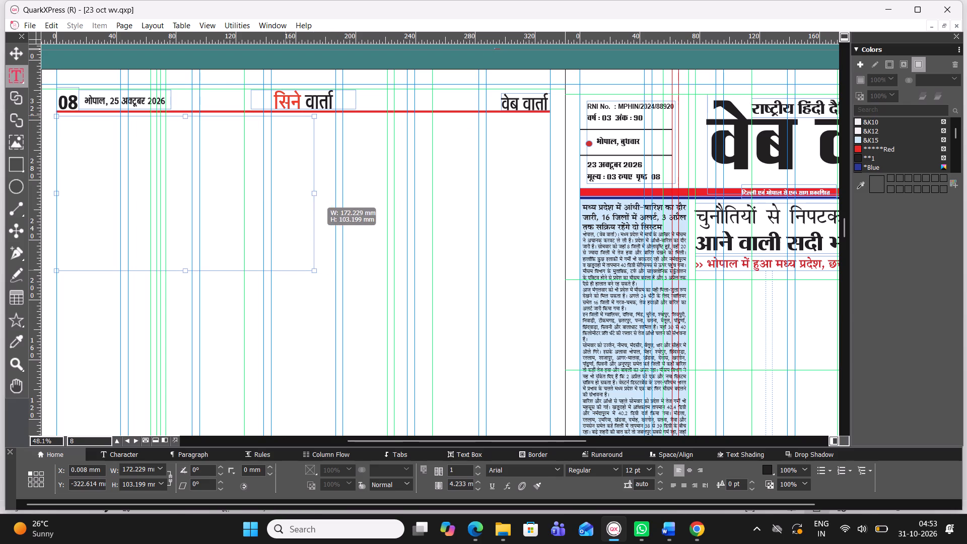
left_click_drag(287, 201, 285, 197)
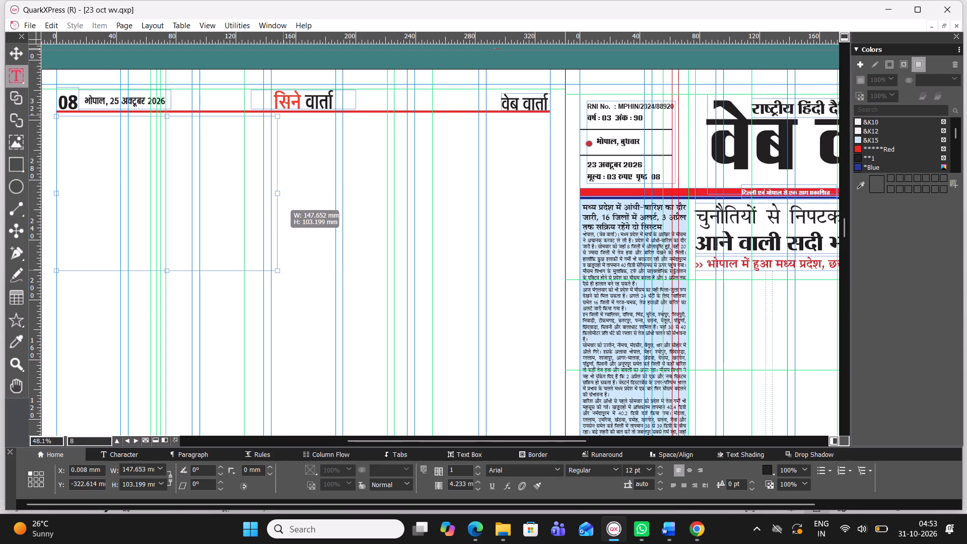
left_click_drag(285, 197, 273, 201)
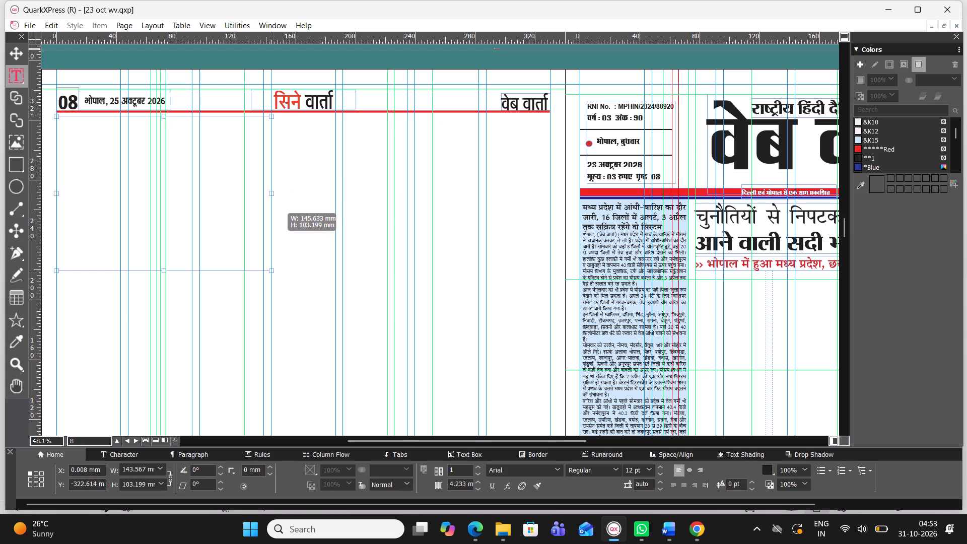
left_click_drag(273, 201, 273, 201)
left_click_drag(273, 201, 330, 202)
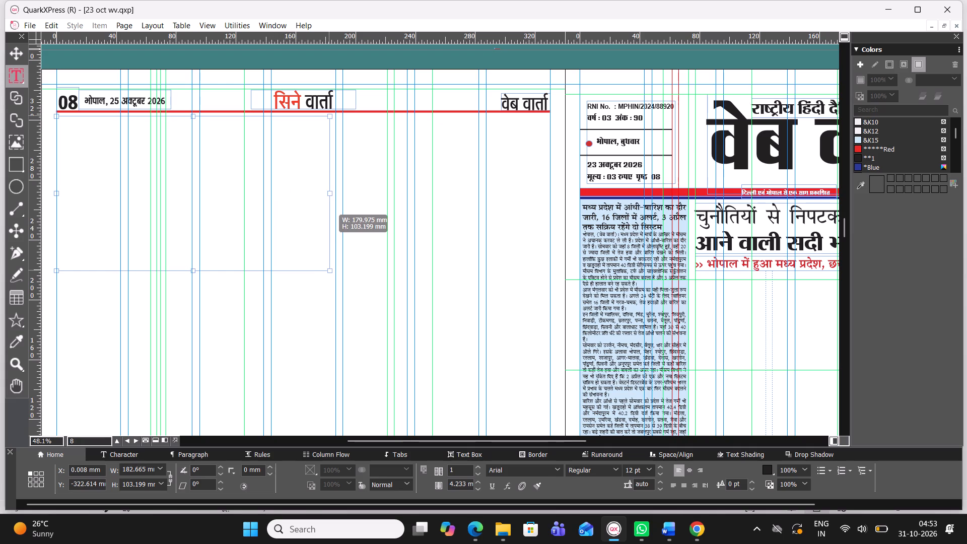
left_click_drag(330, 202, 335, 196)
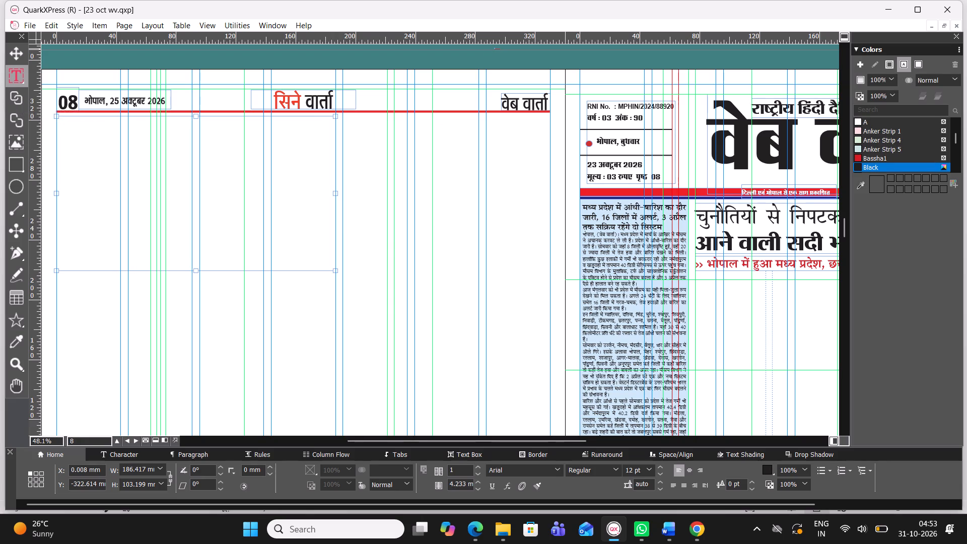
left_click_drag(194, 269, 203, 297)
Delete the place name and day ‘भोपाल, 25’ from the dateline in page 8's header.
left_click(17, 62)
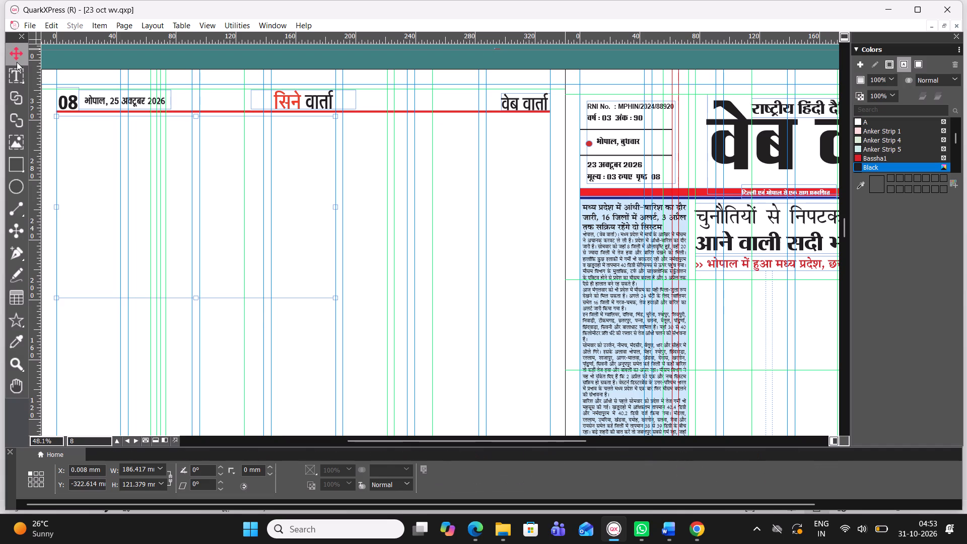
left_click(112, 99)
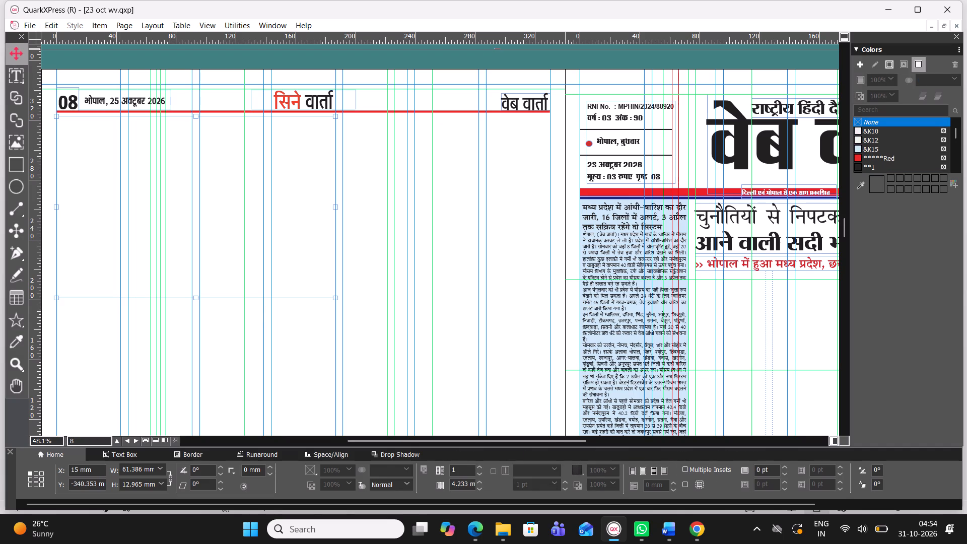
double_click(118, 99)
left_click(118, 99)
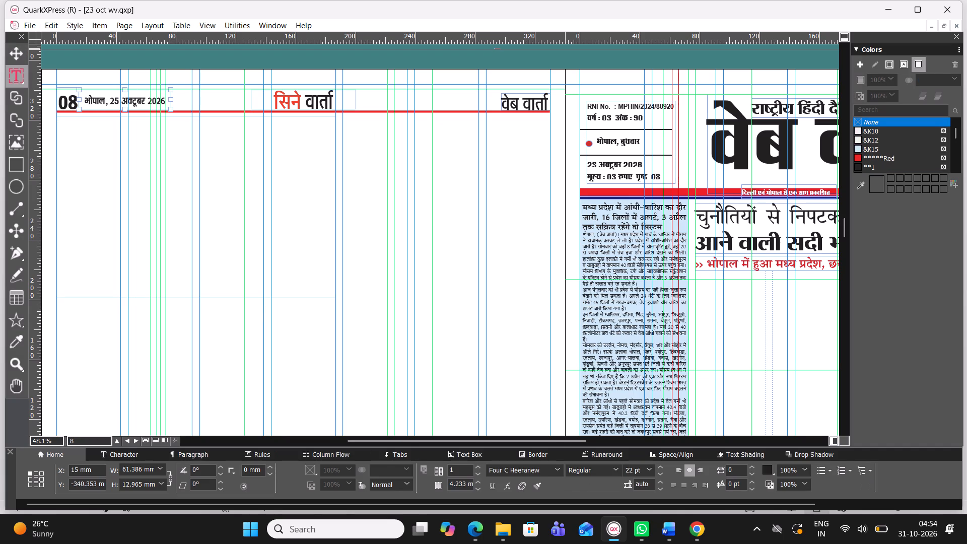
key("BackSpace")
key("BackSpace")
key("BackSpace")
key("BackSpace")
key("BackSpace")
key("BackSpace")
key("BackSpace")
key("BackSpace")
key("BackSpace")
key("BackSpace")
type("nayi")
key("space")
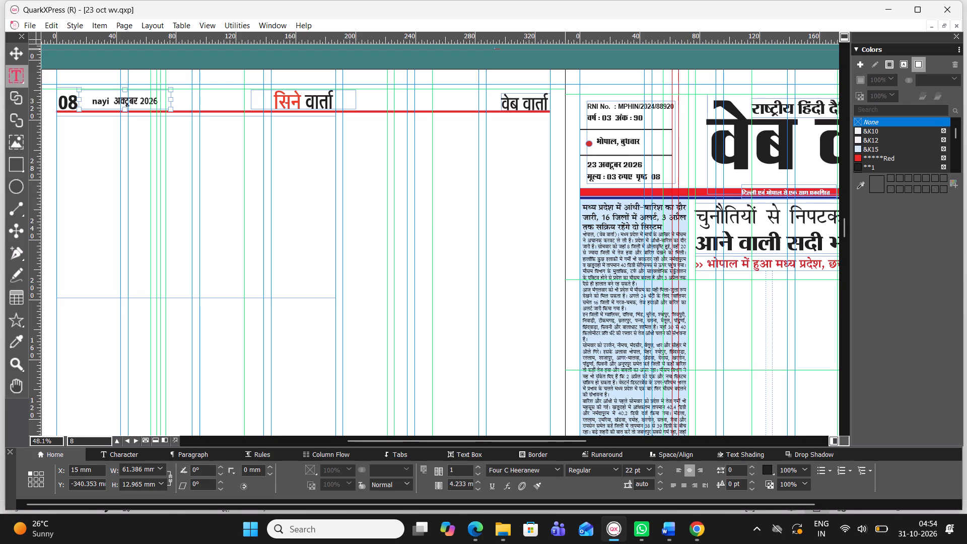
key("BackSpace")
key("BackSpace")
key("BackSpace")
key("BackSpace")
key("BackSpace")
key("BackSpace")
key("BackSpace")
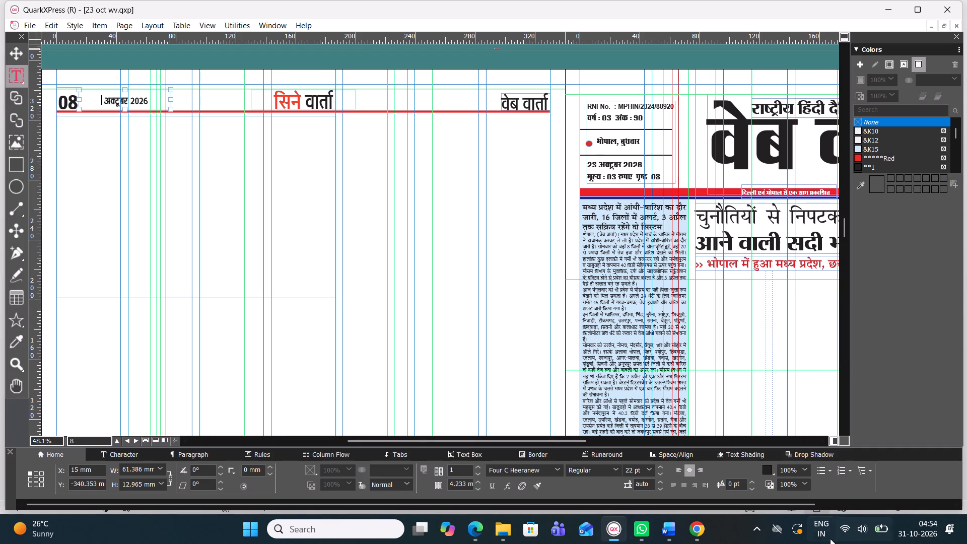
Insert ‘नई दिल्ली 1’ before ‘अक्टूबर 2026’ in page 8's header dateline, using the Hindi Phonetic input language.
left_click(817, 537)
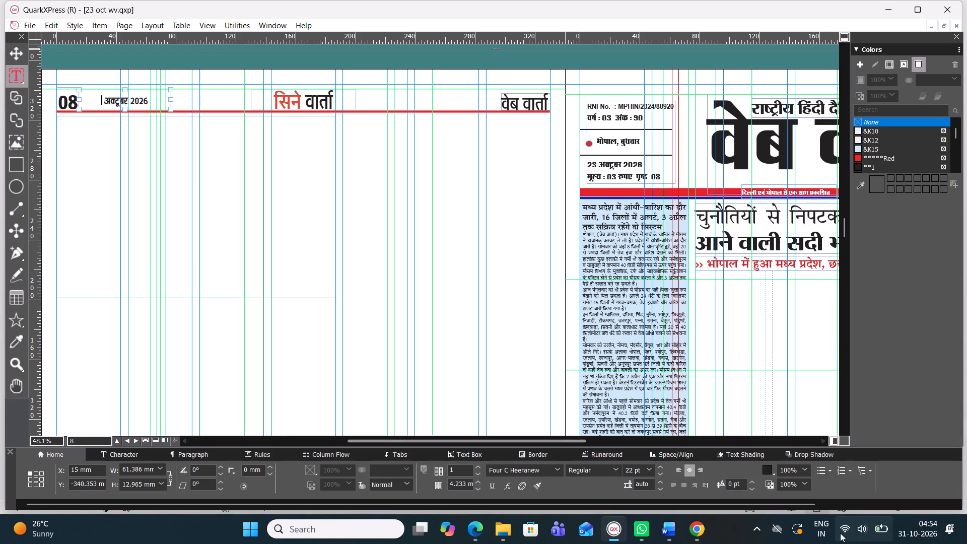
left_click(815, 528)
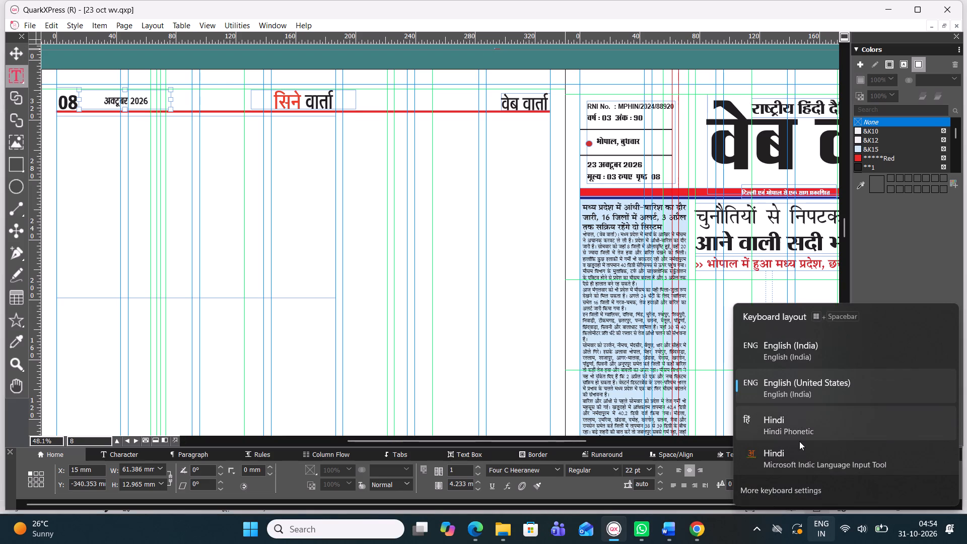
left_click(799, 441)
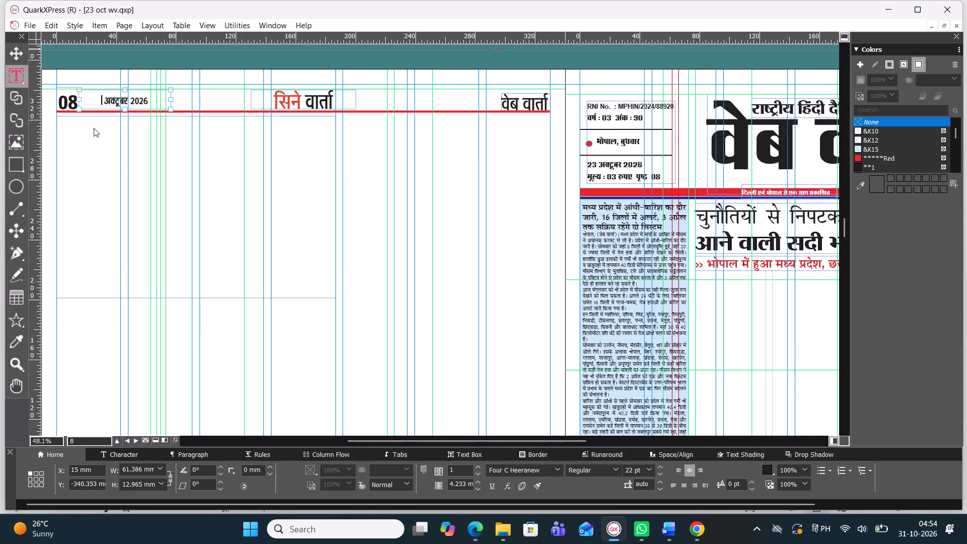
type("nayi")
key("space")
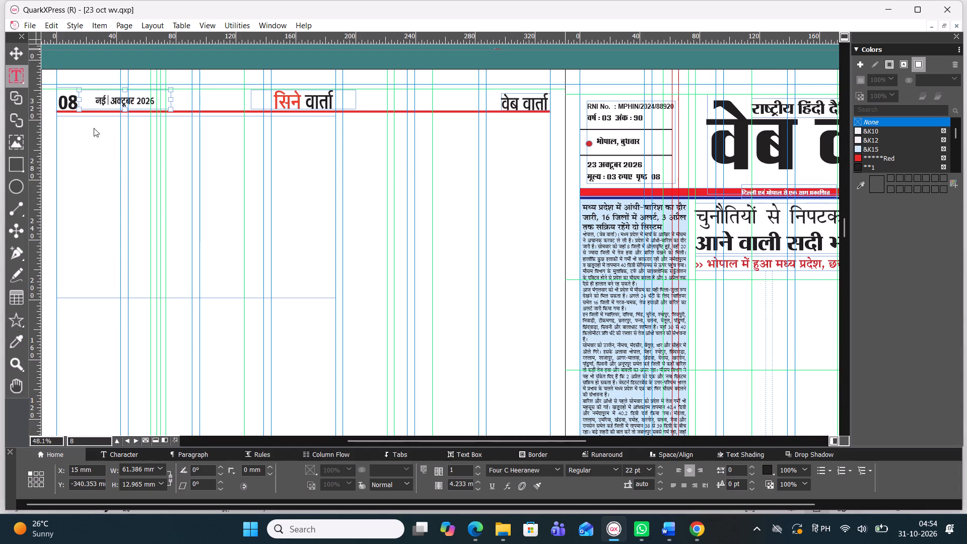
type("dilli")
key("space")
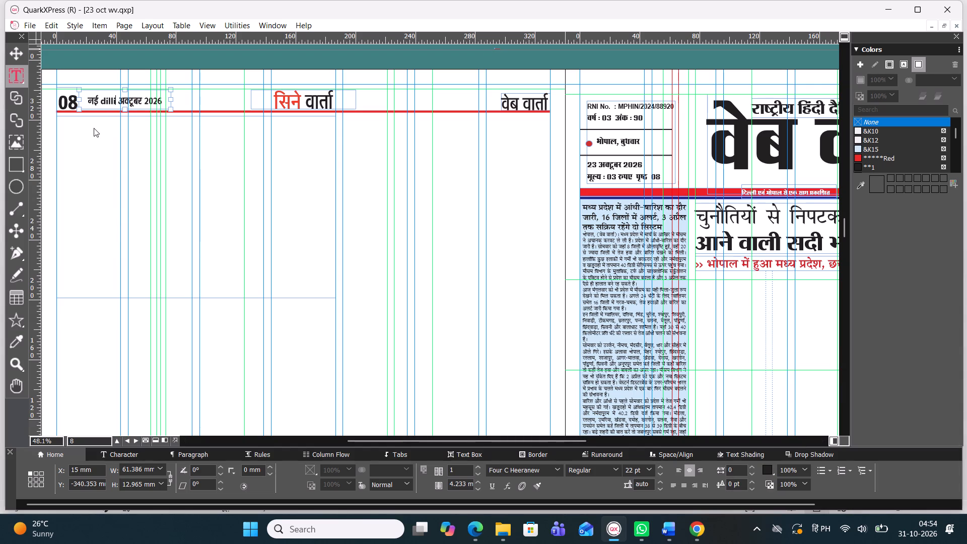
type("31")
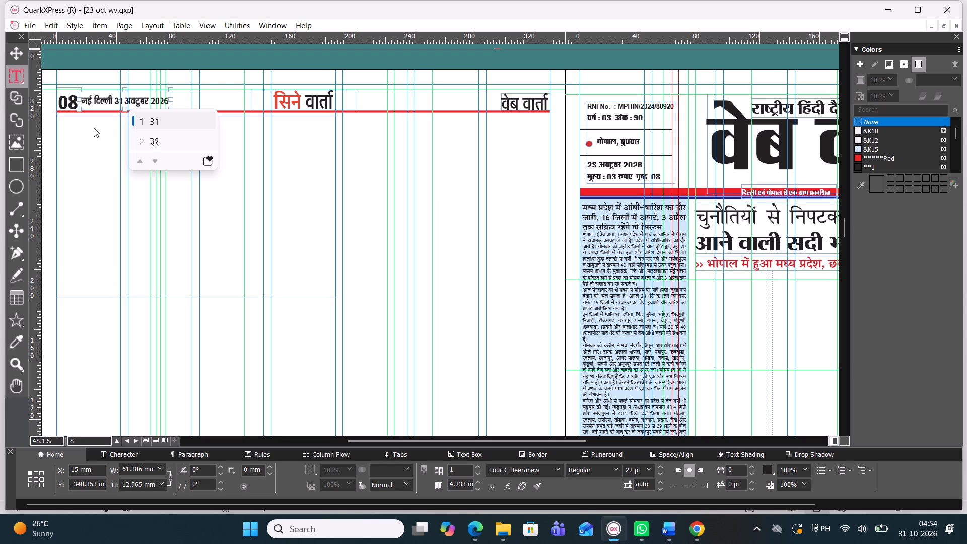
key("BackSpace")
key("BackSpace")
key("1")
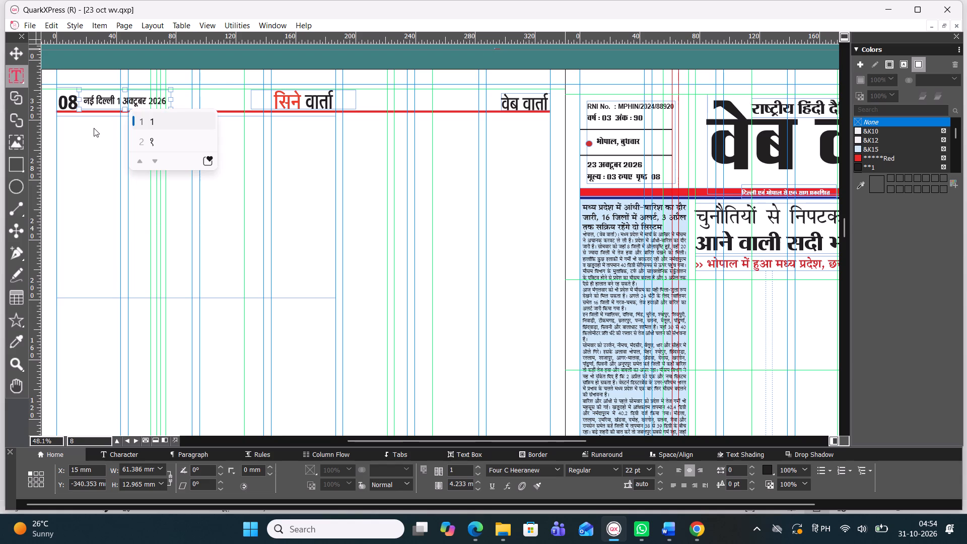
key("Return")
Select the empty text box beneath page 8's red header rule as a whole item.
left_click(143, 144)
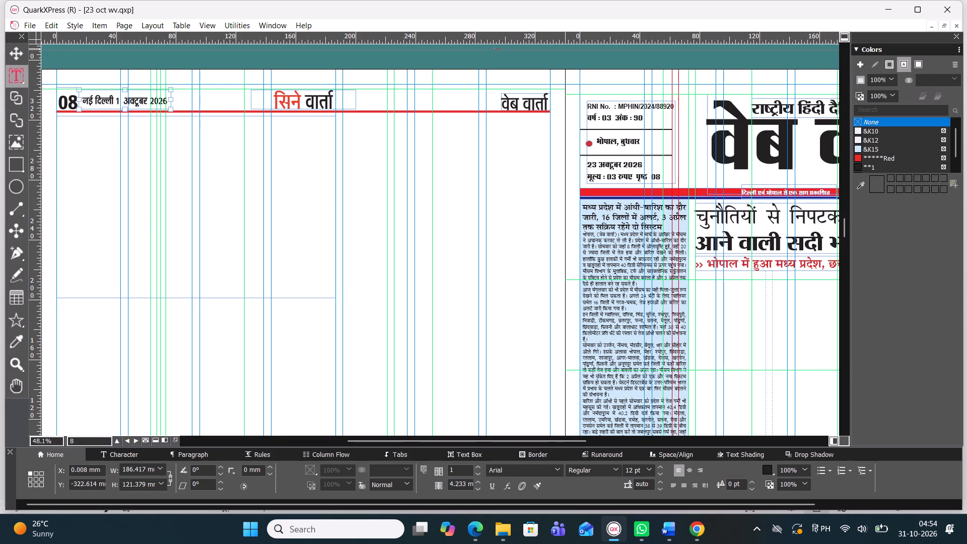
left_click(16, 53)
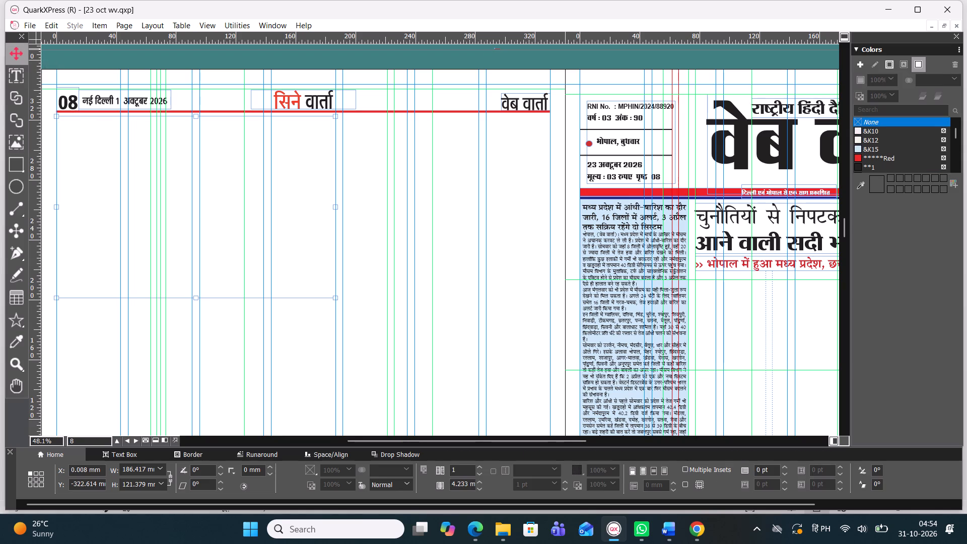
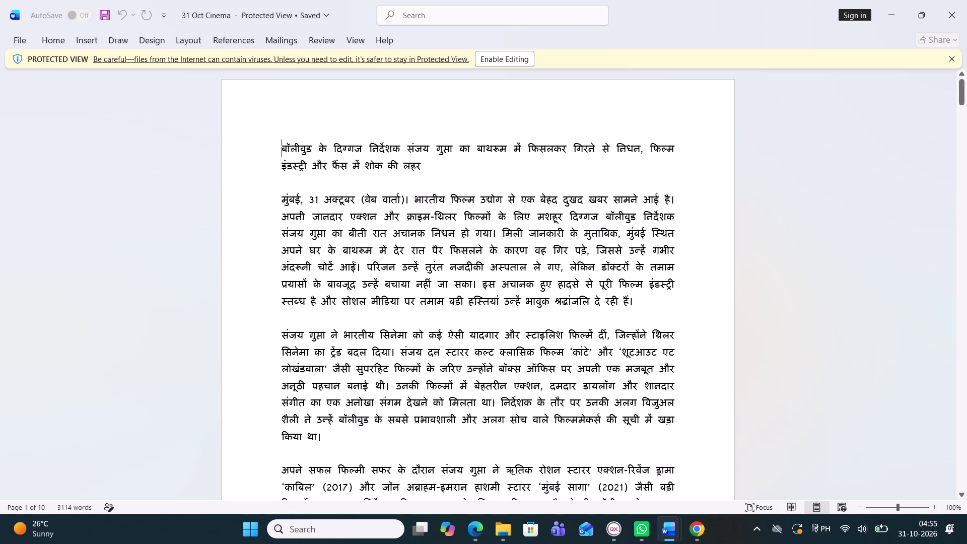
Look through the cinema stories in the Word document ‘31 Oct Cinema’, from the Sanjay Gupta story to the Varun Dhawan story.
scroll(361, 232, "down", 4)
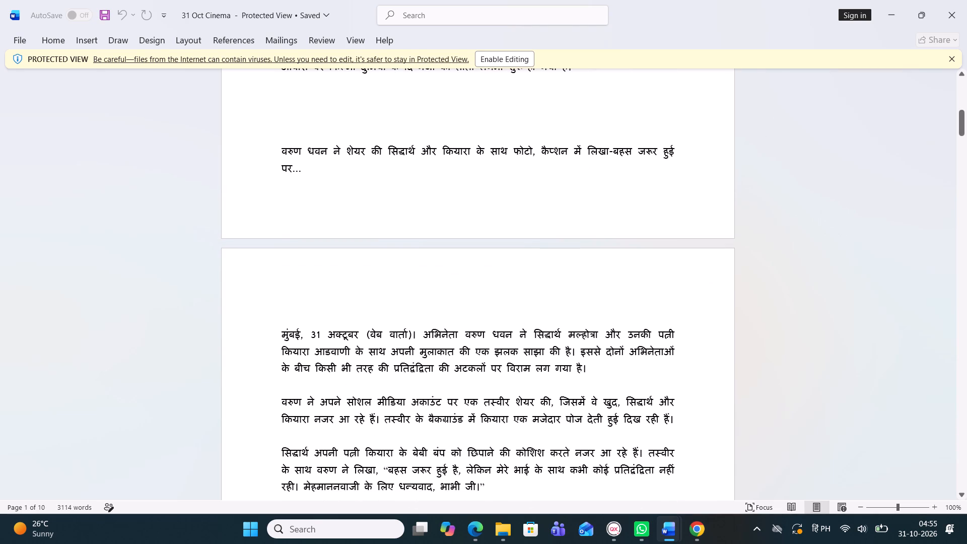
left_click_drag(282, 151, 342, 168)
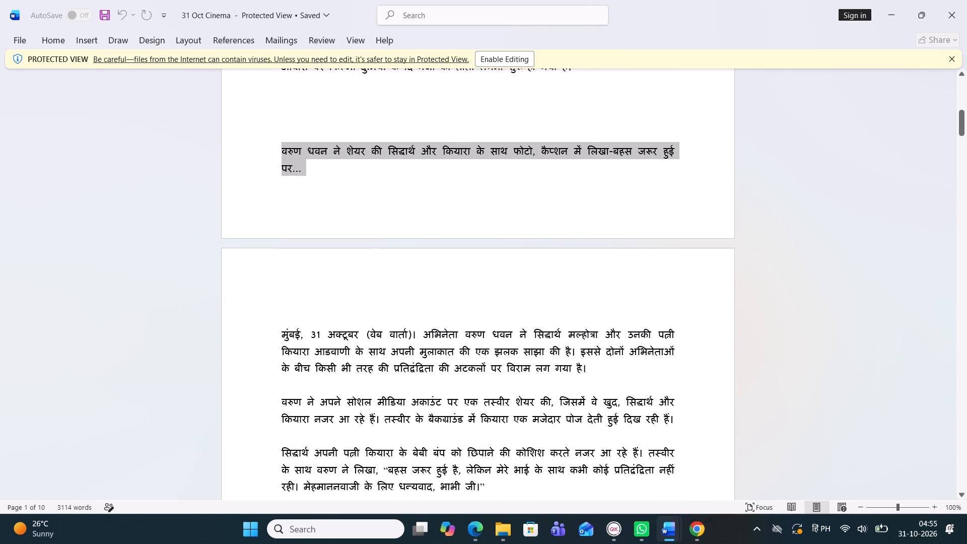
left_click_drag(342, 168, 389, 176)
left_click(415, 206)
Copy the two-line headline beginning ‘पंजाबियों को लड़ना मत सिखाओ’ about Diljit Dosanjh from the 31 Oct Cinema document.
scroll(424, 223, "up", 1)
scroll(424, 223, "down", 4)
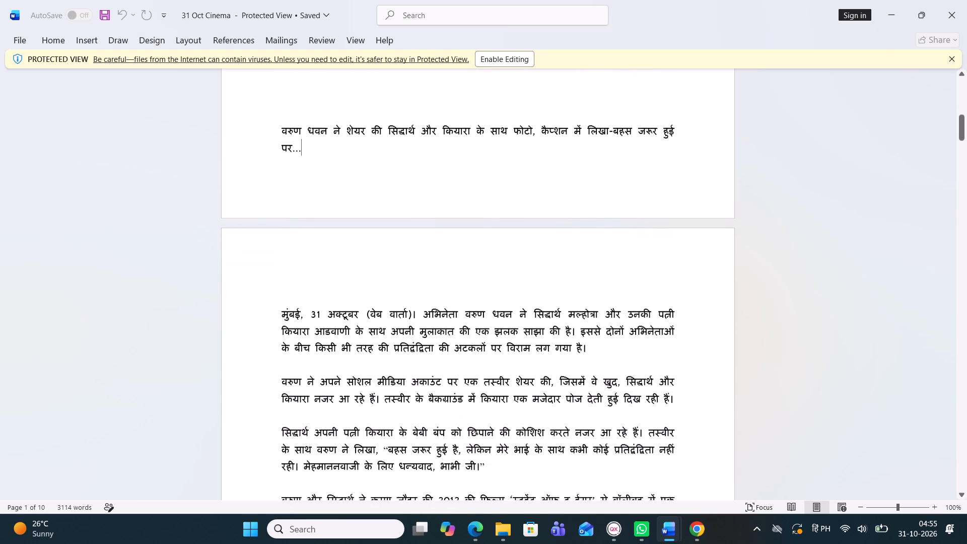
scroll(424, 223, "down", 1)
scroll(424, 223, "up", 1)
scroll(424, 223, "down", 1)
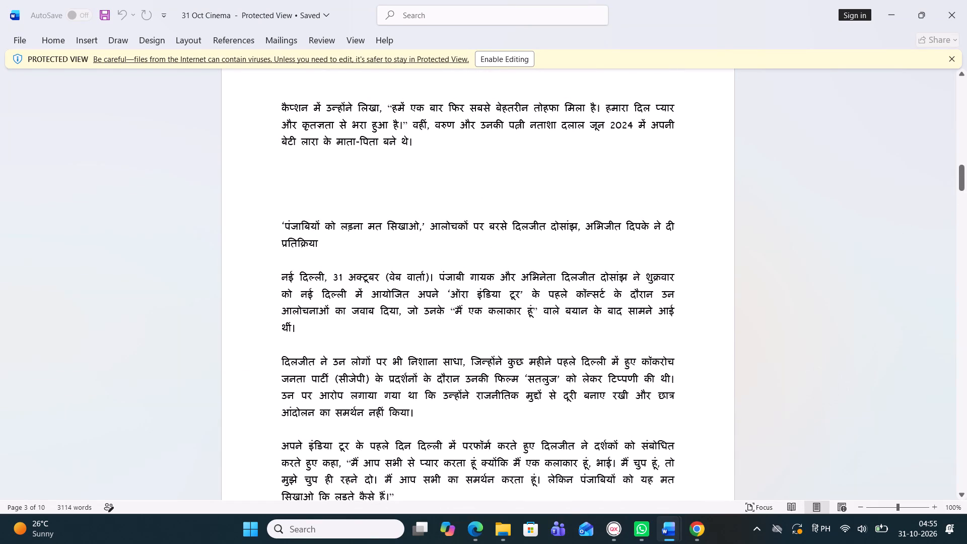
left_click_drag(279, 223, 408, 241)
left_click_drag(408, 241, 411, 241)
key("ctrl+c")
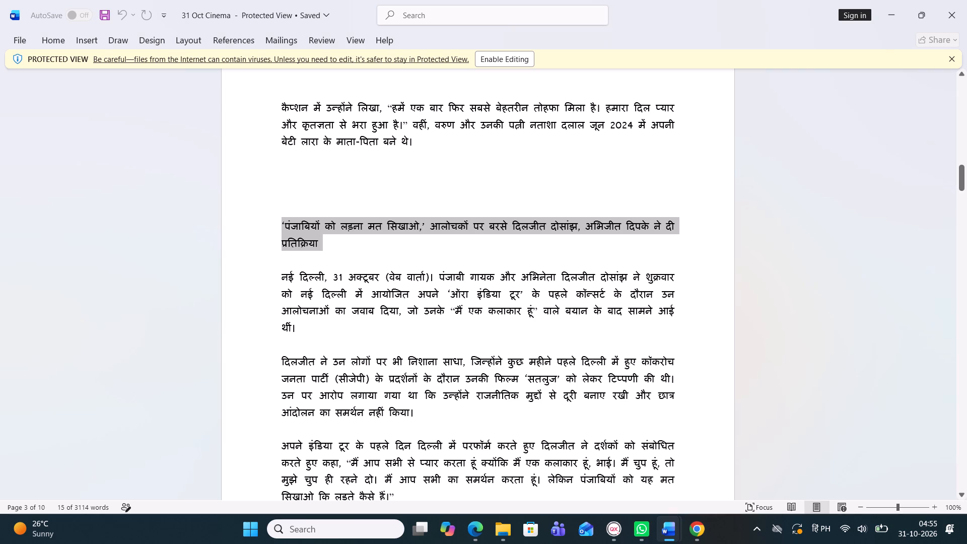
Switch to QuarkXPress and delete the large empty text box beneath page 8's red header rule.
left_click(607, 527)
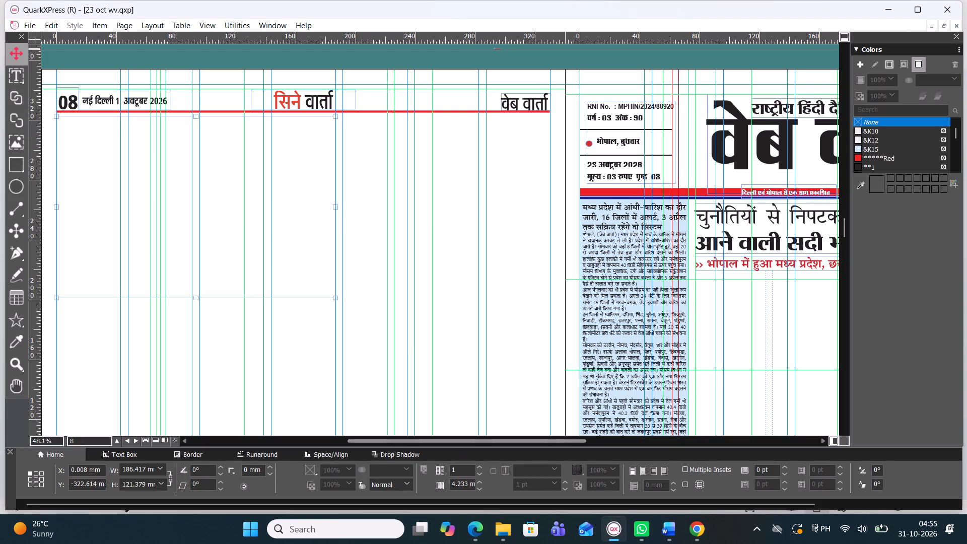
left_click(13, 52)
left_click_drag(178, 197, 176, 228)
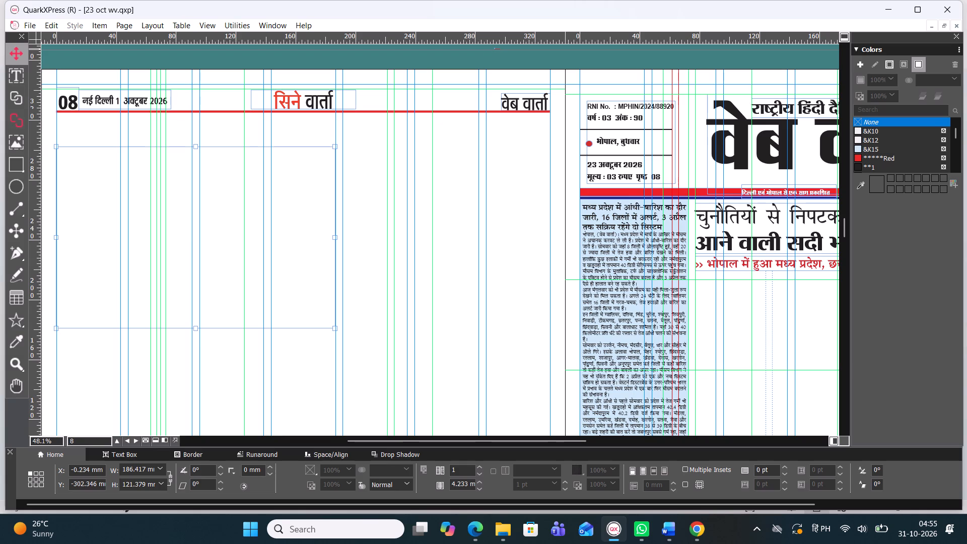
key("BackSpace")
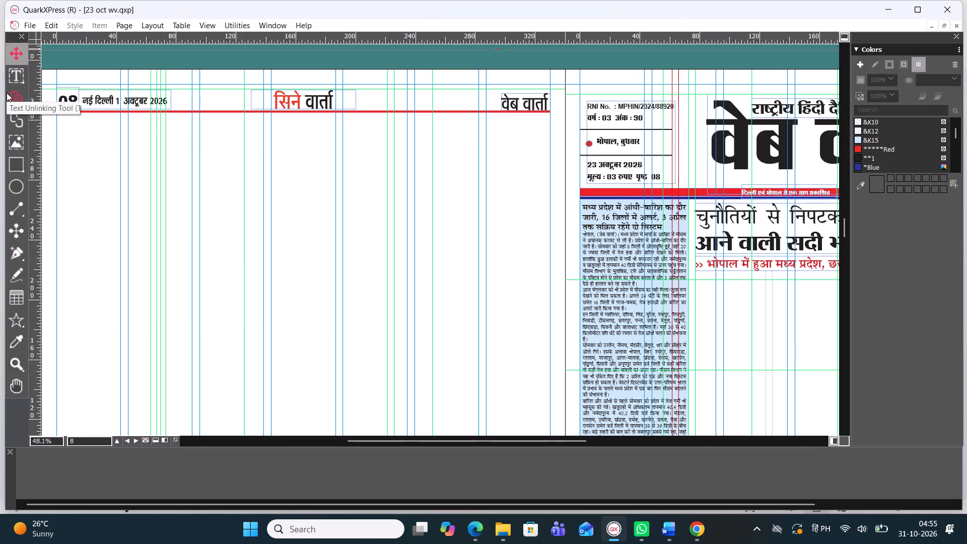
Draw a text box about 186 mm wide and 26 mm high on page 8, directly beneath the red header rule at the left margin.
left_click(15, 86)
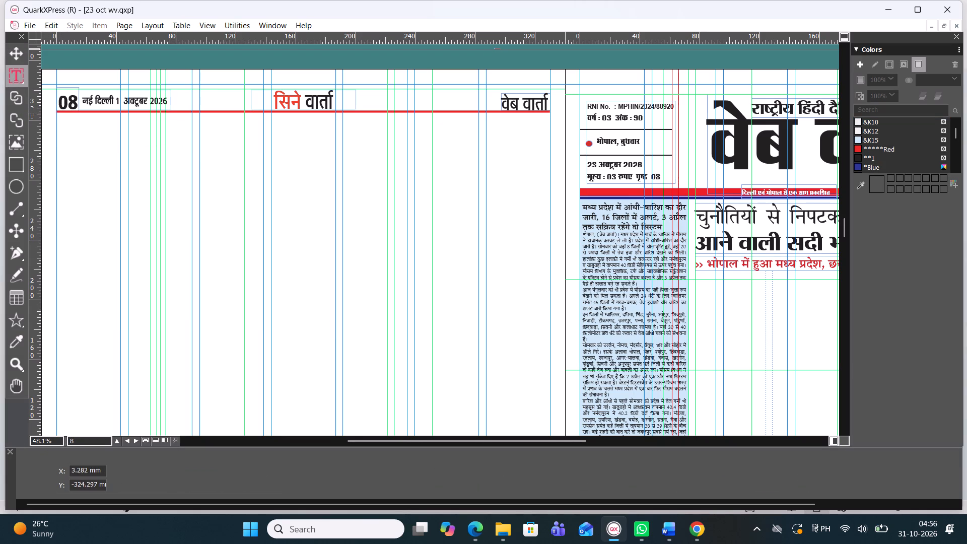
left_click_drag(57, 116, 237, 141)
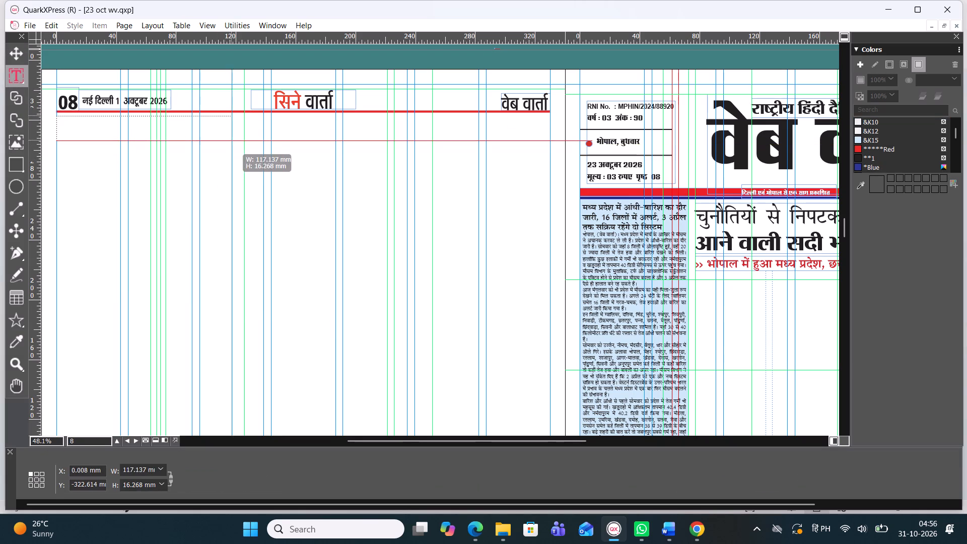
left_click_drag(237, 141, 247, 152)
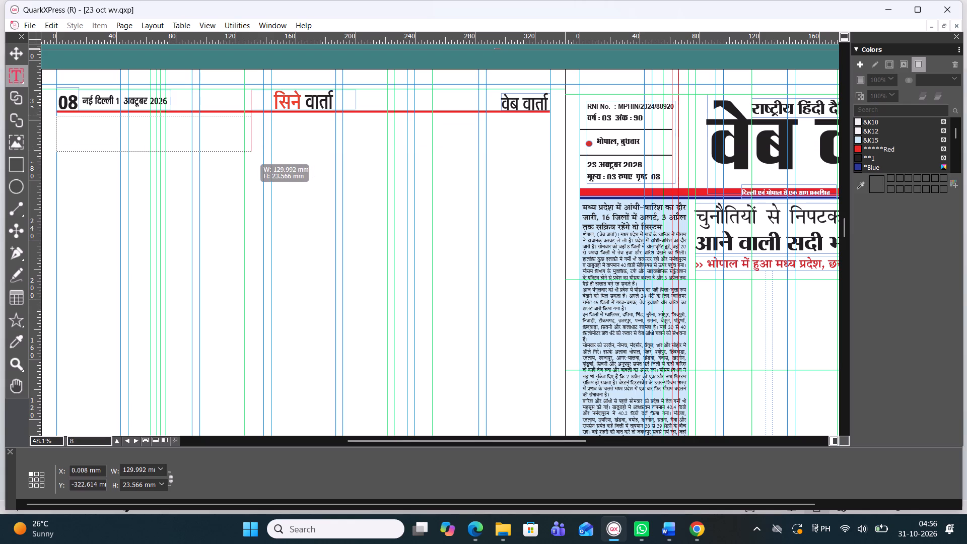
left_click_drag(247, 152, 272, 148)
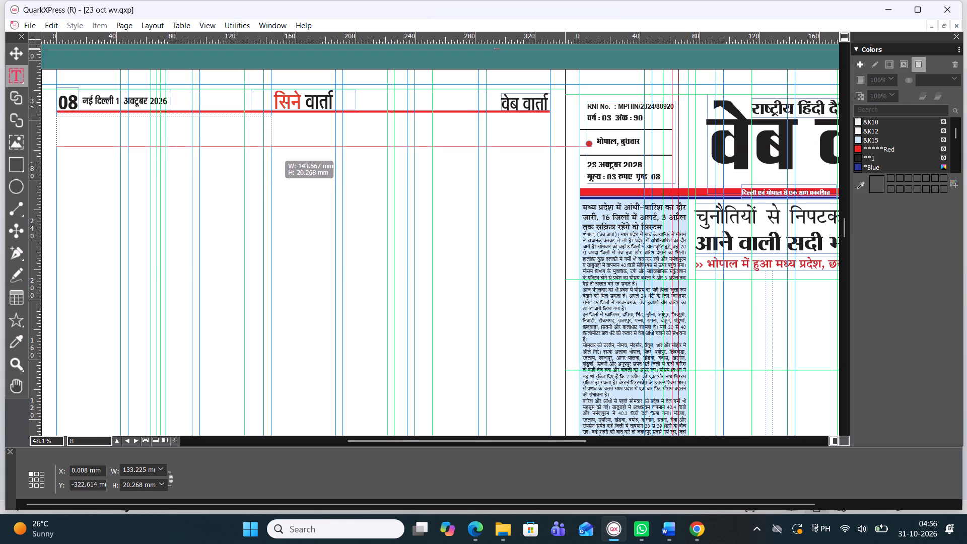
left_click_drag(272, 148, 265, 152)
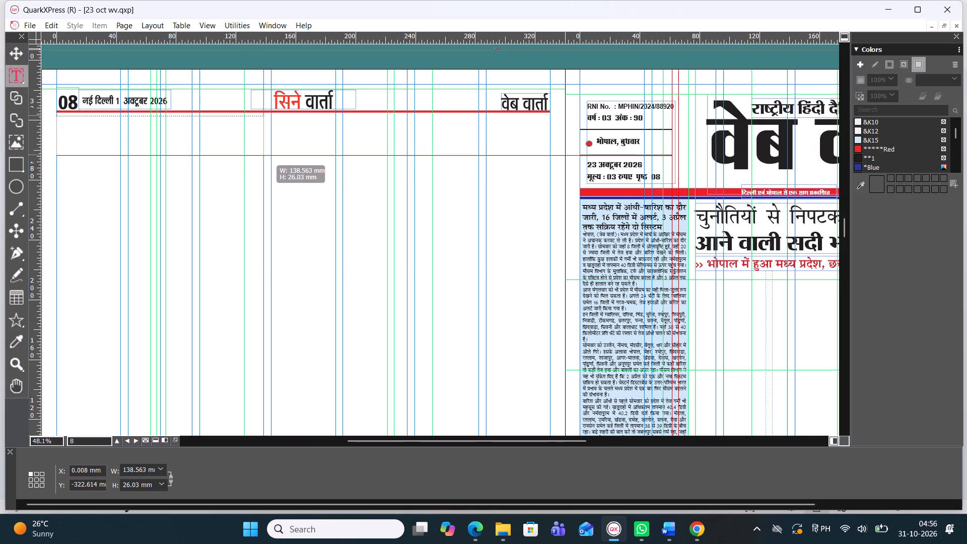
left_click_drag(265, 152, 262, 154)
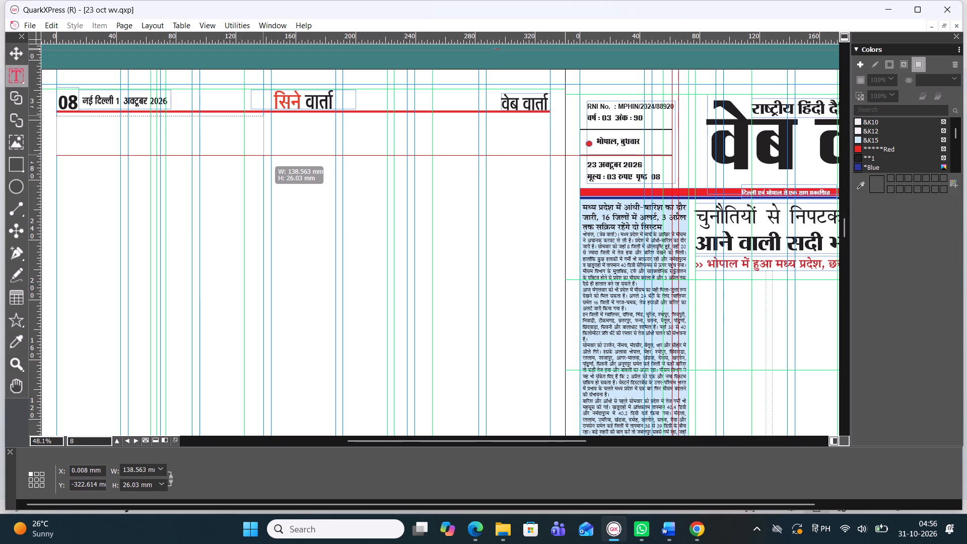
left_click_drag(262, 154, 272, 158)
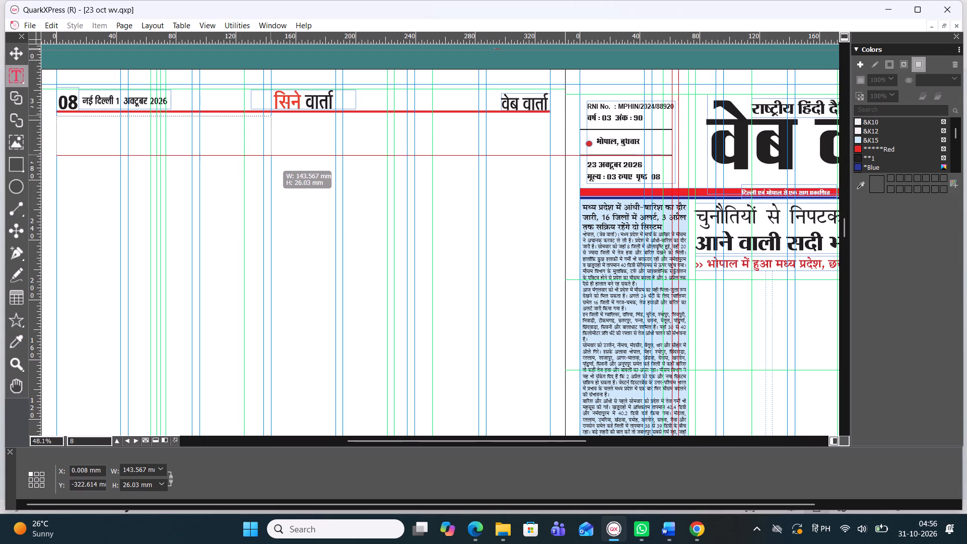
left_click_drag(272, 158, 311, 163)
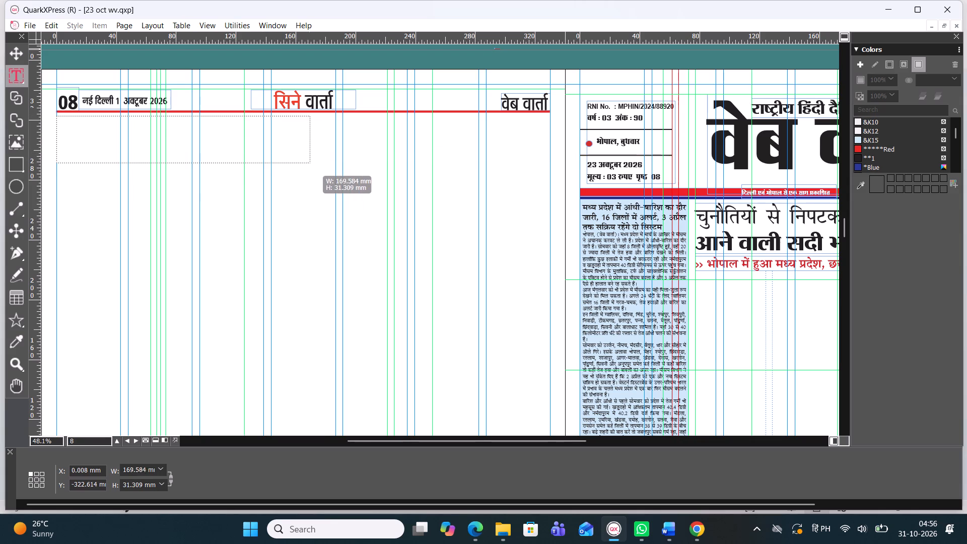
left_click_drag(311, 163, 335, 156)
Paste the copied Diljit Dosanjh headline into the new text box on page 8.
key("ctrl+v")
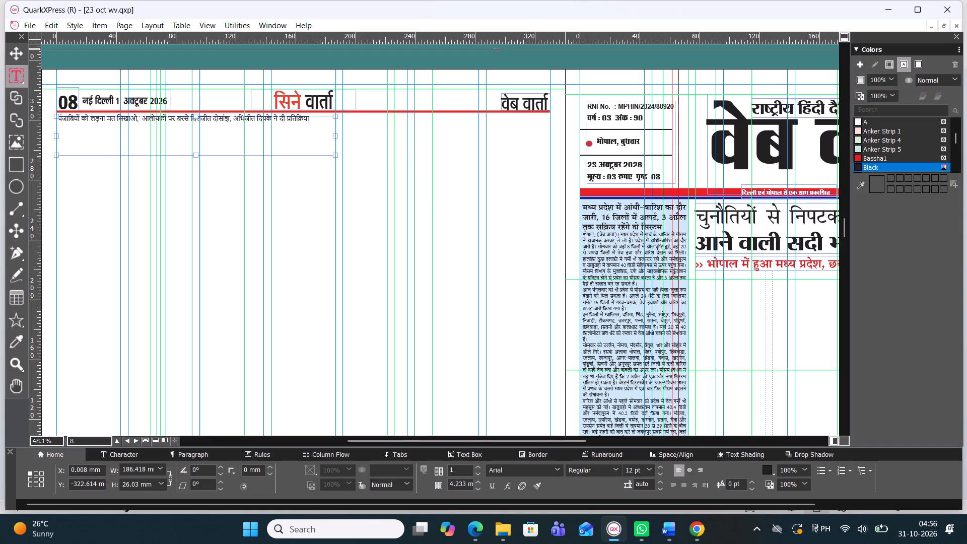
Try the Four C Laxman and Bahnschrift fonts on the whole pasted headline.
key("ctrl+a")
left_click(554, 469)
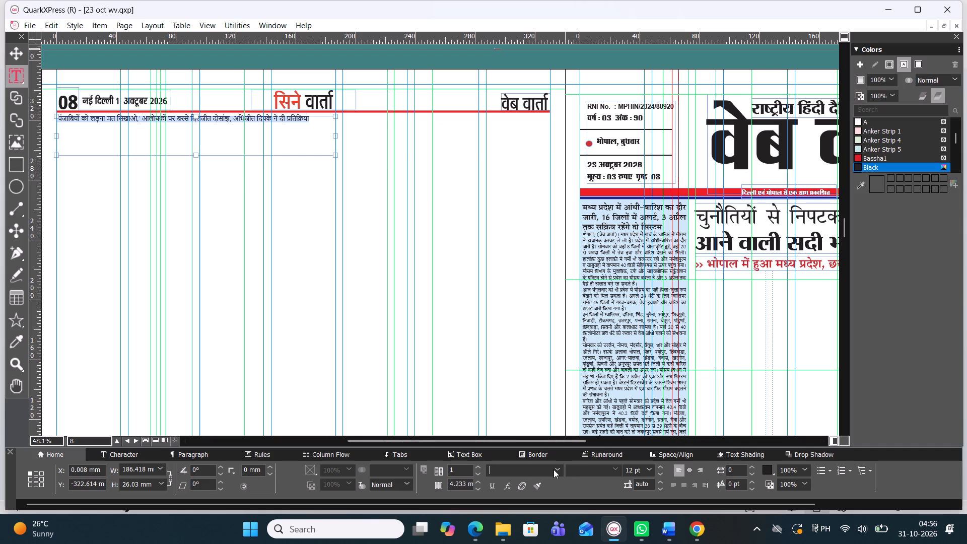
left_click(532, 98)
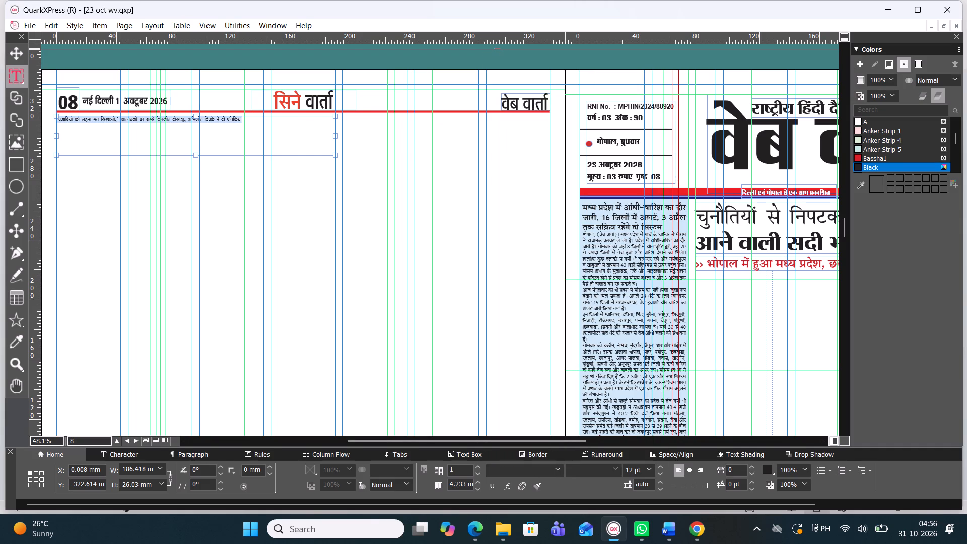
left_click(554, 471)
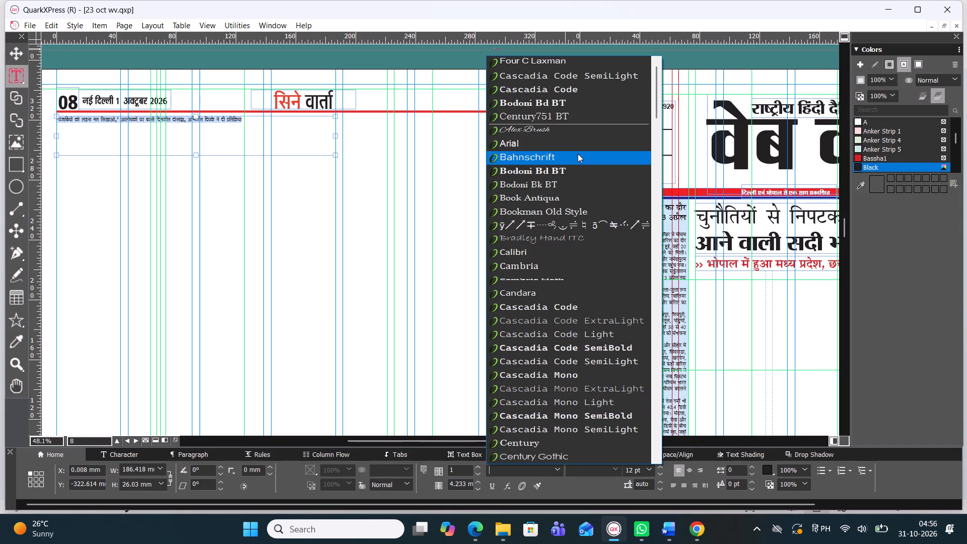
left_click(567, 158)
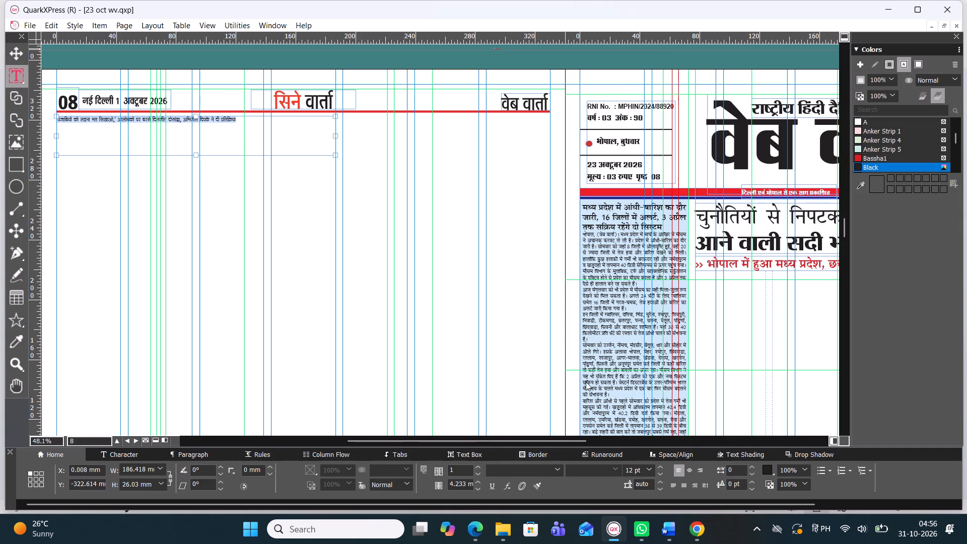
Set the selected headline's font to Clarendon Blk BT.
left_click(557, 469)
scroll(594, 154, "down", 2)
scroll(594, 154, "up", 3)
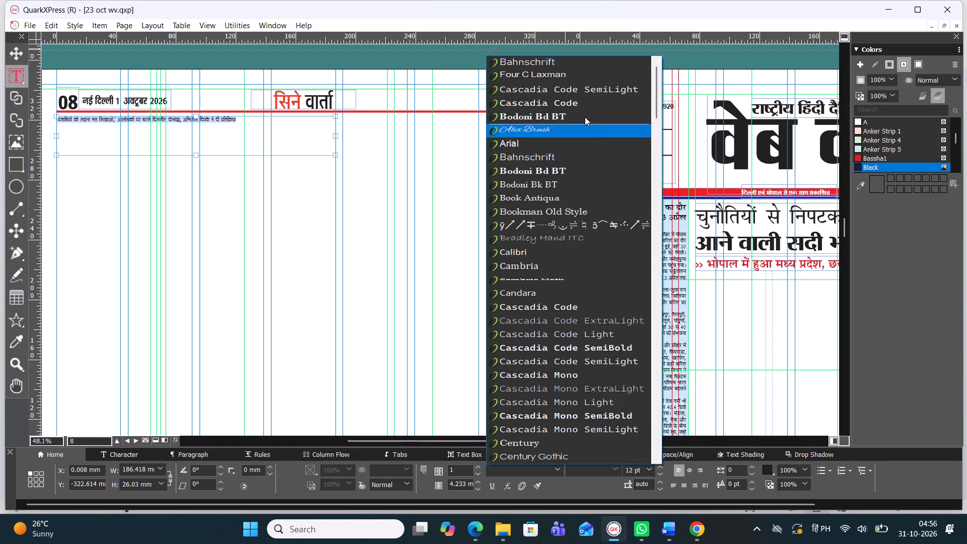
scroll(582, 88, "down", 2)
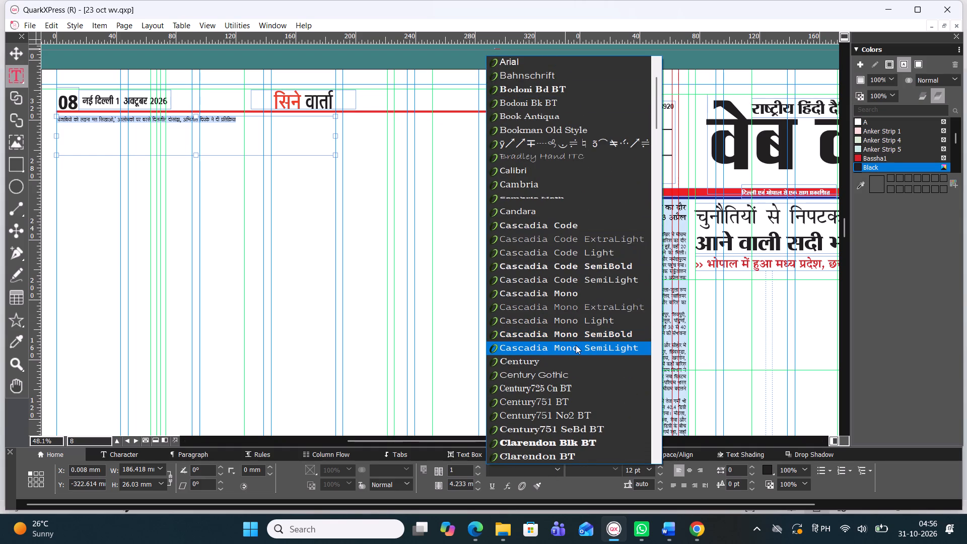
left_click(587, 446)
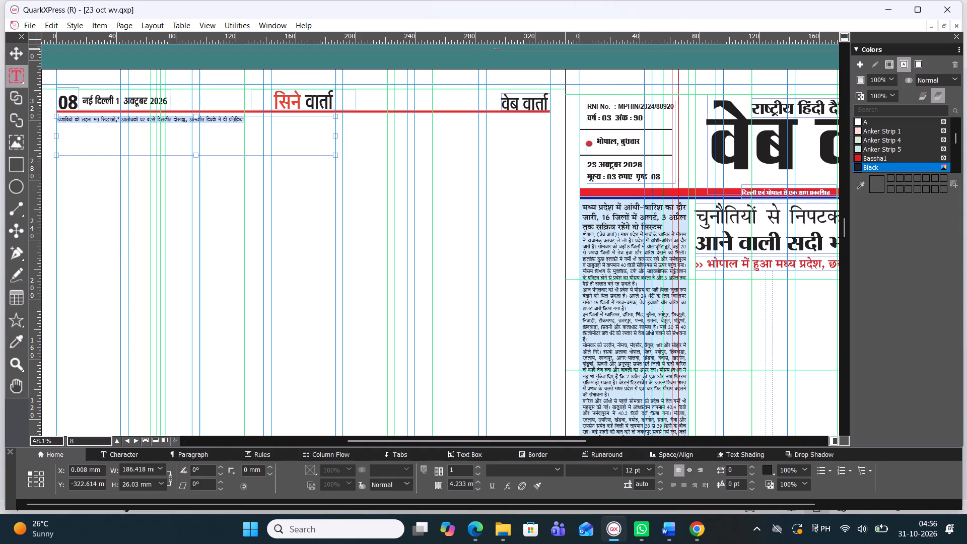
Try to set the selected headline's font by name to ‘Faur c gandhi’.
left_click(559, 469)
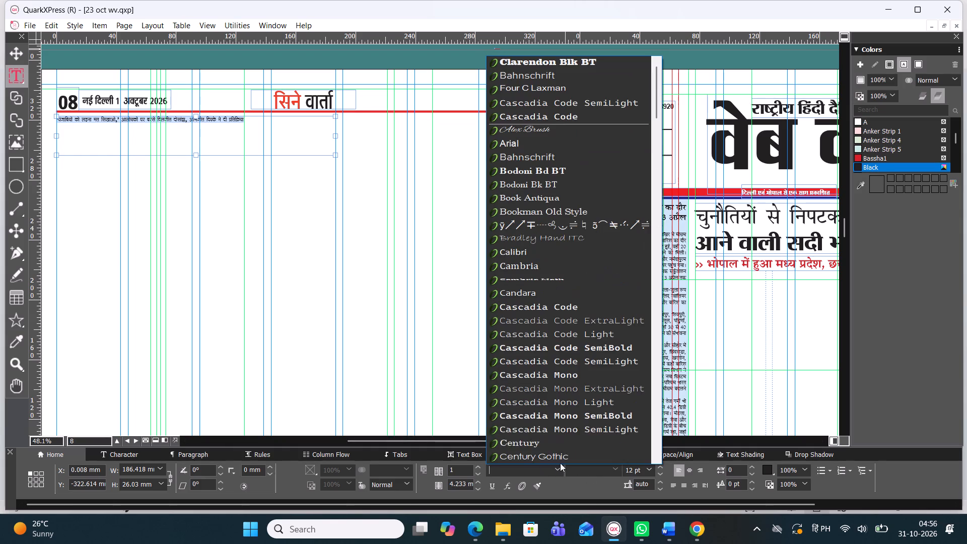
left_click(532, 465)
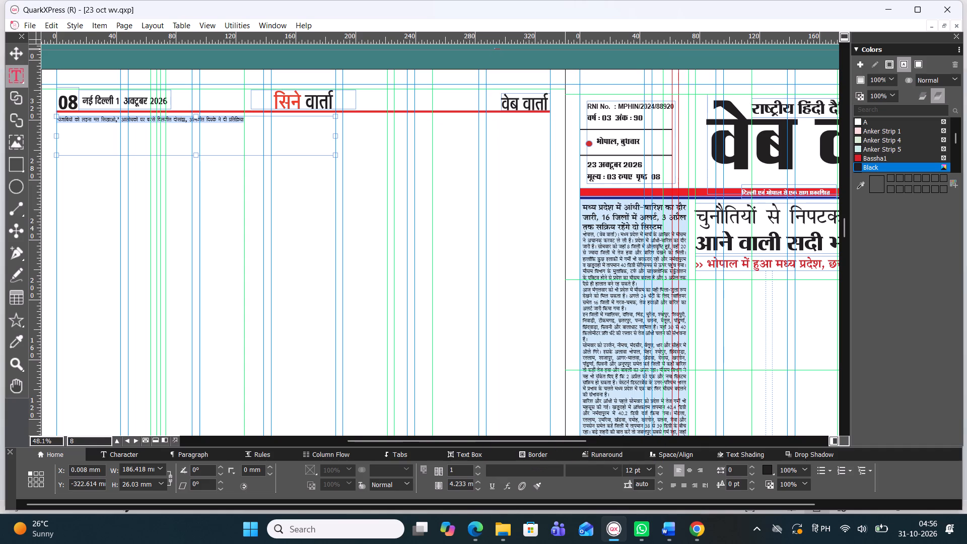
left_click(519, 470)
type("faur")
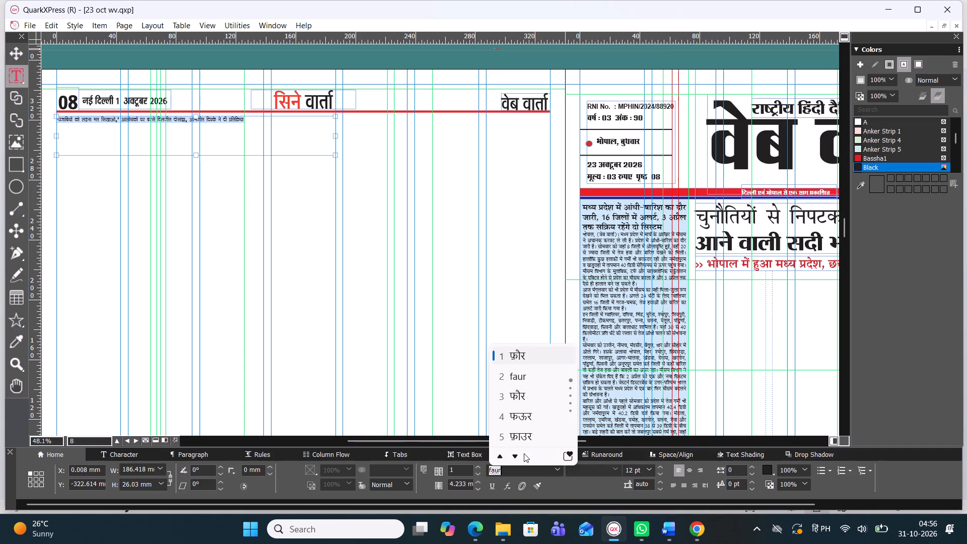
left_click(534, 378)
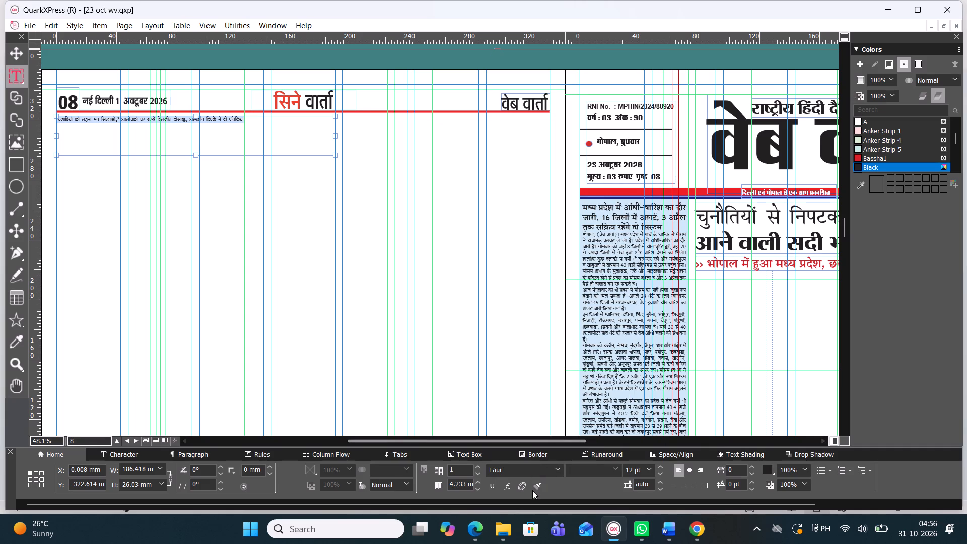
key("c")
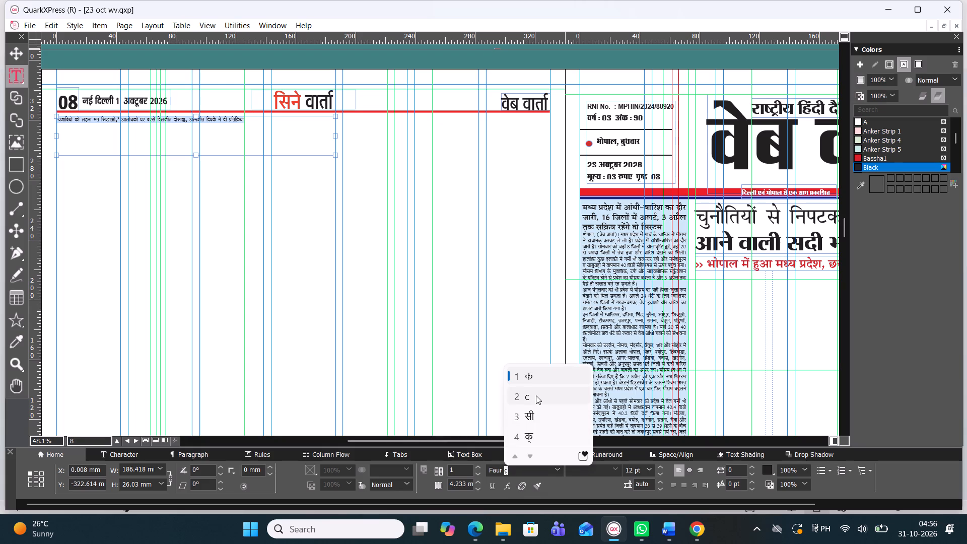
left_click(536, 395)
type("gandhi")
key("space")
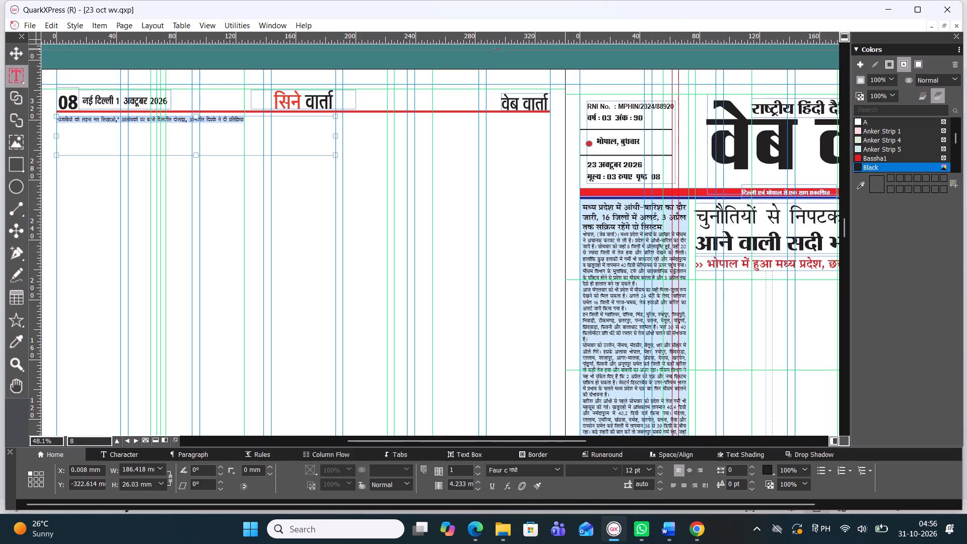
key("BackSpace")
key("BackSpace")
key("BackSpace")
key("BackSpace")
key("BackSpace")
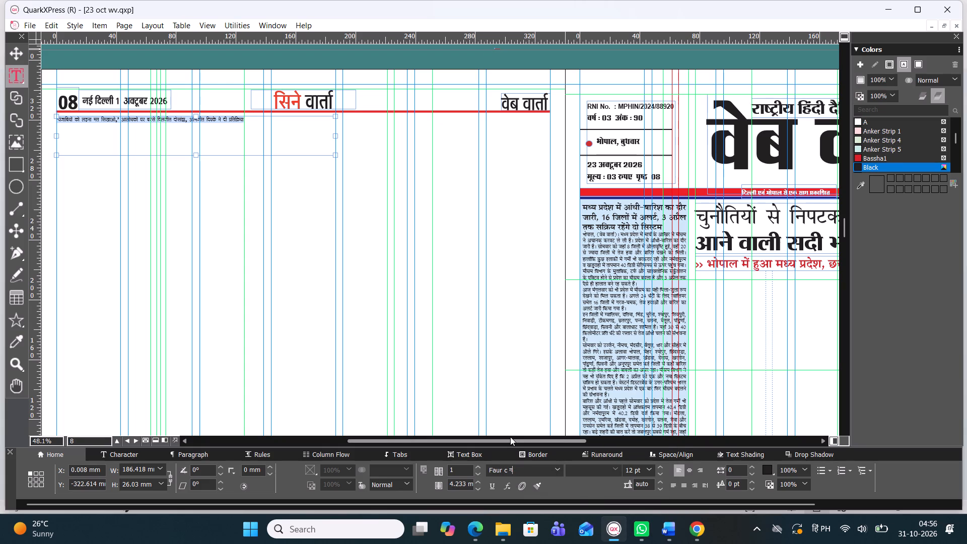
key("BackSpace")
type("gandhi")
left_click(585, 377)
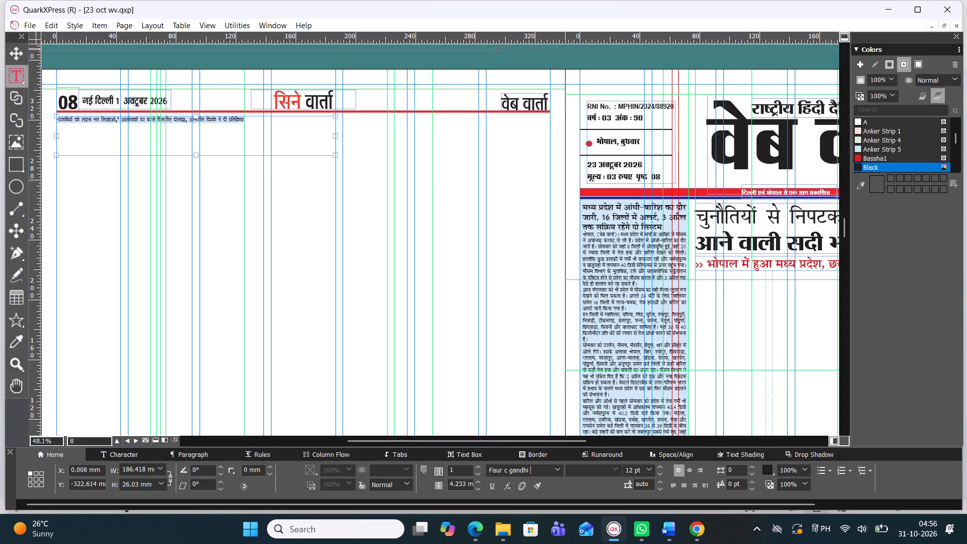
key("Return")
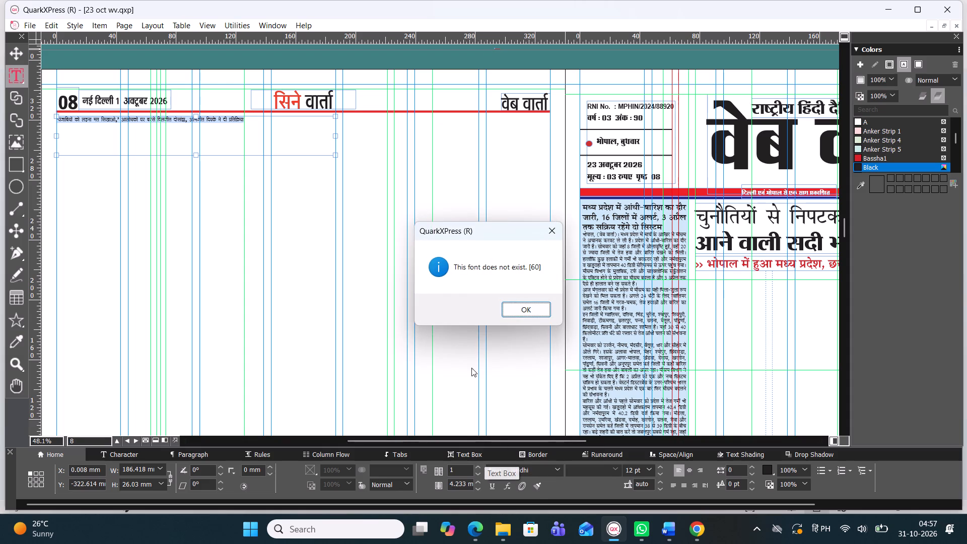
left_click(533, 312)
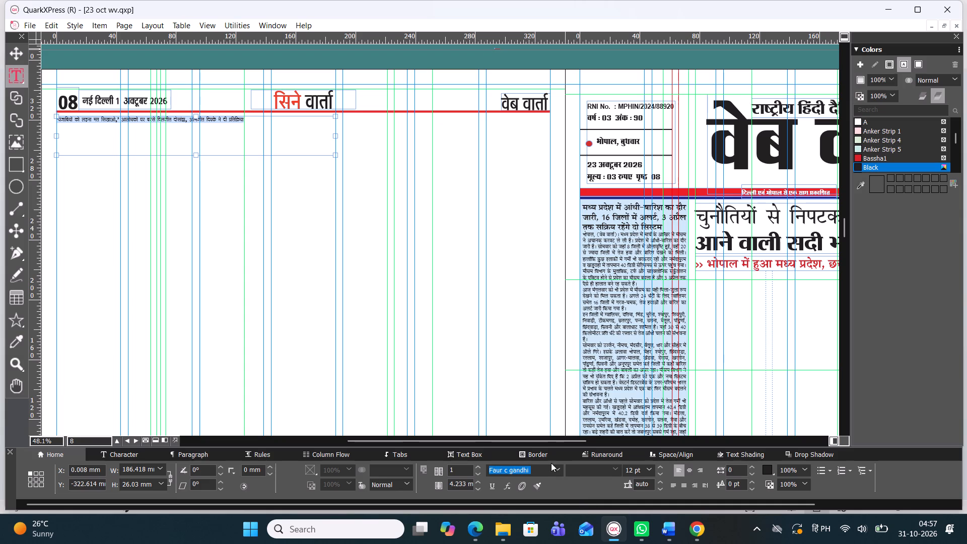
Set the selected Diljit Dosanjh headline's font to Four C Ganga.
left_click(562, 473)
left_click(553, 445)
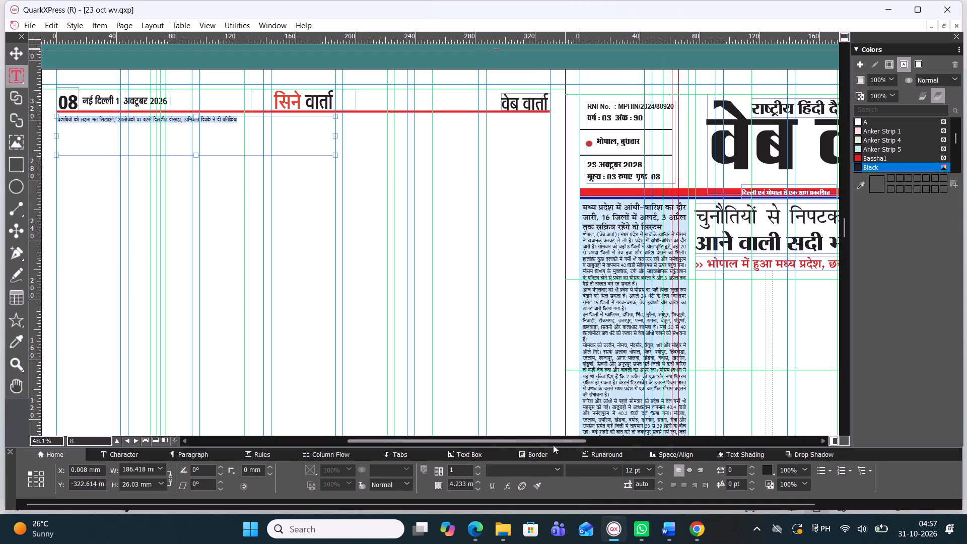
left_click(553, 466)
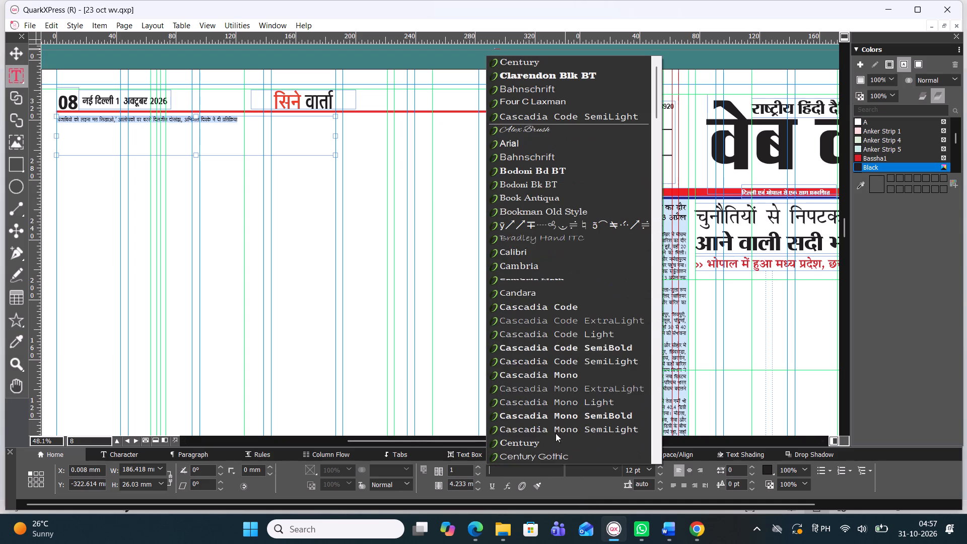
scroll(543, 203, "up", 2)
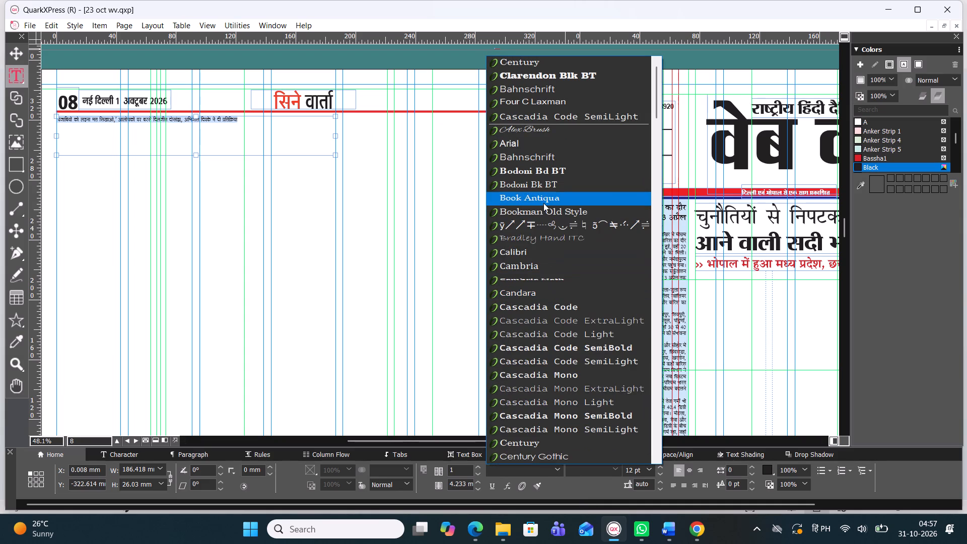
left_click_drag(658, 97, 655, 190)
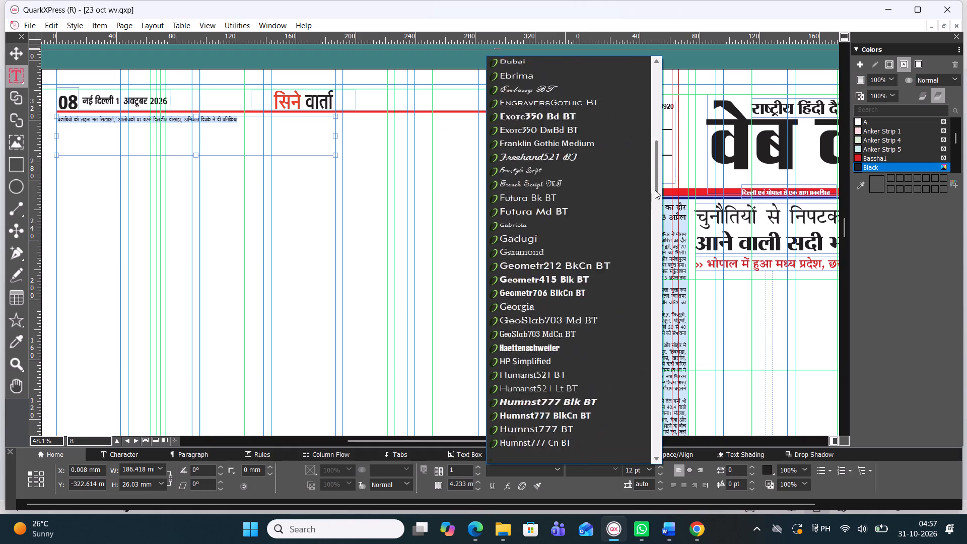
left_click_drag(655, 190, 681, 429)
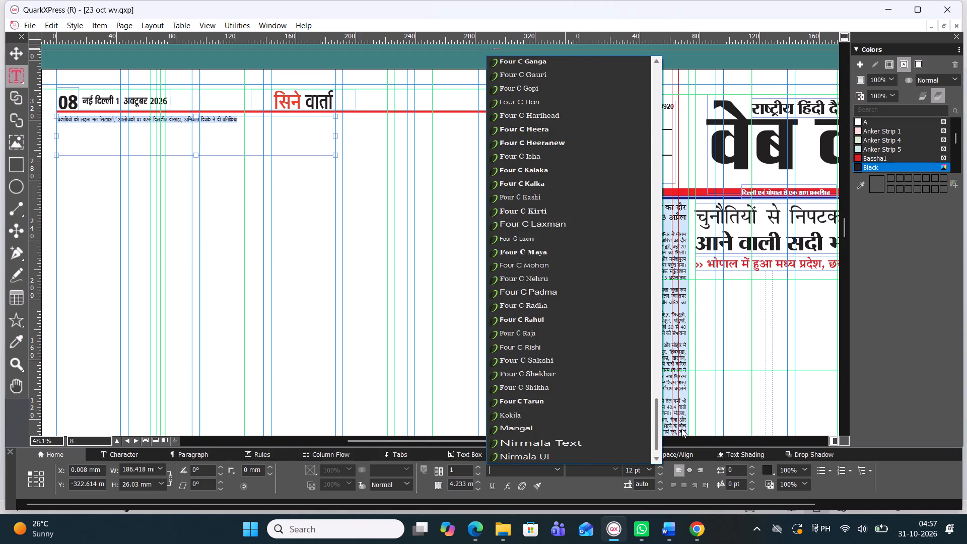
left_click_drag(681, 429, 681, 418)
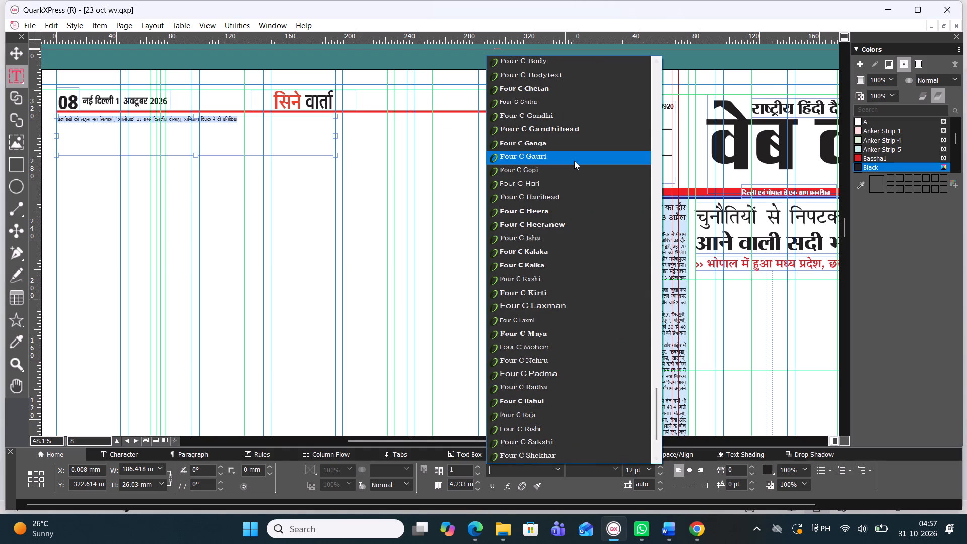
left_click(507, 145)
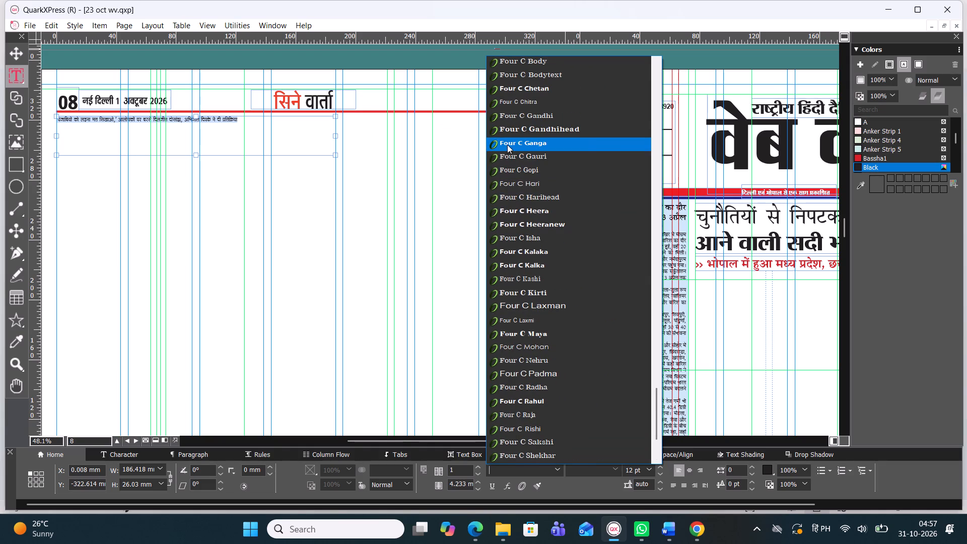
Resize the headline text box on page 8 to a height of about 30.4 mm, keeping its width.
scroll(83, 112, "up", 1, "ctrl")
scroll(83, 112, "down", 1, "ctrl")
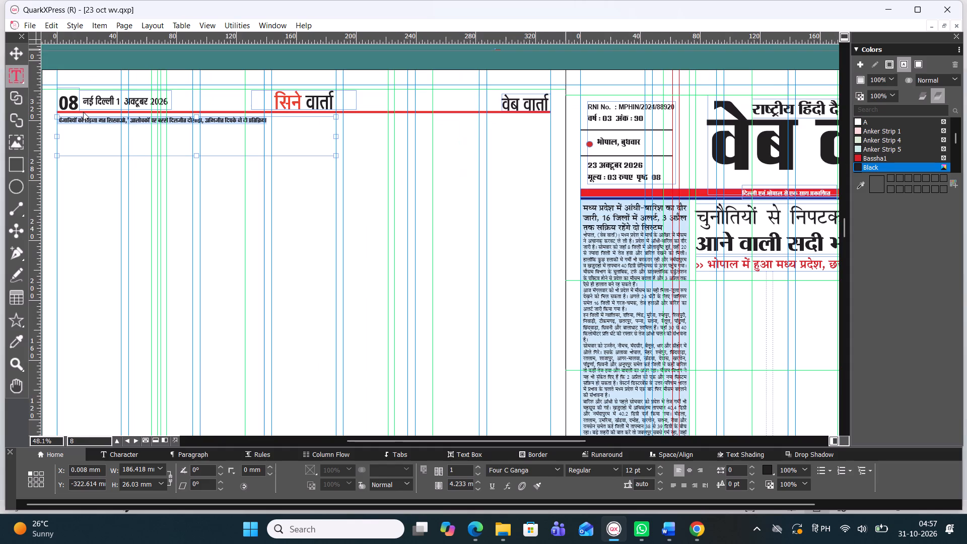
scroll(83, 112, "down", 1, "ctrl")
scroll(83, 112, "up", 2, "ctrl")
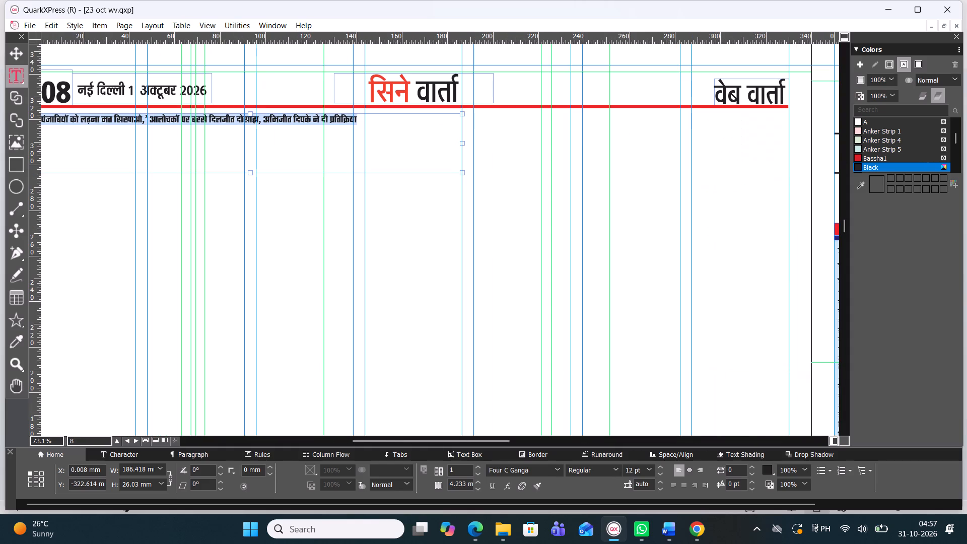
left_click_drag(425, 441, 405, 442)
scroll(283, 195, "down", 1, "ctrl")
scroll(282, 193, "up", 1, "ctrl")
scroll(282, 193, "down", 1, "ctrl")
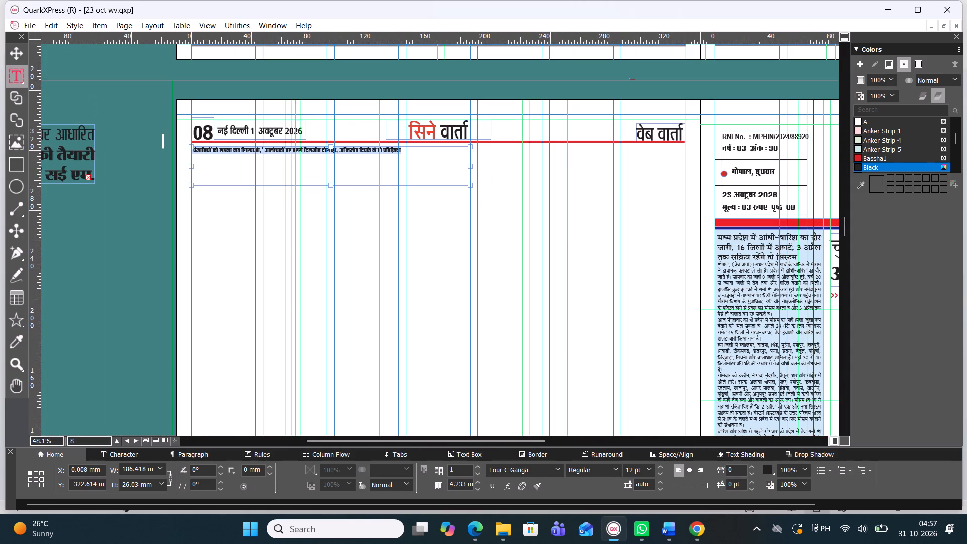
left_click_drag(330, 185, 331, 180)
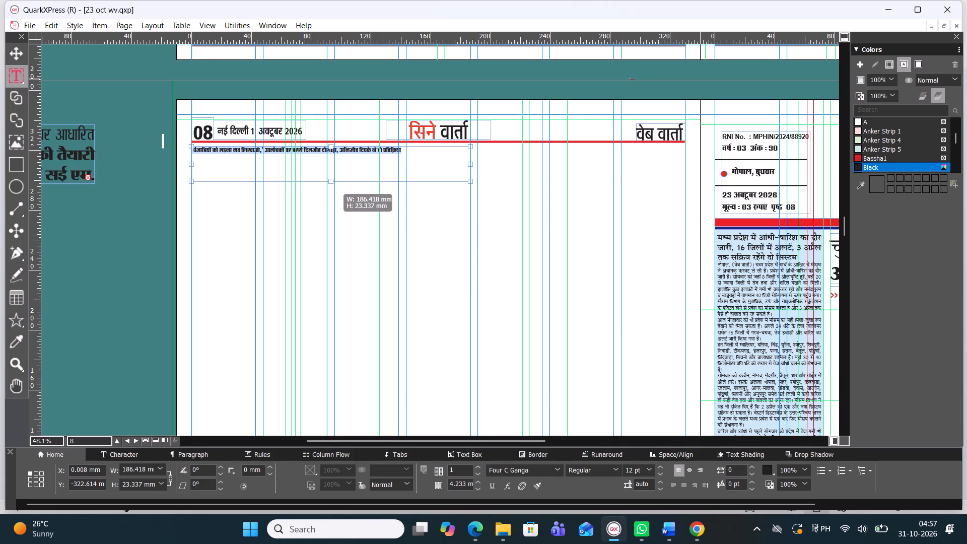
left_click_drag(331, 180, 331, 192)
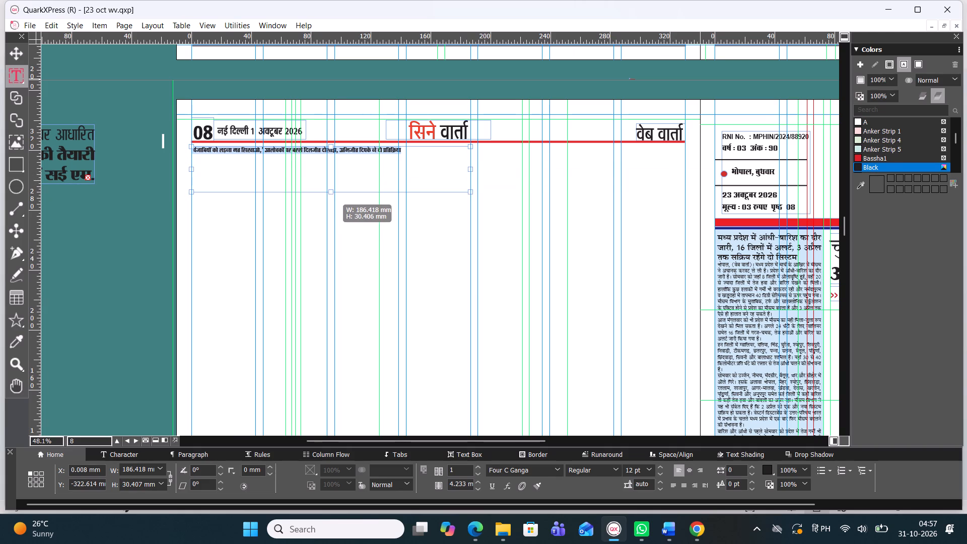
Enlarge the selected headline text to 30 pt so it fills two lines across the box.
key("ctrl+alt+shift+period")
key("ctrl+alt+shift+period")
key("ctrl+alt+shift+period")
key("ctrl+alt+shift+period")
key("ctrl+alt+shift+period")
key("ctrl+alt+shift+period")
key("ctrl+alt+shift+period")
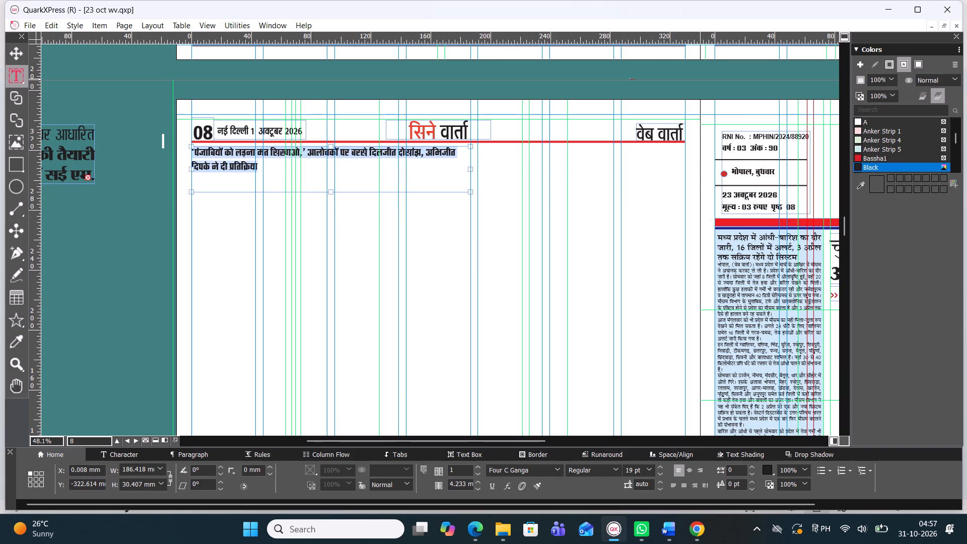
key("ctrl+alt+shift+period")
key("ctrl+alt+shift+period")
key("ctrl+alt+shift+period")
key("ctrl+alt+shift+period")
key("ctrl+alt+shift+period")
key("ctrl+alt+shift+period")
key("ctrl+alt+shift+period")
key("ctrl+alt+shift+period")
key("ctrl+alt+shift+period")
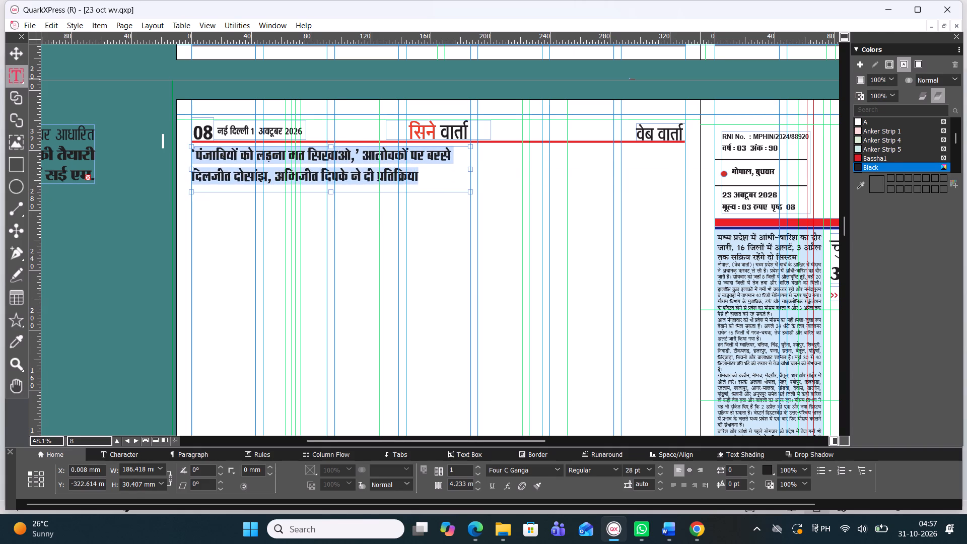
key("ctrl+alt+shift+period")
key("ctrl+alt+shift+period")
key("ctrl+alt+shift+period")
key("ctrl+alt+shift+comma")
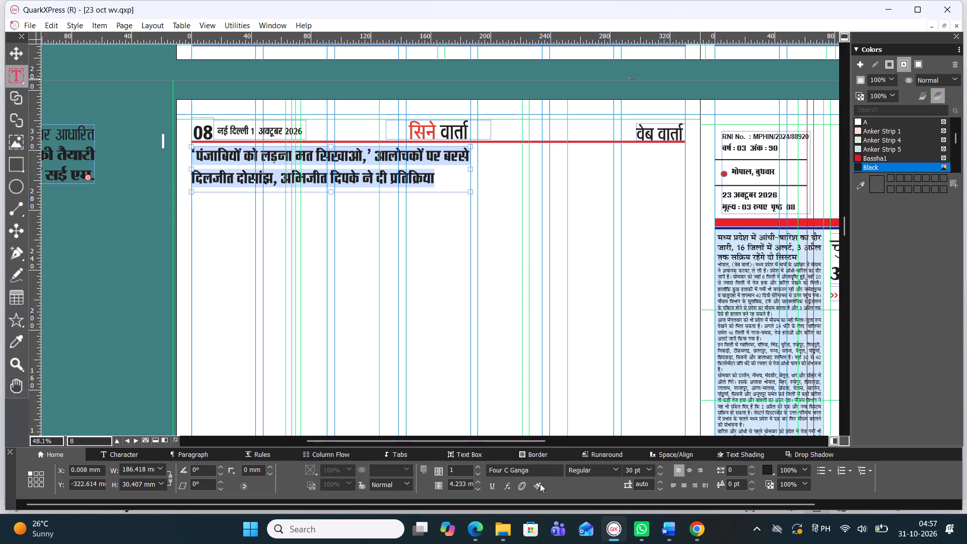
Centre the headline in its box and set its baseline shift to -4 pt.
left_click(687, 469)
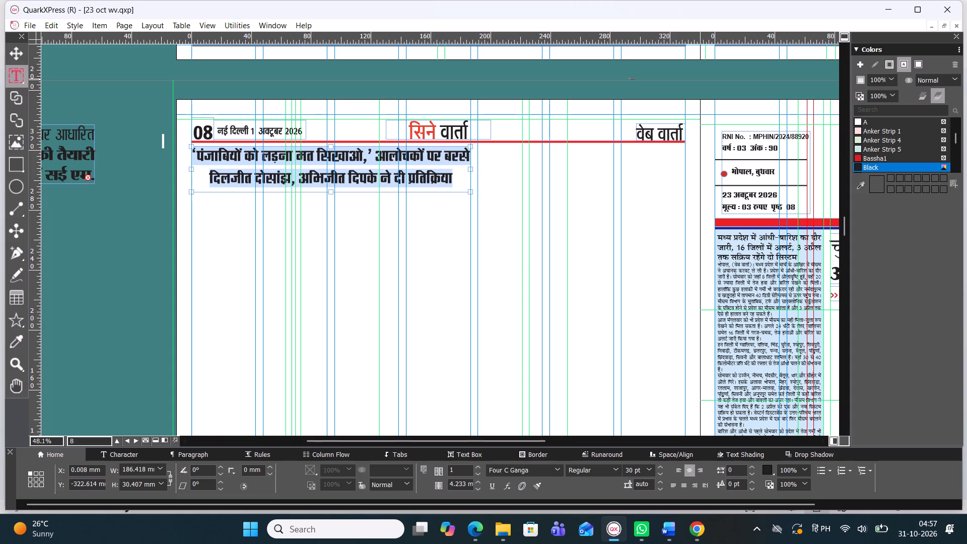
triple_click(754, 487)
left_click(754, 487)
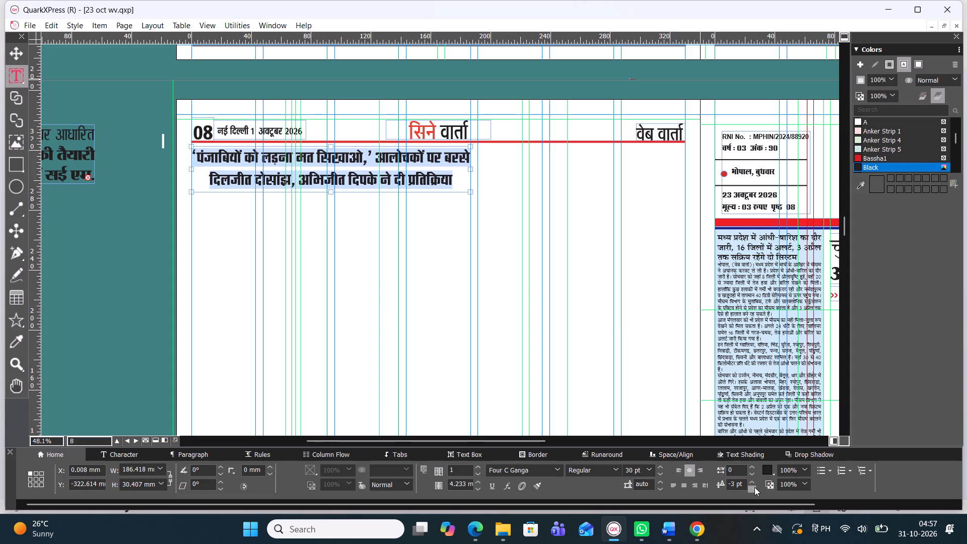
Copy the headline text and search Google for it in a new Chrome window, closing the old search tab.
left_click(14, 57)
double_click(326, 184)
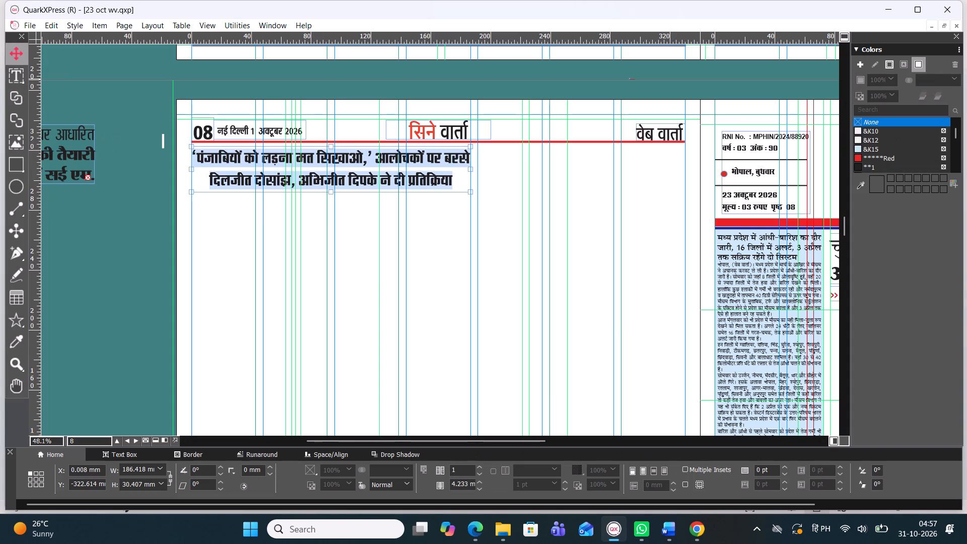
key("ctrl+c")
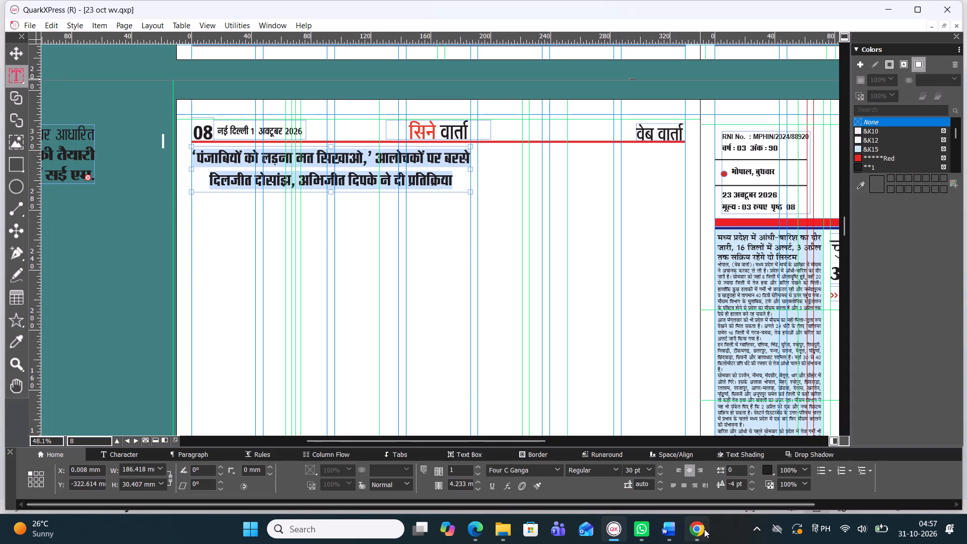
left_click(704, 529)
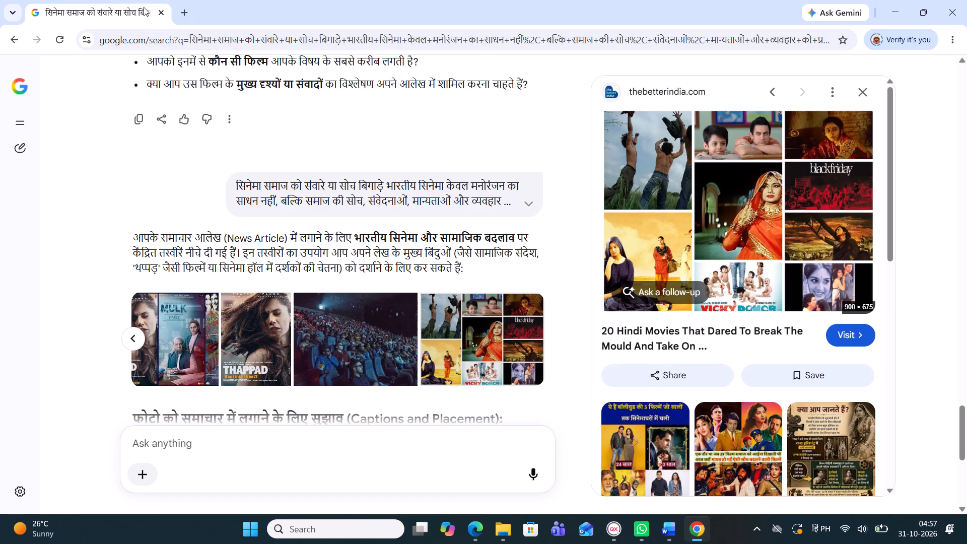
left_click(163, 15)
left_click(395, 526)
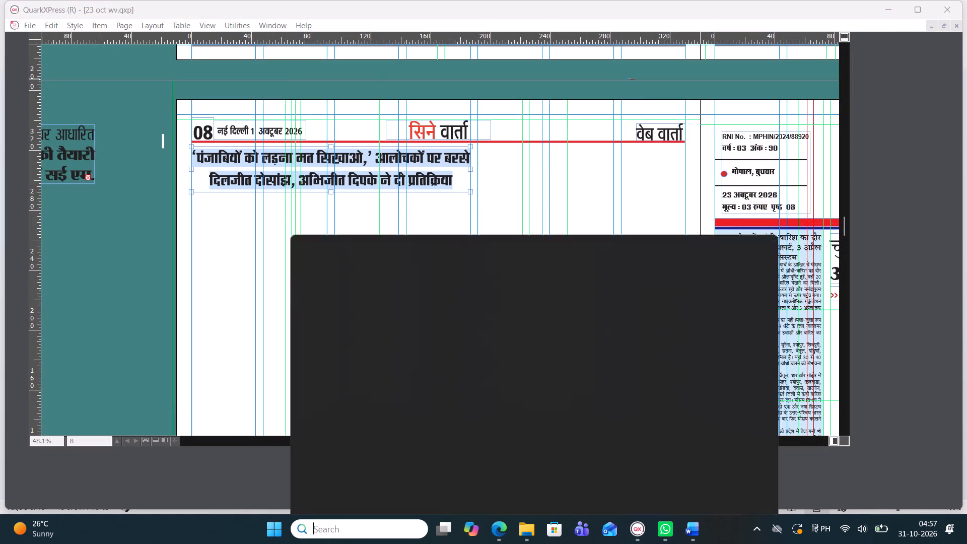
left_click(395, 291)
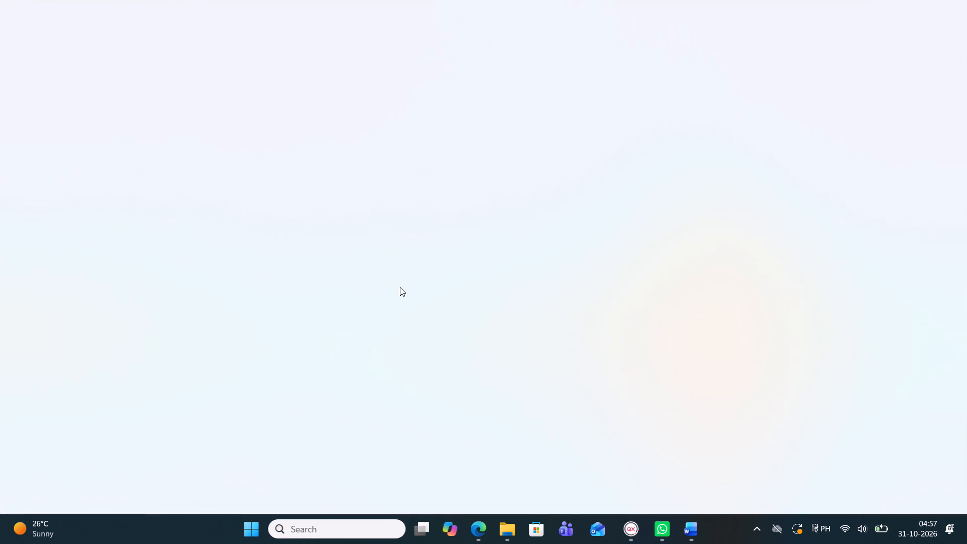
left_click(378, 226)
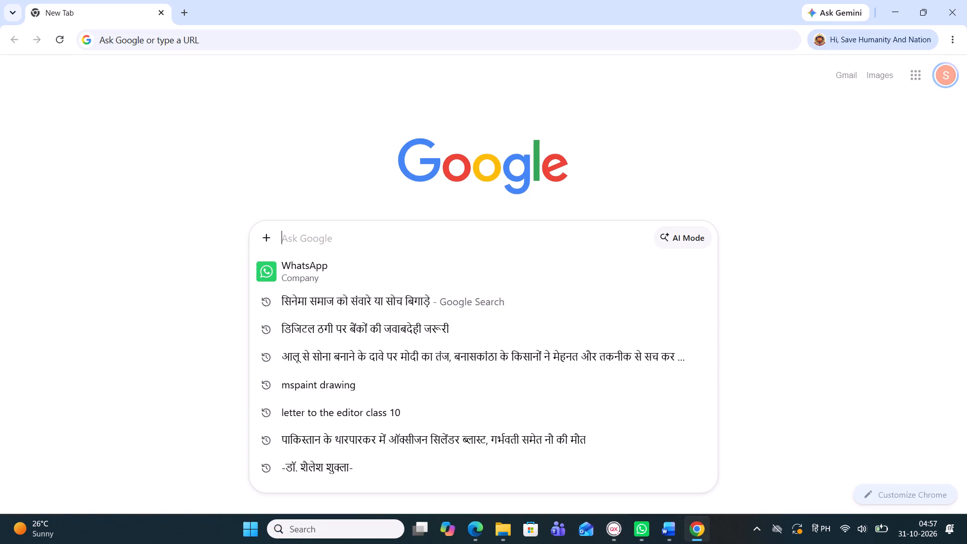
key("ctrl+c")
key("ctrl+v")
key("Return")
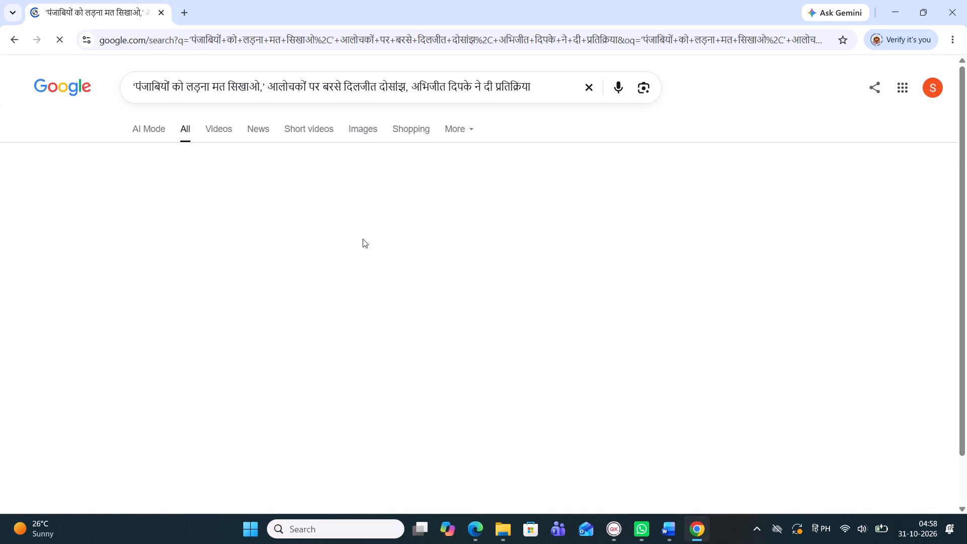
Find matching pictures in the Google image results and copy the Haribhoomi side-by-side photo from the Diljit Concert story.
left_click(365, 128)
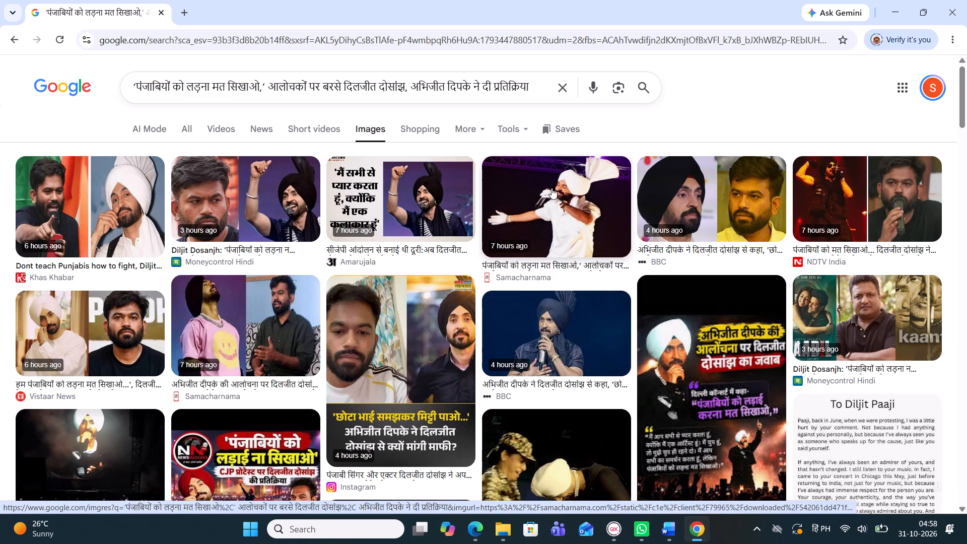
left_click(85, 209)
scroll(627, 321, "down", 3)
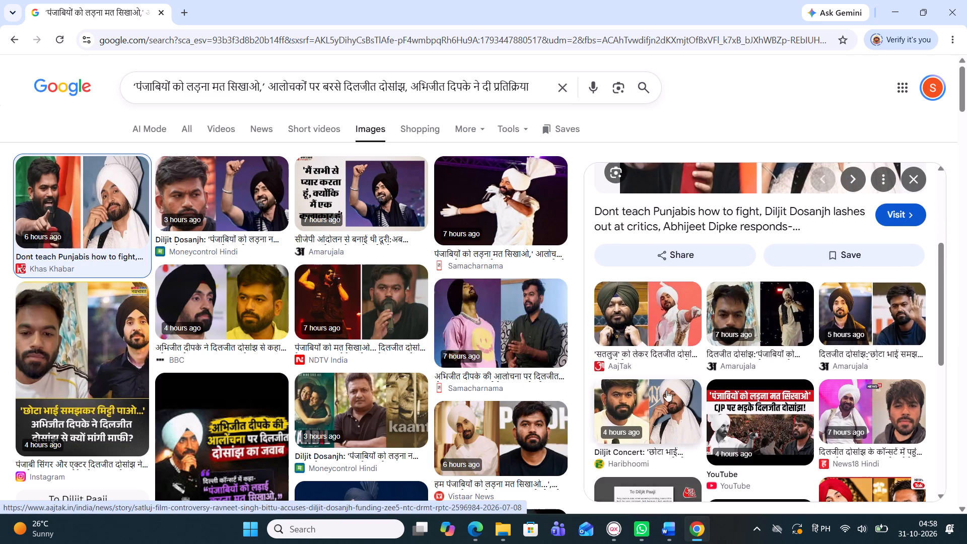
left_click(667, 396)
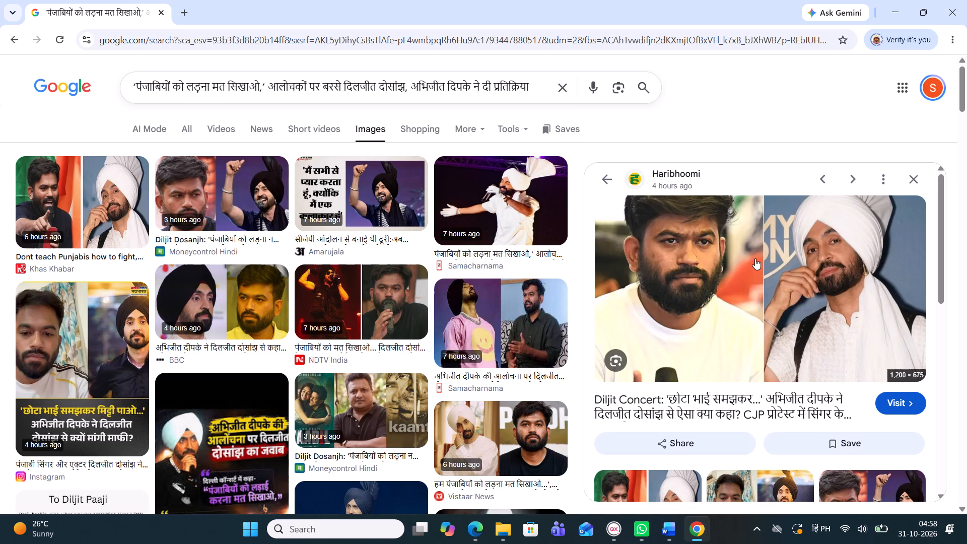
right_click(755, 258)
left_click(861, 434)
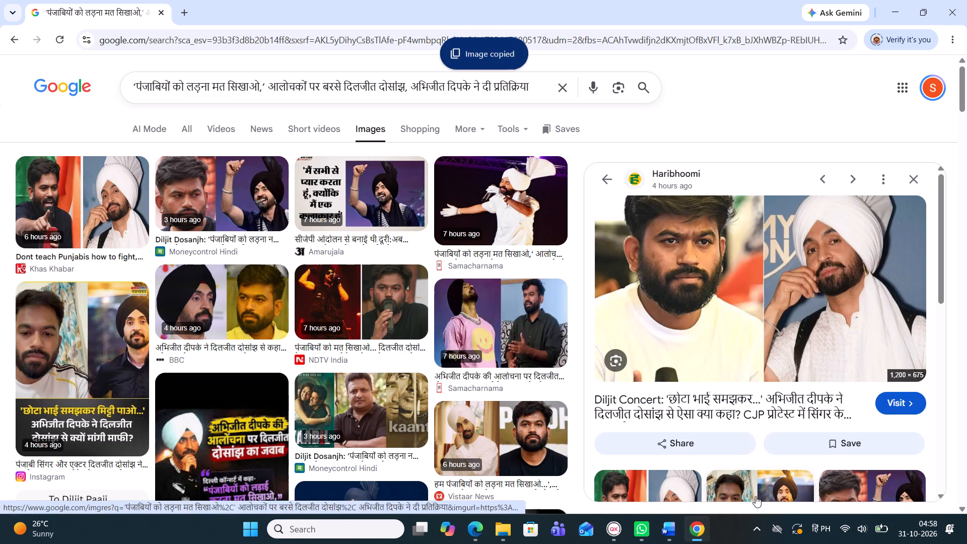
Switch back to QuarkXPress and draw a text box about 186.4 mm by 153.2 mm directly below the headline.
left_click(625, 530)
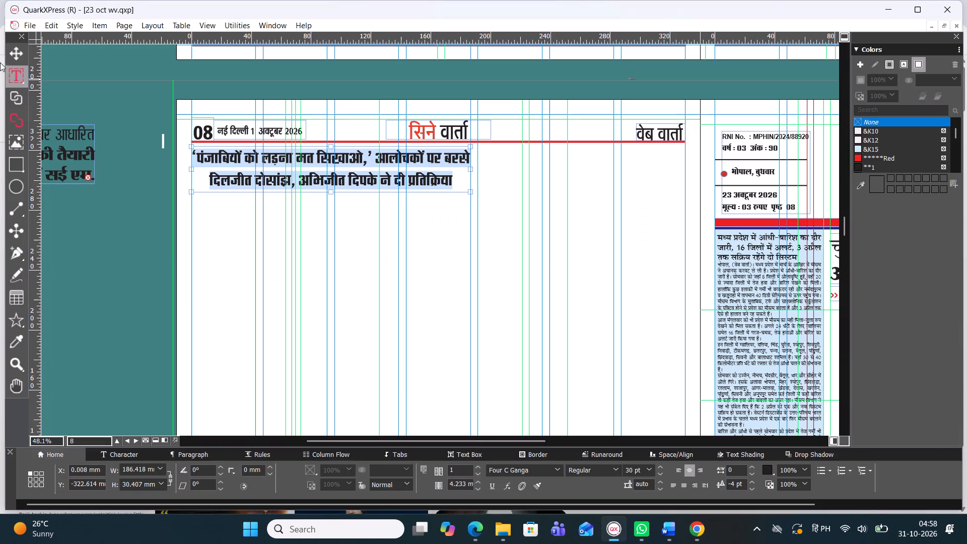
left_click(4, 36)
left_click(86, 246)
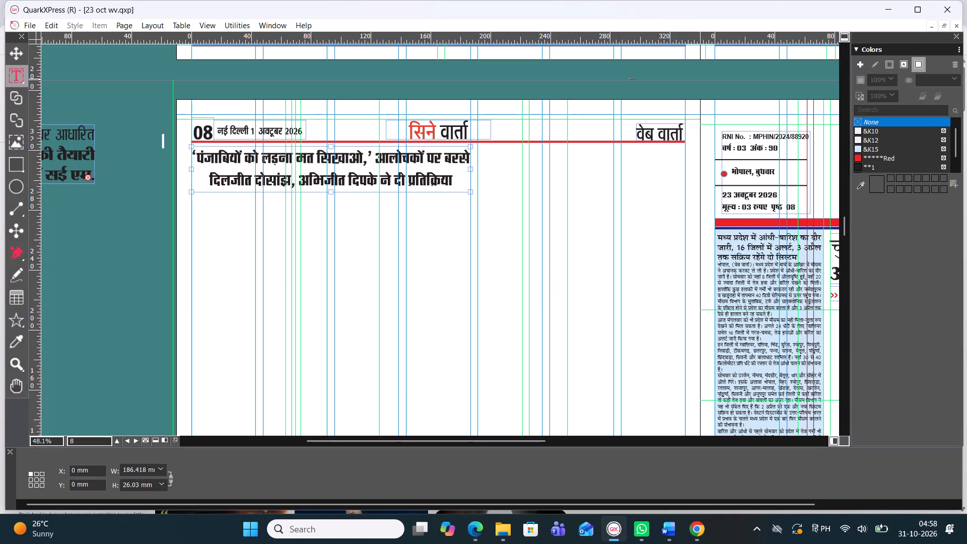
left_click(16, 69)
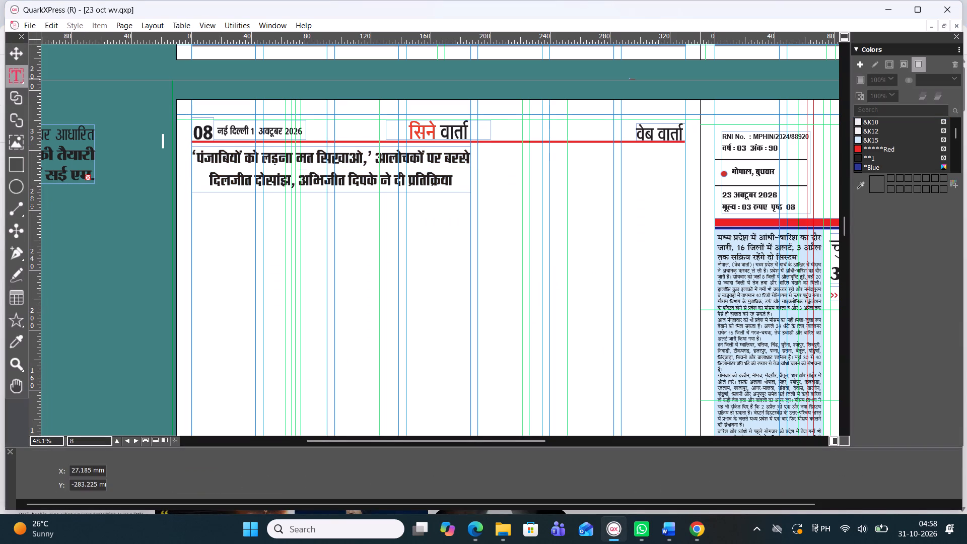
left_click_drag(192, 195, 203, 217)
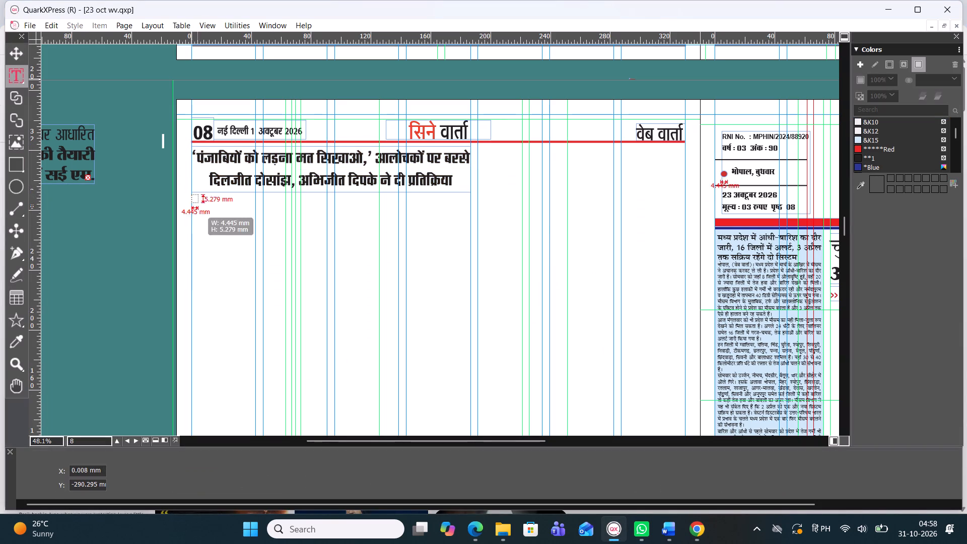
left_click_drag(203, 217, 470, 388)
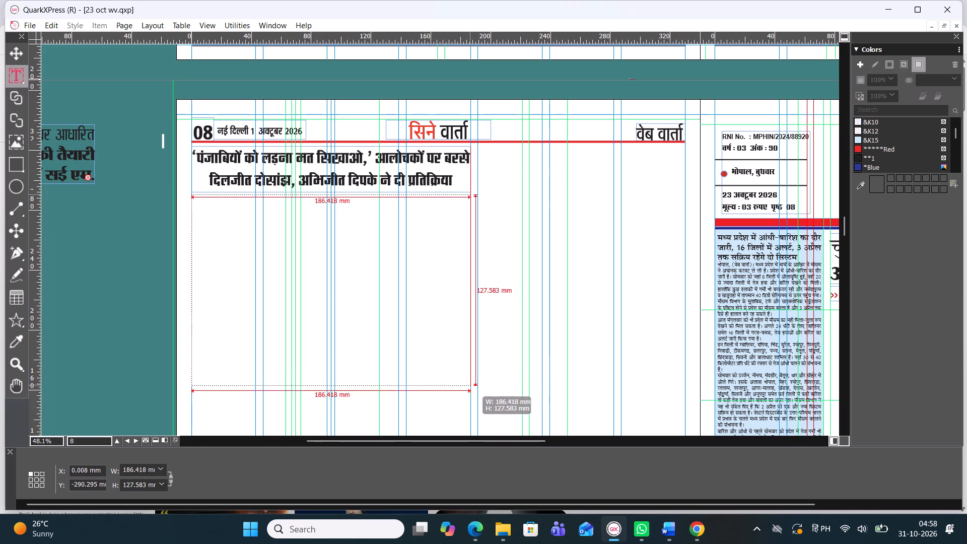
left_click_drag(470, 388, 468, 427)
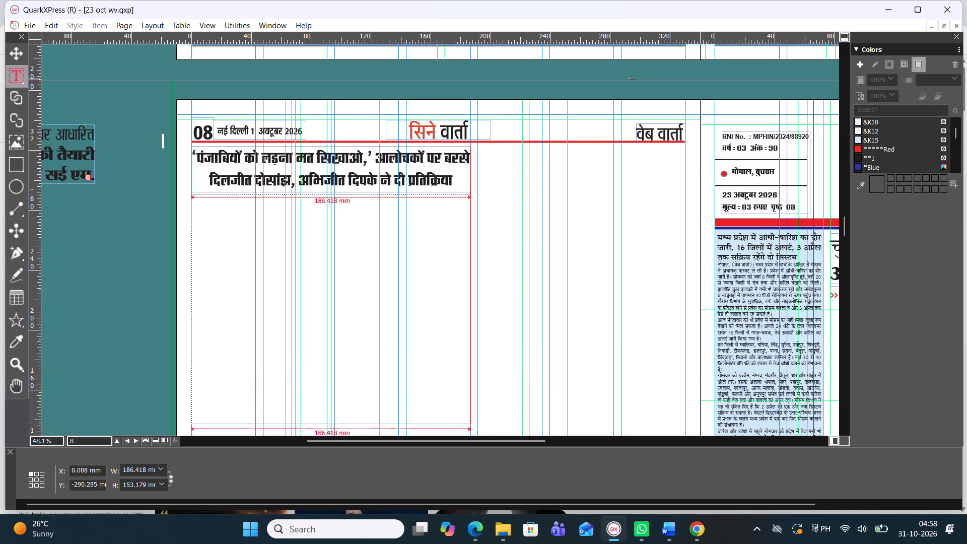
left_click_drag(468, 427, 470, 424)
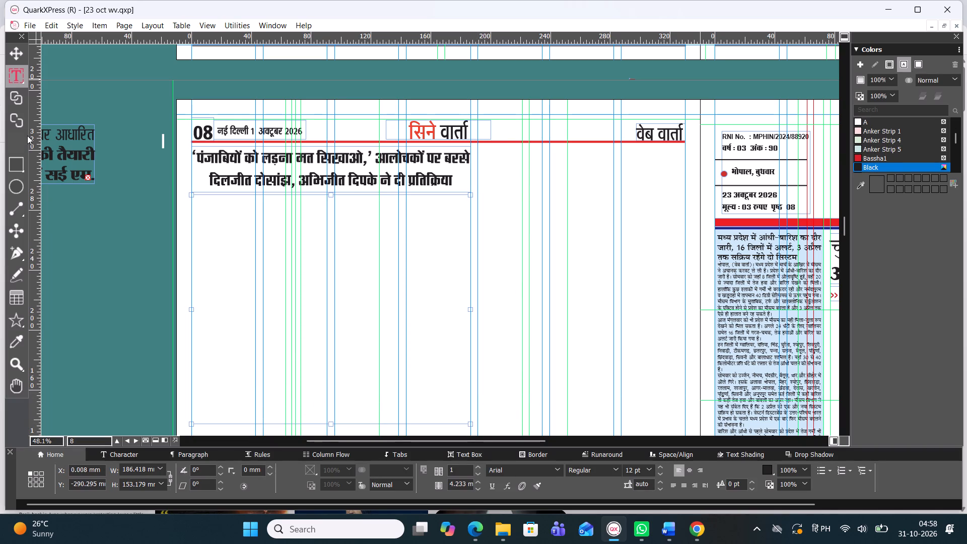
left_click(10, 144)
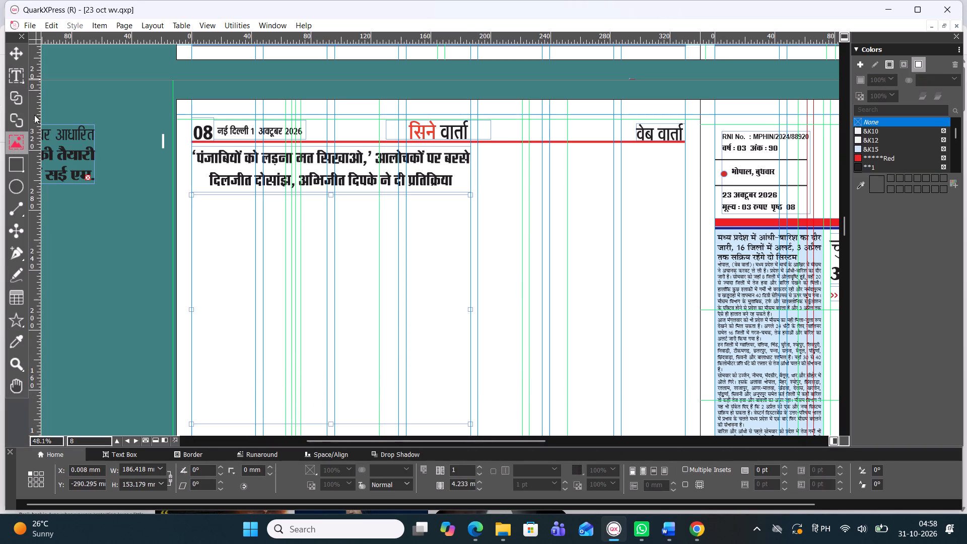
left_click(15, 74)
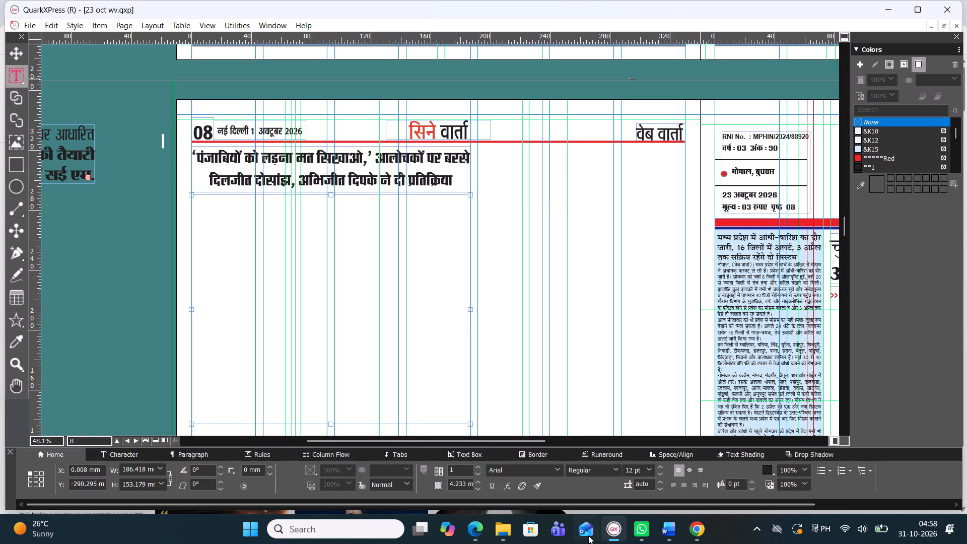
Close the 31 Oct Cinema-01 document in Word.
left_click(668, 538)
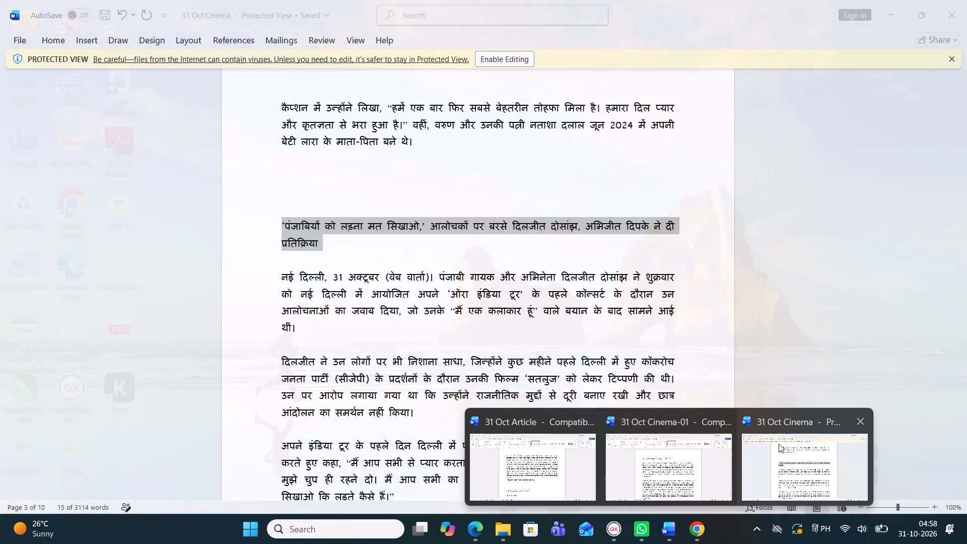
left_click(730, 423)
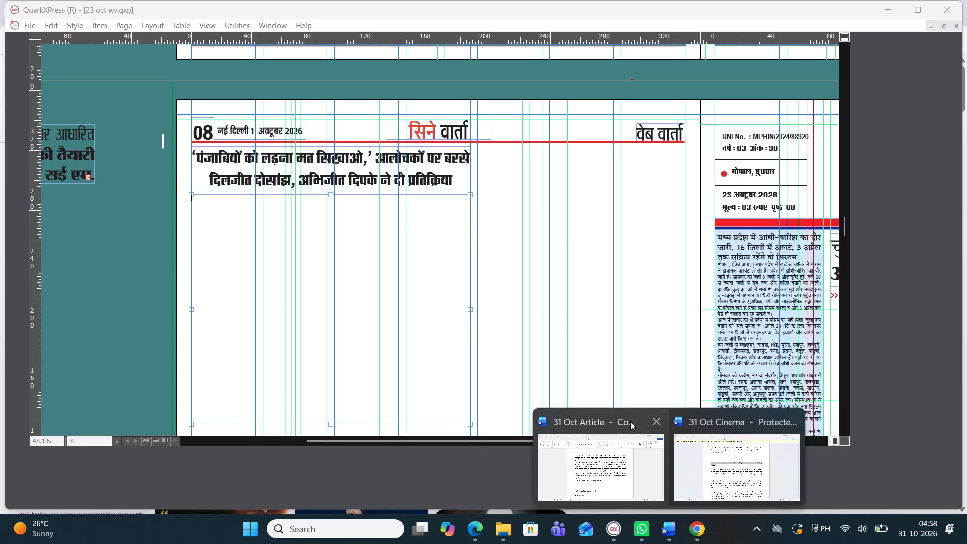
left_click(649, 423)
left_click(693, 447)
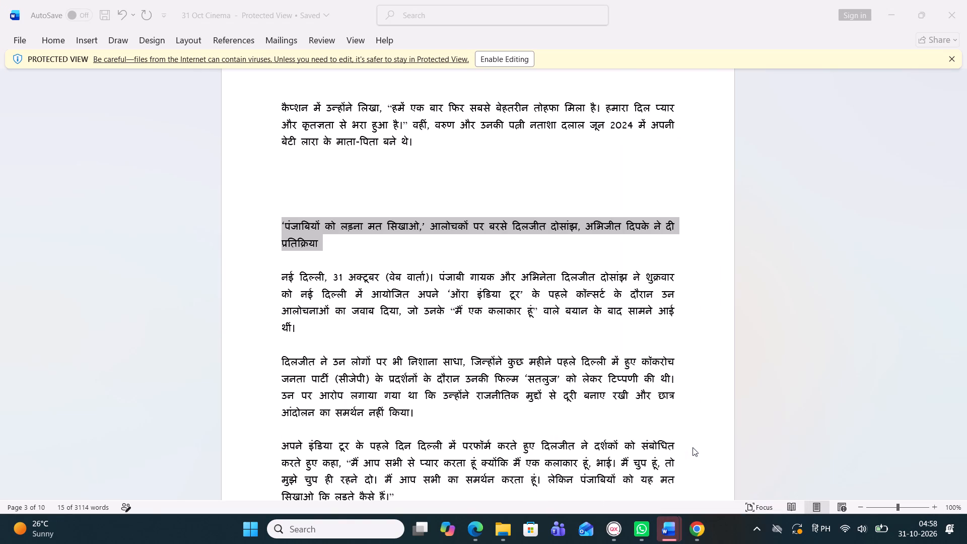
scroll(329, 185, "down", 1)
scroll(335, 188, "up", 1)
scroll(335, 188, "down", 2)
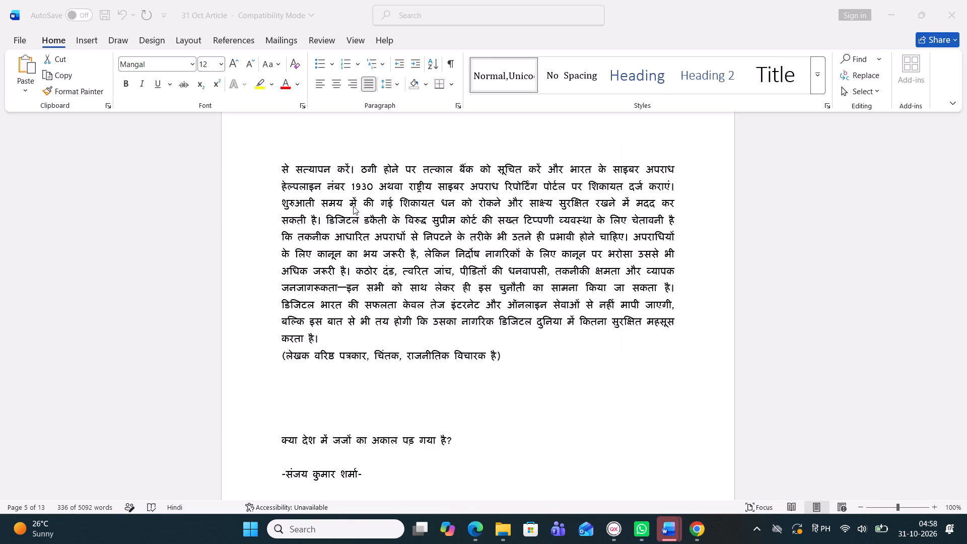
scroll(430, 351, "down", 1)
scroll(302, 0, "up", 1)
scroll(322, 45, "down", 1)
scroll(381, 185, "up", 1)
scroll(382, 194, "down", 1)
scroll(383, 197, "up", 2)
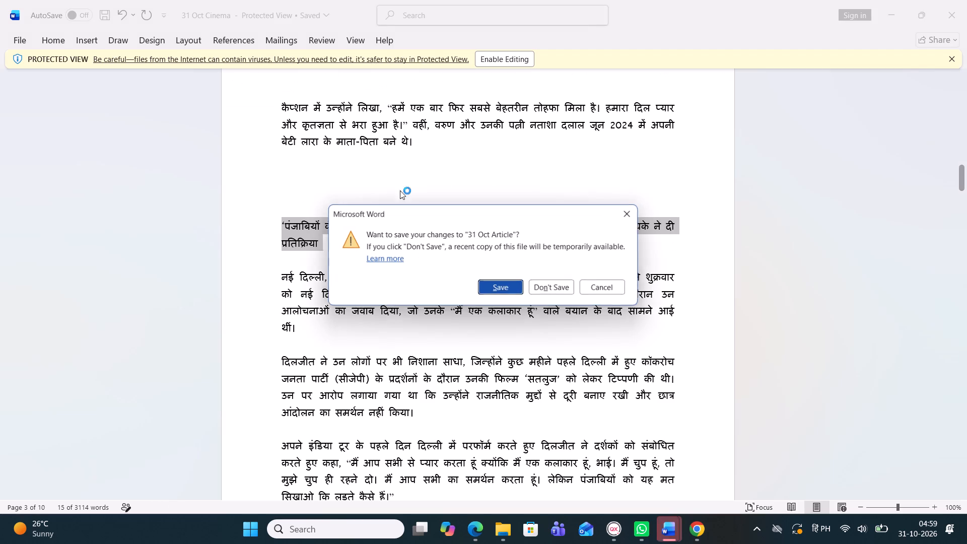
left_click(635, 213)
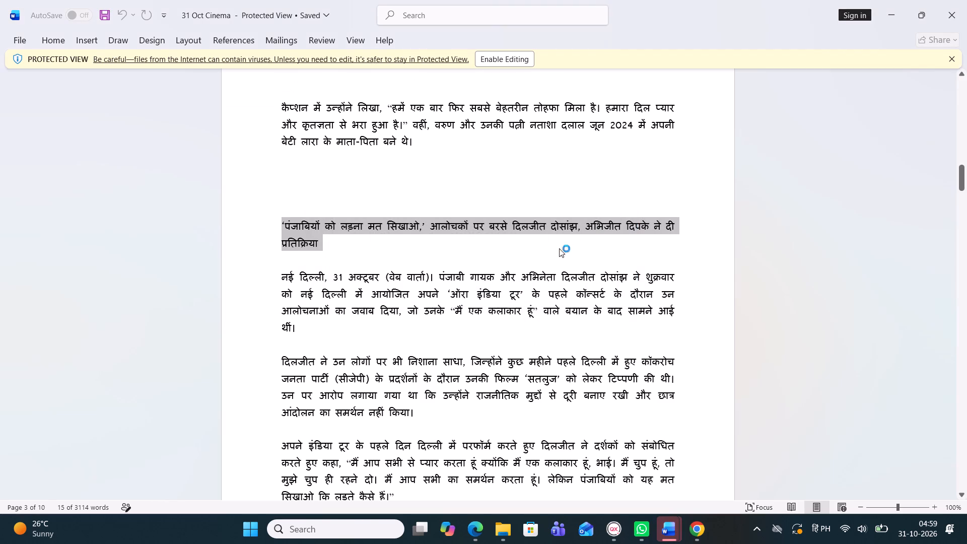
Copy the Diljit story's body text in the 31 Oct Cinema document, from “पंजाबी गायक” after the dateline to the closing “प्यार गोरिये” quote.
scroll(369, 279, "down", 3)
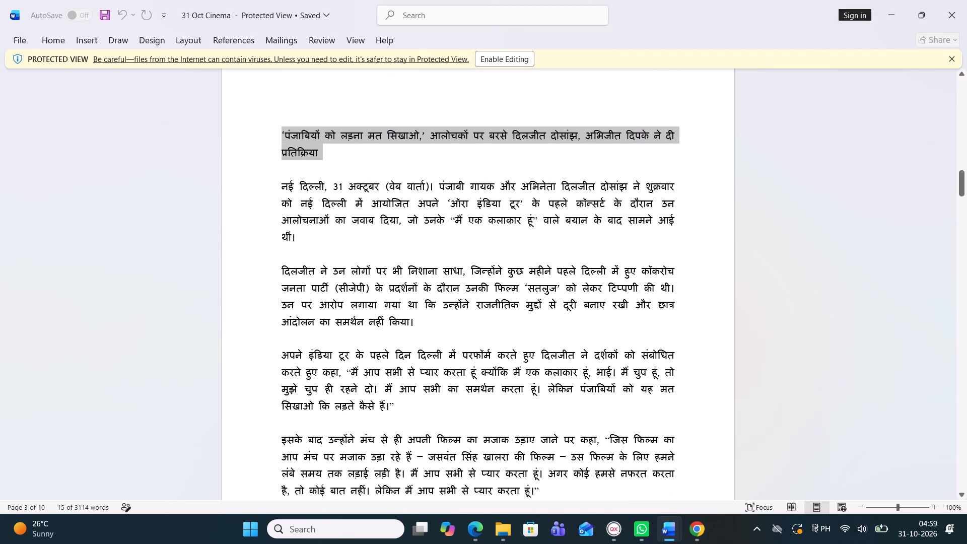
left_click_drag(438, 184, 575, 400)
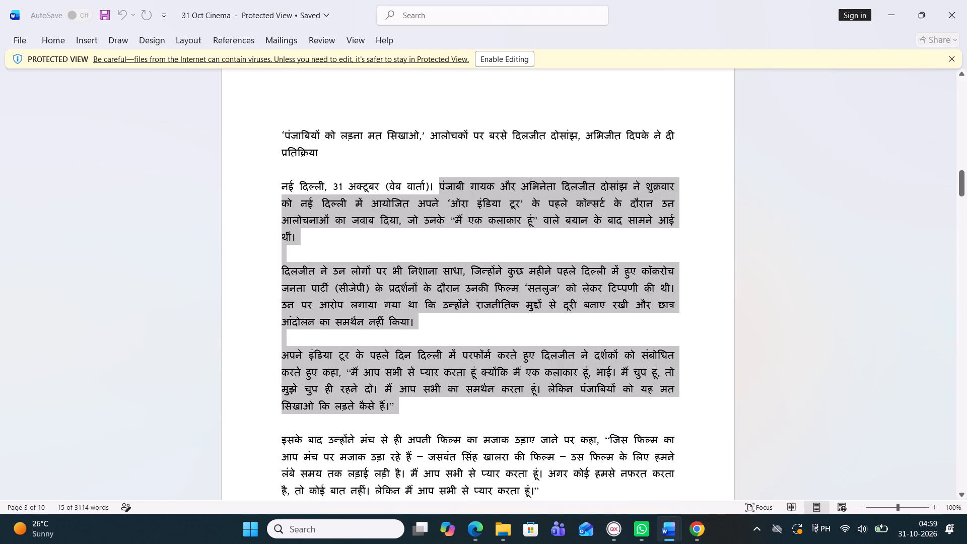
left_click_drag(575, 400, 588, 421)
left_click_drag(588, 421, 595, 426)
left_click_drag(595, 426, 607, 346)
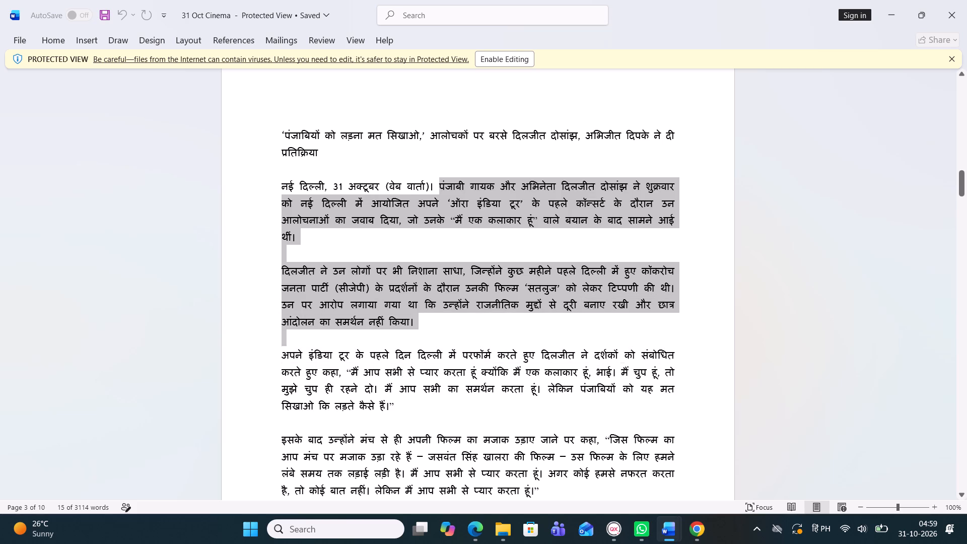
left_click_drag(607, 346, 693, 518)
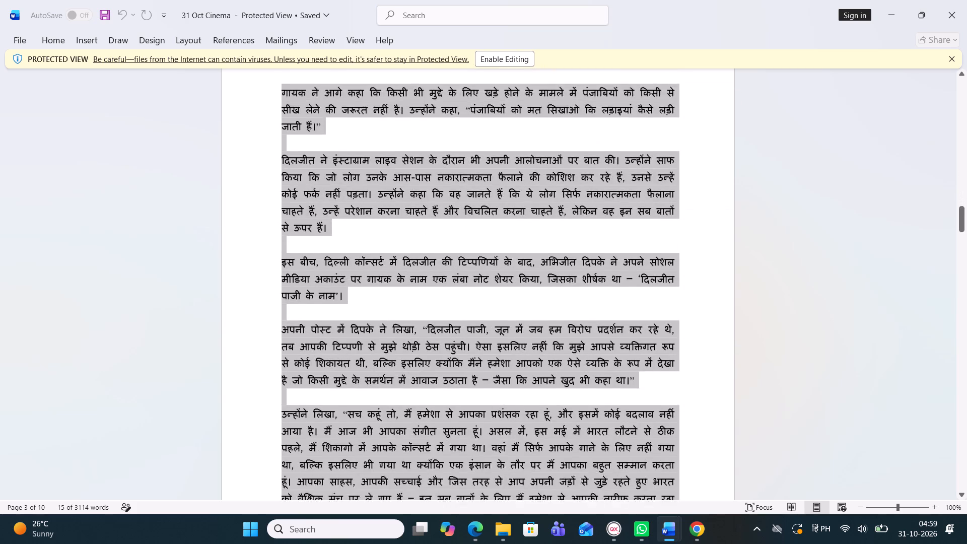
left_click_drag(693, 518, 686, 497)
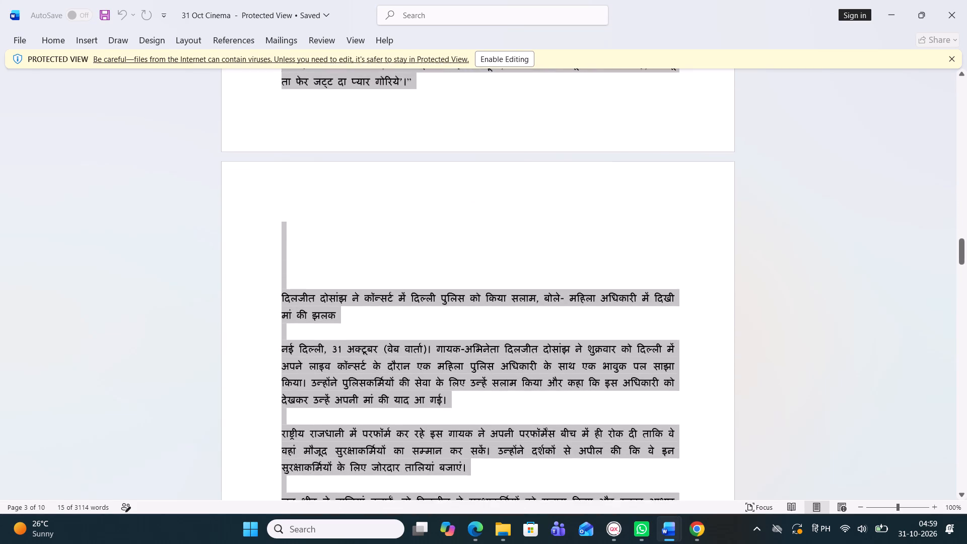
left_click_drag(686, 497, 414, 73)
key("ctrl+c")
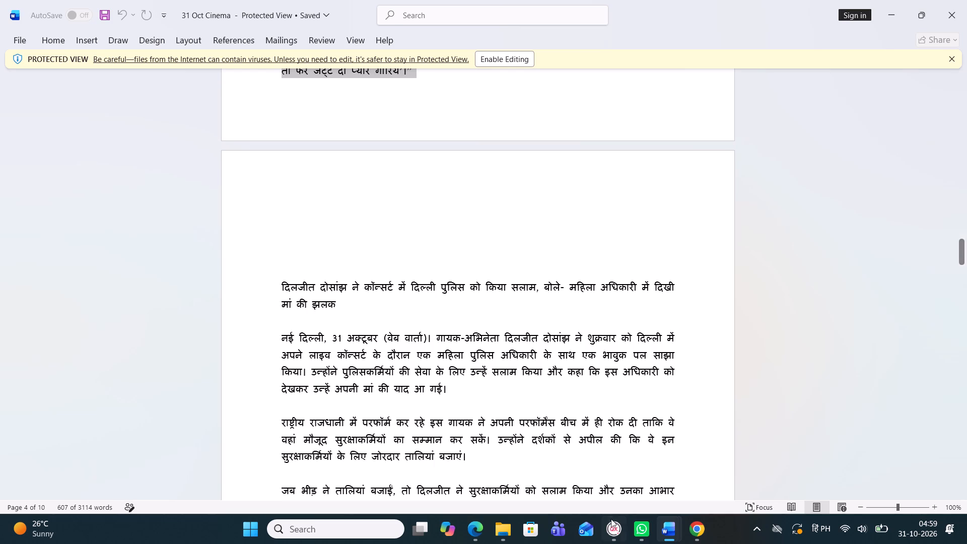
Switch back to QuarkXPress and set the empty body text box to 11.5 pt type with 11.7 pt leading.
left_click(610, 523)
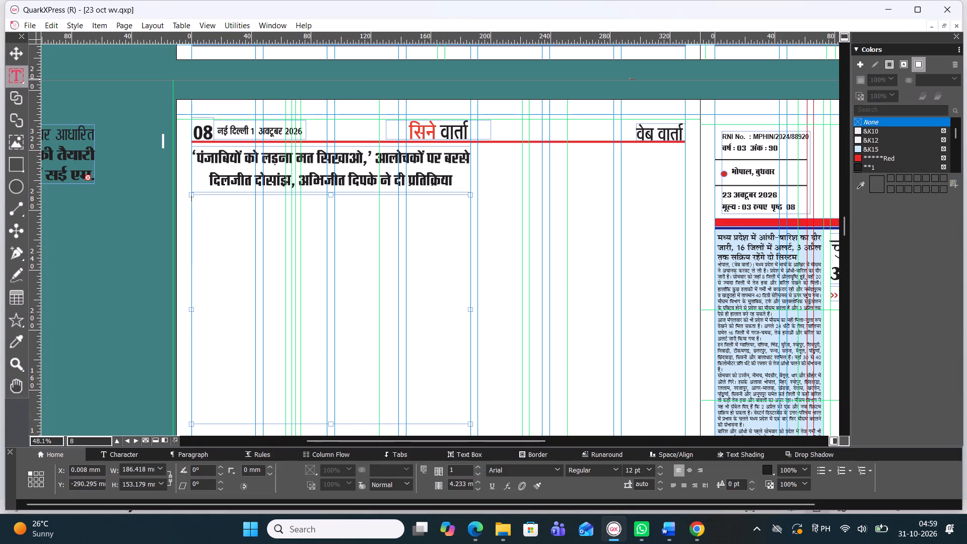
left_click(645, 469)
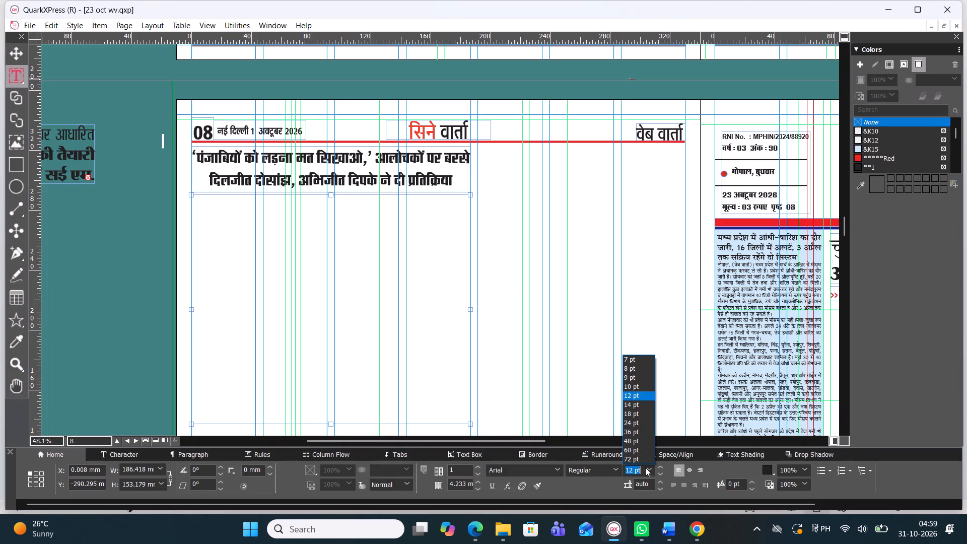
key("1")
key("1")
type(".5")
key("Return")
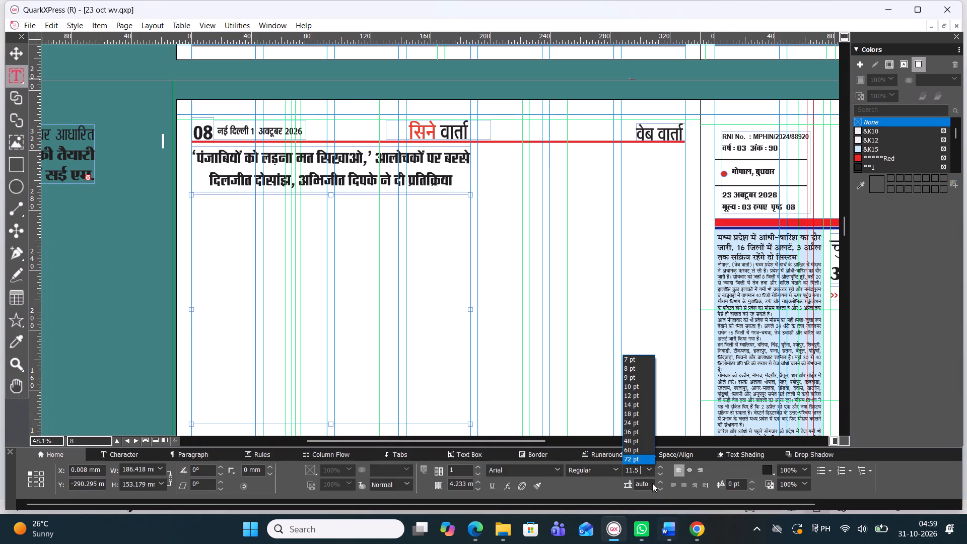
left_click(652, 483)
left_click_drag(652, 483, 635, 491)
type("11")
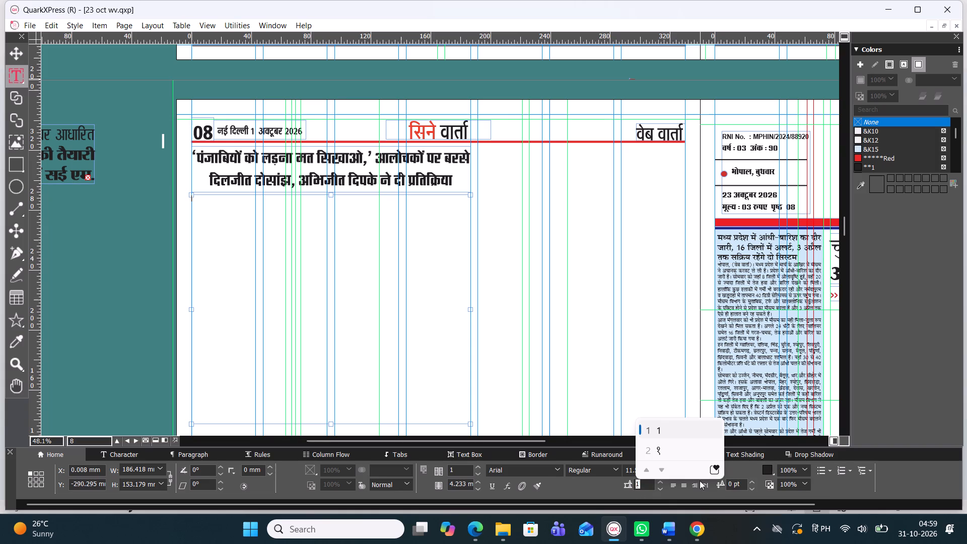
type(".7")
key("Return")
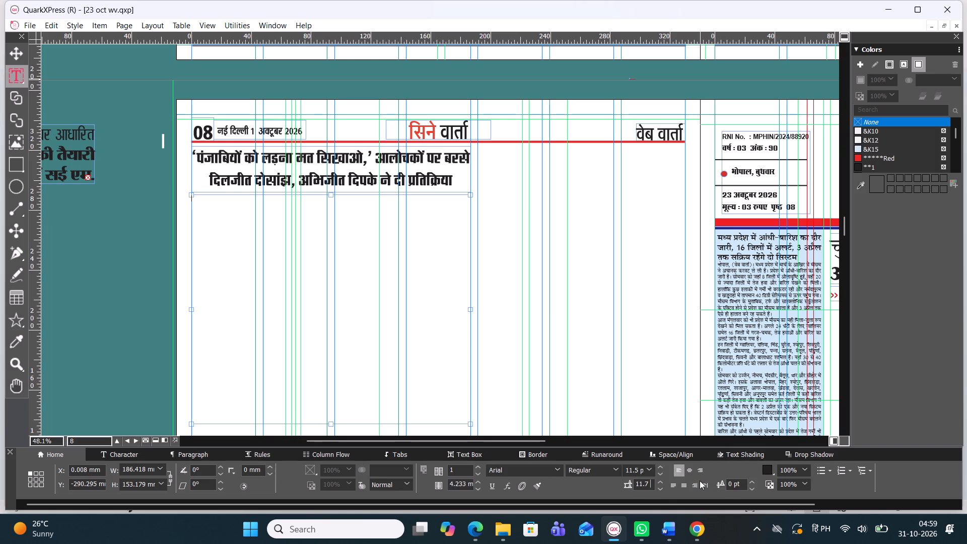
Look through the font choices for the empty body text box, down to the Four C and other Hindi typefaces at the end.
left_click(552, 468)
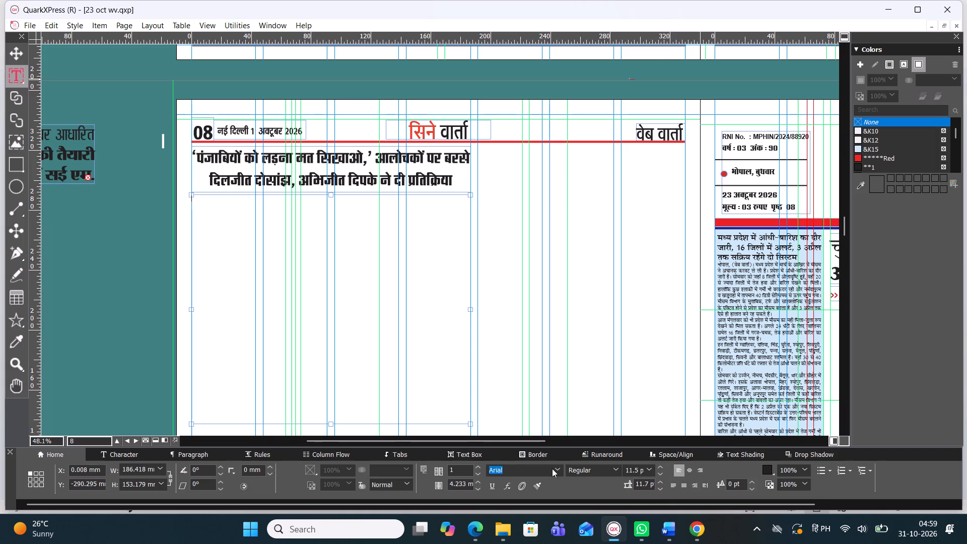
left_click(553, 468)
scroll(568, 229, "down", 3)
scroll(579, 246, "up", 1)
scroll(582, 249, "down", 4)
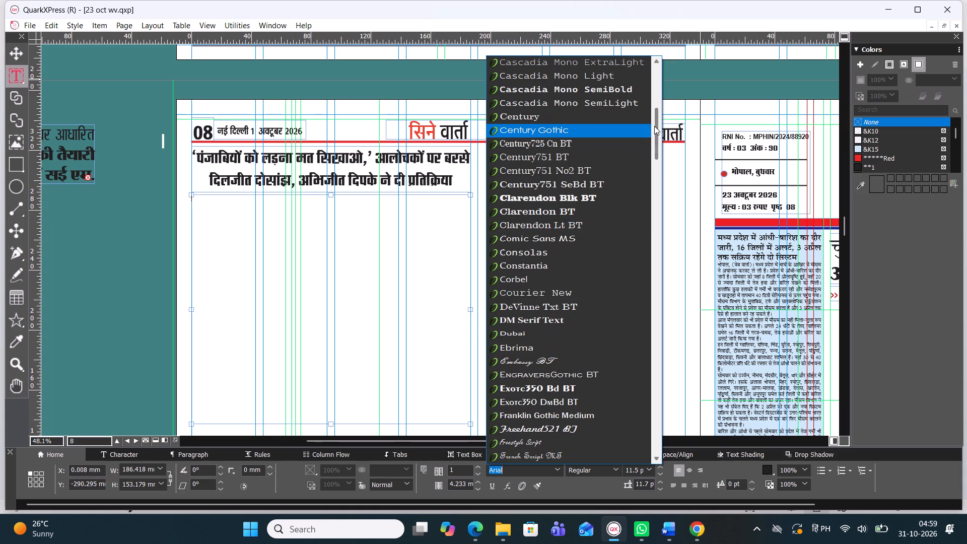
left_click_drag(658, 124, 659, 154)
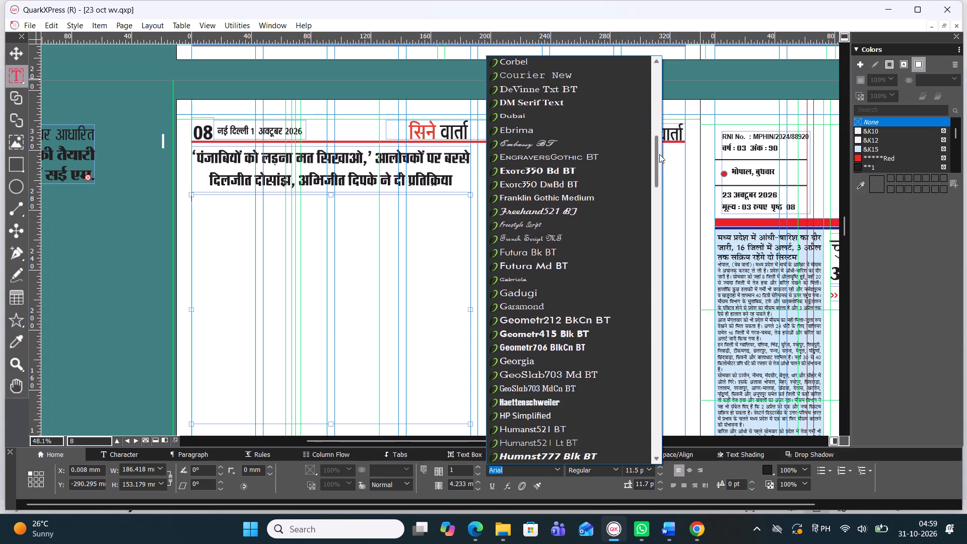
left_click_drag(659, 154, 659, 213)
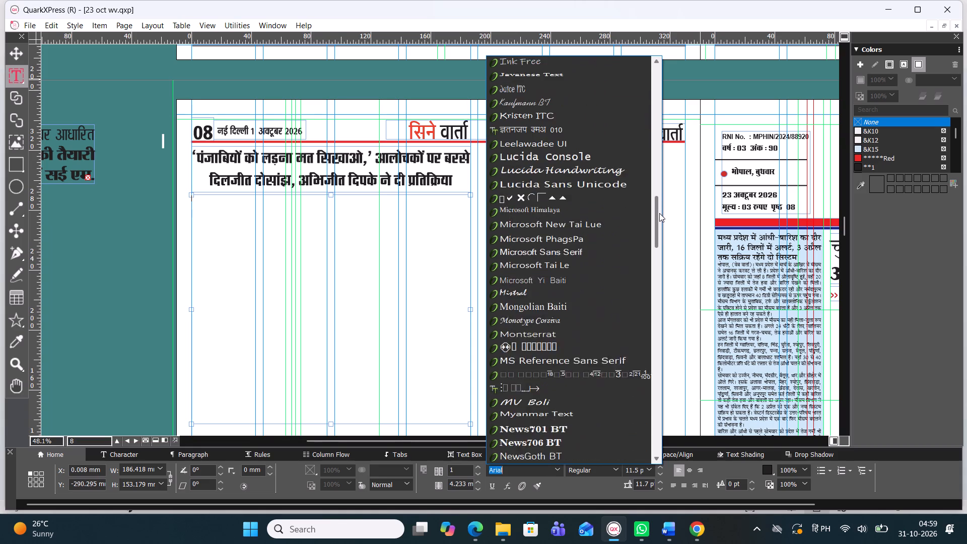
left_click_drag(659, 213, 667, 298)
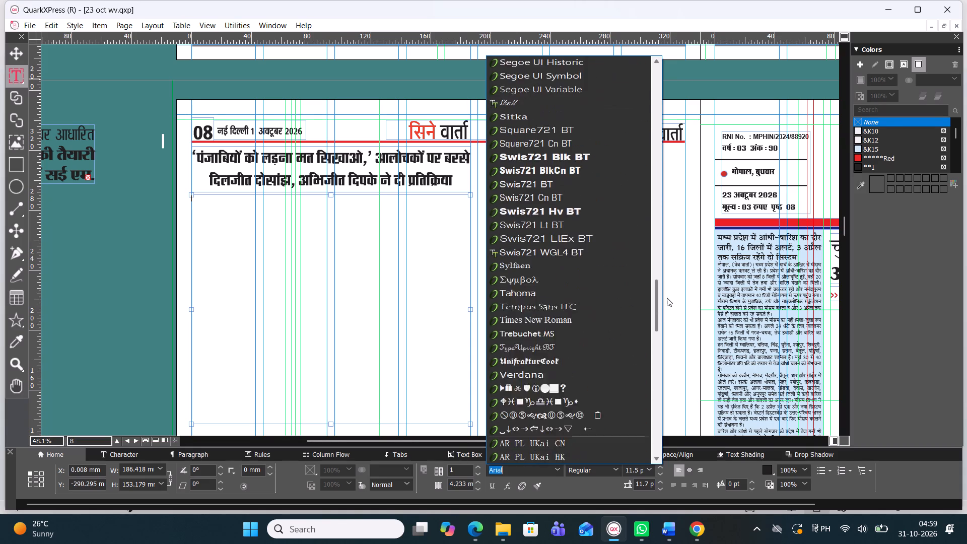
left_click_drag(667, 298, 683, 401)
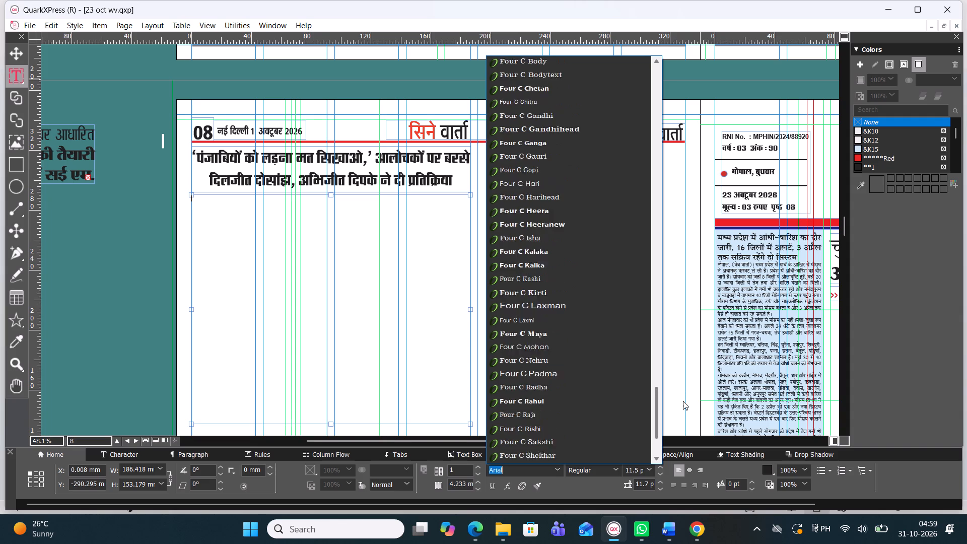
left_click_drag(683, 401, 680, 383)
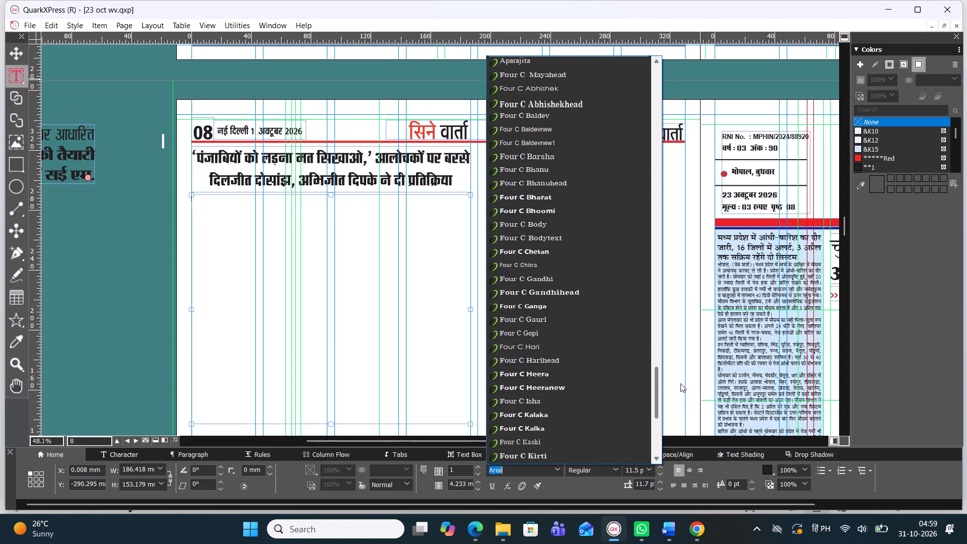
left_click_drag(680, 383, 680, 382)
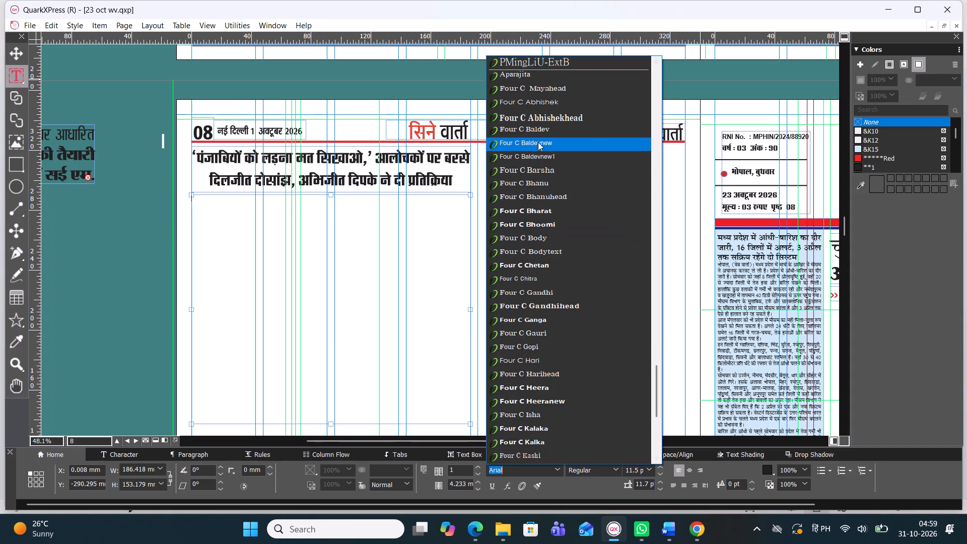
scroll(539, 288, "down", 1)
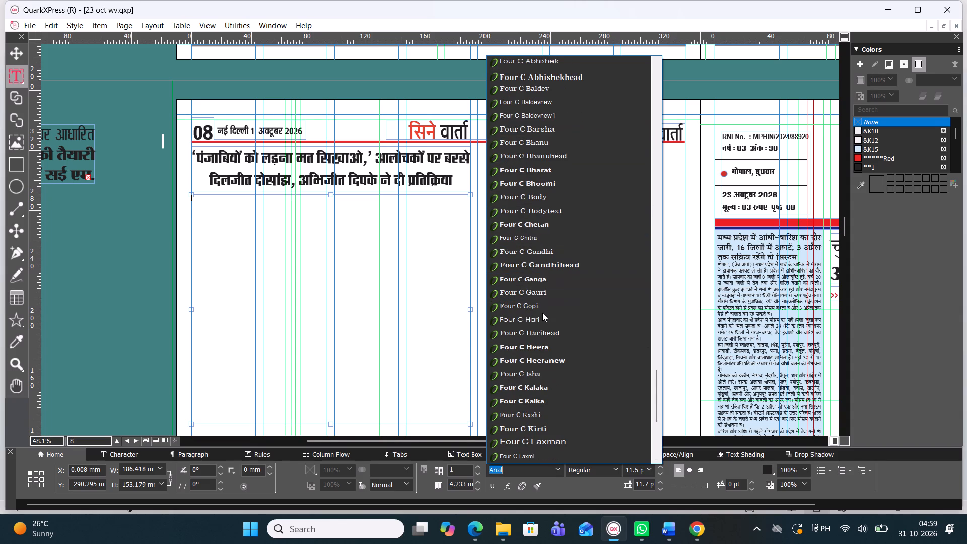
scroll(543, 333, "down", 1)
scroll(545, 349, "up", 1)
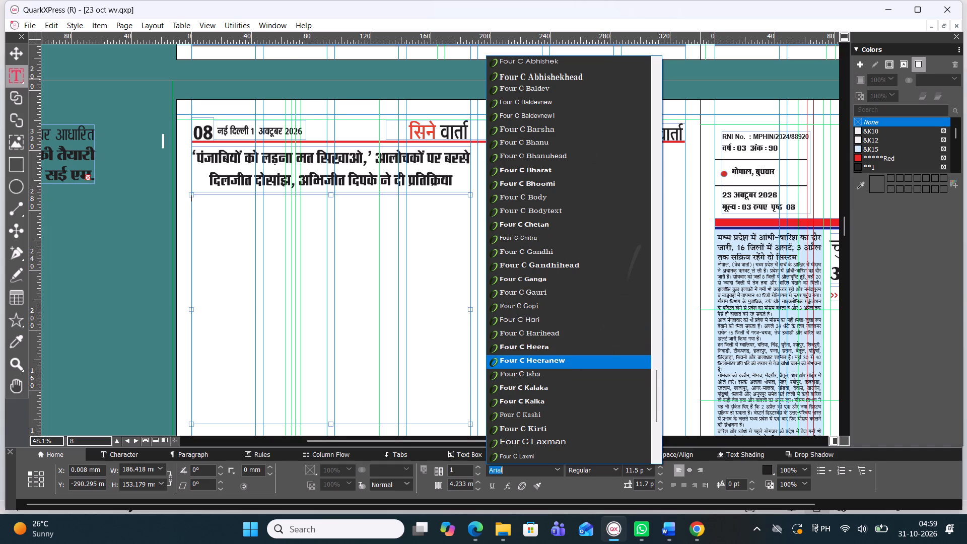
left_click_drag(655, 392, 668, 424)
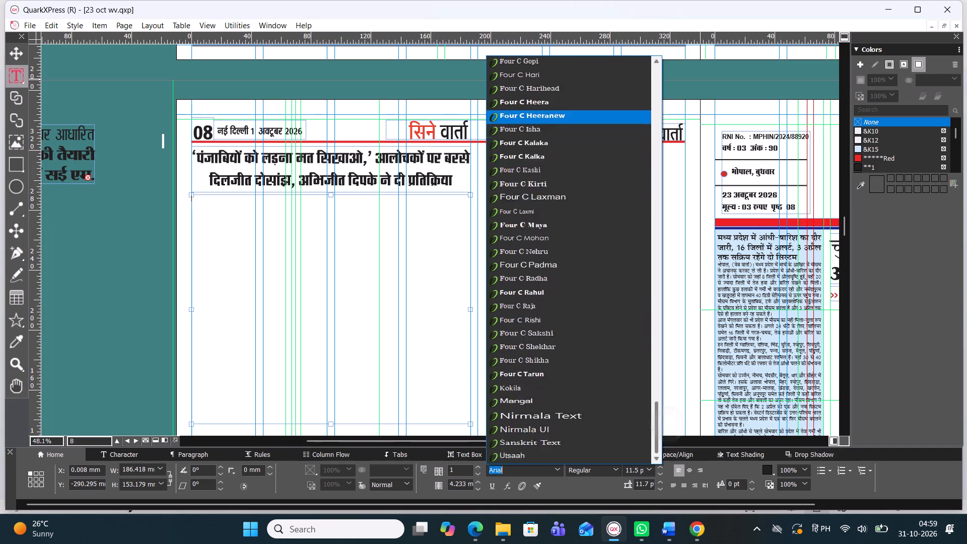
left_click_drag(668, 424, 669, 444)
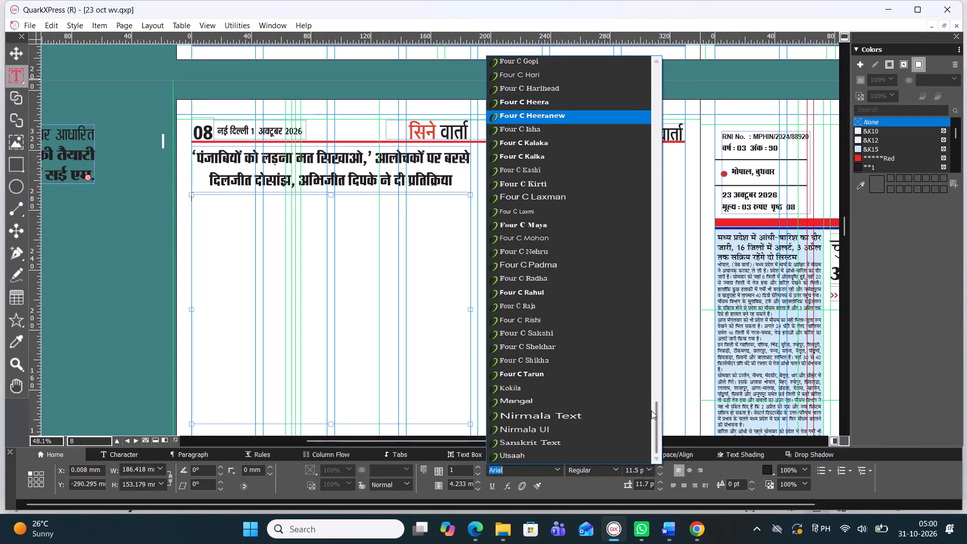
scroll(521, 382, "down", 1)
scroll(527, 396, "up", 1)
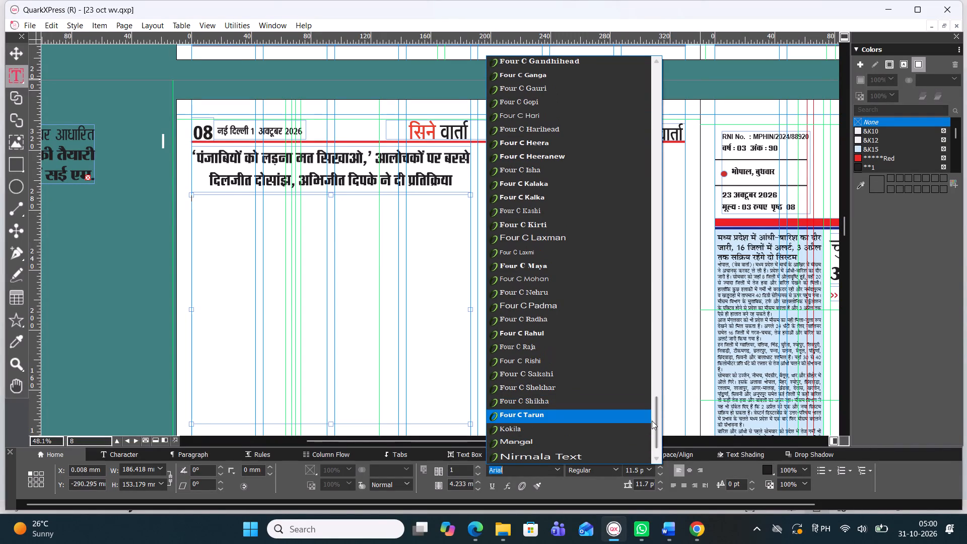
left_click_drag(656, 419, 654, 442)
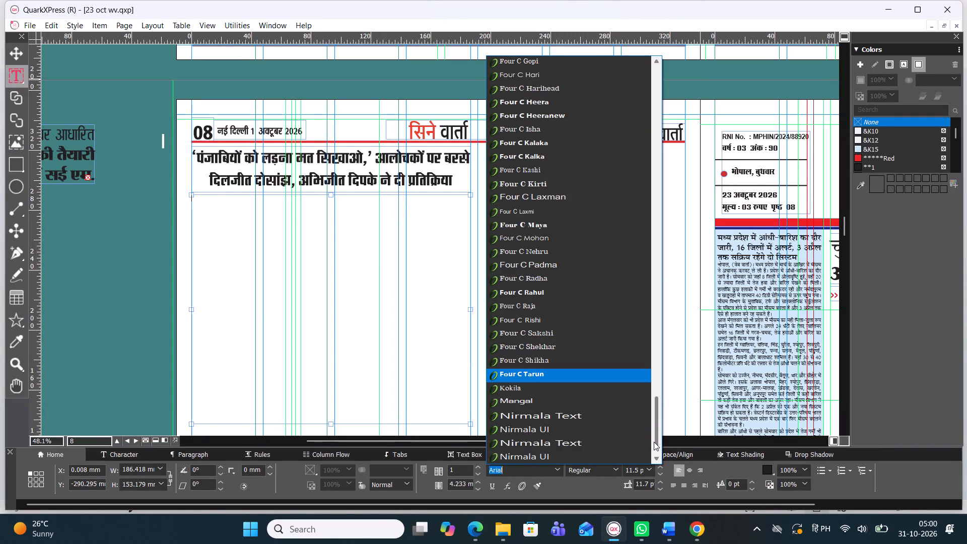
left_click_drag(654, 442, 655, 431)
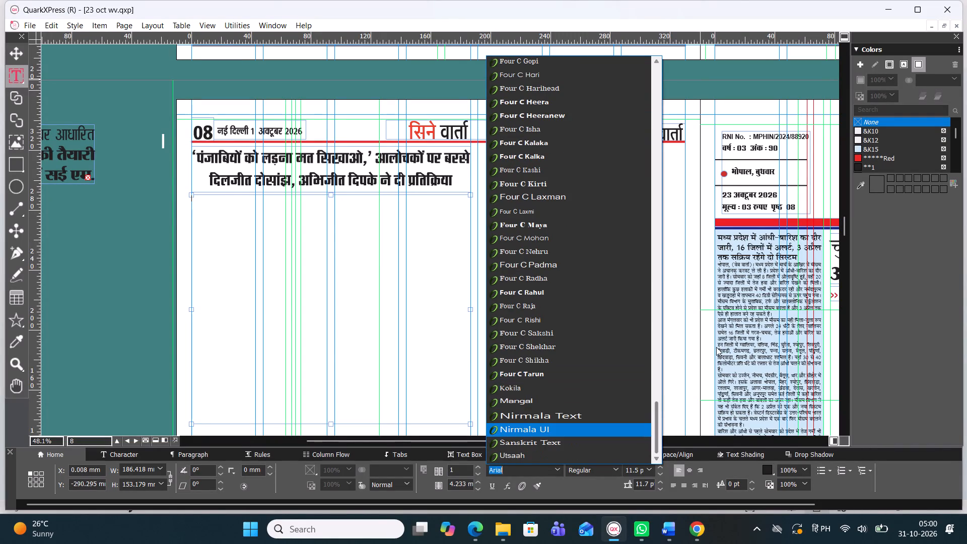
Look back through the font choices for the body text box, from the Hindi typefaces up towards the start of the alphabetical fonts.
left_click(655, 60)
triple_click(655, 60)
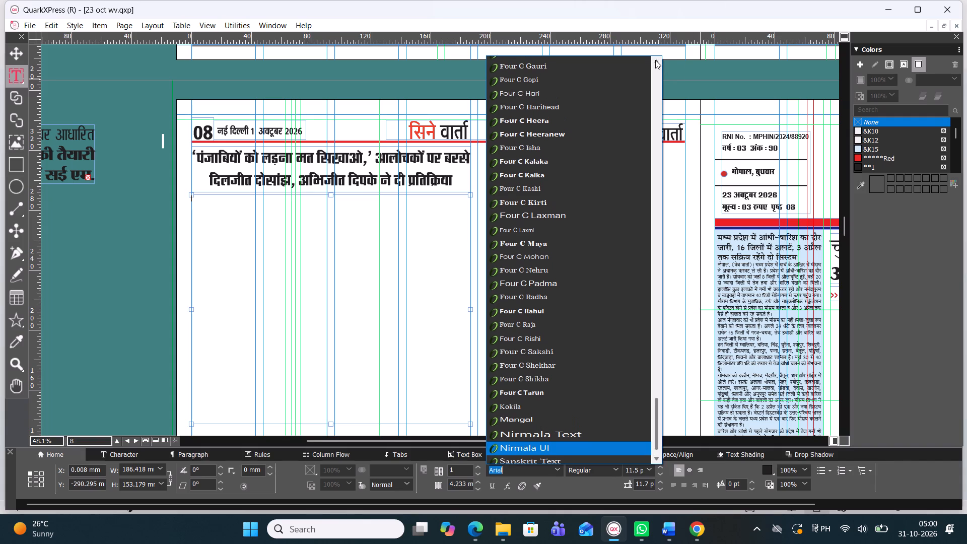
left_click(655, 60)
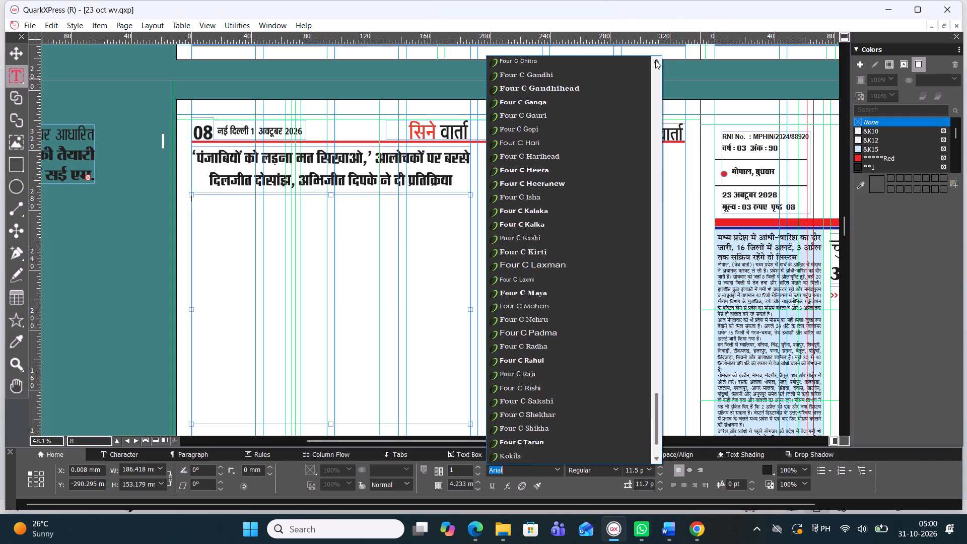
triple_click(655, 60)
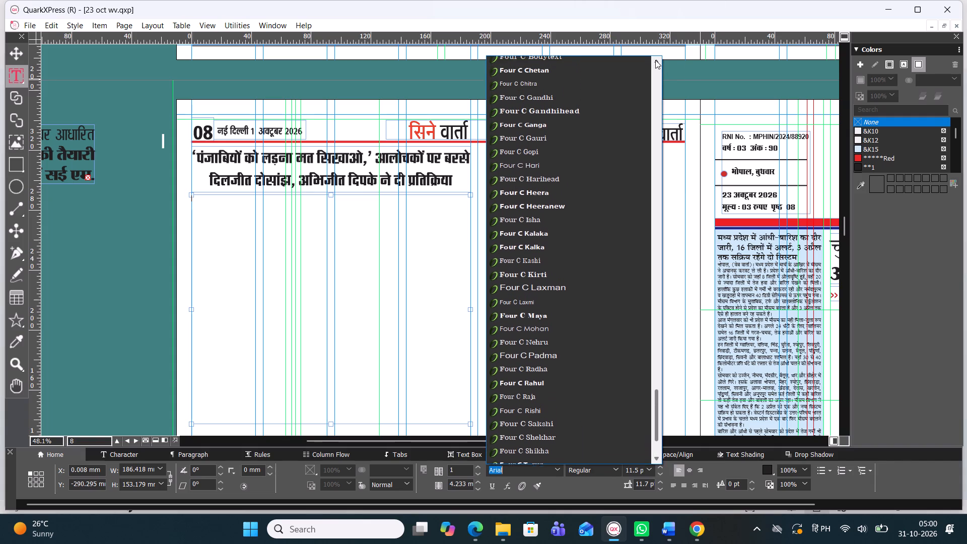
triple_click(655, 60)
triple_click(655, 60)
triple_click(655, 60)
triple_click(655, 60)
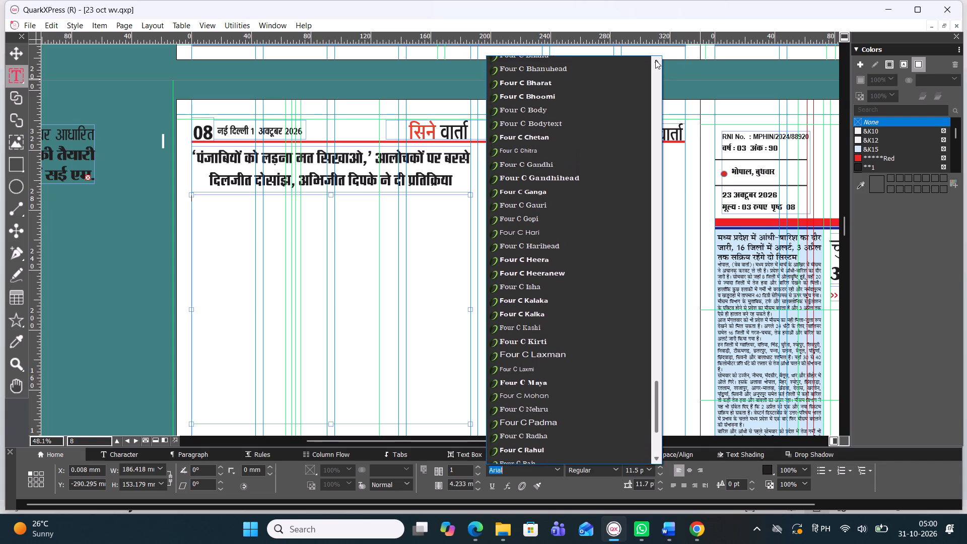
triple_click(655, 60)
triple_click(655, 60)
triple_click(655, 60)
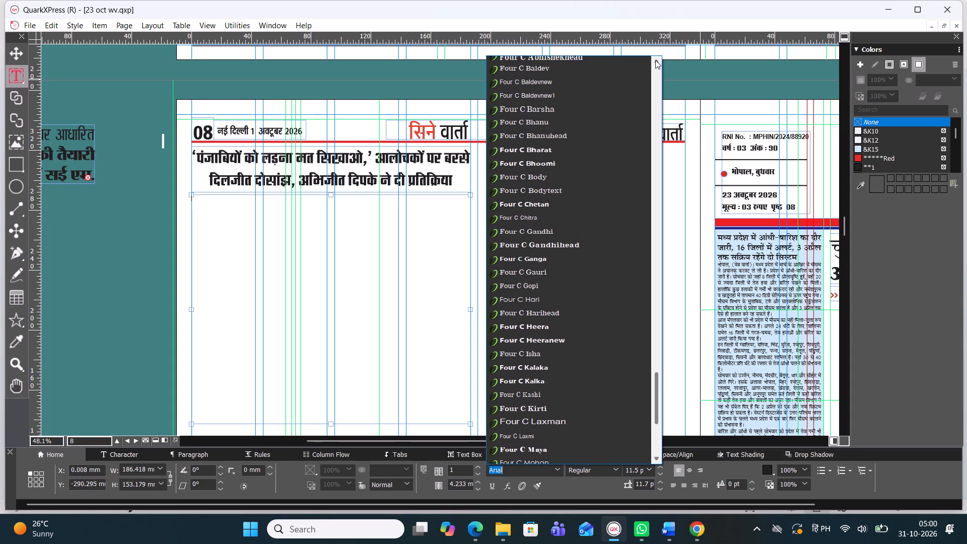
triple_click(655, 60)
triple_click(655, 60)
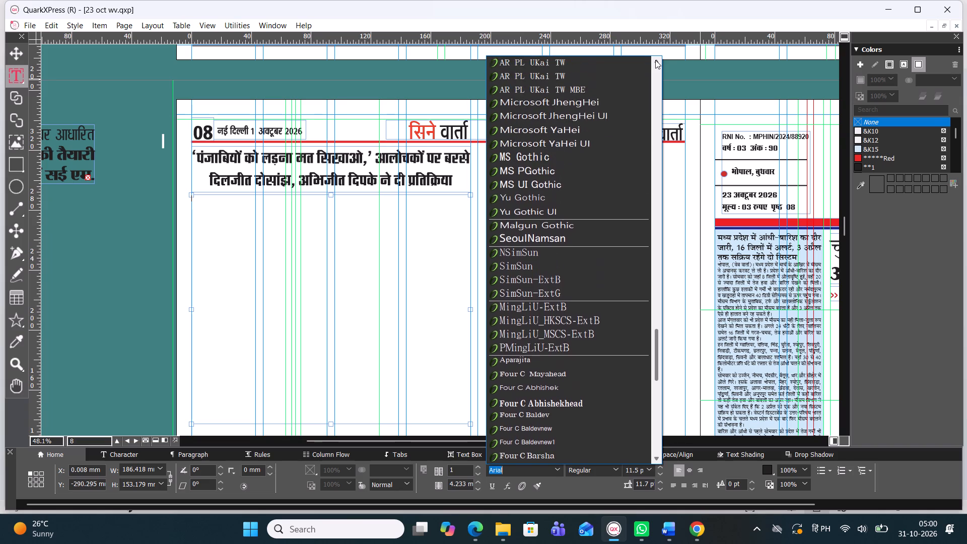
triple_click(655, 60)
left_click(655, 60)
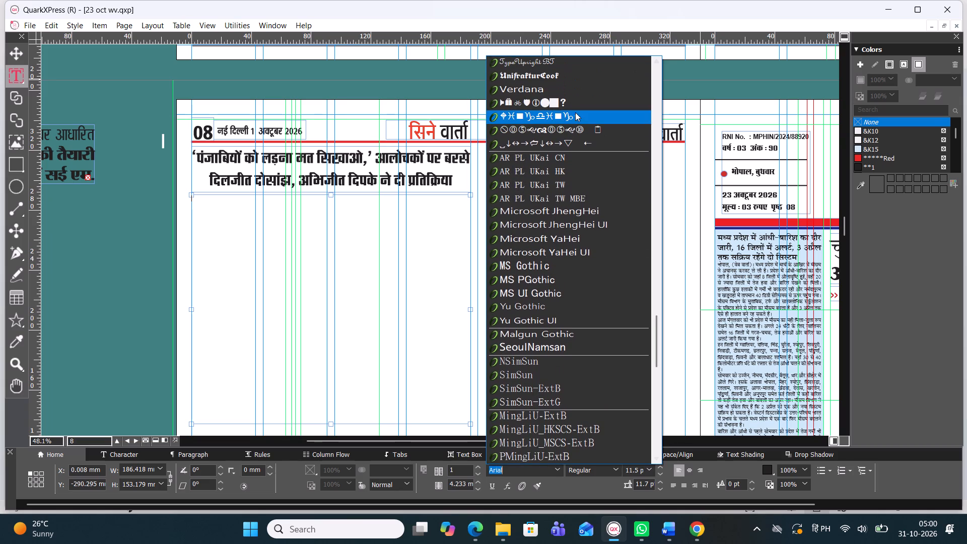
scroll(575, 112, "down", 2)
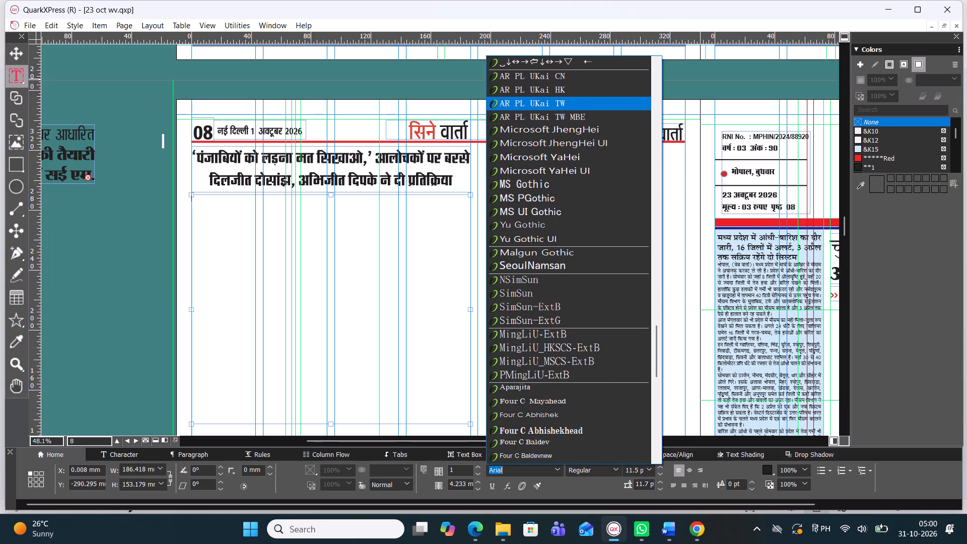
scroll(585, 102, "up", 4)
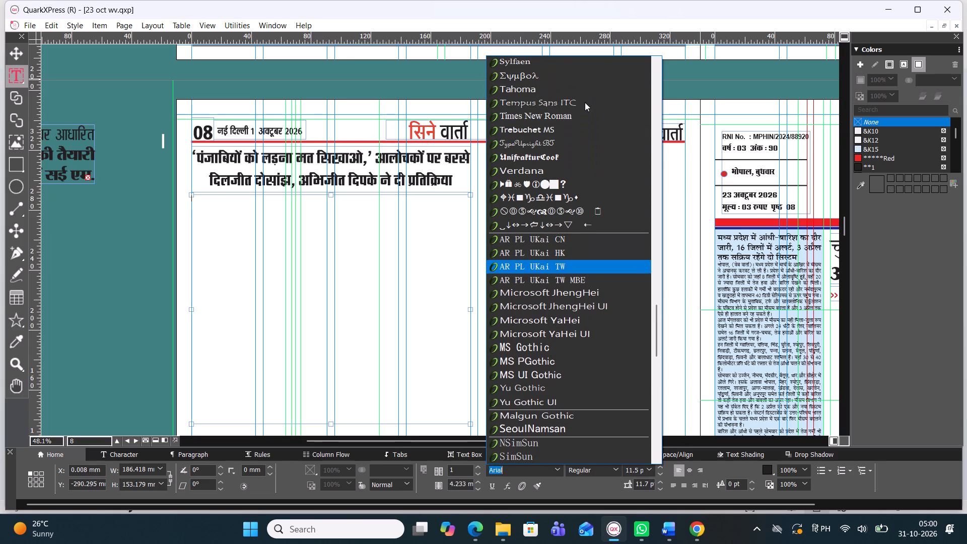
scroll(585, 102, "up", 1)
scroll(585, 102, "down", 1)
scroll(586, 84, "up", 2)
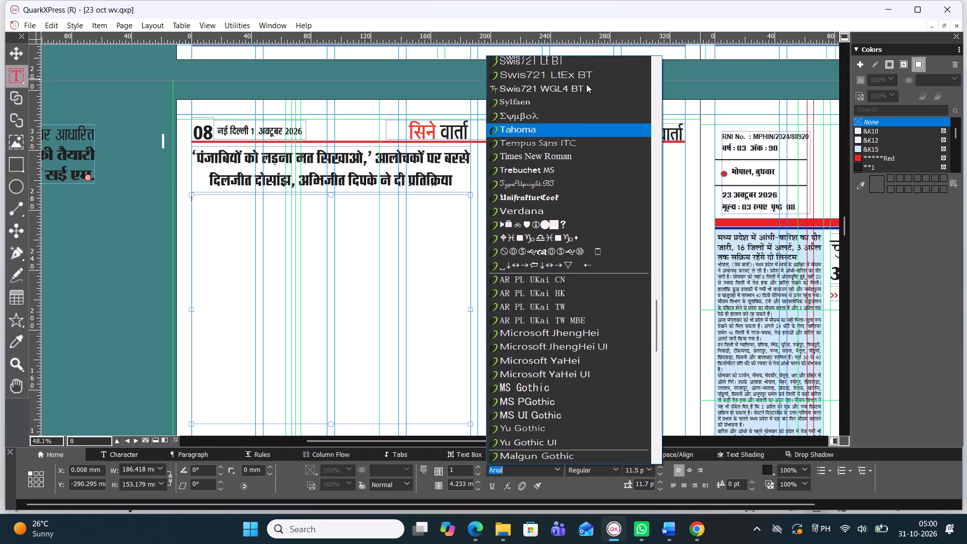
scroll(586, 84, "up", 1)
scroll(586, 84, "down", 1)
scroll(586, 84, "up", 5)
scroll(586, 84, "down", 1)
scroll(586, 84, "up", 1)
scroll(586, 84, "down", 1)
scroll(586, 84, "up", 1)
scroll(586, 84, "down", 1)
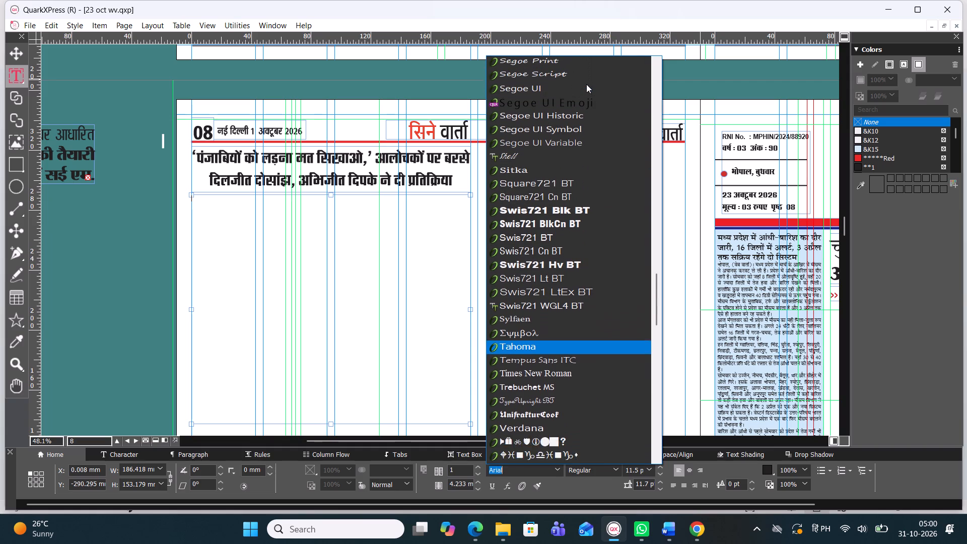
scroll(586, 84, "up", 8)
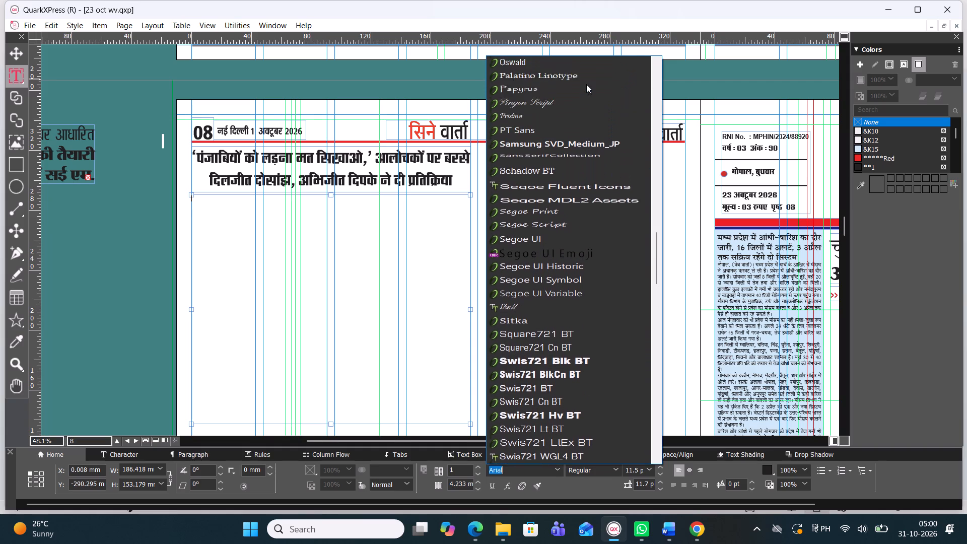
scroll(586, 84, "up", 1)
scroll(586, 84, "down", 1)
scroll(586, 84, "up", 4)
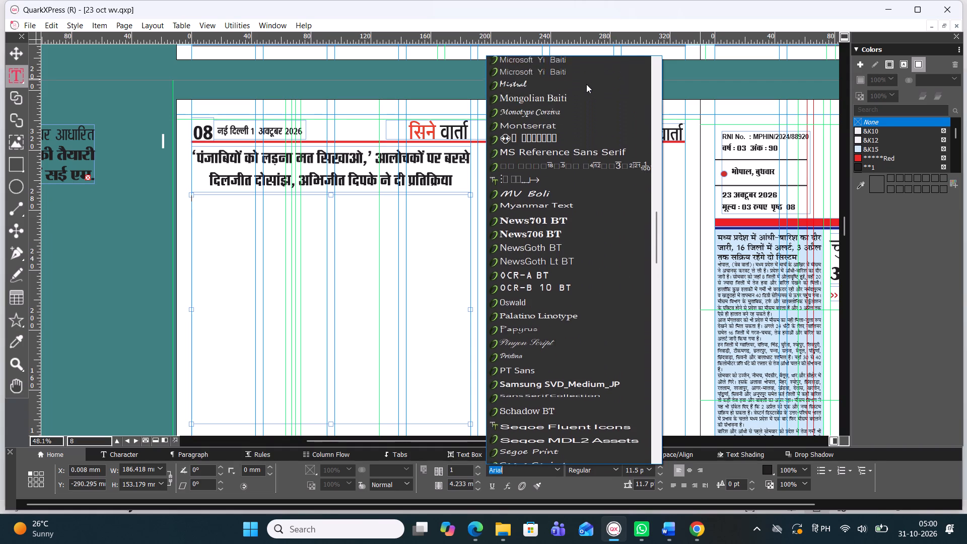
scroll(586, 84, "up", 2)
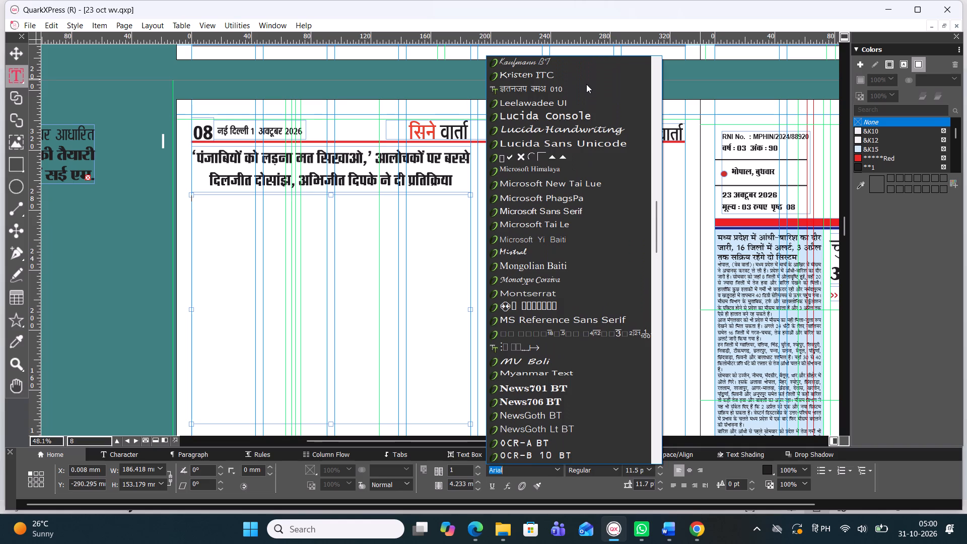
scroll(586, 84, "up", 1)
scroll(586, 84, "down", 2)
scroll(586, 84, "up", 4)
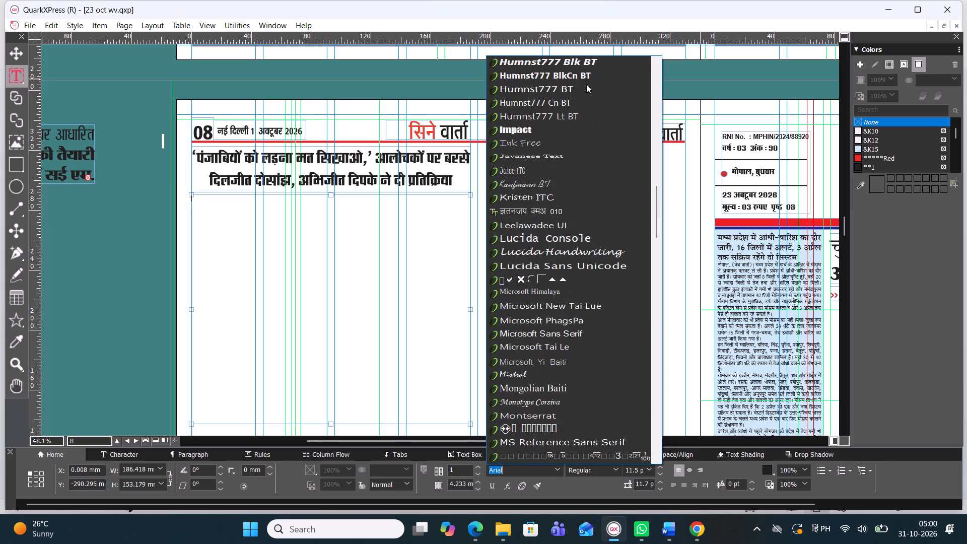
scroll(586, 84, "down", 1)
scroll(586, 84, "up", 4)
scroll(586, 84, "down", 1)
scroll(586, 84, "up", 2)
scroll(586, 84, "down", 1)
scroll(586, 84, "up", 1)
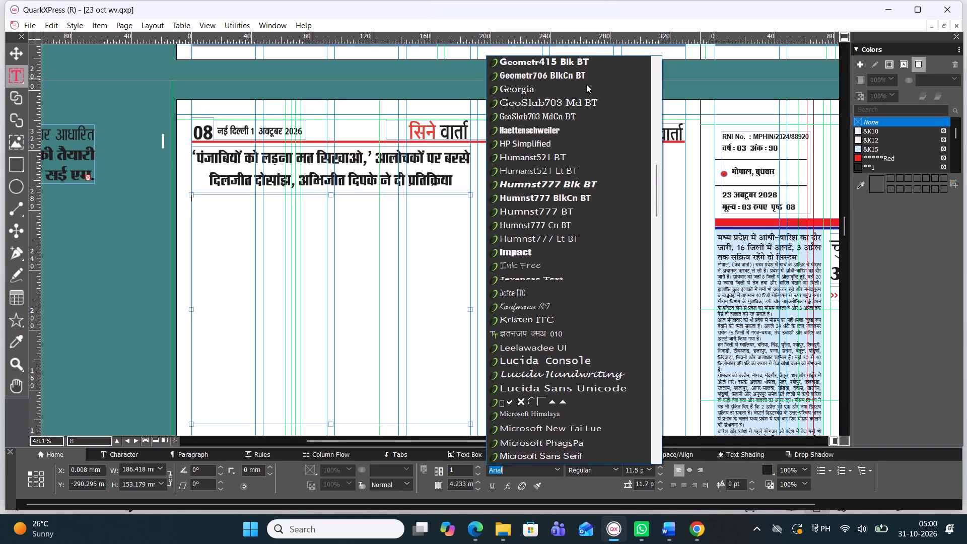
scroll(586, 84, "down", 1)
scroll(586, 84, "up", 4)
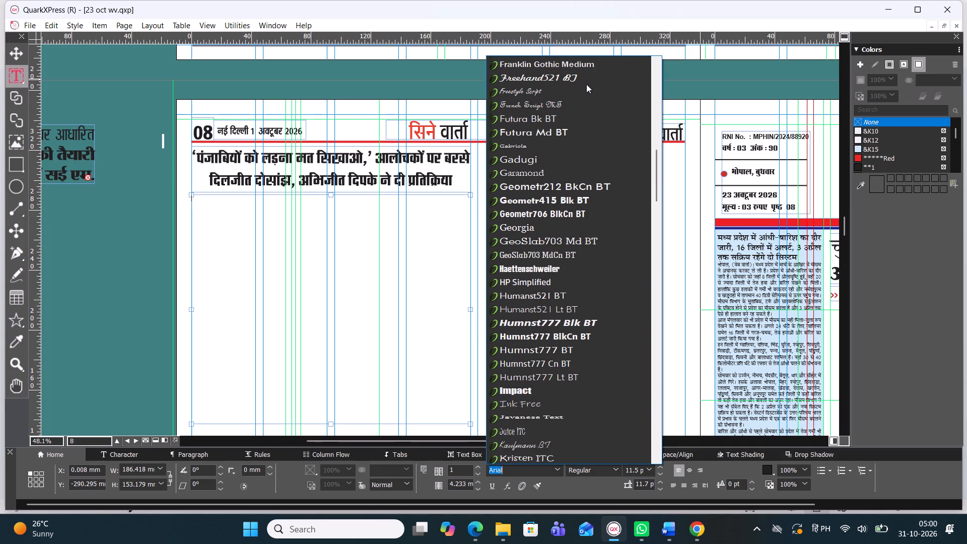
scroll(586, 84, "up", 3)
scroll(586, 84, "down", 1)
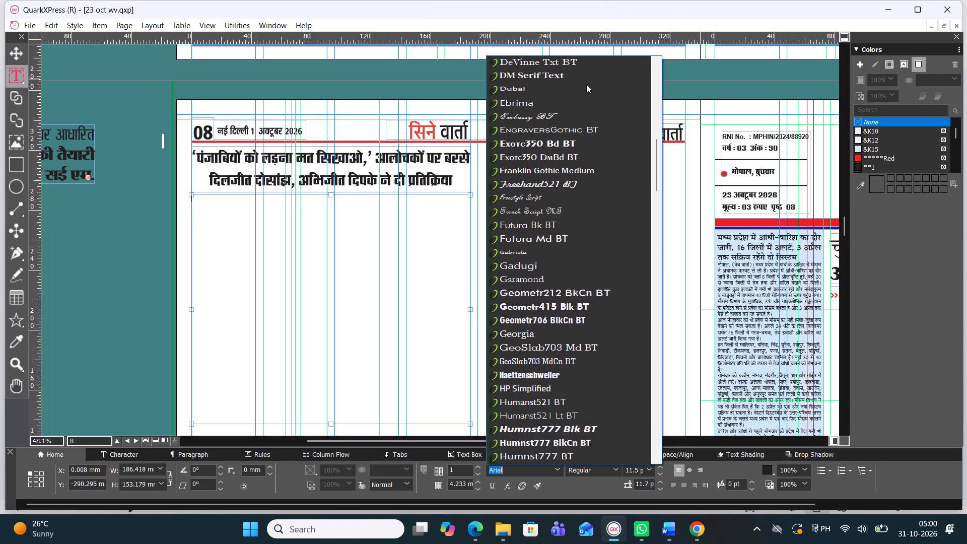
scroll(586, 84, "up", 5)
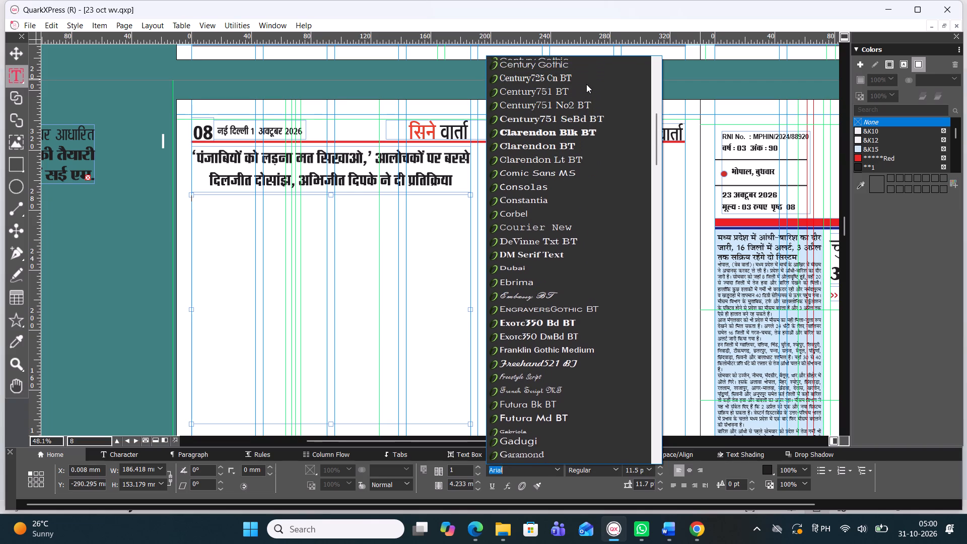
scroll(586, 84, "up", 4)
scroll(586, 84, "down", 1)
scroll(586, 84, "up", 3)
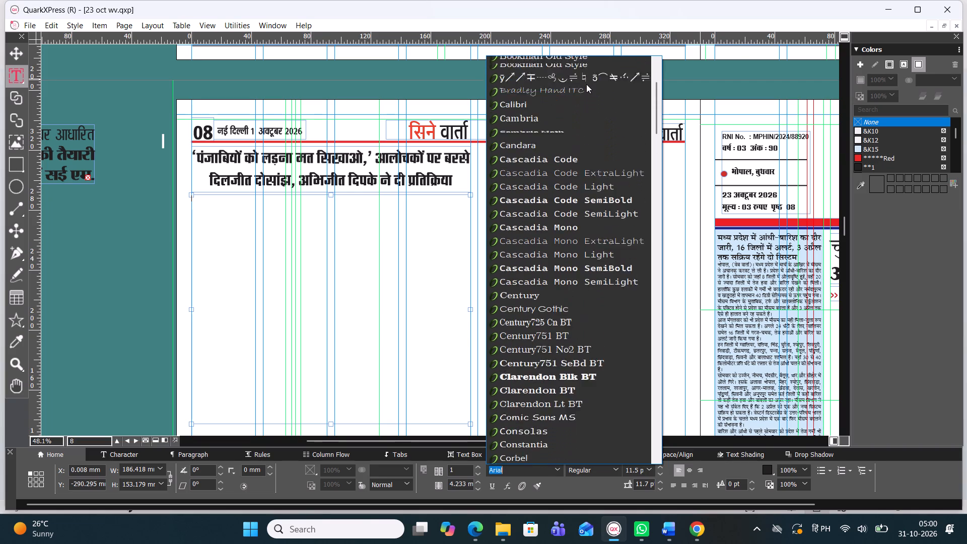
Leave the font choices and switch the keyboard input language to English (India).
scroll(586, 84, "down", 1)
scroll(586, 84, "up", 2)
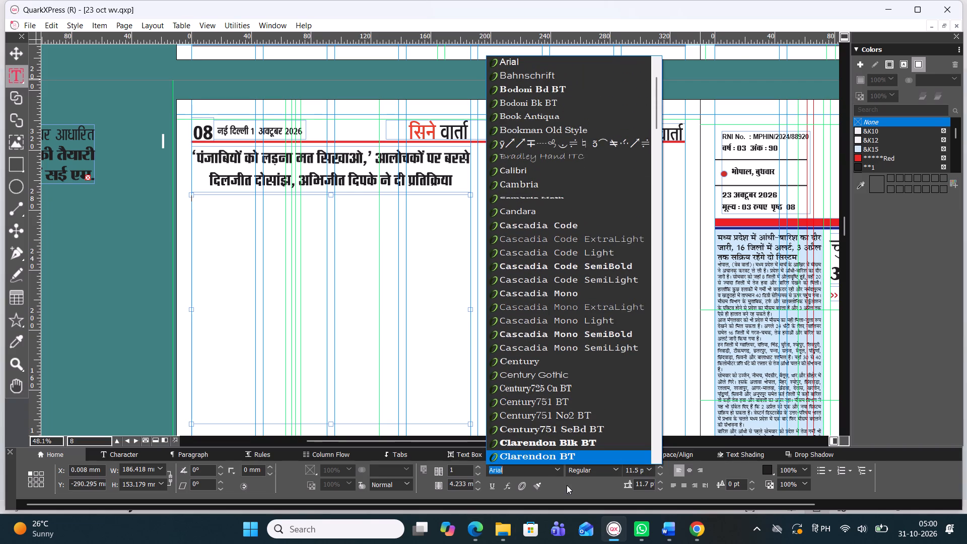
left_click(557, 469)
left_click_drag(528, 467, 432, 481)
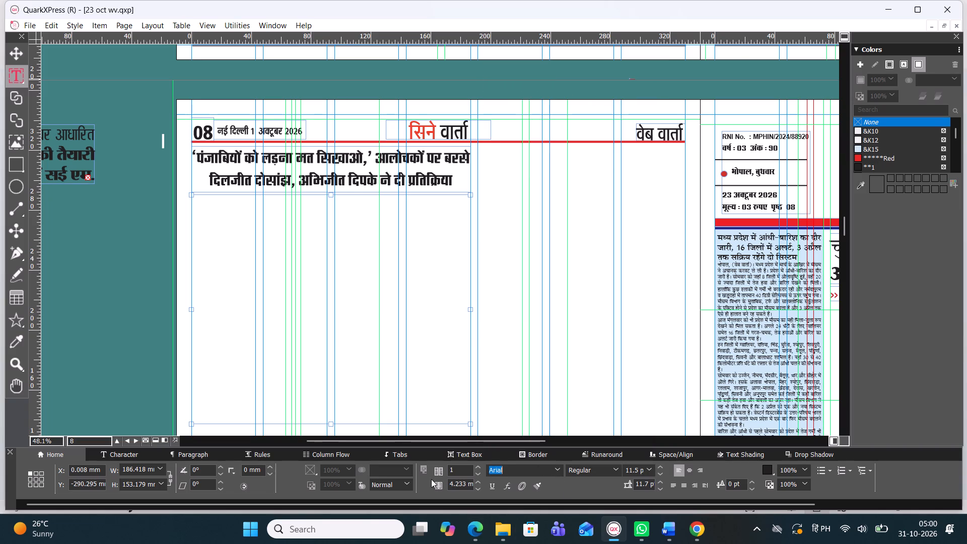
left_click(817, 531)
left_click(820, 356)
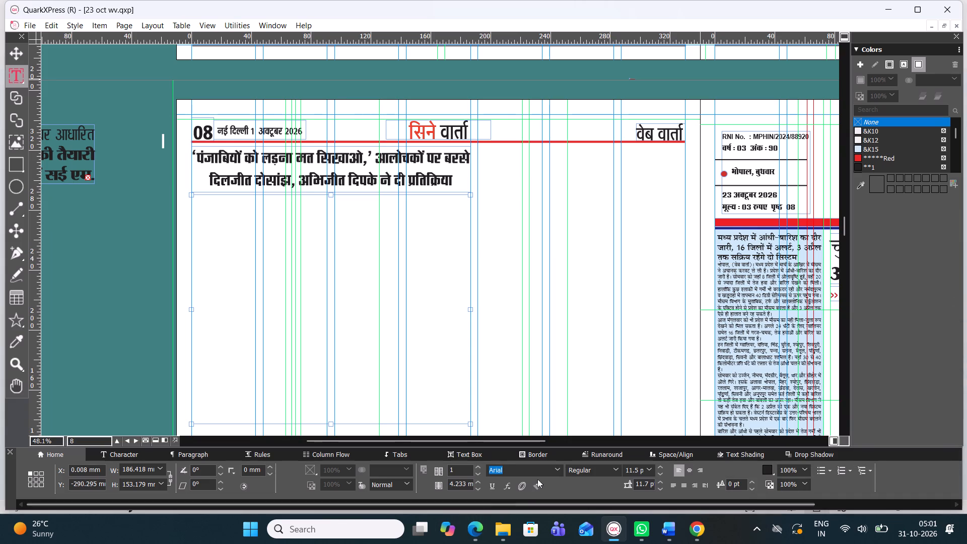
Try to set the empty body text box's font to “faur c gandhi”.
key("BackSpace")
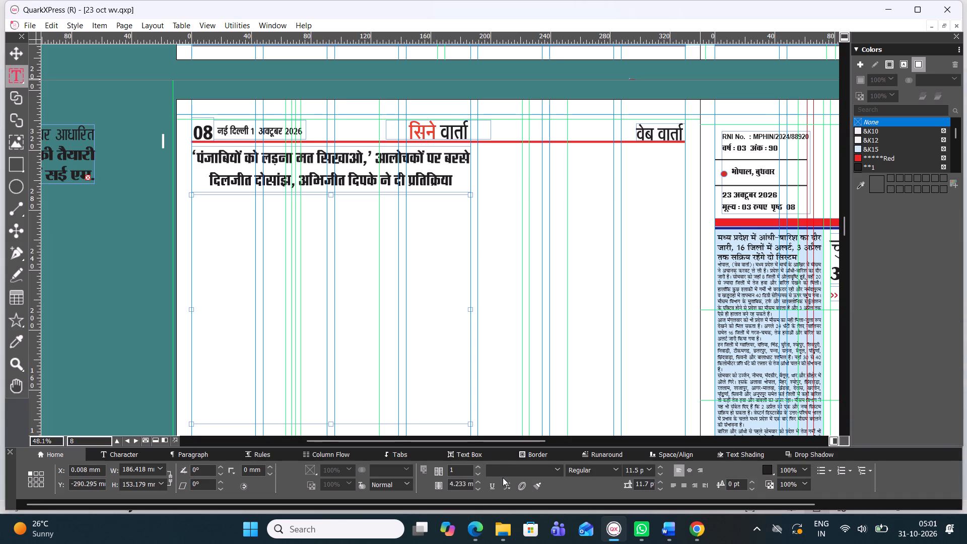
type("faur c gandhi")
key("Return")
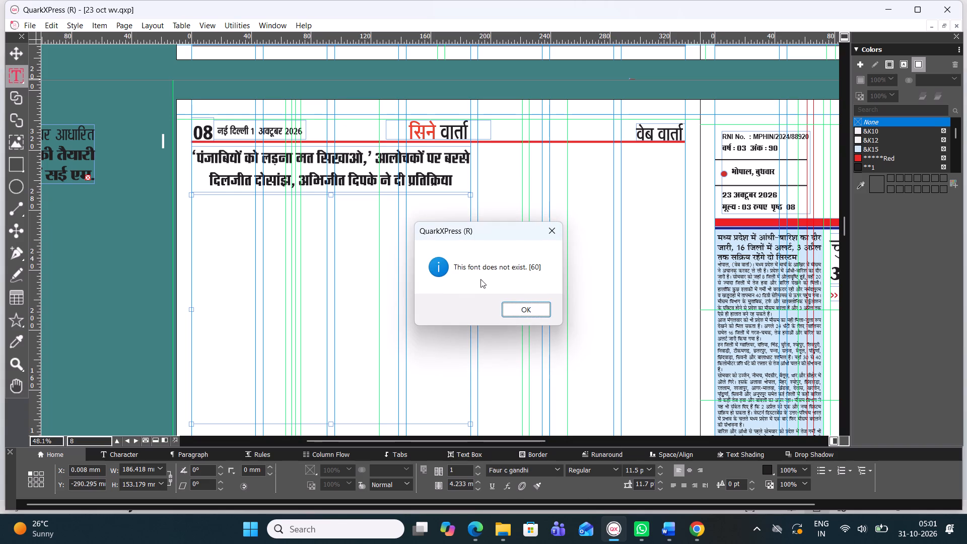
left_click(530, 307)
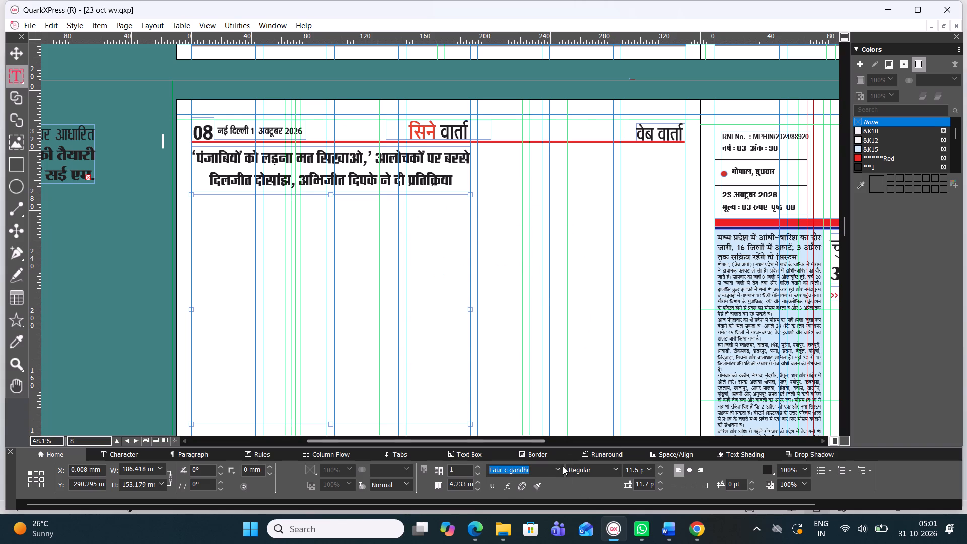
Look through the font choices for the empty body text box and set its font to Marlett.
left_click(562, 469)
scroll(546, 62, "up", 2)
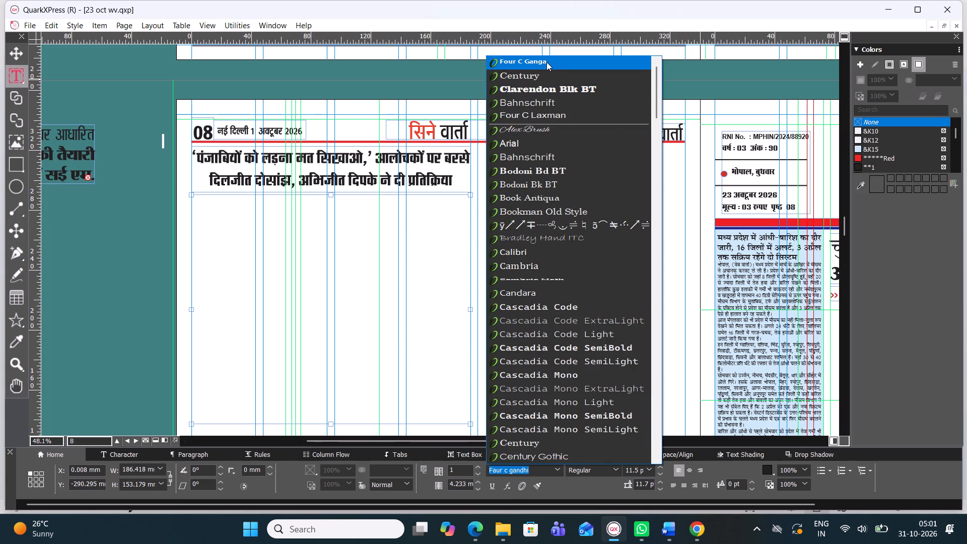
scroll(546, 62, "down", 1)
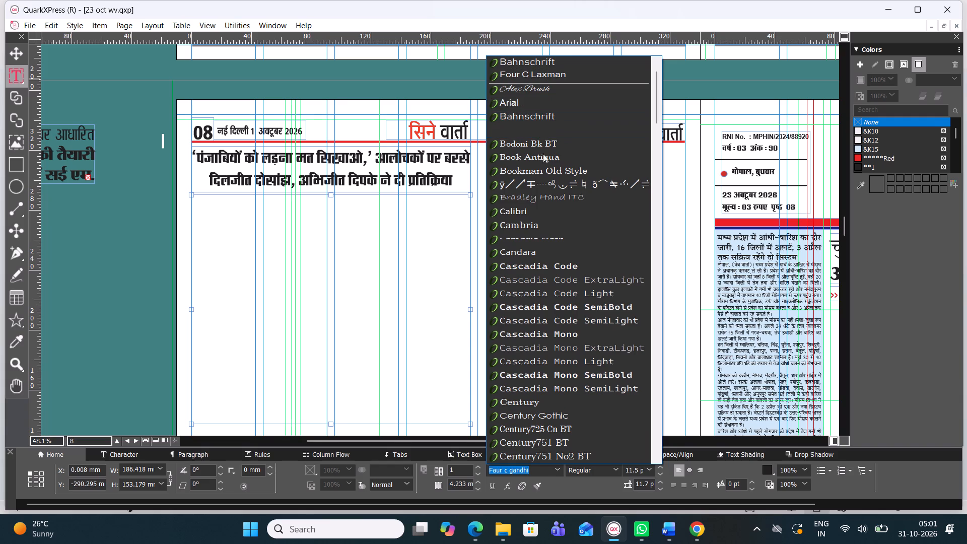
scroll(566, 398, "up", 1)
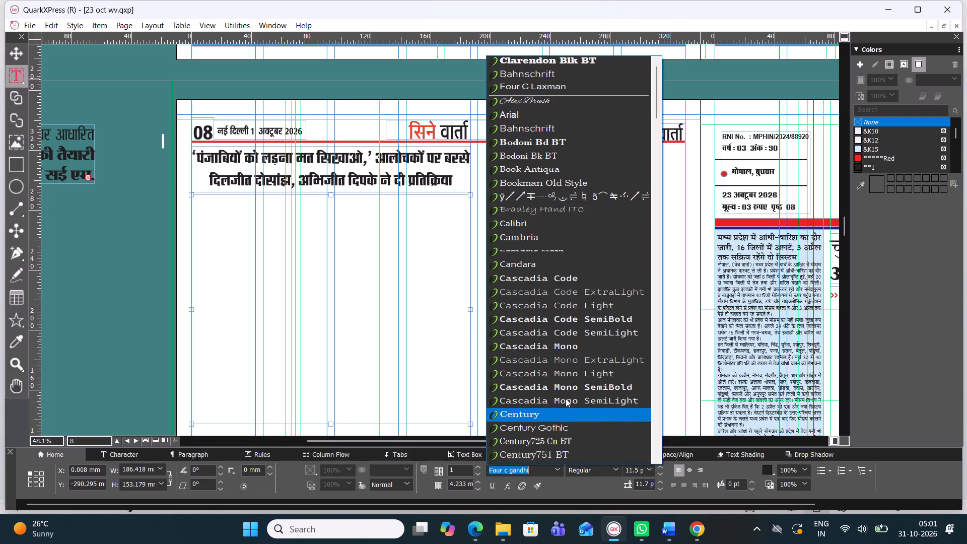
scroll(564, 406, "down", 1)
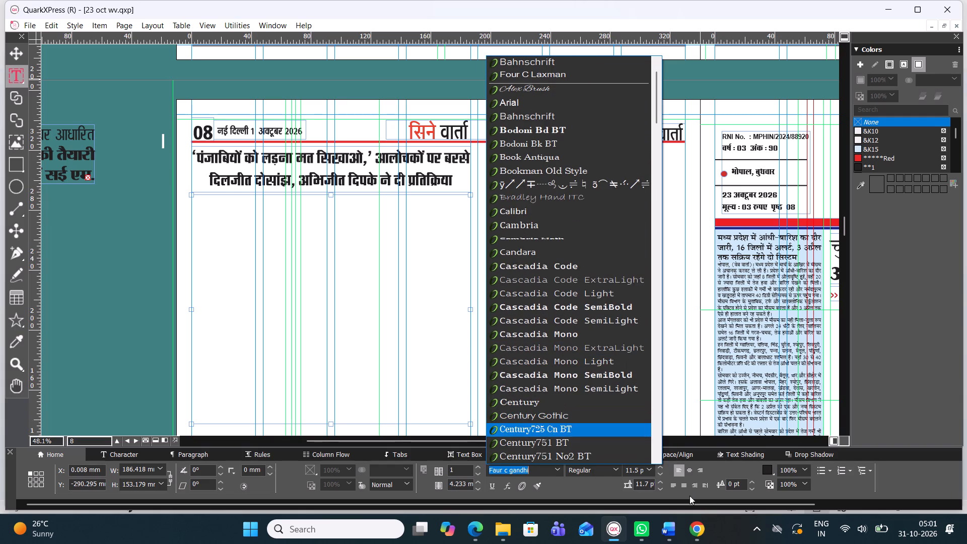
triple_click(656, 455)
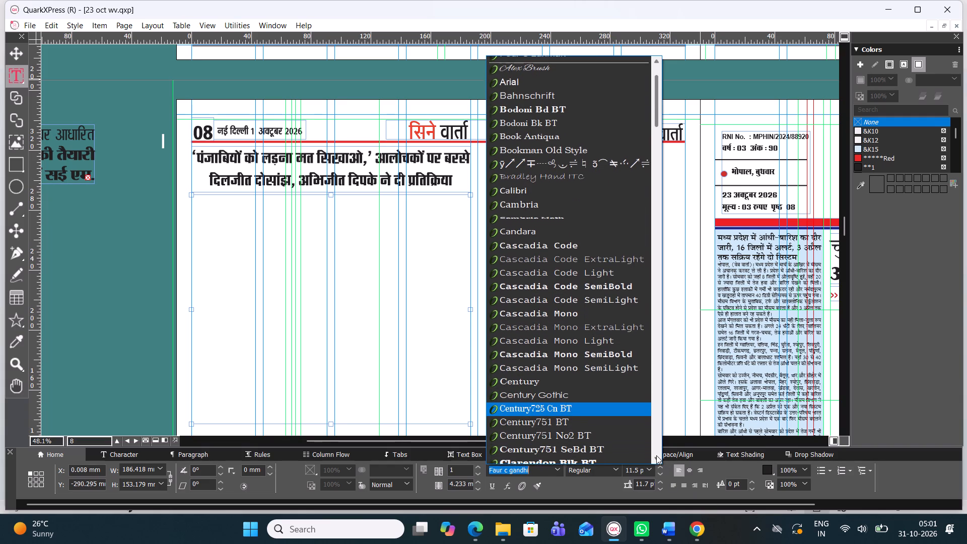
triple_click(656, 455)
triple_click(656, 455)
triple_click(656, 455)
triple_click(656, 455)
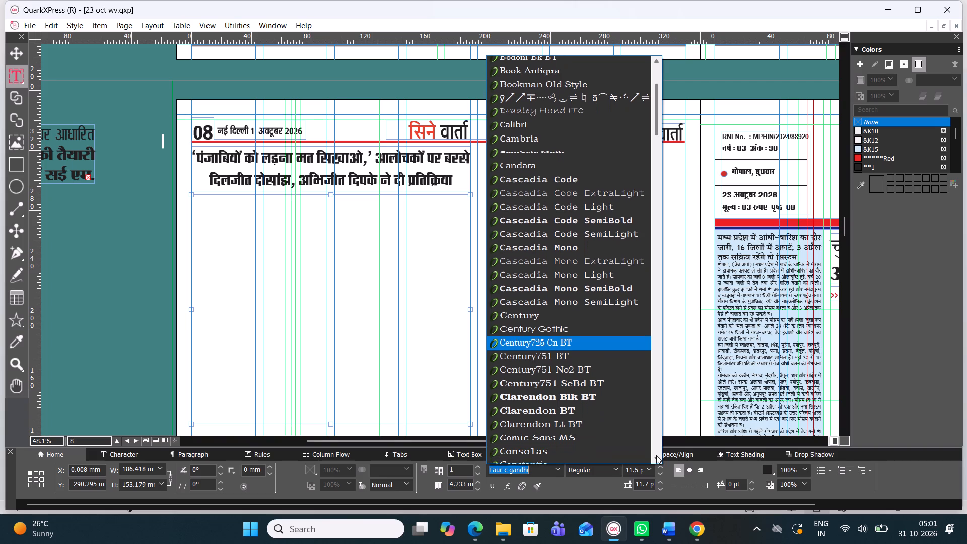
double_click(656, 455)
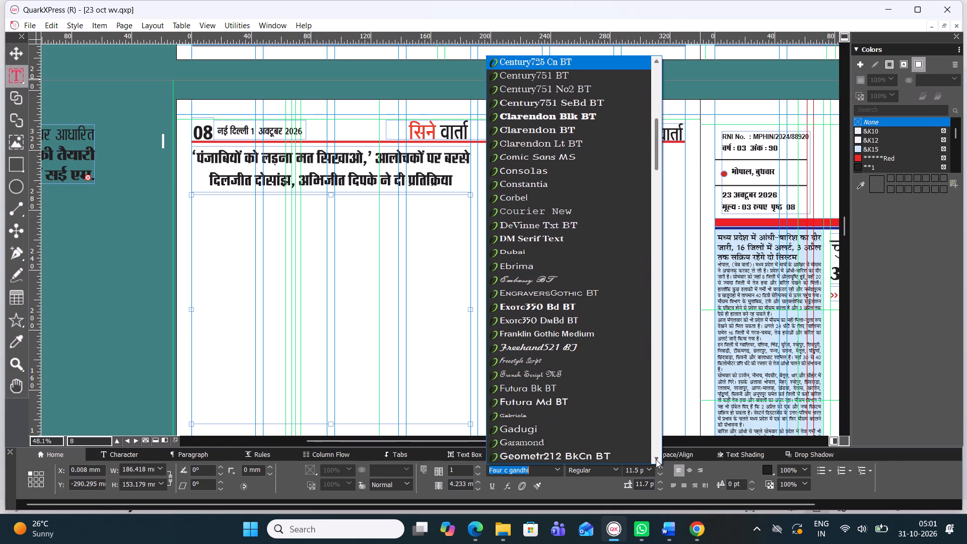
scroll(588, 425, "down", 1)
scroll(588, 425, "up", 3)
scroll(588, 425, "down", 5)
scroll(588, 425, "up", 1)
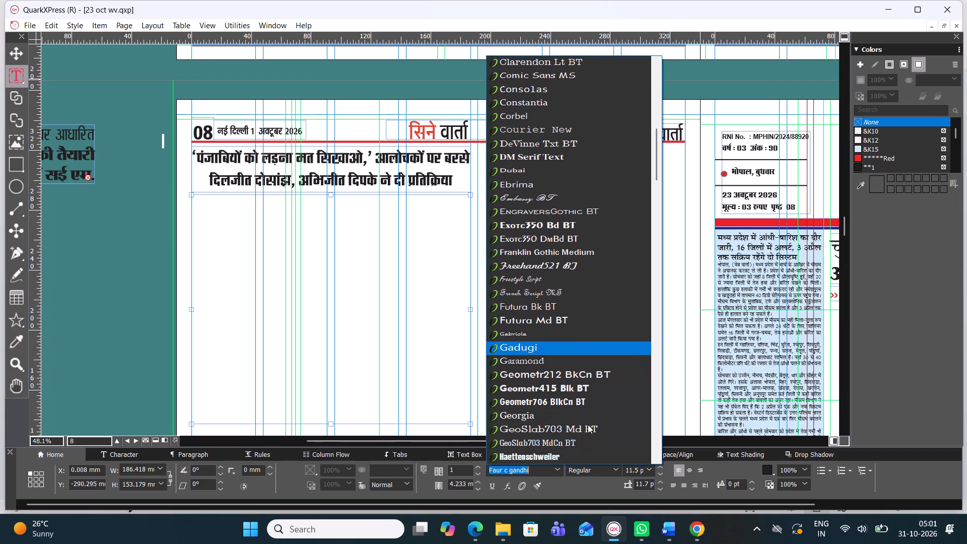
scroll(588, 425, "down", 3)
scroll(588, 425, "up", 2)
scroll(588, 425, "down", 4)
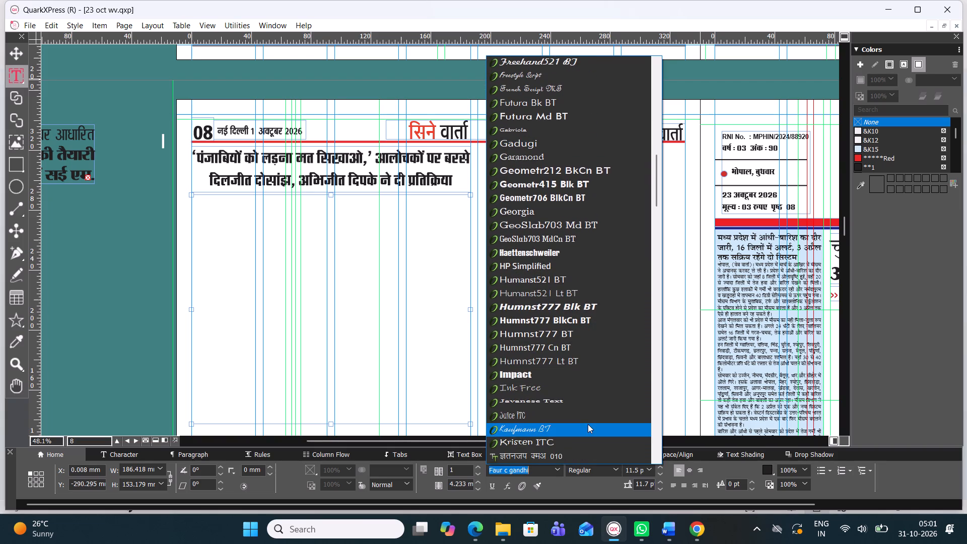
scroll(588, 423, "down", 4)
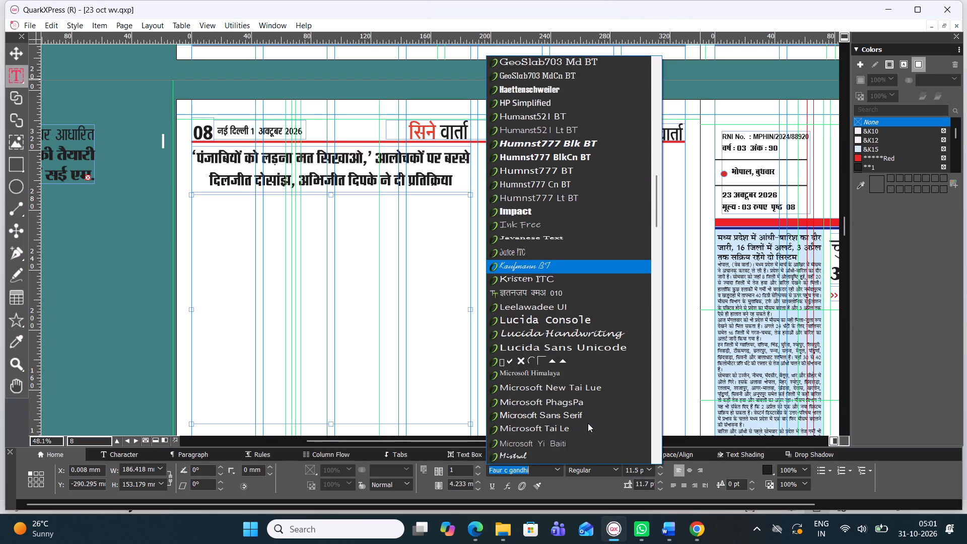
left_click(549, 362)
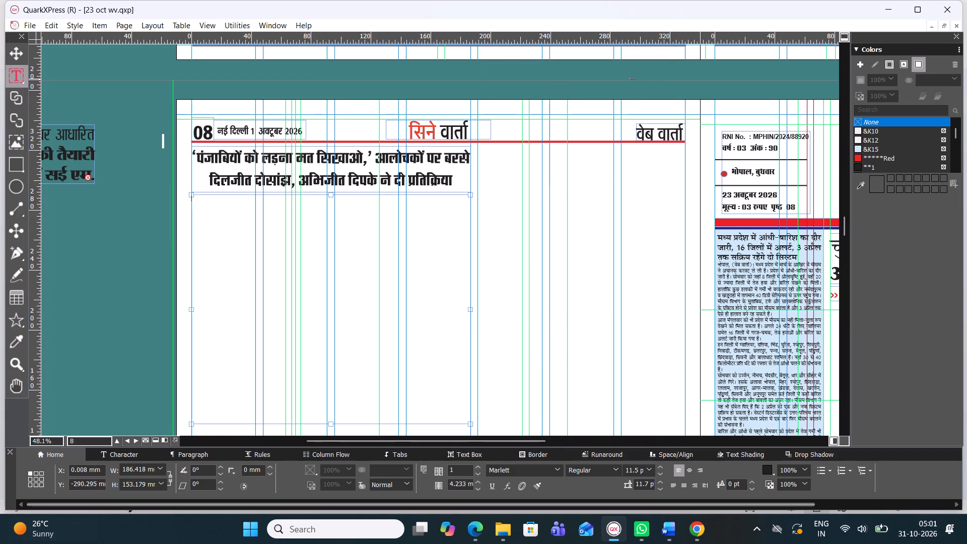
Set the empty body text box's font to Four C Sakshi, found among the Hindi typefaces.
left_click(560, 473)
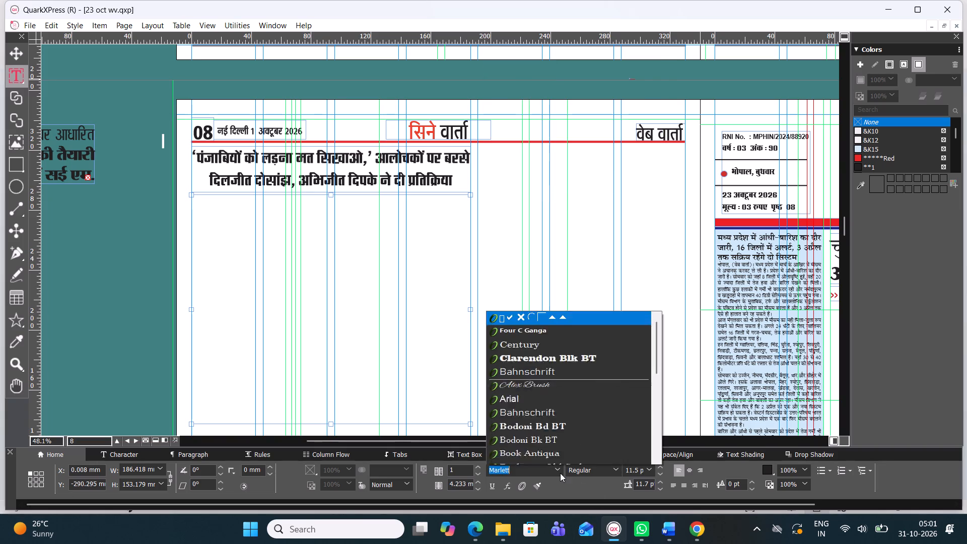
scroll(557, 425, "down", 3)
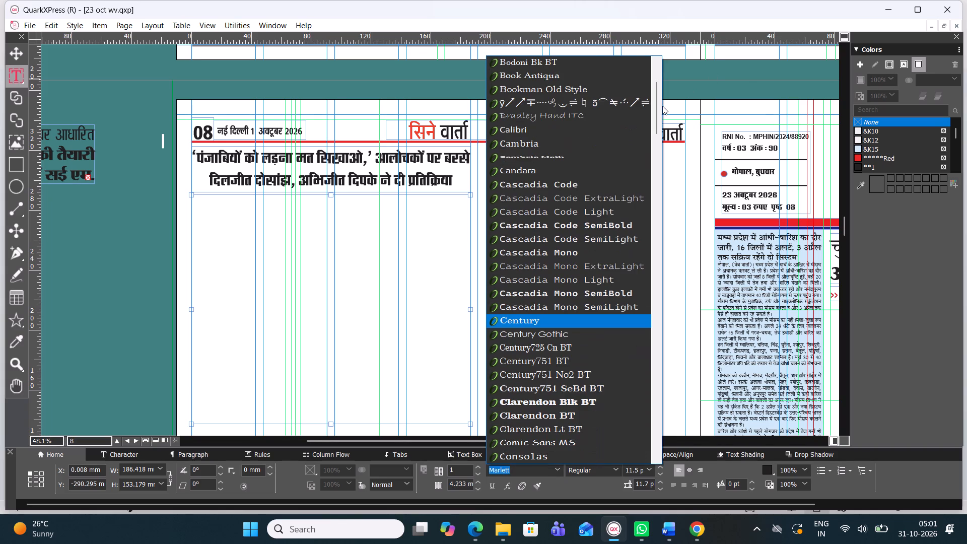
left_click_drag(657, 104, 663, 535)
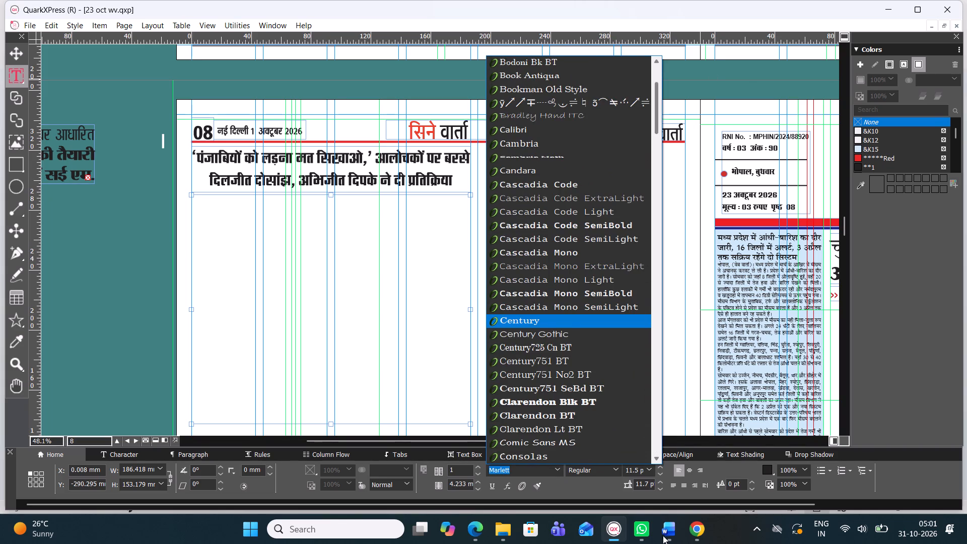
left_click_drag(663, 535, 673, 507)
left_click_drag(659, 122, 647, 201)
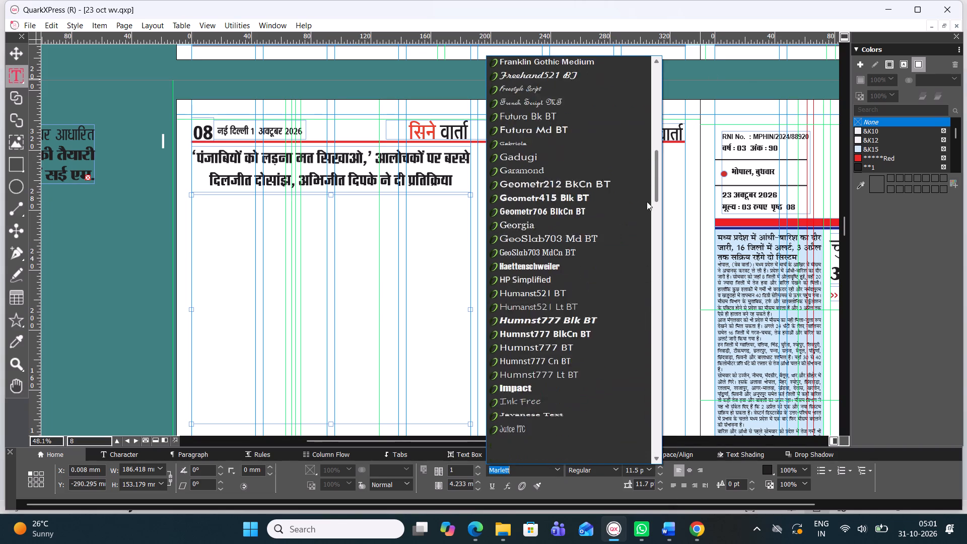
left_click_drag(647, 201, 660, 449)
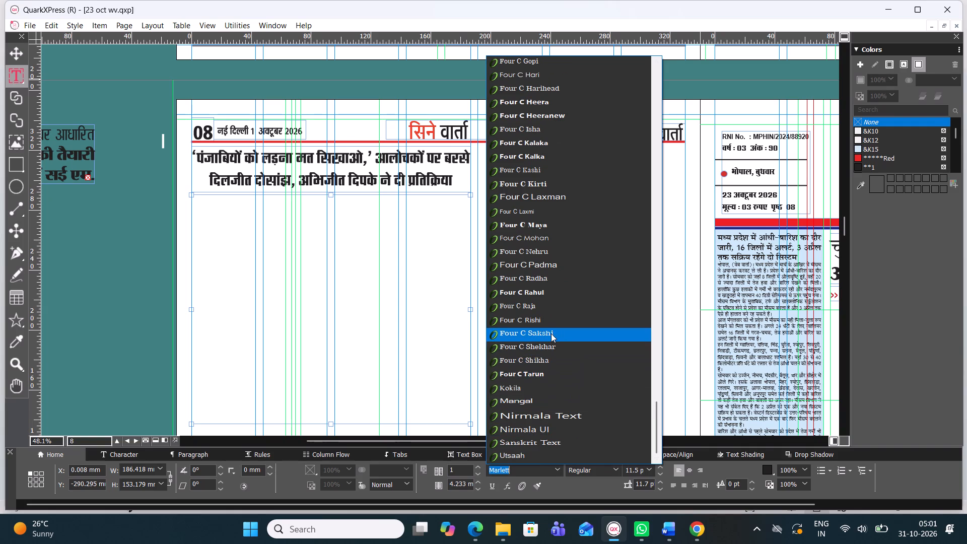
left_click(551, 333)
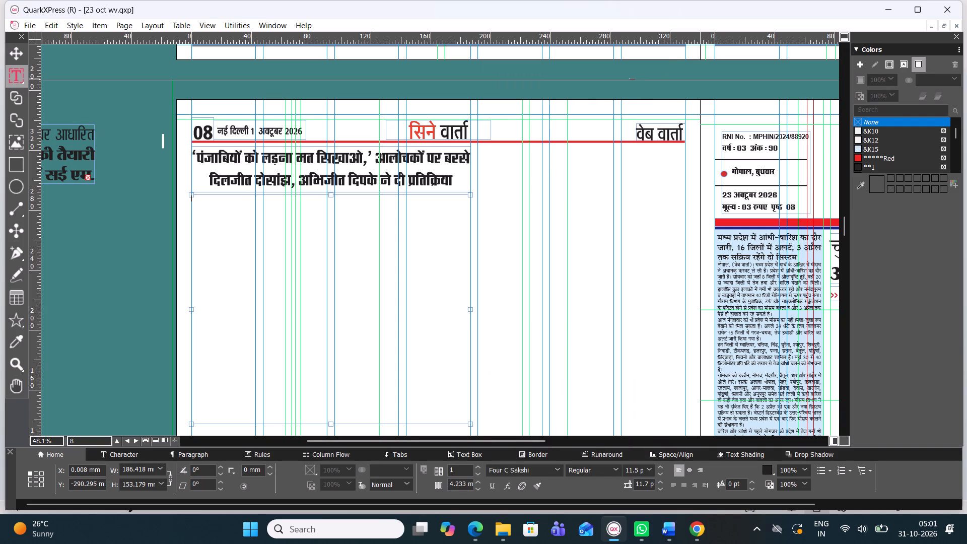
Paste the copied Diljit story into the body text box under the headline.
key("ctrl+v")
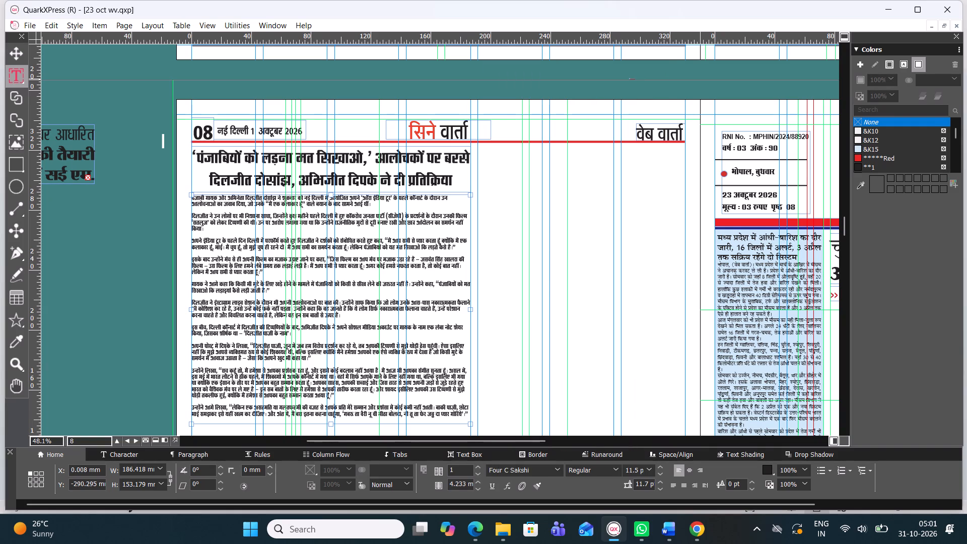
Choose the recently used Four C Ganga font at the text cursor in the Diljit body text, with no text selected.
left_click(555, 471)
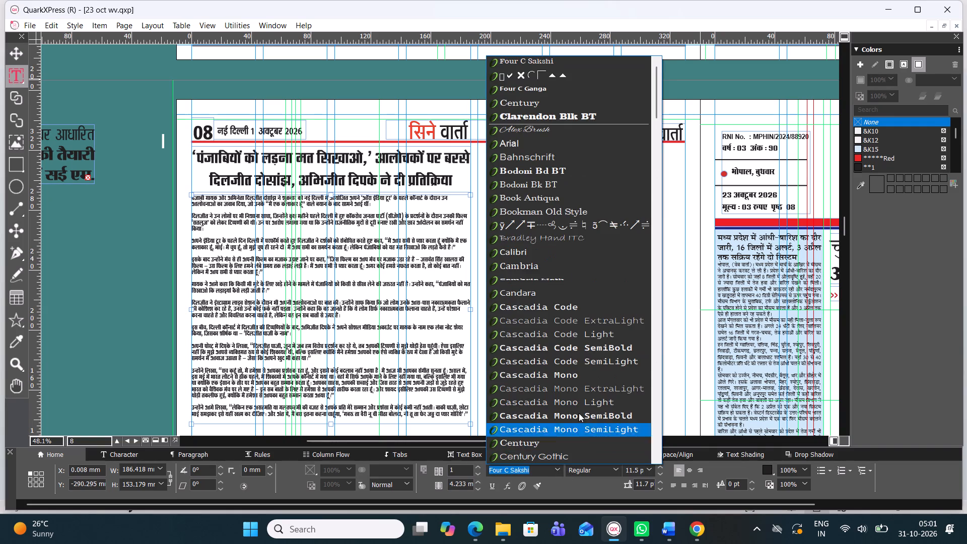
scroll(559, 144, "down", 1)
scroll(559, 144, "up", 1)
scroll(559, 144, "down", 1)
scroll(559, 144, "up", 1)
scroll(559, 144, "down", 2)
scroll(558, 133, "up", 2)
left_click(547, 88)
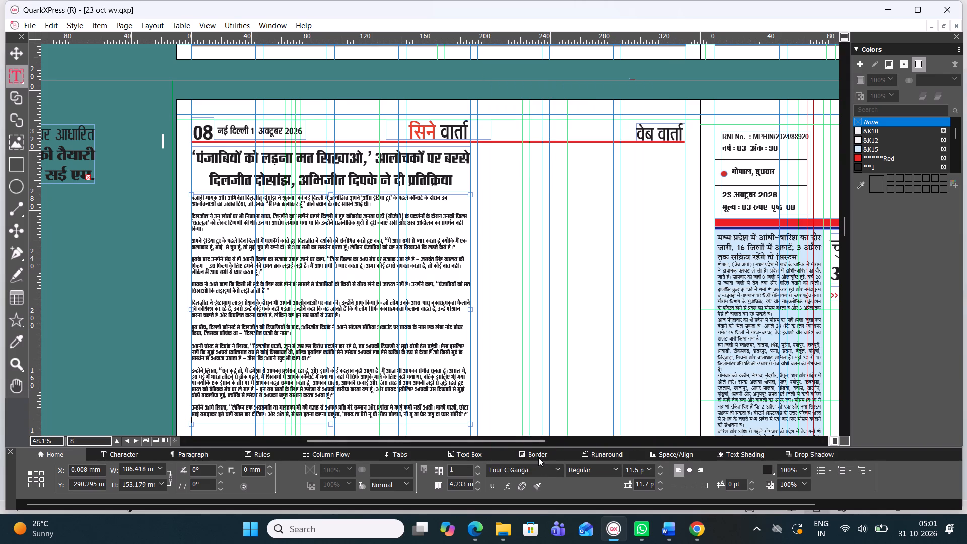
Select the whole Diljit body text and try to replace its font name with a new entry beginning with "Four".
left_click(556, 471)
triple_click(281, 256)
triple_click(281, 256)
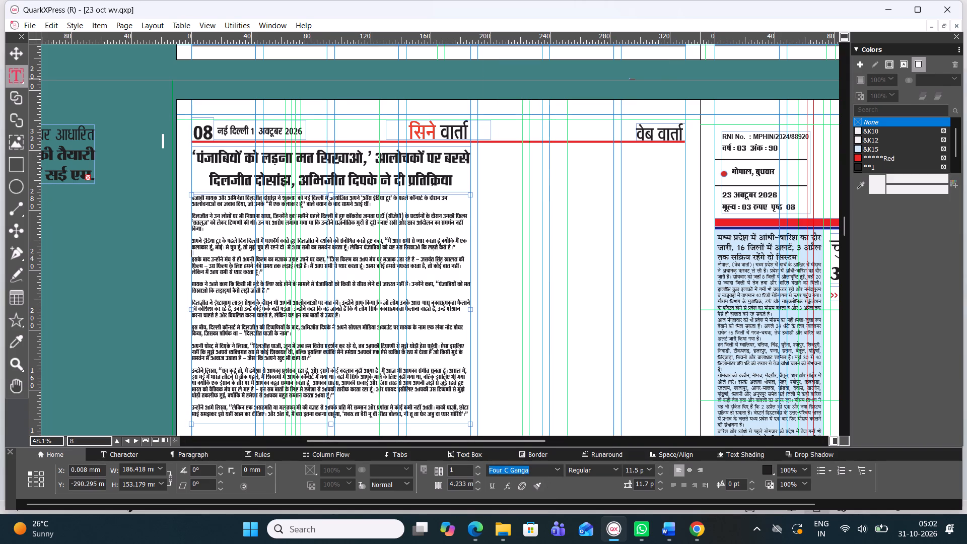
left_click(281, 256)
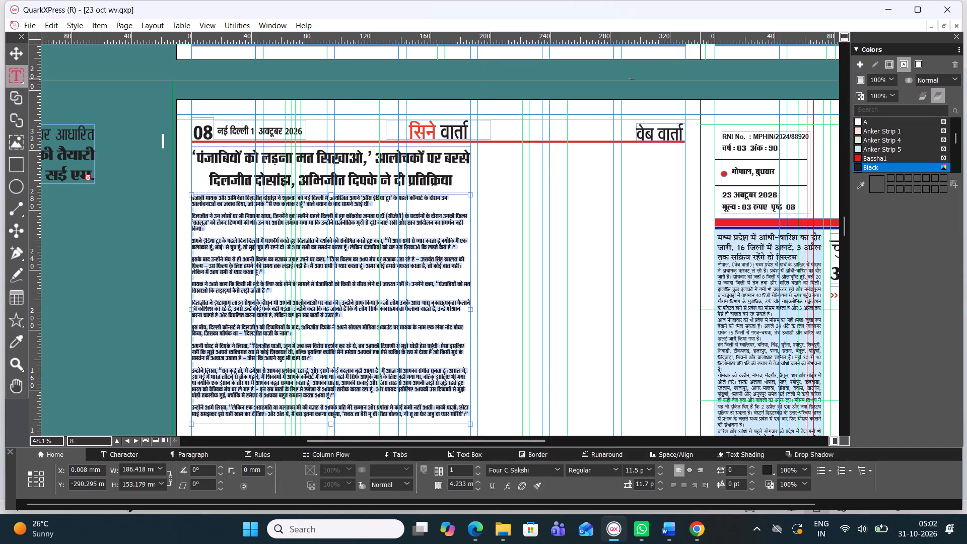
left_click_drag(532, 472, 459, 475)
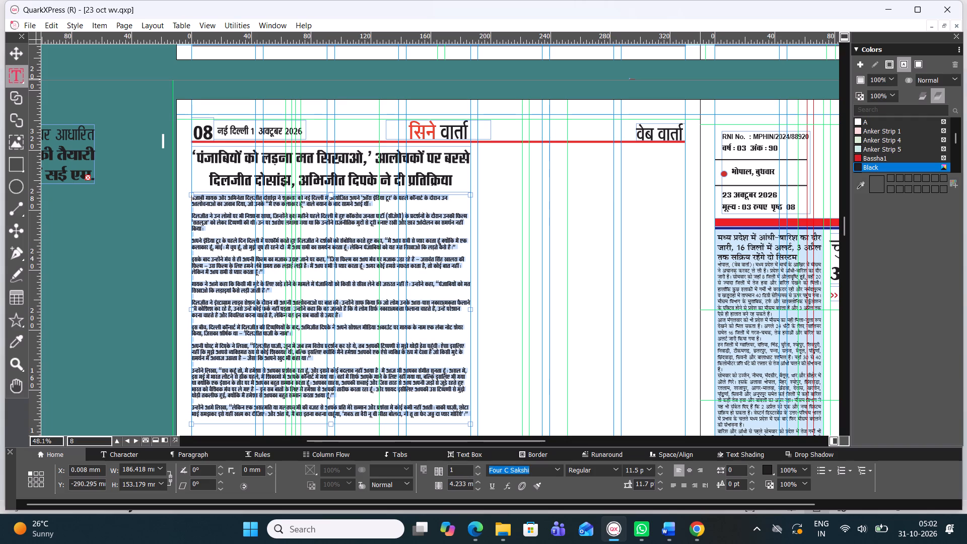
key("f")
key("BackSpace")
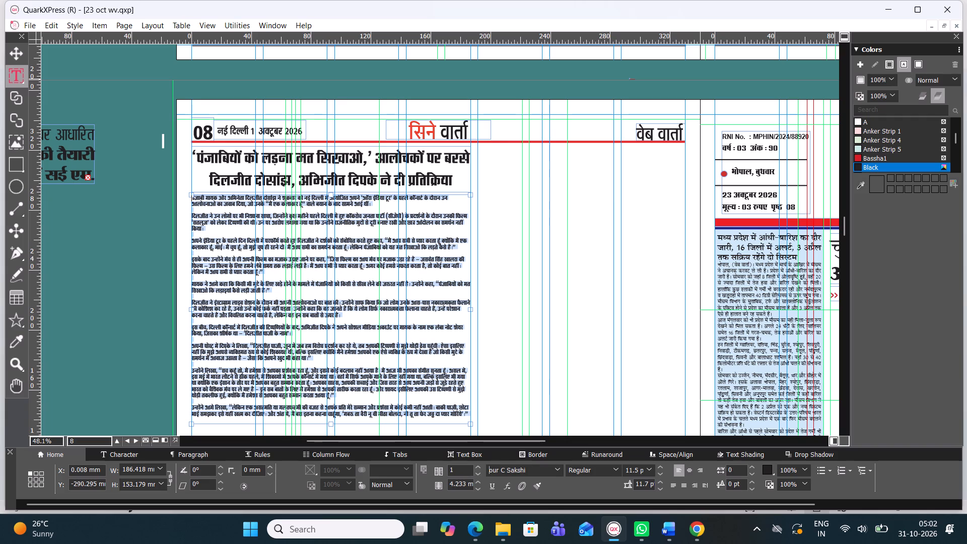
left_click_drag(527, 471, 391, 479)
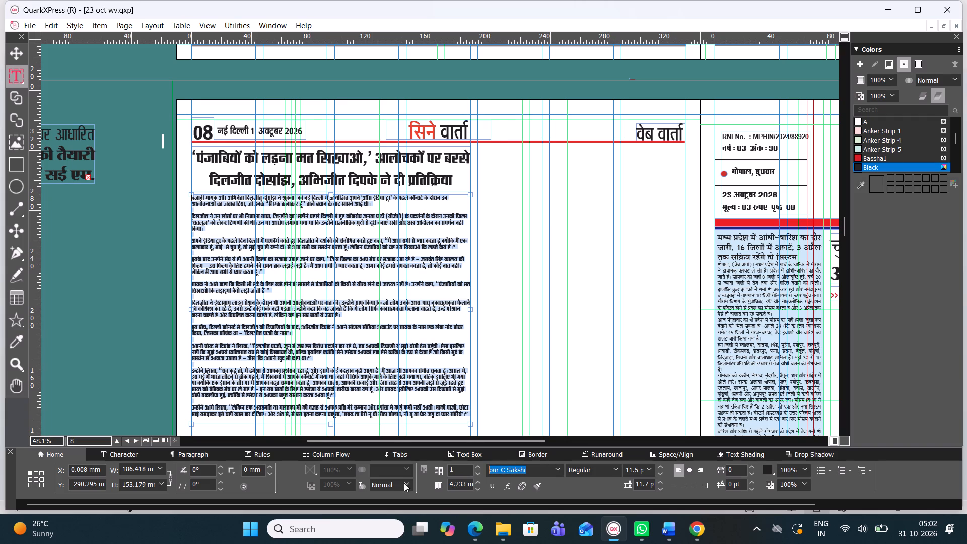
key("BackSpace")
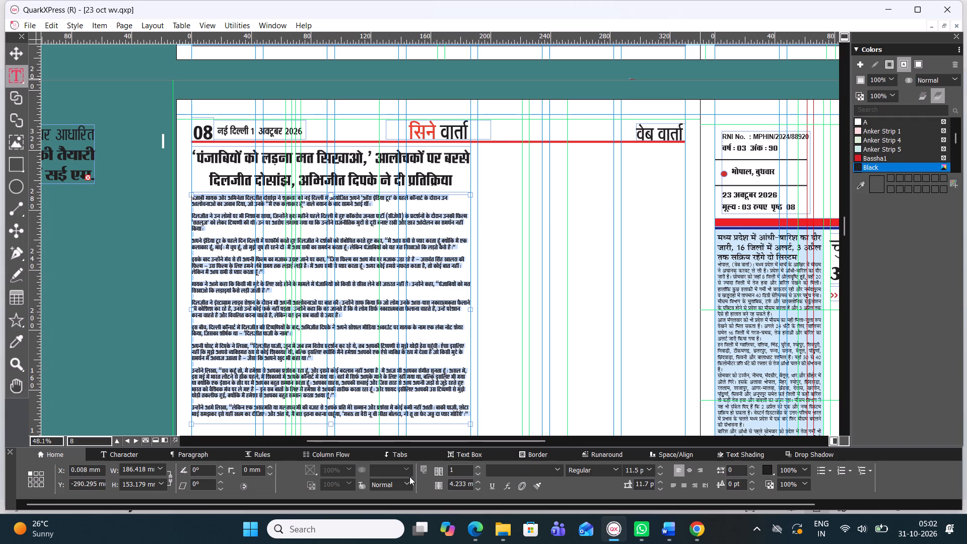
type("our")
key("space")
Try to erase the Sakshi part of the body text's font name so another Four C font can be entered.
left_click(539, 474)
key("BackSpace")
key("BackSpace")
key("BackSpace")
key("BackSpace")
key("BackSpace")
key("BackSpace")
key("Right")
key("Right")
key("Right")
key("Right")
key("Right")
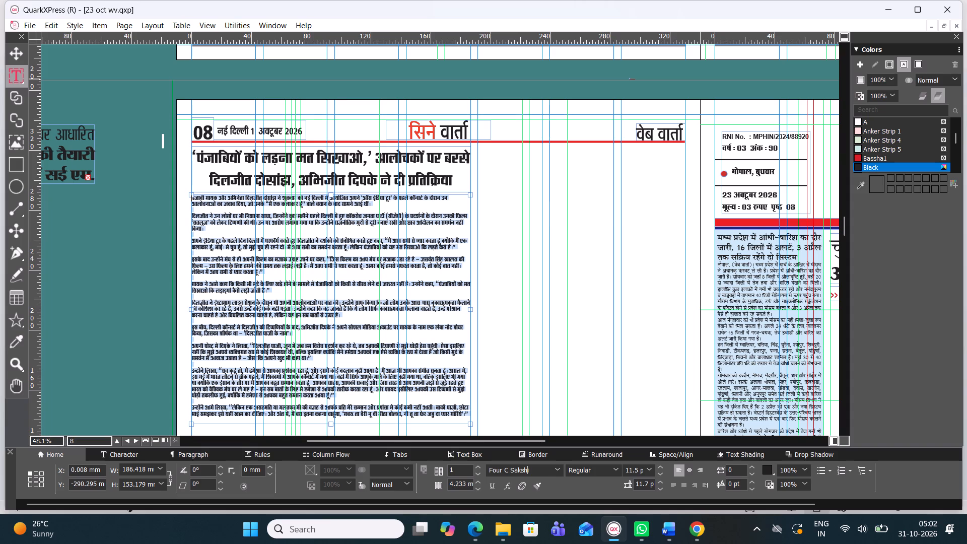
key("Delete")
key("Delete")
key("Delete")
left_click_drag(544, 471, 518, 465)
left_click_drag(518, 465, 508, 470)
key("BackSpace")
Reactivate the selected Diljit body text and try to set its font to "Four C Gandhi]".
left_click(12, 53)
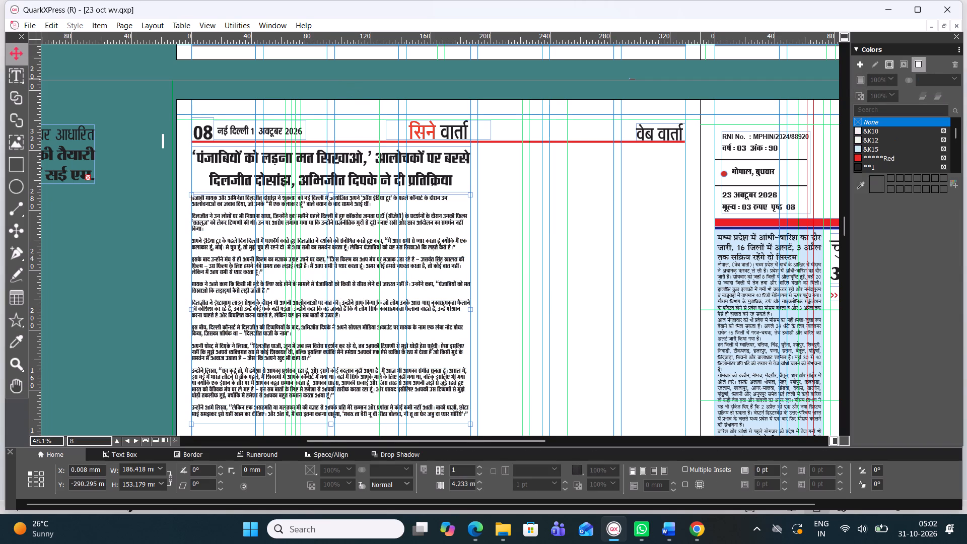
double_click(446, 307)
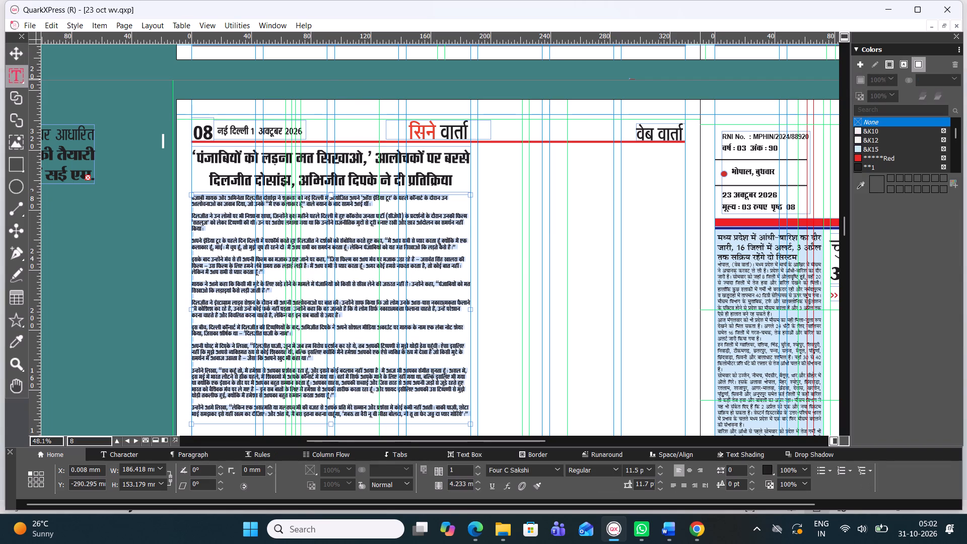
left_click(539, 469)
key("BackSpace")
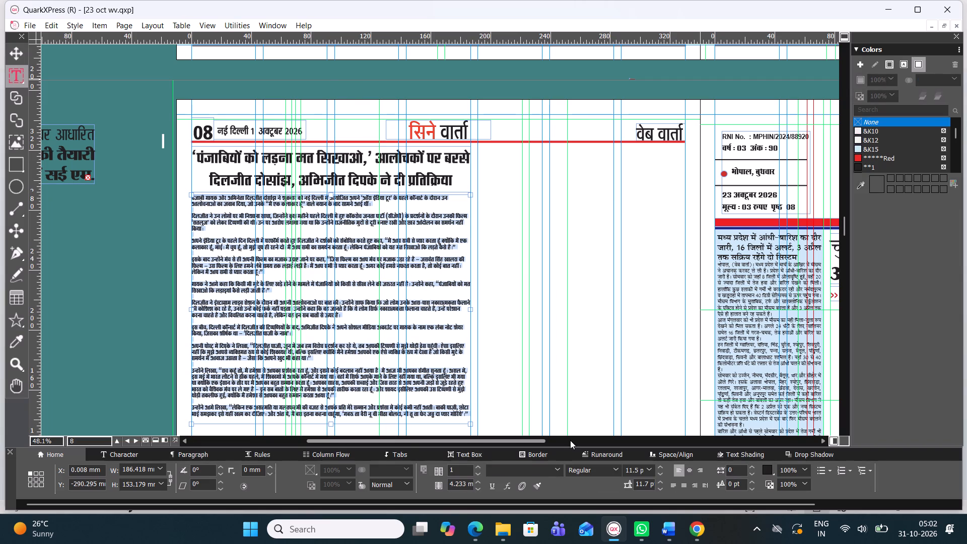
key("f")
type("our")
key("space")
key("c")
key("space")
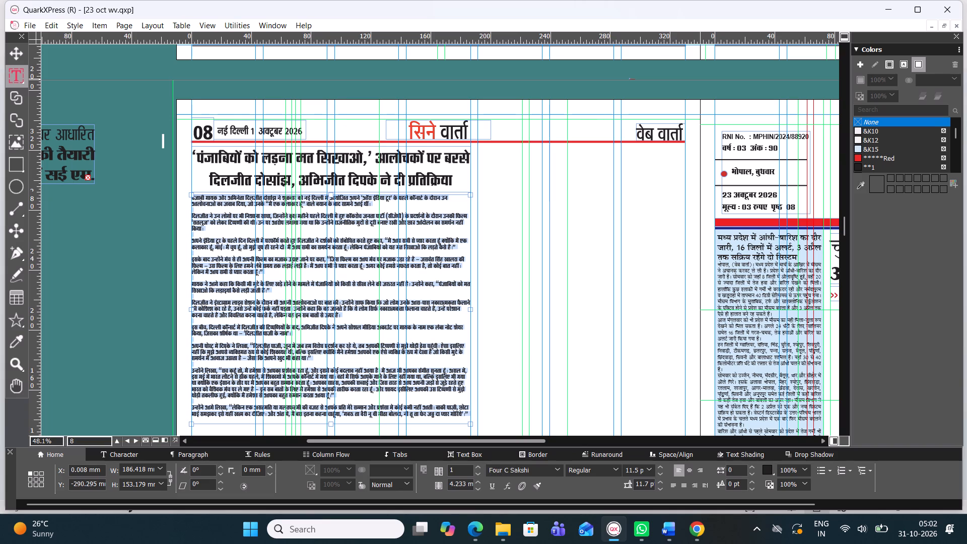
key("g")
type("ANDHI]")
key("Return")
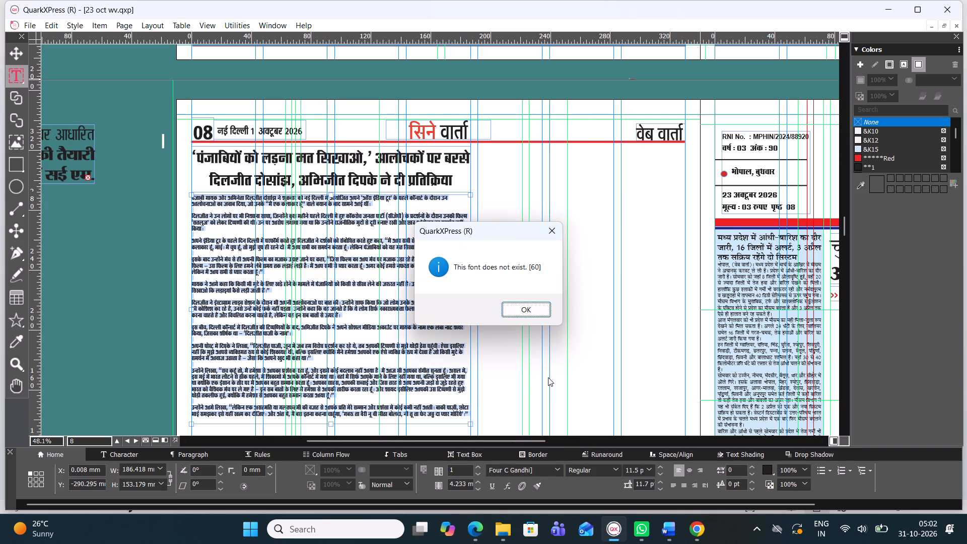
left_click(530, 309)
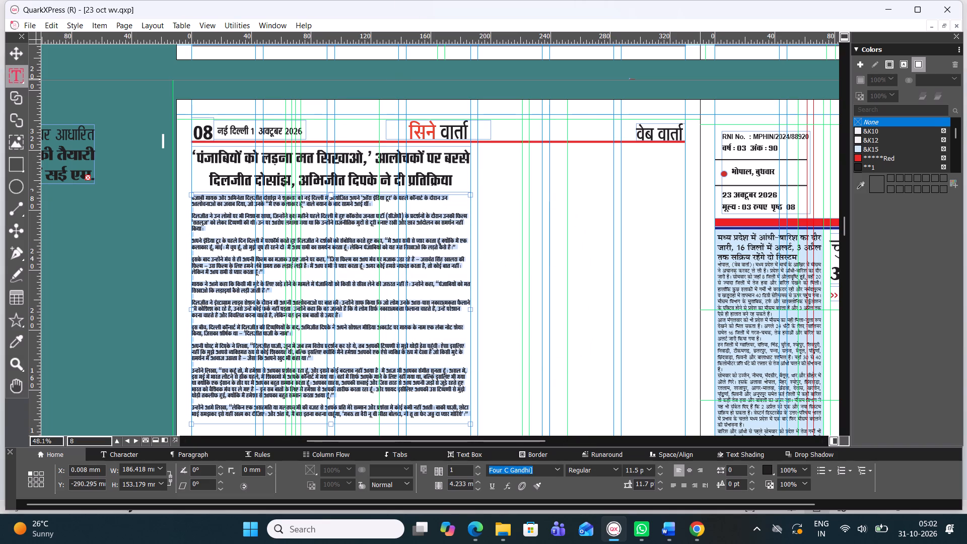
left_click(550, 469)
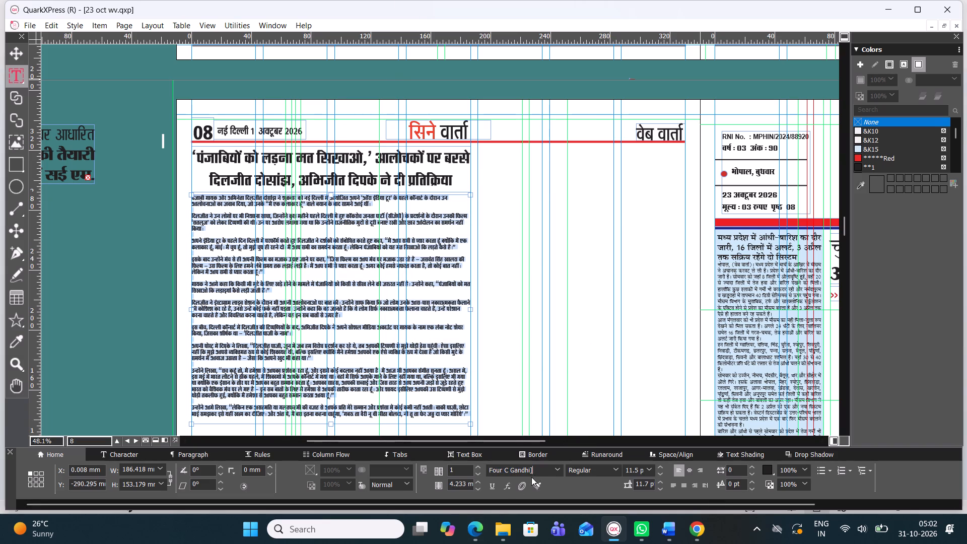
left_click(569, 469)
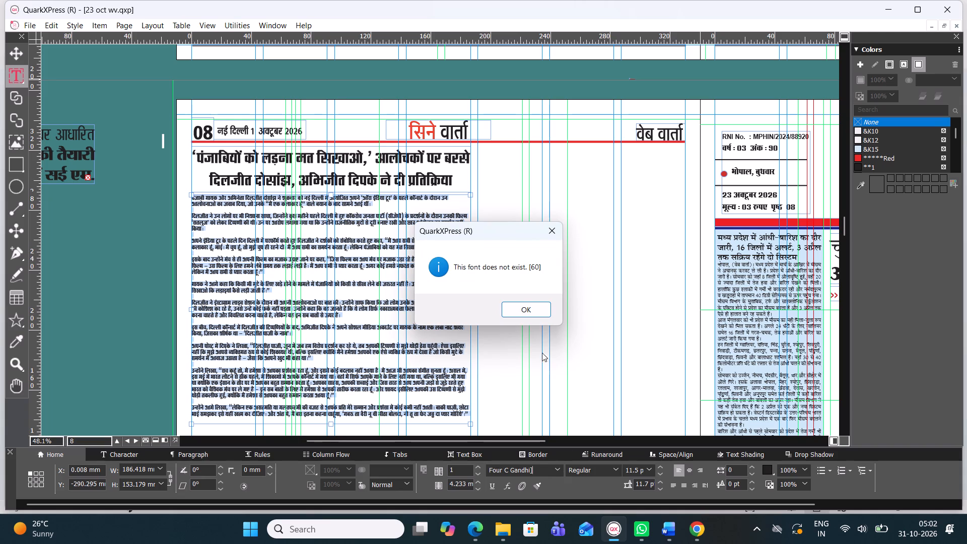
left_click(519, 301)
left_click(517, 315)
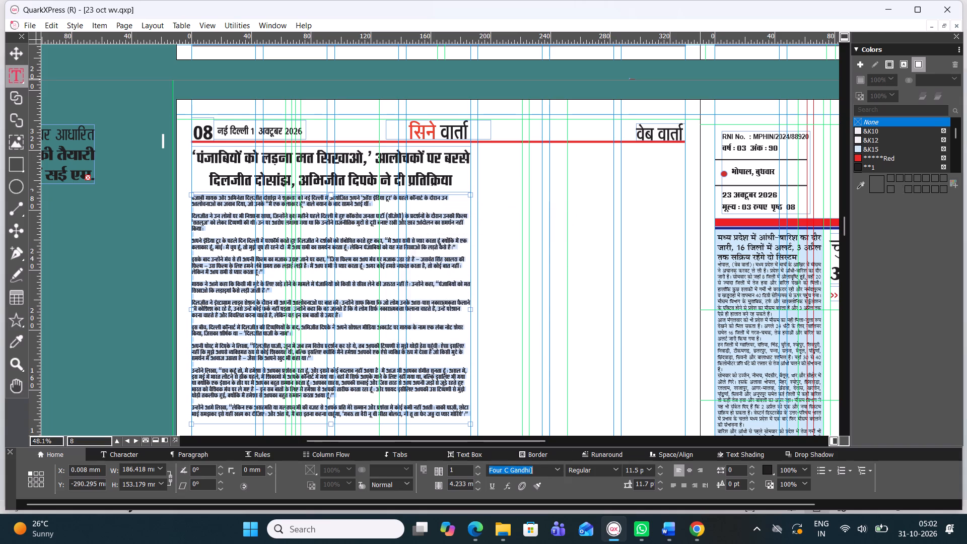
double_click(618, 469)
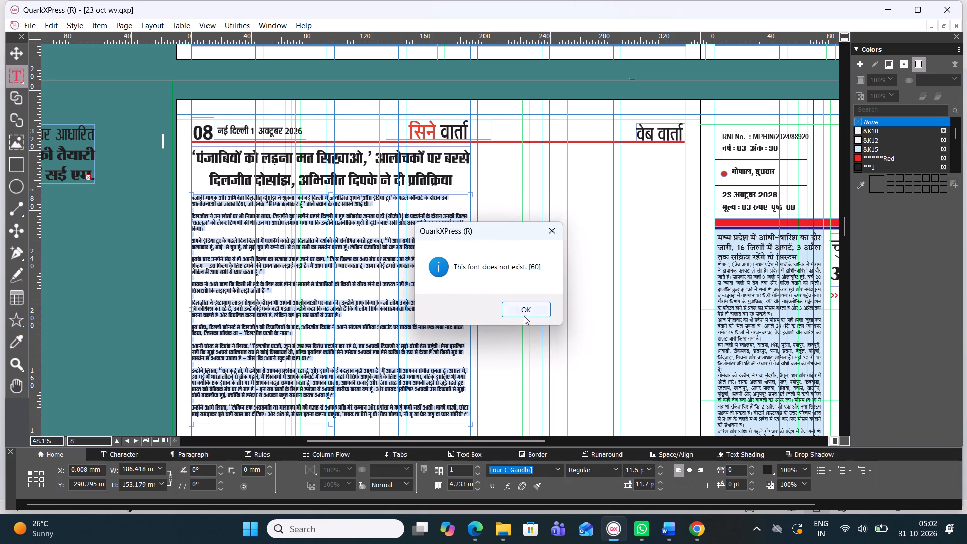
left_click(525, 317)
Set the selected Diljit body text's font to Century.
left_click(555, 470)
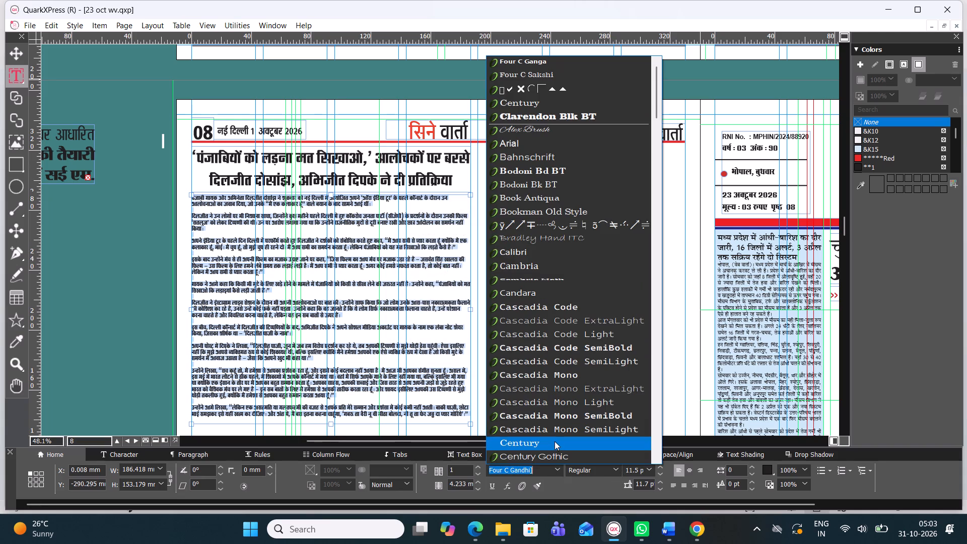
left_click(555, 441)
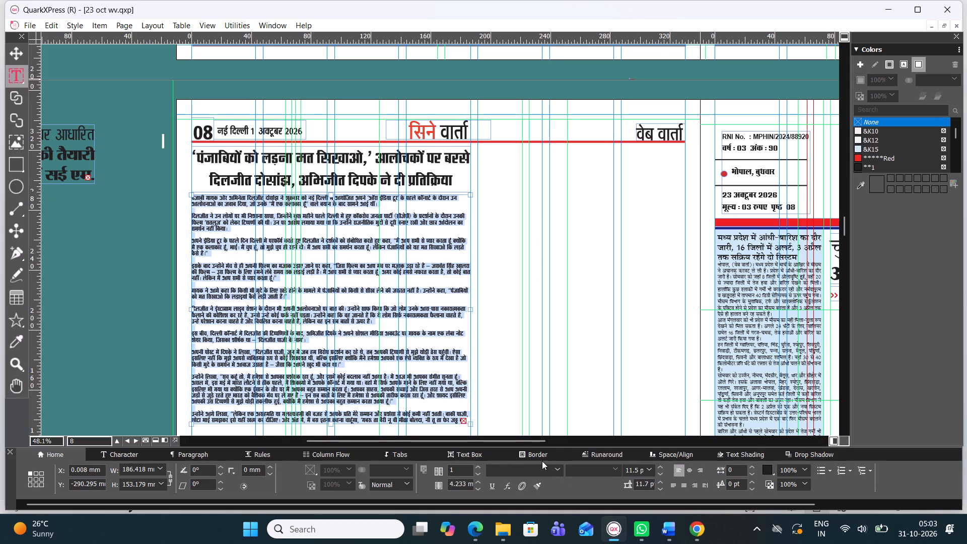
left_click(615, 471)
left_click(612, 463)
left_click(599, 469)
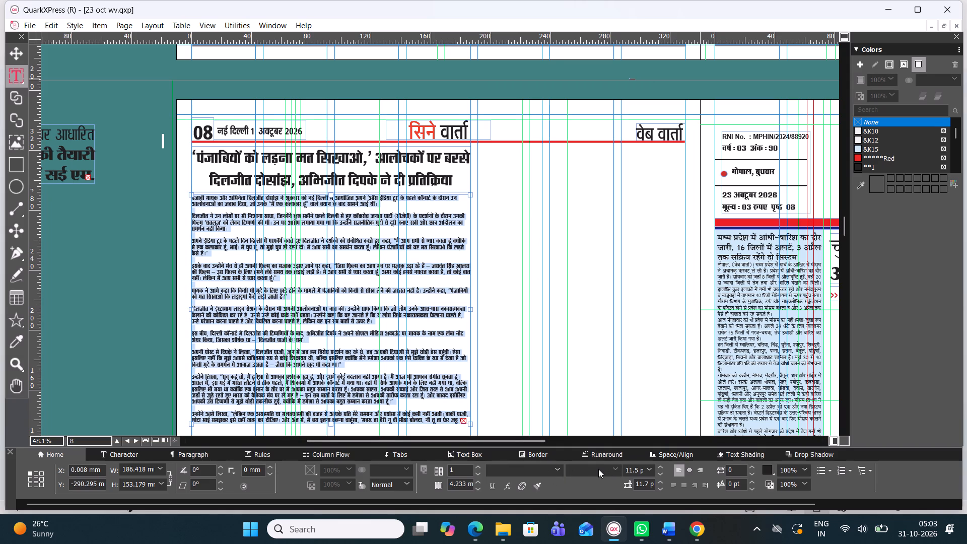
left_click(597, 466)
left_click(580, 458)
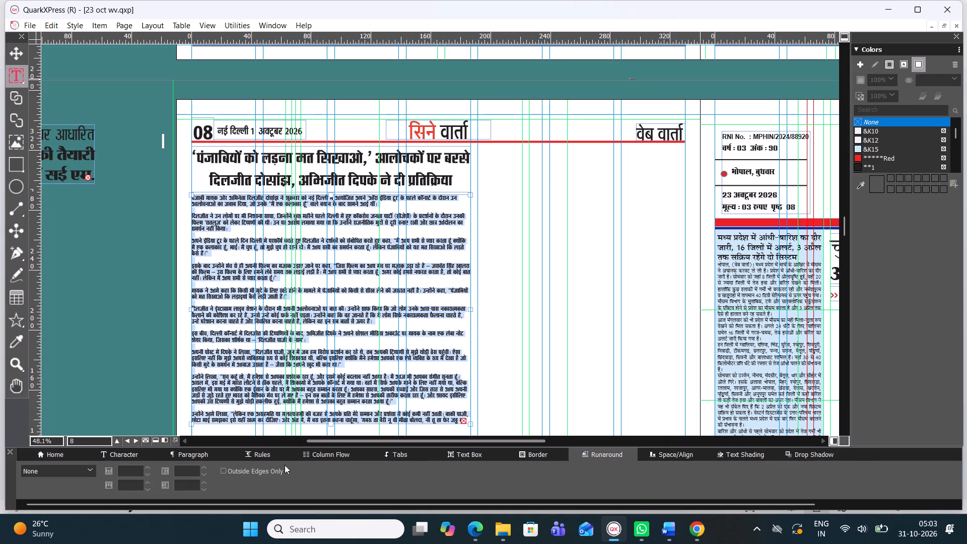
Set the character language of the selected Diljit body text to Hindi.
left_click(112, 453)
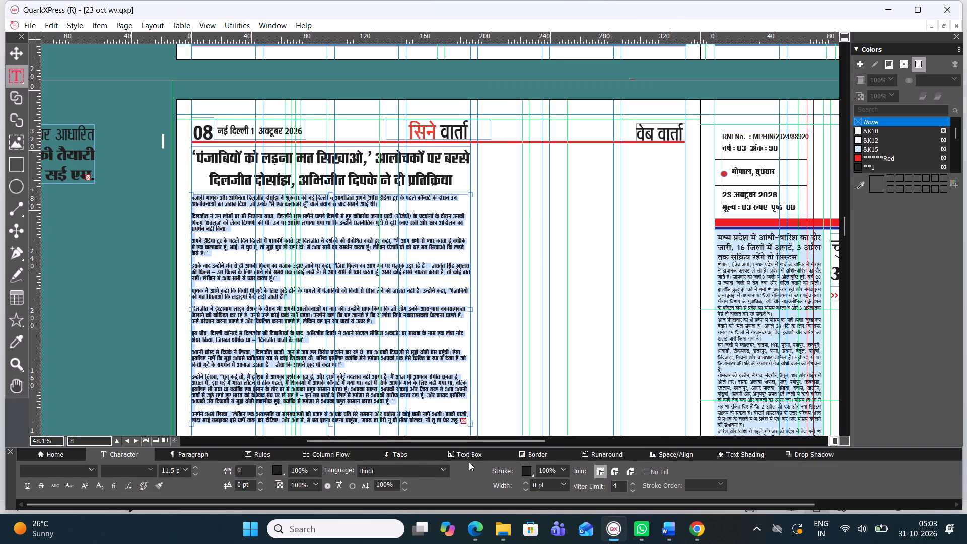
left_click(450, 467)
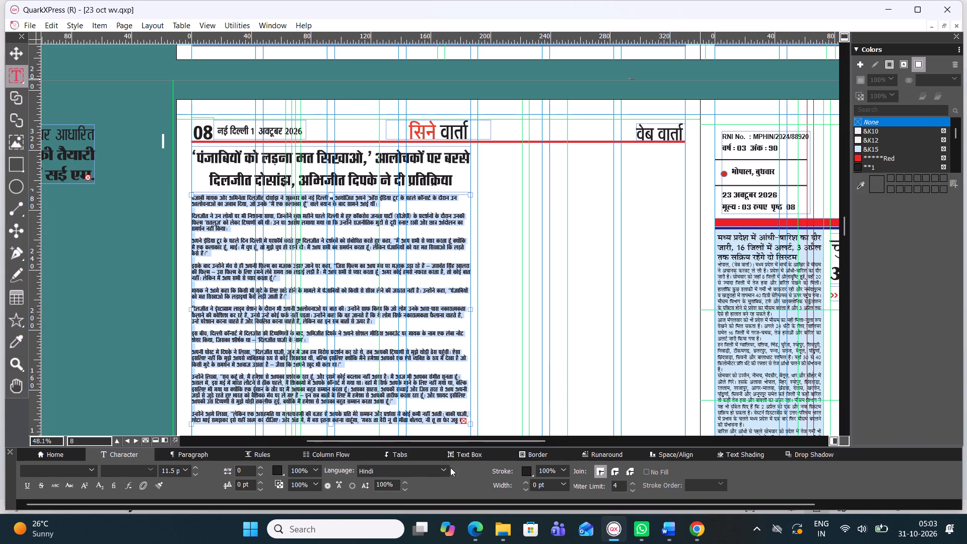
left_click(437, 468)
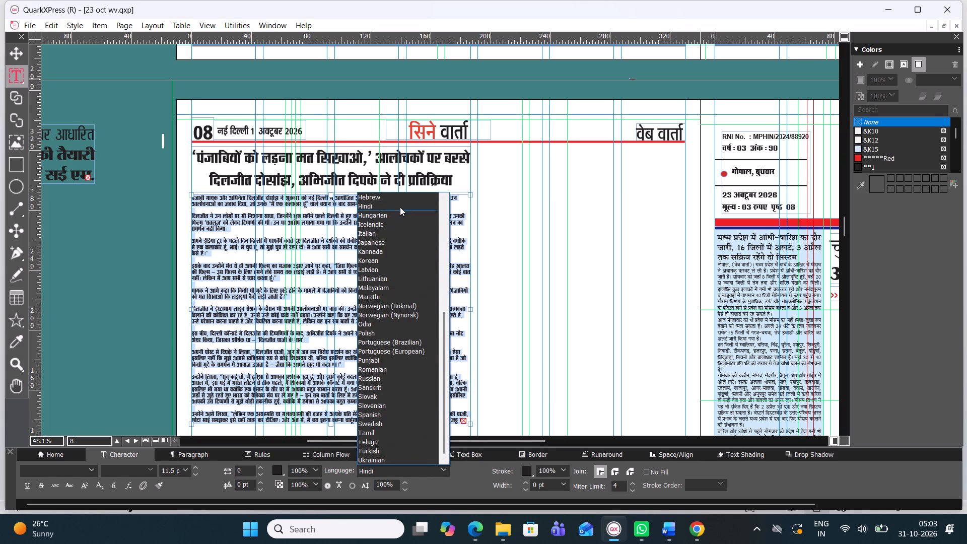
left_click(399, 206)
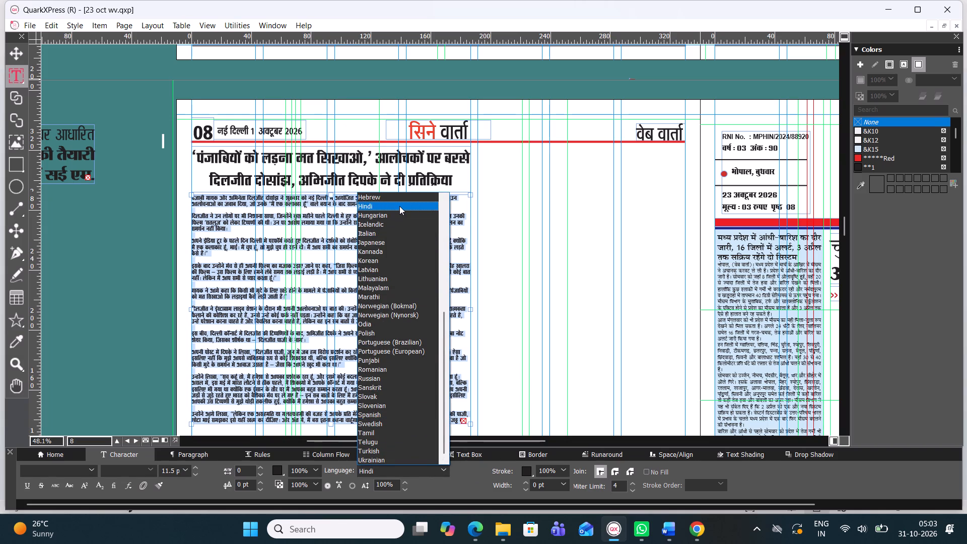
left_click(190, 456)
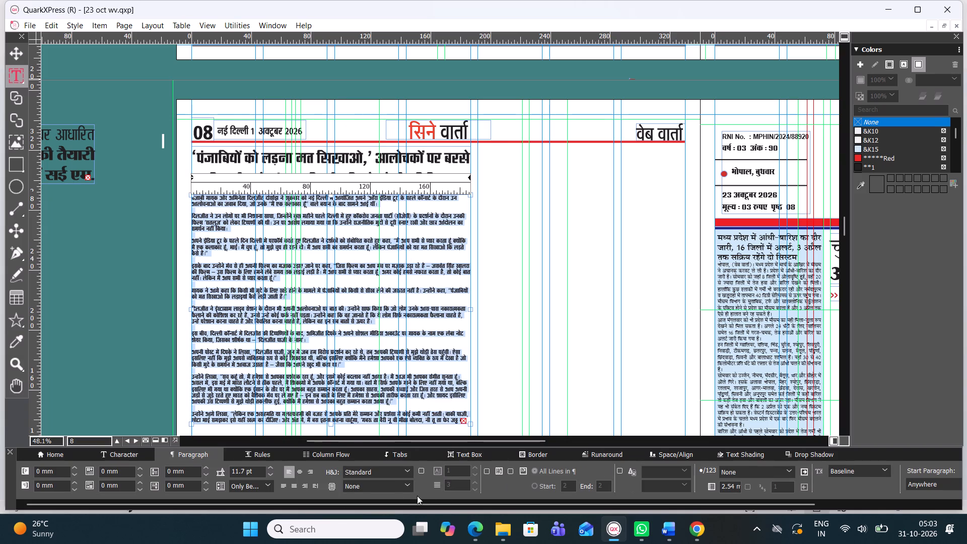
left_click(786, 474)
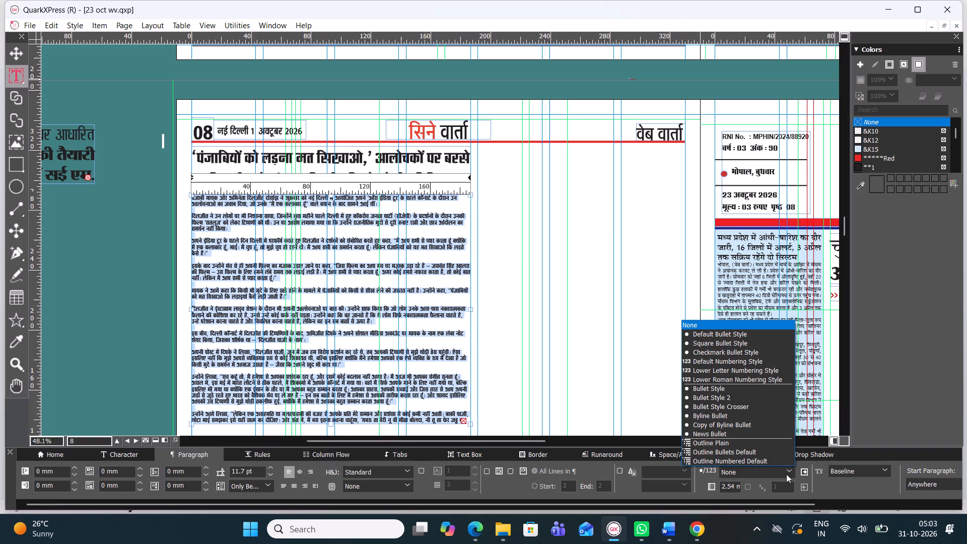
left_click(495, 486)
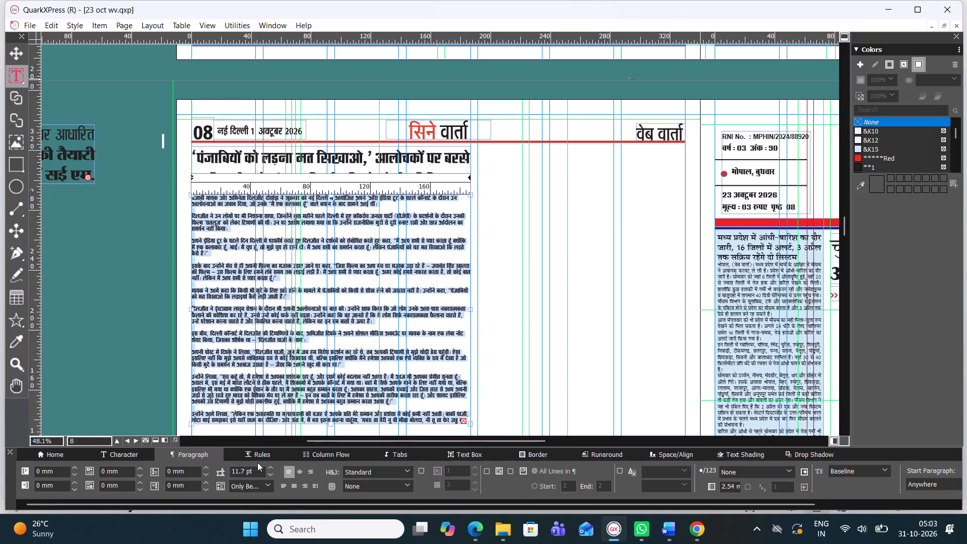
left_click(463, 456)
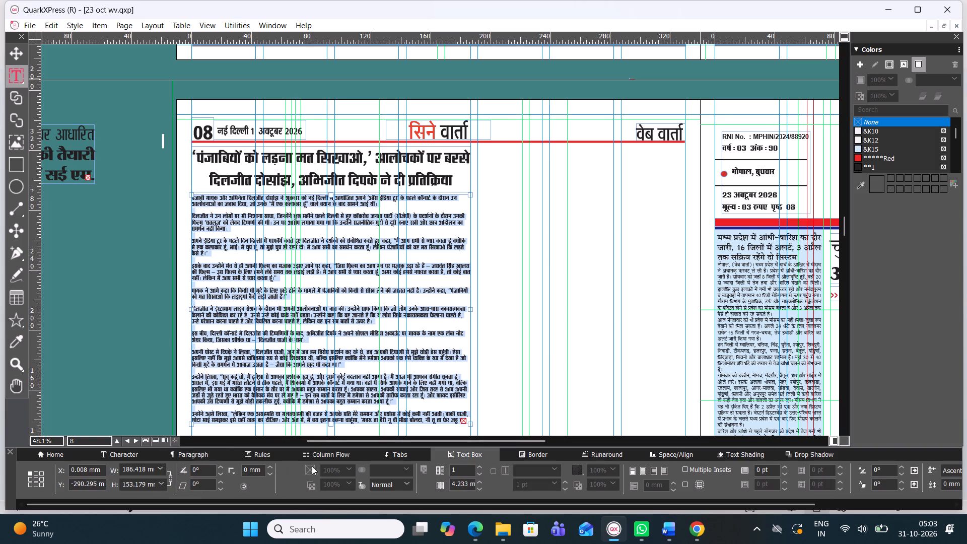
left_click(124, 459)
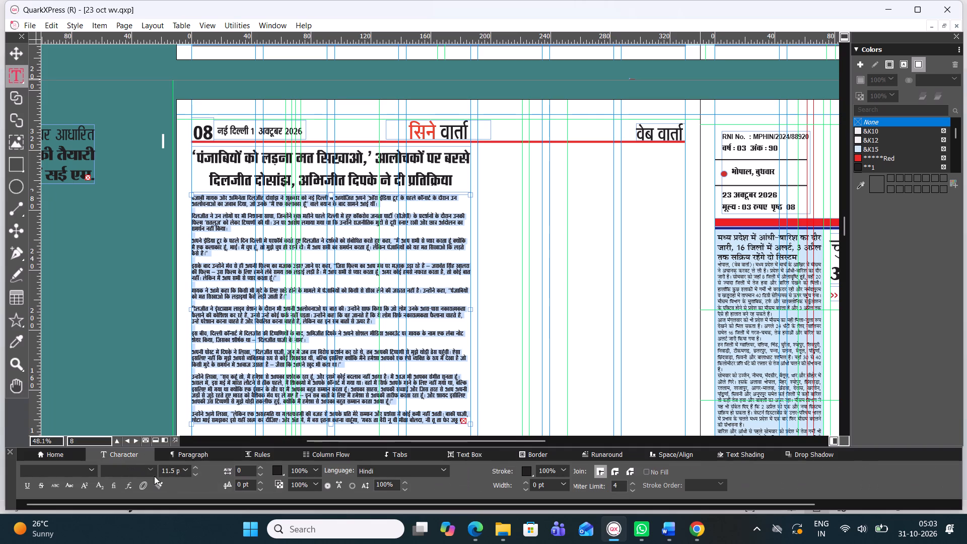
Look through the available fonts for a suitable Hindi face for the selected Diljit body text.
left_click(87, 469)
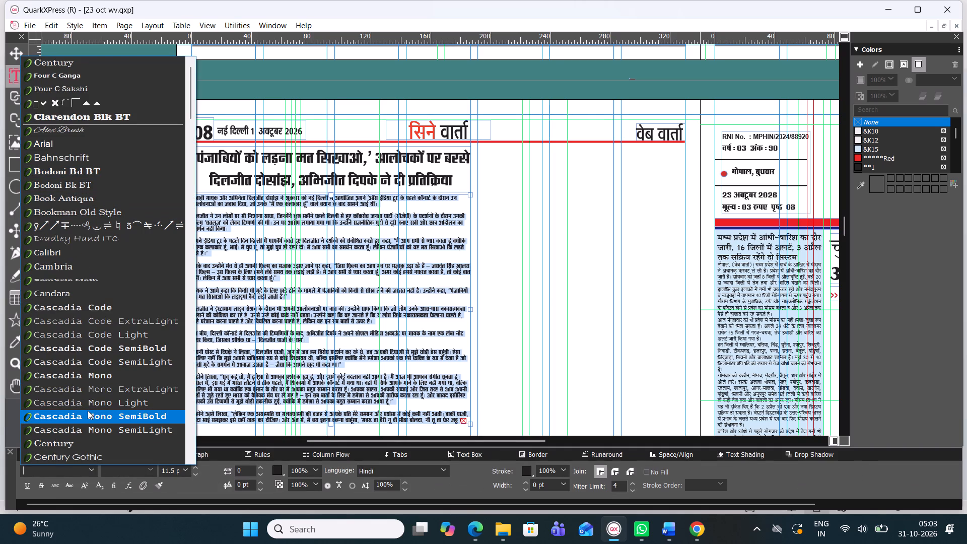
scroll(88, 411, "down", 6)
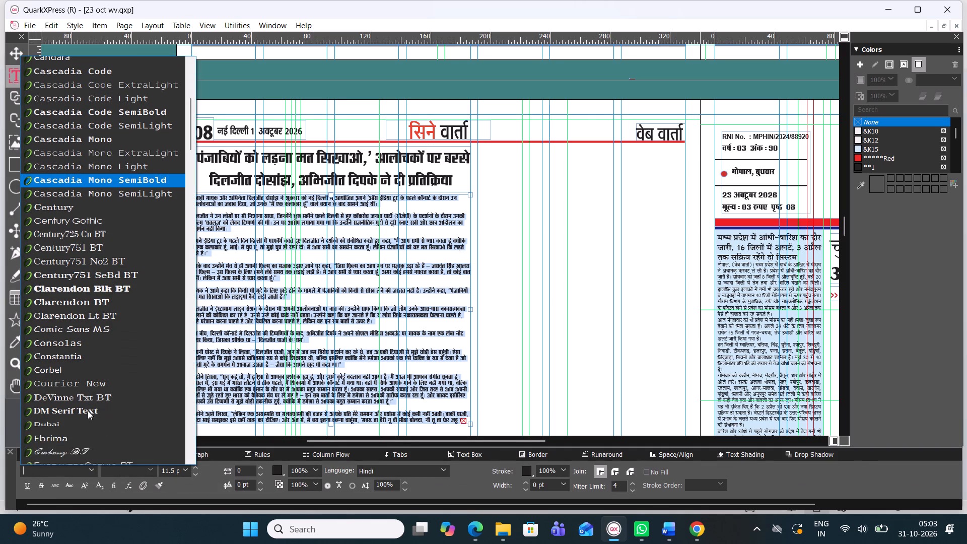
scroll(88, 411, "down", 7)
scroll(94, 414, "up", 1)
scroll(97, 414, "down", 2)
scroll(97, 414, "up", 1)
scroll(97, 414, "down", 3)
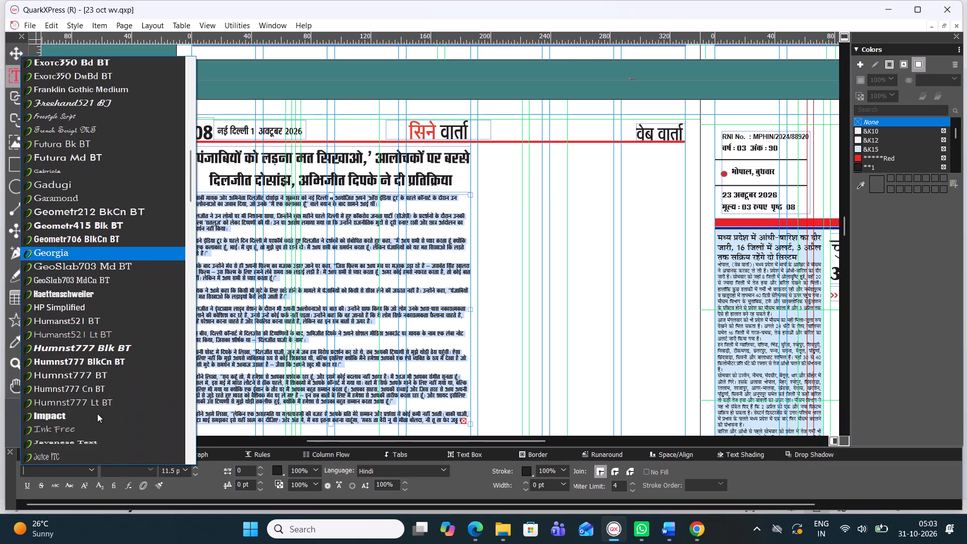
scroll(91, 428, "down", 3)
scroll(91, 428, "up", 1)
scroll(91, 428, "down", 1)
scroll(91, 428, "up", 2)
scroll(91, 428, "down", 1)
scroll(91, 428, "up", 1)
scroll(91, 428, "down", 1)
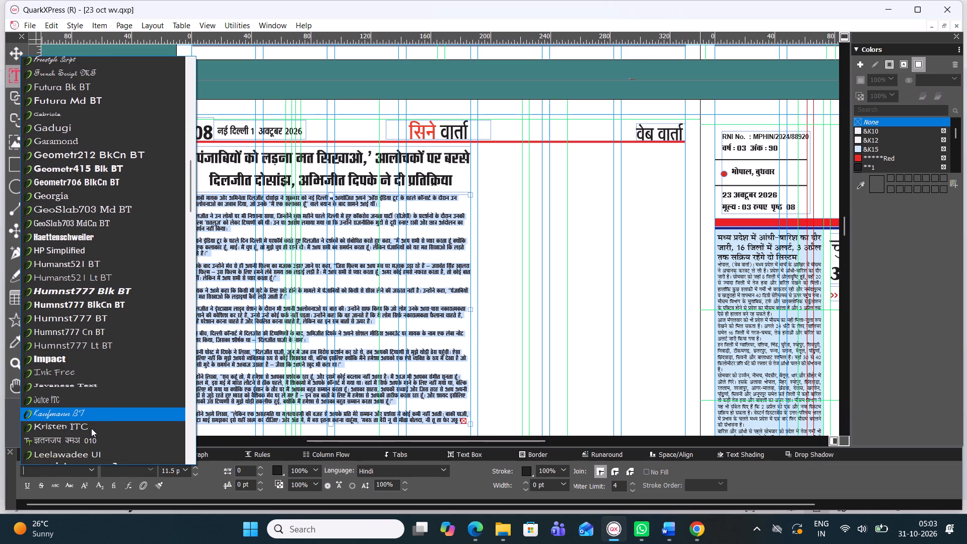
scroll(91, 428, "down", 7)
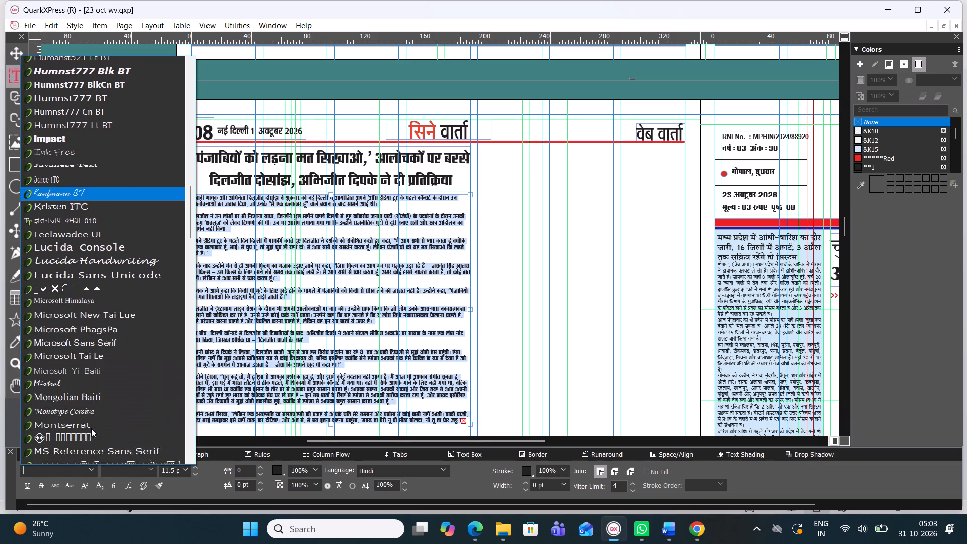
scroll(91, 428, "up", 1)
scroll(91, 428, "down", 2)
scroll(91, 428, "up", 1)
scroll(91, 428, "down", 4)
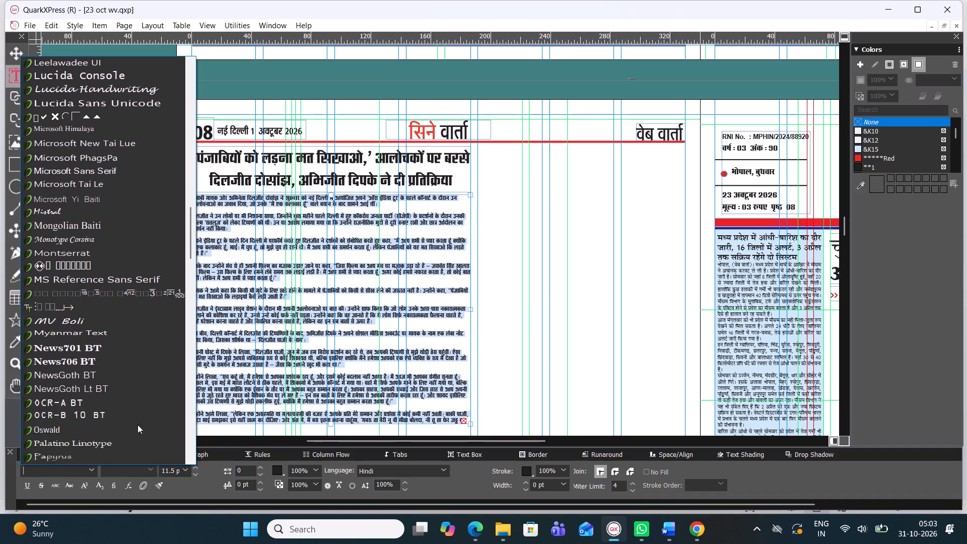
left_click(528, 405)
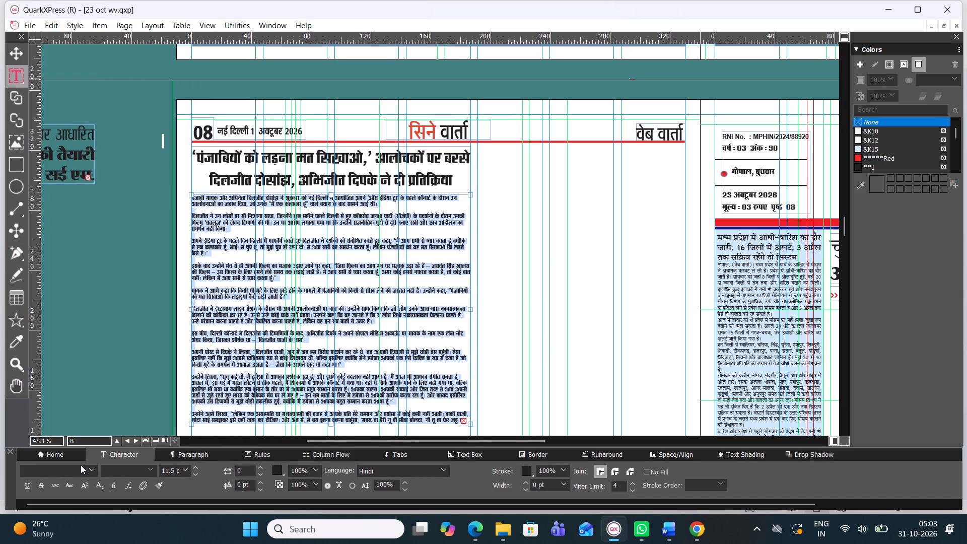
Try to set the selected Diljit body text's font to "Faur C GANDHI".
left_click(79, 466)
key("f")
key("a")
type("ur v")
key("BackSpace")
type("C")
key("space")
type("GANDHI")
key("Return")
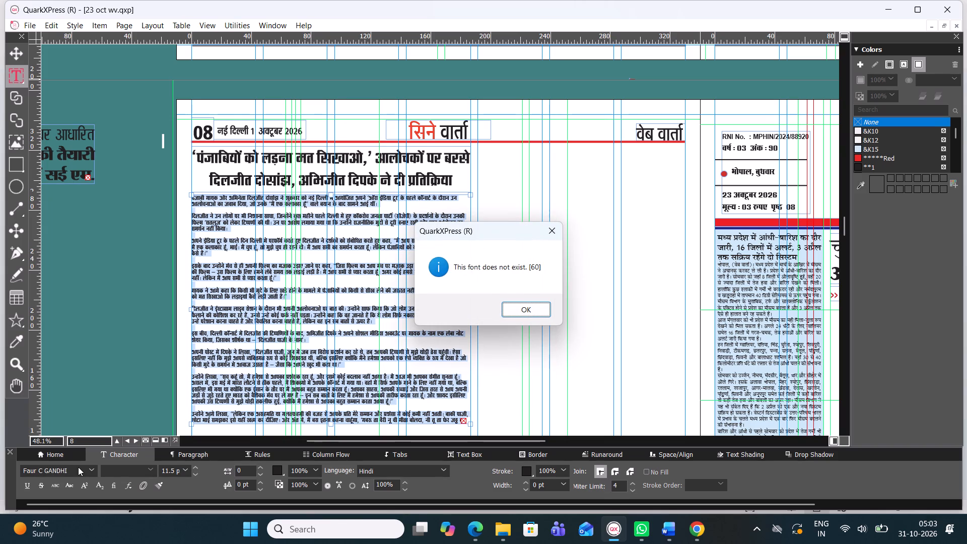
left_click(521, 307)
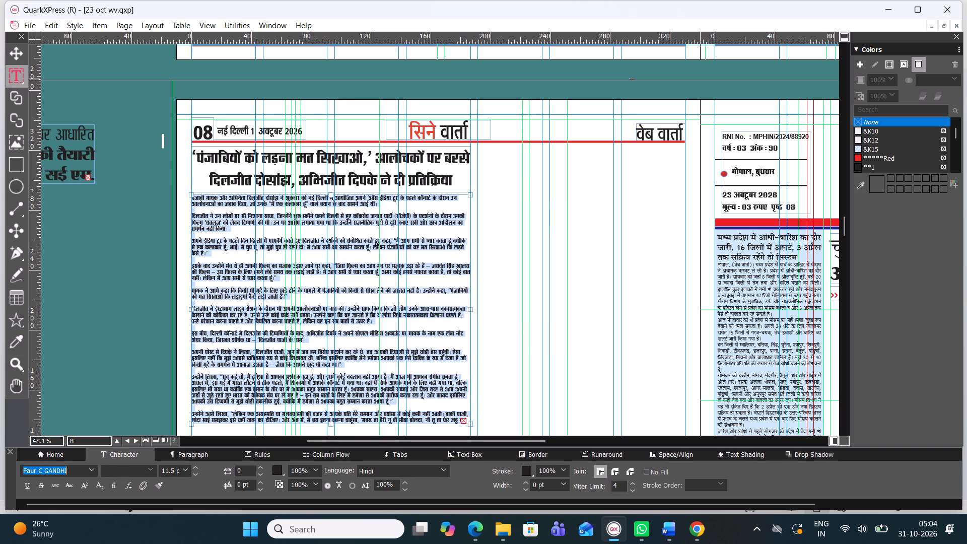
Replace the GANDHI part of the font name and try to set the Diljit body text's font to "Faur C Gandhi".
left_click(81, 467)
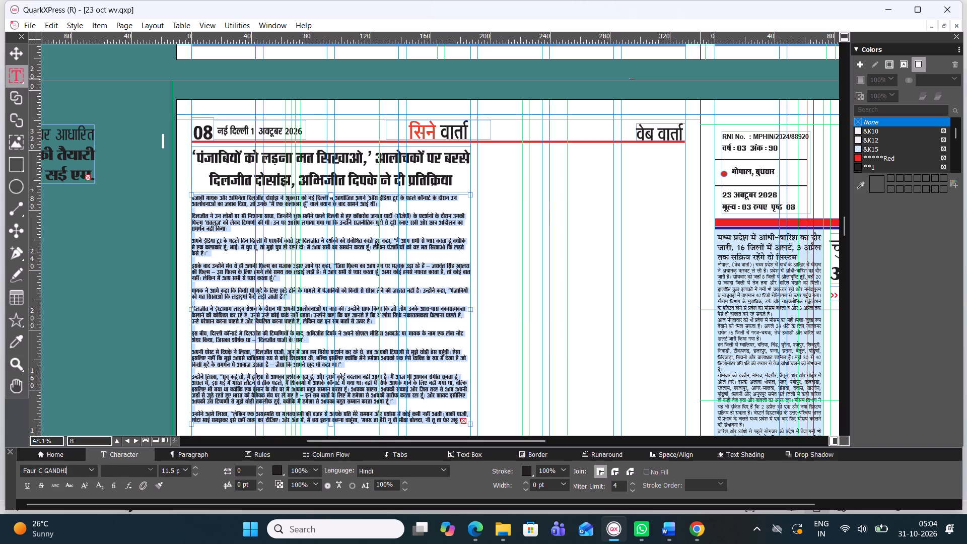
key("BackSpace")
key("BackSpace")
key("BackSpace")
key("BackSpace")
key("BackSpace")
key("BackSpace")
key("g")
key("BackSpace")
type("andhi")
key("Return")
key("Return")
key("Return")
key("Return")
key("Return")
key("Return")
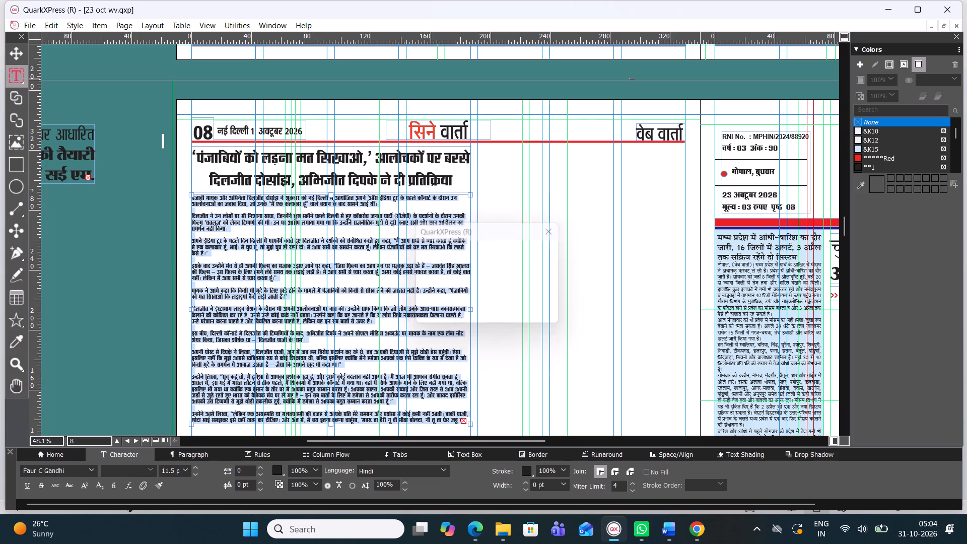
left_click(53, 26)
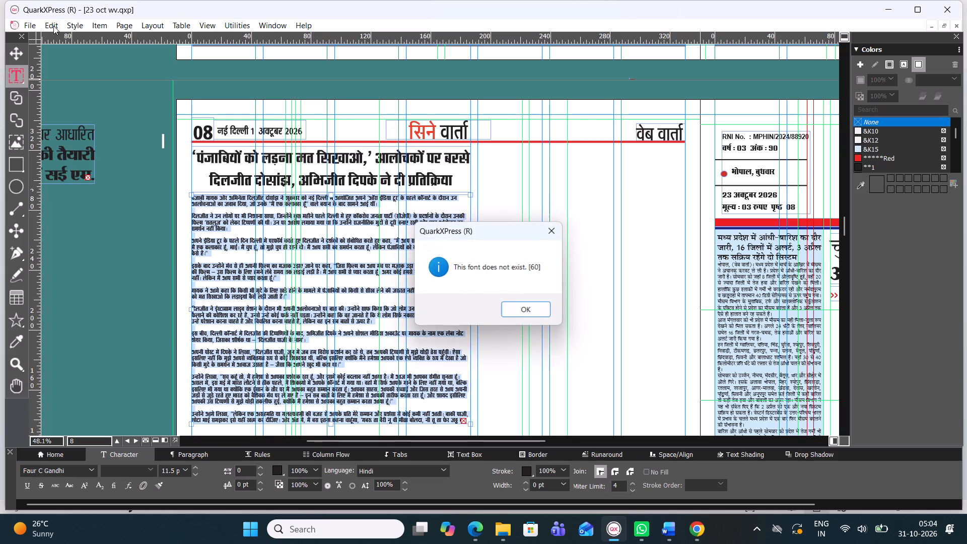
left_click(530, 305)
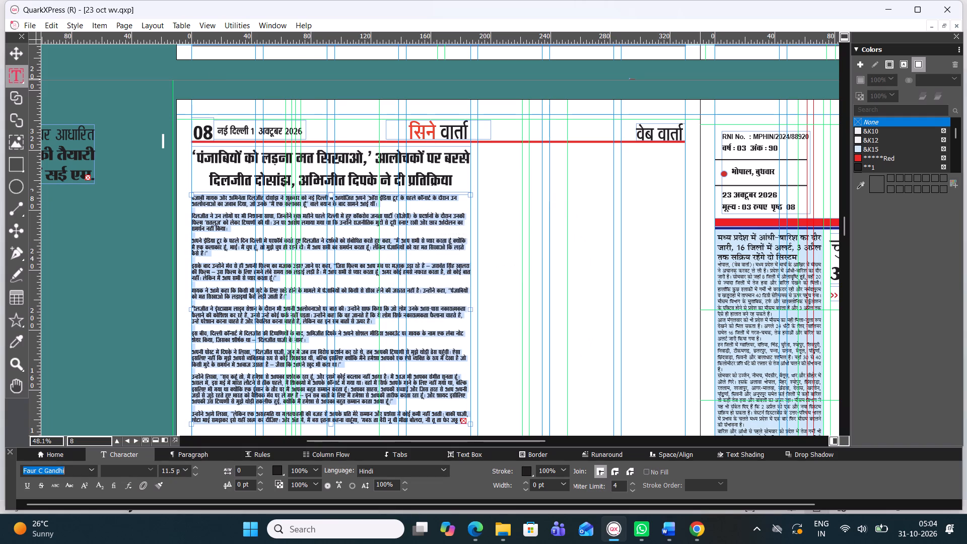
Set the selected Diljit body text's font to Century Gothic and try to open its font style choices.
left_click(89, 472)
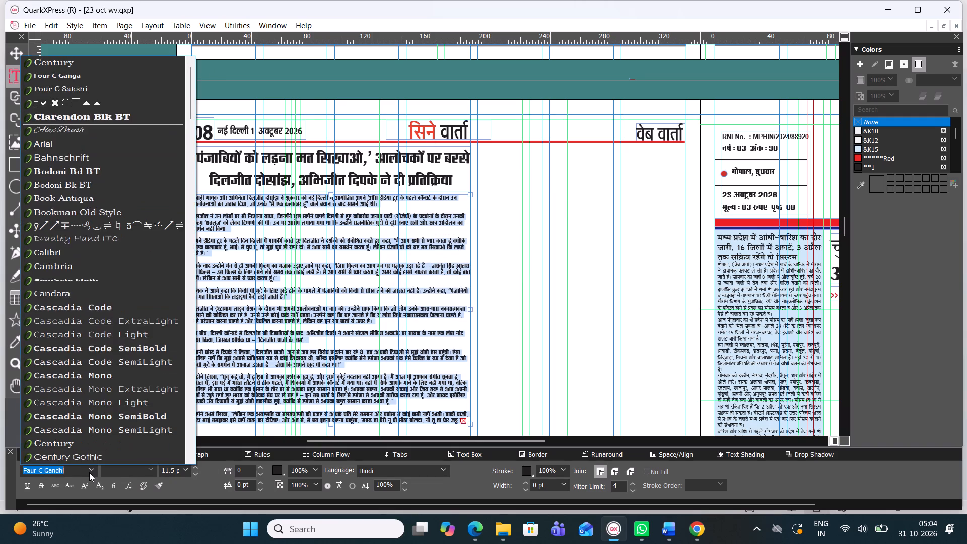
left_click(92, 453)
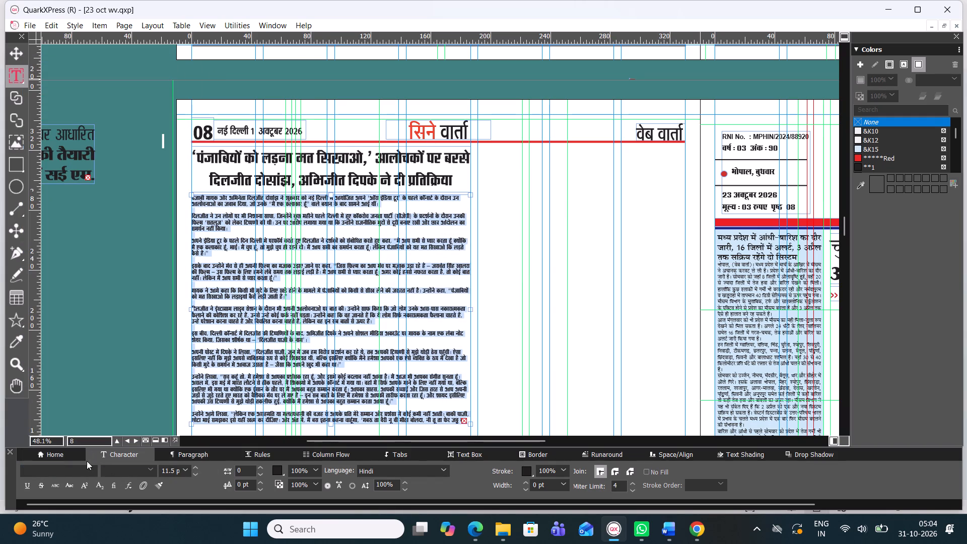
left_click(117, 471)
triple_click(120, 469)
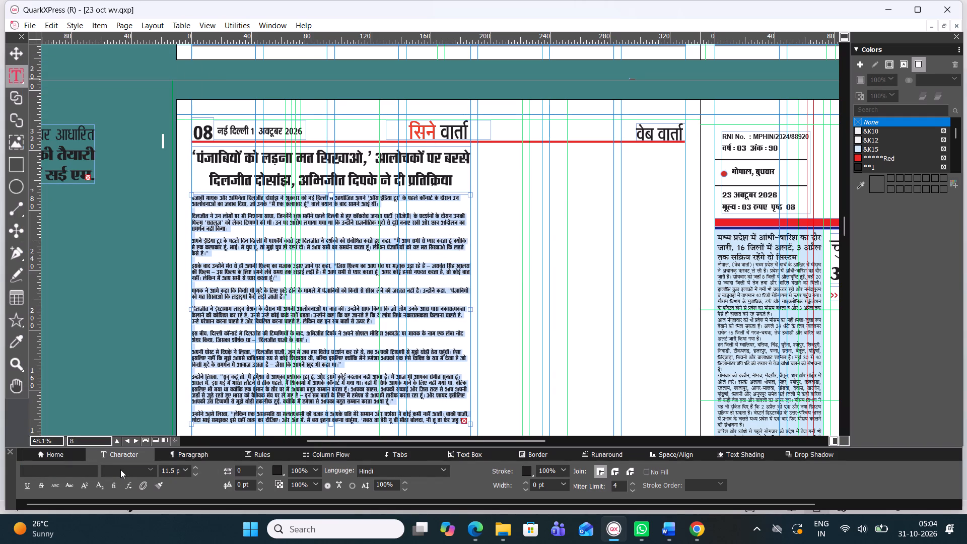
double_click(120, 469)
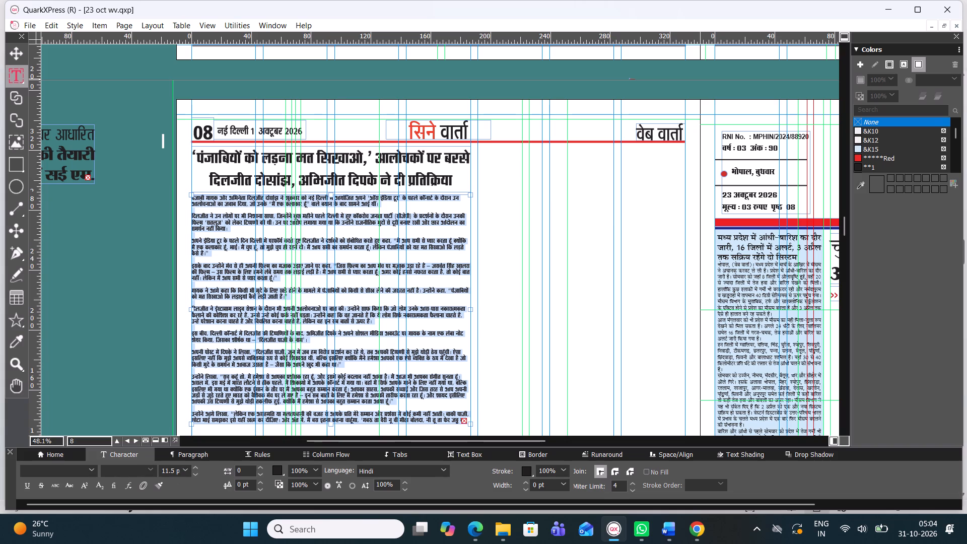
Try successive fonts on the selected Diljit body text, going through Clarendon BT, Dubai and EngraversGothic BT.
left_click(70, 469)
key("Down")
key("Down")
key("Down")
key("Down")
key("Down")
key("Down")
key("Down")
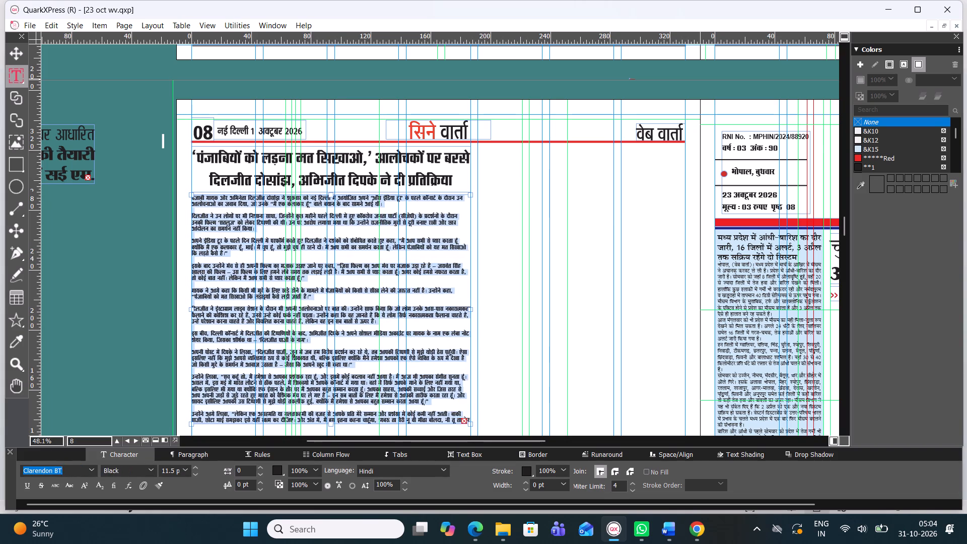
key("Down")
key("Down")
key("Down")
key("Down")
key("Down")
key("Down")
key("Down")
key("Down")
key("Down")
key("Down")
key("Down")
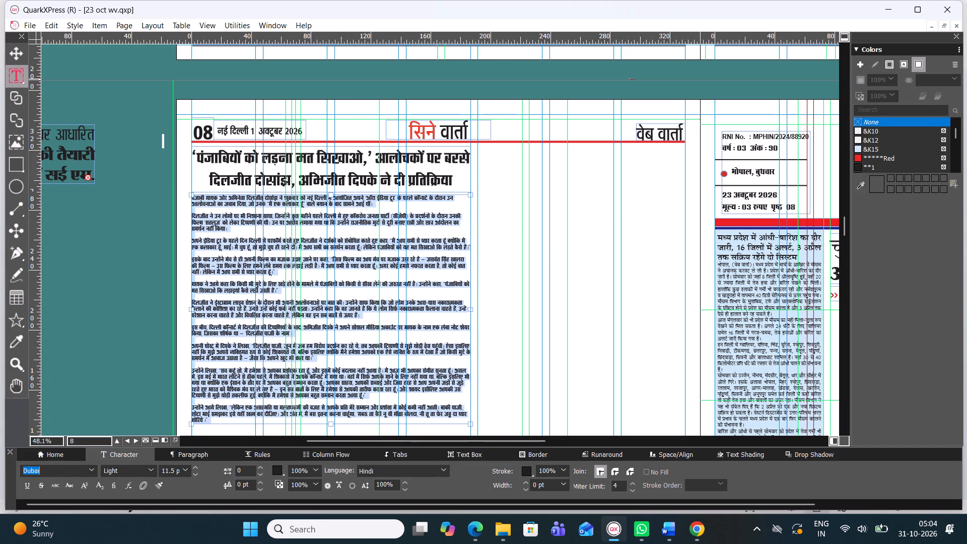
key("Down")
key("Down")
key("Down")
key("Down")
key("Down")
key("Down")
key("Down")
key("Down")
key("Down")
key("Down")
key("Down")
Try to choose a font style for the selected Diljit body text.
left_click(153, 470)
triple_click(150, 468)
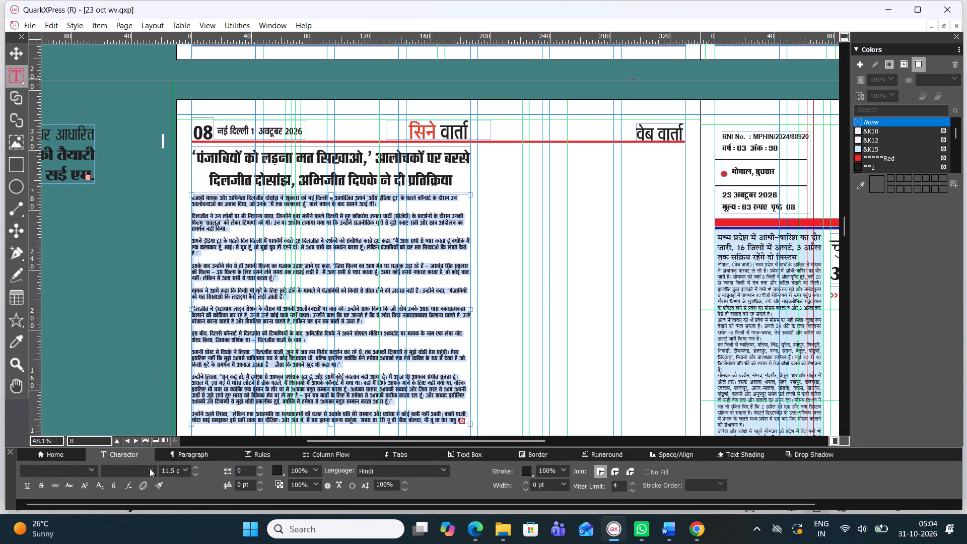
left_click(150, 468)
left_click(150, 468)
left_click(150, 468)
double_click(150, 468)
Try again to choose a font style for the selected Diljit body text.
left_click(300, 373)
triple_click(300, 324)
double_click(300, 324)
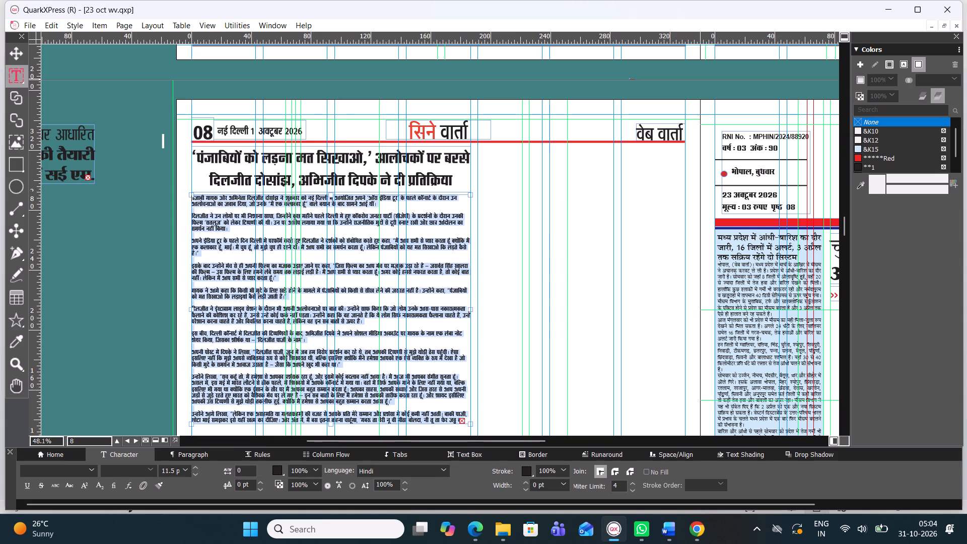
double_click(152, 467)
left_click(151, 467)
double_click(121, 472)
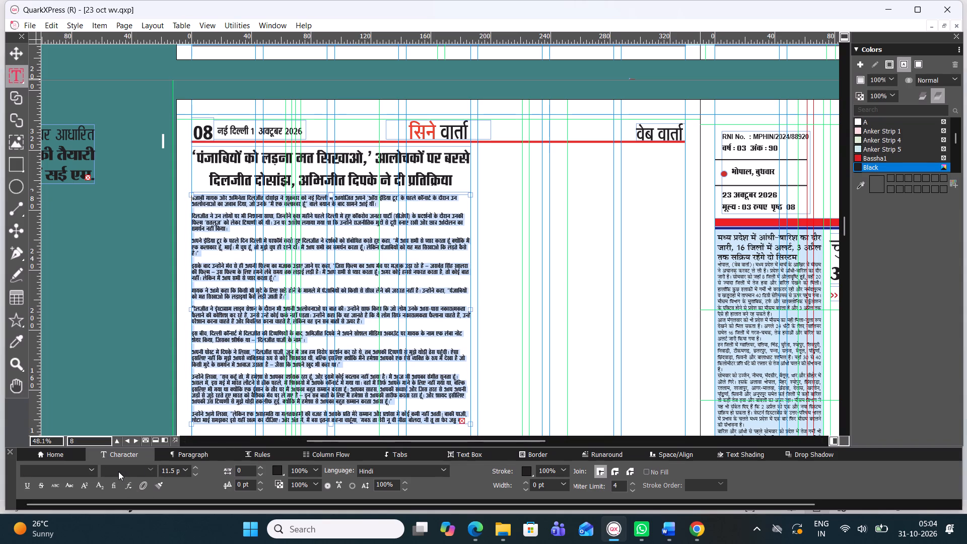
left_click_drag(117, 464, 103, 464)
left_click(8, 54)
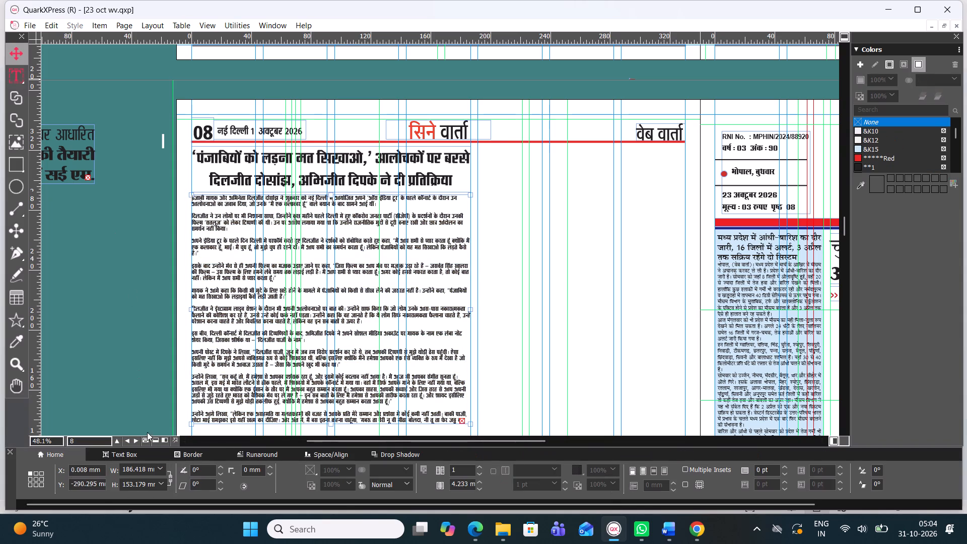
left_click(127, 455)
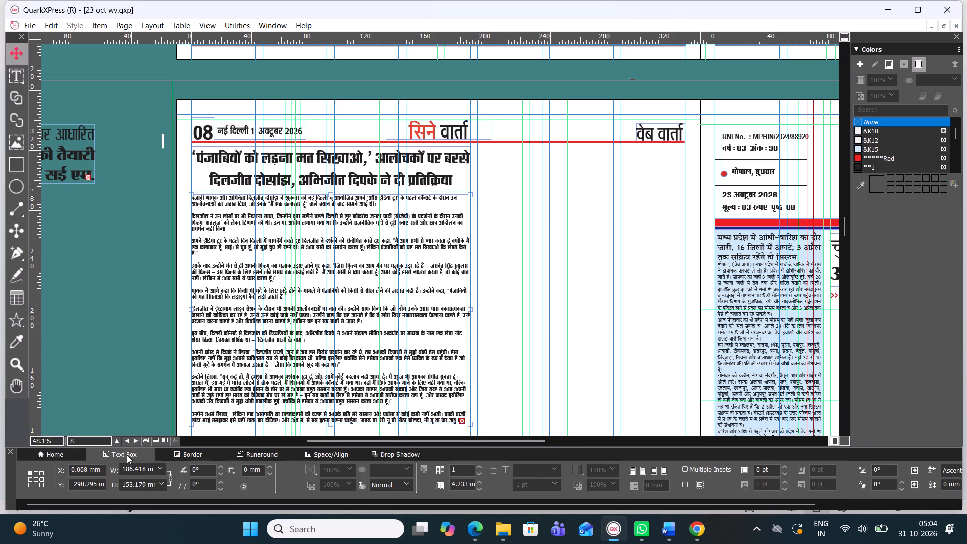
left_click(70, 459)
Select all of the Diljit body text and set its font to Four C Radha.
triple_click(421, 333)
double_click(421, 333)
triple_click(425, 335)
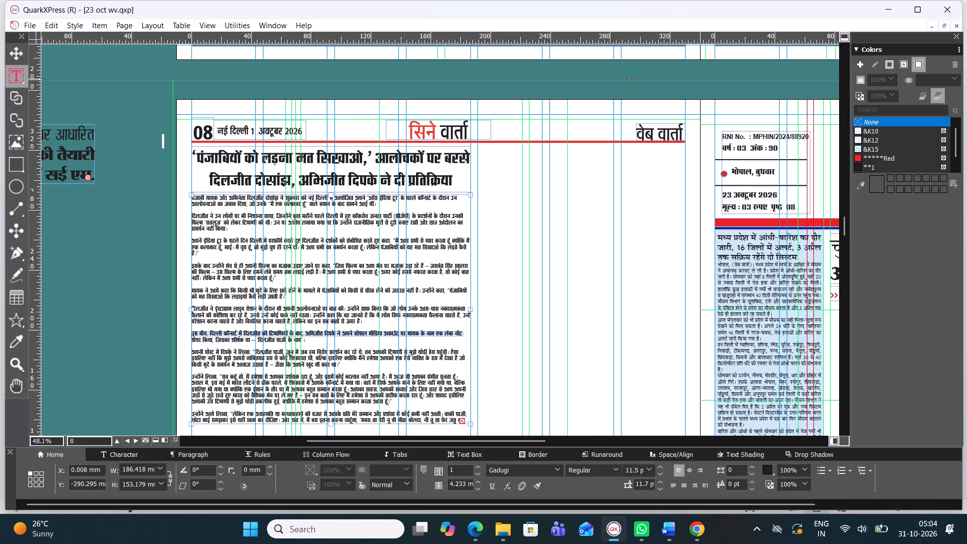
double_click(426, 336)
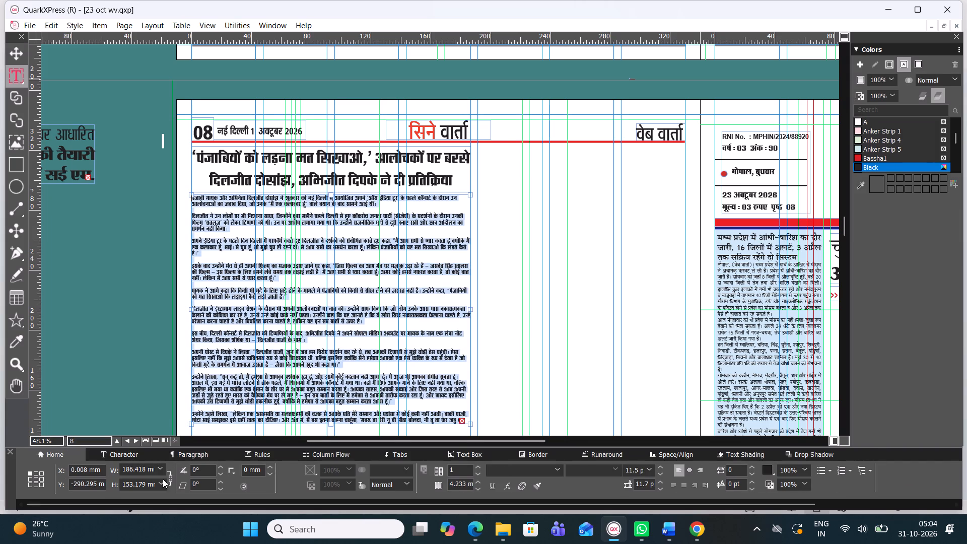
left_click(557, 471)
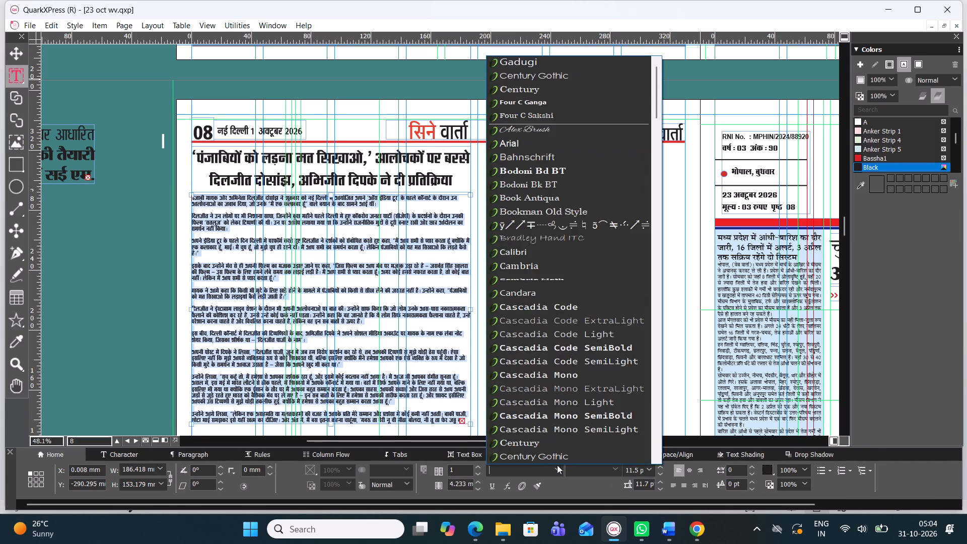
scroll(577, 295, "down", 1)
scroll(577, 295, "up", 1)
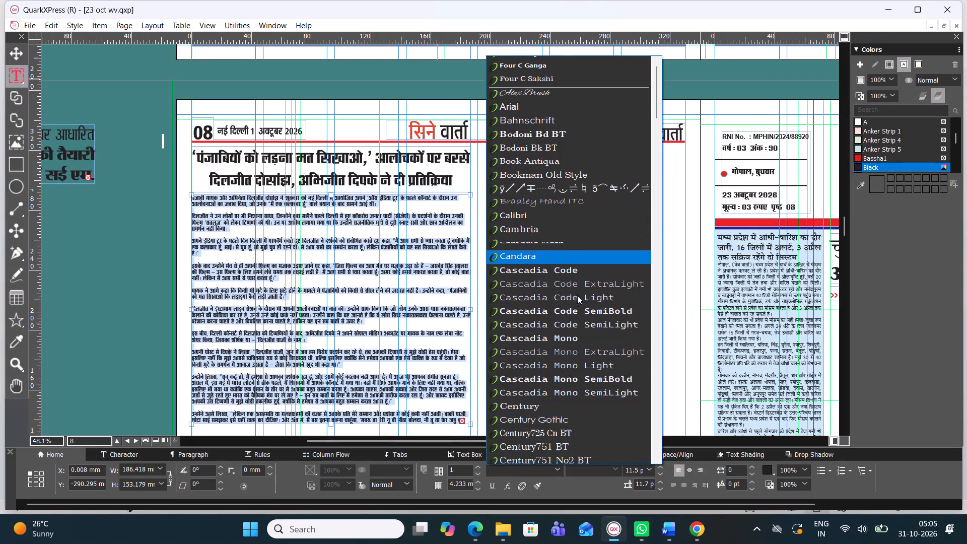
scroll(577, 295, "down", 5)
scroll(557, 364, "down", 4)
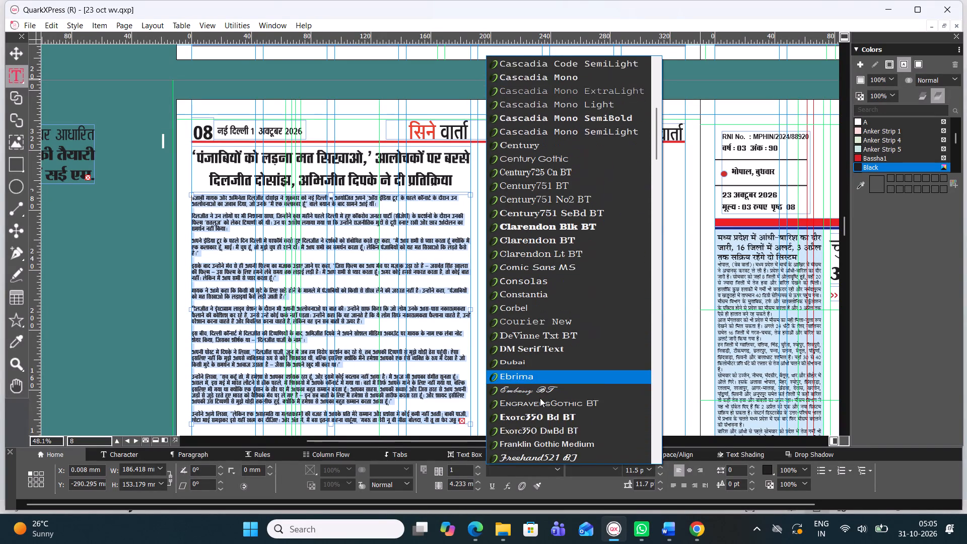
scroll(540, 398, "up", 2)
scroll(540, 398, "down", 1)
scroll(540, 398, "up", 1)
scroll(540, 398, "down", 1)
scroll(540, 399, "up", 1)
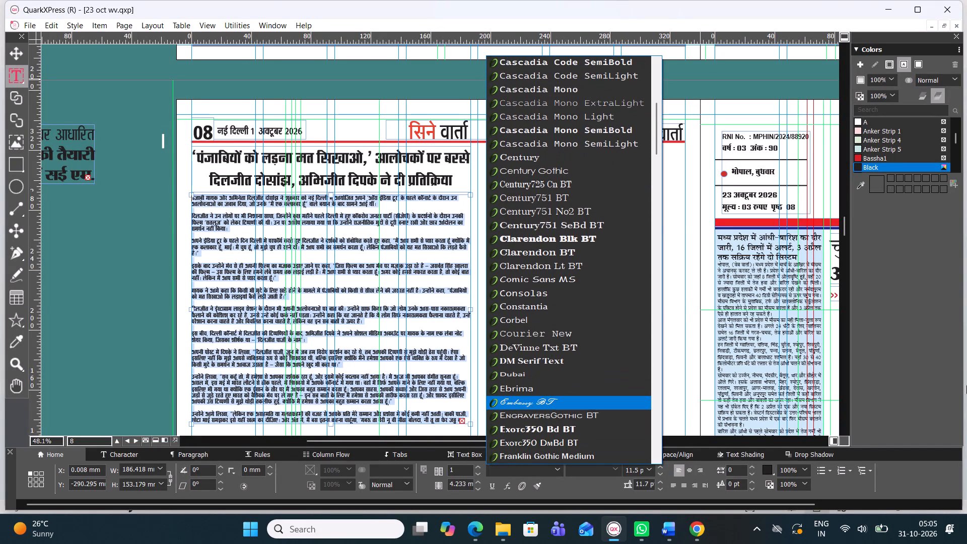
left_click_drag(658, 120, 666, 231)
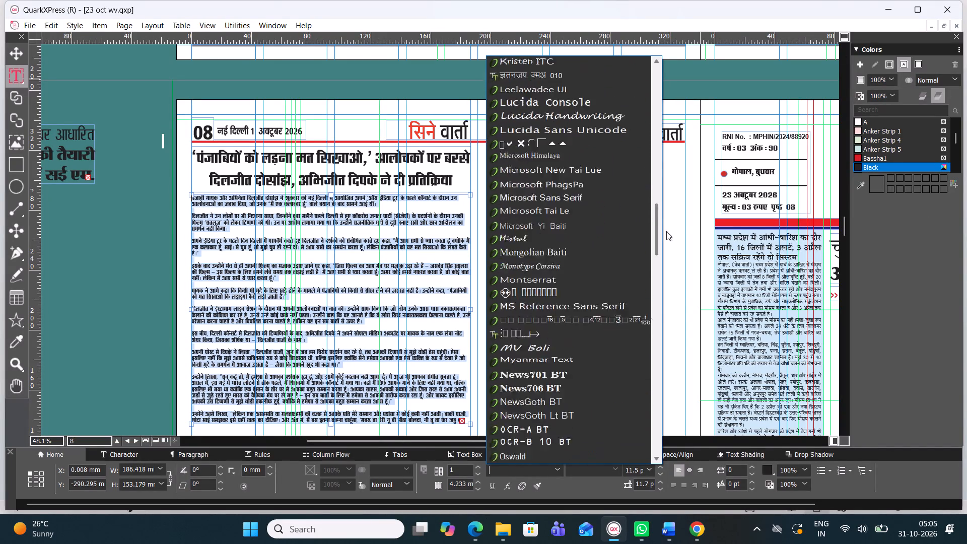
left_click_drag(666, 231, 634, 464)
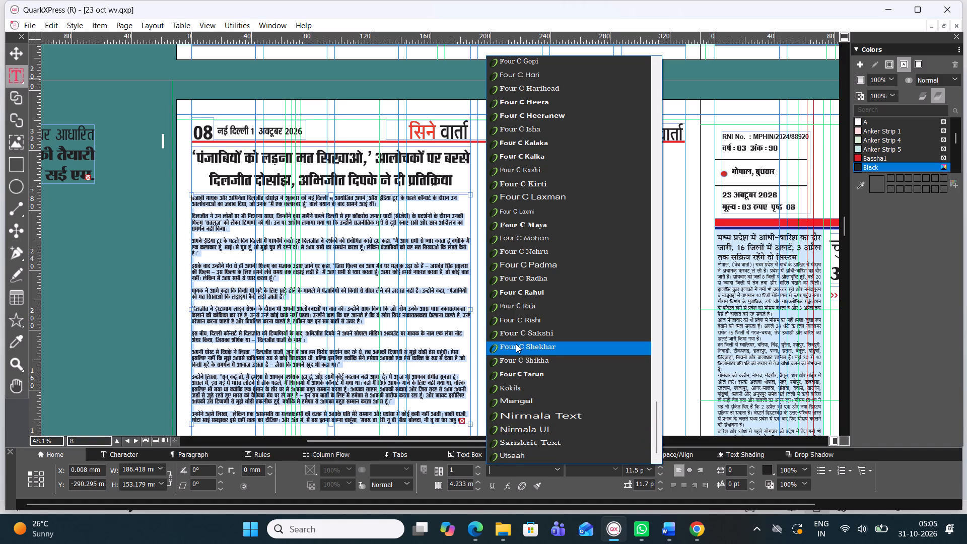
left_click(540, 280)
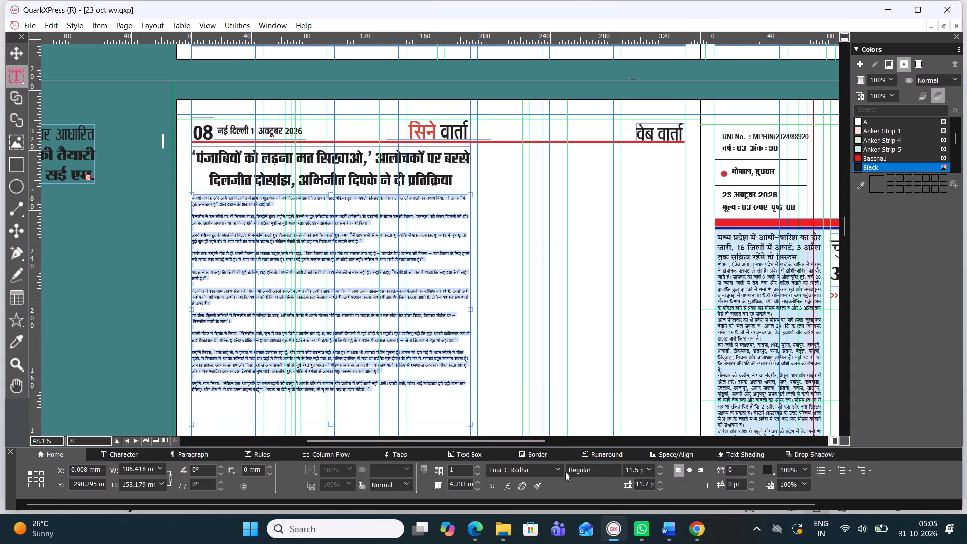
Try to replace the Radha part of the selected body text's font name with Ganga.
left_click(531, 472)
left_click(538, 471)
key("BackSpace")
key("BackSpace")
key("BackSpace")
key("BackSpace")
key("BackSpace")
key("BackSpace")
Set the selected Diljit body text's font to Four C Gandhi.
left_click(557, 471)
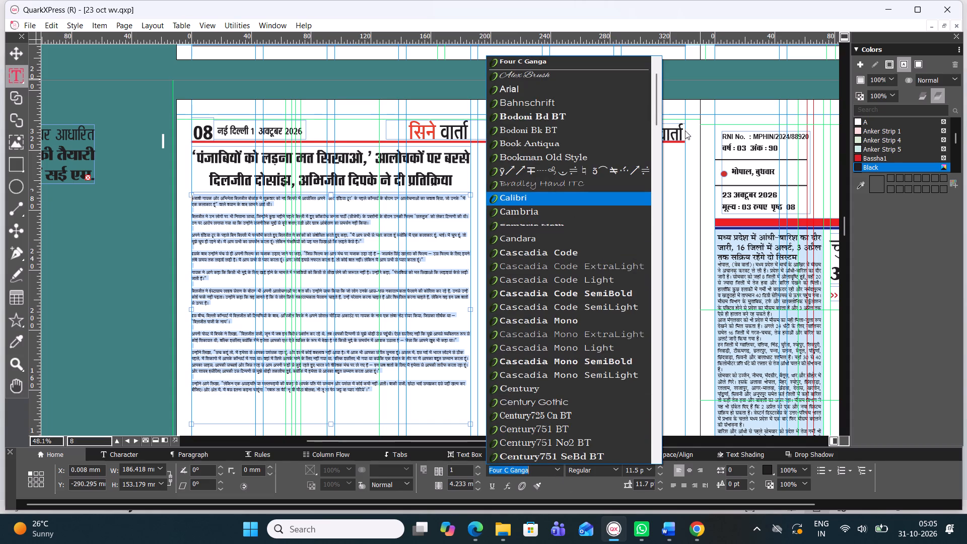
left_click_drag(658, 104, 638, 404)
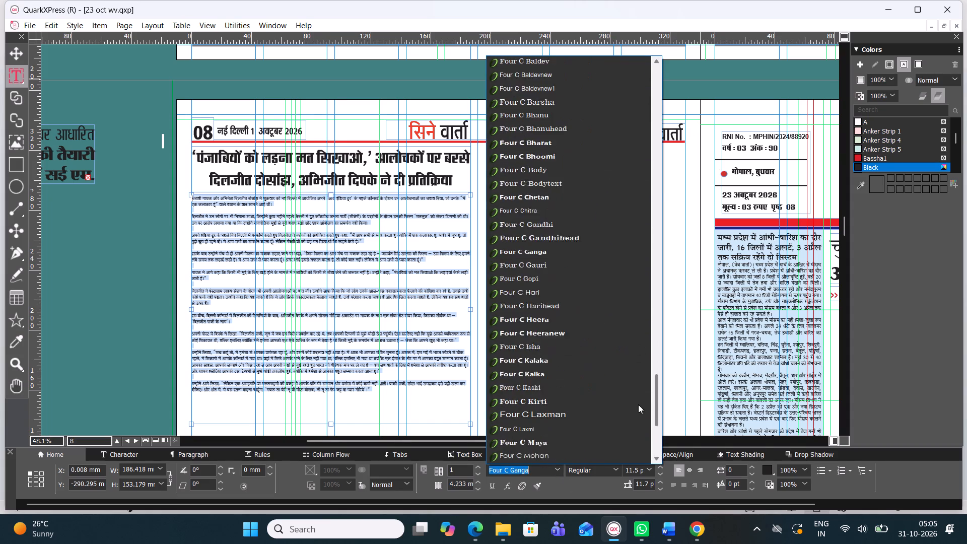
left_click_drag(638, 404, 643, 410)
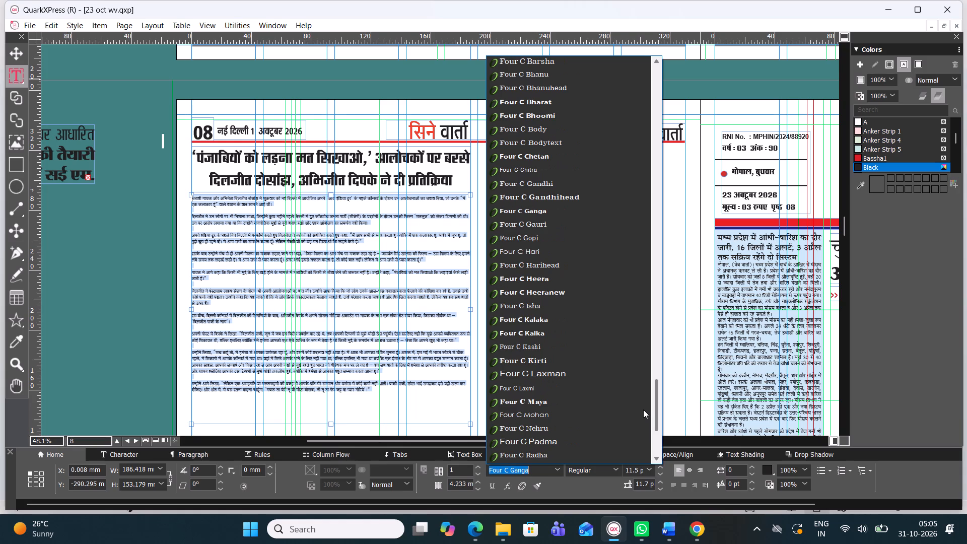
left_click_drag(643, 410, 641, 429)
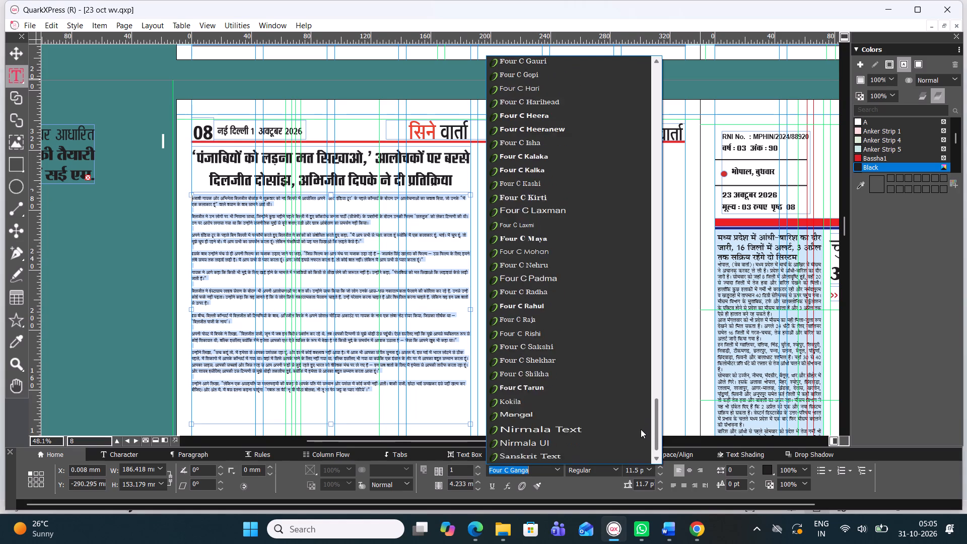
left_click_drag(641, 429, 641, 438)
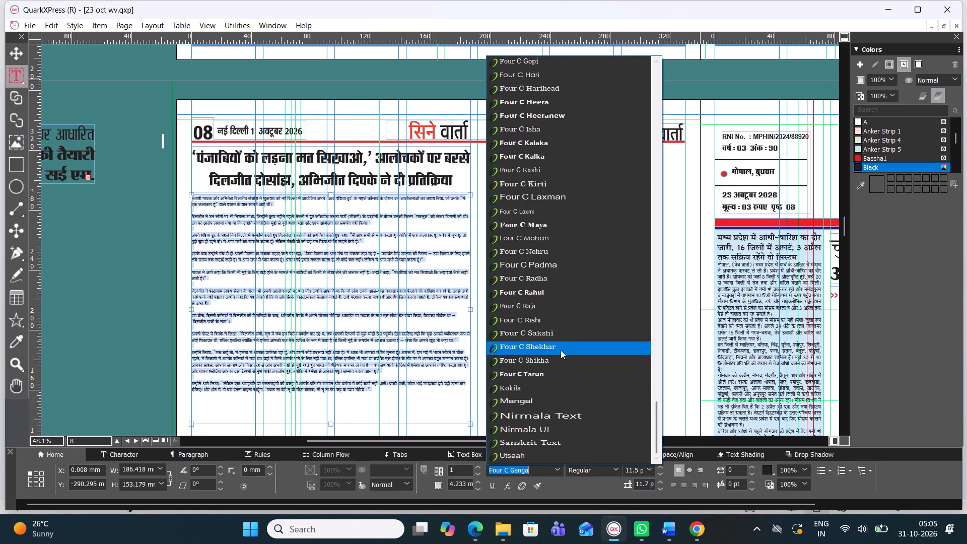
scroll(568, 142, "down", 1)
scroll(568, 142, "up", 1)
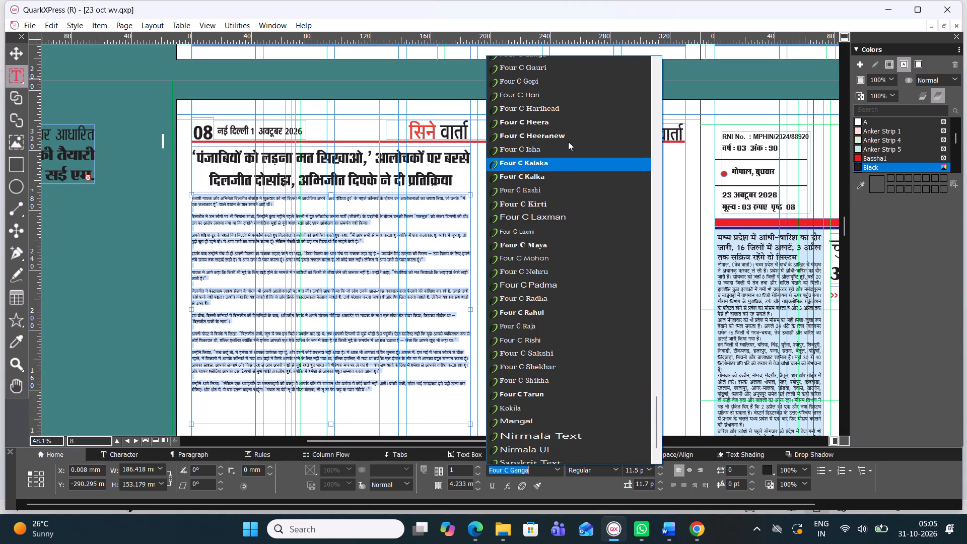
scroll(571, 115, "up", 1)
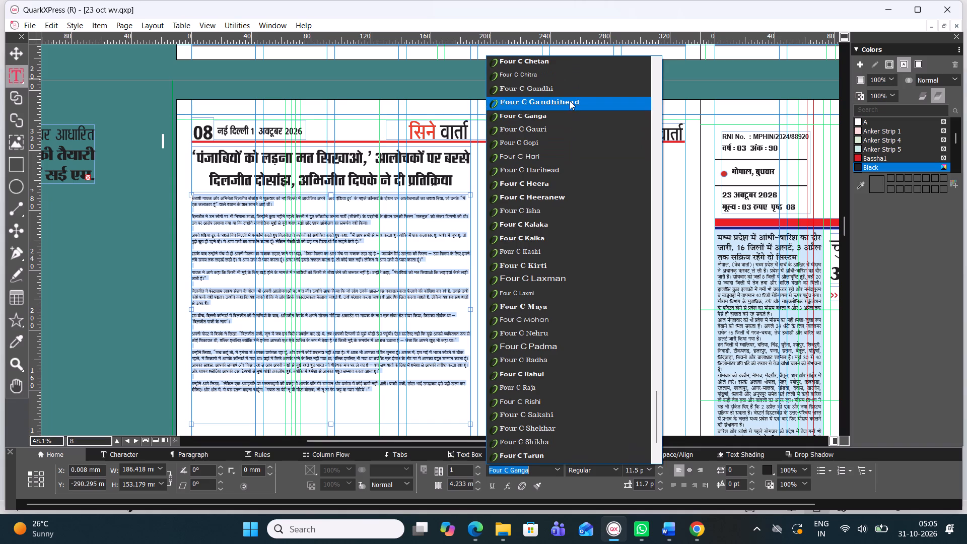
left_click(570, 86)
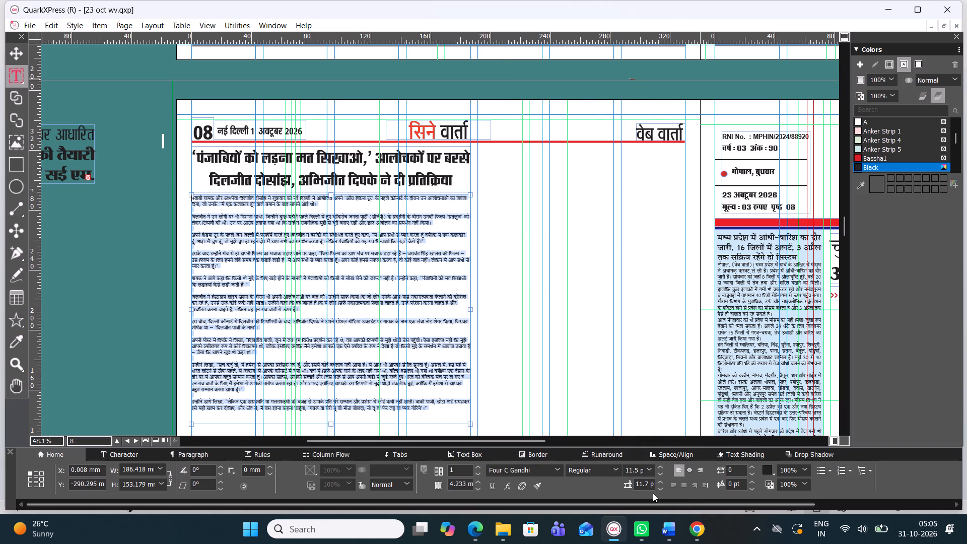
Justify the selected Diljit body text with its last lines aligned left.
left_click(675, 488)
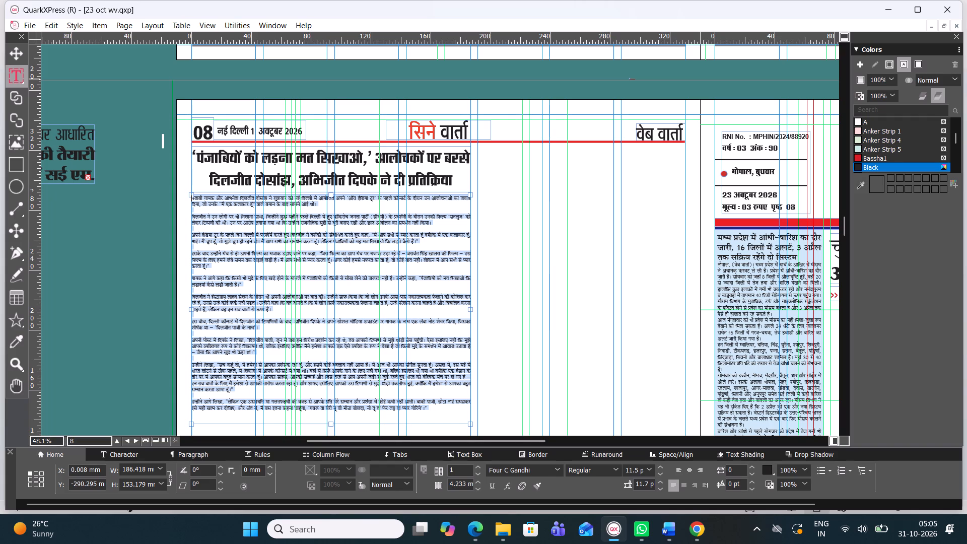
Remove the blank lines between all paragraphs of the Diljit body text, working from the last paragraph up to the first.
left_click(258, 395)
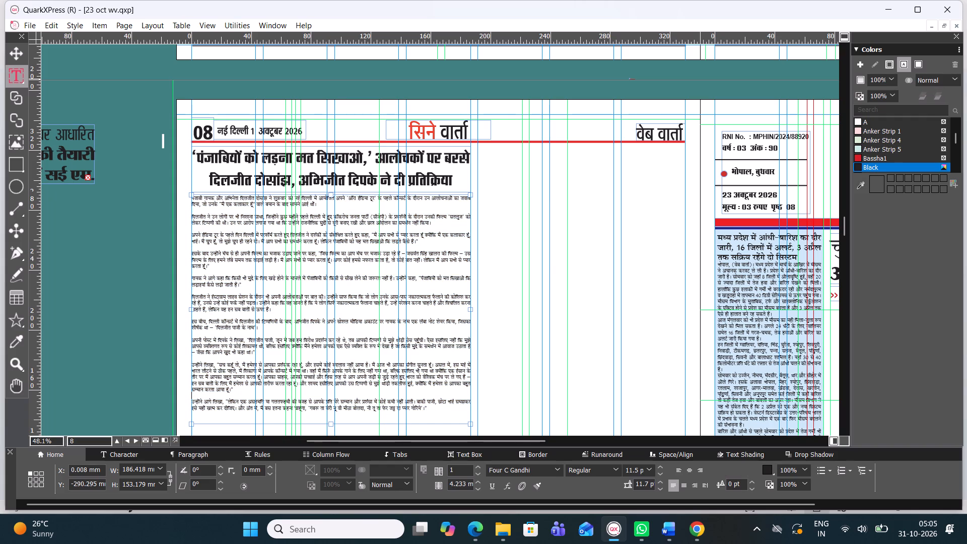
key("BackSpace")
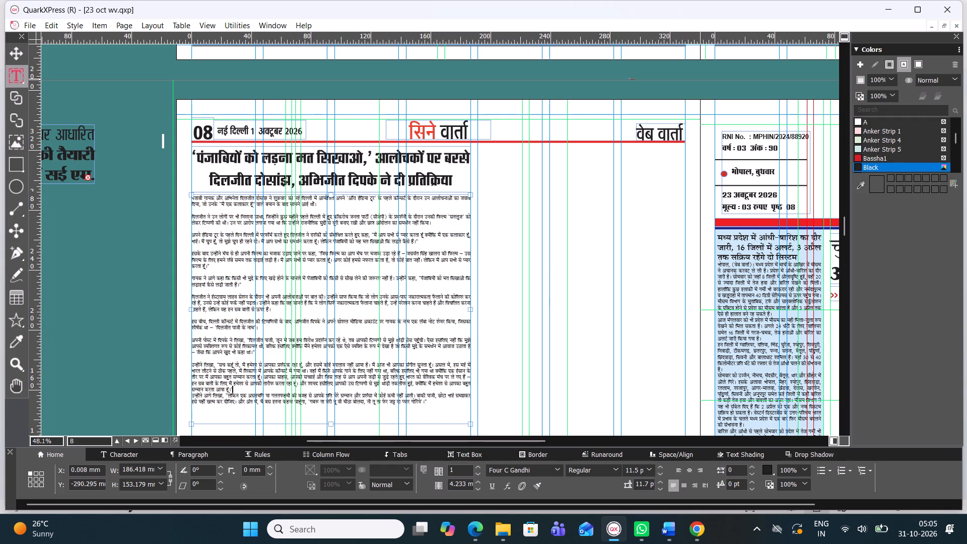
left_click(232, 358)
key("BackSpace")
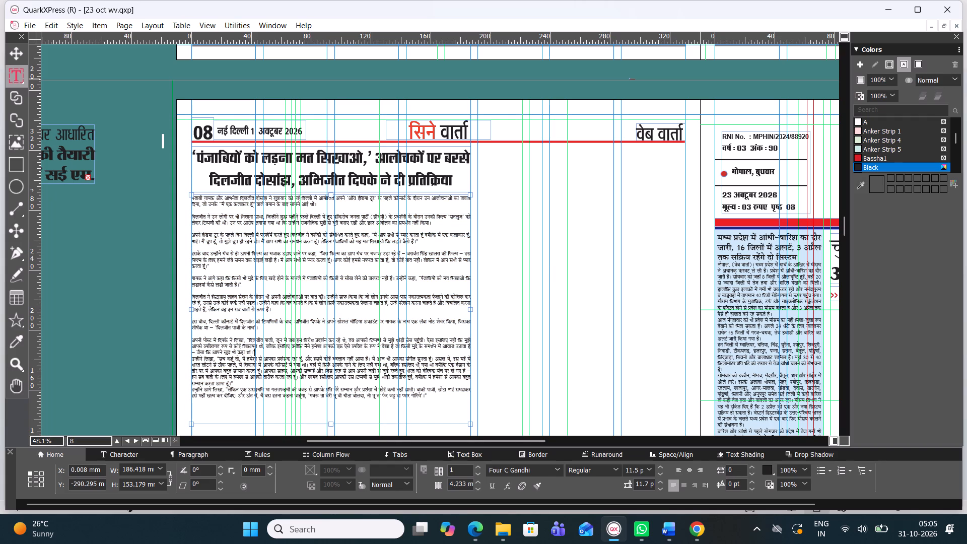
left_click(232, 332)
key("BackSpace")
left_click(214, 314)
key("BackSpace")
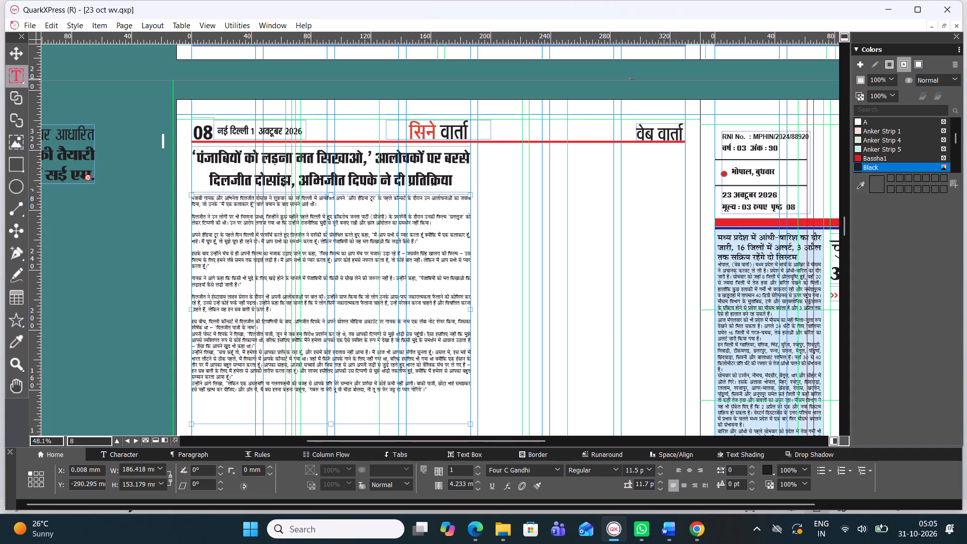
left_click(221, 288)
key("BackSpace")
left_click(224, 272)
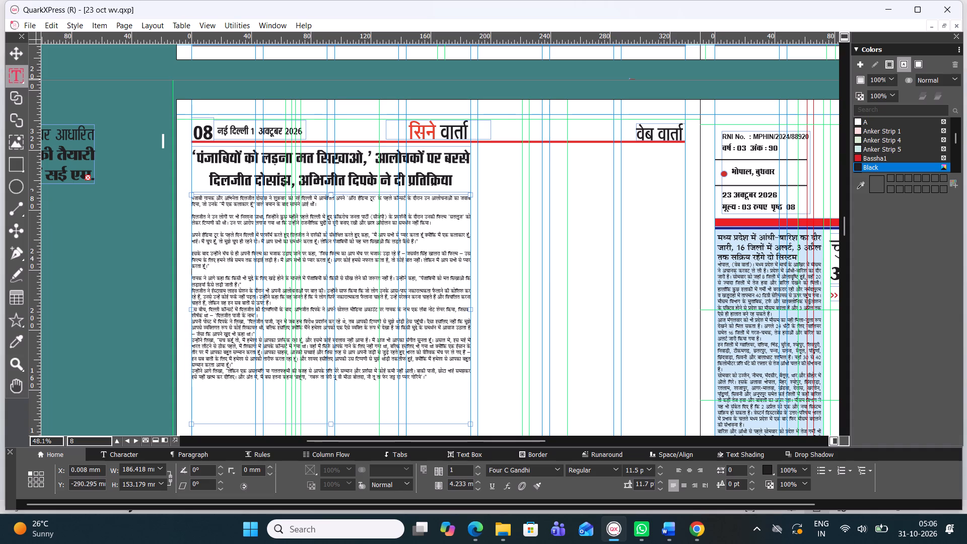
key("BackSpace")
left_click(225, 245)
key("BackSpace")
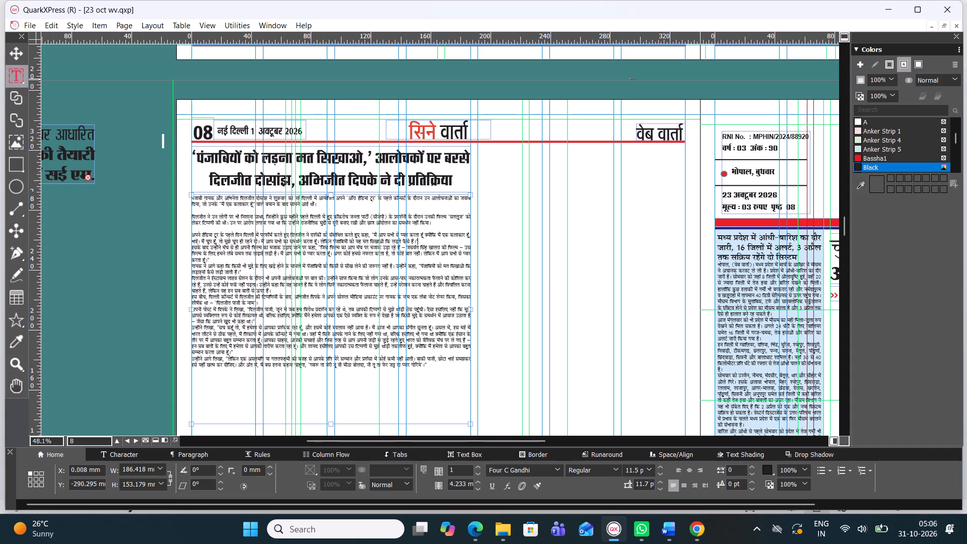
left_click(229, 229)
key("BackSpace")
left_click(244, 207)
key("BackSpace")
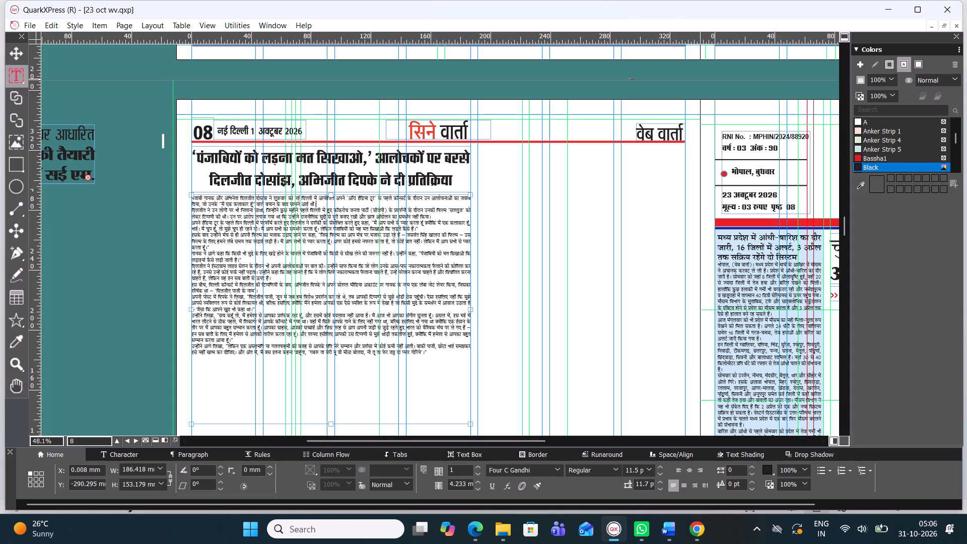
Set the Diljit body text box to 6 columns.
left_click(478, 466)
left_click(478, 466)
left_click(478, 466)
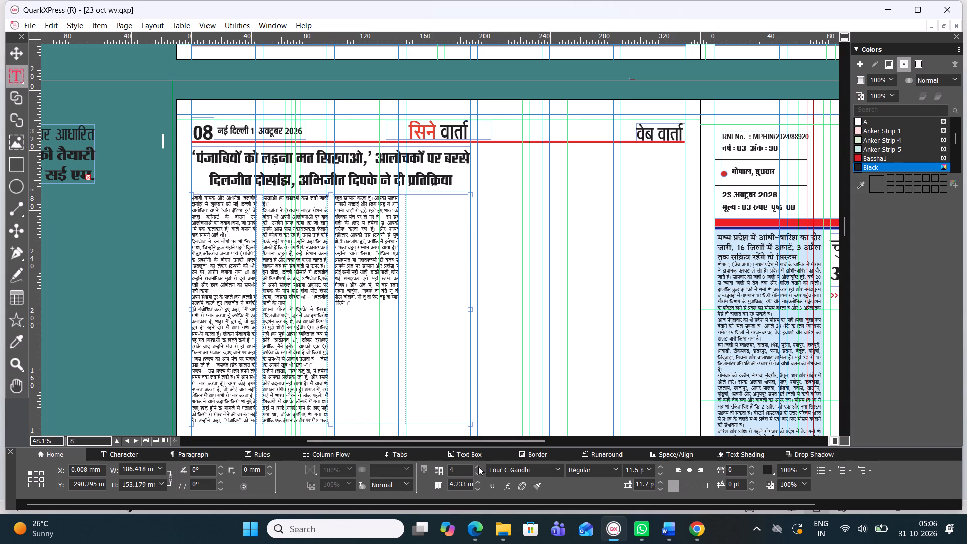
left_click(478, 466)
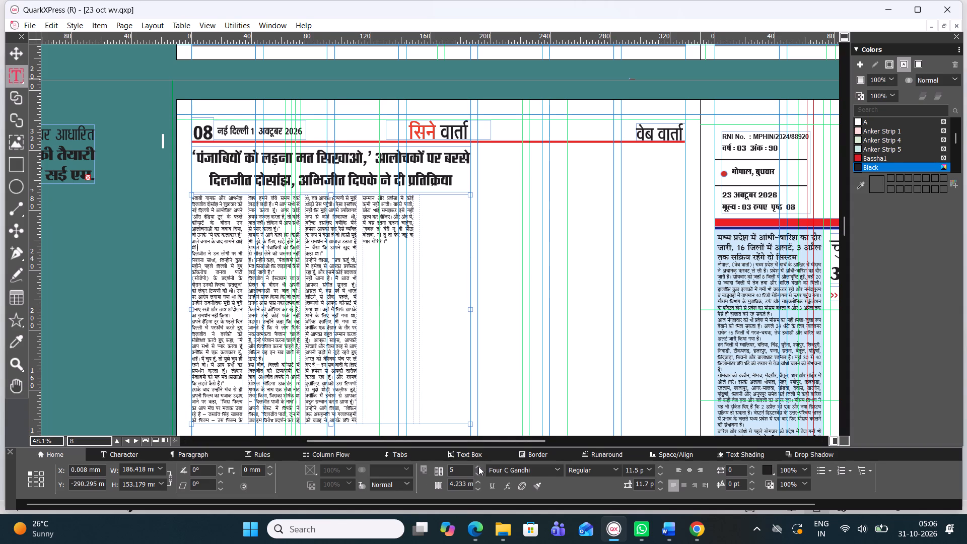
left_click(478, 466)
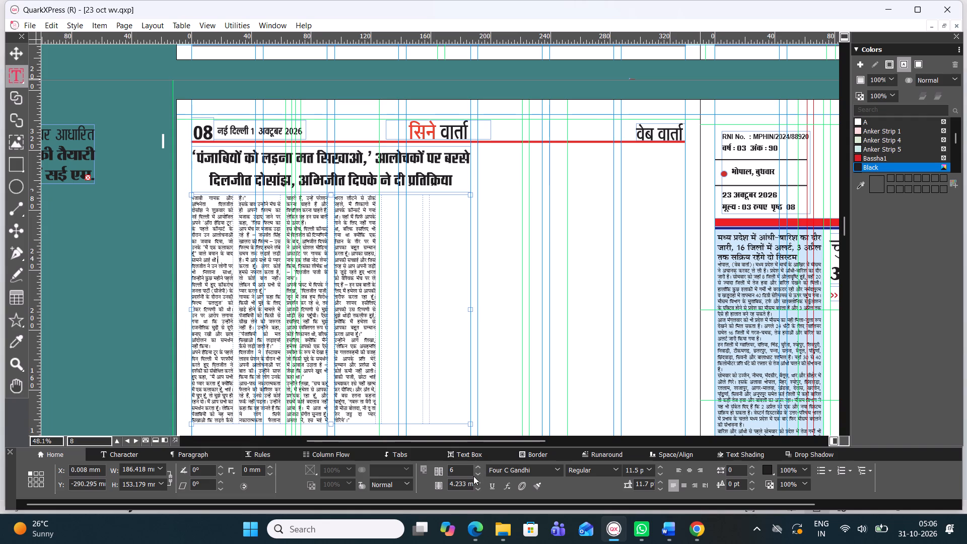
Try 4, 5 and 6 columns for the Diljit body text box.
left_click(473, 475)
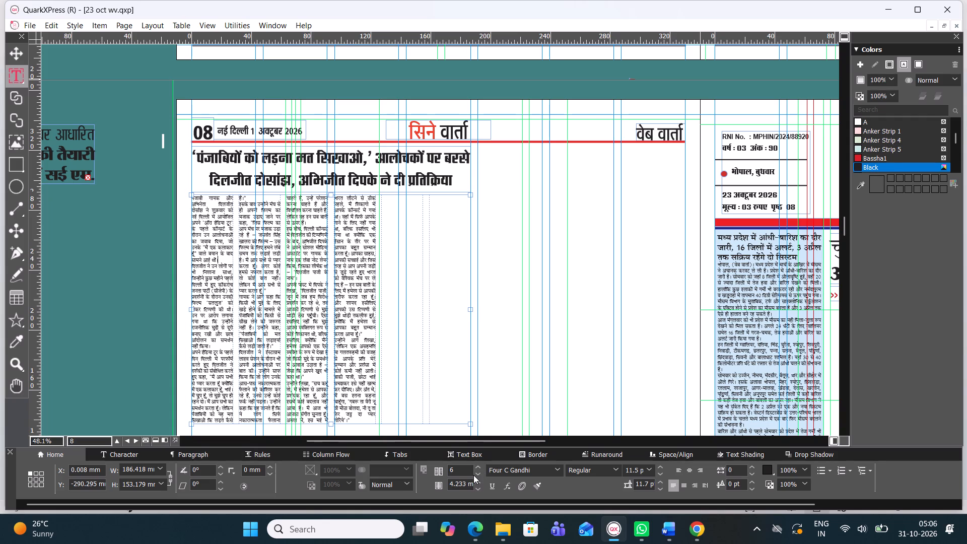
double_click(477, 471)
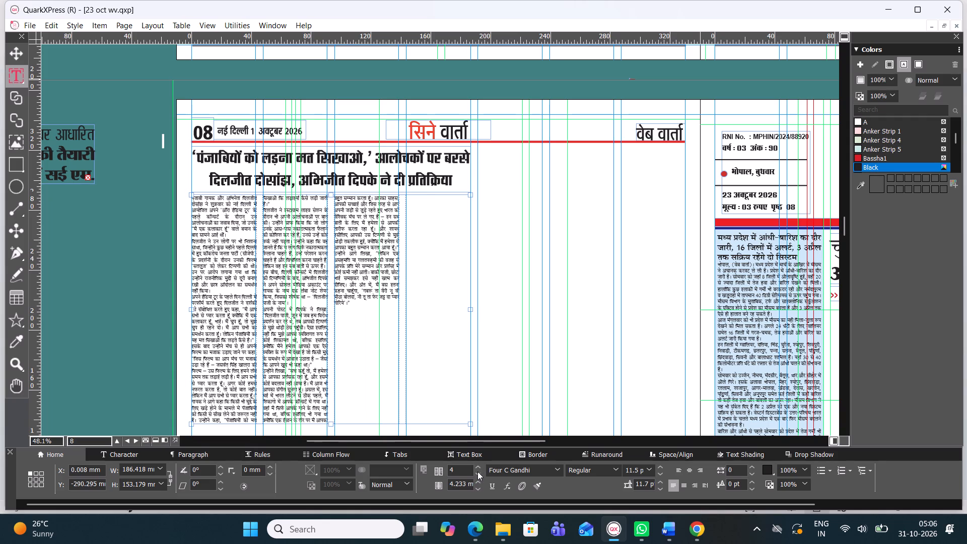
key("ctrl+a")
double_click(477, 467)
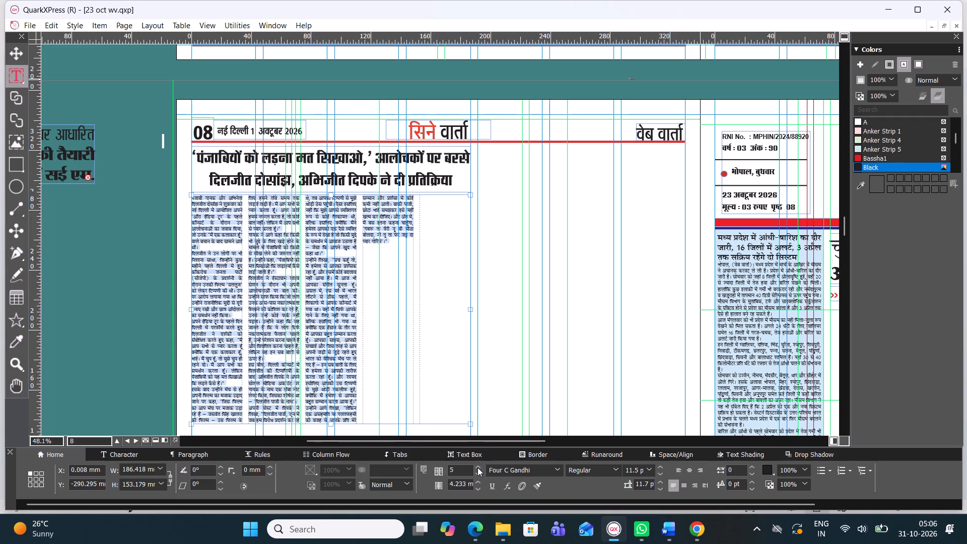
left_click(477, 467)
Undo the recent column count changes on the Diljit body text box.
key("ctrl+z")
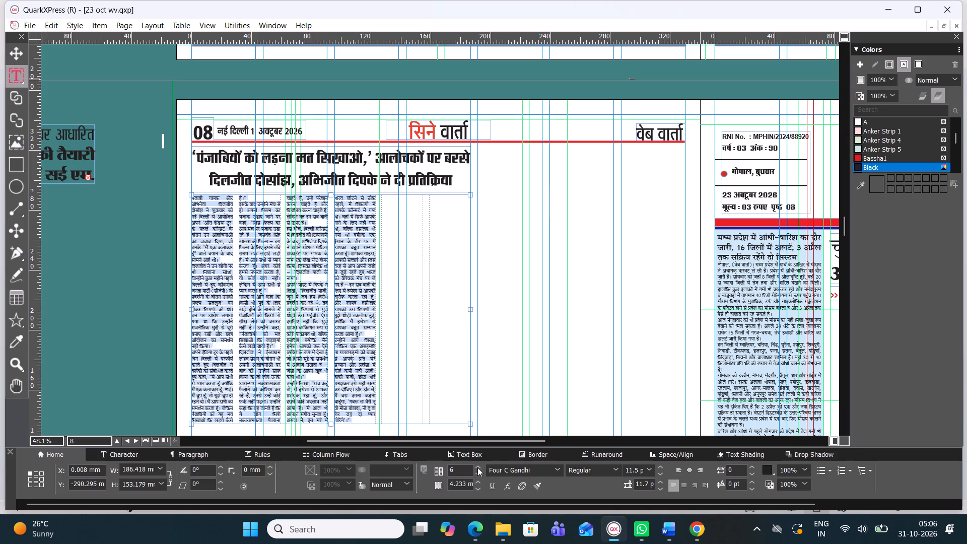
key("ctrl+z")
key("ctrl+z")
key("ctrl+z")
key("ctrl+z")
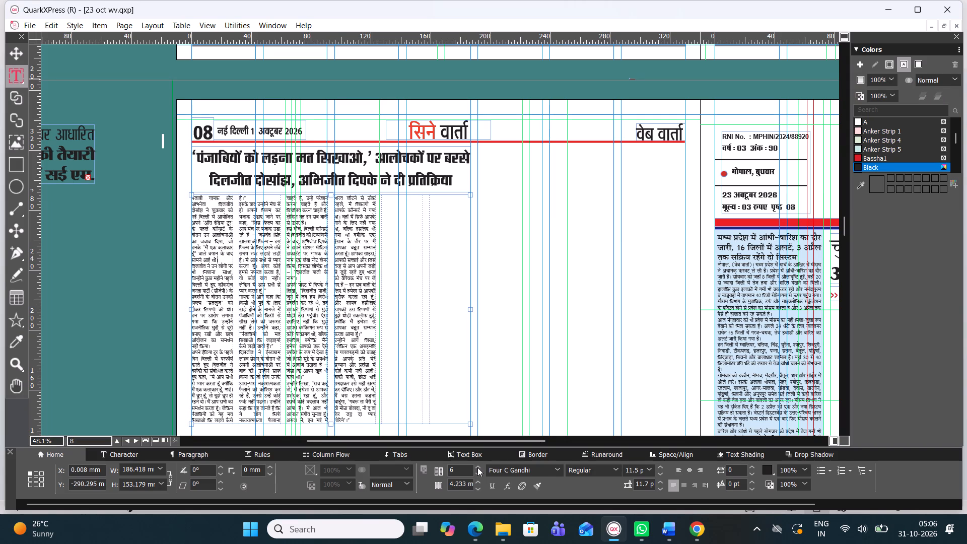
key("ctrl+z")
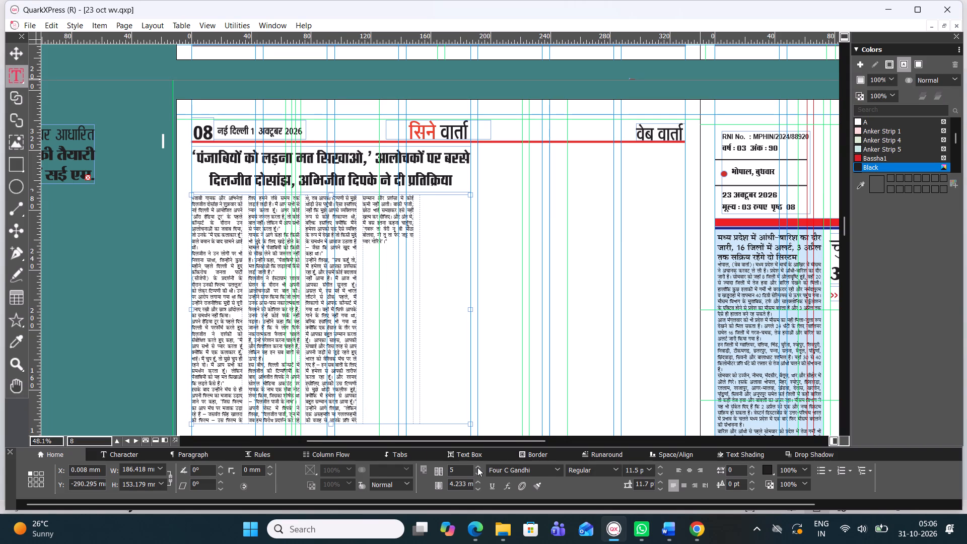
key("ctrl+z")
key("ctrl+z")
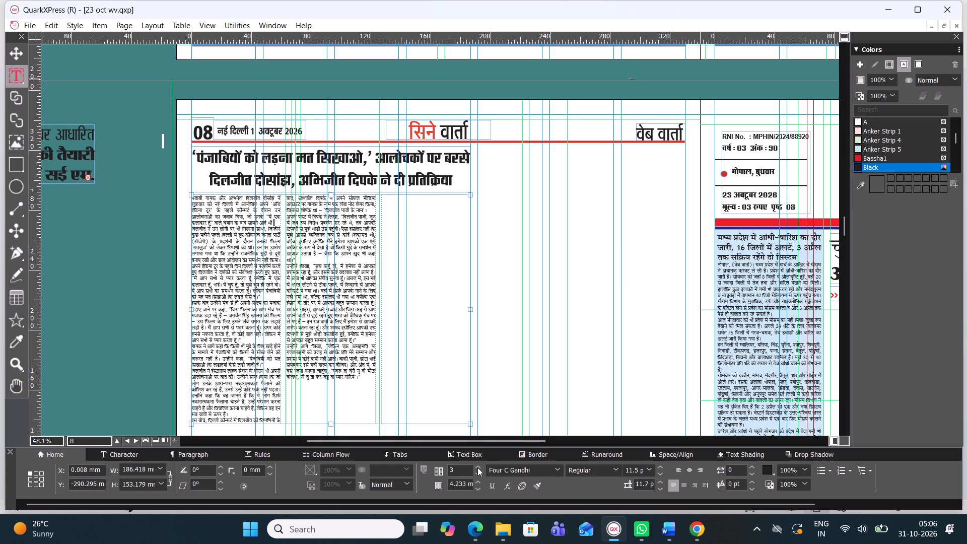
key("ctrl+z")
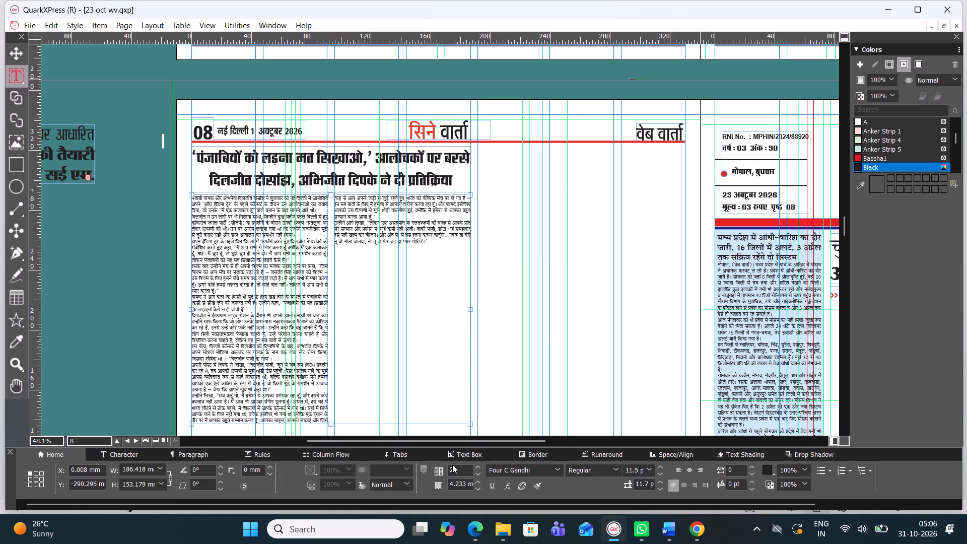
Set the Diljit body text box to 4 columns.
left_click(478, 466)
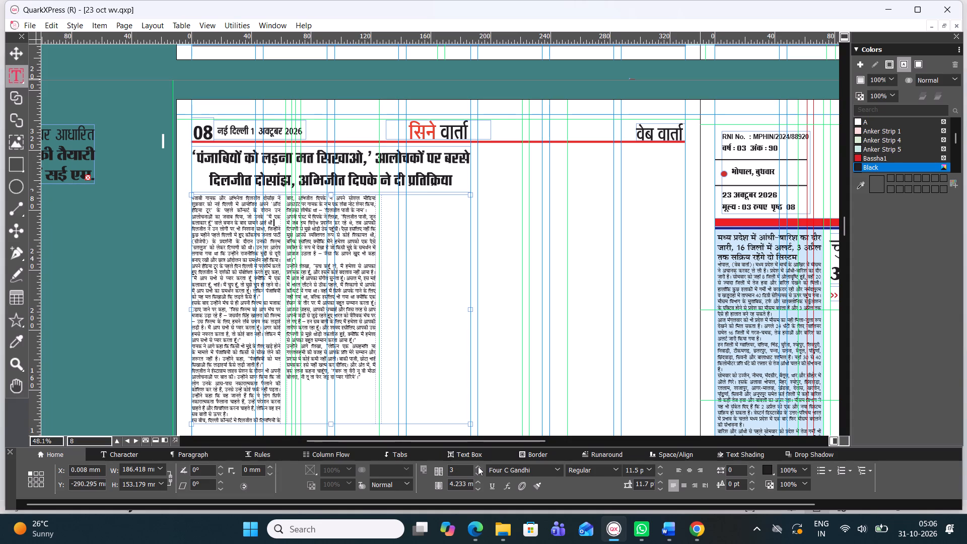
left_click(478, 466)
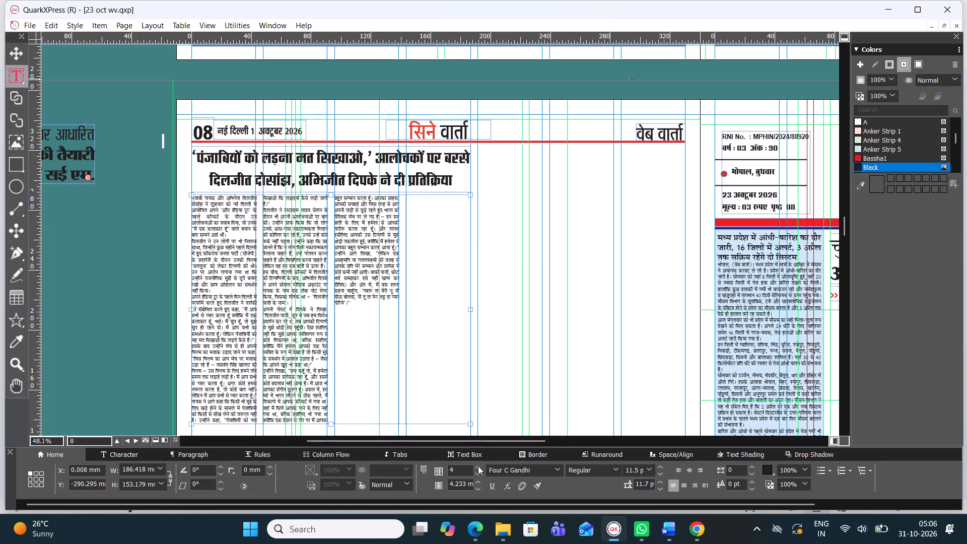
Shorten the Diljit body text box from its bottom edge to about 110 mm high and deselect it.
scroll(419, 368, "up", 1)
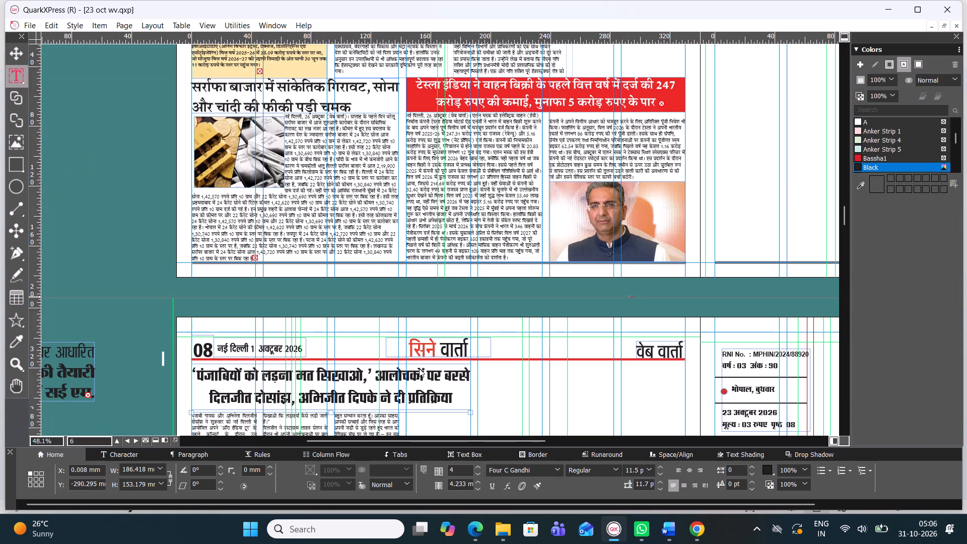
scroll(368, 263, "down", 1)
scroll(368, 263, "up", 3)
scroll(509, 342, "down", 1)
scroll(508, 342, "up", 1)
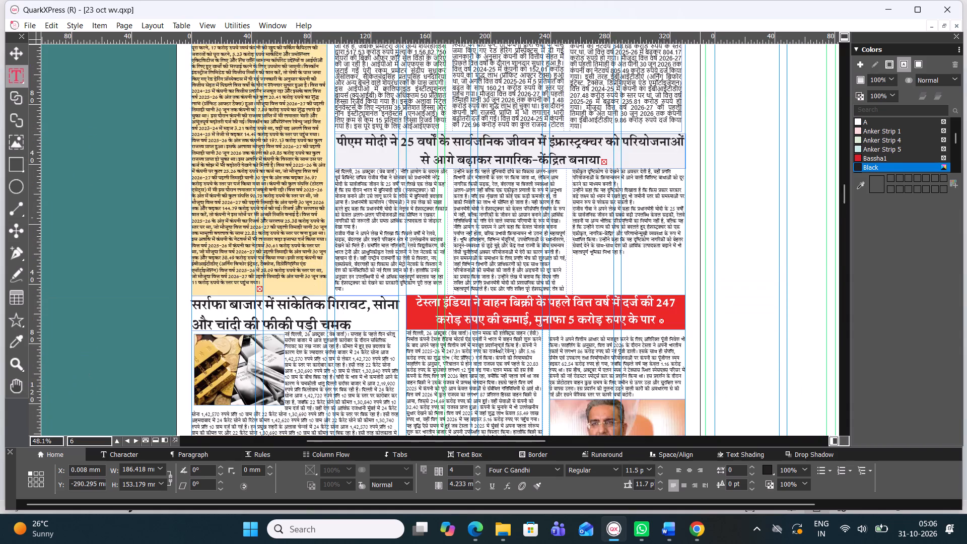
scroll(487, 342, "down", 4)
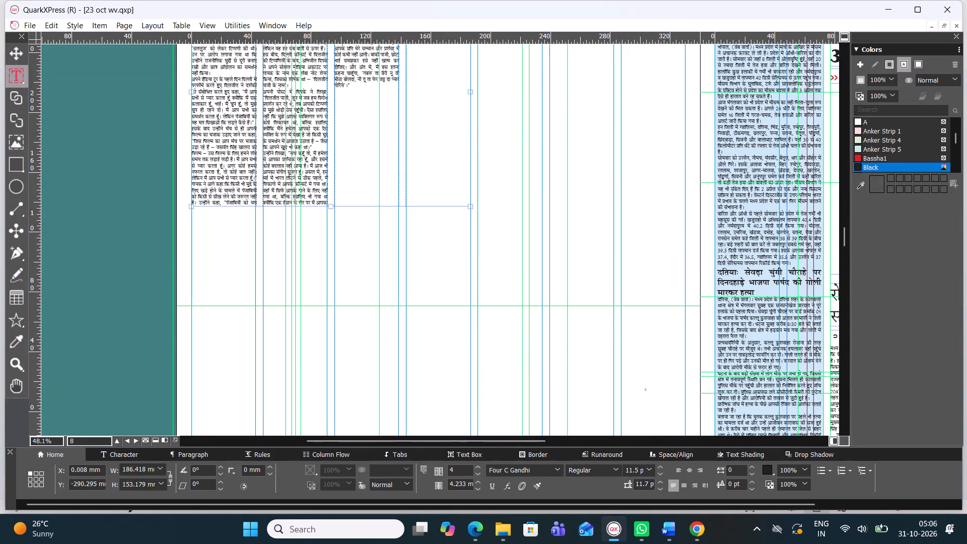
left_click_drag(331, 208, 333, 139)
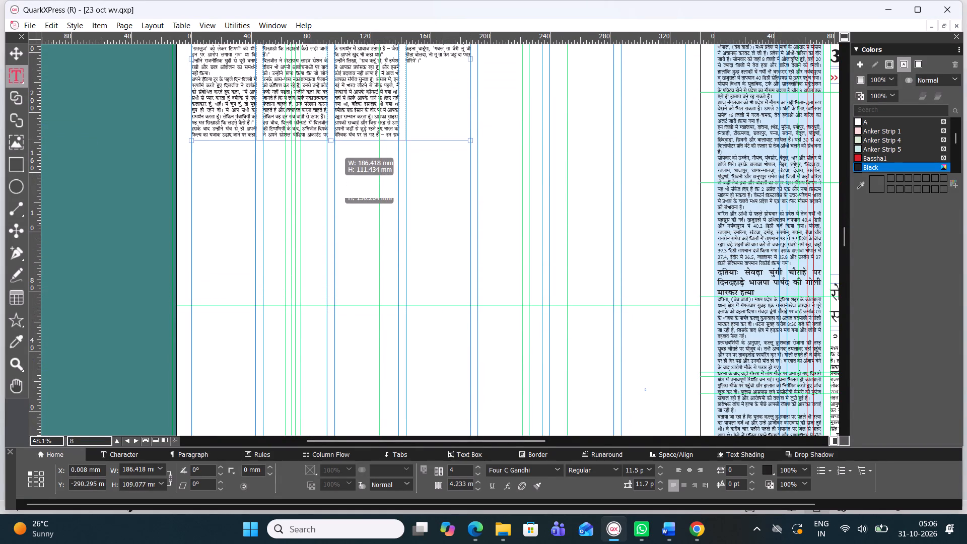
left_click_drag(333, 139, 336, 123)
scroll(336, 123, "up", 1)
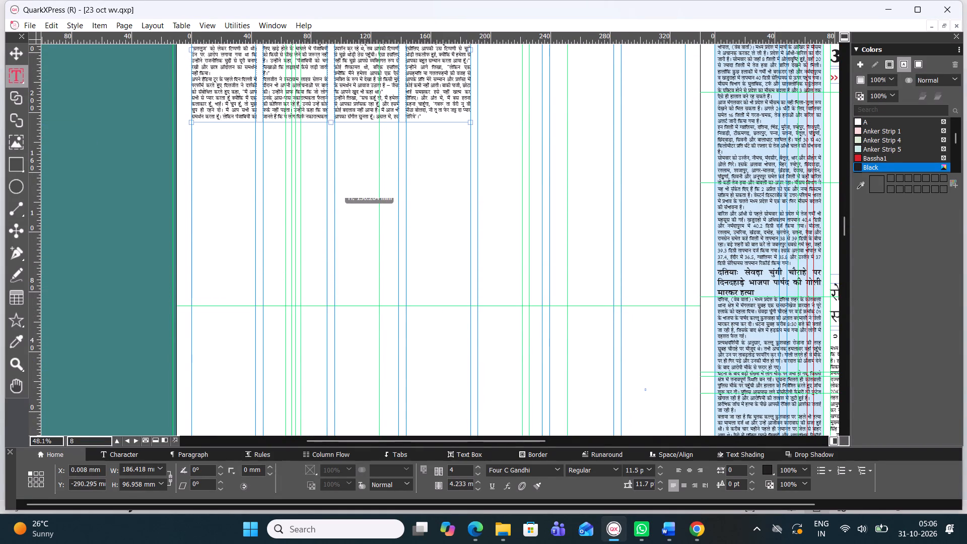
scroll(336, 123, "up", 1)
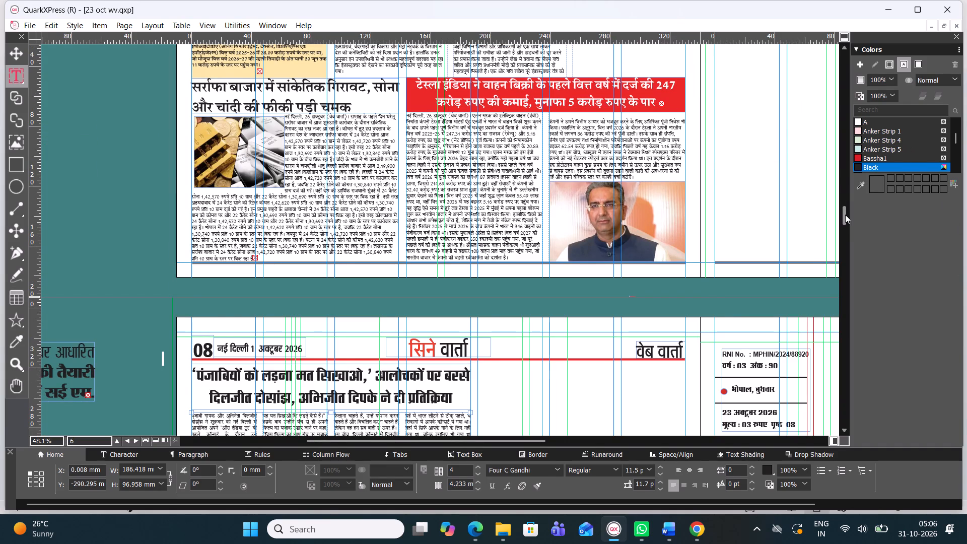
left_click_drag(845, 215, 847, 226)
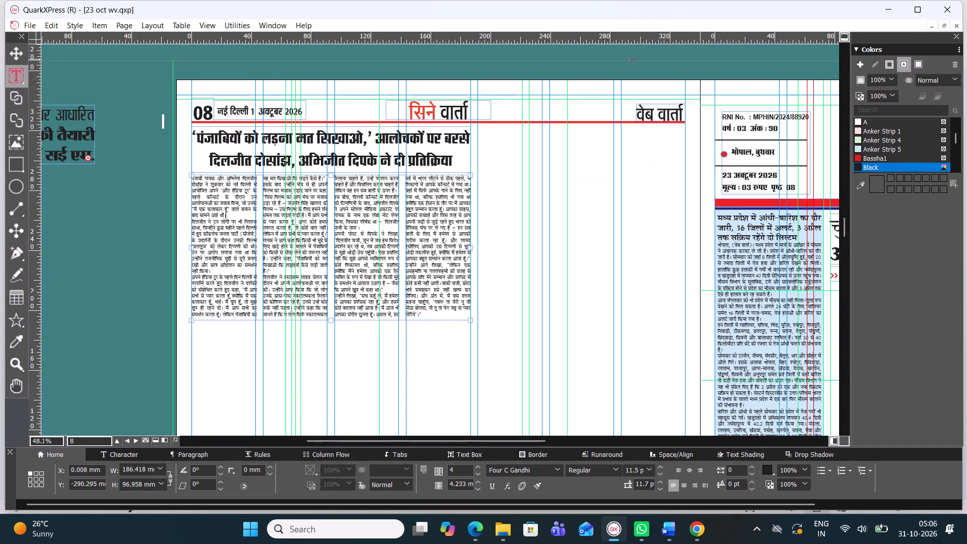
left_click_drag(332, 320, 335, 340)
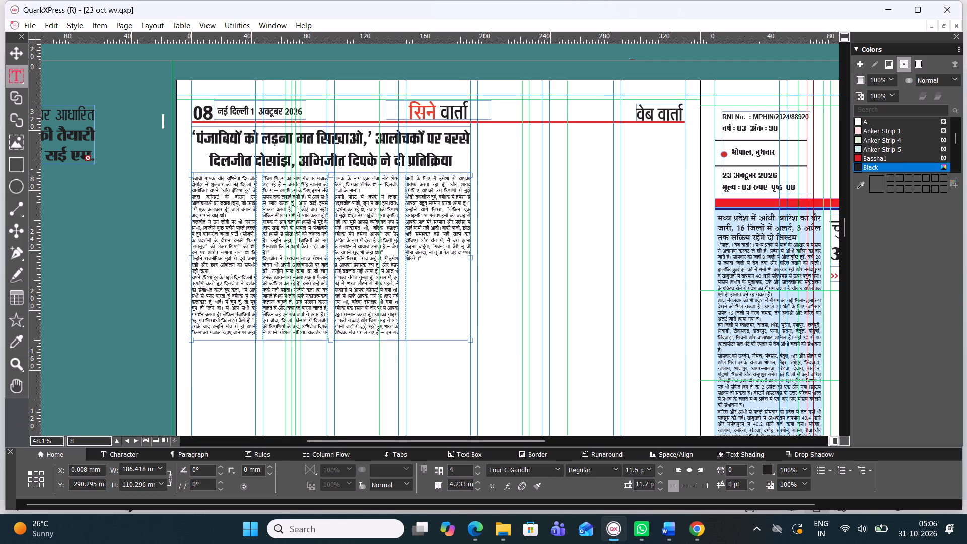
left_click(12, 53)
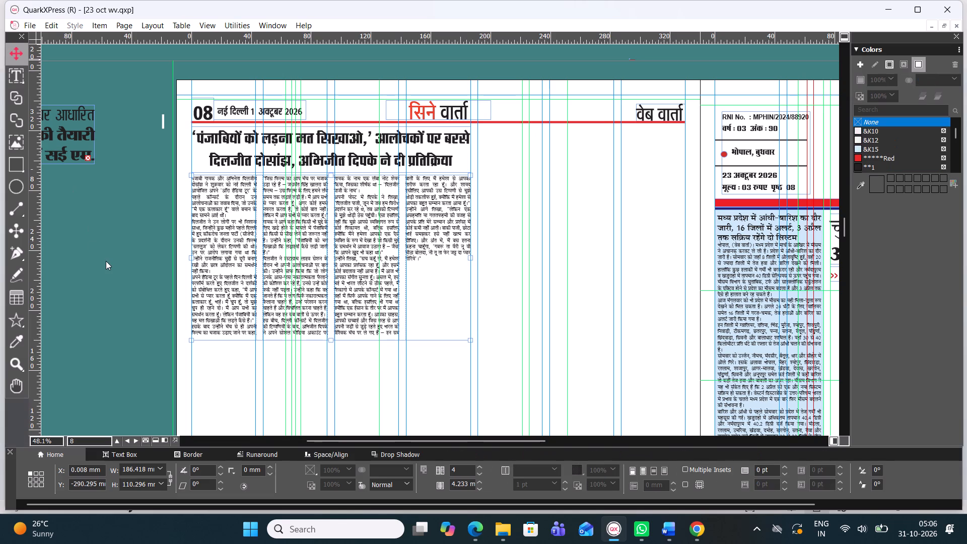
left_click(106, 261)
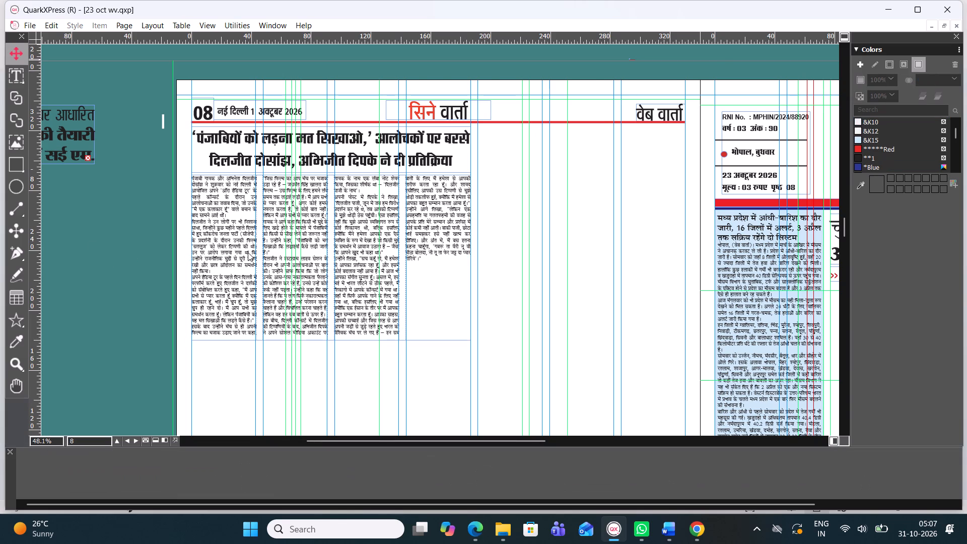
Draw a picture box about 43 mm wide and 50 mm high at the top of the Diljit article's first column.
scroll(248, 252, "down", 1)
scroll(248, 252, "up", 1, "ctrl")
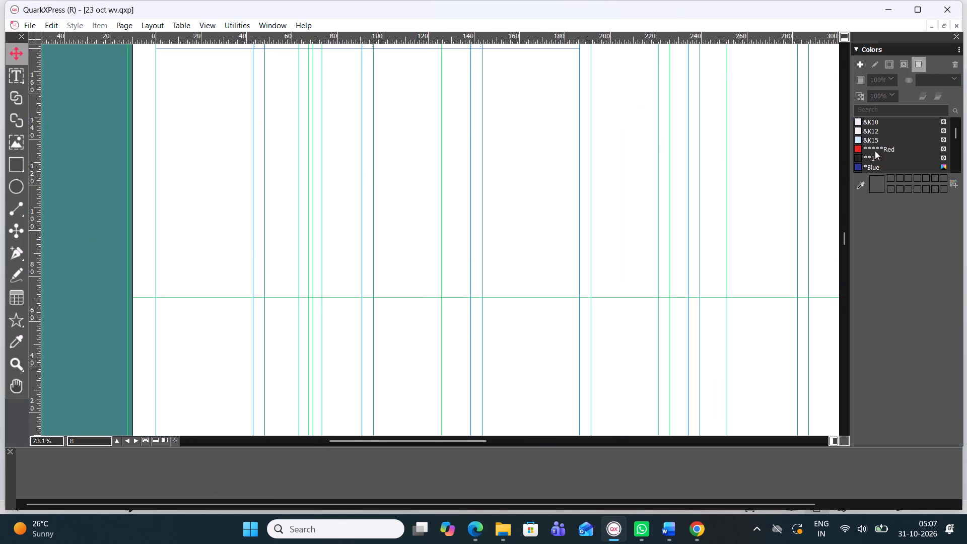
left_click_drag(845, 237, 844, 219)
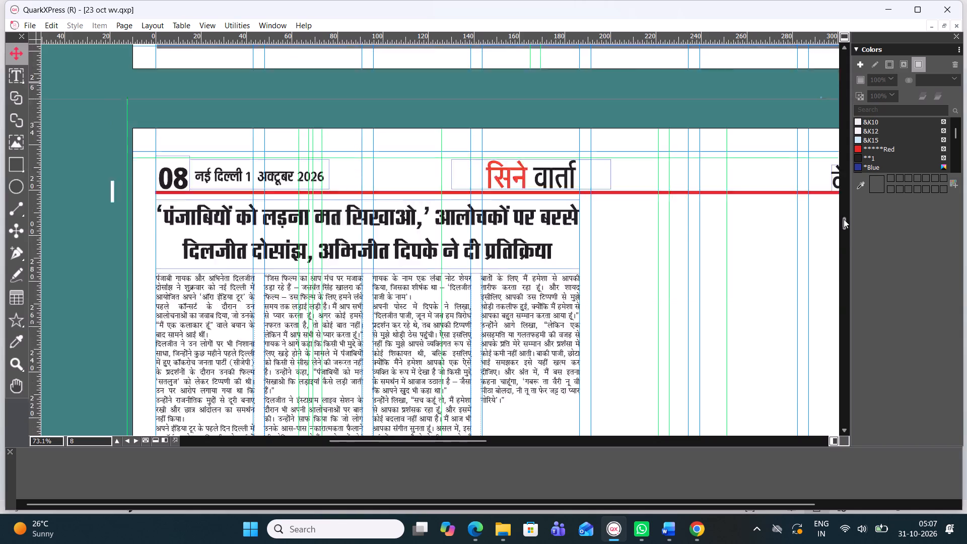
left_click_drag(844, 219, 842, 227)
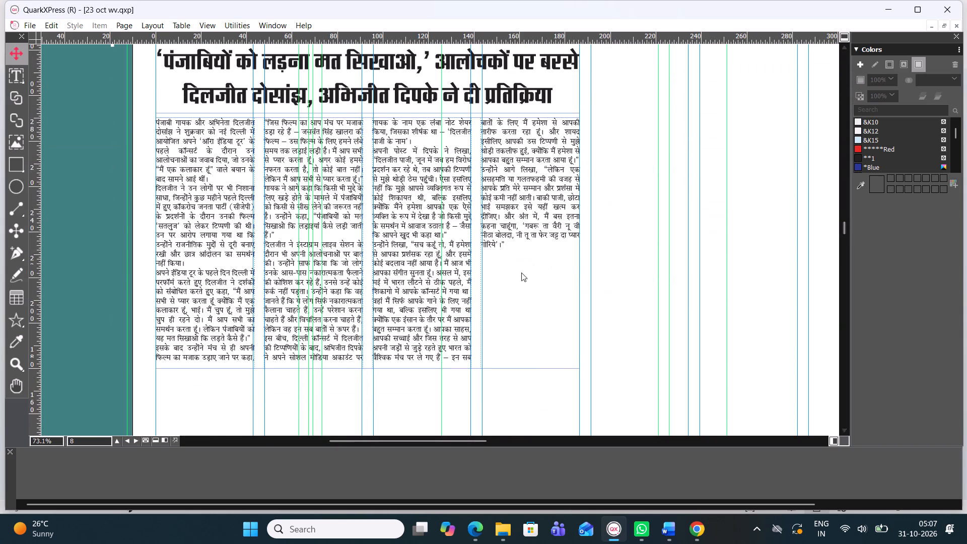
left_click(17, 137)
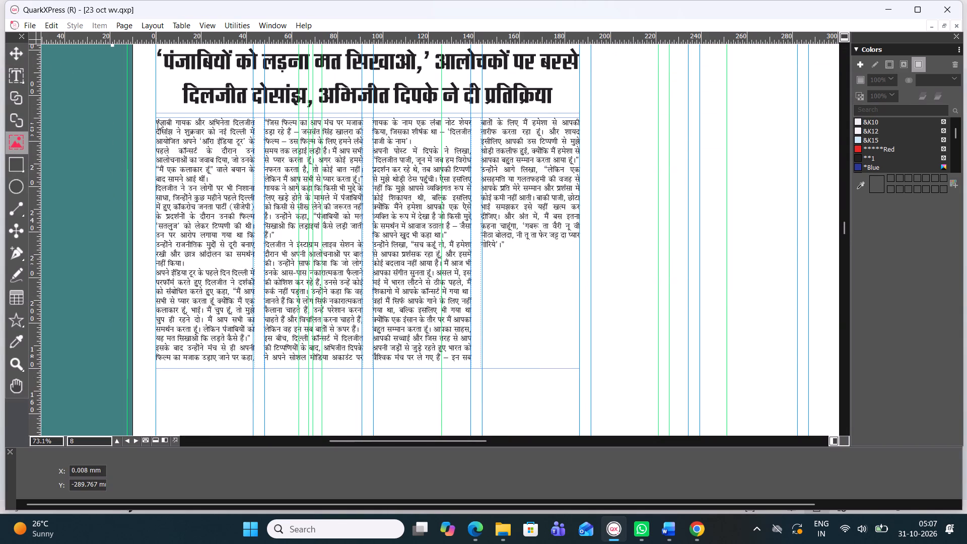
left_click_drag(155, 120, 225, 211)
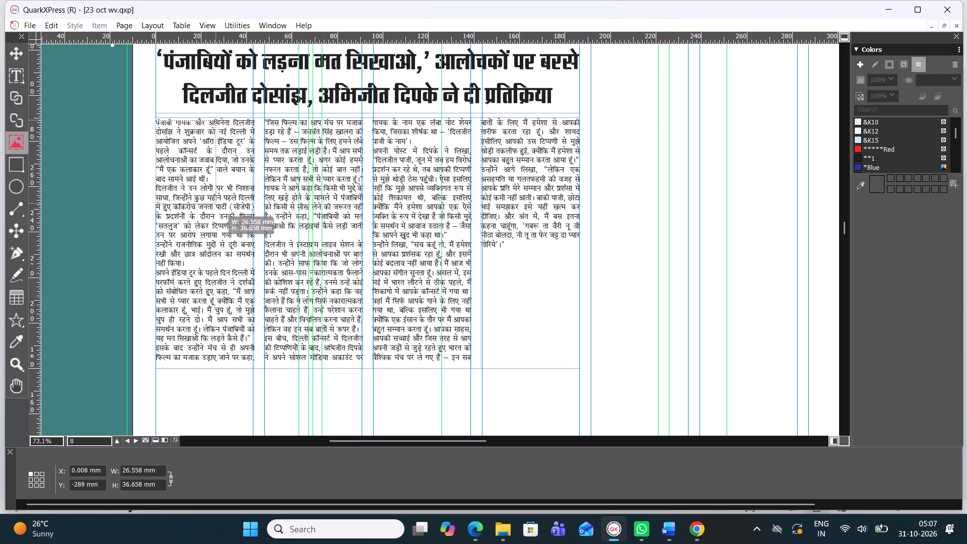
left_click_drag(225, 211, 255, 224)
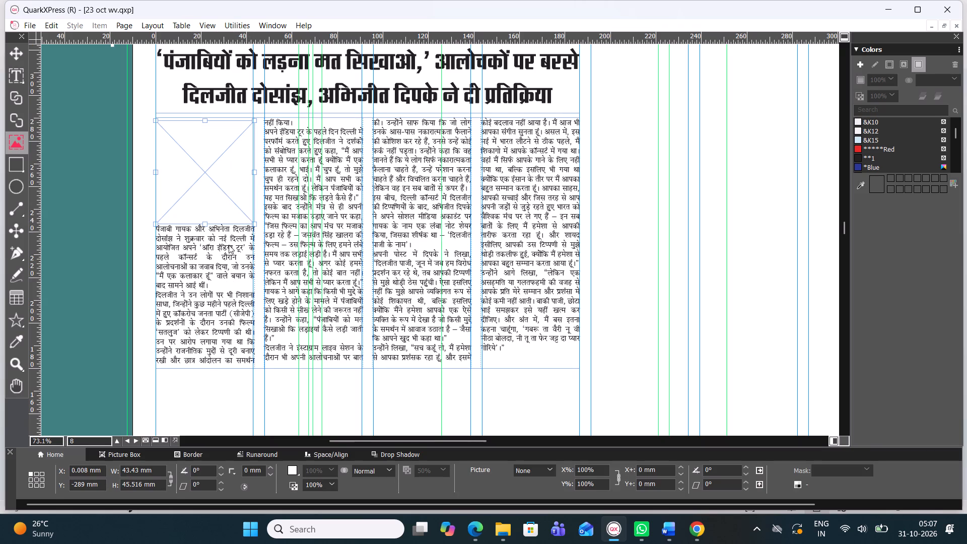
left_click_drag(206, 227, 208, 231)
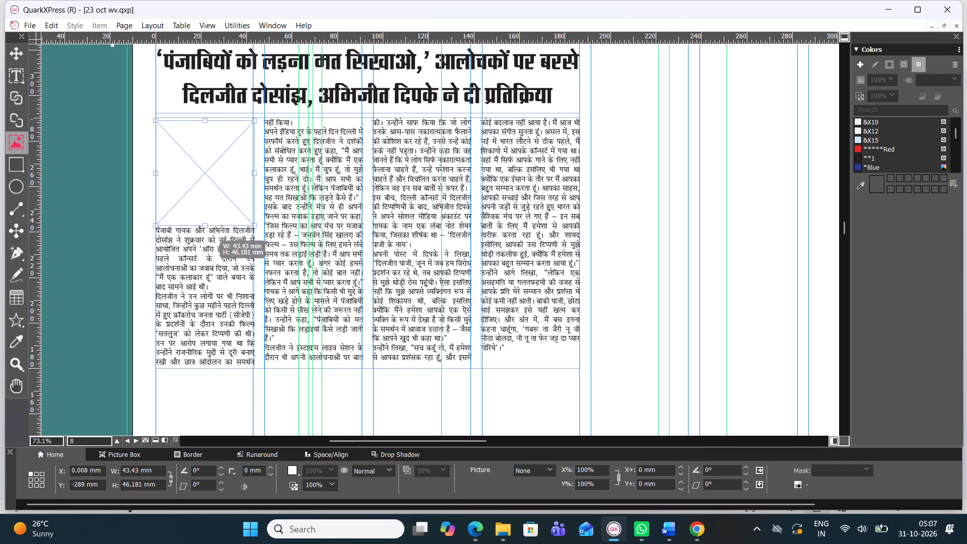
left_click_drag(208, 231, 209, 236)
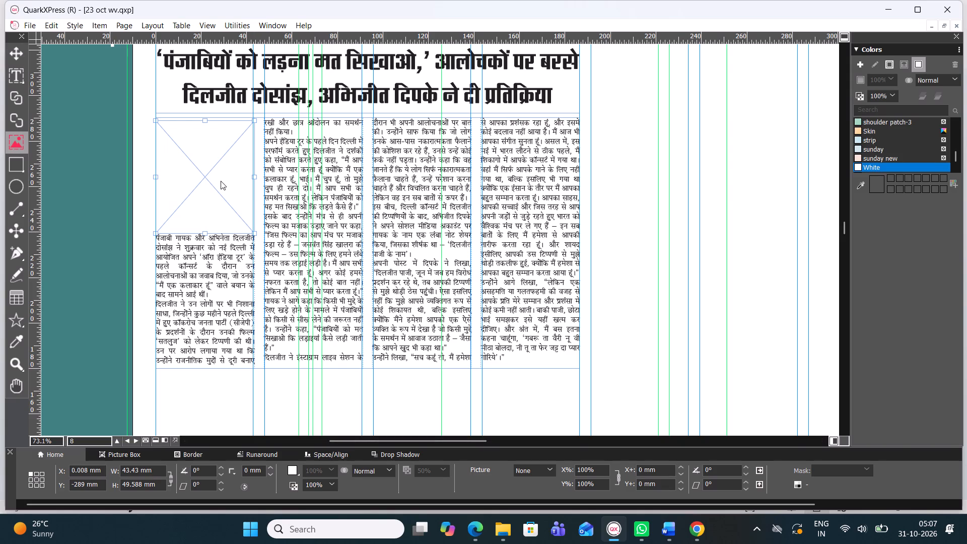
Copy the Haribhoomi photo from the Google Images results in Chrome and paste it into the new QuarkXPress picture box.
left_click(705, 531)
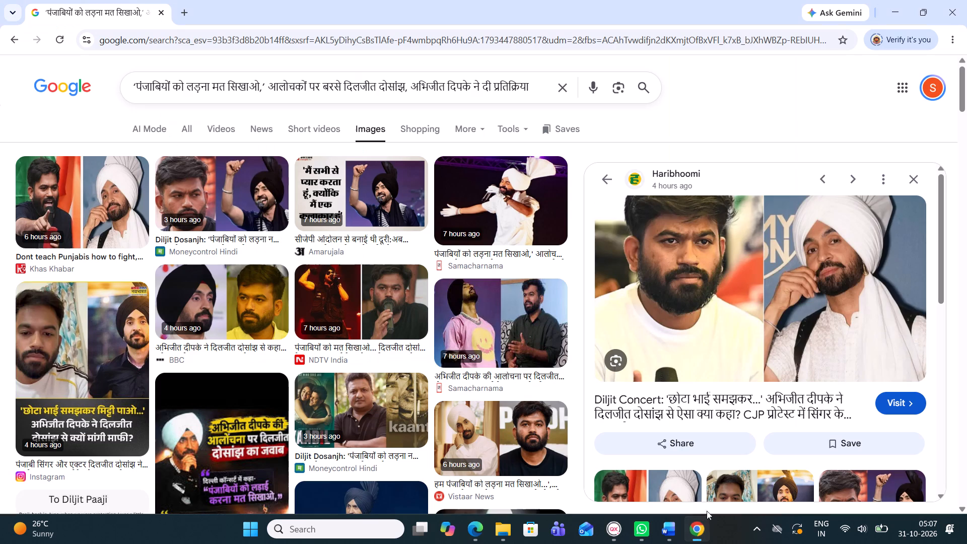
right_click(769, 310)
left_click(851, 234)
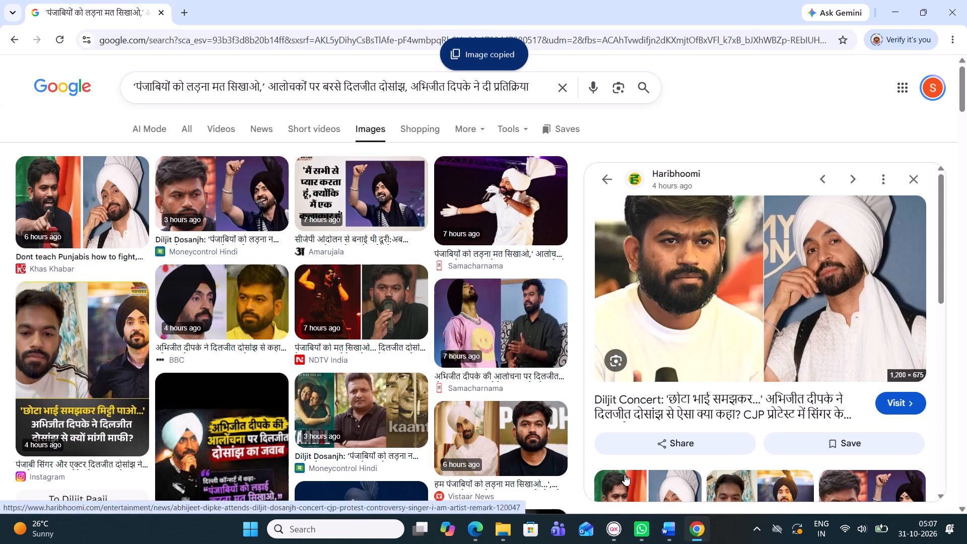
left_click(607, 542)
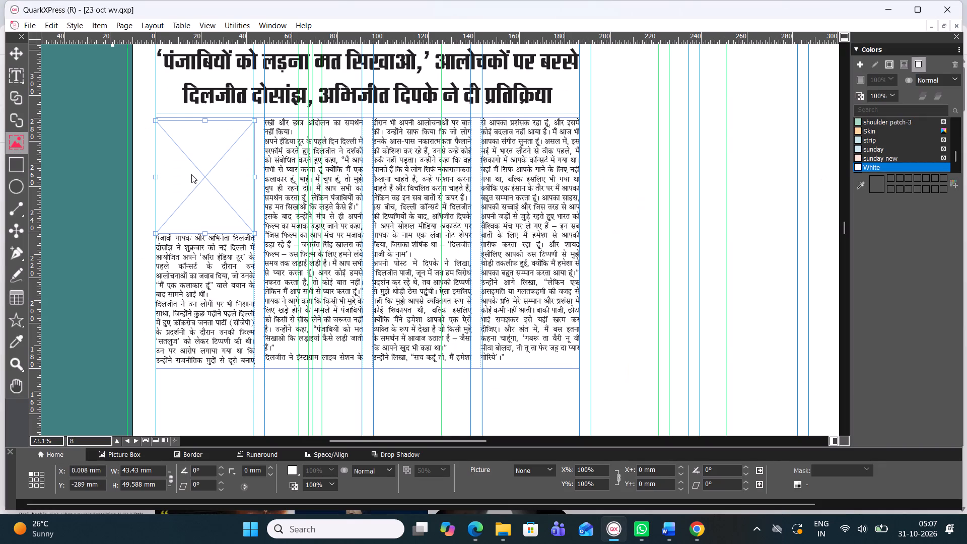
right_click(191, 174)
left_click(265, 227)
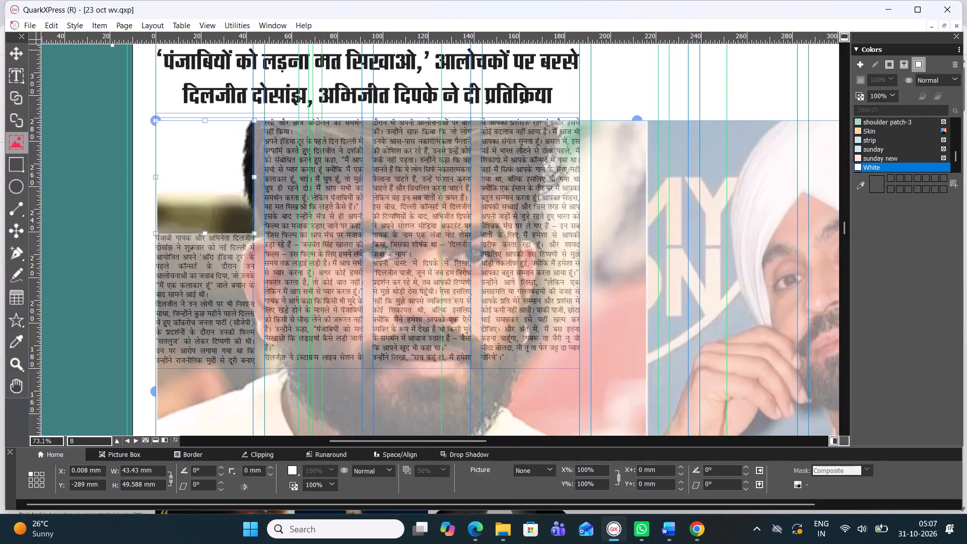
Scale the pasted photo to fill its picture box.
right_click(224, 170)
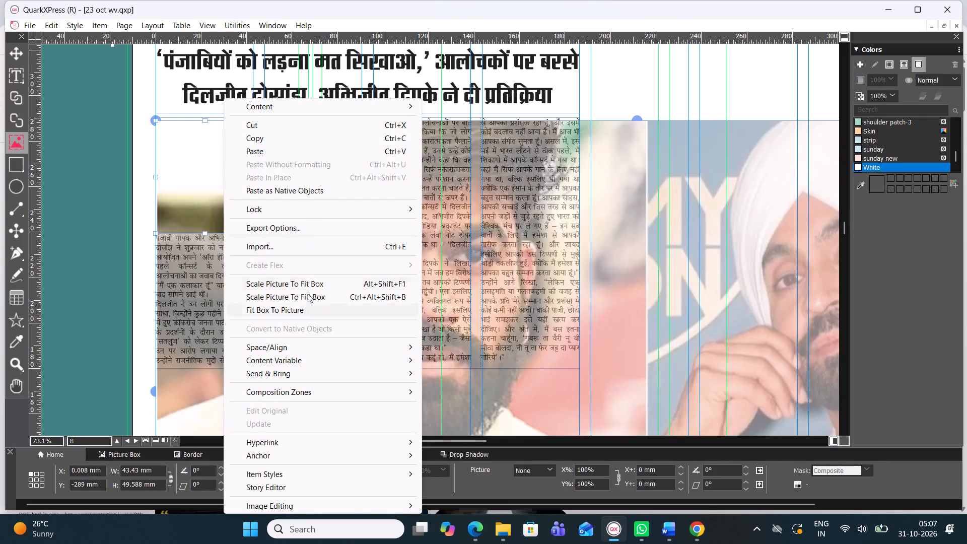
left_click(311, 300)
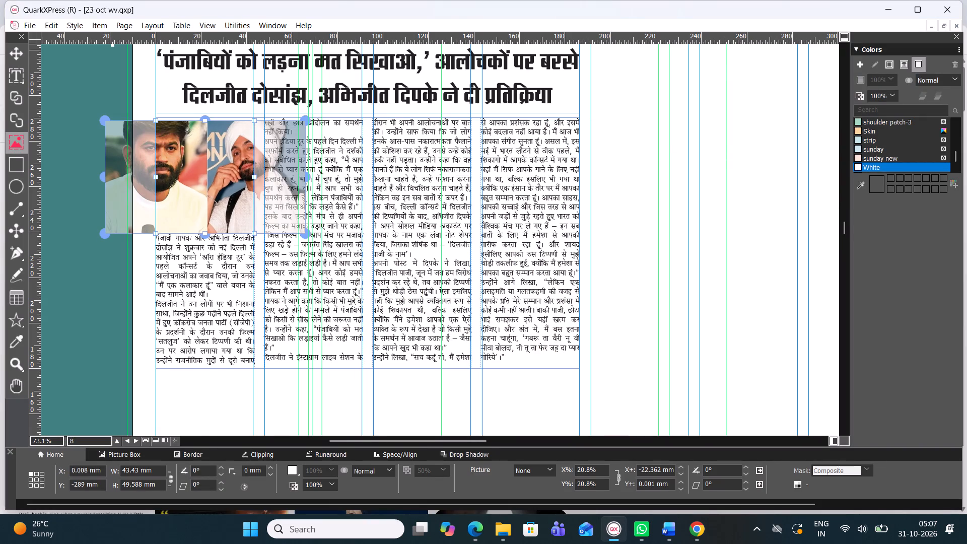
Fit the picture box to the Haribhoomi photo in the Diljit article.
right_click(213, 178)
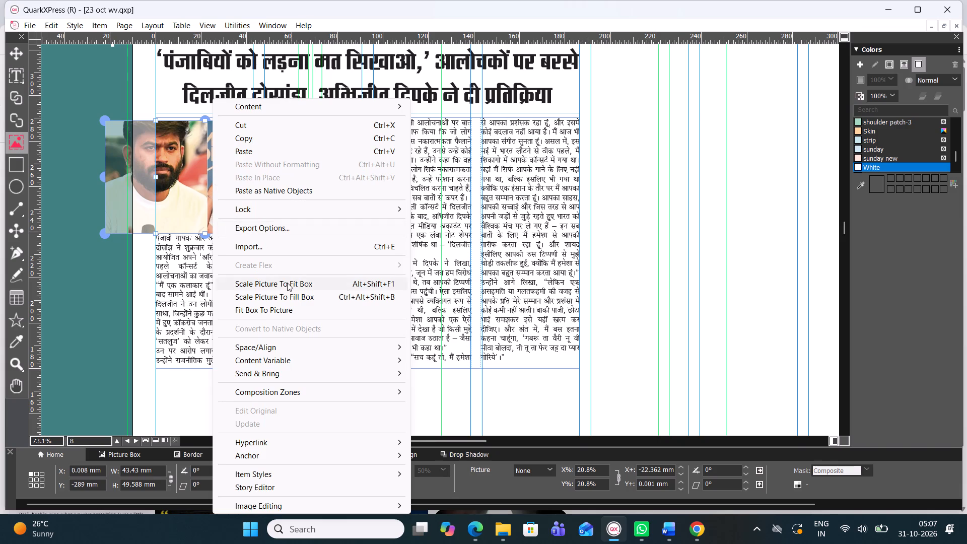
left_click(272, 314)
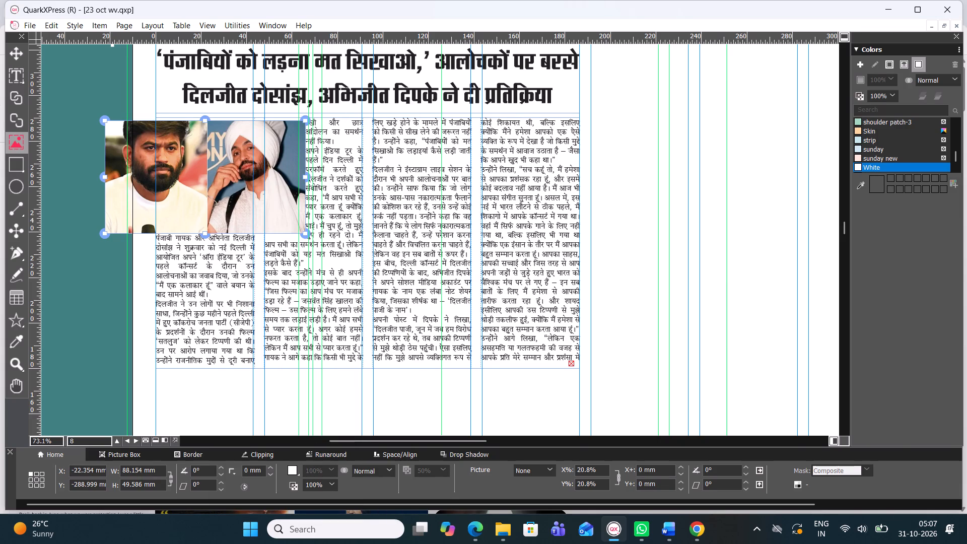
Shrink the photo to about 15.5% and trim its box's left edge to the first column, about 66 mm wide.
left_click_drag(101, 174, 153, 171)
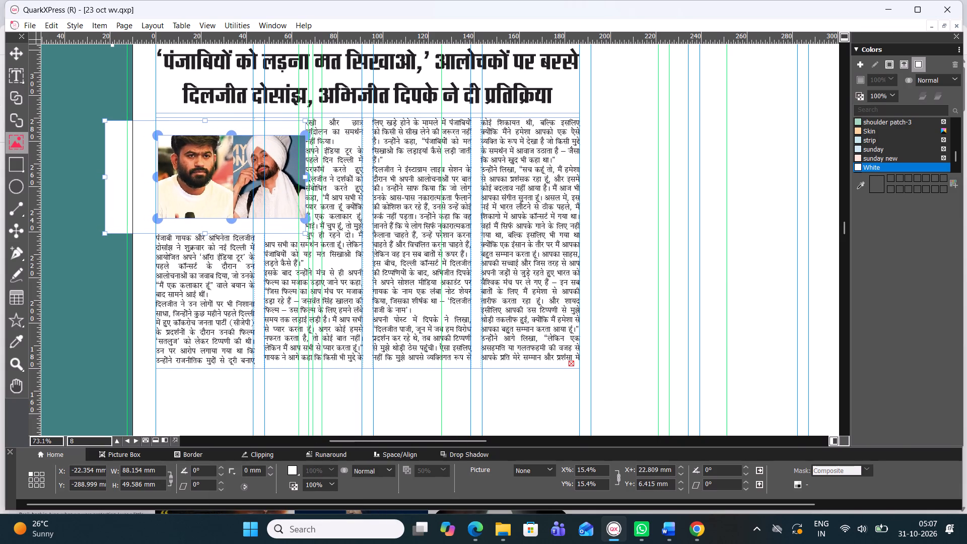
left_click_drag(153, 171, 152, 171)
left_click_drag(105, 175, 123, 173)
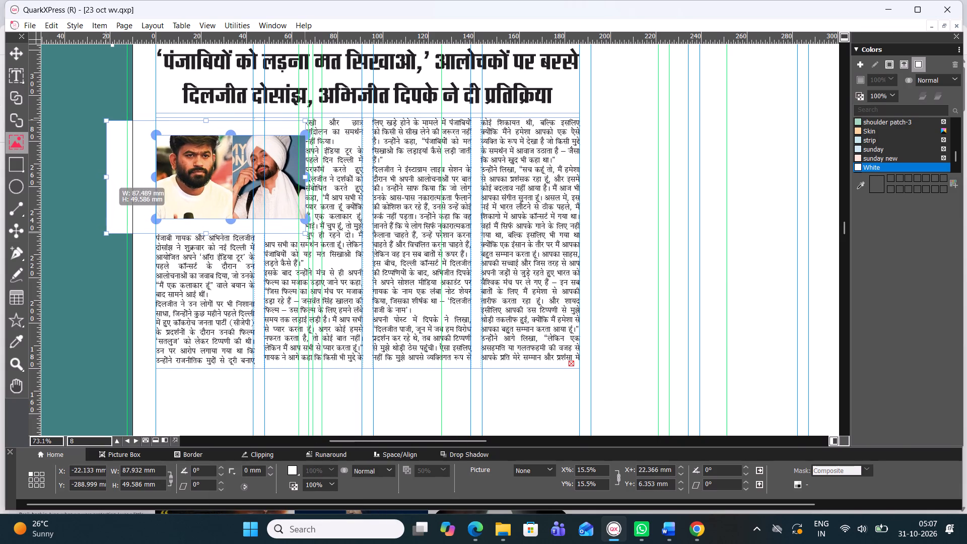
left_click_drag(123, 173, 158, 169)
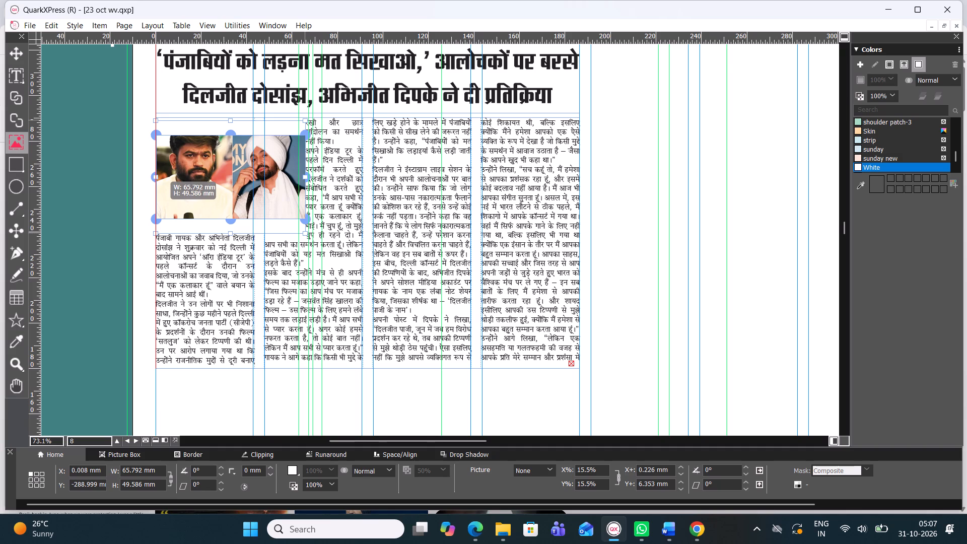
left_click_drag(158, 169, 159, 169)
Move the photo up inside its box so it covers the box's top edge.
left_click_drag(246, 188, 245, 177)
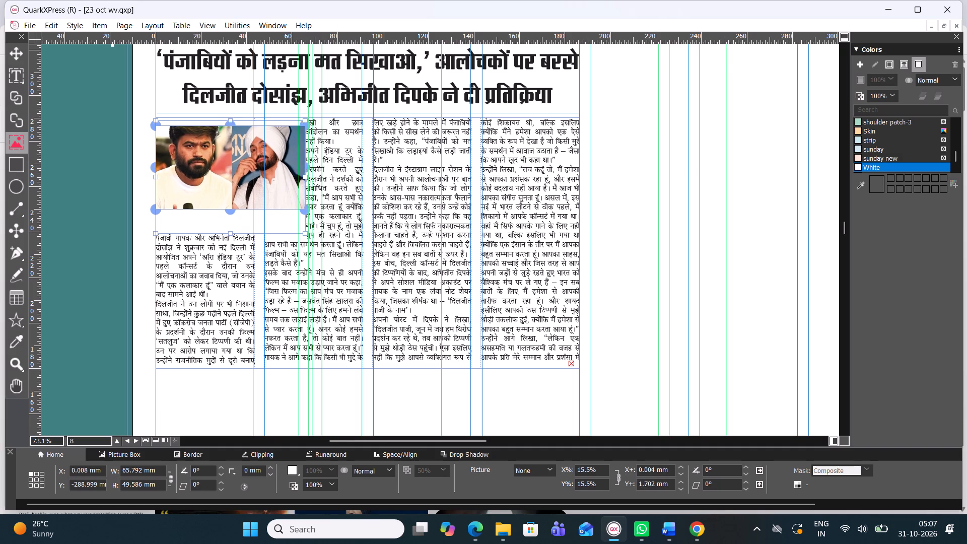
left_click_drag(245, 177, 247, 172)
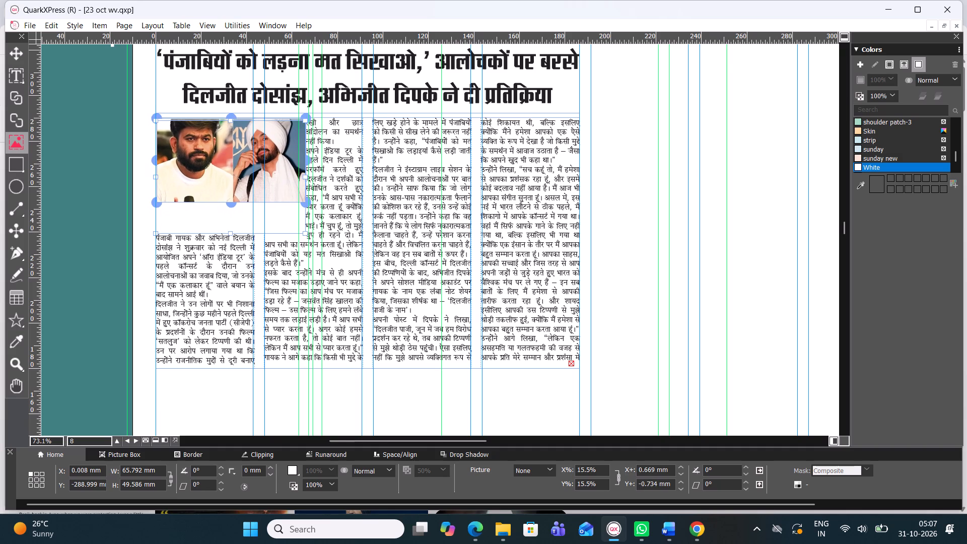
left_click_drag(247, 172, 241, 169)
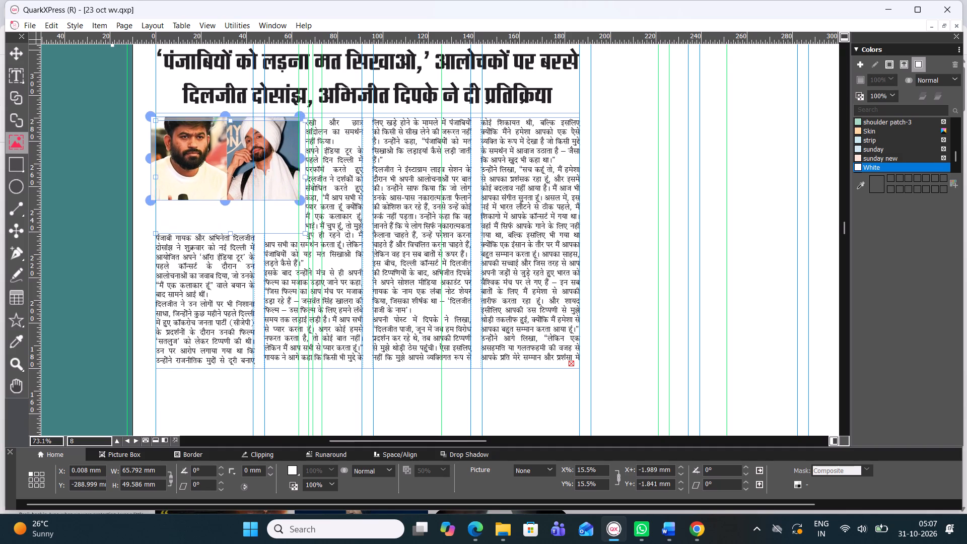
left_click_drag(241, 169, 241, 171)
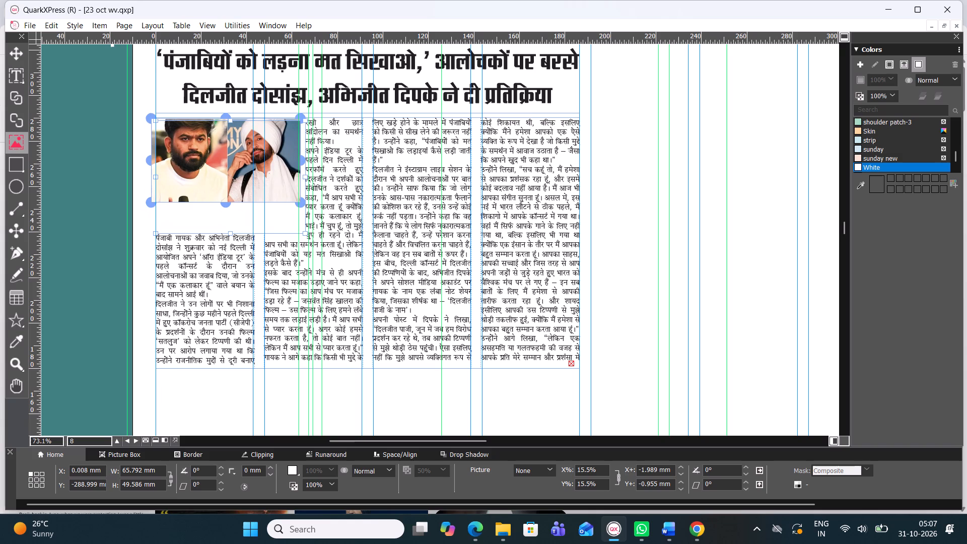
left_click_drag(241, 171, 247, 171)
Shorten the picture box from its bottom edge to about 36 mm high.
left_click_drag(229, 232, 228, 224)
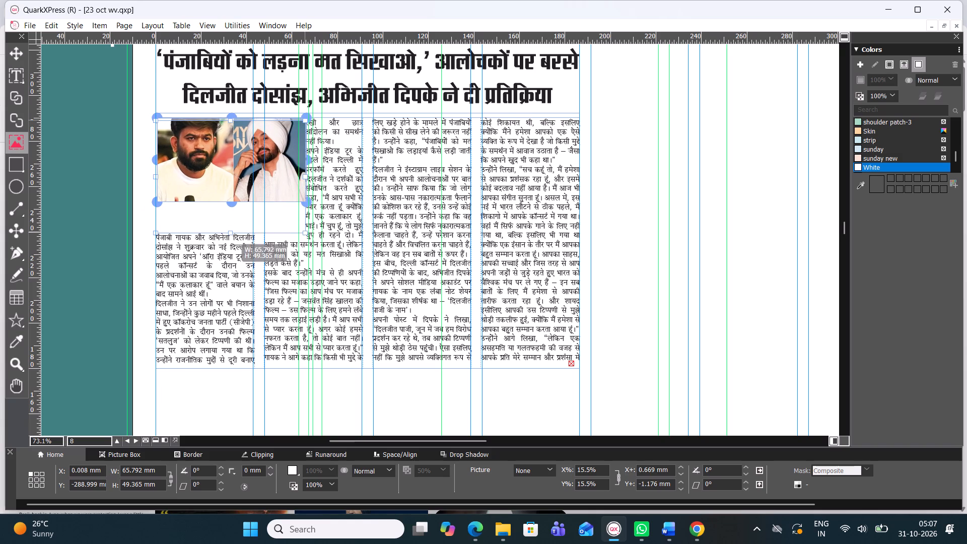
left_click_drag(228, 224, 229, 199)
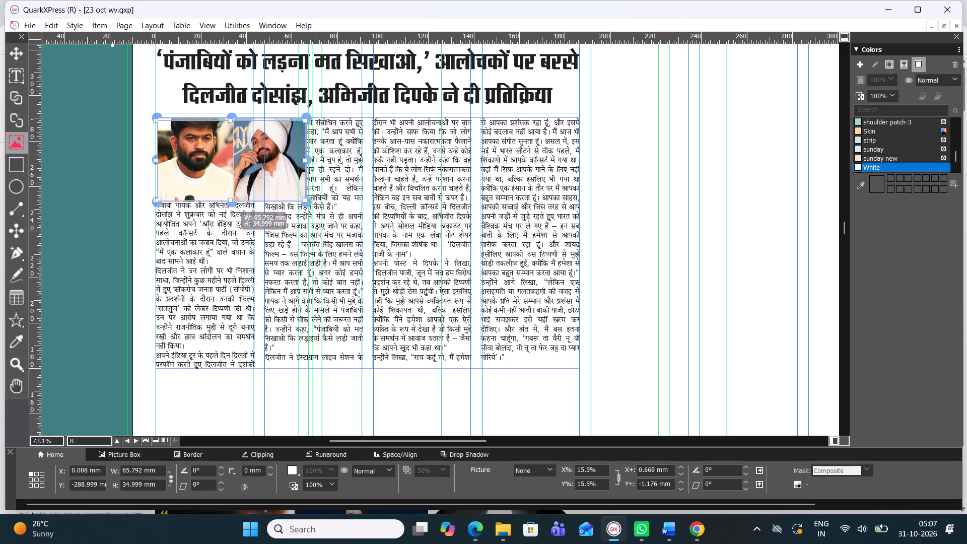
left_click_drag(229, 199, 231, 201)
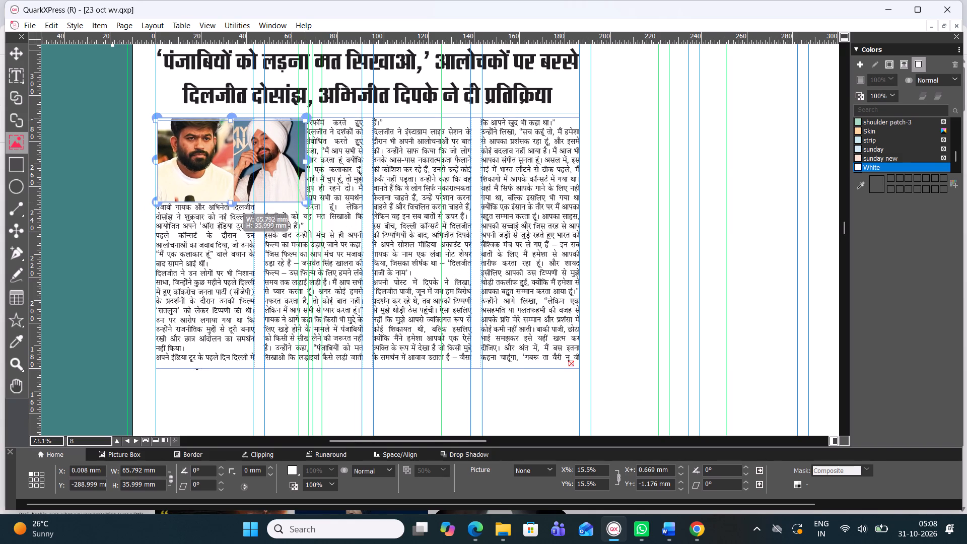
left_click_drag(231, 201, 230, 201)
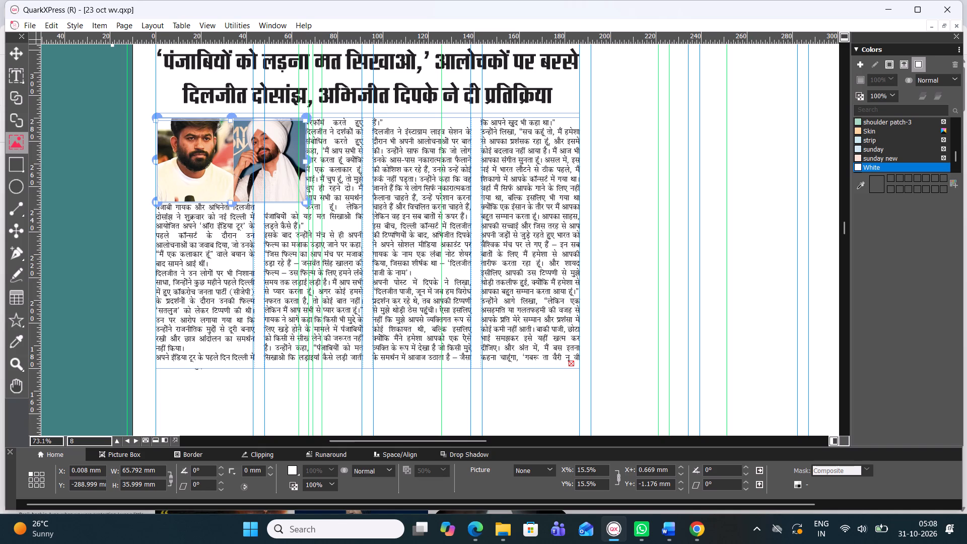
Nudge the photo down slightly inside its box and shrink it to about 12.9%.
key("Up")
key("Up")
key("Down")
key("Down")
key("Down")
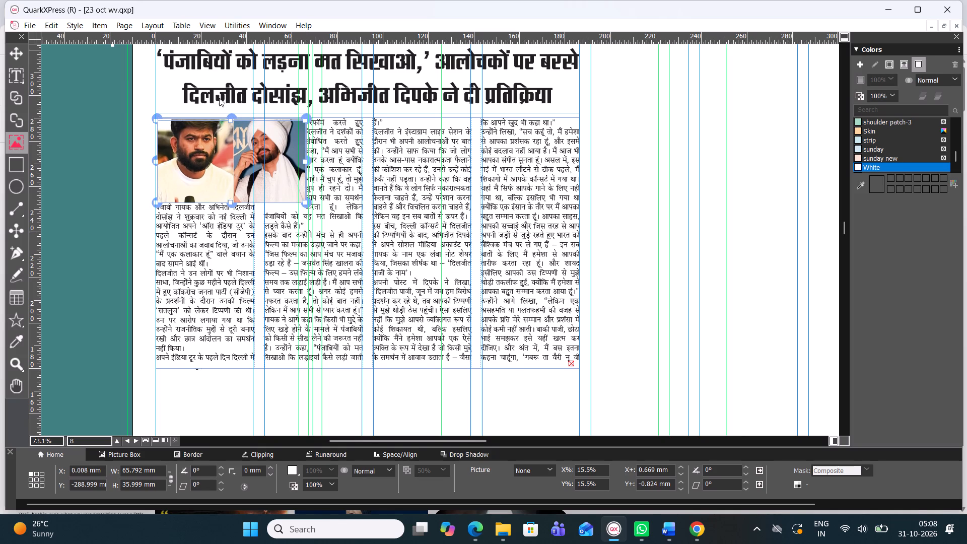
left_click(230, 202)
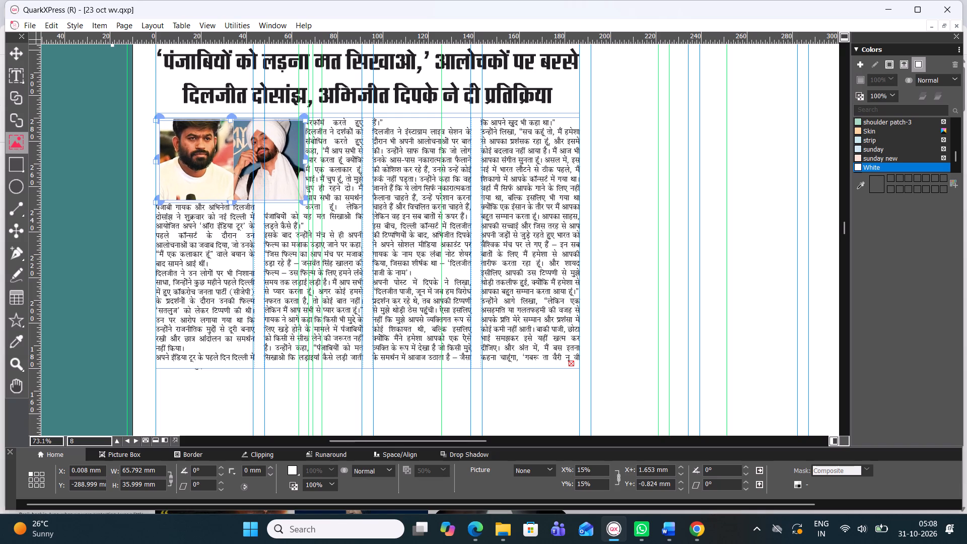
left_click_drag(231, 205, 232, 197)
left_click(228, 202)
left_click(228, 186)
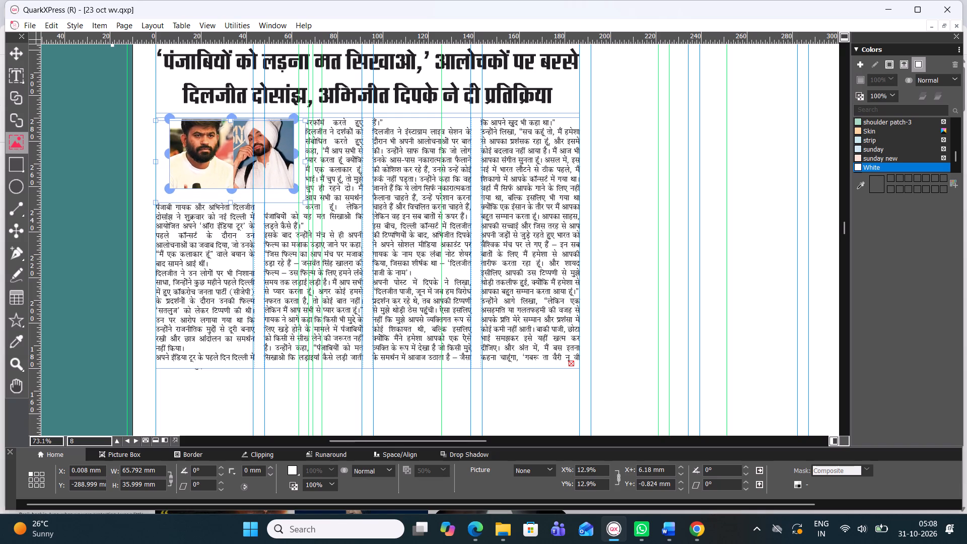
Shorten the picture box from its bottom edge to about 35 mm high.
left_click(221, 205)
left_click(230, 203)
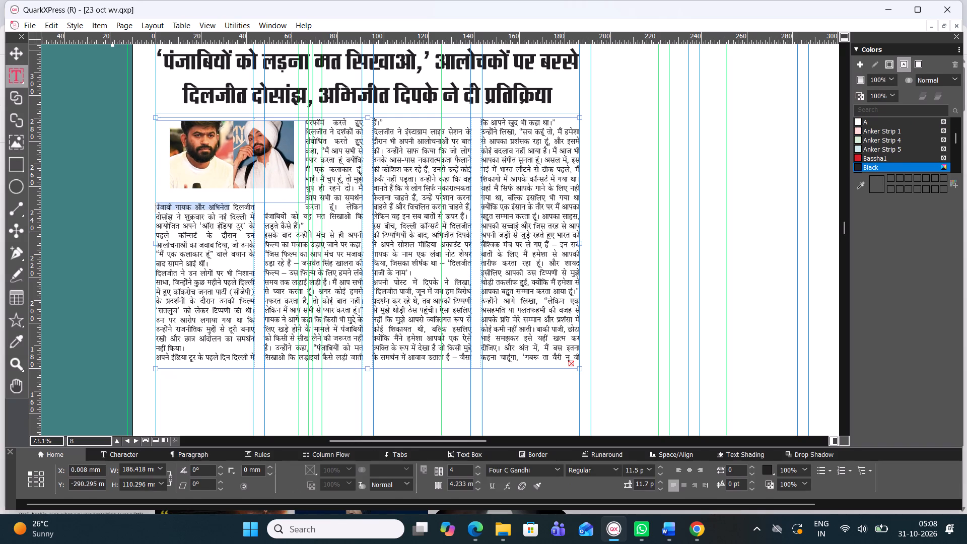
left_click(16, 51)
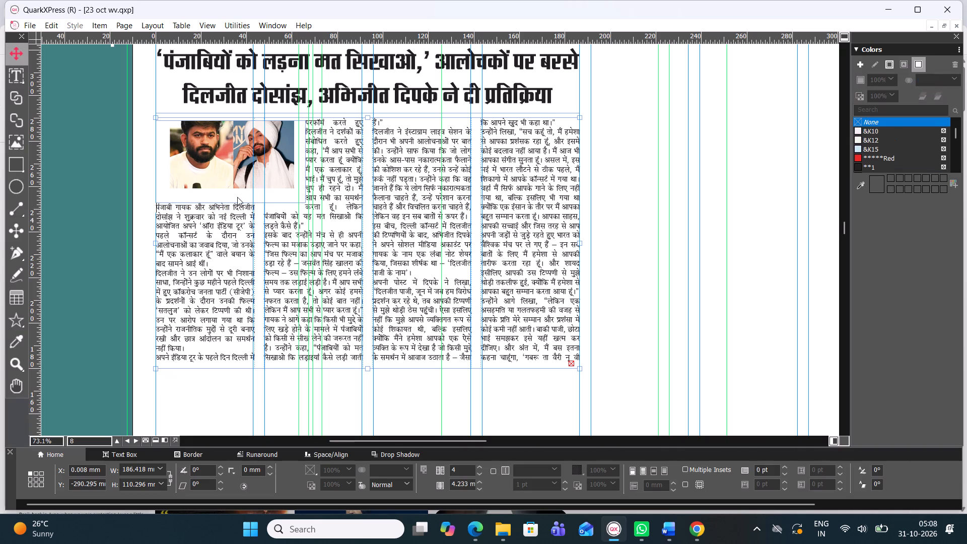
left_click(238, 197)
left_click(232, 203)
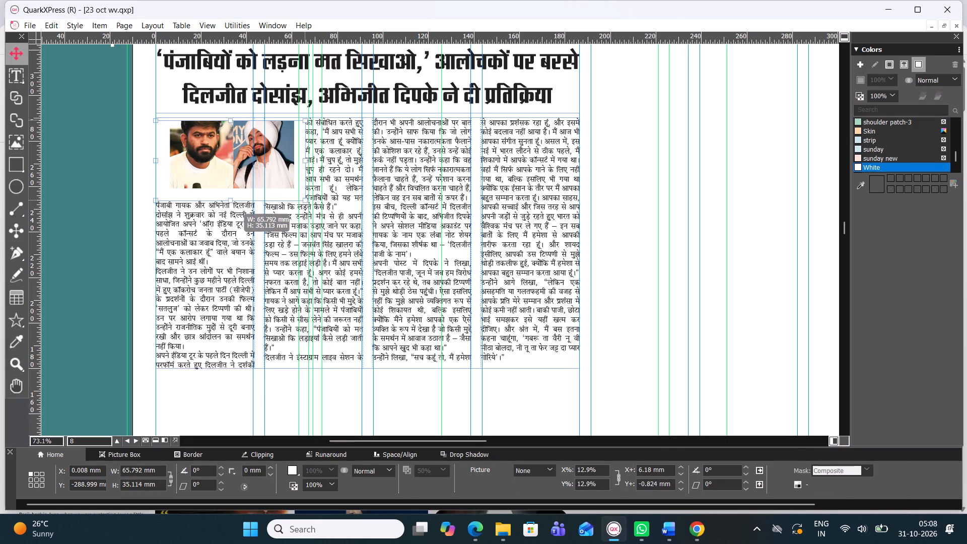
left_click(234, 177)
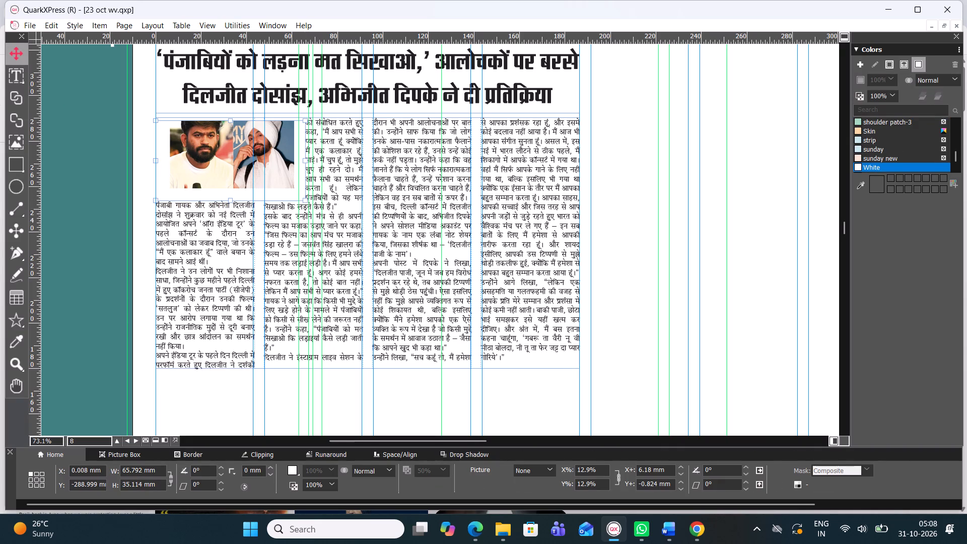
Enlarge the photo inside its box to about 14.3% so its left side reaches the box's left edge.
left_click(180, 172)
double_click(180, 168)
left_click_drag(170, 153, 164, 150)
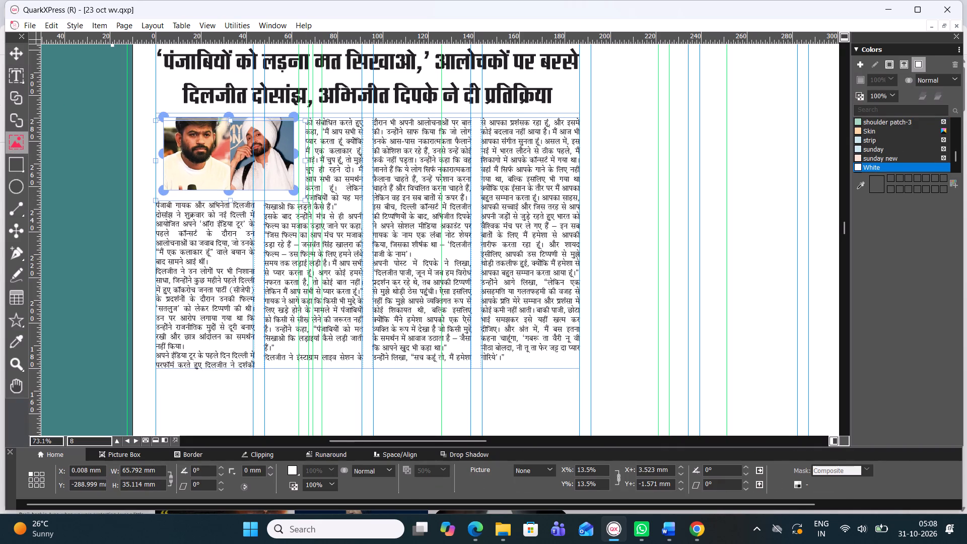
left_click_drag(164, 150, 156, 147)
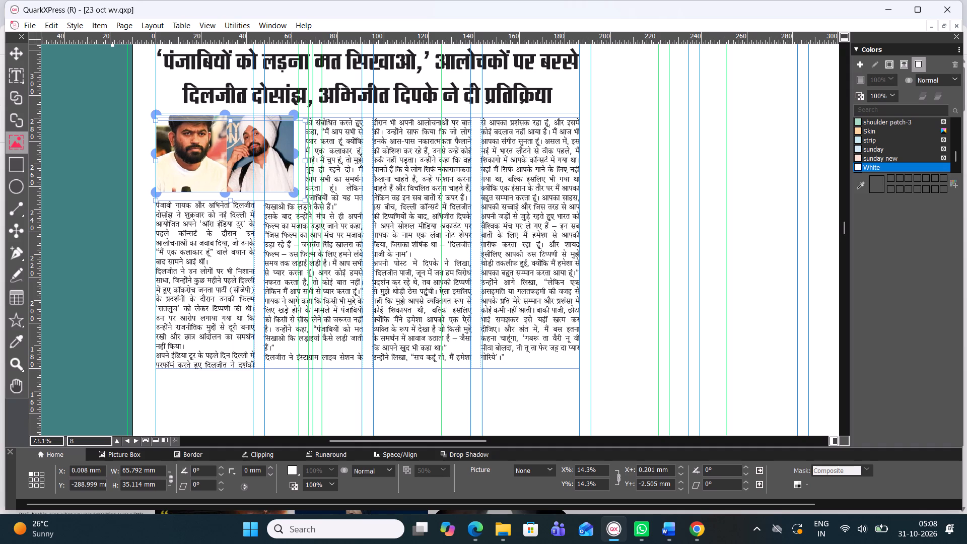
Nudge the photo down inside its box to a vertical offset of about 0.3 mm, aligning it with the top edge.
key("Down")
key("Down")
key("Down")
key("Down")
key("Down")
key("Down")
key("Down")
key("Down")
key("Down")
key("Down")
key("Down")
key("Down")
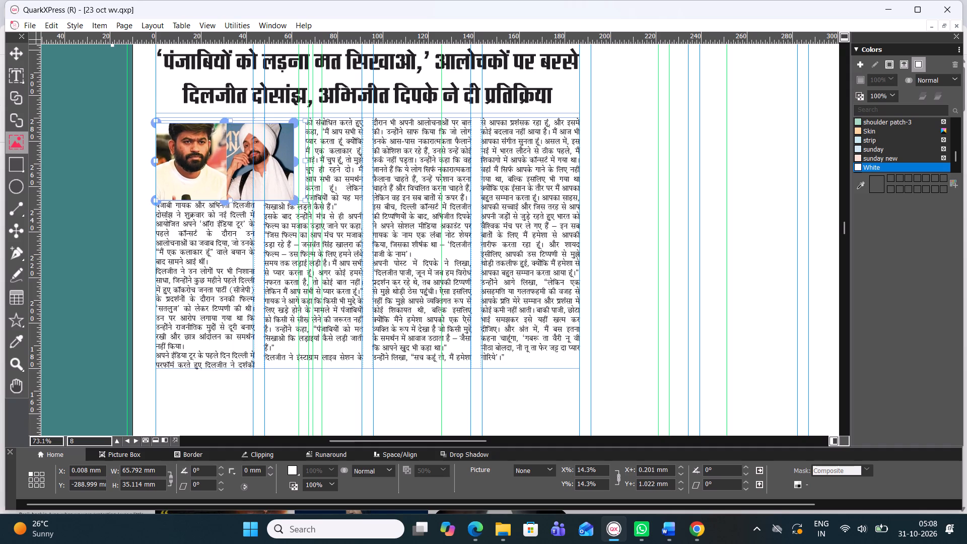
key("Up")
key("Up")
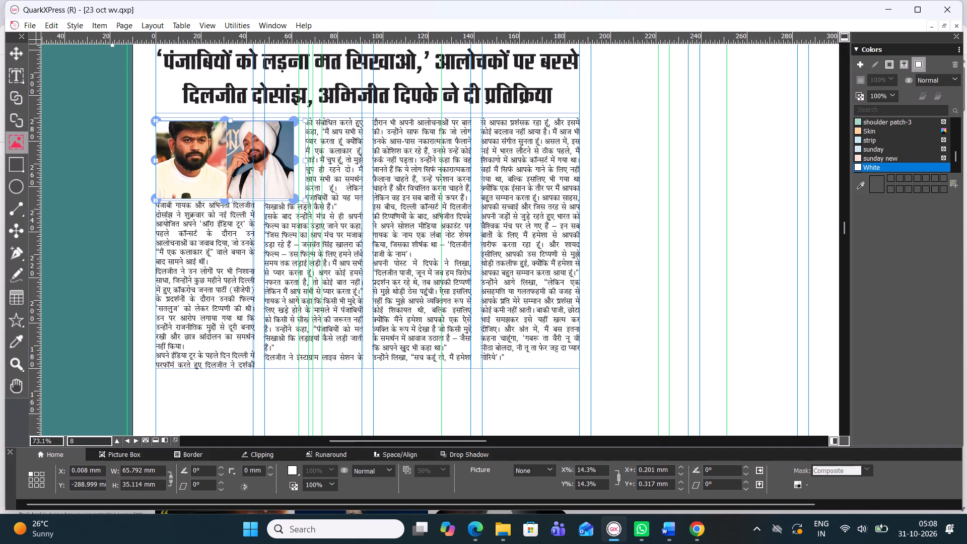
Enlarge the photo to about 14.9% to cover the box's height and deselect it.
left_click(223, 201)
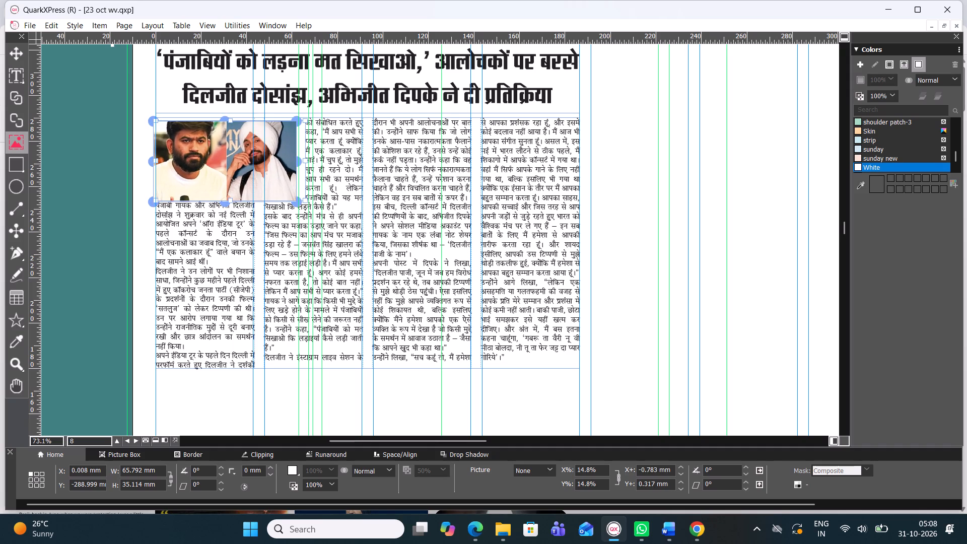
left_click(17, 55)
left_click(61, 93)
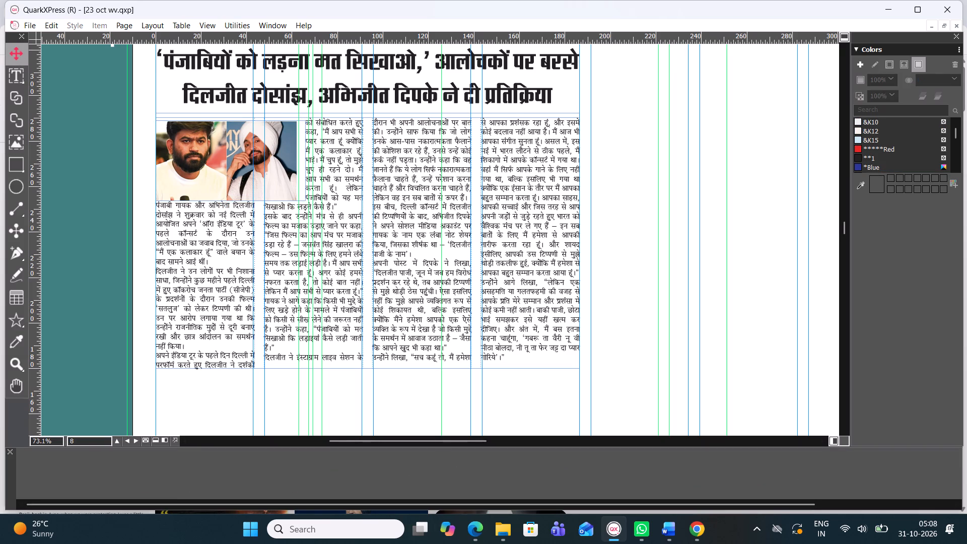
Narrow the picture box from its right edge to the photo's right side and deselect it.
left_click(301, 164)
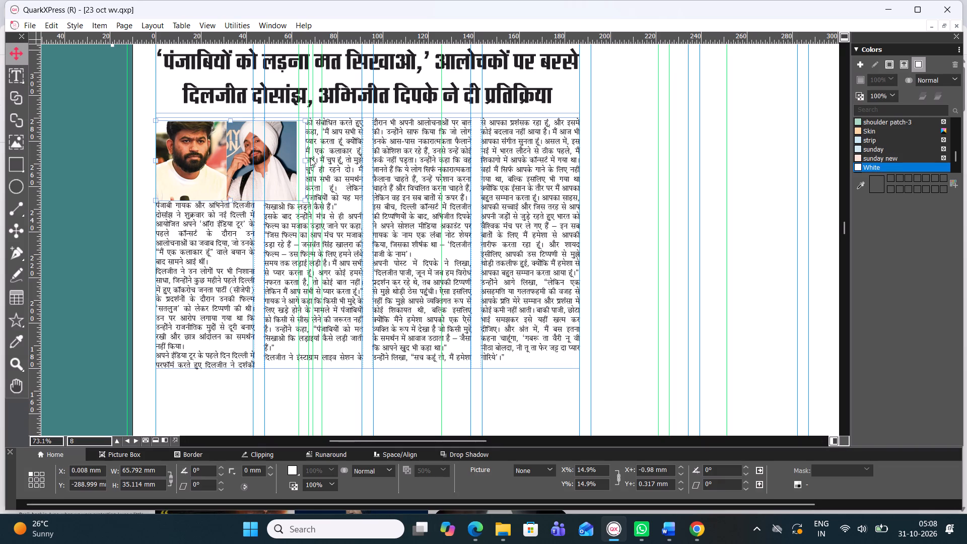
left_click(306, 162)
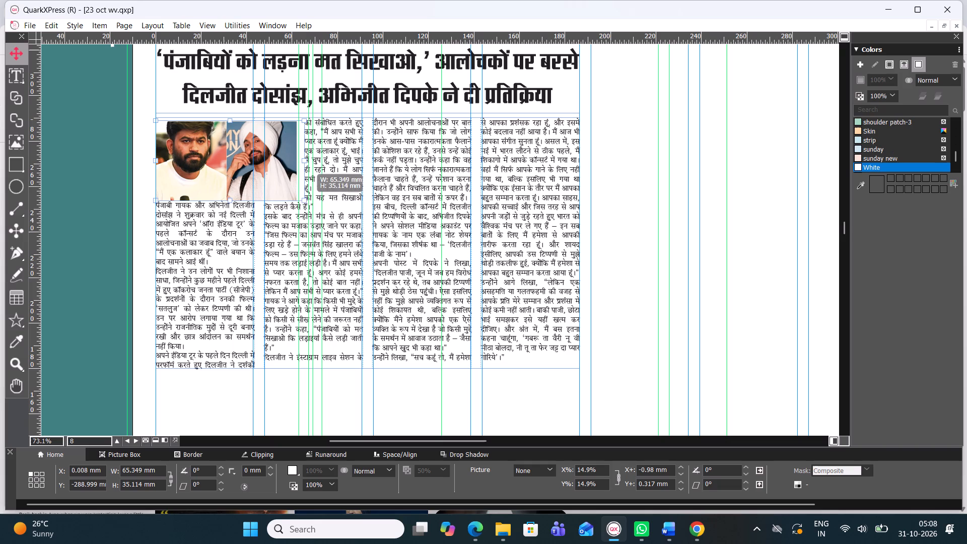
left_click(612, 114)
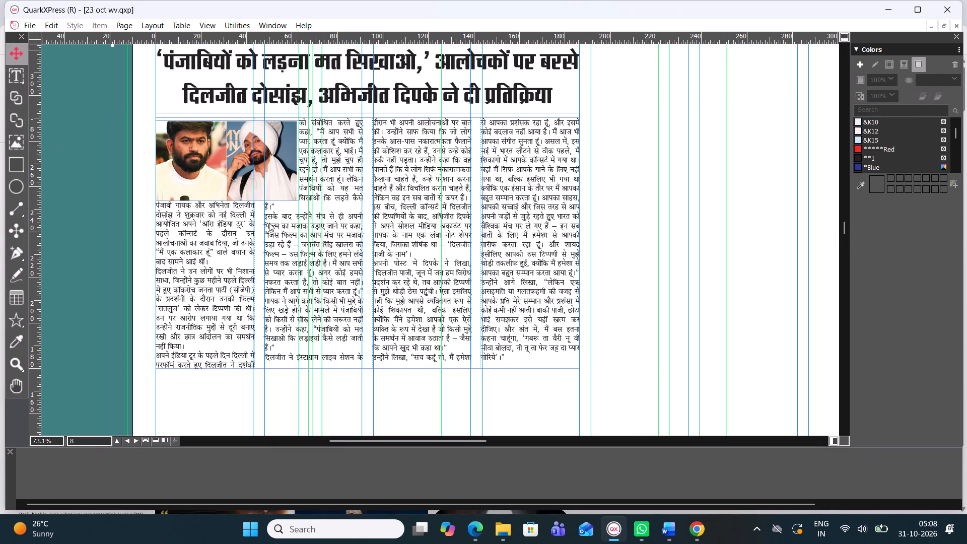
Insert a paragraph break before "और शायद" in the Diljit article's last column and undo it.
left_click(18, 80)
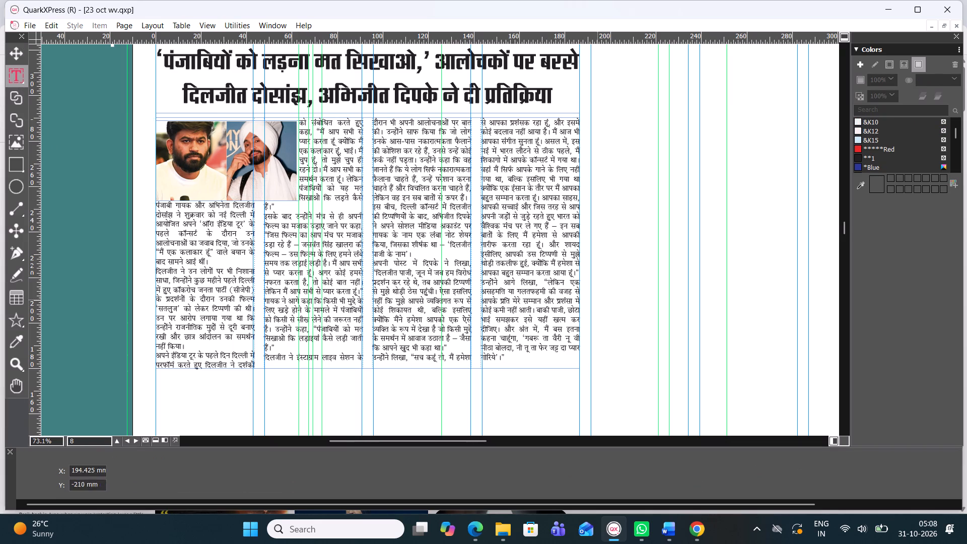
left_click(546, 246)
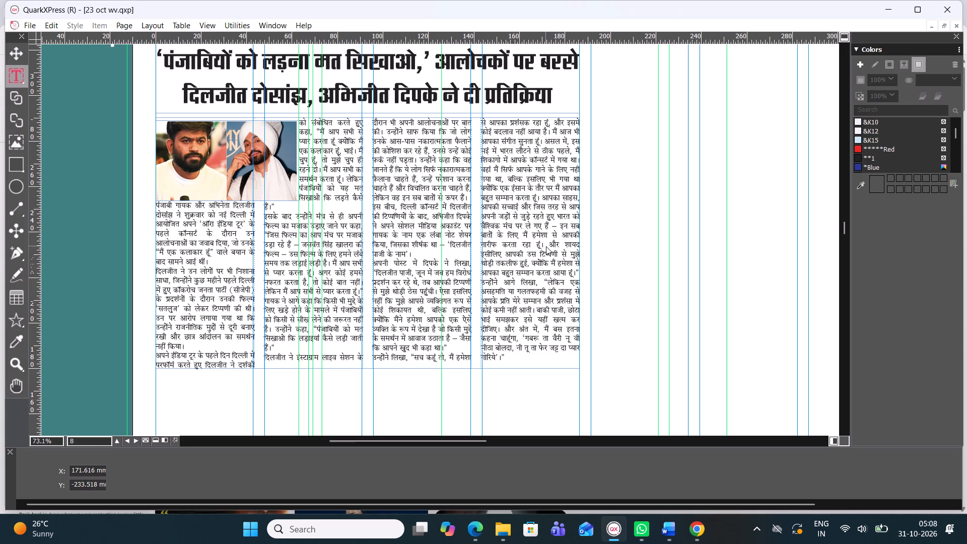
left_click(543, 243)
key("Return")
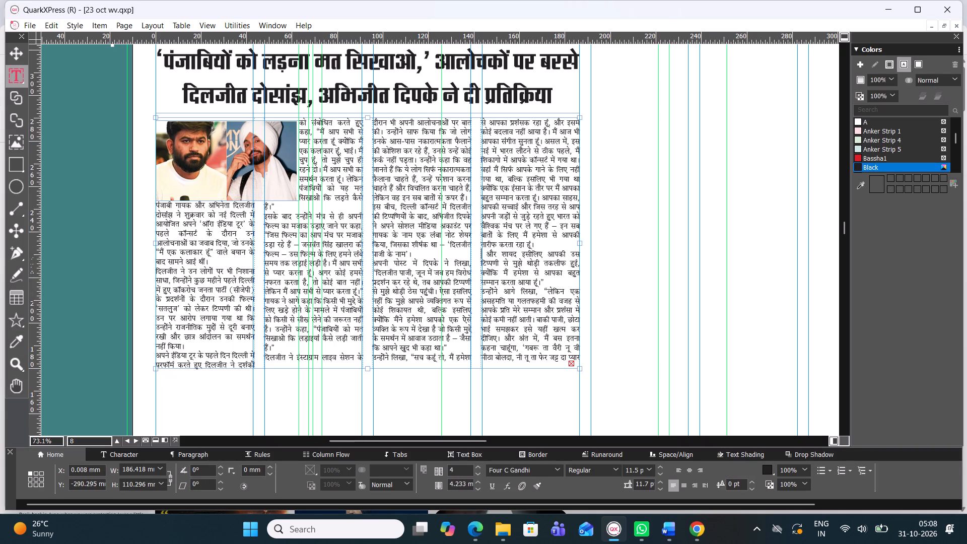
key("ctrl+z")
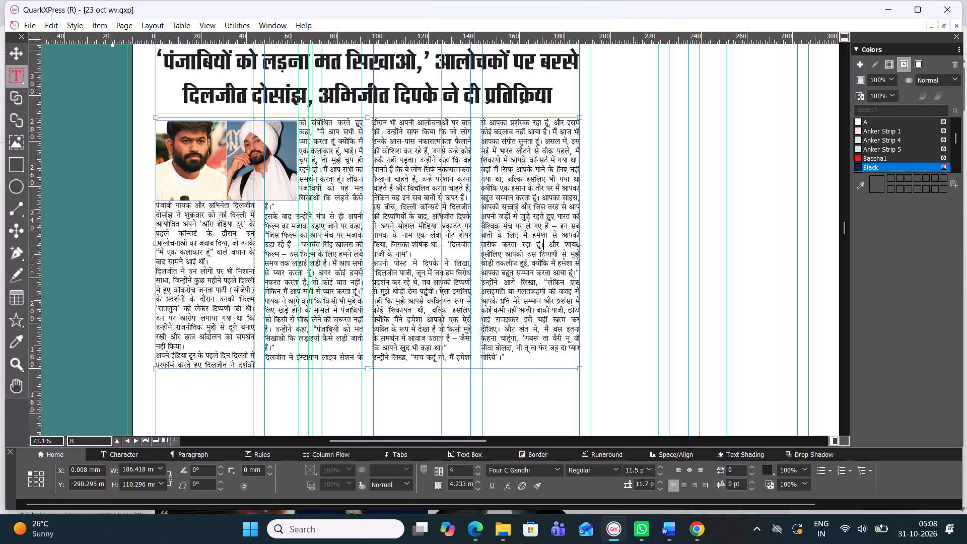
Join the paragraph beginning "इसके बाद" in the Diljit article's second column to the preceding line, separated by a space.
left_click(260, 216)
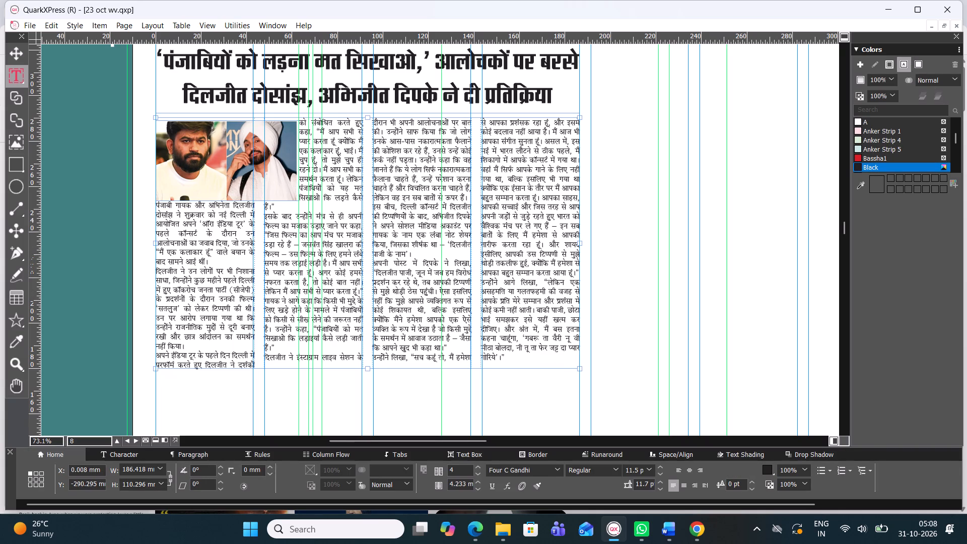
key("BackSpace")
key("space")
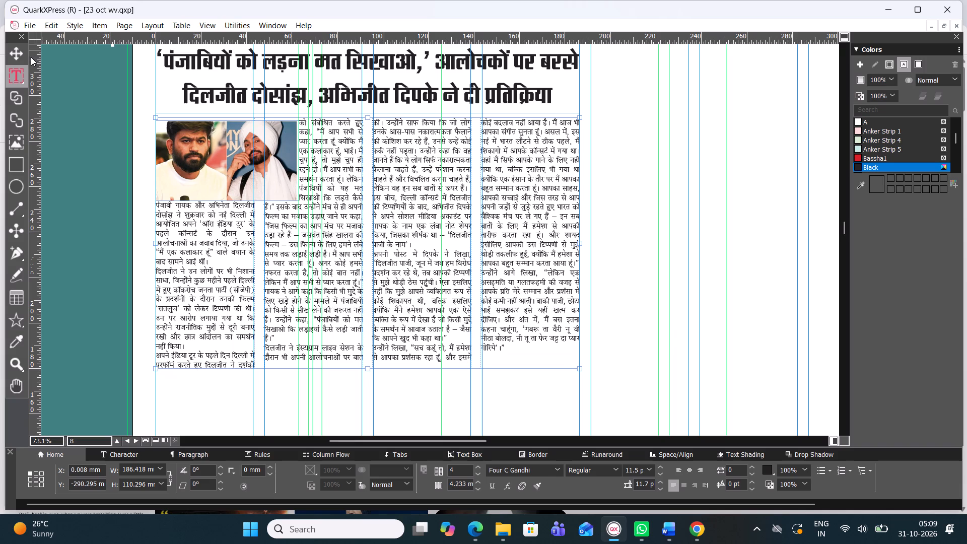
Shorten the Diljit article's picture box from its bottom edge to a height of about 34 mm.
left_click(10, 51)
left_click(185, 126)
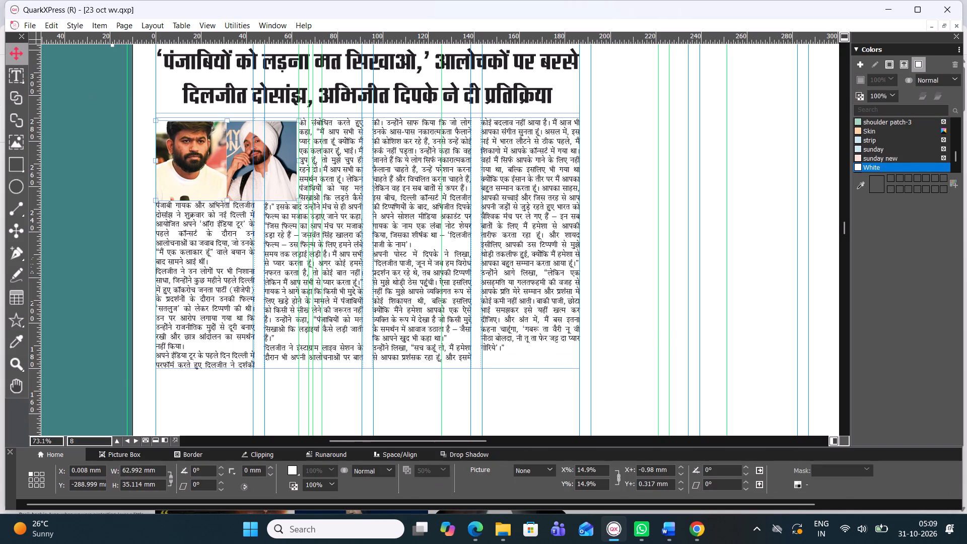
left_click(228, 200)
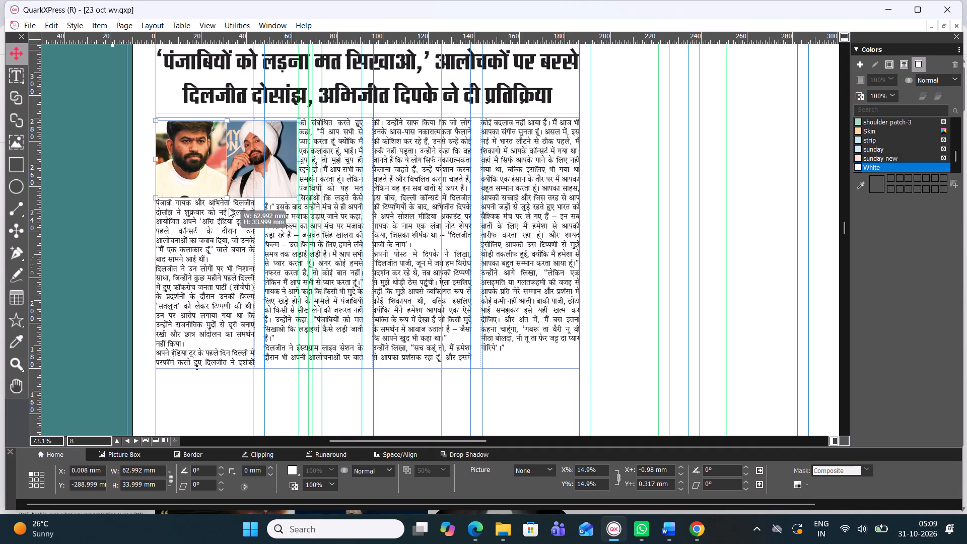
Insert a paragraph break before "और शायद" in the Diljit article's last column.
left_click(258, 347)
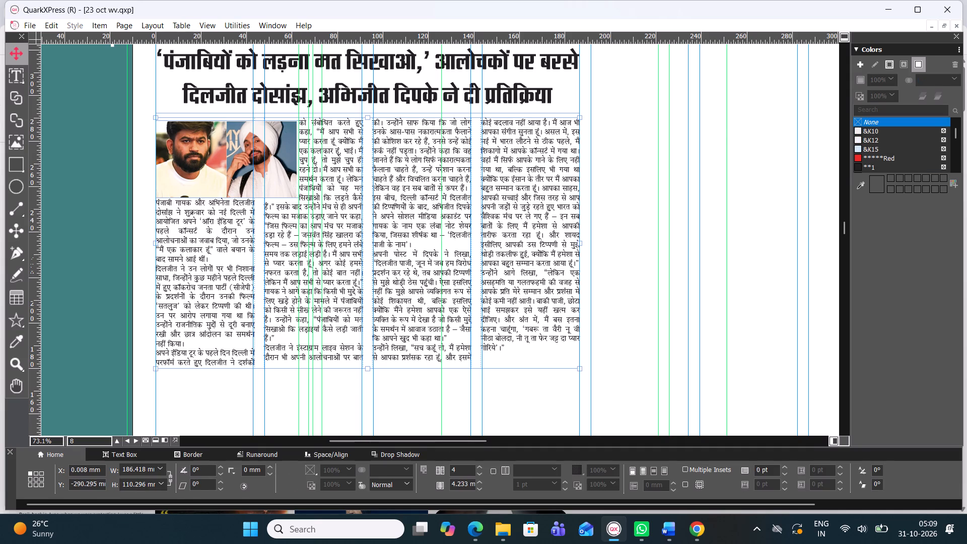
double_click(264, 349)
left_click(264, 349)
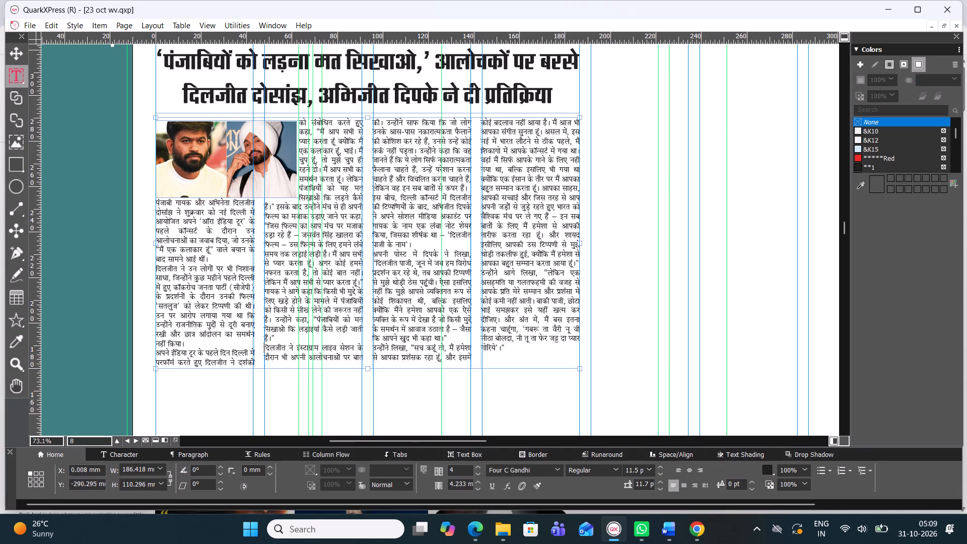
left_click(546, 234)
key("Return")
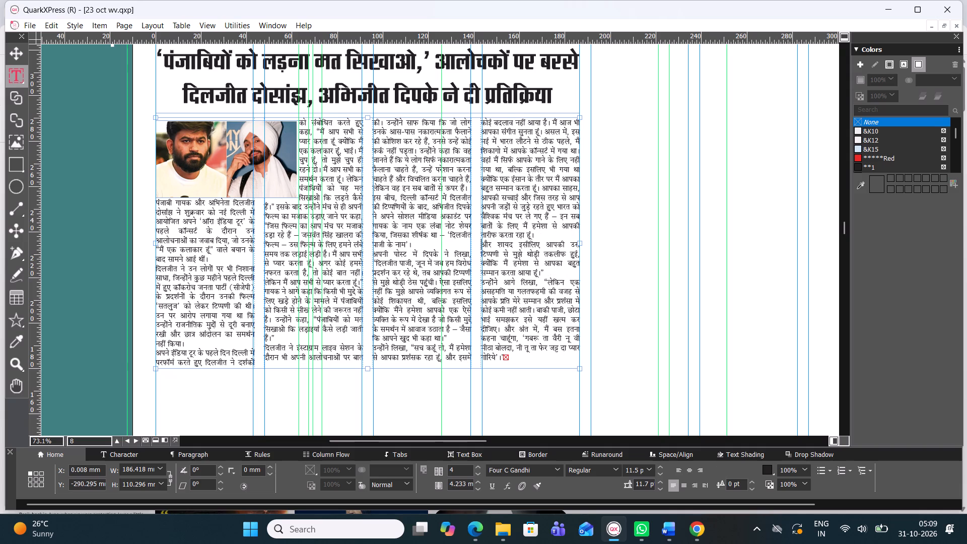
Delete the closing double quotation mark at the end of the Diljit article and deselect the text box.
left_click(508, 360)
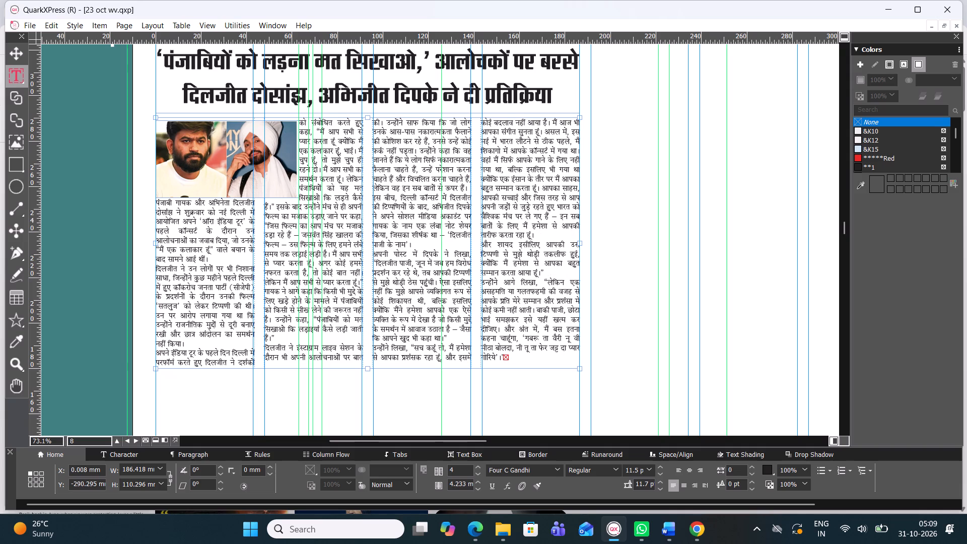
key("BackSpace")
left_click(9, 53)
left_click(83, 95)
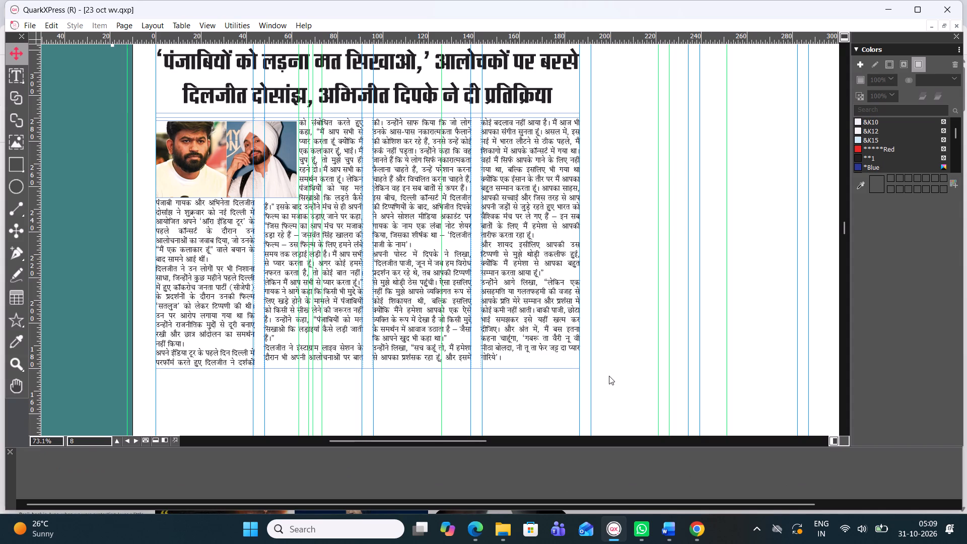
Draw a text box about 138.3 mm wide and 26 mm high beside the Diljit headline, below the "वेब वार्ता" masthead.
left_click_drag(455, 440, 511, 453)
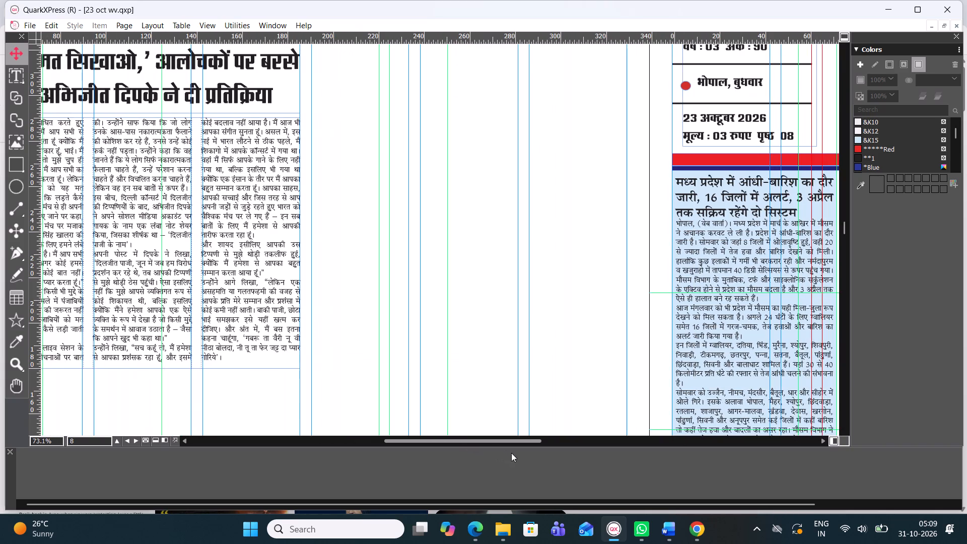
left_click_drag(511, 453, 511, 452)
scroll(452, 347, "up", 1)
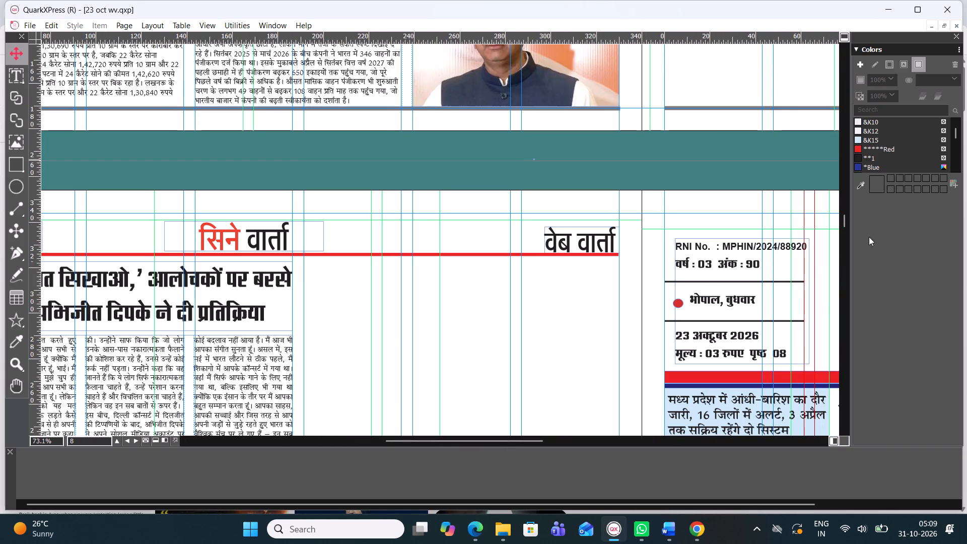
left_click_drag(844, 215, 841, 221)
left_click(27, 73)
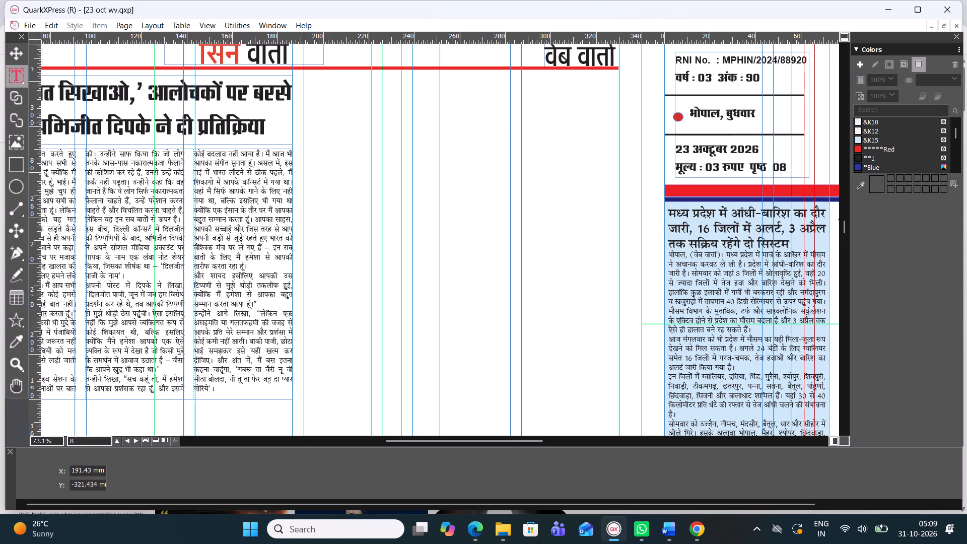
left_click_drag(304, 76, 412, 137)
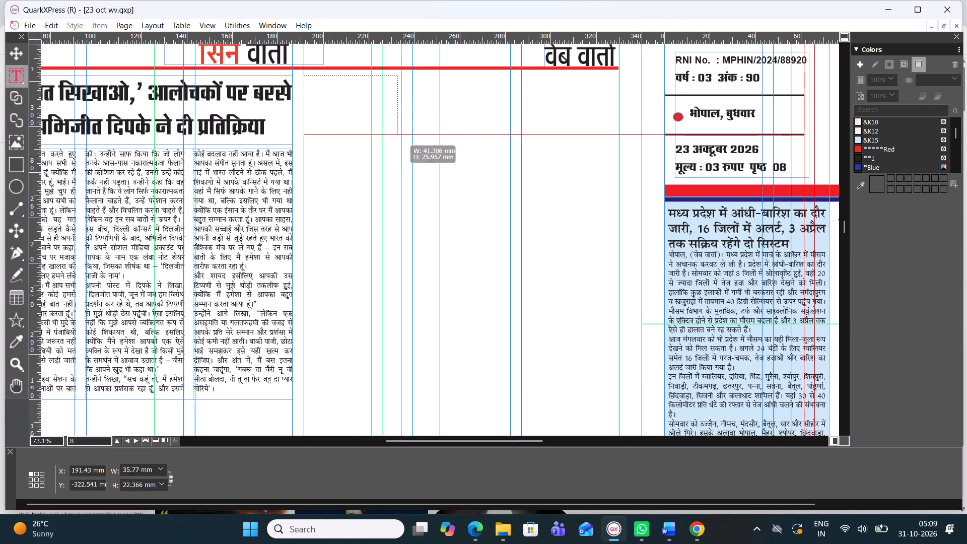
left_click_drag(412, 137, 618, 132)
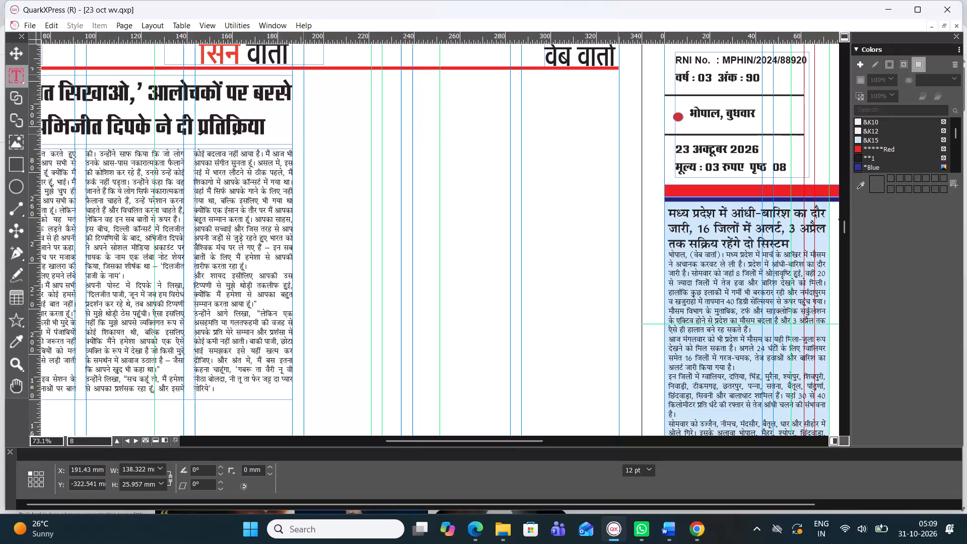
Switch to the 31 Oct Cinema document in Word and look through its film stories for the next article.
left_click(669, 530)
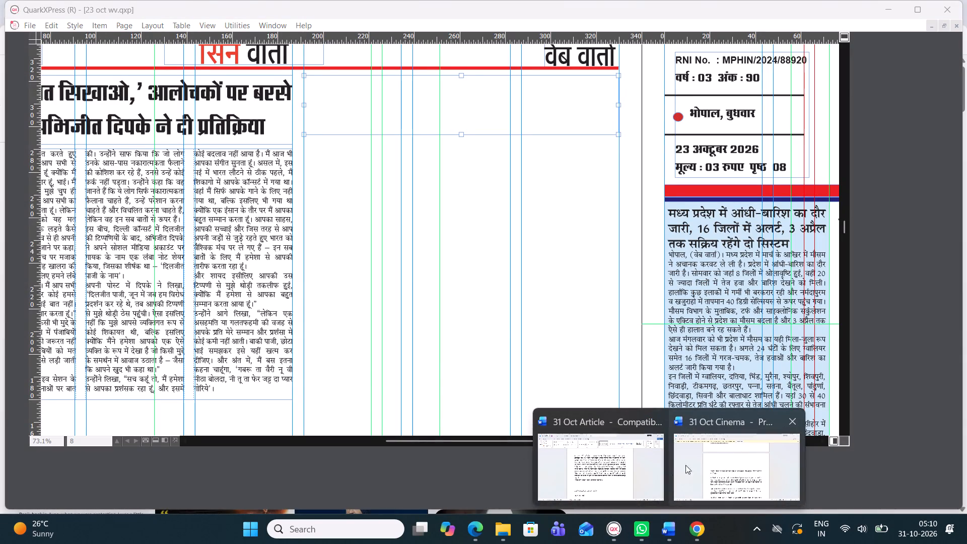
left_click(736, 445)
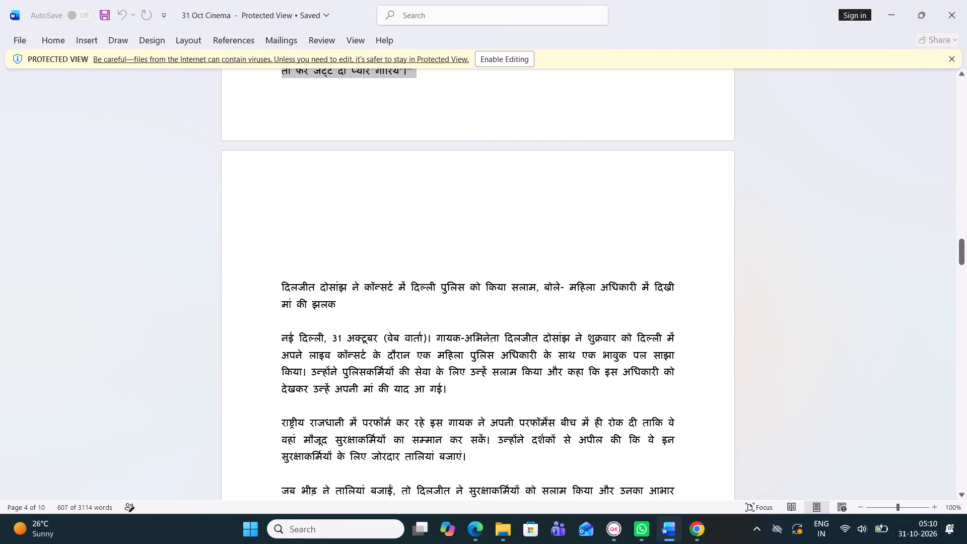
scroll(344, 202, "down", 1)
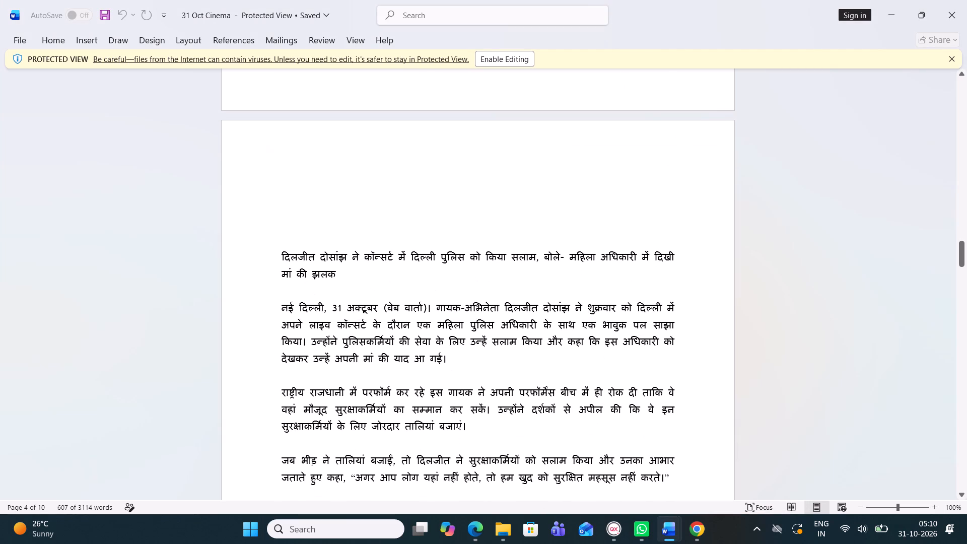
scroll(344, 202, "down", 3)
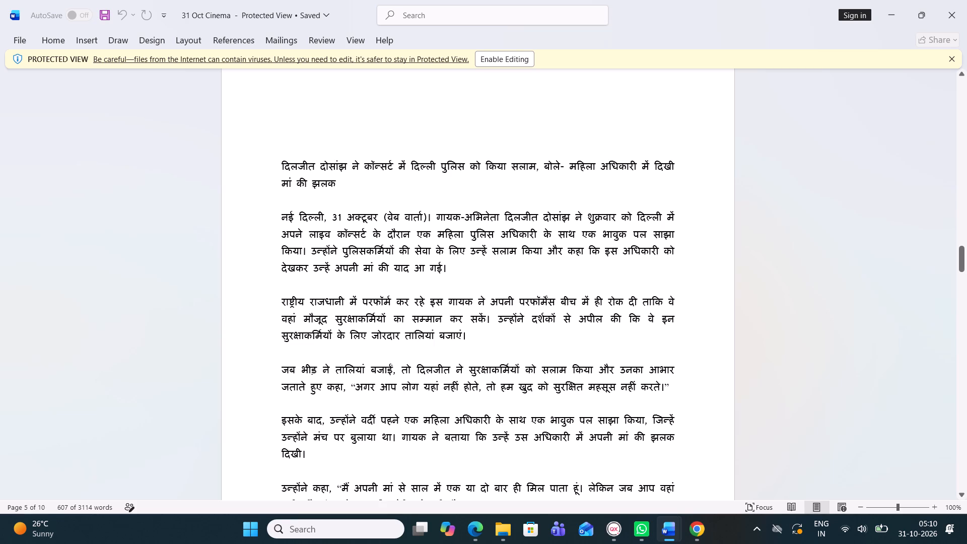
scroll(350, 295, "up", 3)
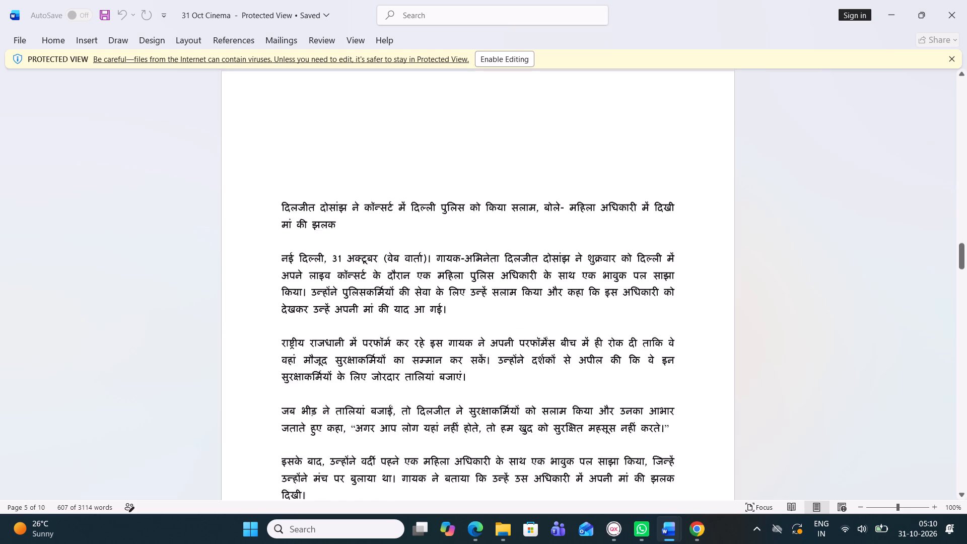
scroll(350, 295, "up", 1)
scroll(242, 9, "down", 1)
scroll(242, 9, "up", 1)
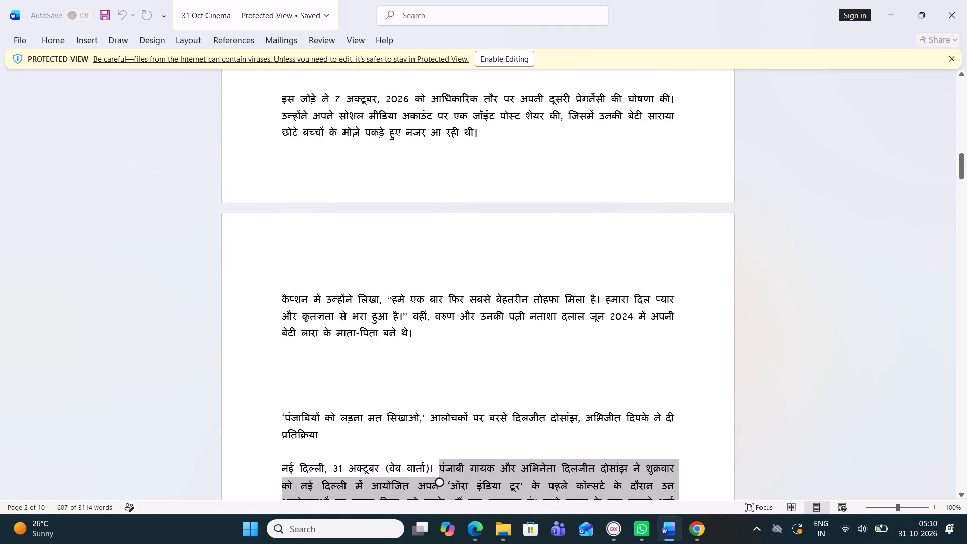
scroll(379, 186, "down", 1)
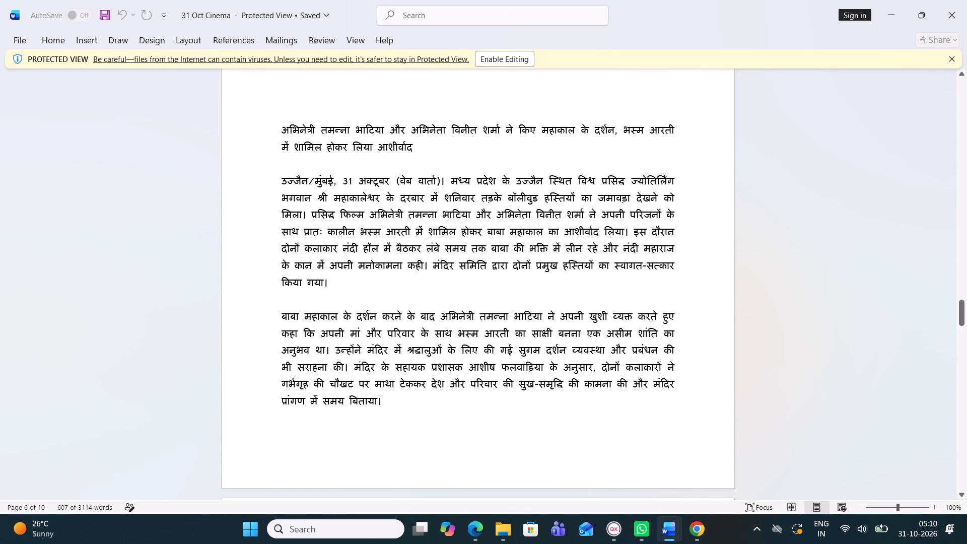
left_click(280, 128)
left_click_drag(281, 132, 365, 160)
Copy the two-line paragraph beginning "फिल्म की अवधि तीन घंटे से ज्यादा है" from the "रामायणम" story.
scroll(381, 208, "up", 1)
scroll(381, 208, "down", 2)
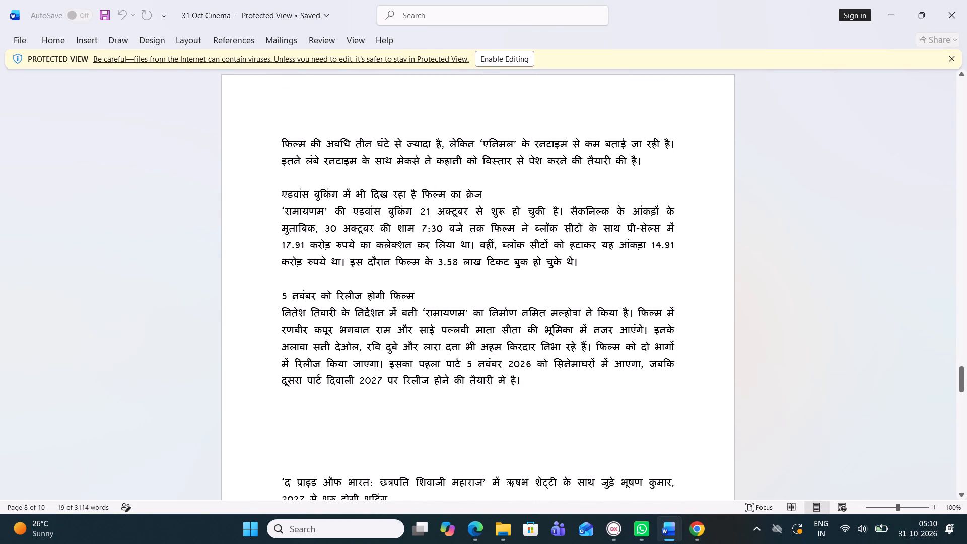
left_click_drag(279, 139, 483, 157)
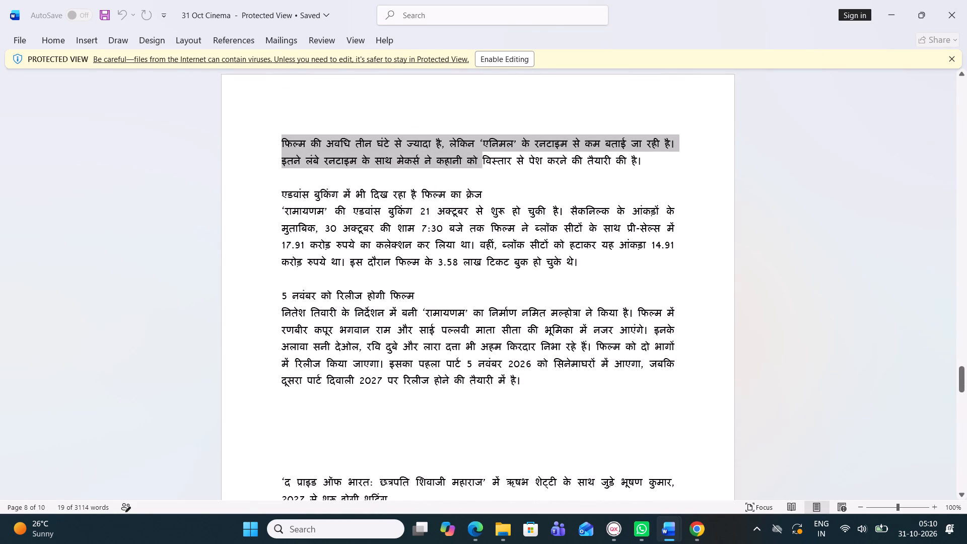
left_click_drag(483, 157, 638, 160)
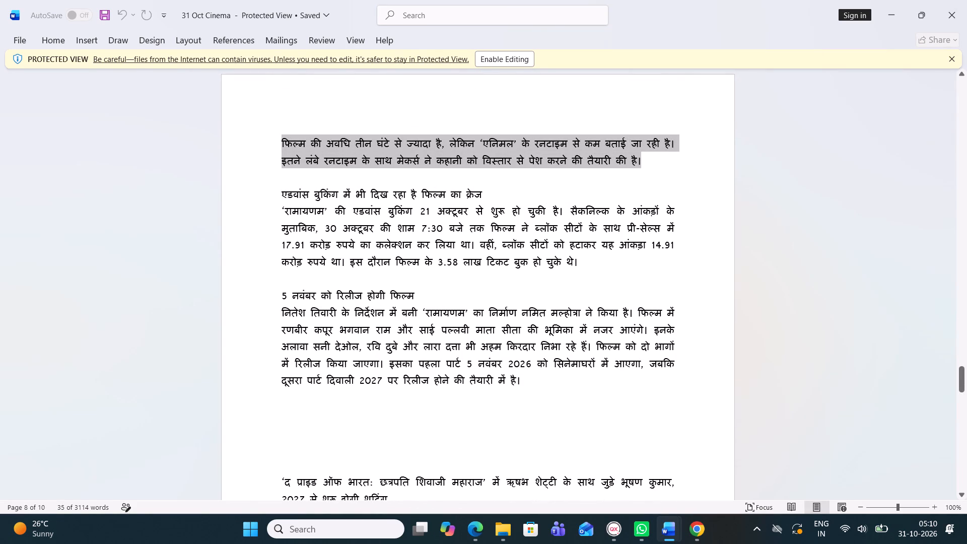
key("ctrl+c")
Return to QuarkXPress, shorten the new text box to about 18.2 mm high and paste the copied paragraph into it.
left_click(618, 535)
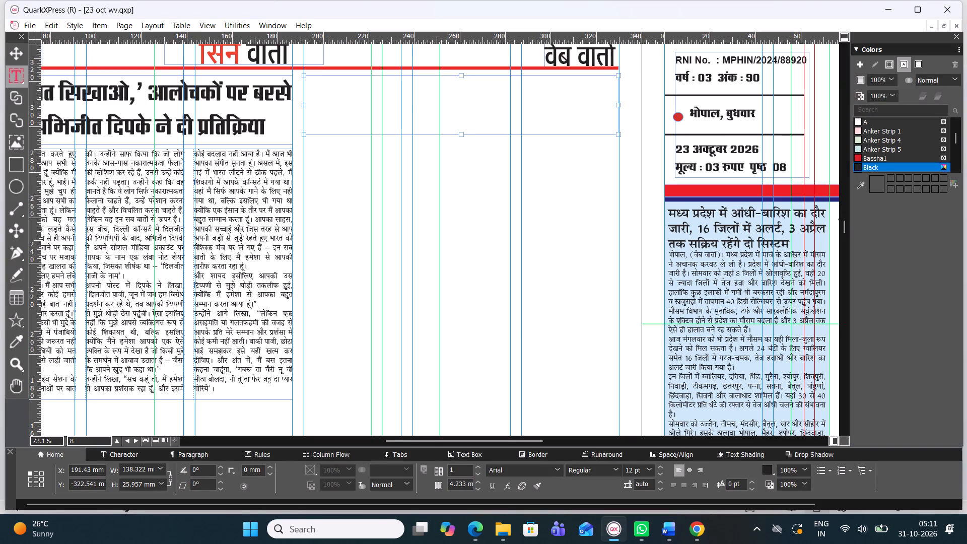
left_click_drag(460, 133, 455, 106)
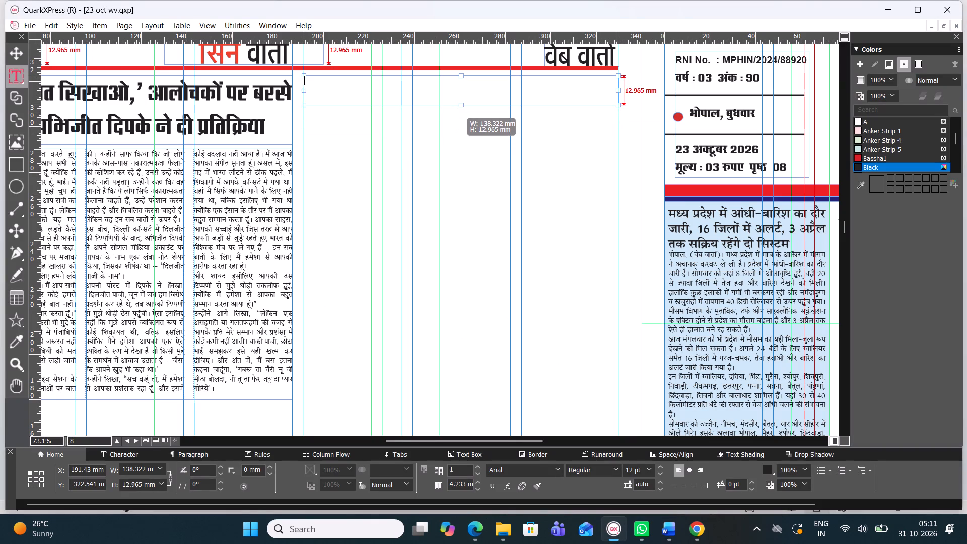
left_click_drag(455, 106, 455, 116)
key("ctrl+v")
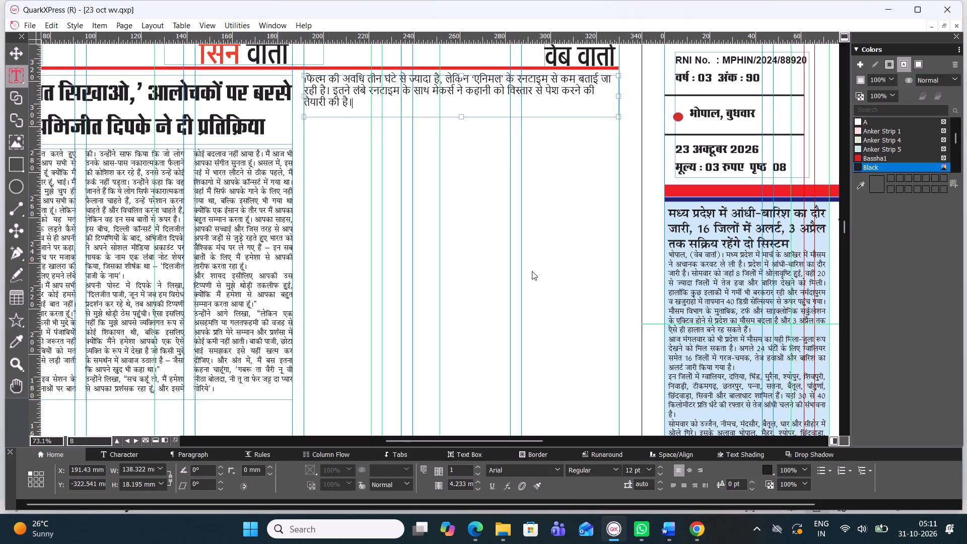
Set the font of the whole pasted paragraph below the "वेब वार्ता" masthead to Four C Gandhihead.
key("ctrl+a")
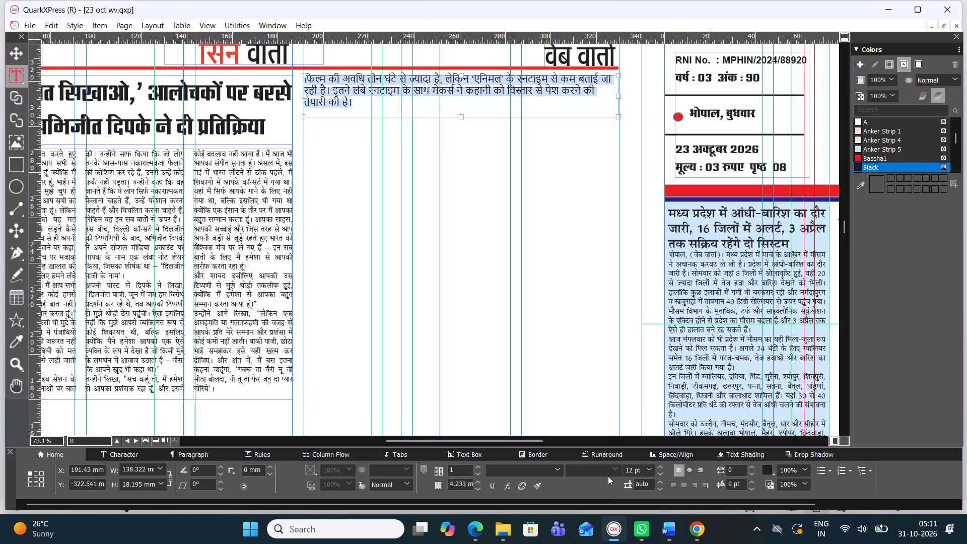
left_click(543, 470)
left_click(556, 470)
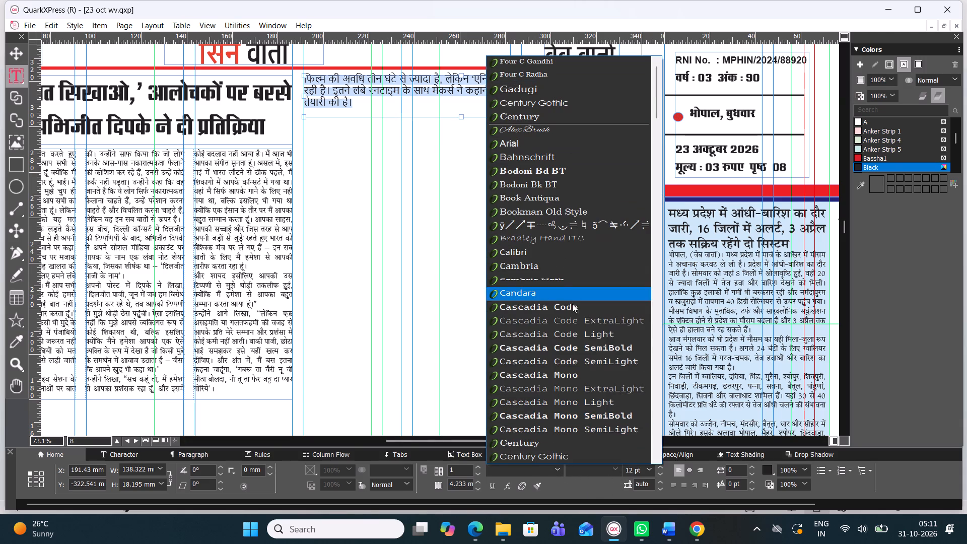
scroll(566, 406, "down", 2)
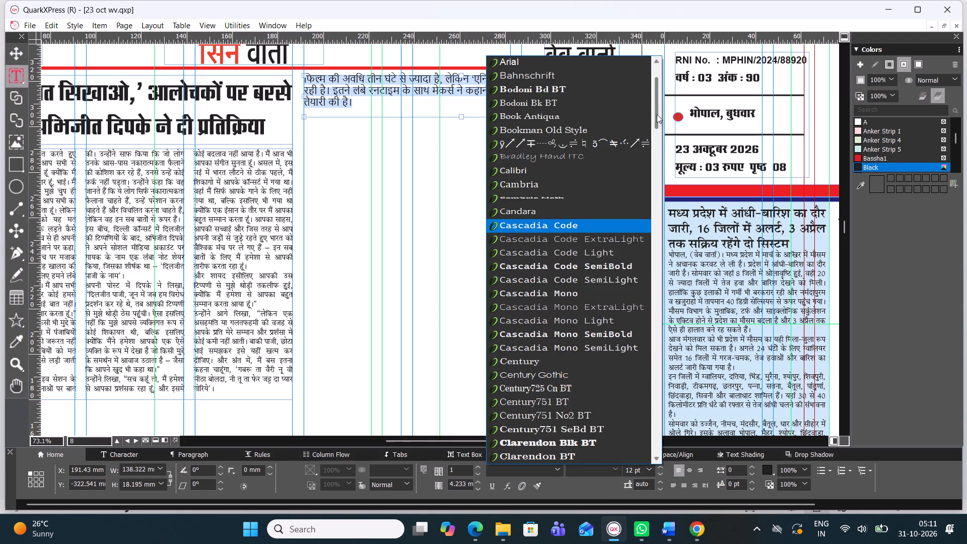
left_click_drag(654, 110, 672, 258)
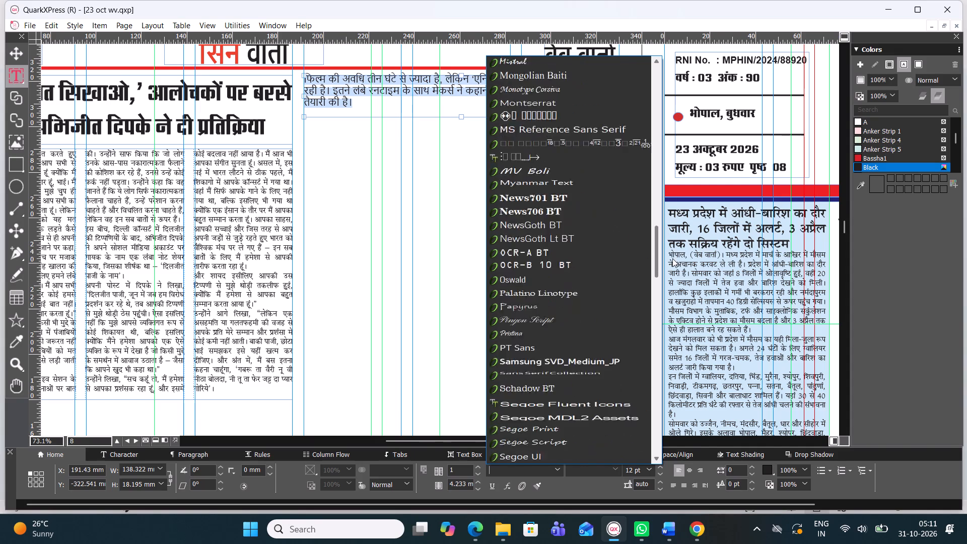
left_click_drag(672, 258, 680, 316)
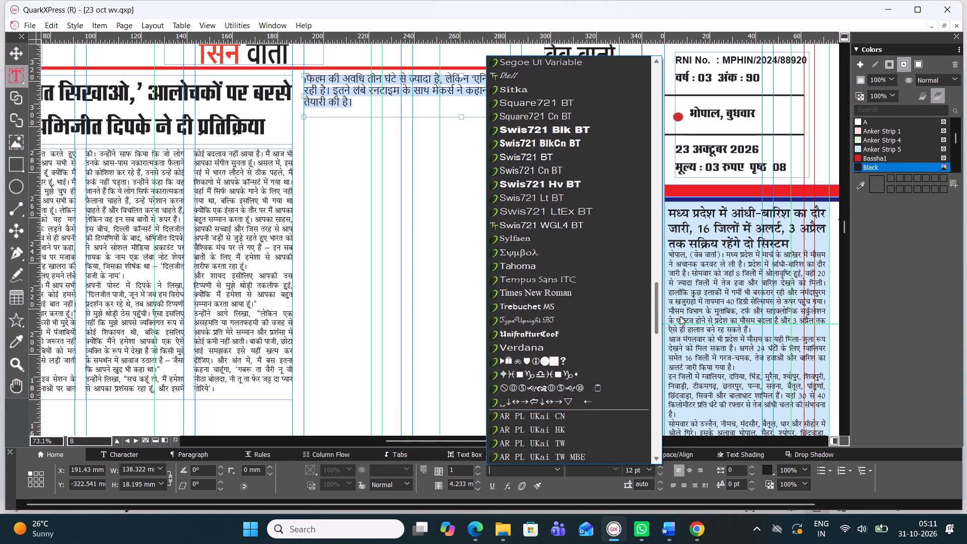
left_click_drag(680, 316, 690, 386)
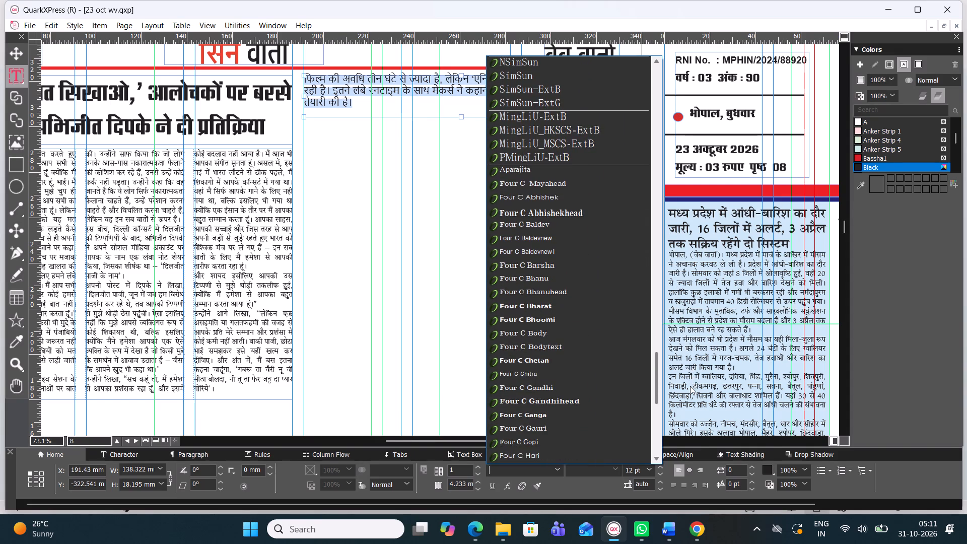
left_click_drag(690, 386, 692, 387)
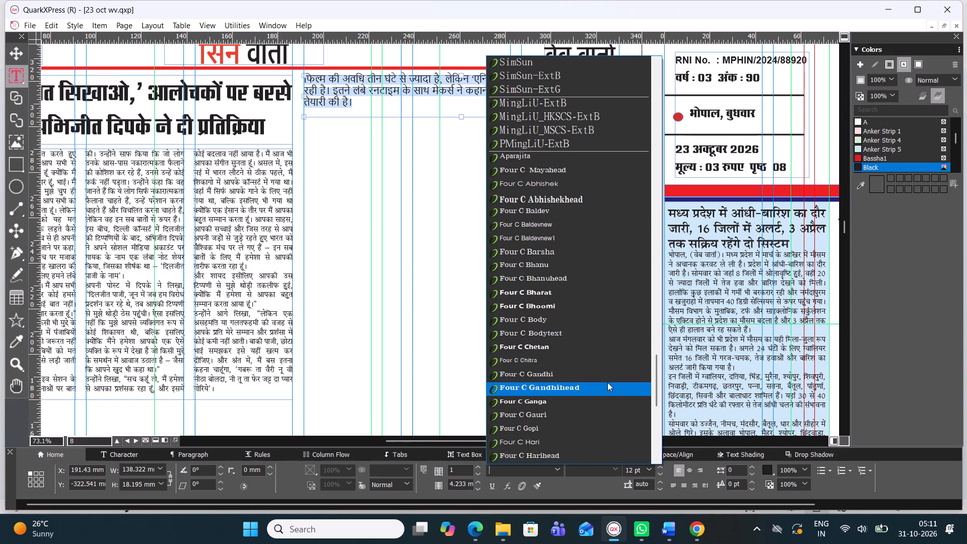
left_click(607, 382)
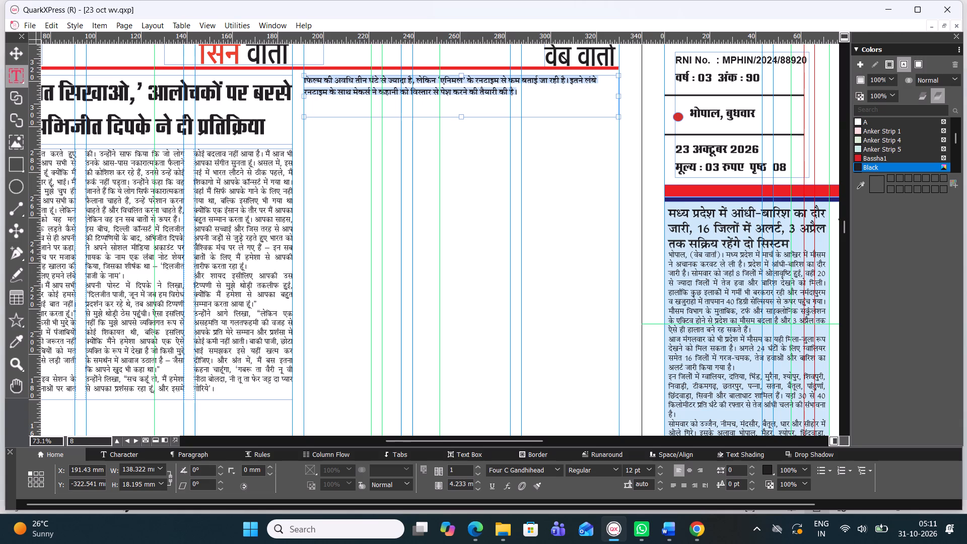
Enlarge the paragraph to 20 pt and extend its text box to about 26 mm high.
key("ctrl+alt+shift+period")
key("ctrl+alt+shift+period")
key("ctrl+alt+shift+period")
key("ctrl+alt+shift+period")
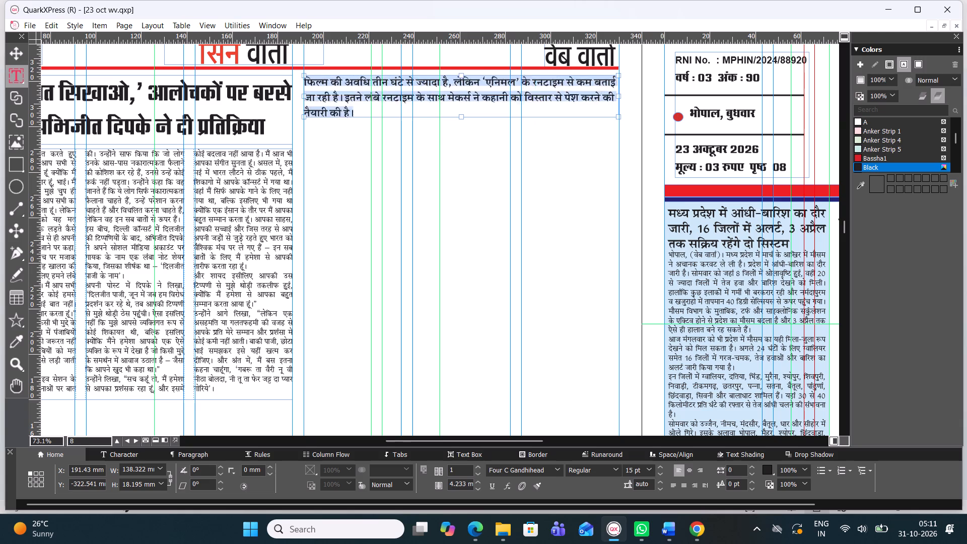
key("ctrl+alt+shift+period")
key("ctrl+alt+shift+period")
key("ctrl+alt+shift+period")
key("ctrl+alt+shift+period")
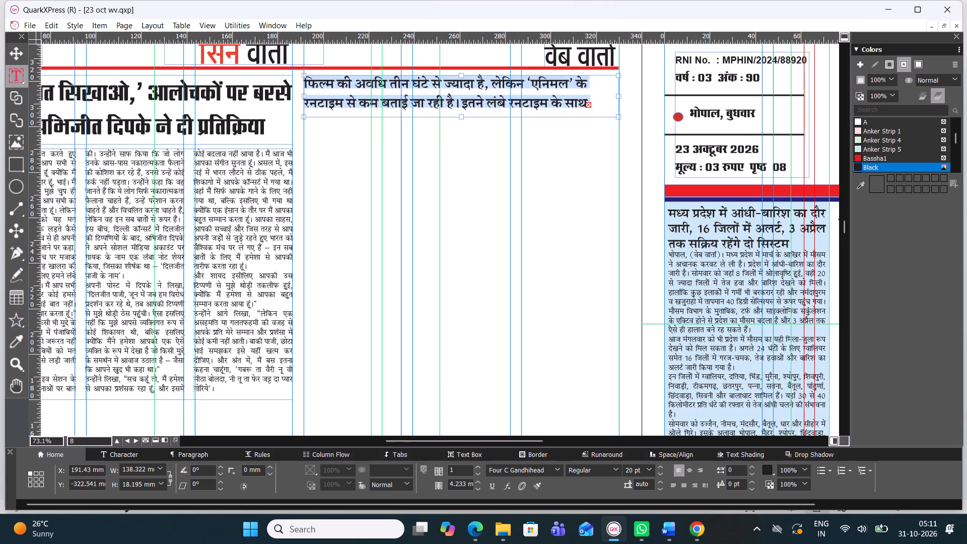
left_click_drag(462, 116, 462, 124)
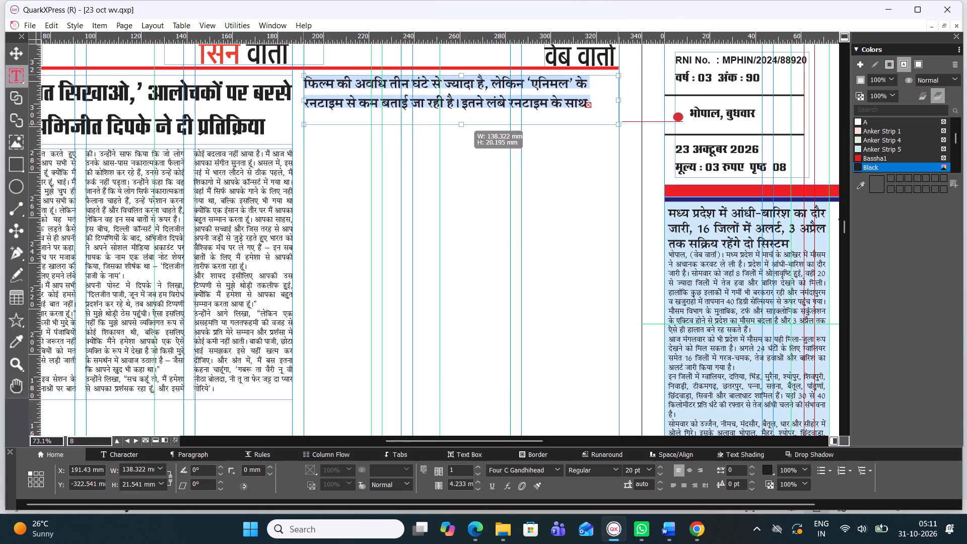
left_click_drag(462, 124, 463, 131)
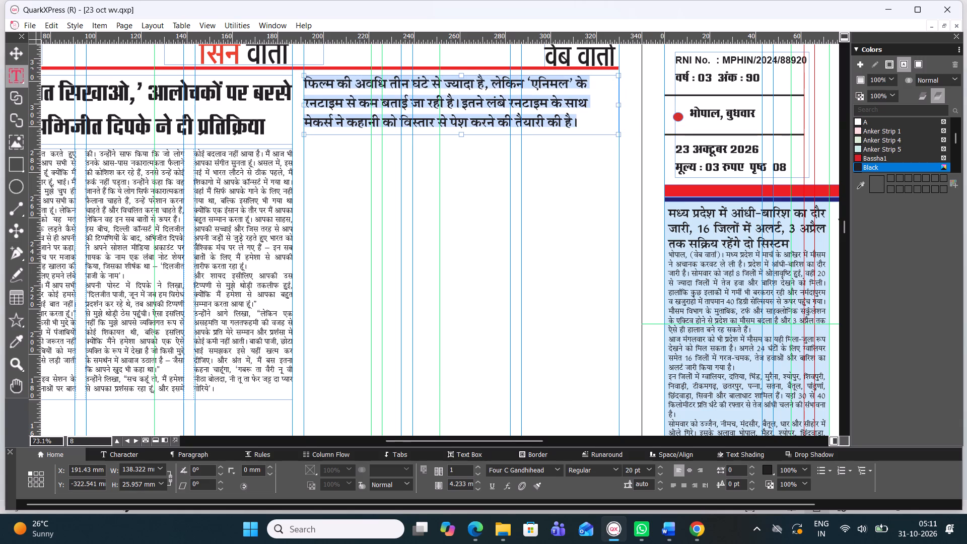
Centre the paragraph in its box and increase its size to 21 pt.
left_click(692, 469)
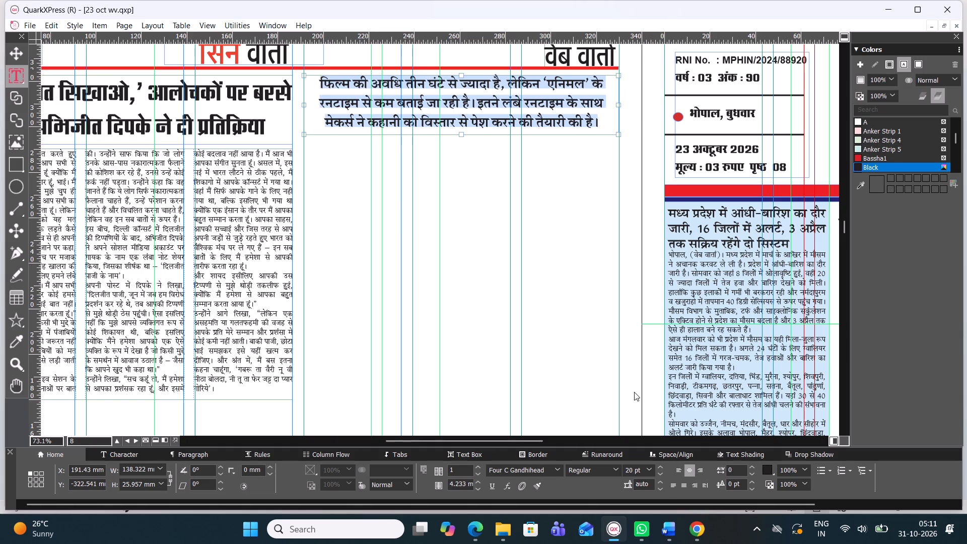
key("ctrl+alt+shift+period")
key("ctrl+alt+shift+period")
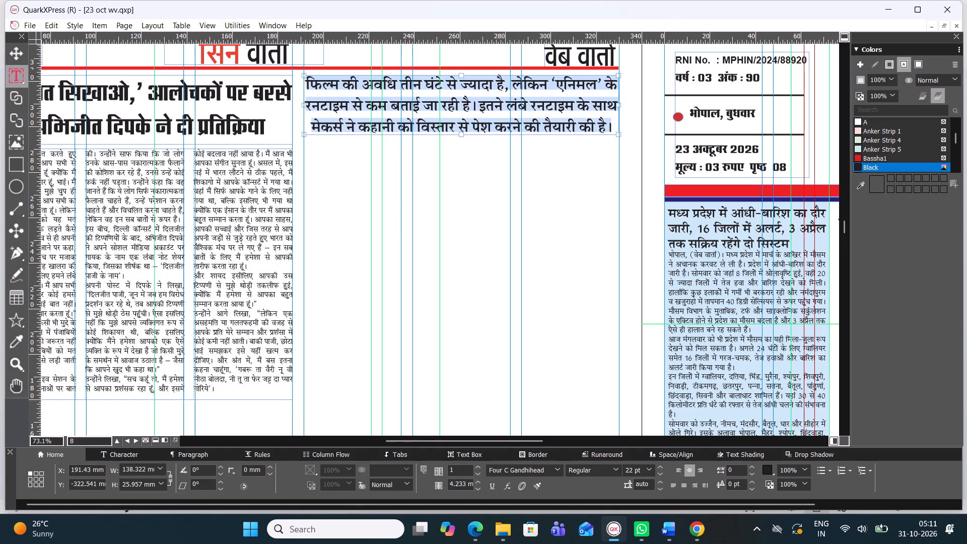
key("ctrl+alt+shift+comma")
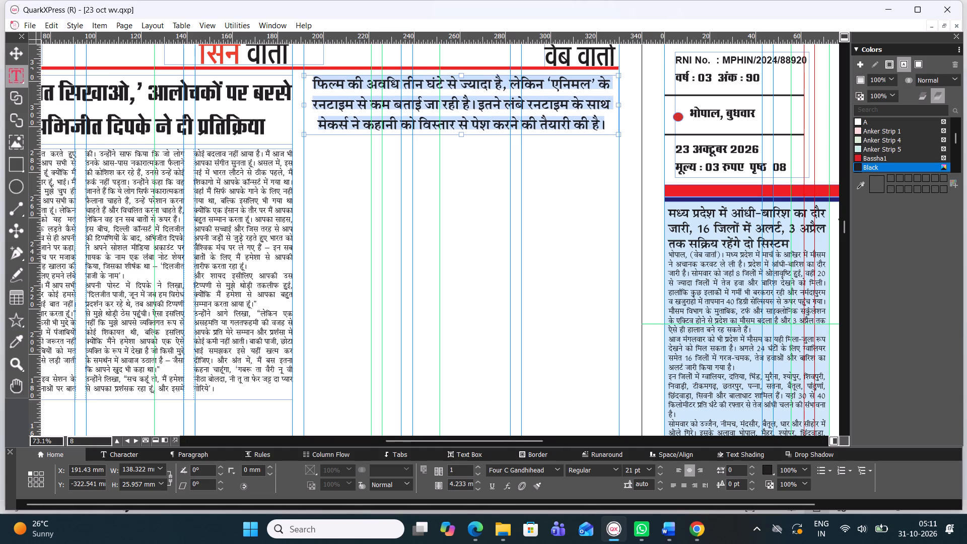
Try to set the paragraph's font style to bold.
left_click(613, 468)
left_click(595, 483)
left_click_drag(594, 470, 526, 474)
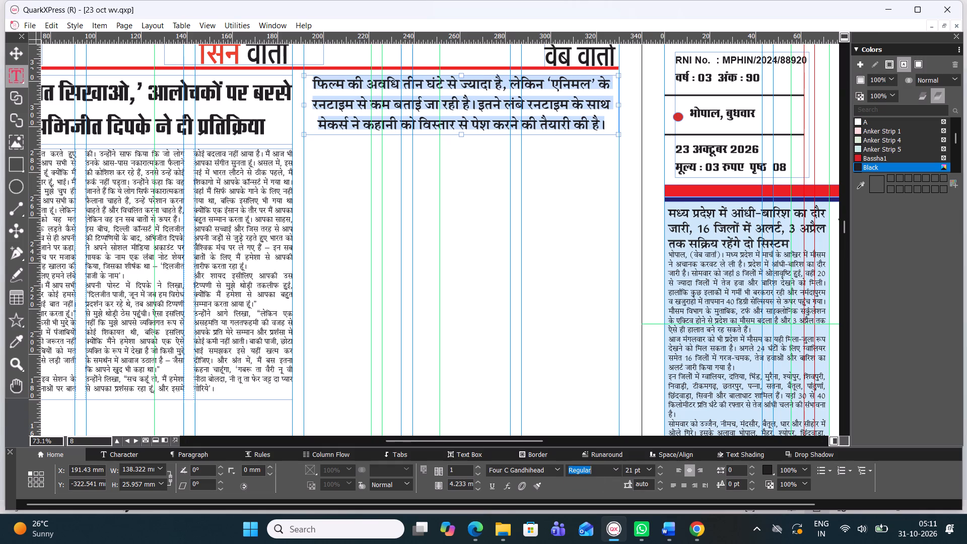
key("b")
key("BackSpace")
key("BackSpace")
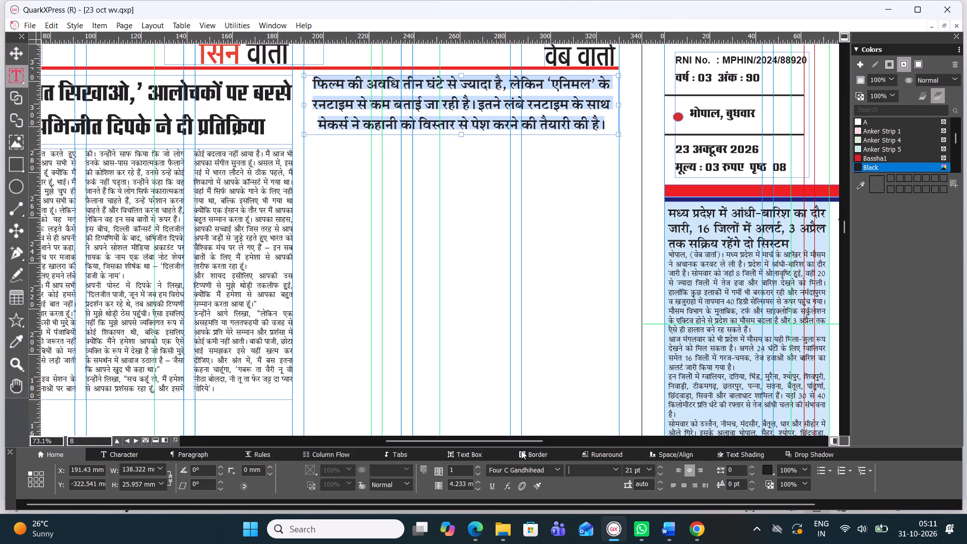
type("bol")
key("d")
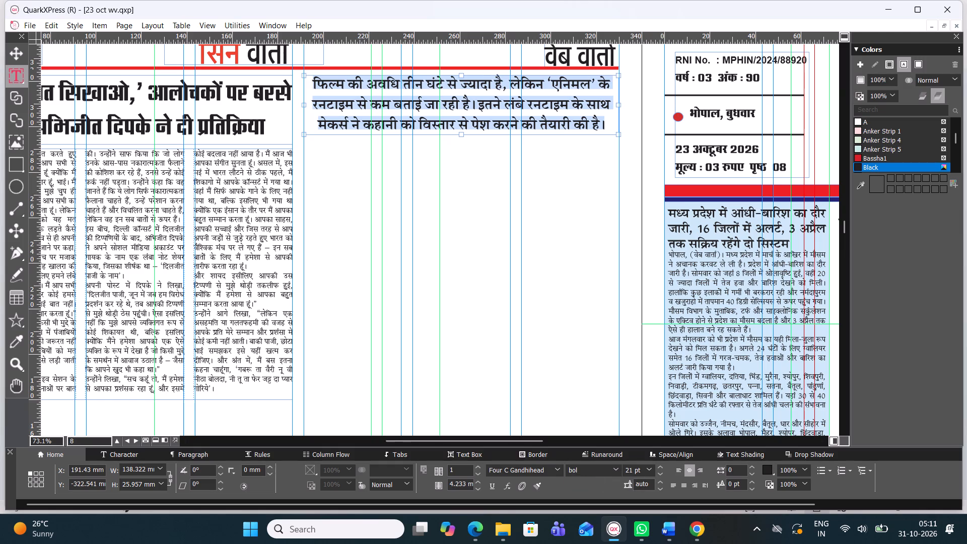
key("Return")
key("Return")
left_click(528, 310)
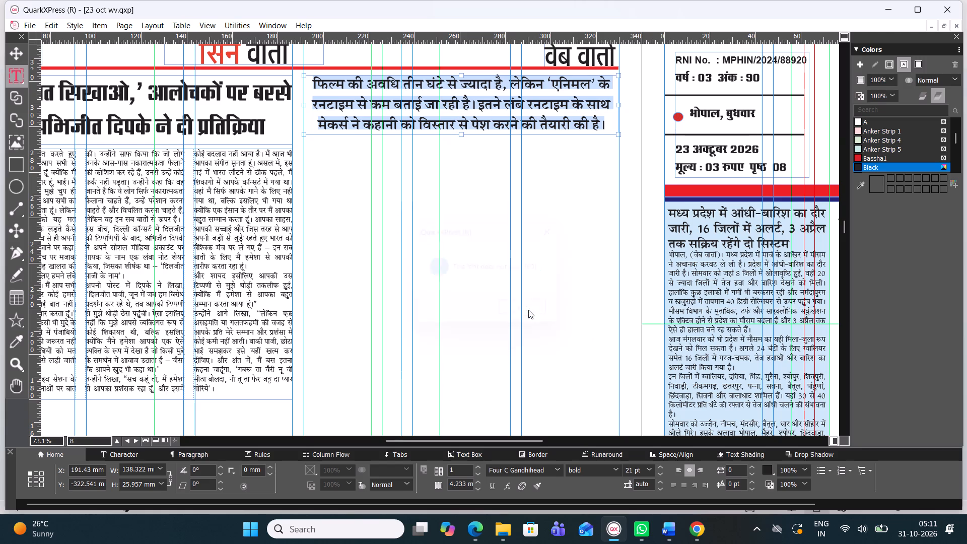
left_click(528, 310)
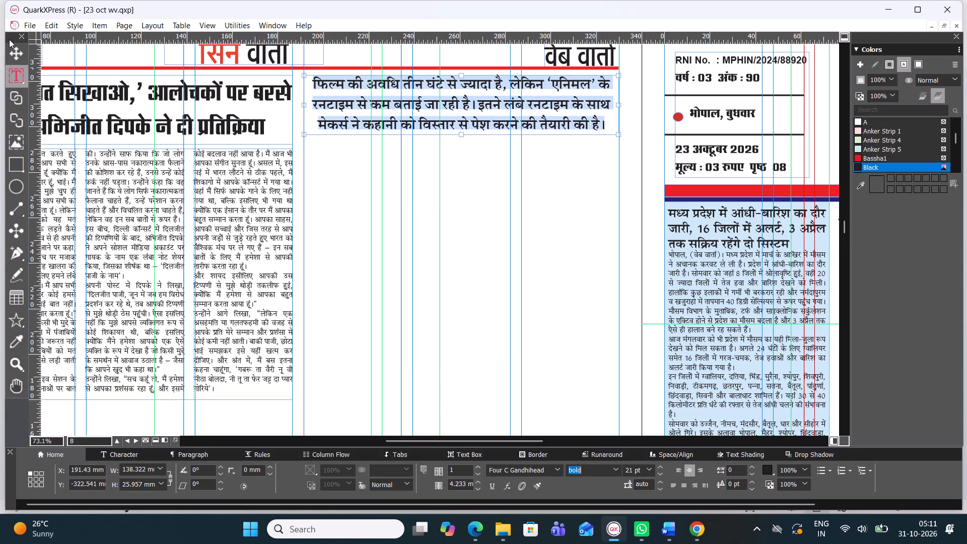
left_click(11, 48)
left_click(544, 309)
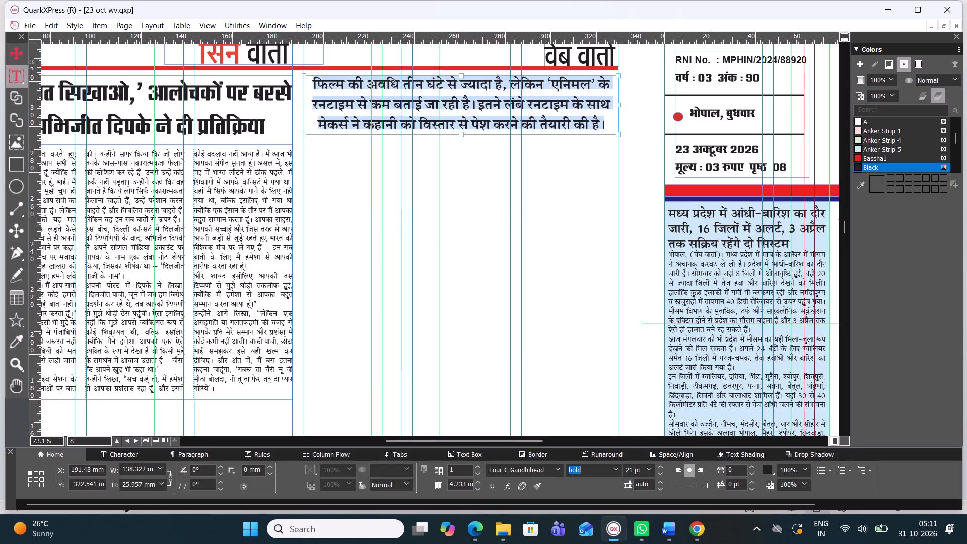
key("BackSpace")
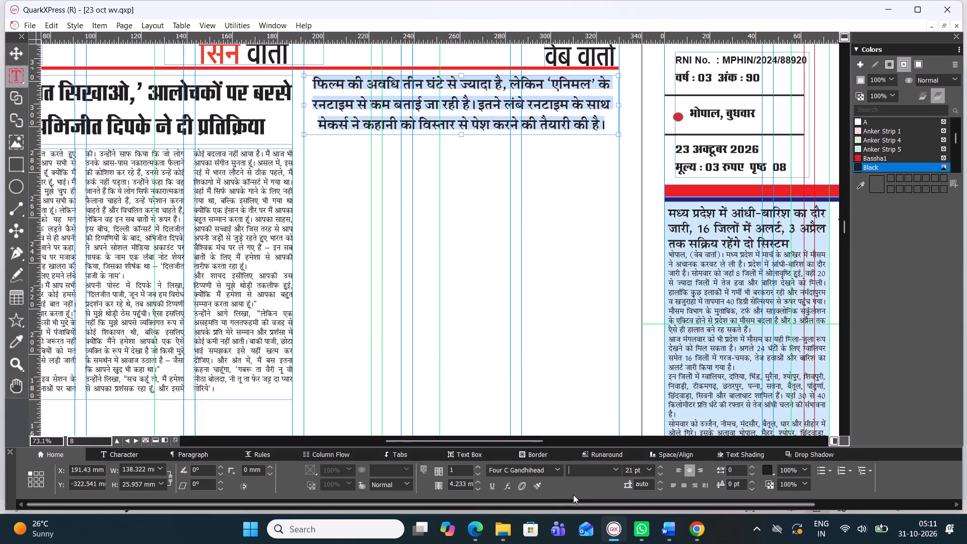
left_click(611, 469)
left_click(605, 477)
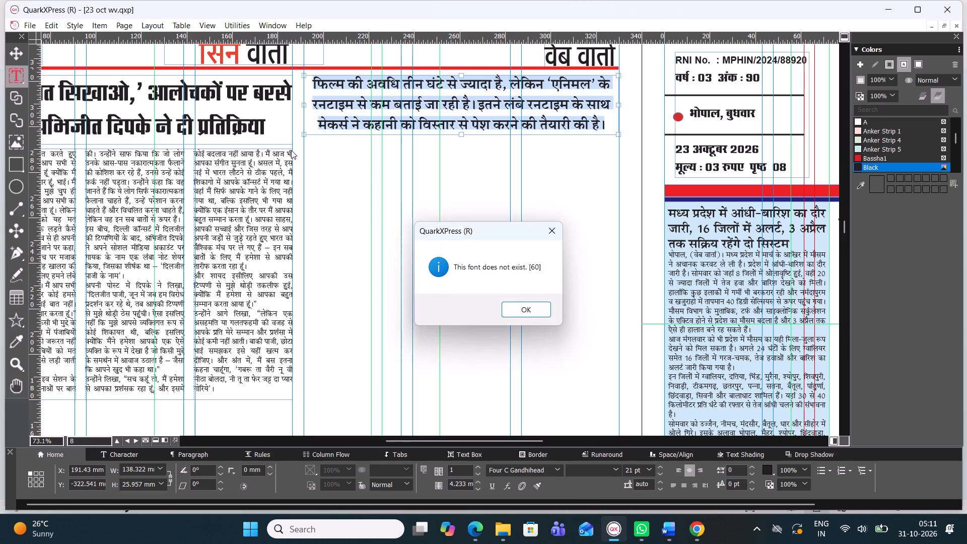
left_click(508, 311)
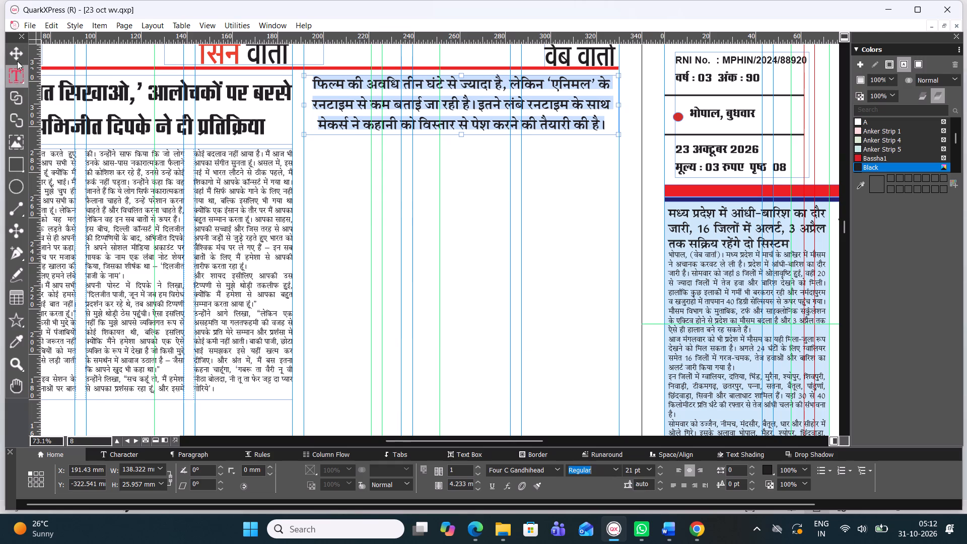
Fill the background of the "फिल्म की अवधि" text box with the &K12 colour and deselect it.
left_click(22, 45)
left_click(480, 252)
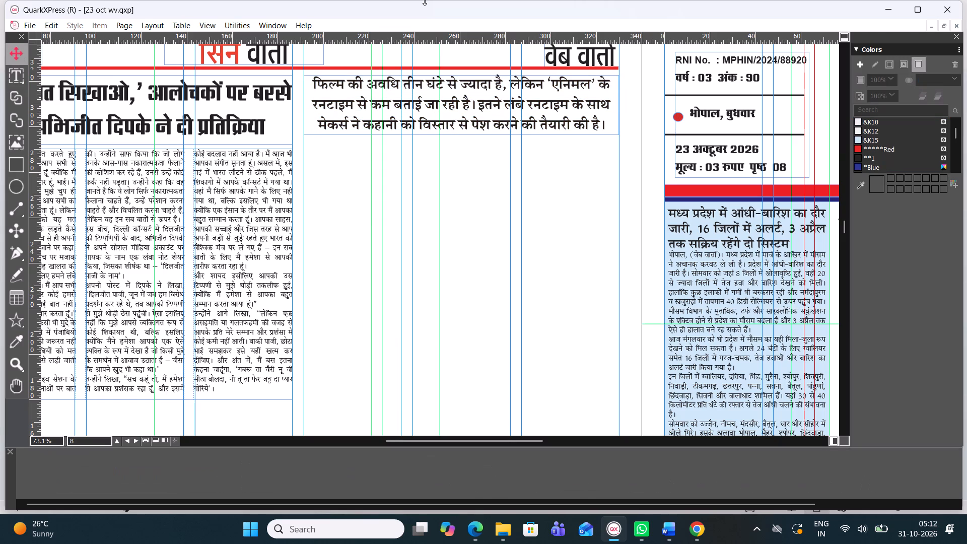
left_click(475, 108)
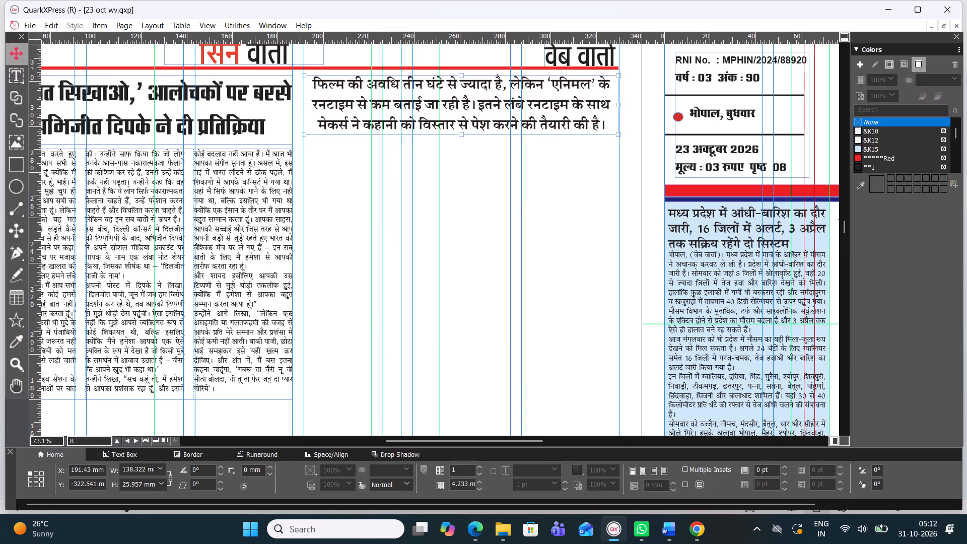
left_click(880, 142)
left_click(20, 80)
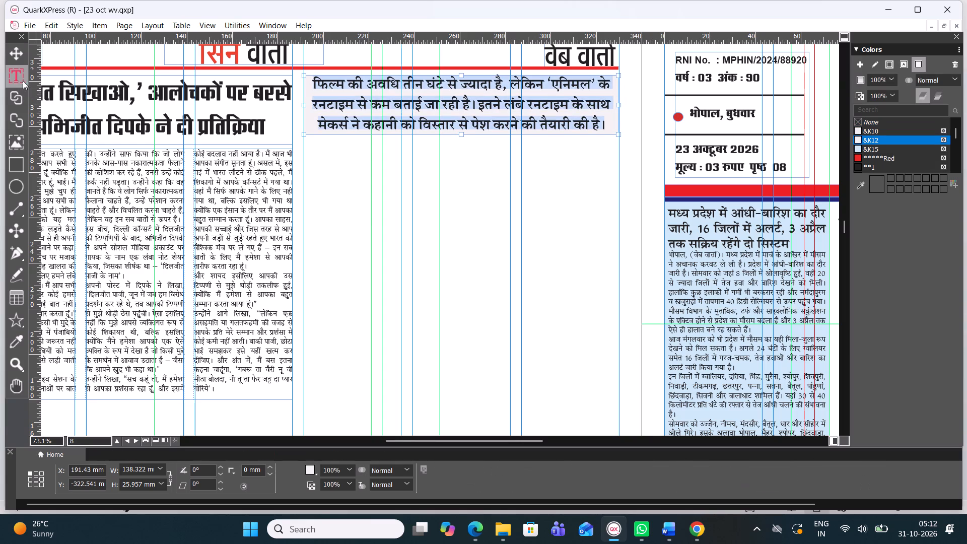
left_click(23, 46)
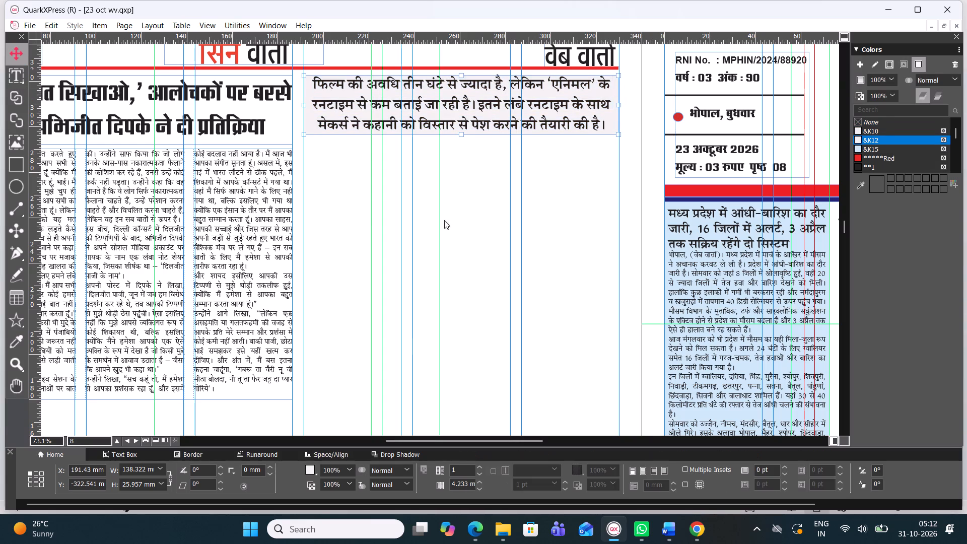
left_click(465, 229)
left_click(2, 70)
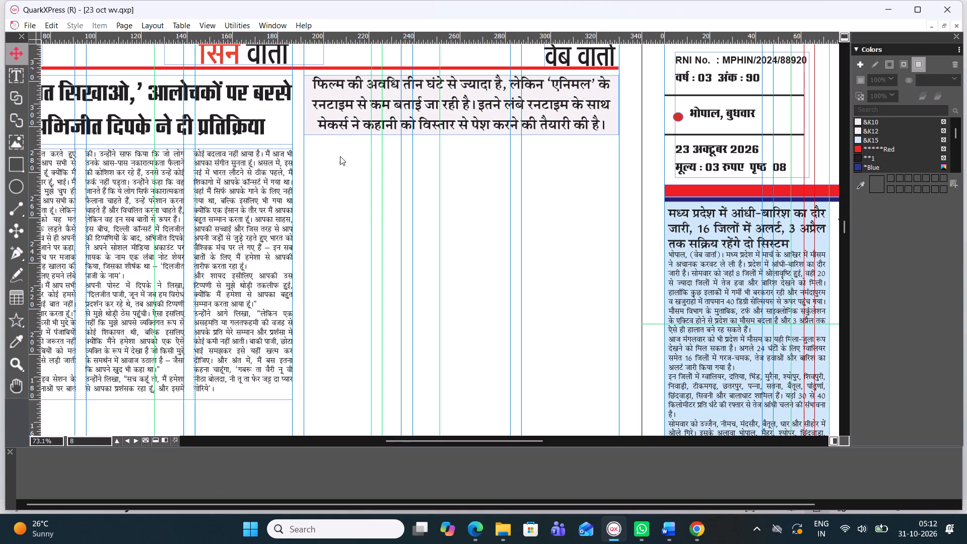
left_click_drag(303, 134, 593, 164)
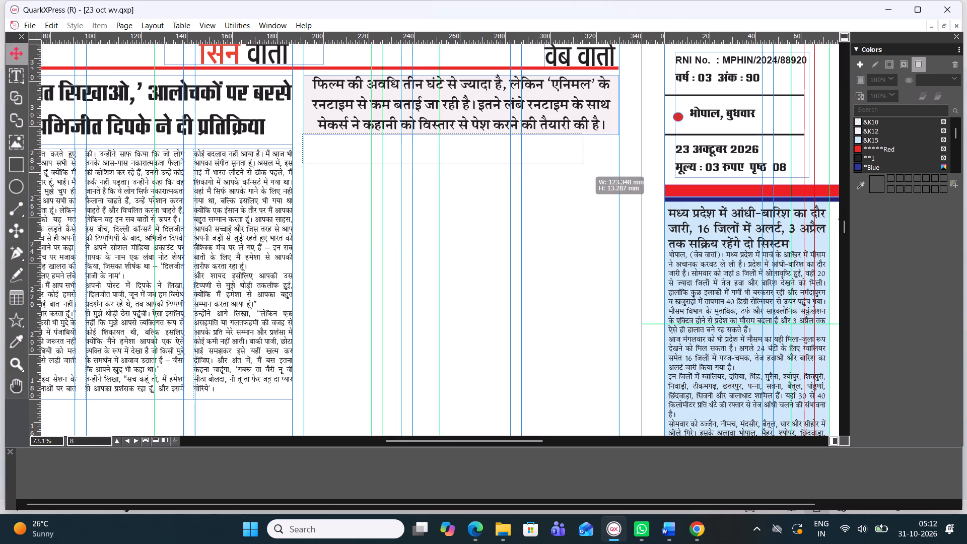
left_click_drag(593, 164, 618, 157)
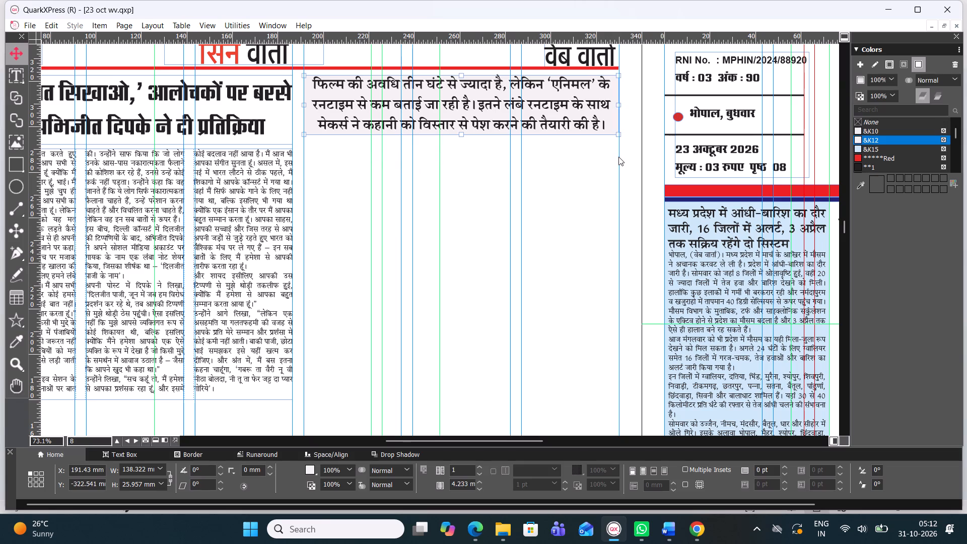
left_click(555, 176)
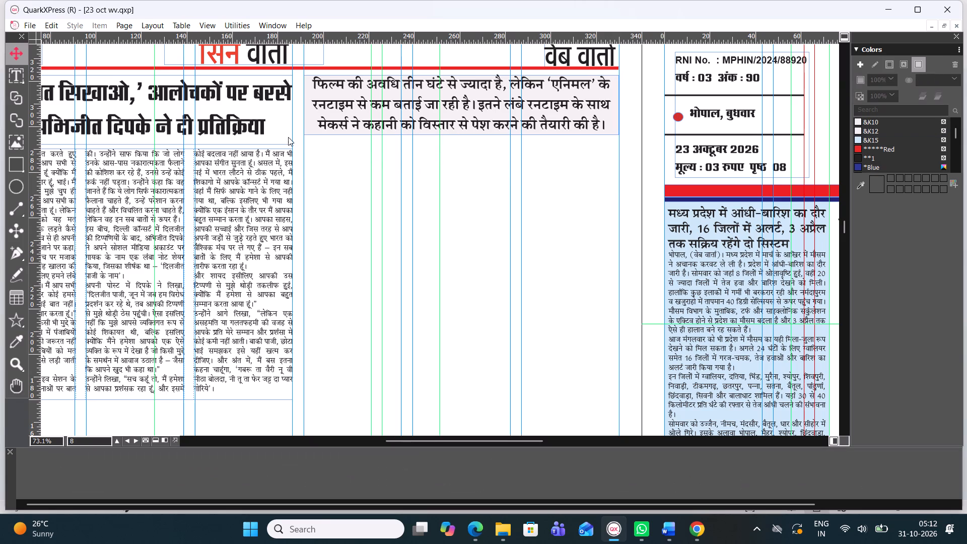
Draw a text box about 138 mm wide and 11.6 mm high directly below the tinted "फिल्म की अवधि" intro.
left_click(9, 79)
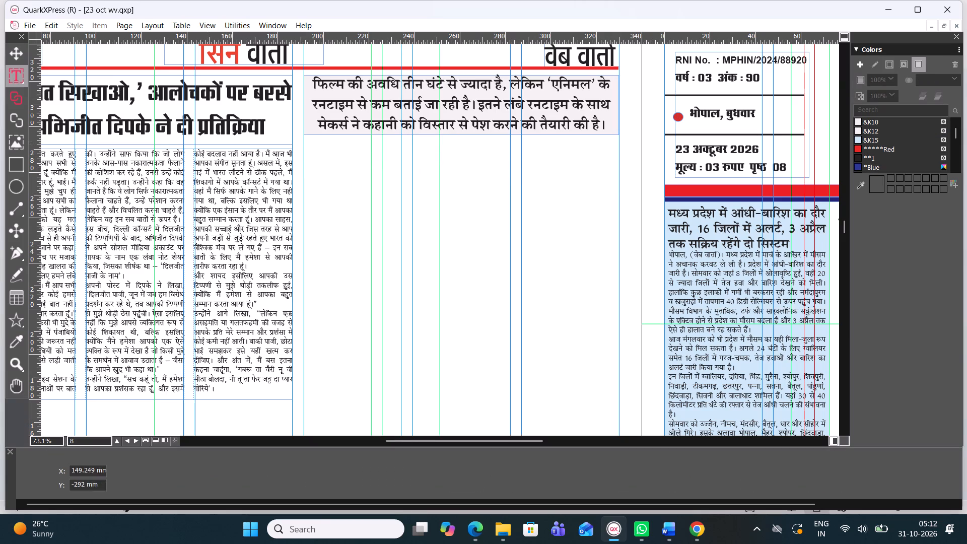
left_click_drag(304, 135, 570, 161)
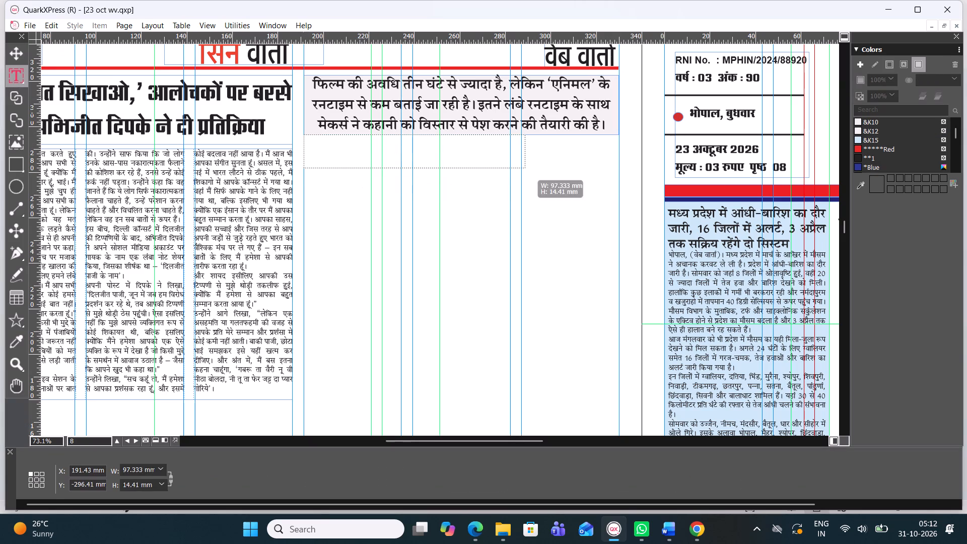
left_click_drag(570, 161, 616, 160)
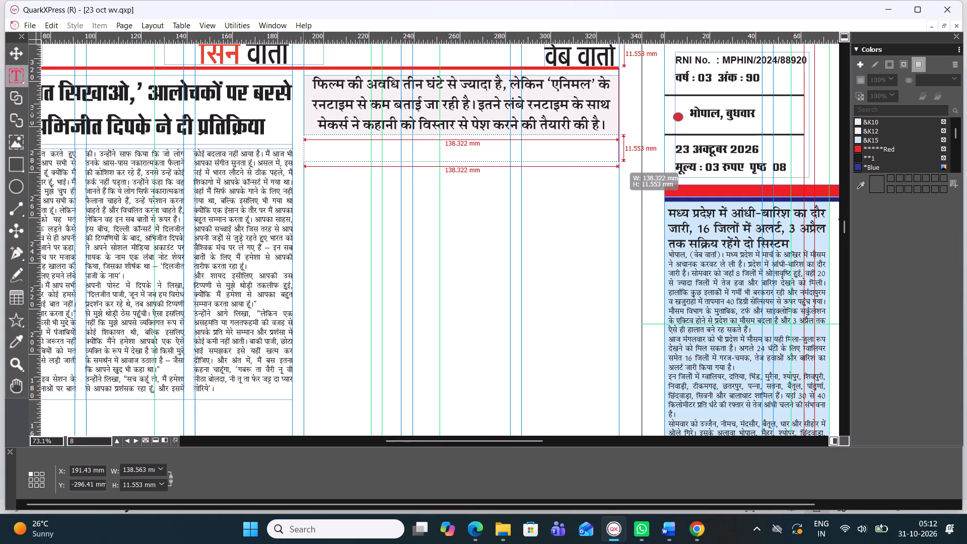
left_click_drag(616, 160, 618, 160)
key("Down")
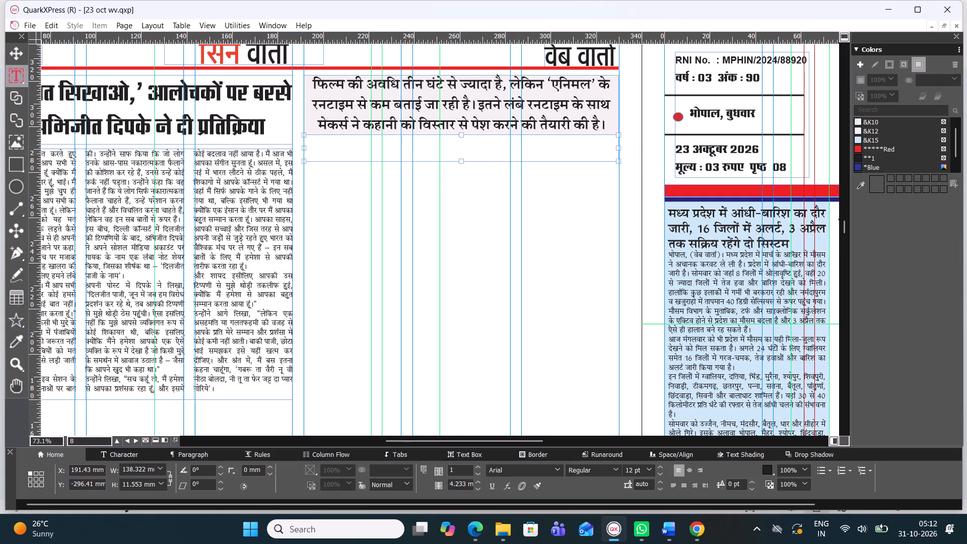
key("Down")
key("Down")
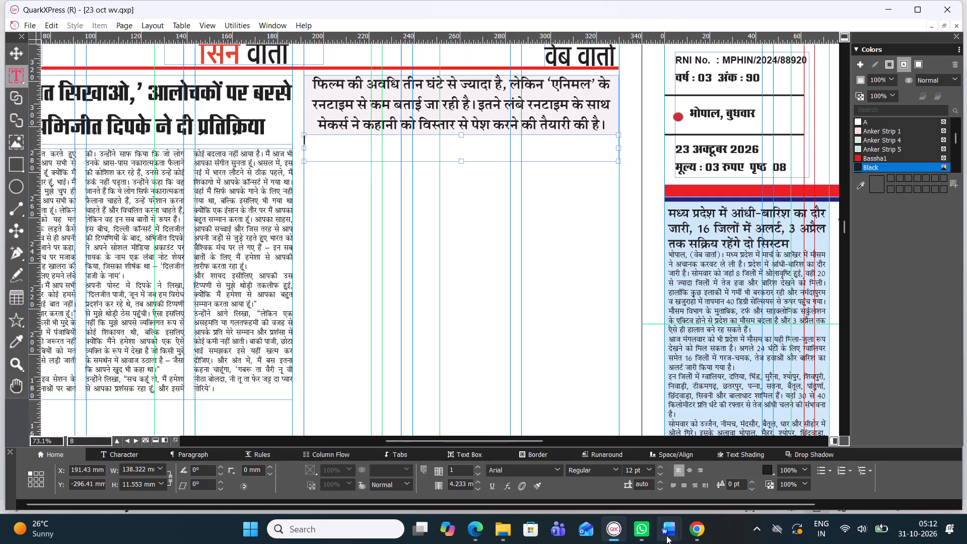
Copy the subheading "एडवांस बुकिंग में भी दिख रहा है फिल्म का क्रेज" from the 31 Oct Cinema Word document into the new text box.
left_click(666, 535)
left_click(726, 506)
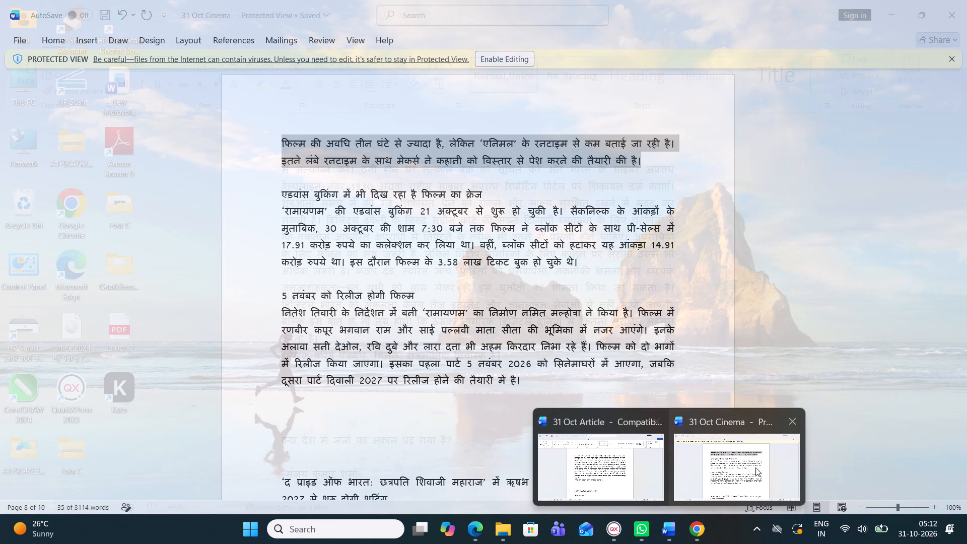
left_click(755, 467)
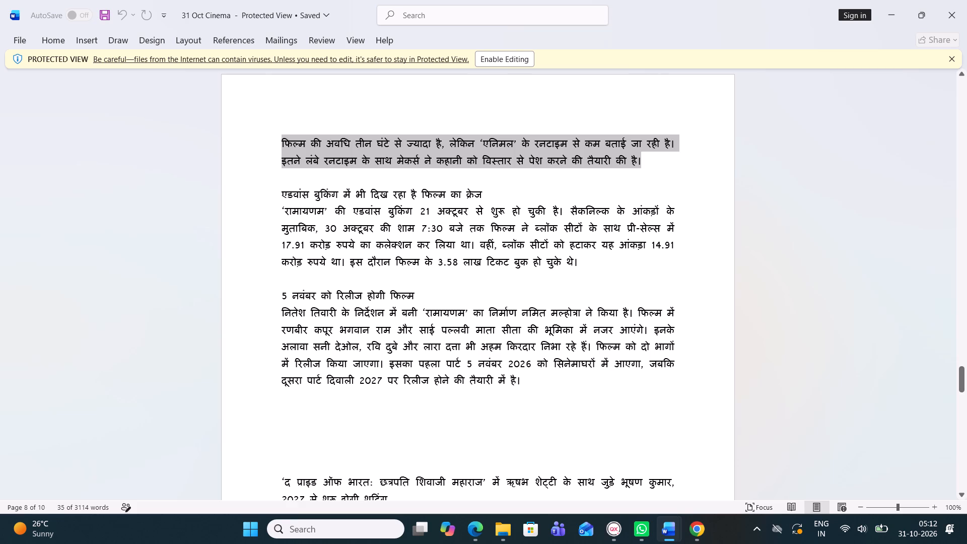
left_click_drag(280, 191, 494, 190)
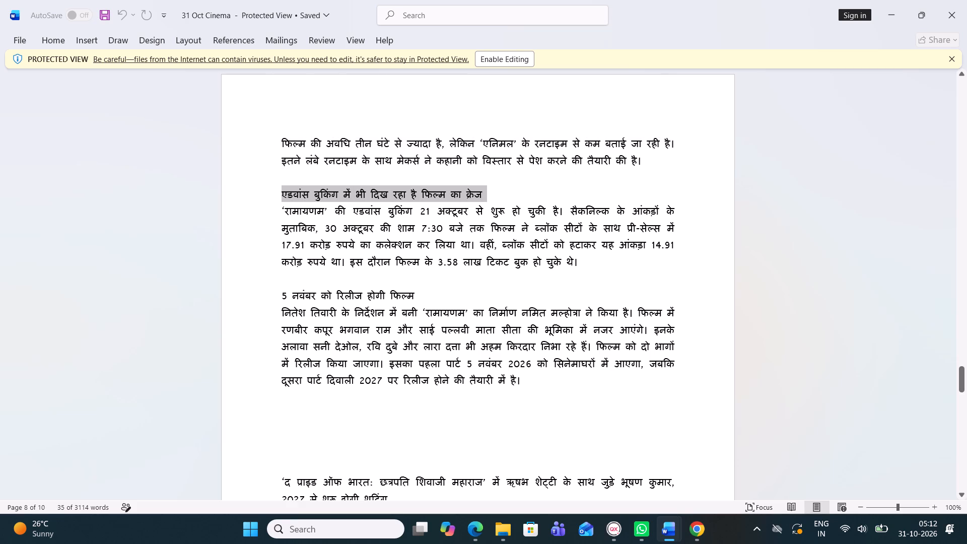
left_click_drag(494, 190, 495, 193)
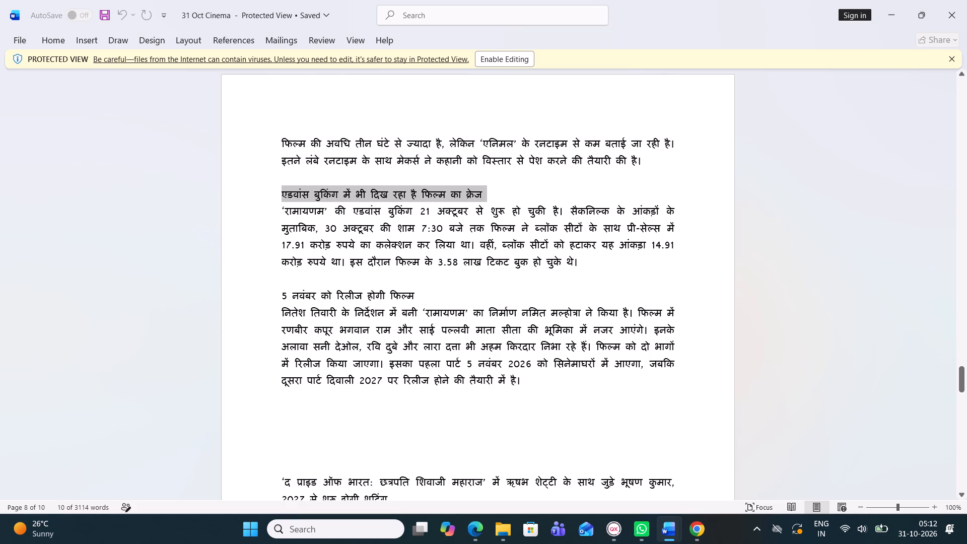
key("ctrl+c")
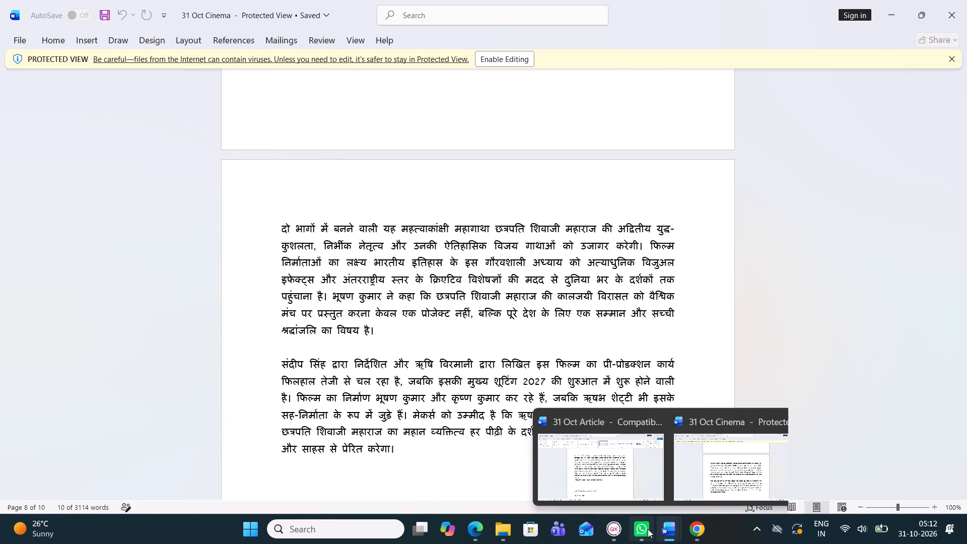
left_click(616, 532)
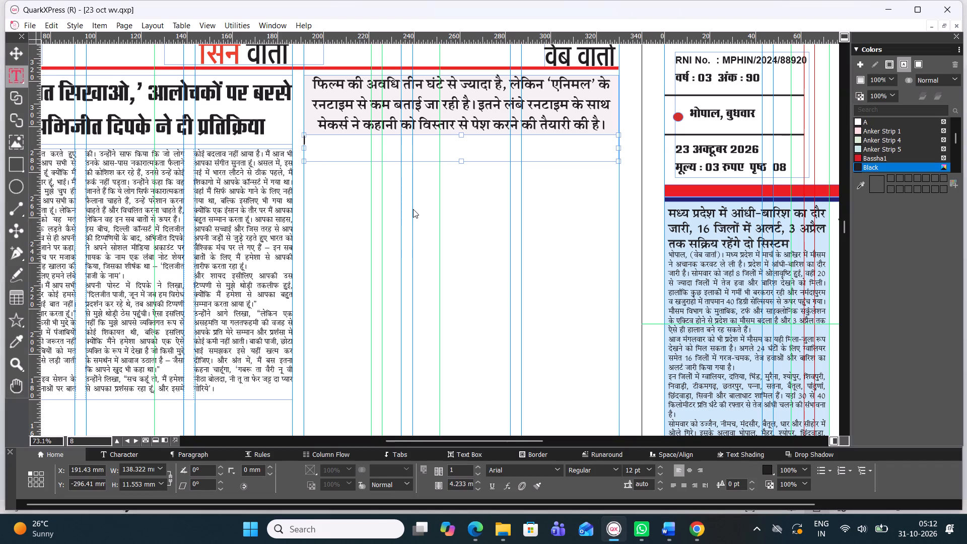
key("ctrl+v")
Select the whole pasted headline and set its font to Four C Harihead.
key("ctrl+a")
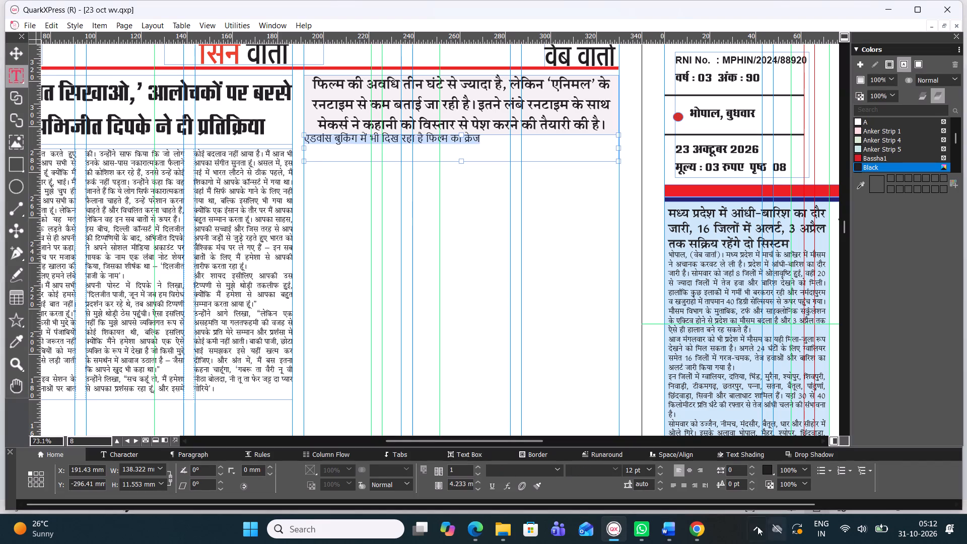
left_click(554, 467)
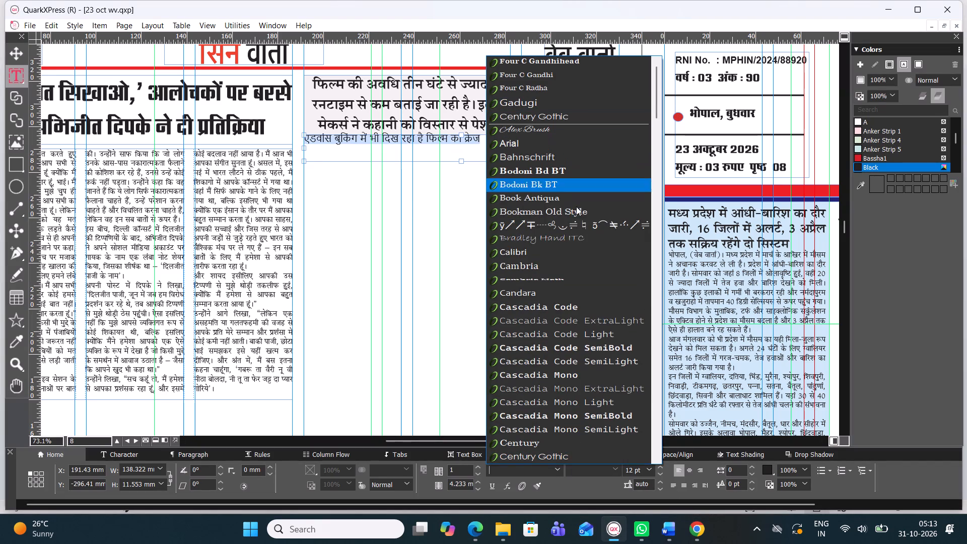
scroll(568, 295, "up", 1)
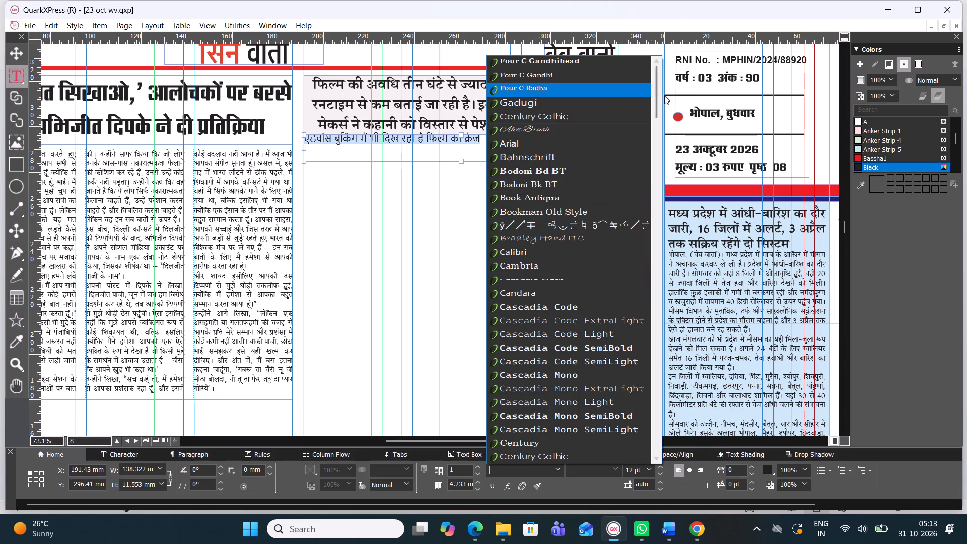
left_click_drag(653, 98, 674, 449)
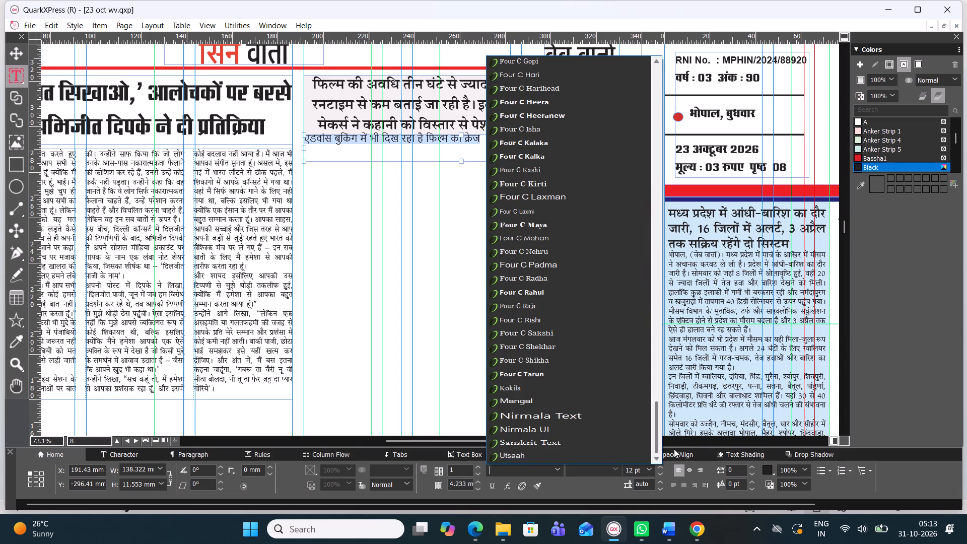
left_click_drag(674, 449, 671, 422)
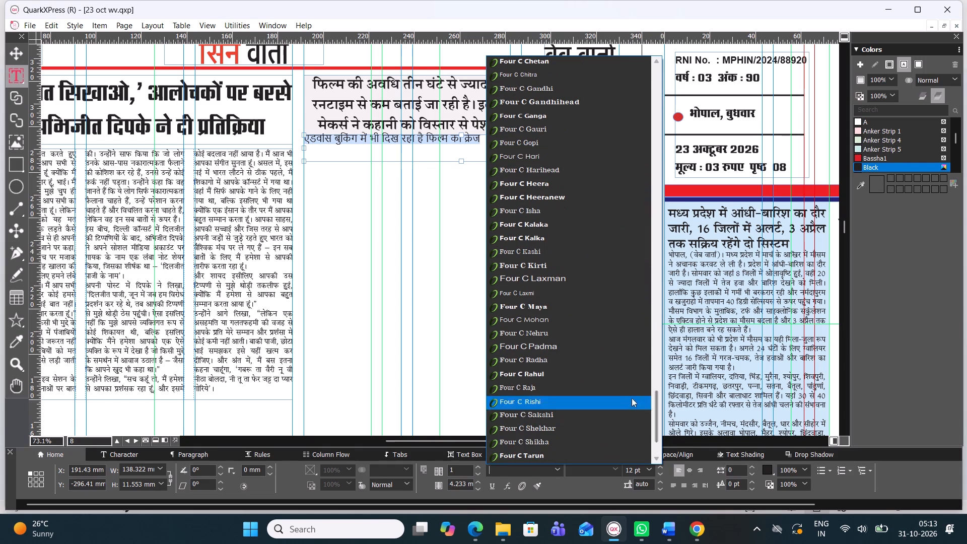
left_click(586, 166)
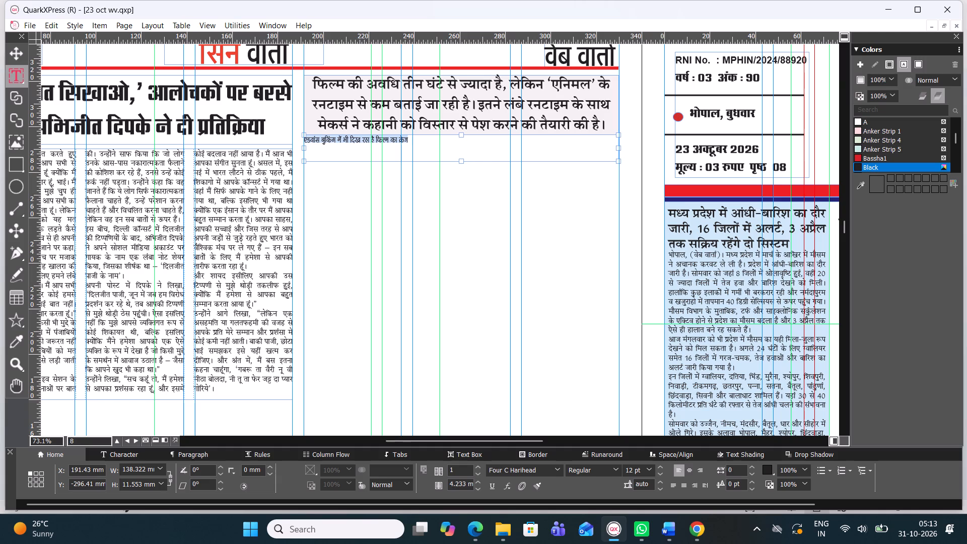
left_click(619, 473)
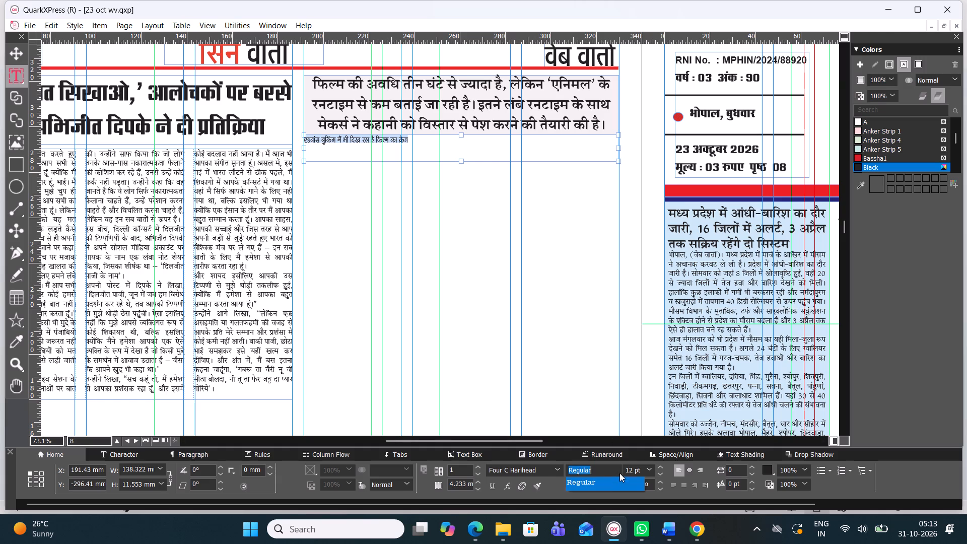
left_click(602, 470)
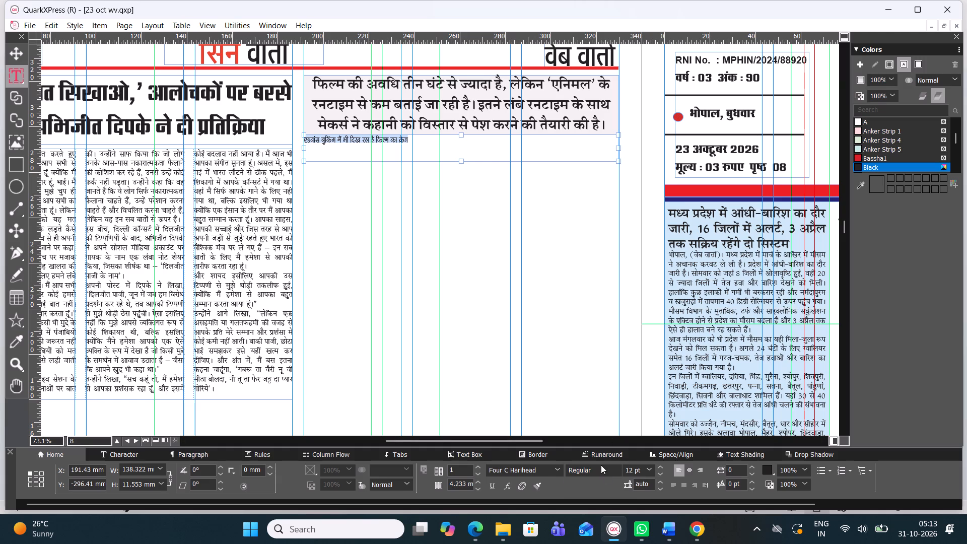
Enlarge the "एडवांस बुकिंग" headline to 36 pt and centre it in its box.
key("ctrl+alt+shift+period")
key("ctrl+alt+shift+period")
key("ctrl+alt+shift+period")
key("ctrl+alt+shift+period")
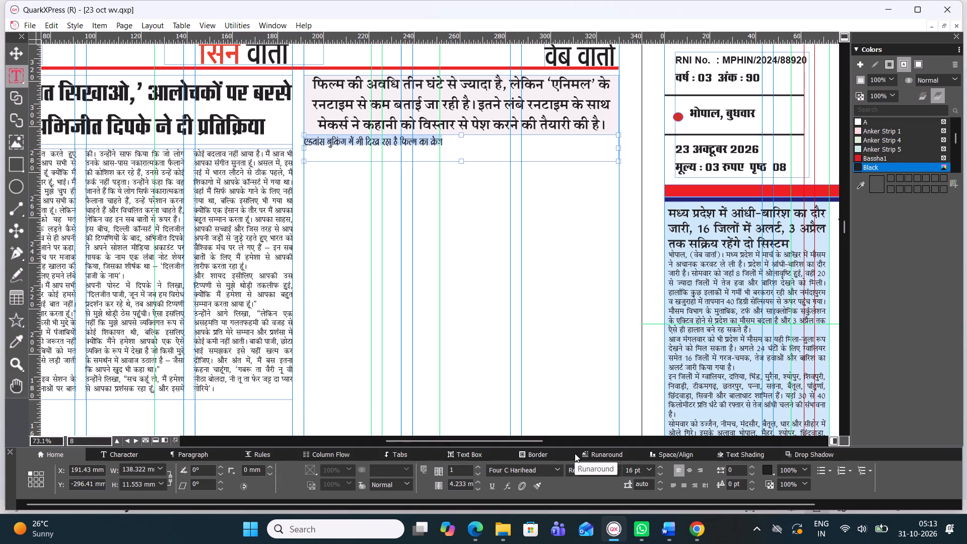
key("ctrl+alt+shift+period")
key("ctrl+alt+shift+period")
key("ctrl+alt+shift+period")
key("ctrl+alt+shift+period")
key("ctrl+alt+shift+period")
key("ctrl+alt+shift+period")
key("ctrl+alt+shift+period")
key("ctrl+alt+shift+period")
key("ctrl+alt+shift+period")
key("ctrl+alt+shift+period")
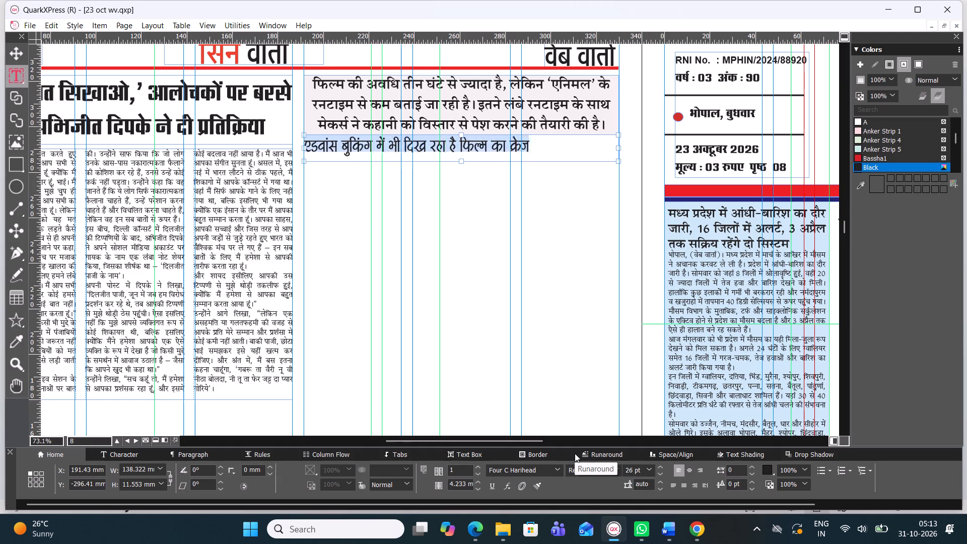
key("ctrl+alt+shift+period")
key("ctrl+alt+shift+period")
key("ctrl+alt+shift+period")
key("ctrl+alt+shift+period")
key("ctrl+alt+shift+period")
key("ctrl+alt+shift+period")
key("ctrl+alt+shift+period")
key("ctrl+alt+shift+period")
key("ctrl+alt+shift+period")
key("ctrl+alt+shift+period")
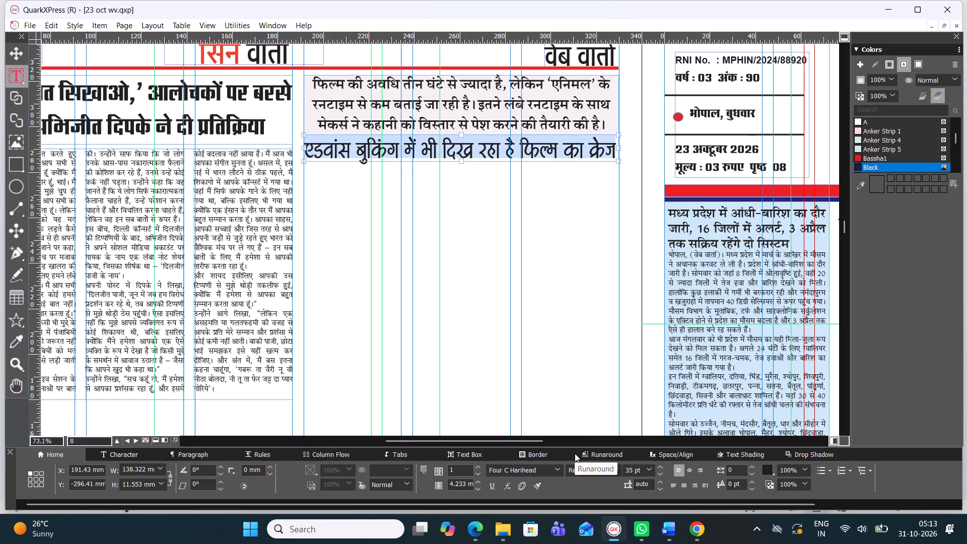
left_click(689, 470)
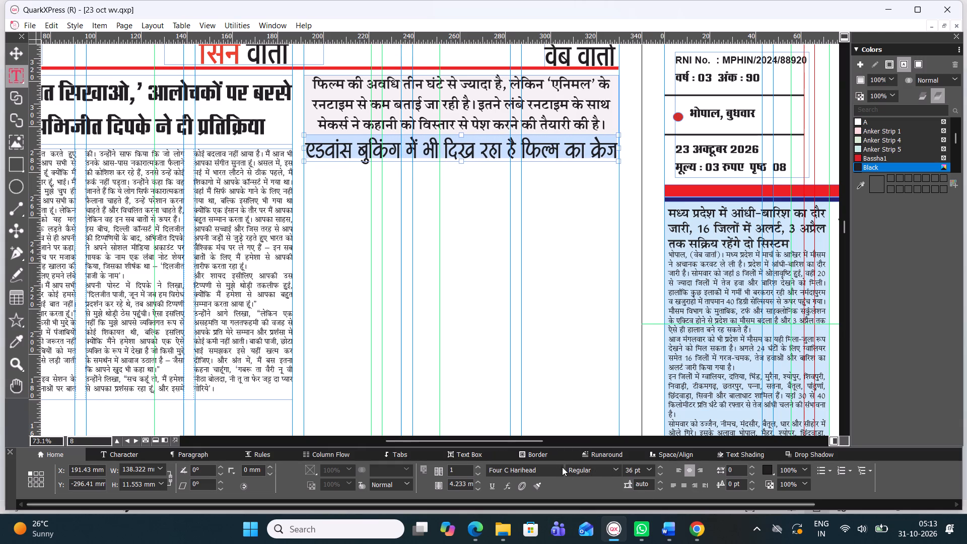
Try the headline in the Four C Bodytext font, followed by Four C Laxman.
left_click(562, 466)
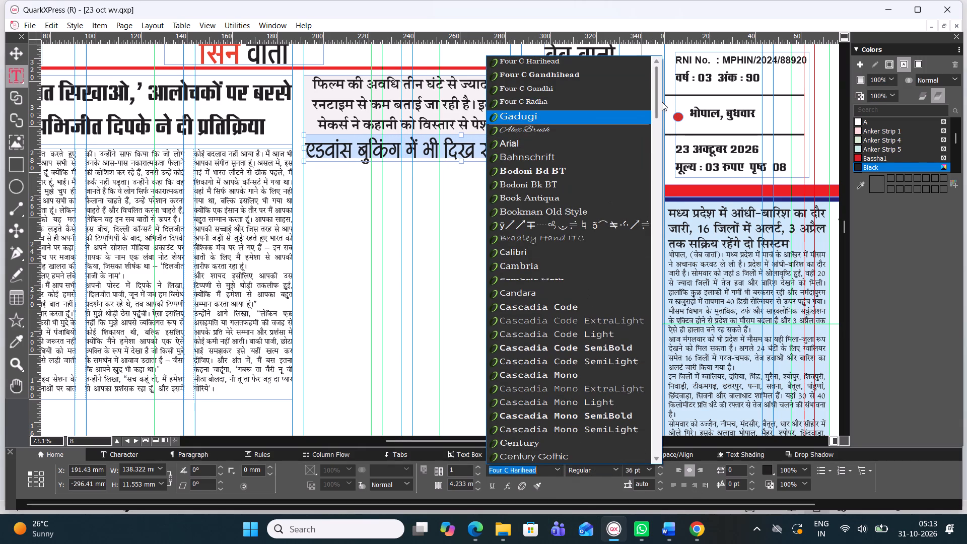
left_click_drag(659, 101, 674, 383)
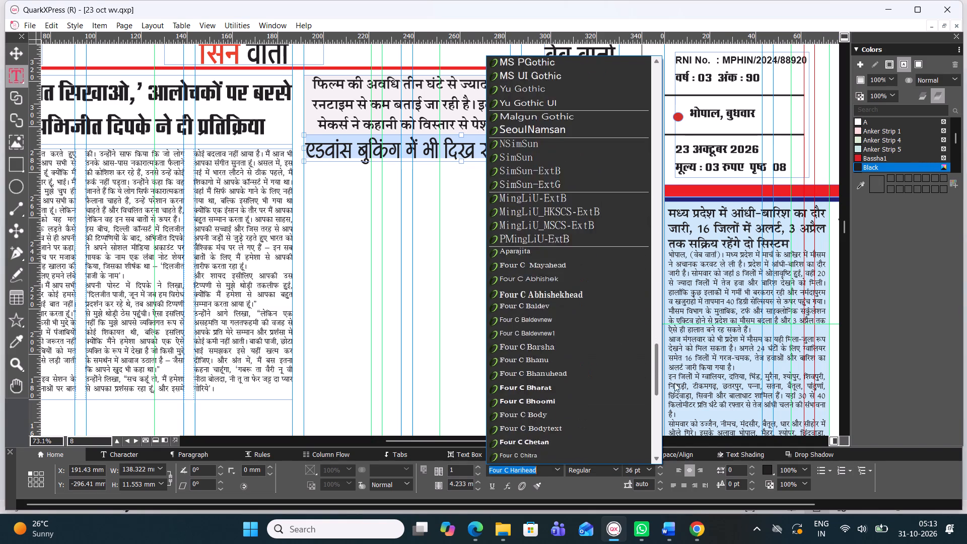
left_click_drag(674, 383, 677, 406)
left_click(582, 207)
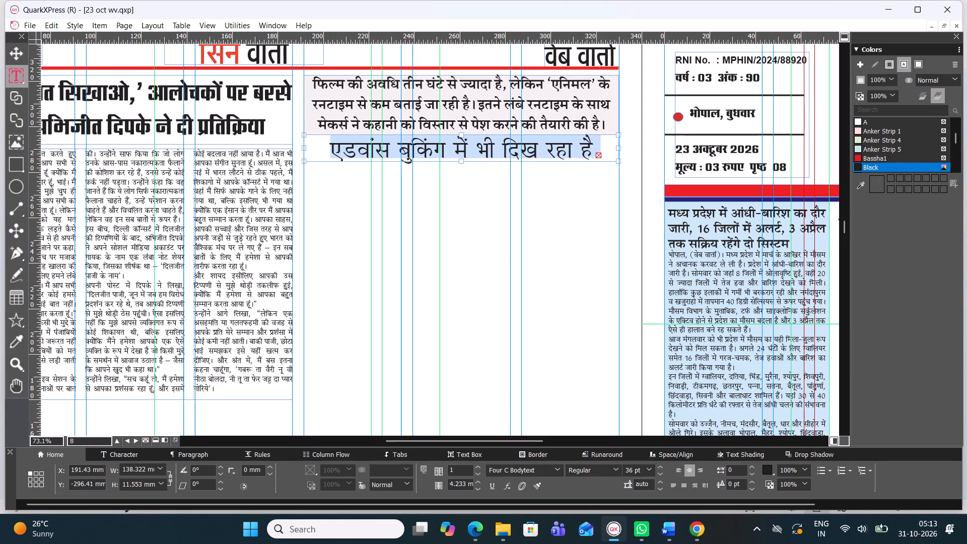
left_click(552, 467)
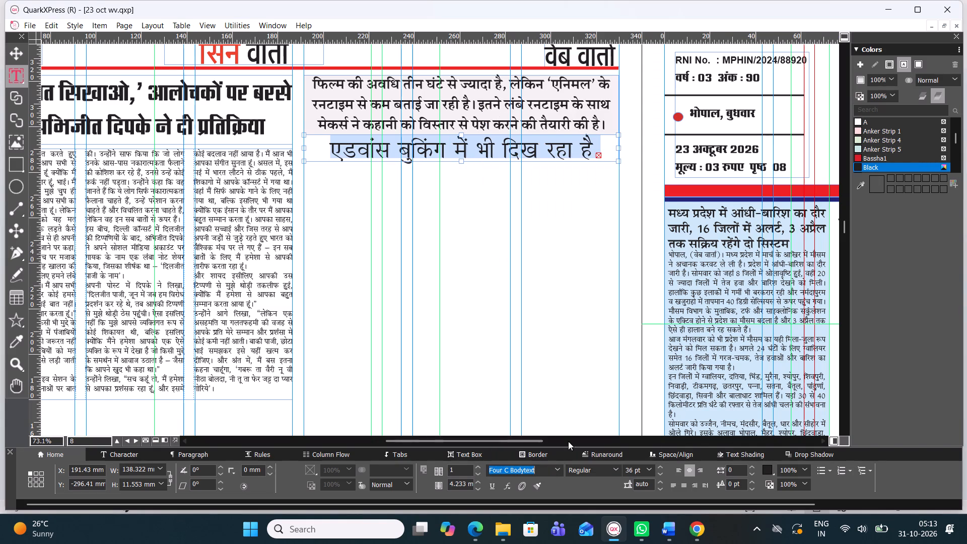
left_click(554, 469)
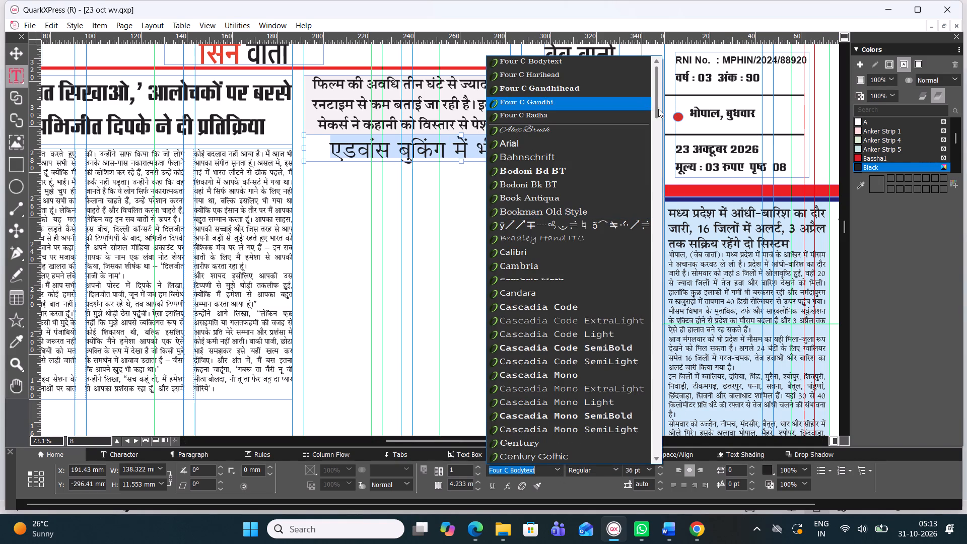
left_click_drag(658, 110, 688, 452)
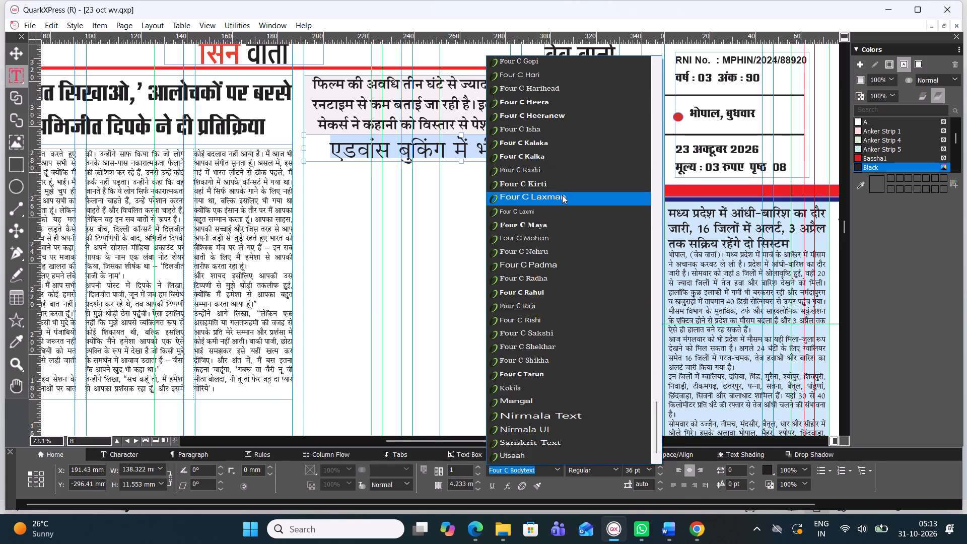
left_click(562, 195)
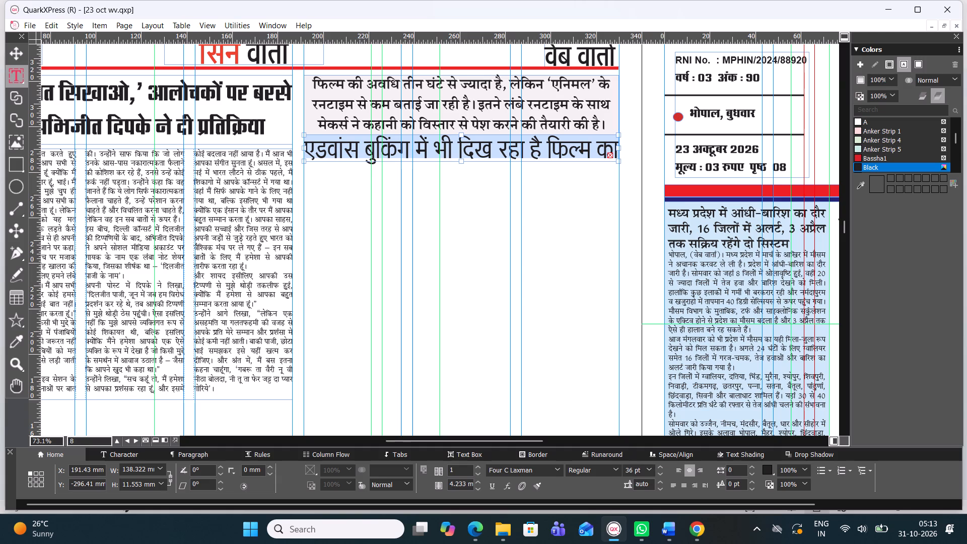
Reduce the headline size to 34 pt and undo the stray characters entered over its text.
key("ctrl+alt+shift+comma")
key("ctrl+alt+shift+comma")
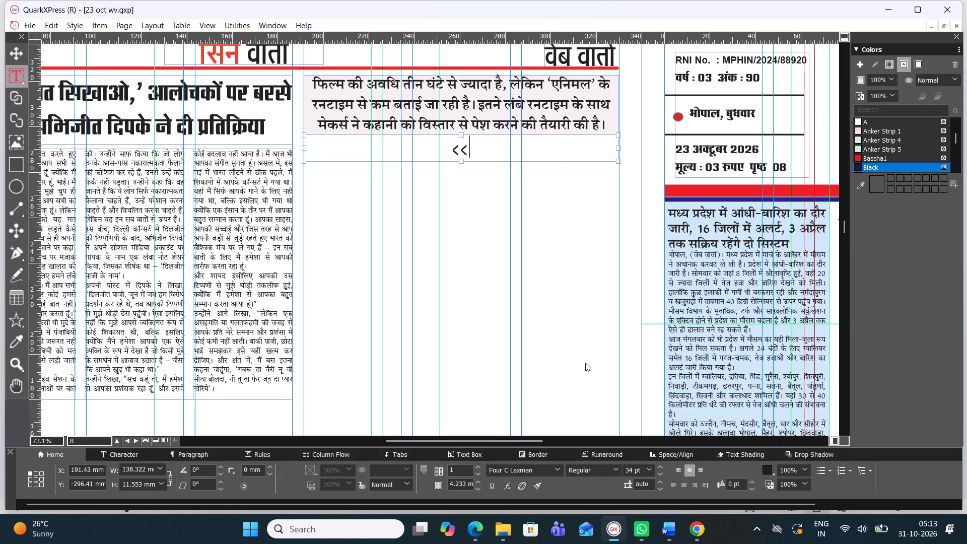
key("ctrl+z")
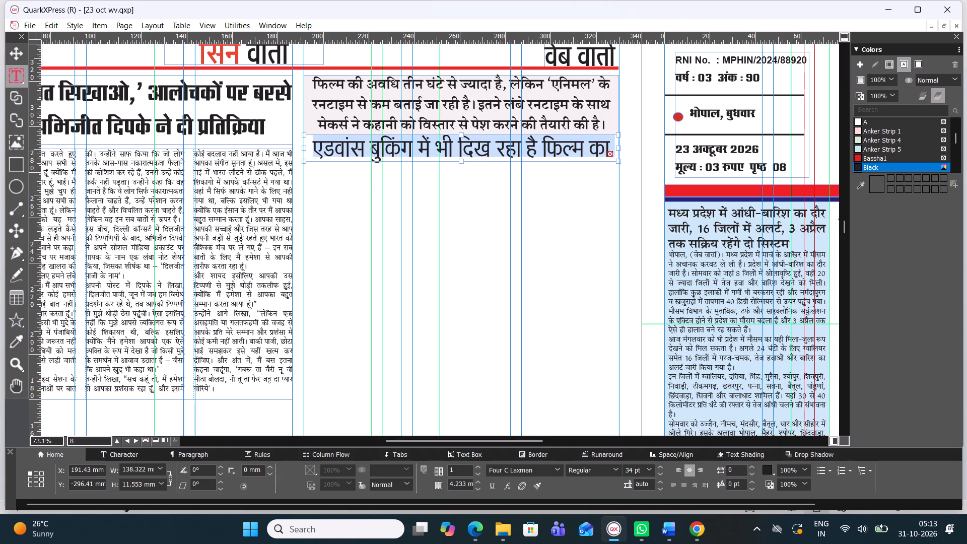
Set the "एडवांस बुकिंग" headline's font to Four C Heeranew.
left_click(557, 471)
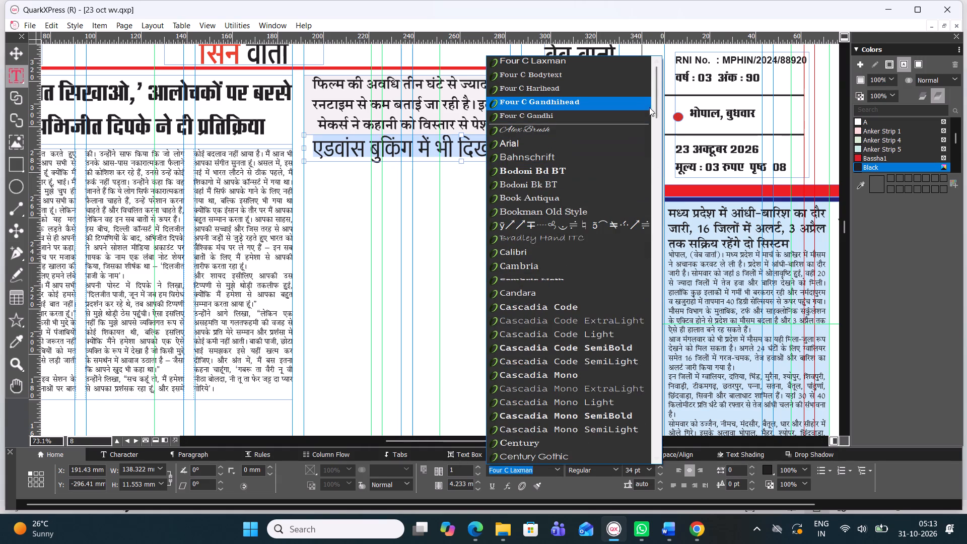
left_click_drag(655, 105, 678, 439)
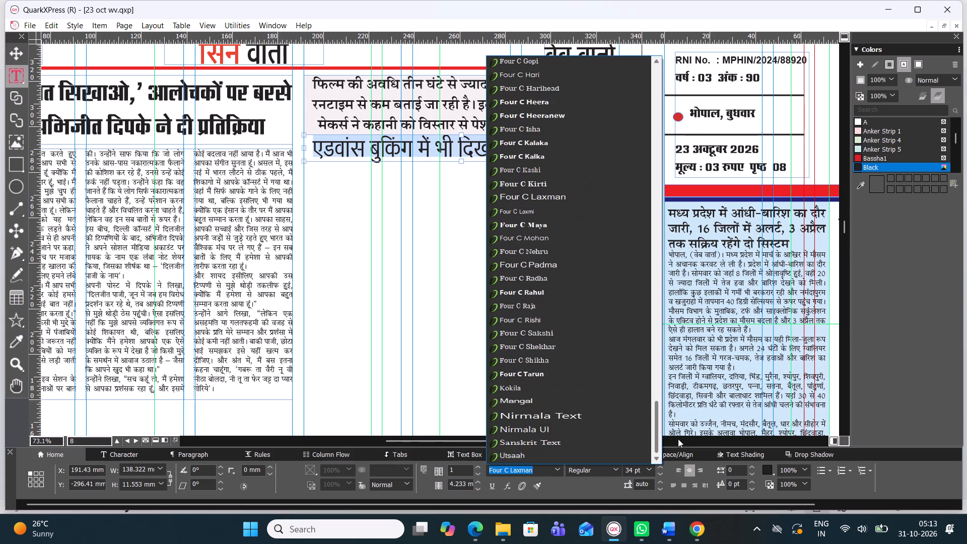
left_click_drag(678, 439, 677, 437)
left_click(567, 147)
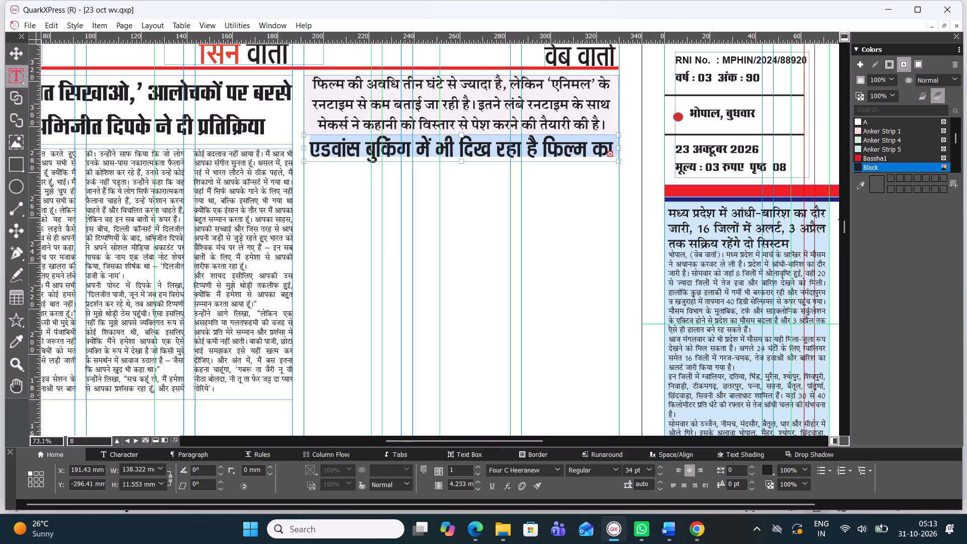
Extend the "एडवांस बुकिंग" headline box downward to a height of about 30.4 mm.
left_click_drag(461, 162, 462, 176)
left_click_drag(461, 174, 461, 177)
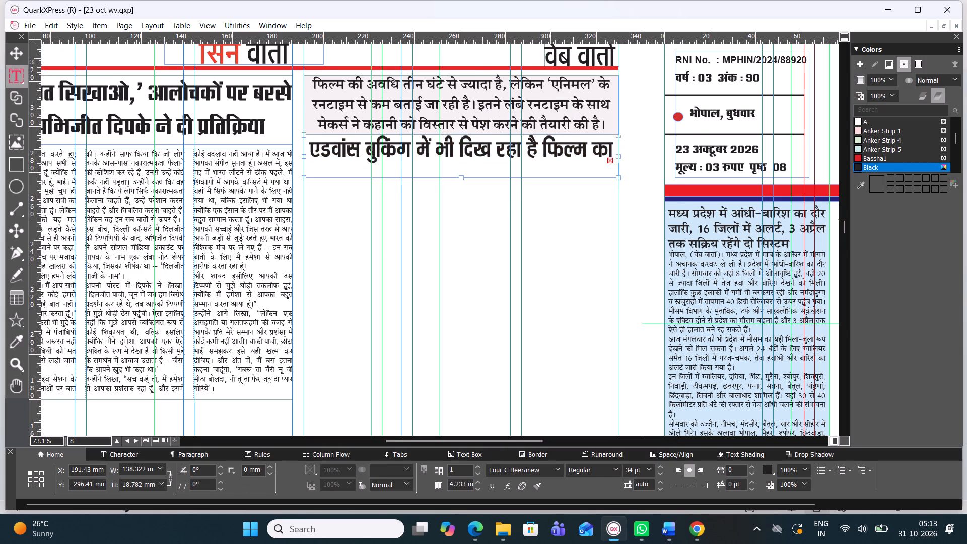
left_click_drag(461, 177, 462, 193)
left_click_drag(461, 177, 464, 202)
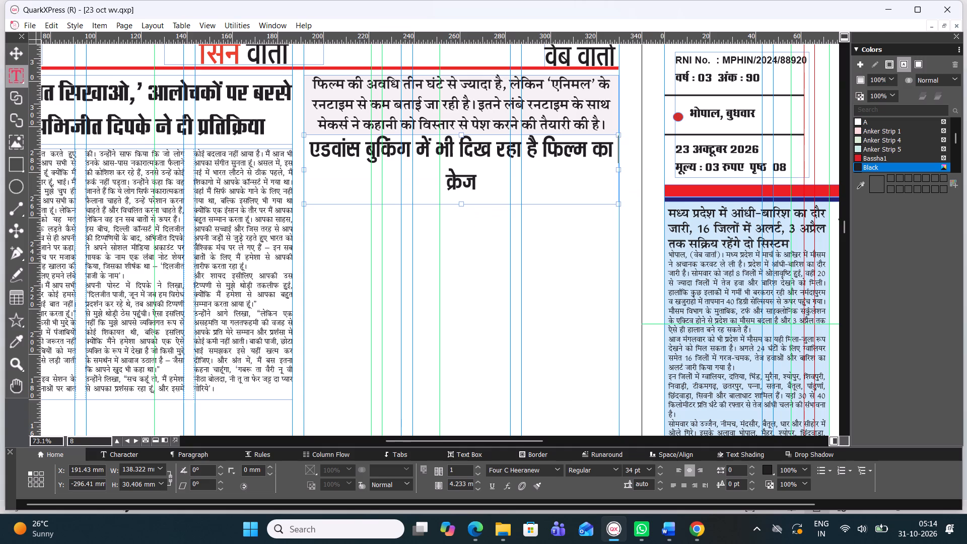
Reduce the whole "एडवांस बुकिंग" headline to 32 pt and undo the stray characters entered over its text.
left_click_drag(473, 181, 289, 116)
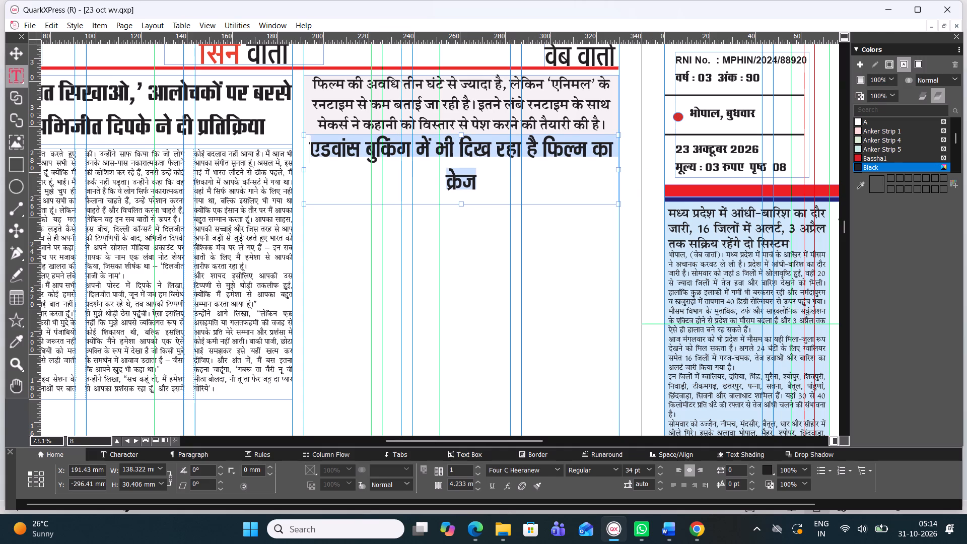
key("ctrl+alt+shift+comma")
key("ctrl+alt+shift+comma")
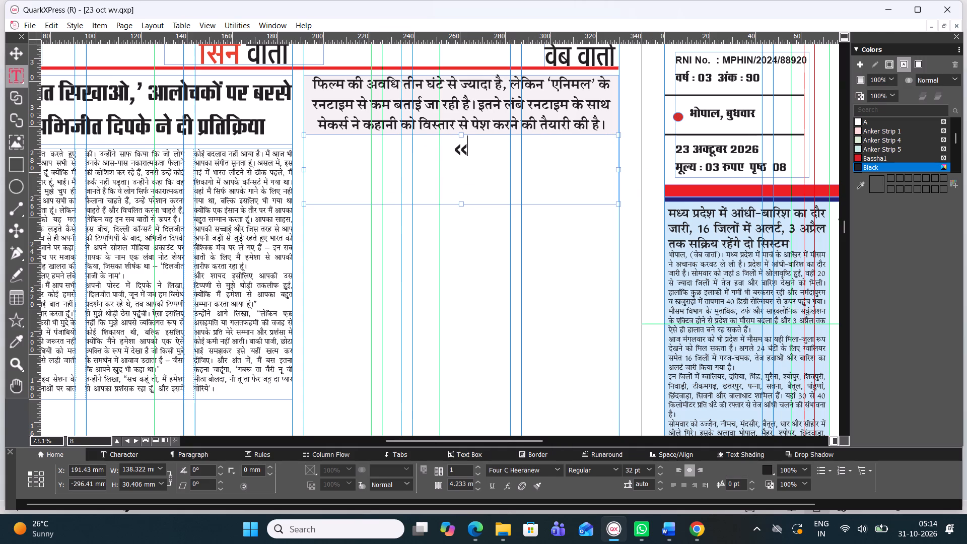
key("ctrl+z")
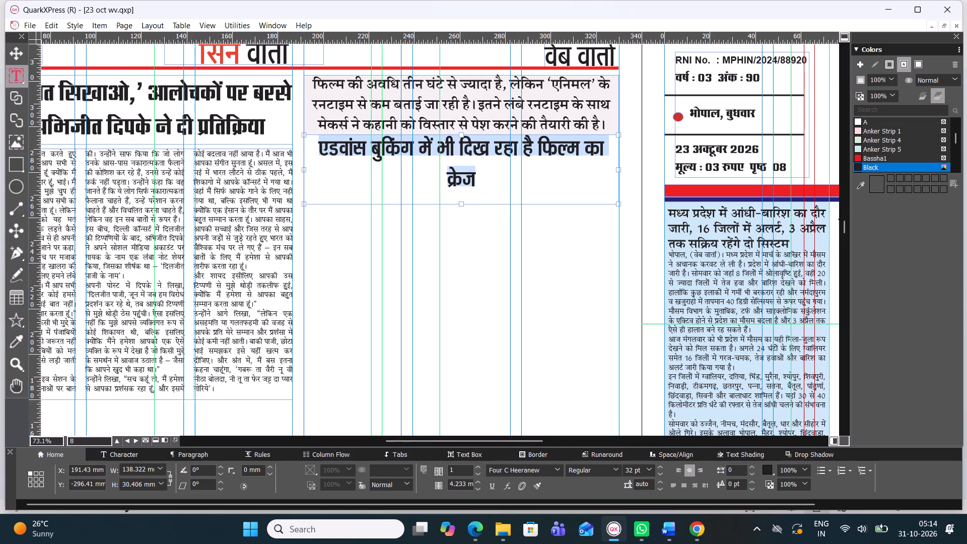
Set the "एडवांस बुकिंग" headline's size to 28 pt, and enlarge it stepwise to 31 pt.
left_click_drag(642, 470, 621, 468)
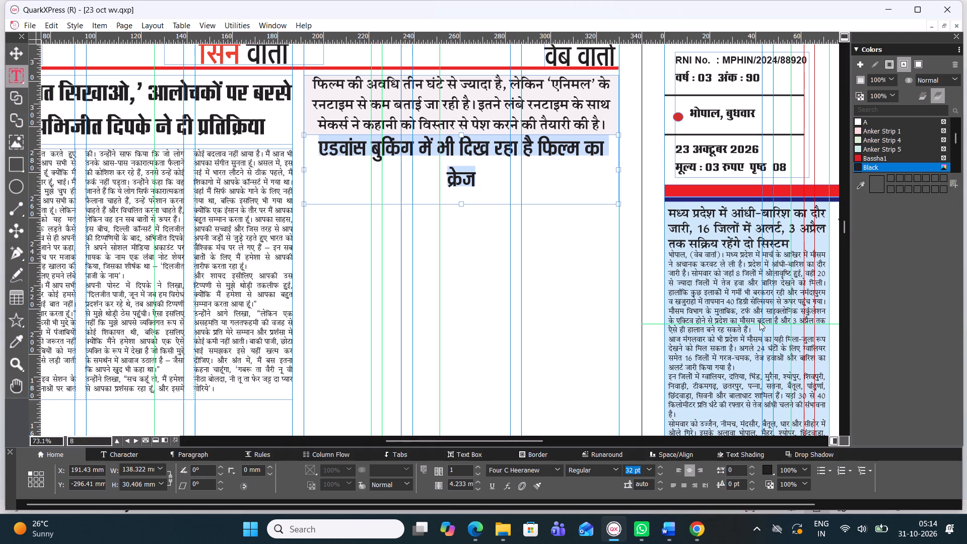
key("2")
key("8")
key("Return")
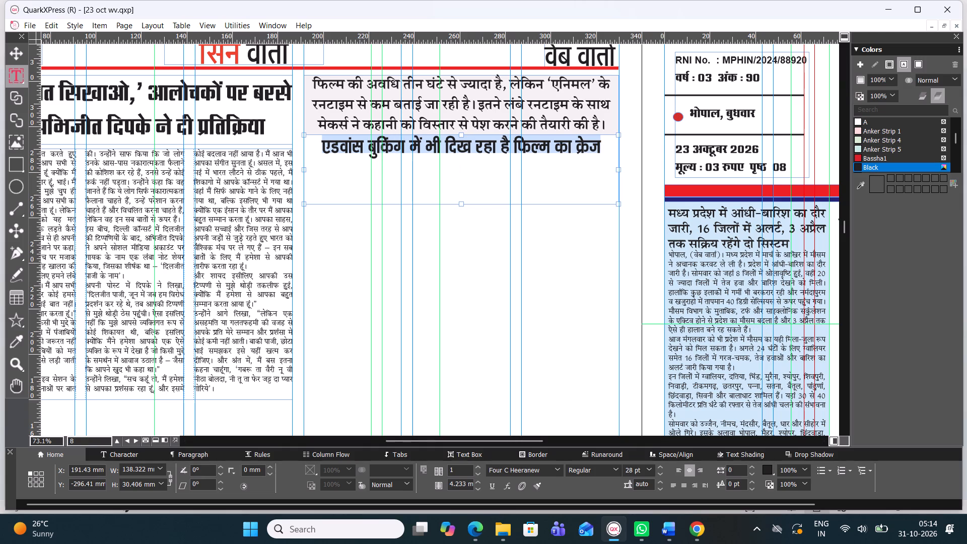
key("ctrl+alt+shift+period")
key("ctrl+alt+shift+period")
key("ctrl+alt+shift+period")
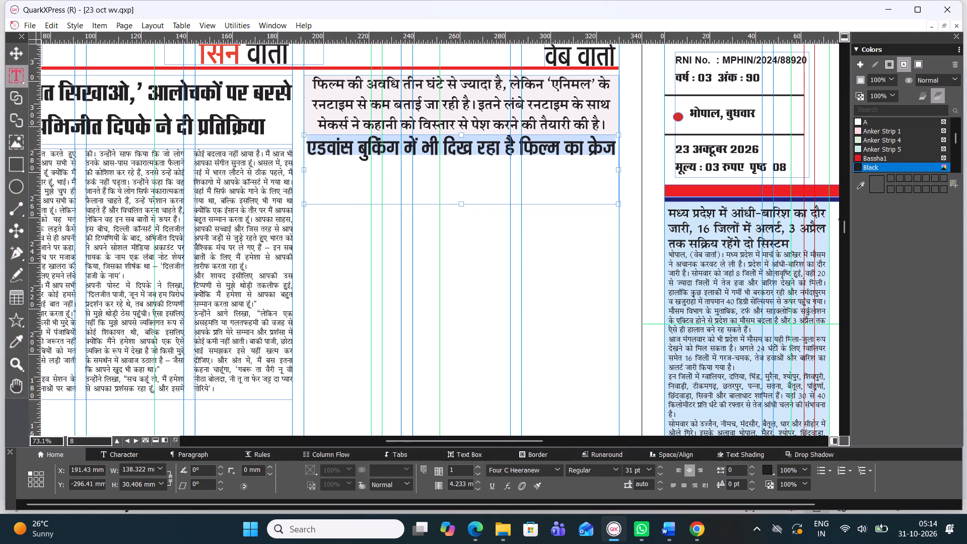
Change the "एडवांस बुकिंग" headline's font to Four C Laxmi.
left_click(558, 470)
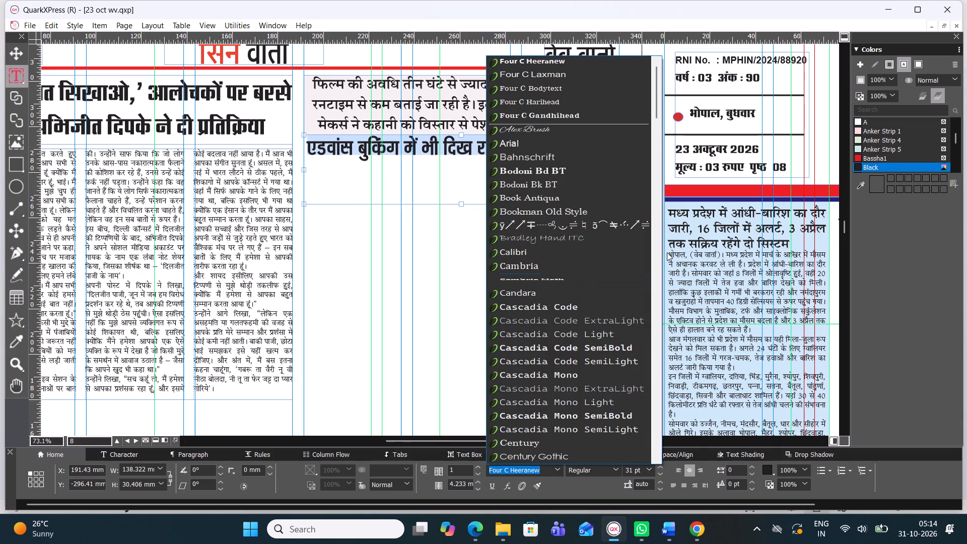
left_click_drag(656, 99, 687, 430)
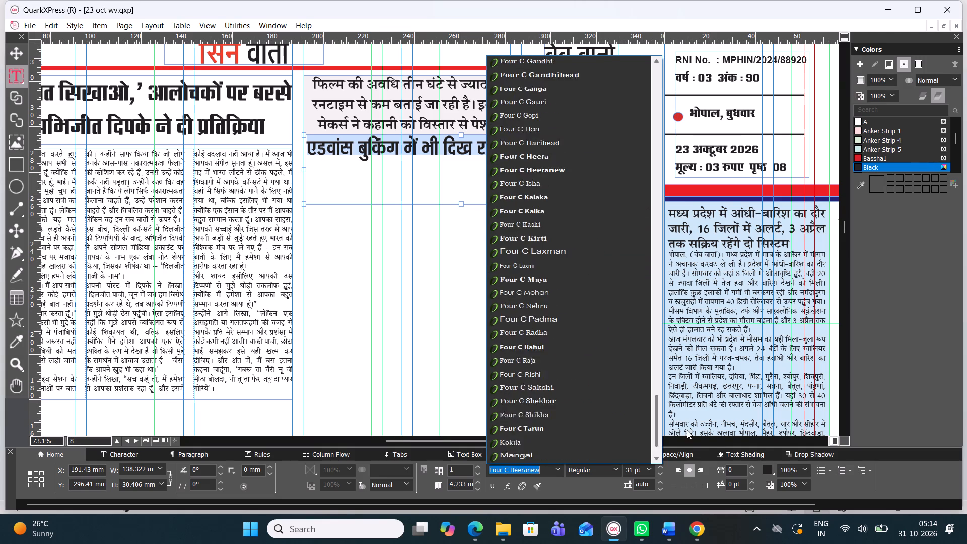
left_click_drag(687, 430, 685, 433)
left_click(555, 208)
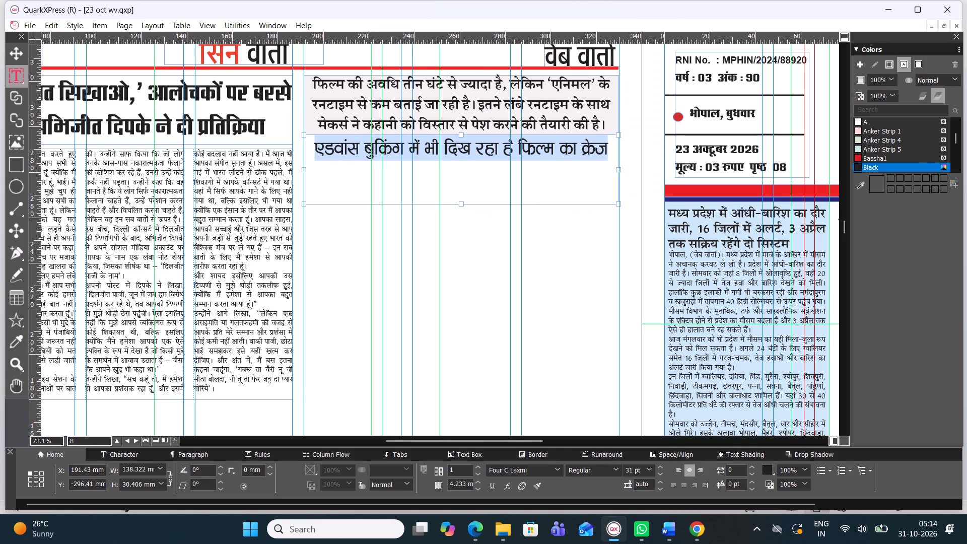
Shorten the "एडवांस बुकिंग" headline box to a height of about 11.6 mm and deselect it.
left_click_drag(462, 203, 451, 163)
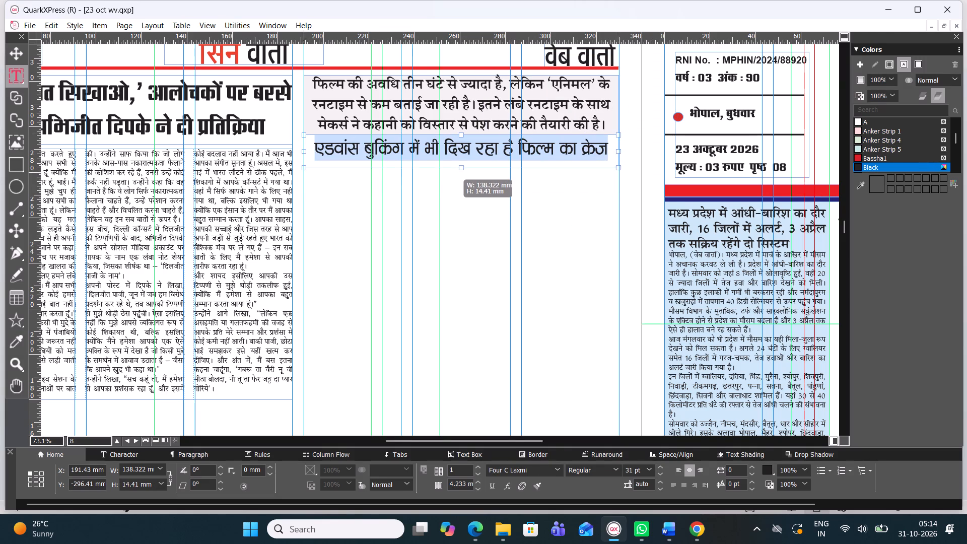
left_click_drag(451, 163, 451, 161)
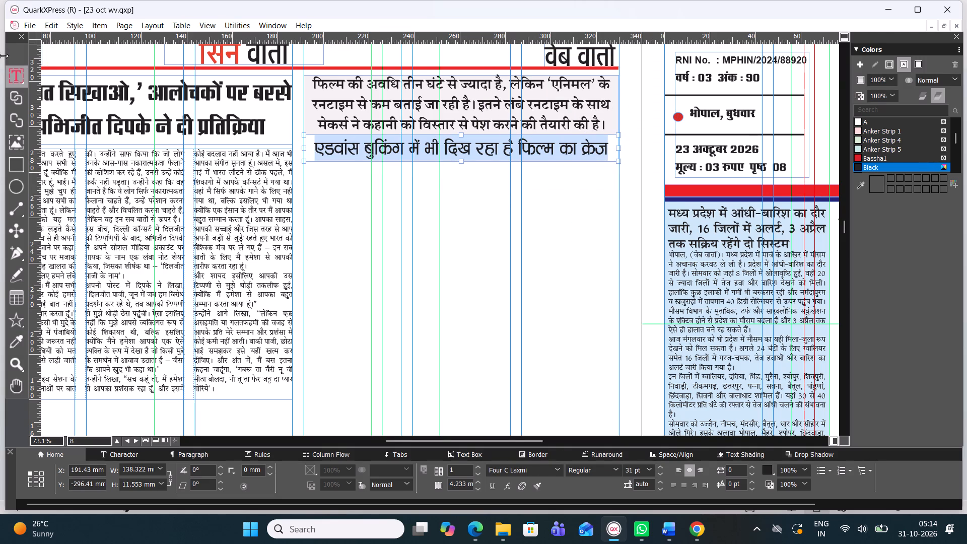
left_click(6, 52)
left_click(390, 220)
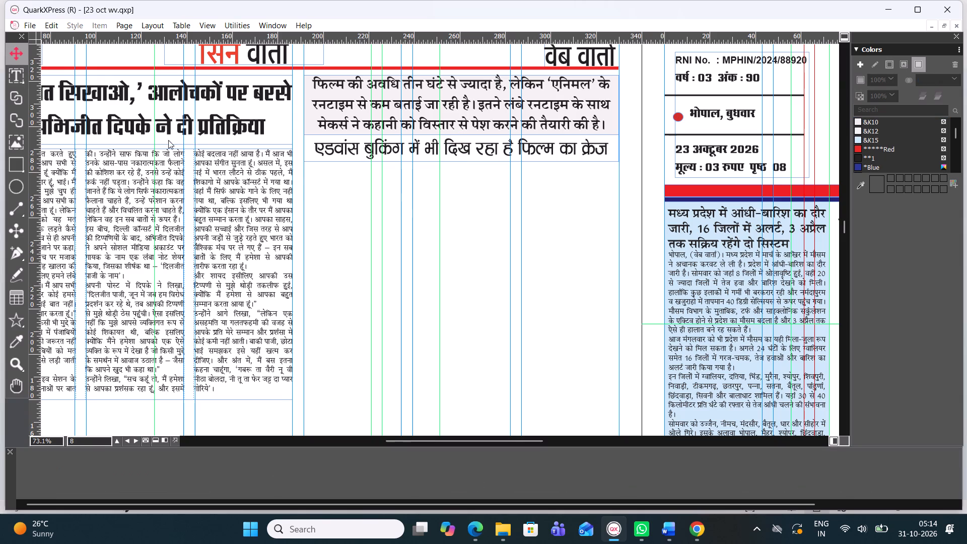
Draw a text box about 138.3 mm wide and 110.3 mm high directly below the "एडवांस बुकिंग" headline.
left_click(13, 75)
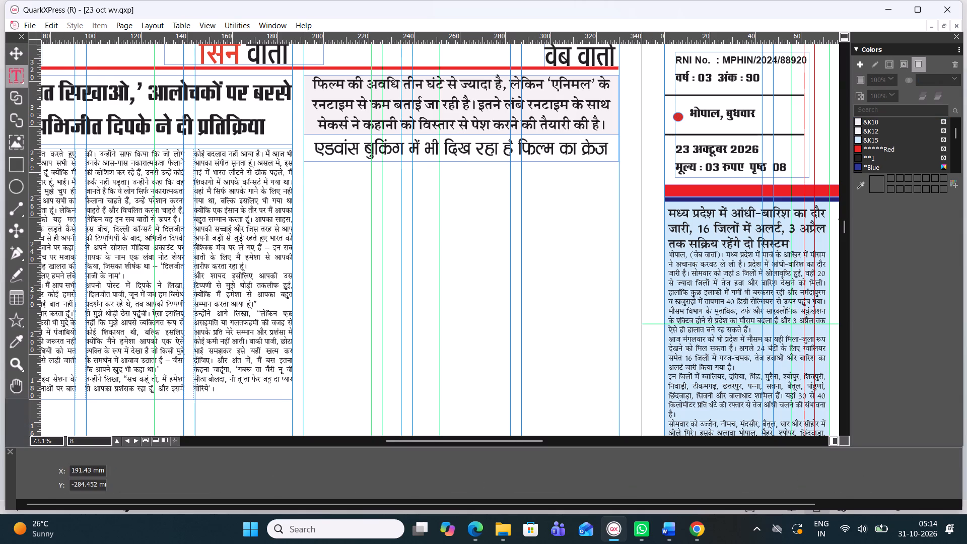
left_click_drag(303, 162, 661, 415)
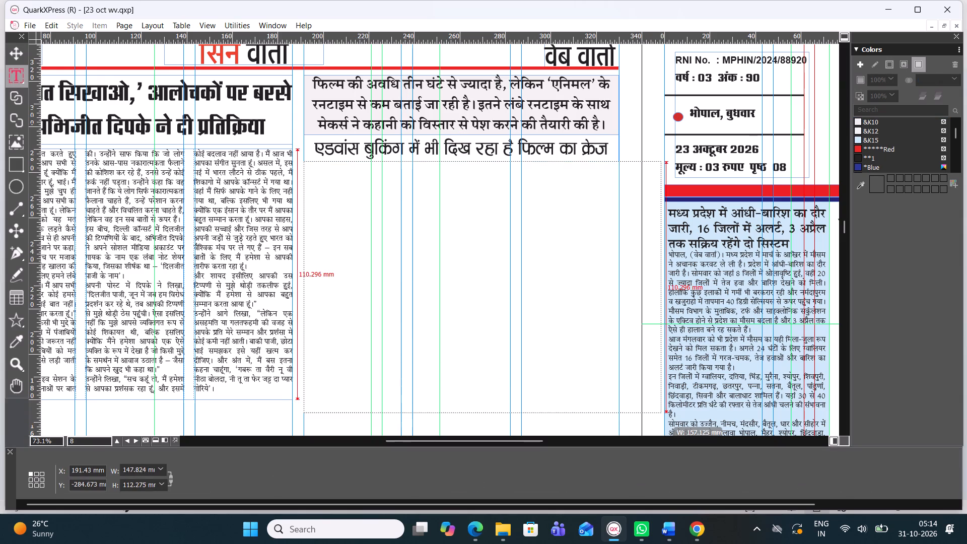
left_click_drag(661, 415, 617, 413)
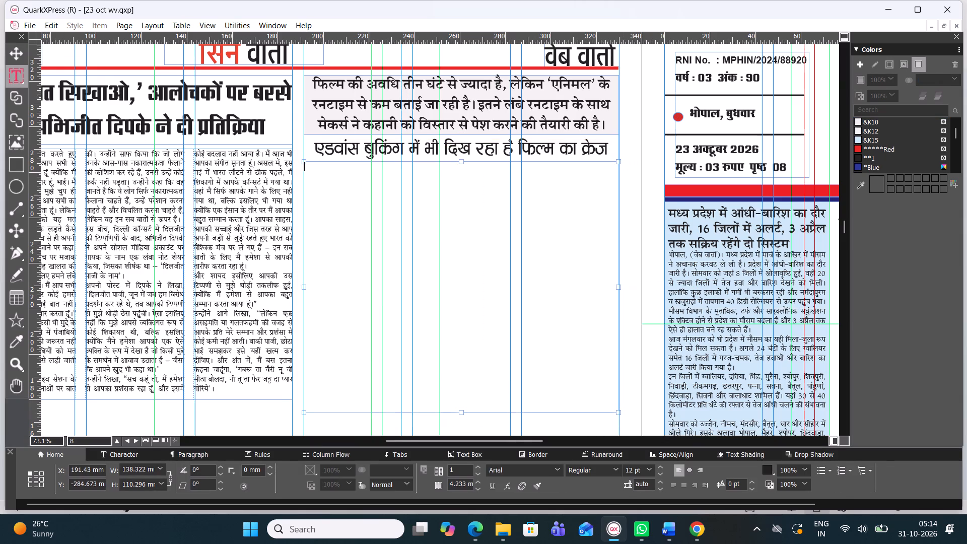
left_click(16, 56)
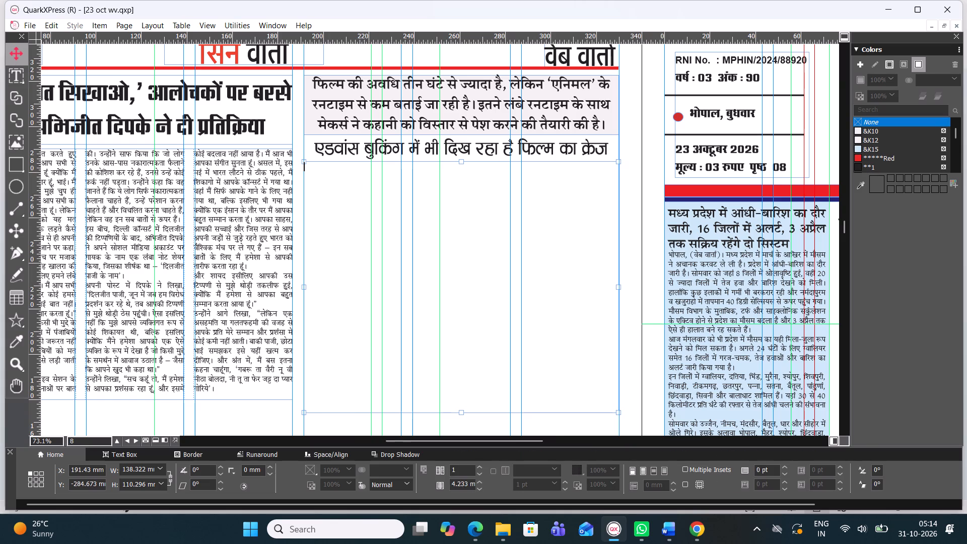
In Word's 31 Oct Cinema document, copy the text below the "एडवांस बुकिंग" heading through "2027 से शुरू होगी शूटिंग".
left_click(670, 532)
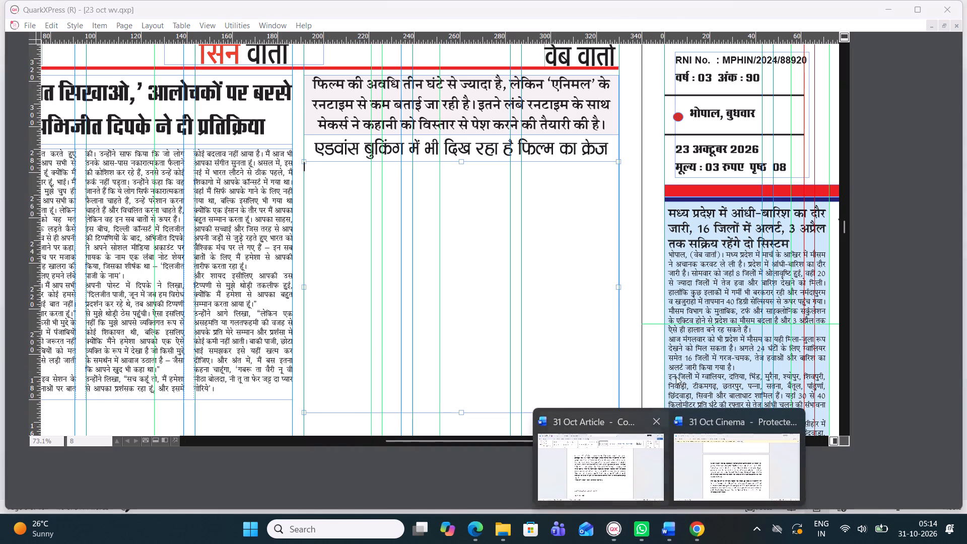
left_click(719, 461)
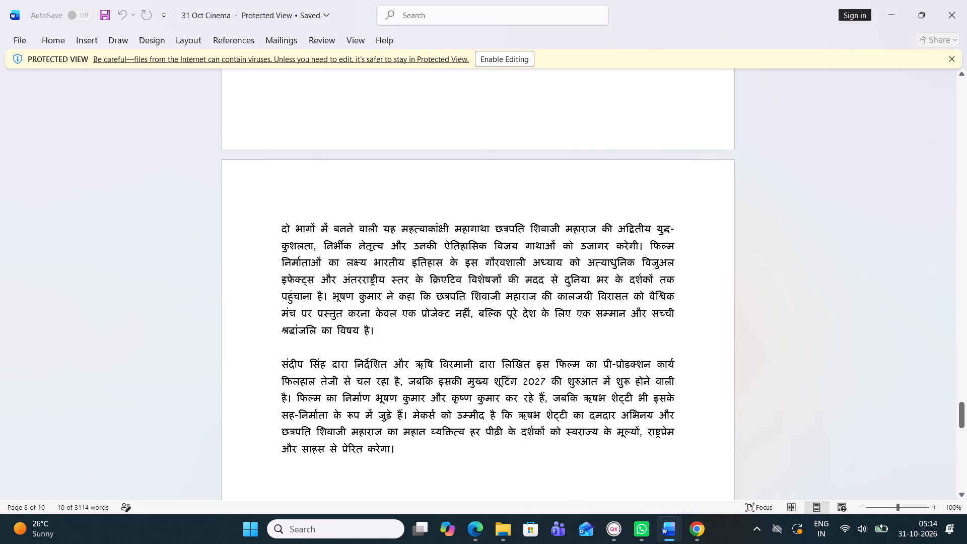
scroll(343, 263, "up", 6)
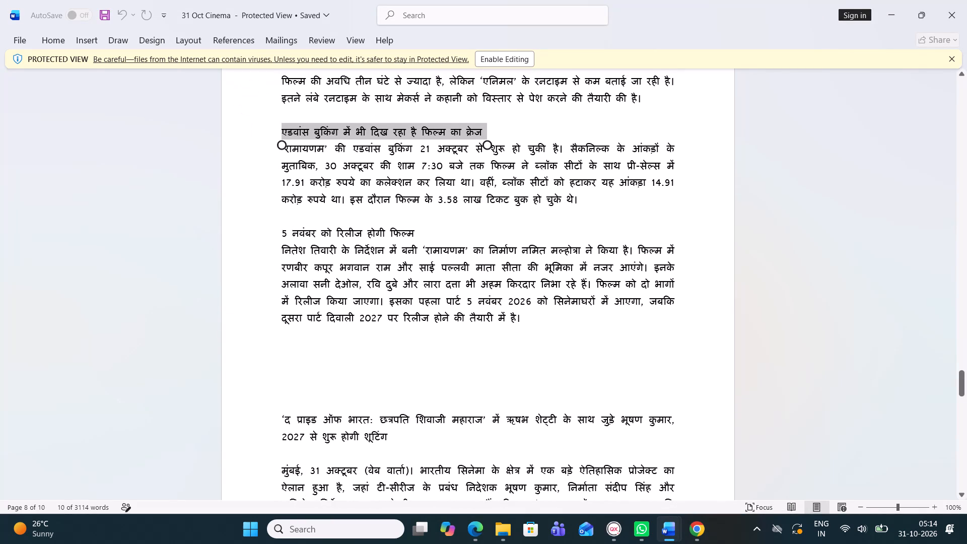
left_click_drag(286, 148, 444, 236)
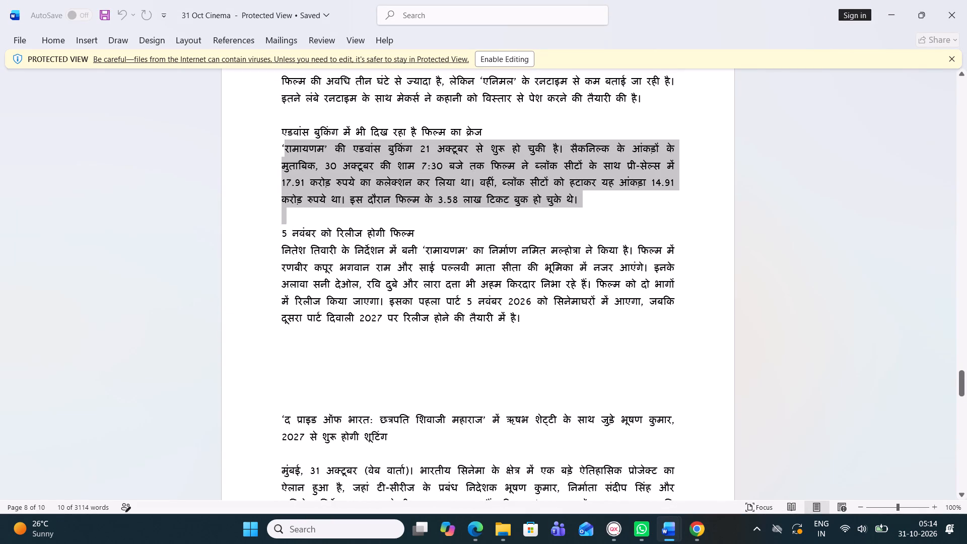
left_click_drag(444, 236, 852, 431)
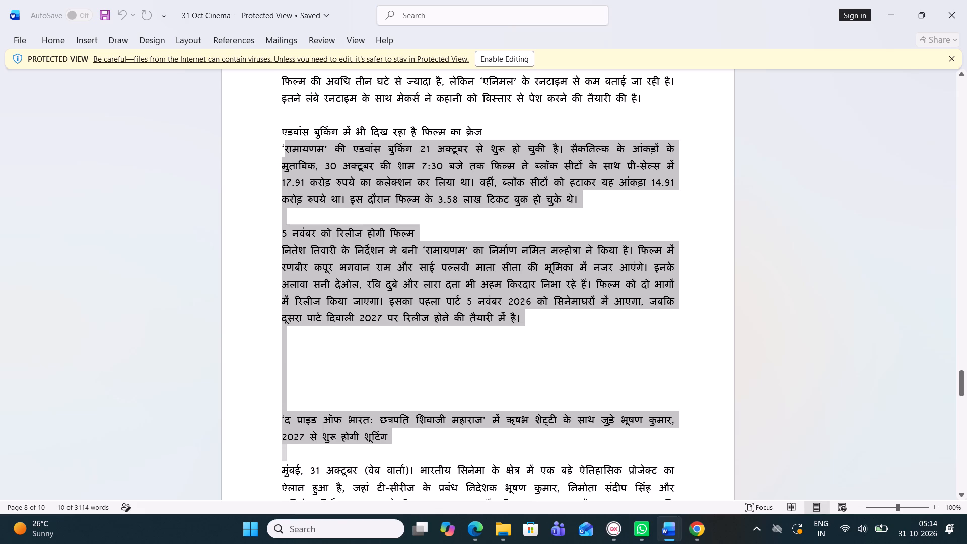
left_click_drag(852, 431, 849, 430)
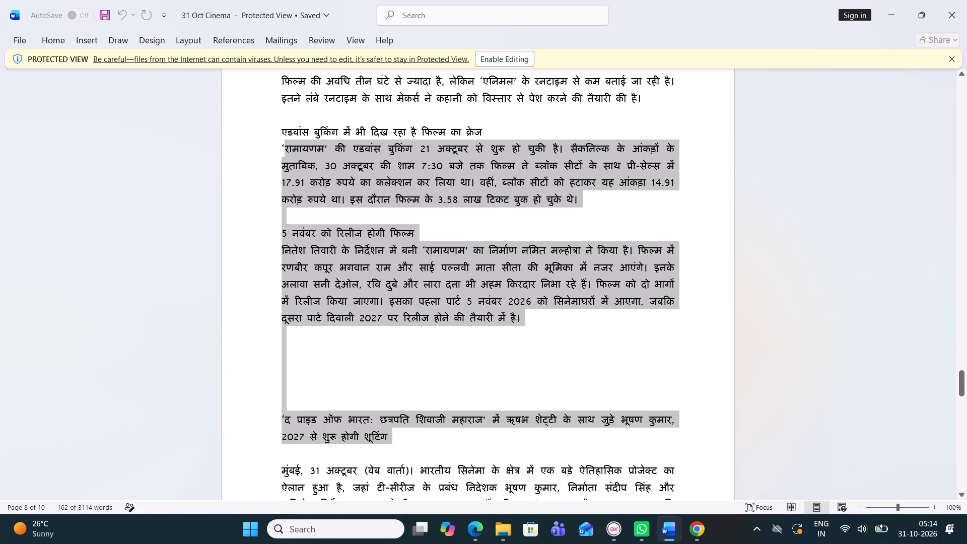
key("ctrl+c")
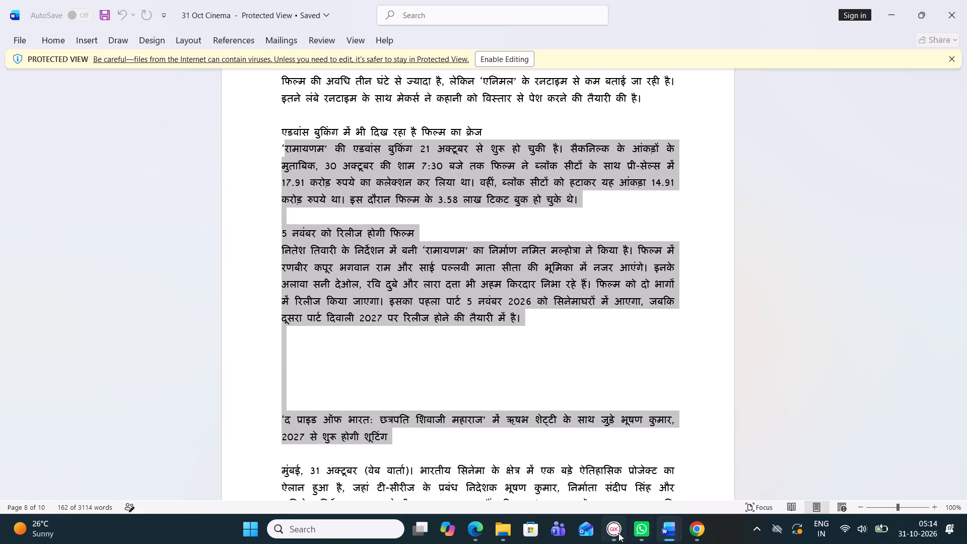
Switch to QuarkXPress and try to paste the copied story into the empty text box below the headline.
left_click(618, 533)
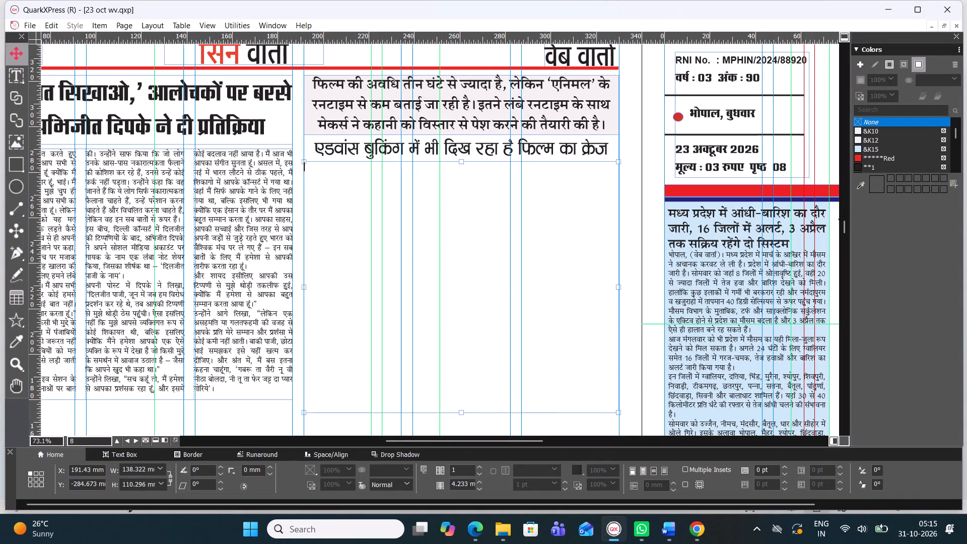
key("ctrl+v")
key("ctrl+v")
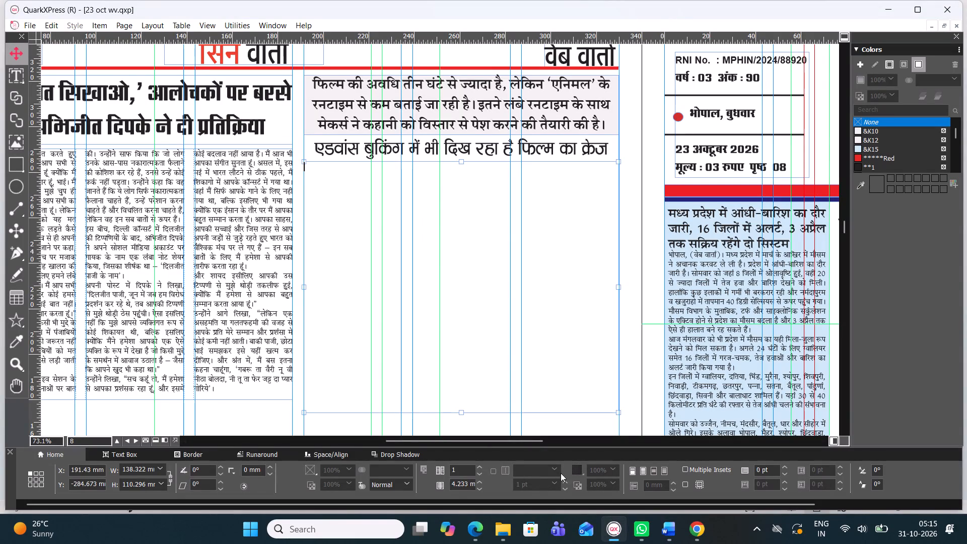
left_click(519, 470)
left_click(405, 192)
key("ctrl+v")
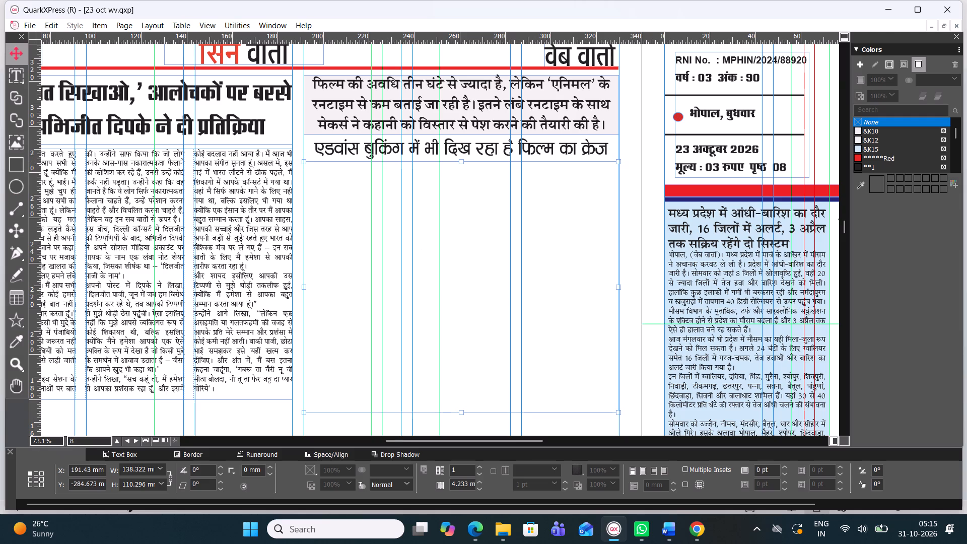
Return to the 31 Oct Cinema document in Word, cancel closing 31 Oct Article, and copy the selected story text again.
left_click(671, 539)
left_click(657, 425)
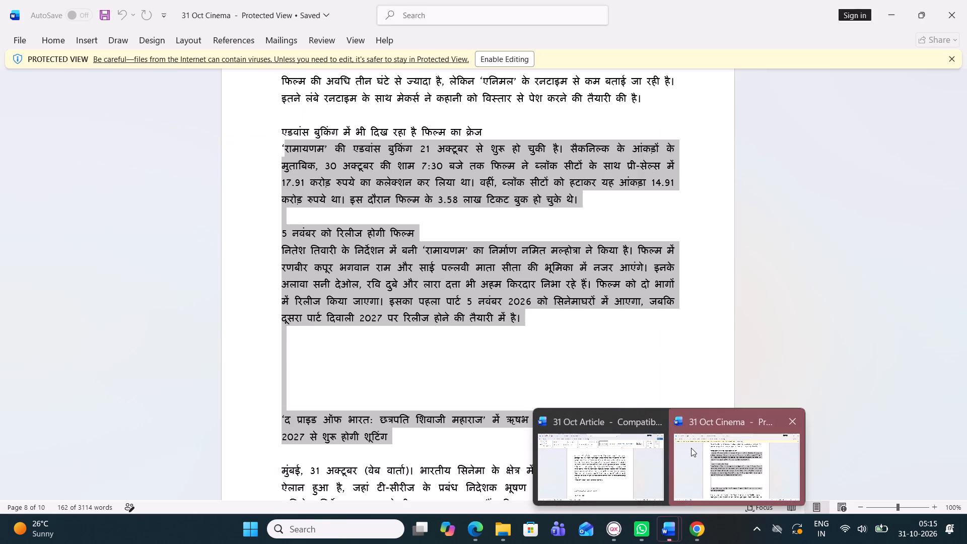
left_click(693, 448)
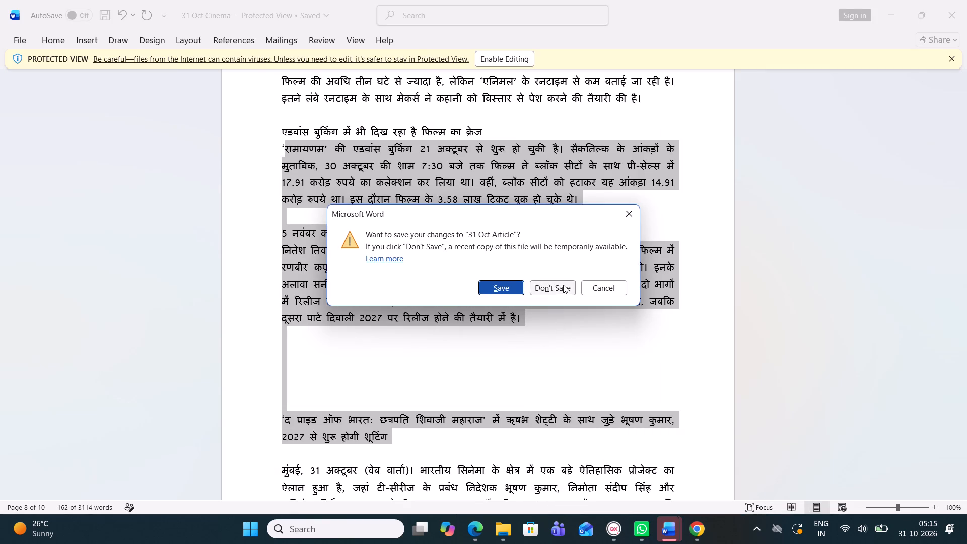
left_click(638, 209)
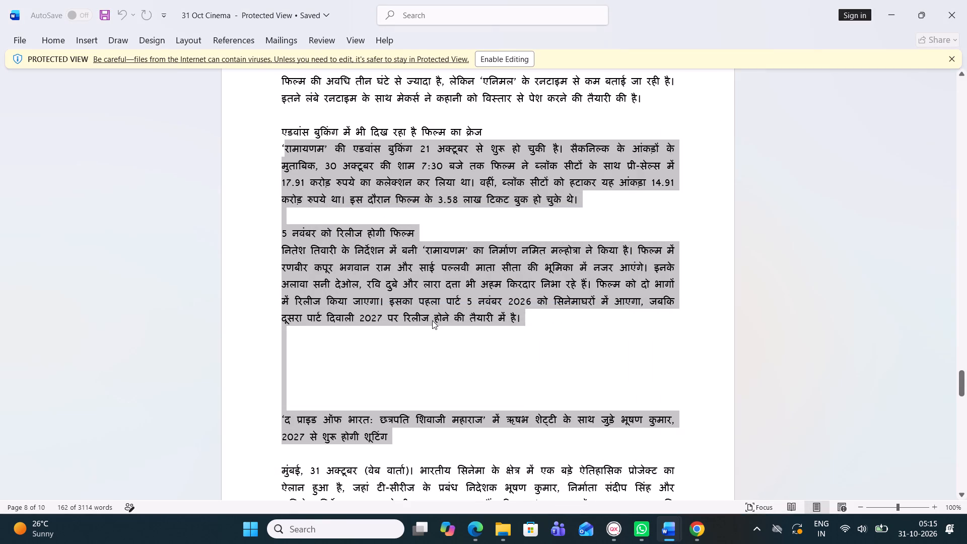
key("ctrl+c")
Switch to QuarkXPress and paste the copied story into the empty text box below the "एडवांस बुकिंग" headline.
left_click(610, 534)
key("ctrl+v")
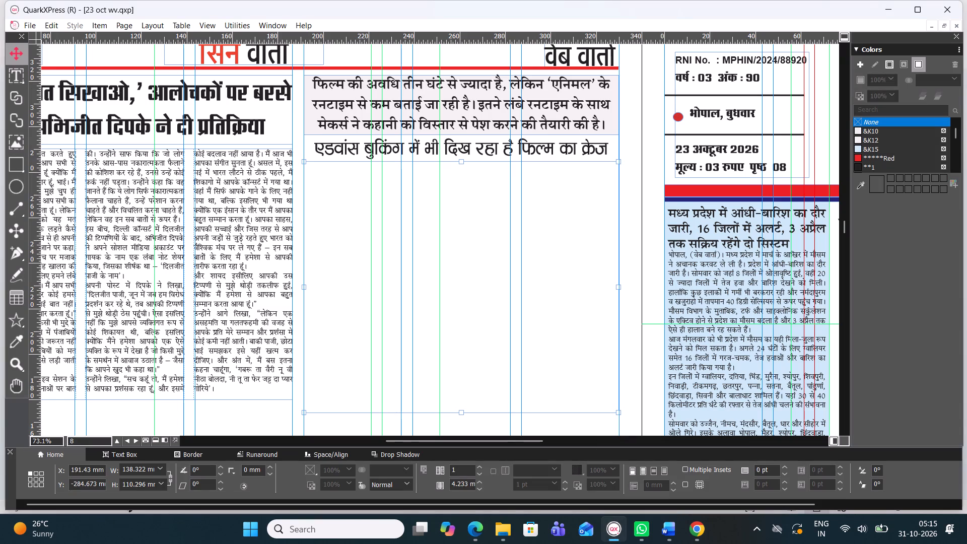
key("ctrl+v")
left_click(19, 74)
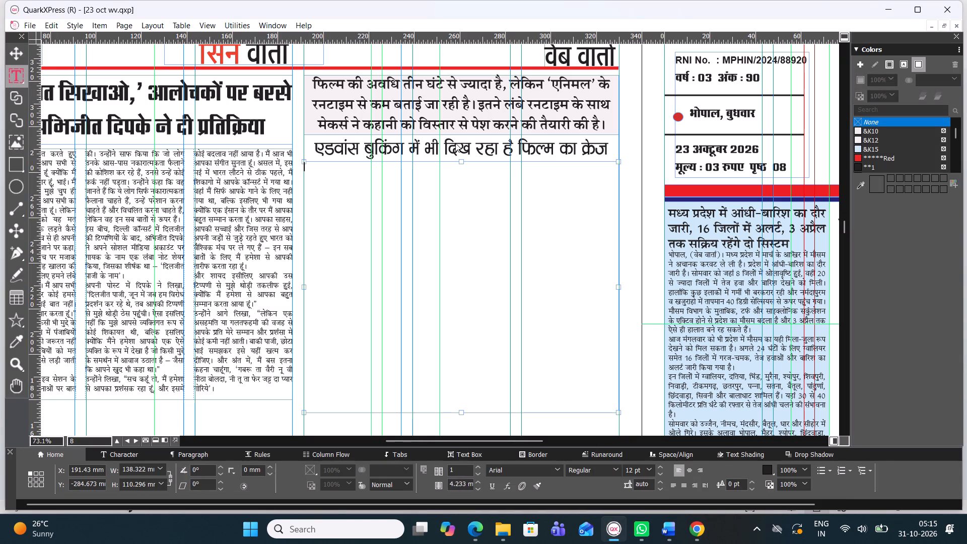
left_click(461, 237)
key("ctrl+v")
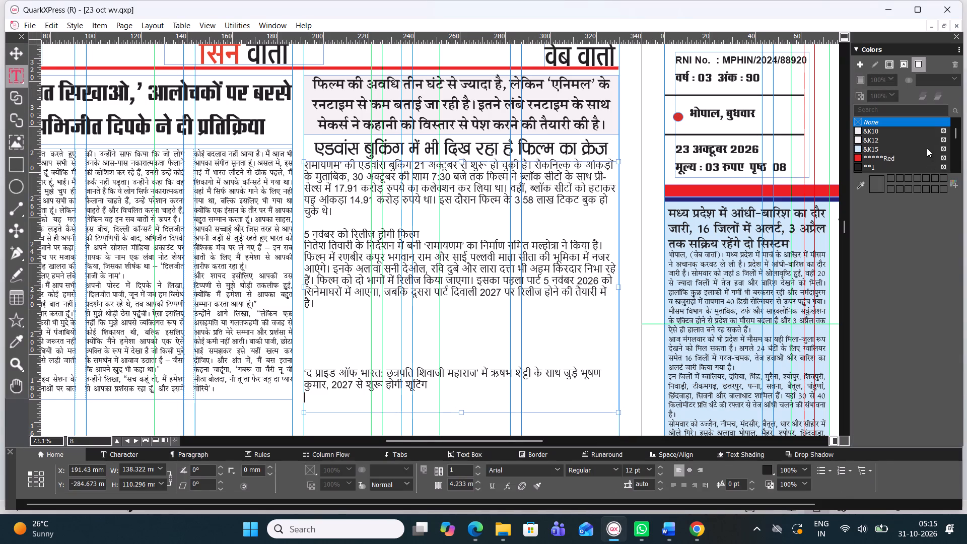
Choose Black as the text colour and set the entire pasted story in the Four C Gandhi font.
left_click(900, 64)
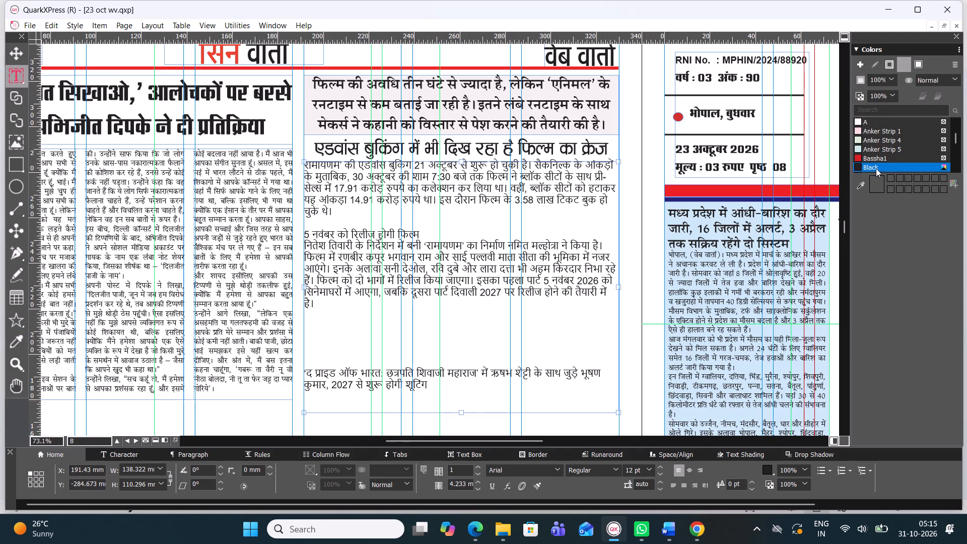
left_click(876, 168)
triple_click(427, 375)
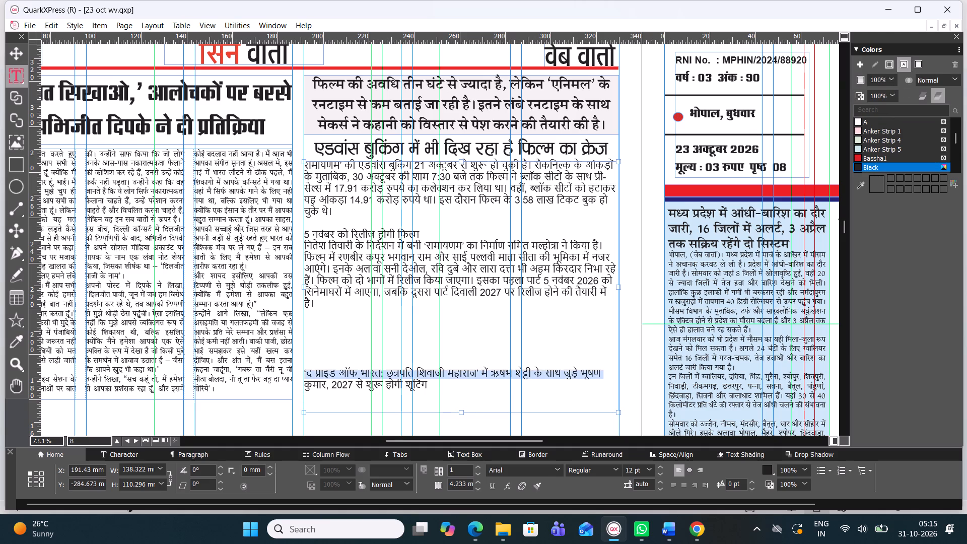
double_click(427, 375)
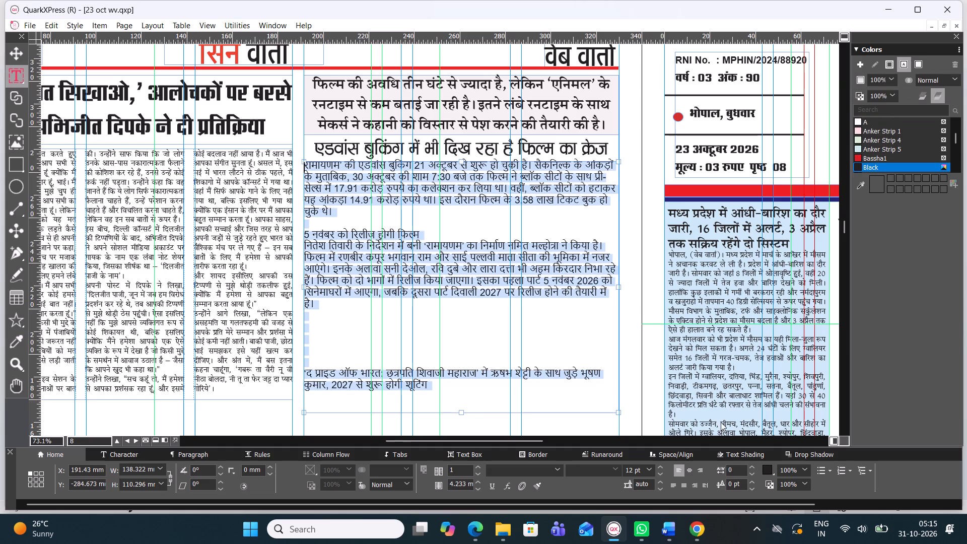
left_click(563, 471)
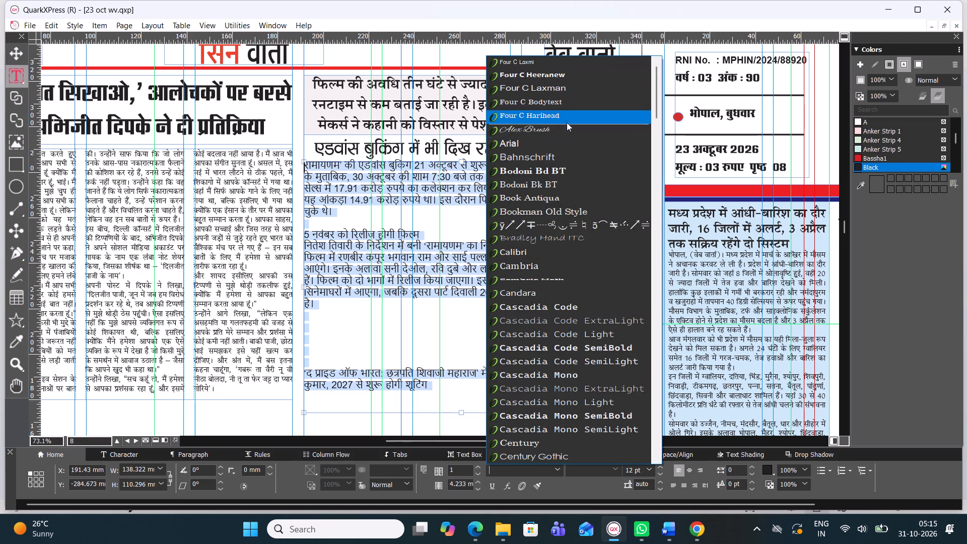
scroll(569, 78, "up", 1)
scroll(569, 76, "down", 1)
scroll(570, 70, "up", 3)
scroll(570, 70, "down", 1)
scroll(570, 70, "up", 2)
scroll(570, 70, "down", 2)
scroll(570, 70, "up", 1)
scroll(570, 70, "down", 1)
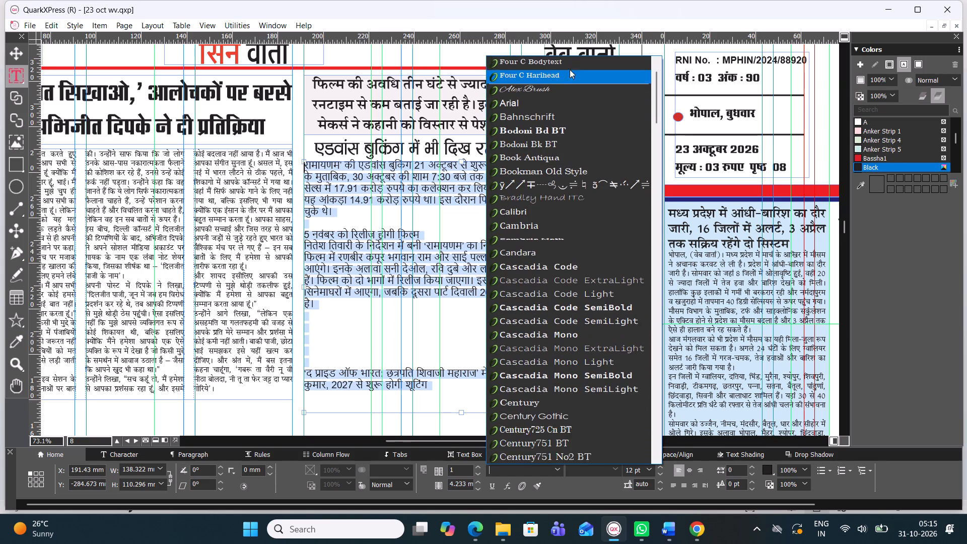
left_click_drag(658, 106, 654, 68)
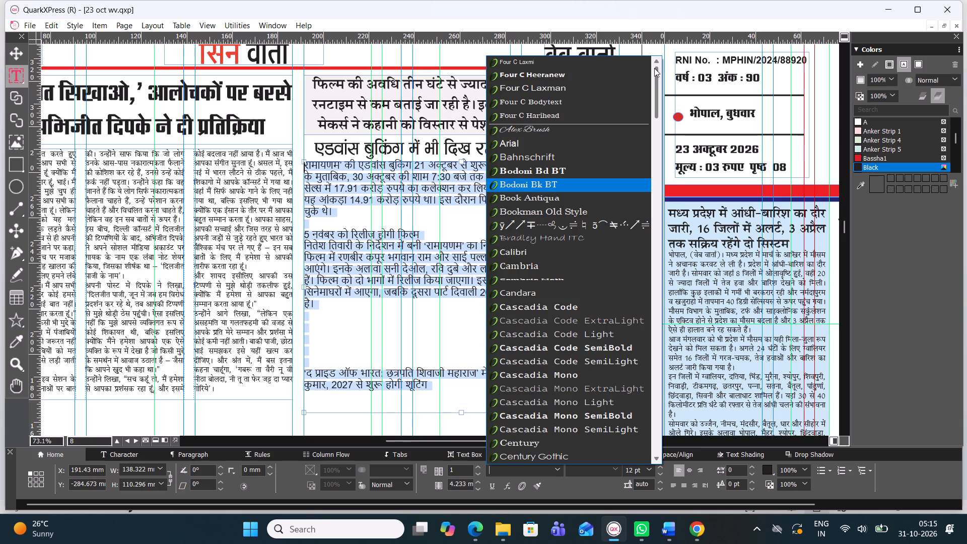
left_click_drag(654, 68, 654, 75)
left_click_drag(654, 75, 652, 217)
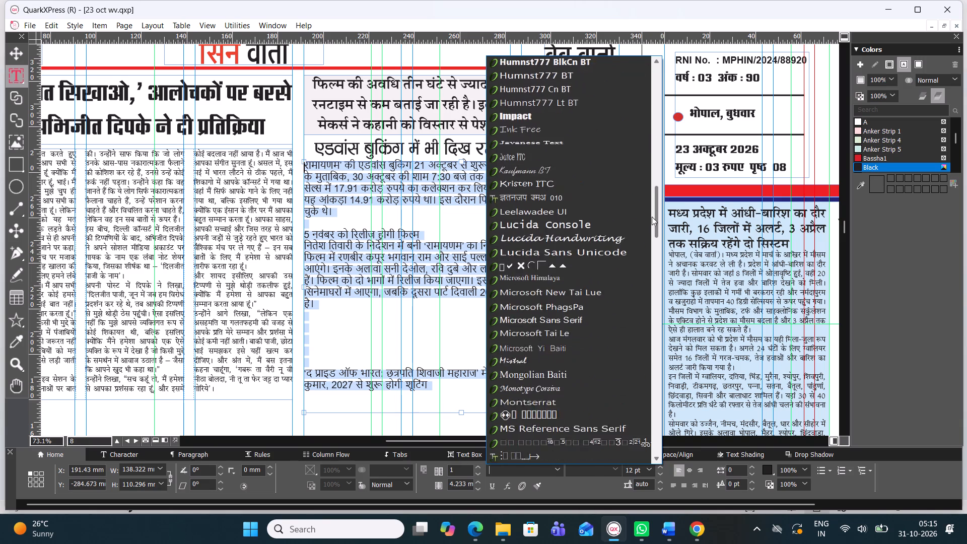
left_click_drag(652, 217, 657, 362)
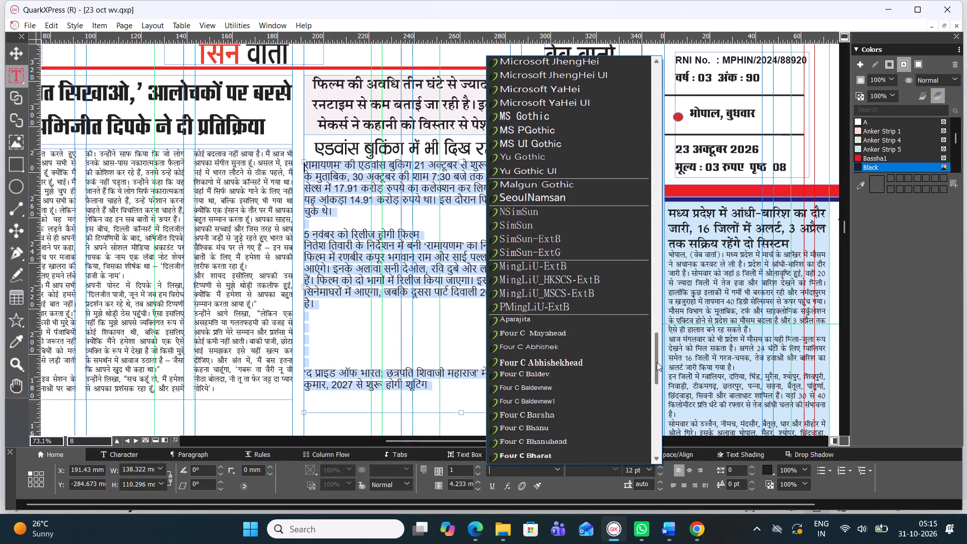
left_click_drag(657, 362, 656, 375)
scroll(575, 304, "down", 1)
scroll(575, 304, "up", 1)
scroll(576, 307, "down", 2)
scroll(576, 307, "up", 1)
scroll(576, 307, "down", 2)
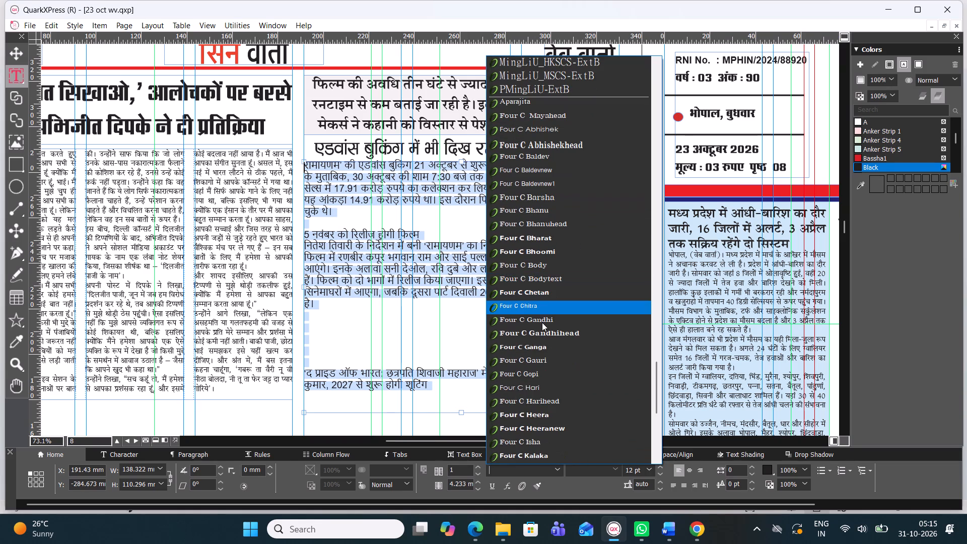
left_click(542, 322)
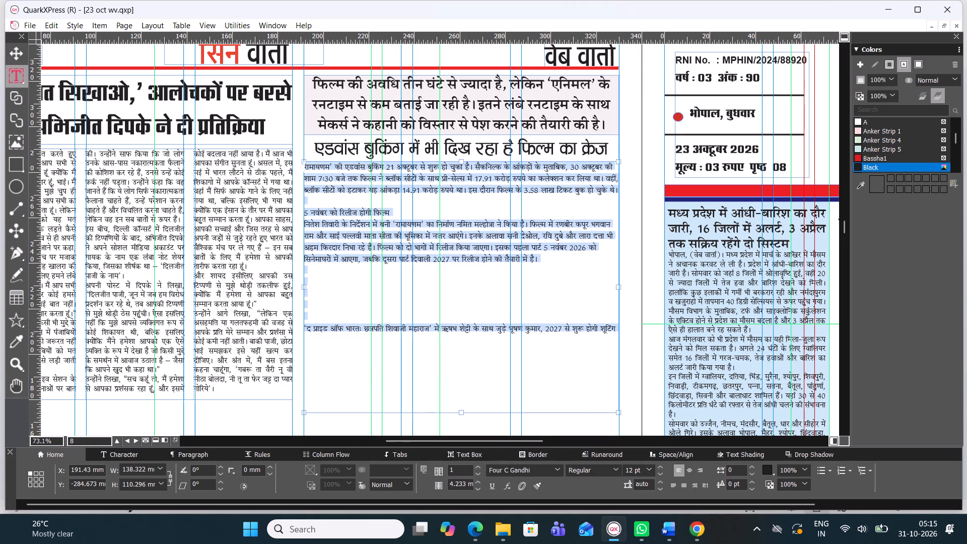
Remove the blank lines before "द प्राइड ऑफ भारत" and before "5 नवंबर को रिलीज होगी फिल्म" in the pasted story.
left_click(318, 314)
key("BackSpace")
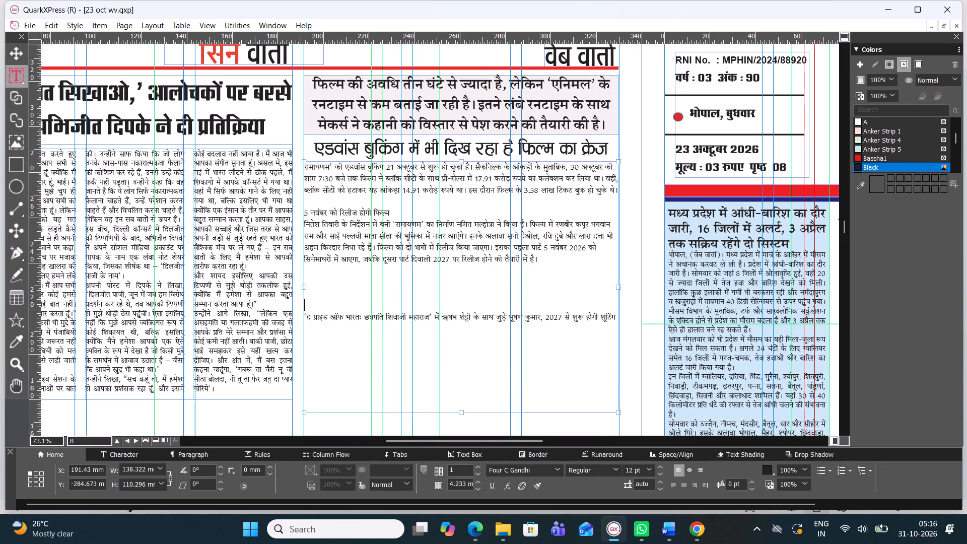
key("BackSpace")
key("BackSpace")
key("BackSpace")
key("BackSpace")
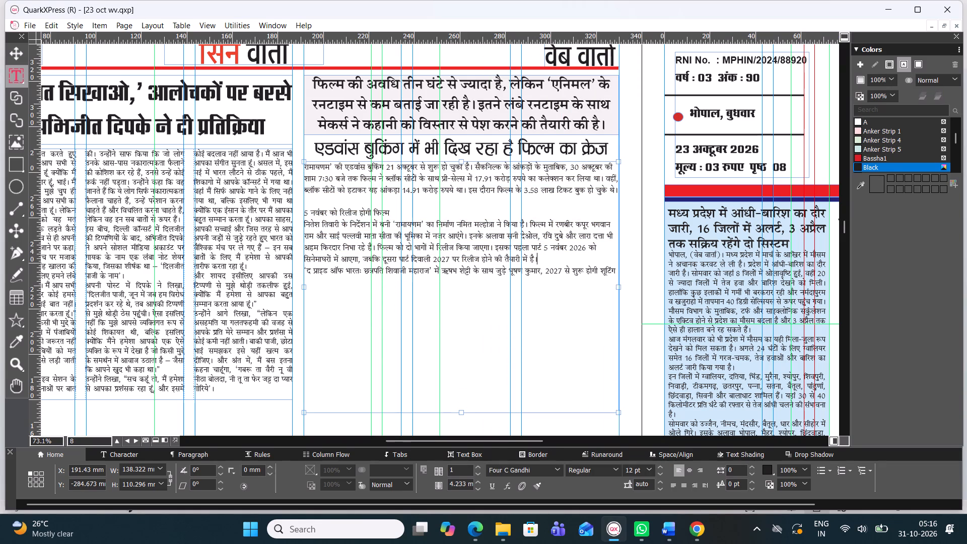
left_click(315, 203)
key("BackSpace")
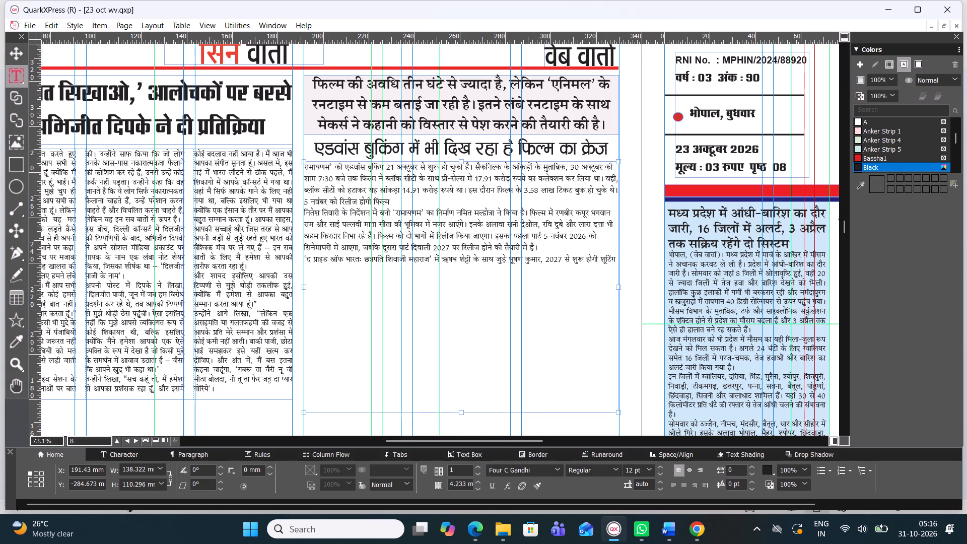
Resize the story's text box to about 90.5 mm wide and 73.5 mm high, freeing the space on its left side.
left_click_drag(303, 287, 421, 265)
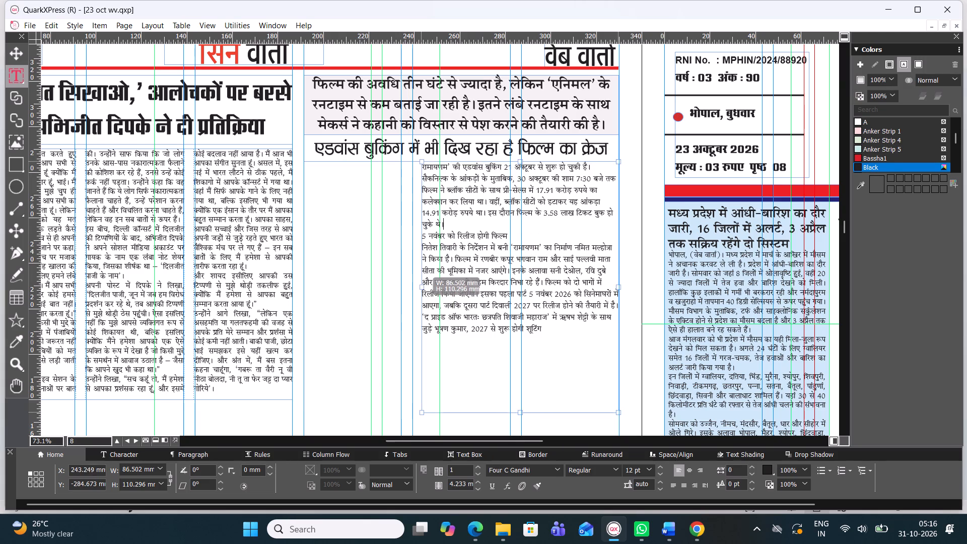
left_click_drag(421, 265, 411, 260)
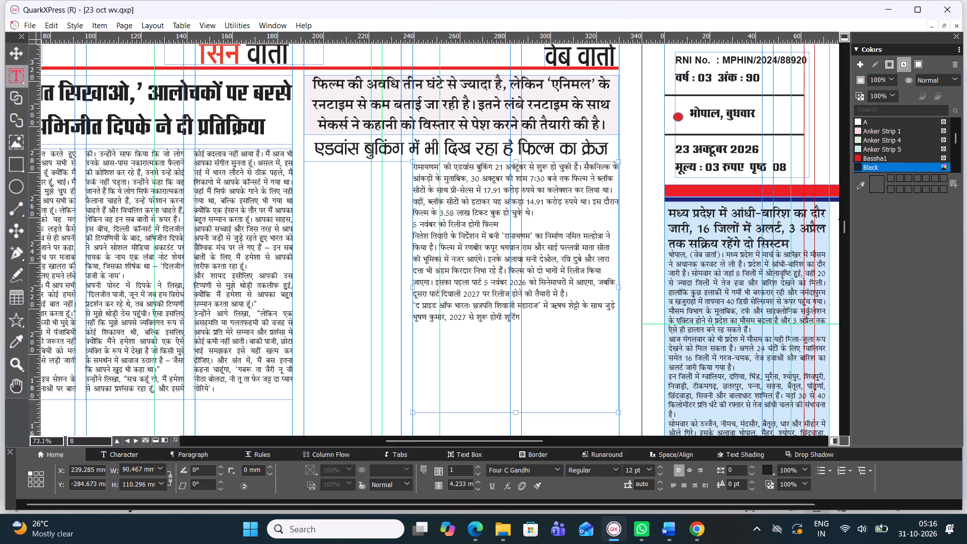
left_click_drag(517, 411, 517, 389)
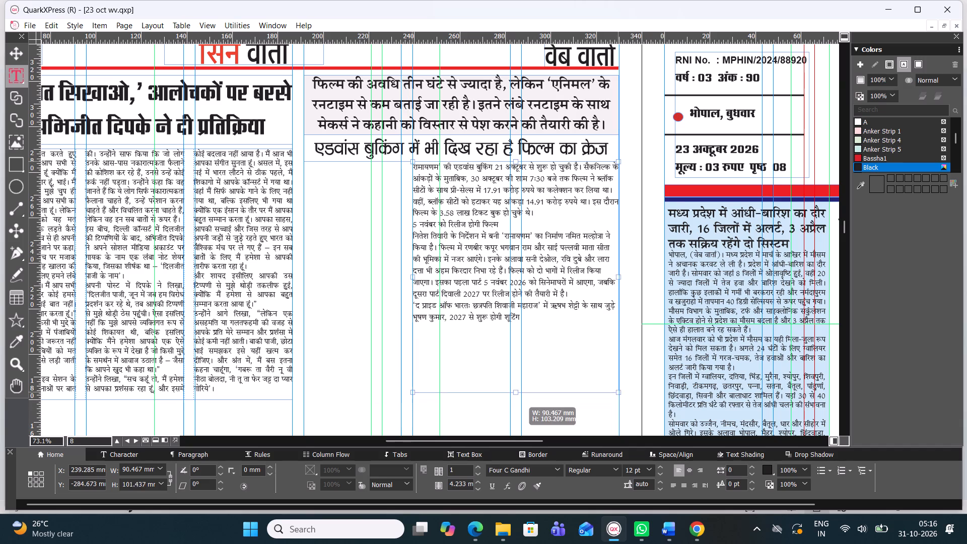
left_click_drag(517, 389, 517, 326)
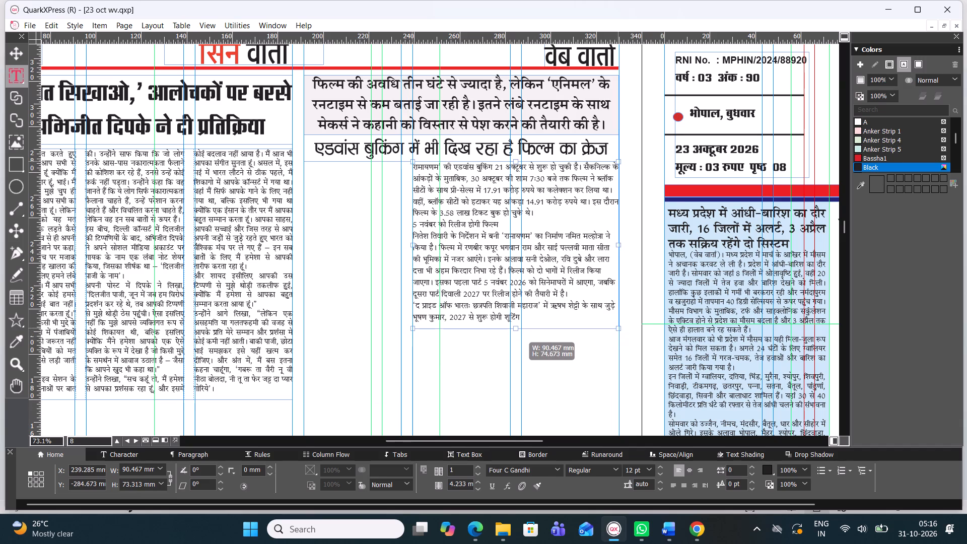
left_click_drag(517, 326, 518, 327)
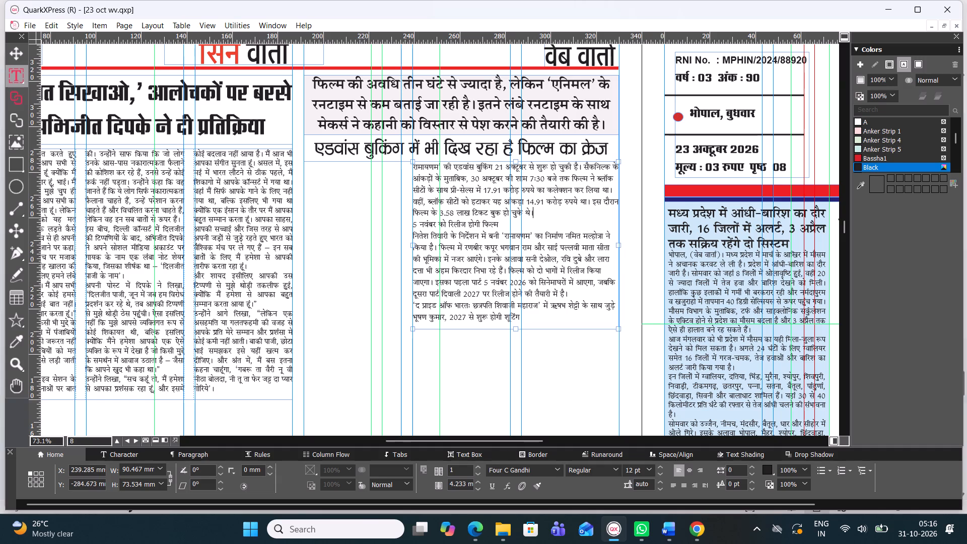
Draw a picture box about 47.9 mm wide and 73.5 mm high in the empty space beside the story.
left_click(18, 46)
left_click(346, 184)
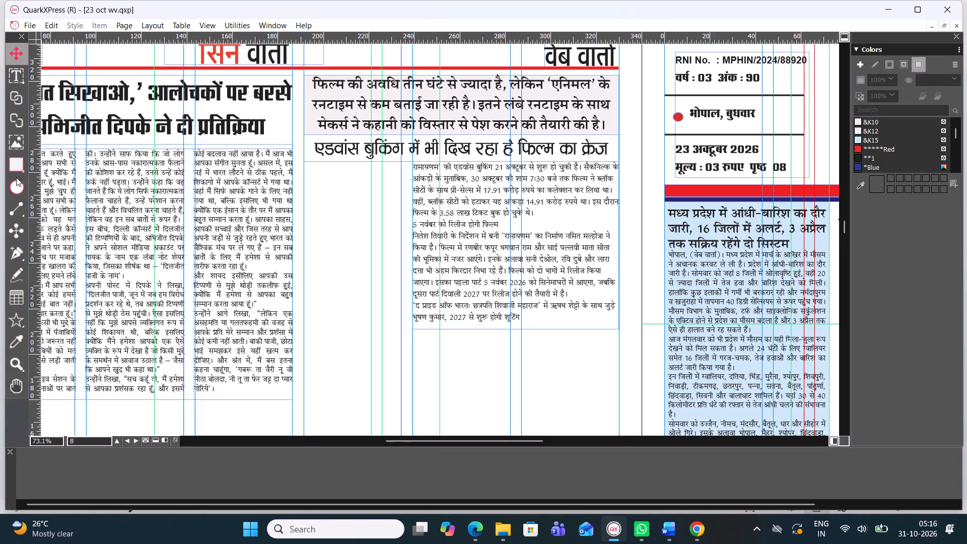
left_click(26, 140)
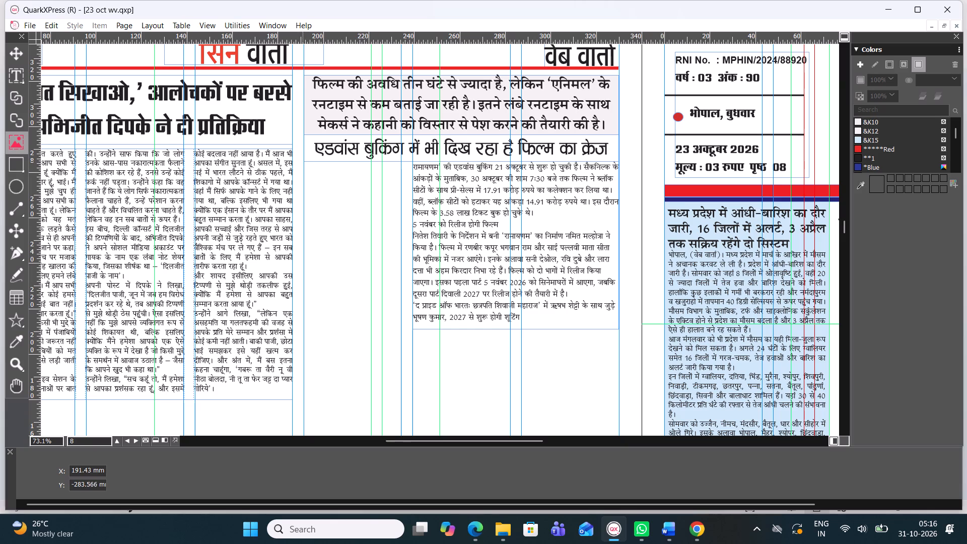
left_click_drag(304, 162, 405, 328)
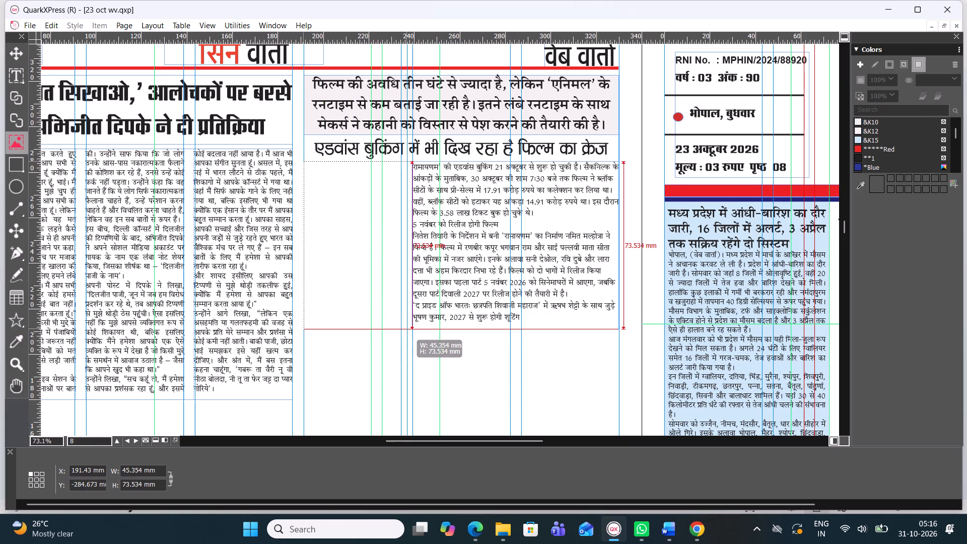
left_click_drag(405, 328, 401, 337)
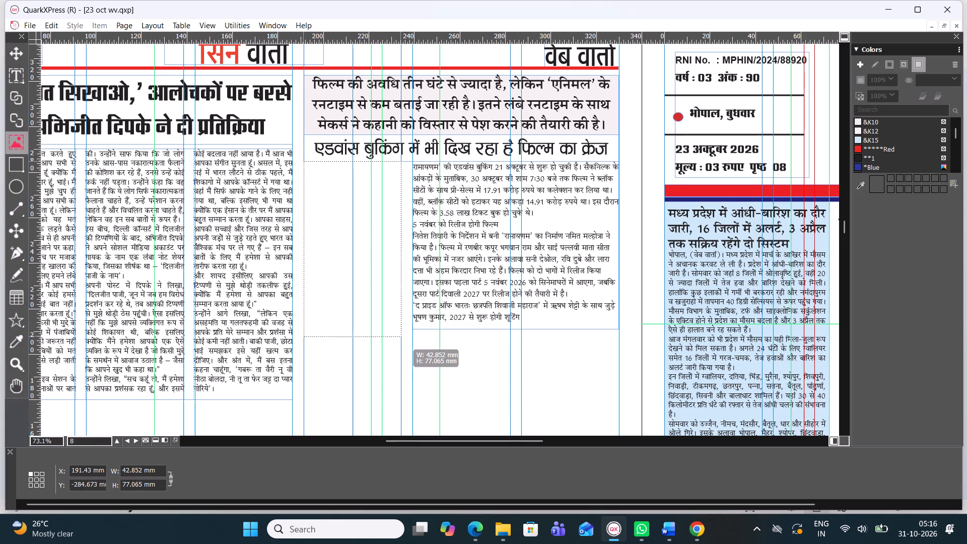
left_click_drag(401, 337, 412, 332)
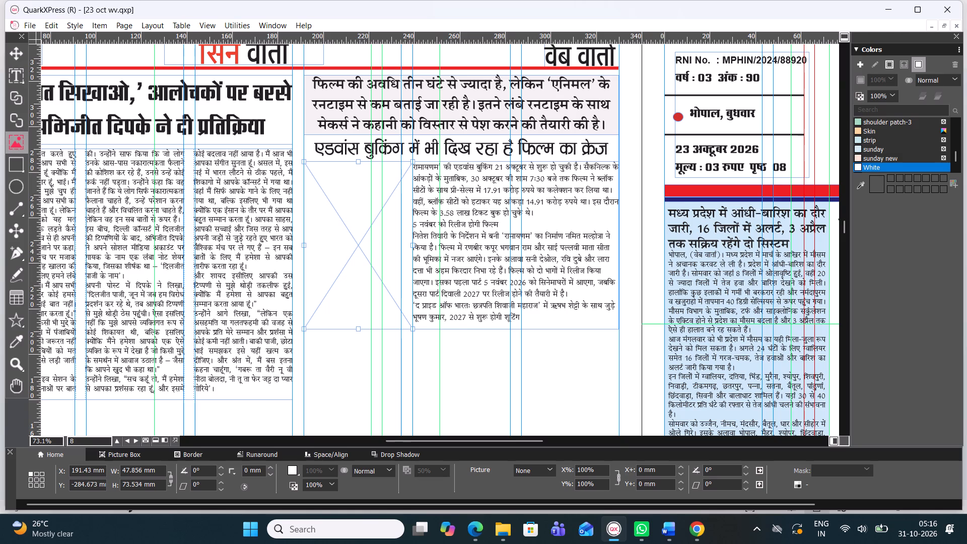
Copy the tinted intro text beginning "फिल्म की अवधि" and search Google Images for it in Chrome.
left_click(441, 110)
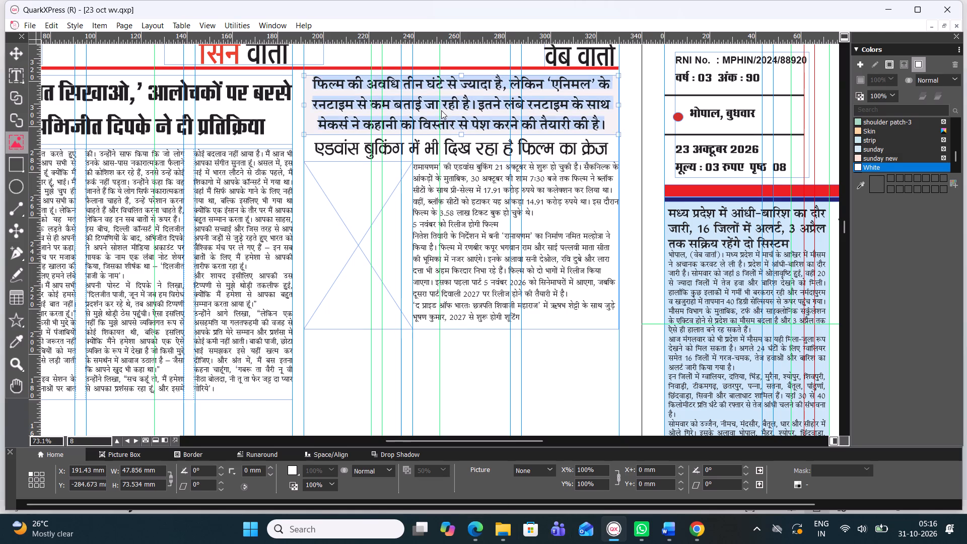
key("ctrl+c")
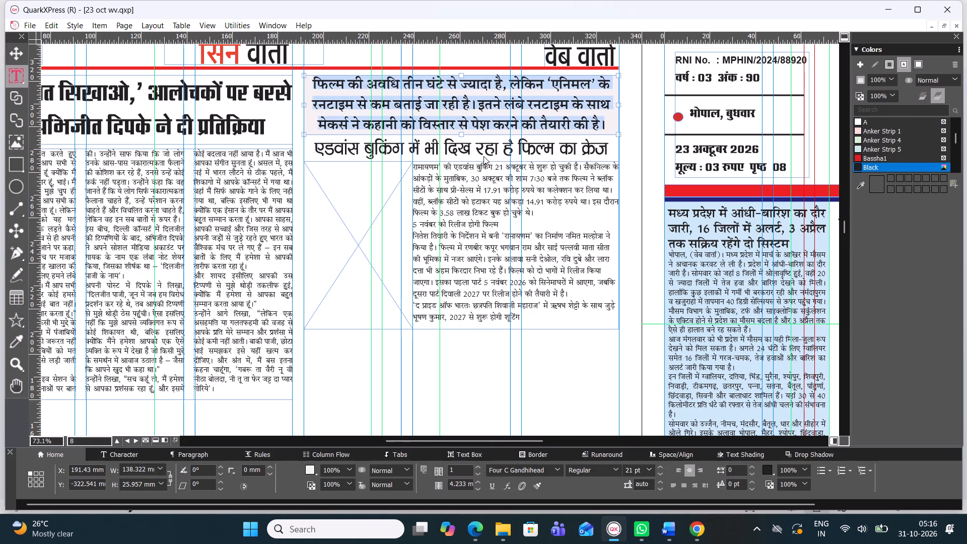
left_click(697, 541)
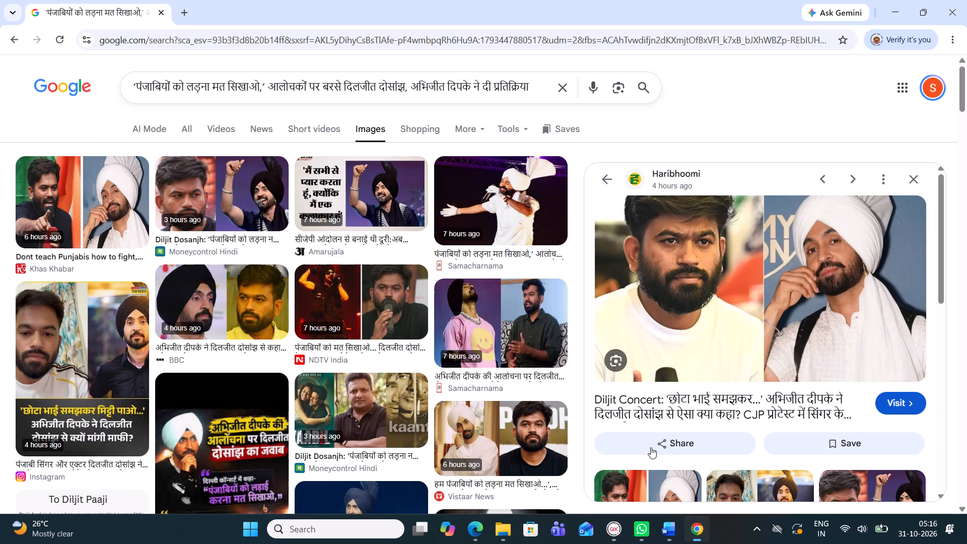
left_click(566, 87)
key("ctrl+v")
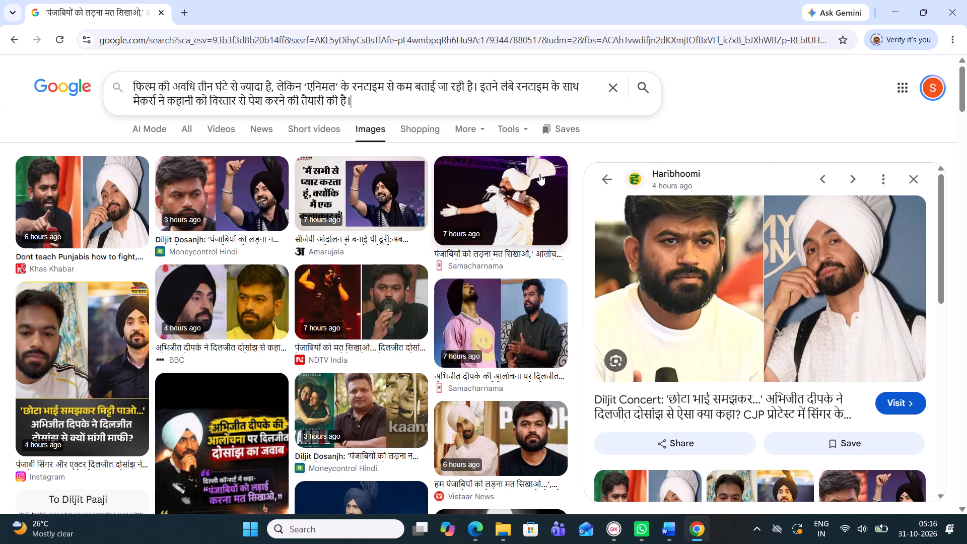
key("Return")
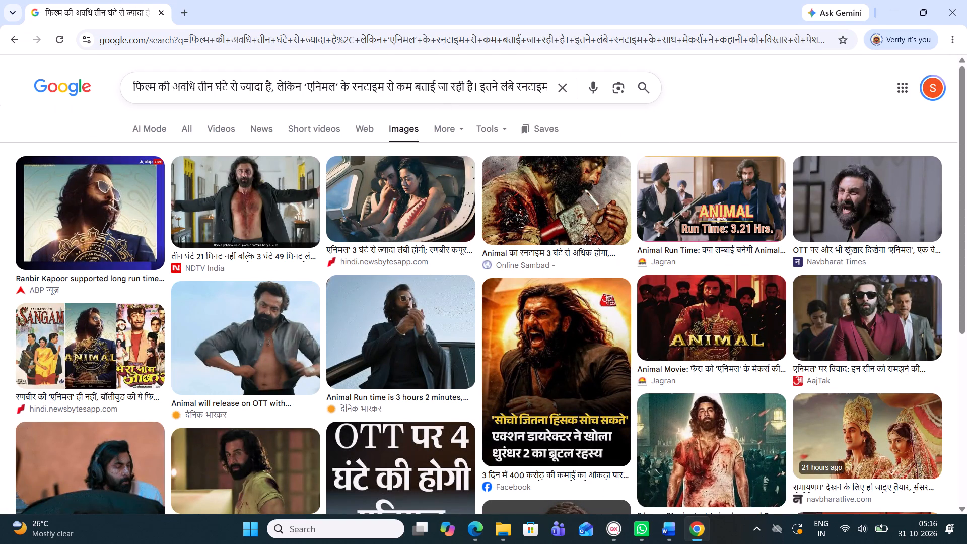
Append the headline "एडवांस बुकिंग में भी दिख रहा है फिल्म का क्रेज" from the QuarkXPress page to the Google Images query and search again.
left_click_drag(531, 82, 533, 86)
left_click(472, 102)
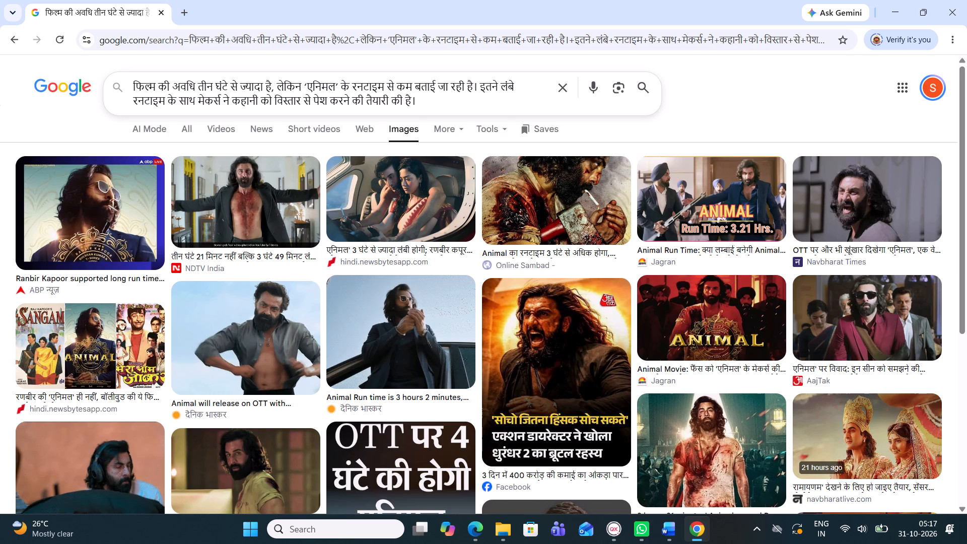
key("space")
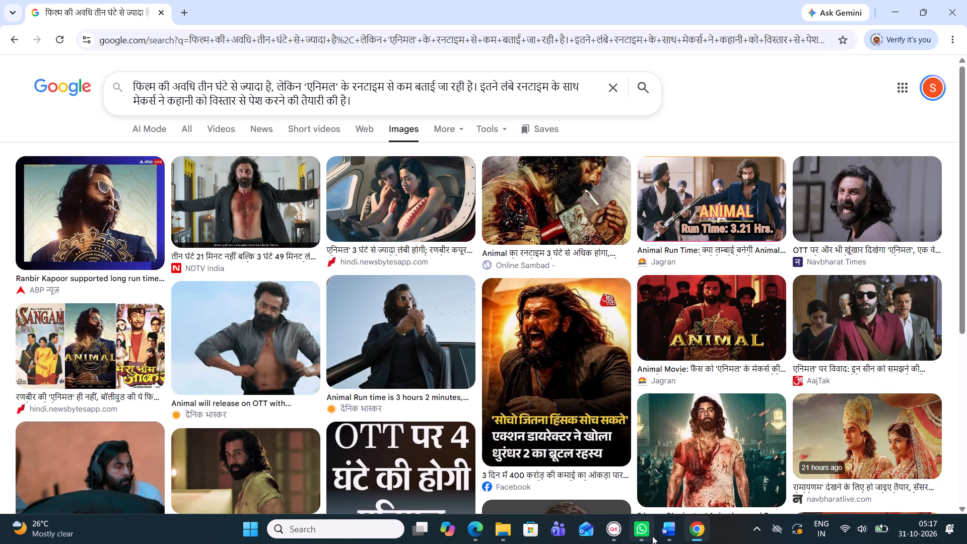
left_click(609, 524)
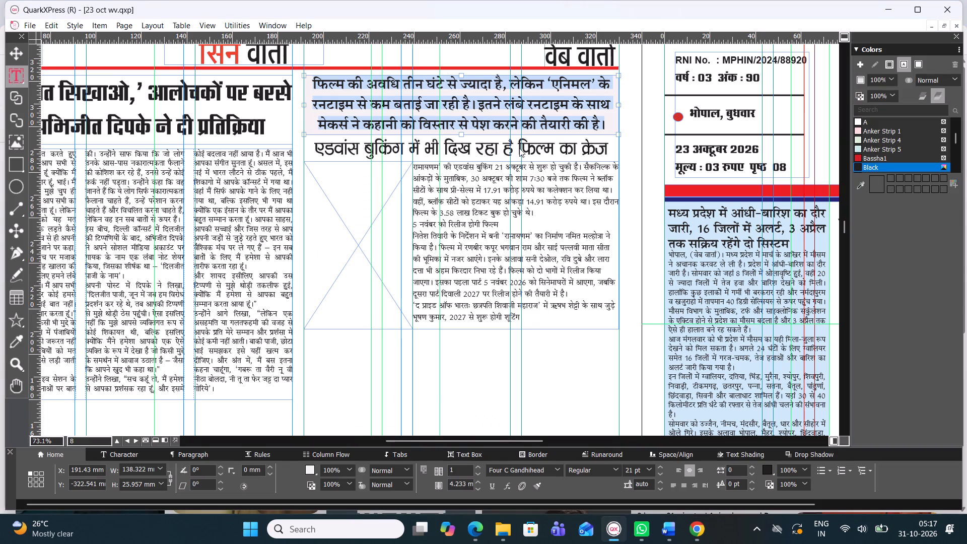
left_click(519, 148)
key("ctrl+c")
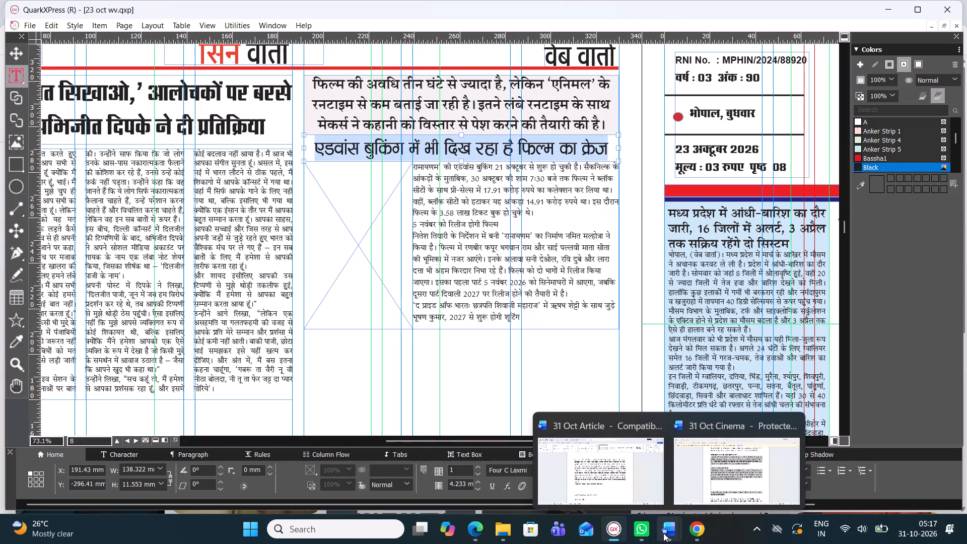
left_click(680, 532)
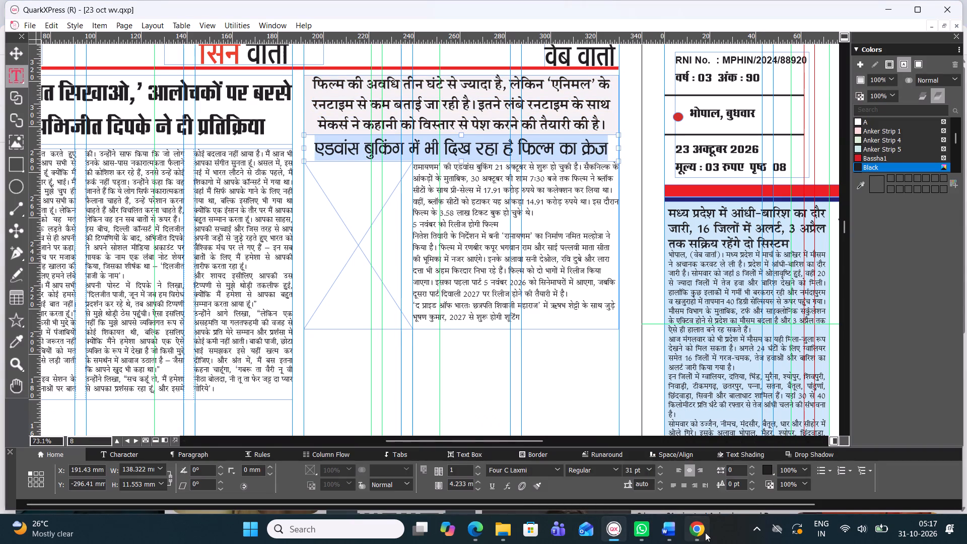
left_click(705, 532)
left_click(597, 86)
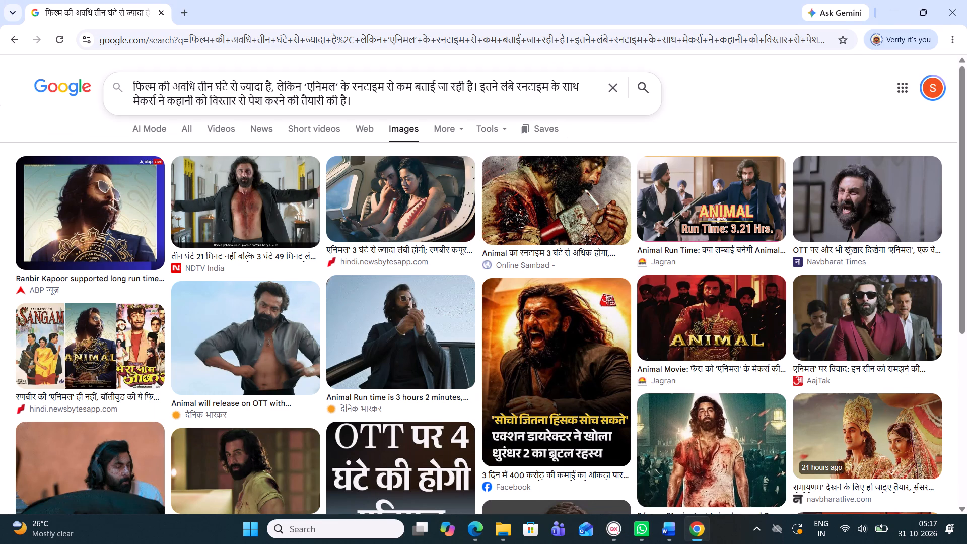
left_click(496, 106)
key("ctrl+v")
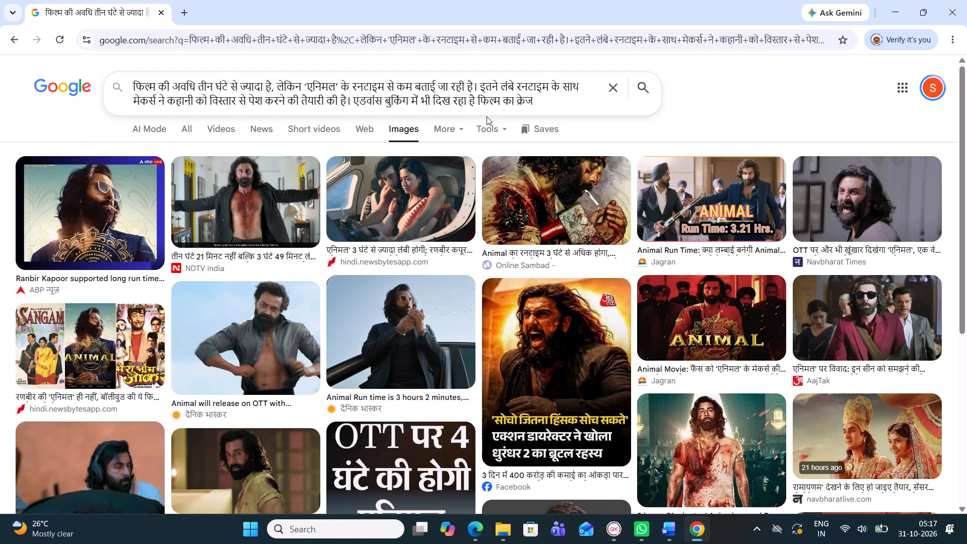
key("Return")
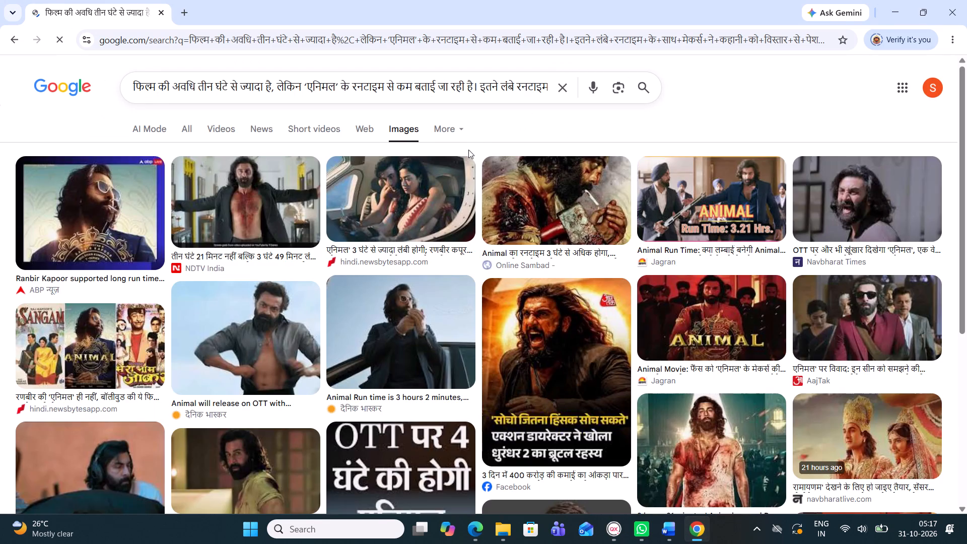
Append the full story text beginning "रामायणम" from the QuarkXPress page to the Google Images query in Chrome and search again.
left_click(513, 97)
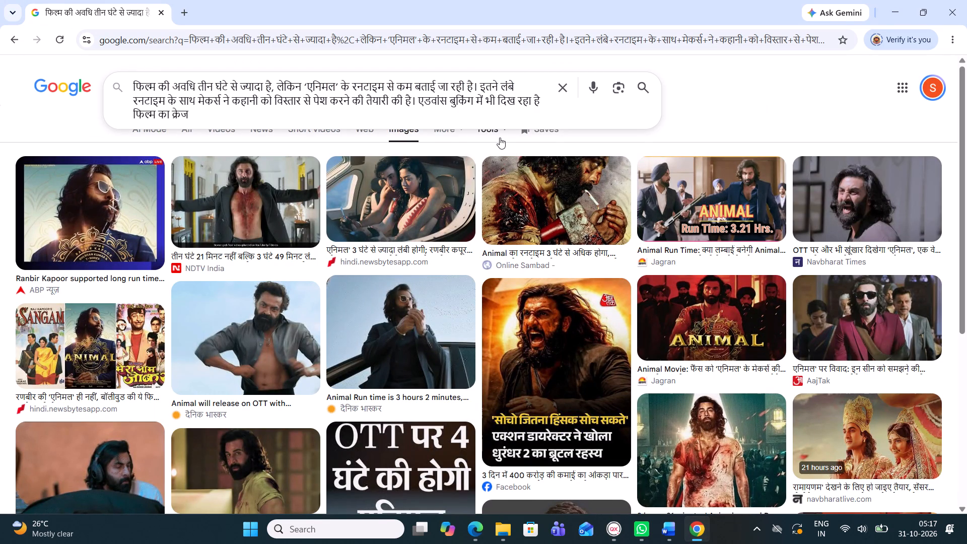
left_click(496, 122)
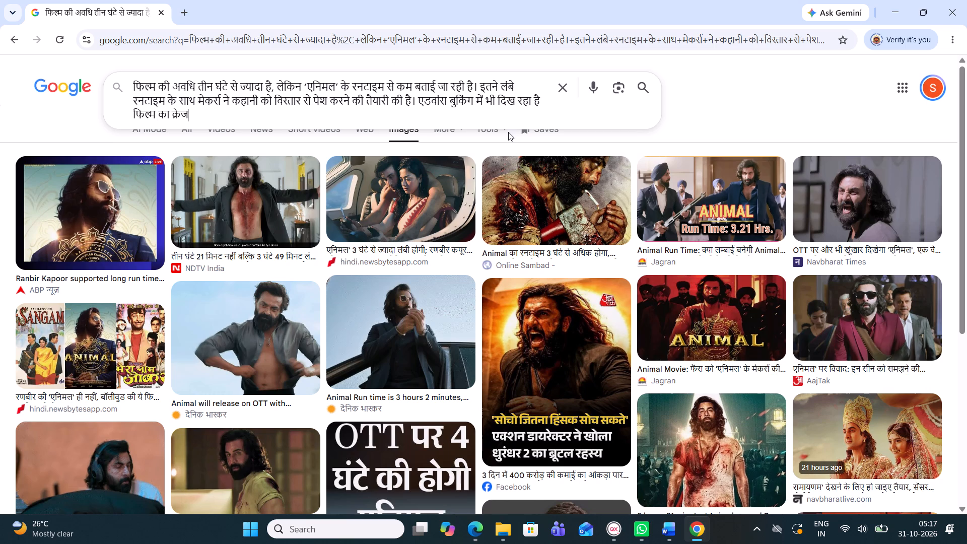
key("space")
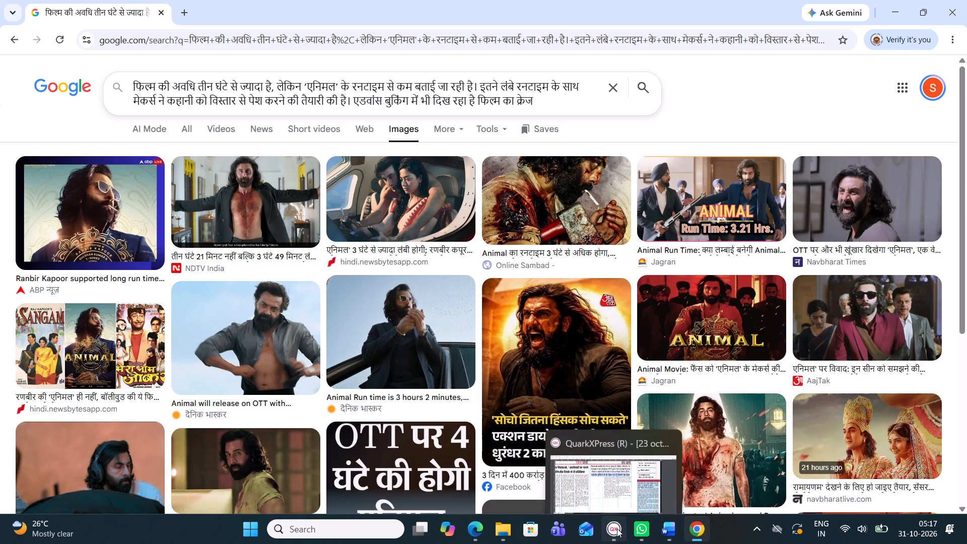
left_click(608, 533)
double_click(493, 281)
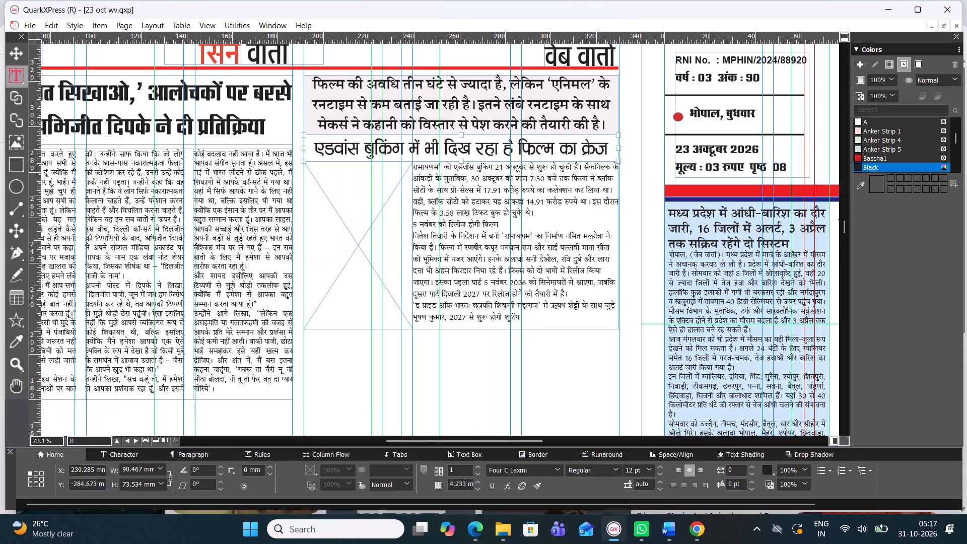
triple_click(492, 280)
left_click(492, 279)
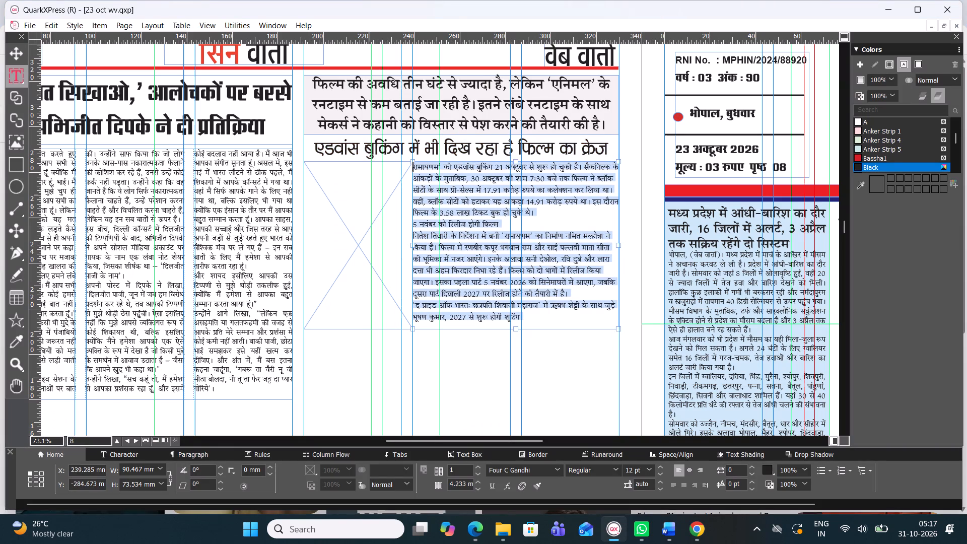
key("ctrl+c")
left_click(700, 530)
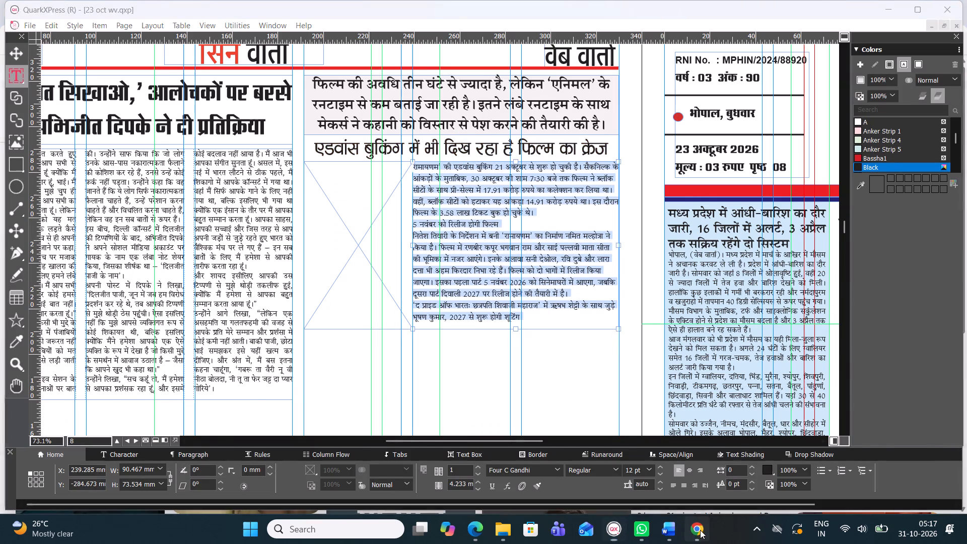
left_click(539, 97)
left_click(555, 97)
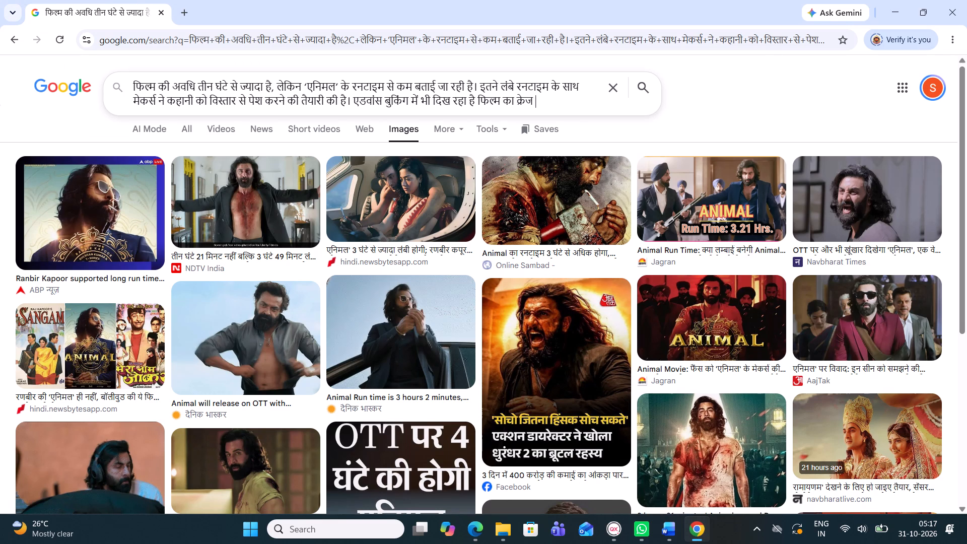
key("ctrl+v")
key("Return")
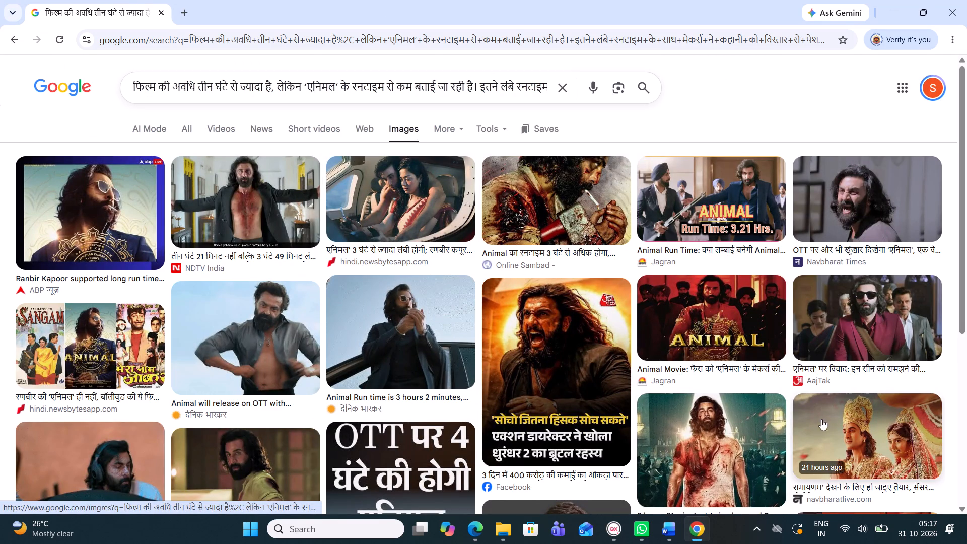
Copy the navbharatlive.com image of the crowned Ramayana couple and paste it into the empty picture box beside the story in QuarkXPress.
scroll(626, 379, "down", 2)
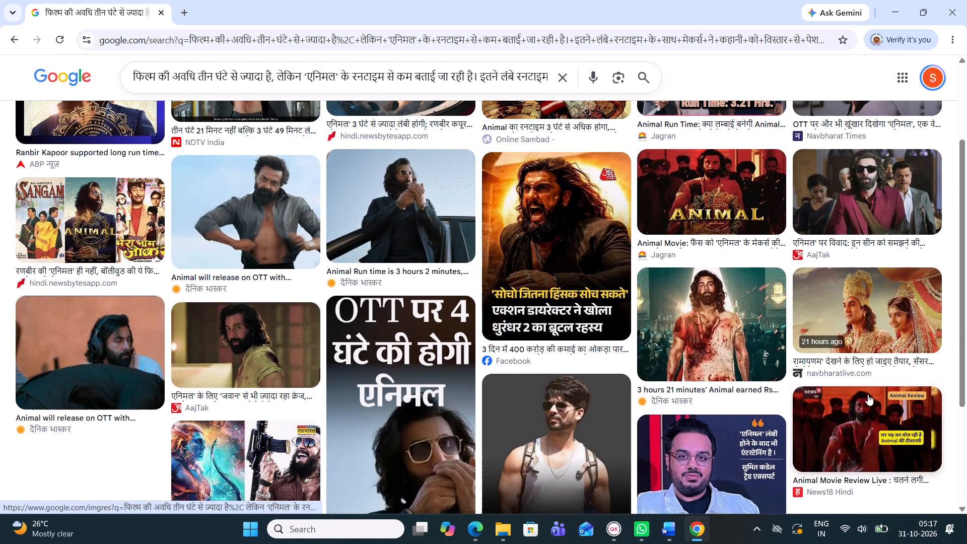
left_click(870, 313)
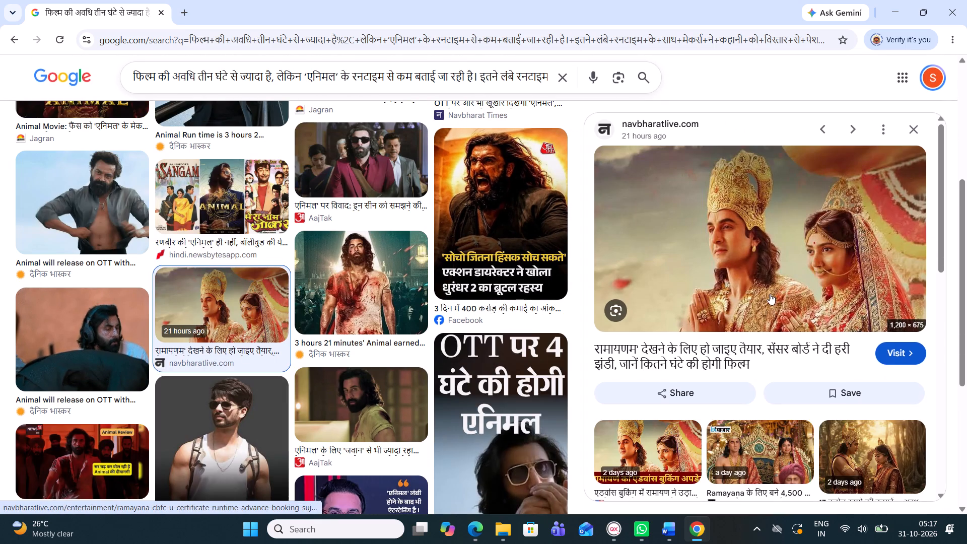
right_click(756, 258)
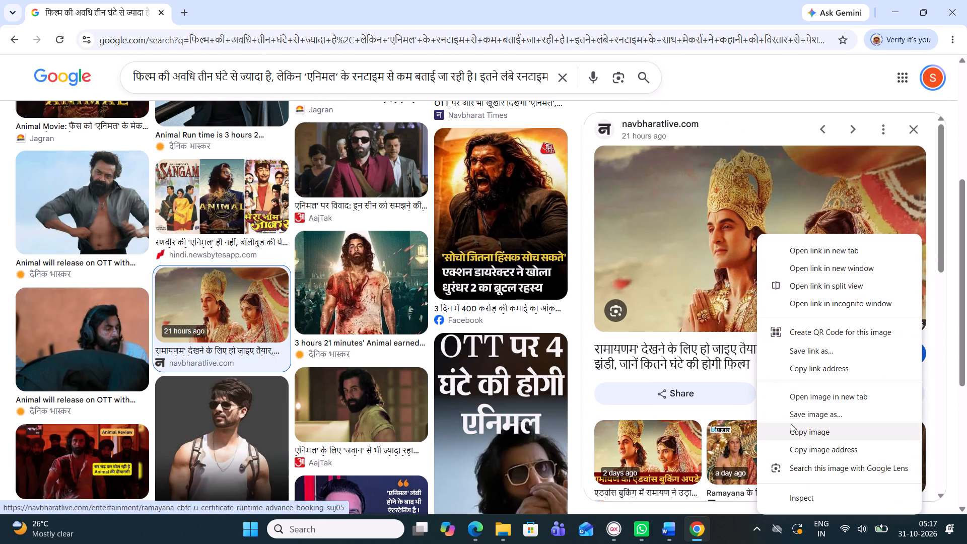
left_click(812, 429)
left_click(617, 528)
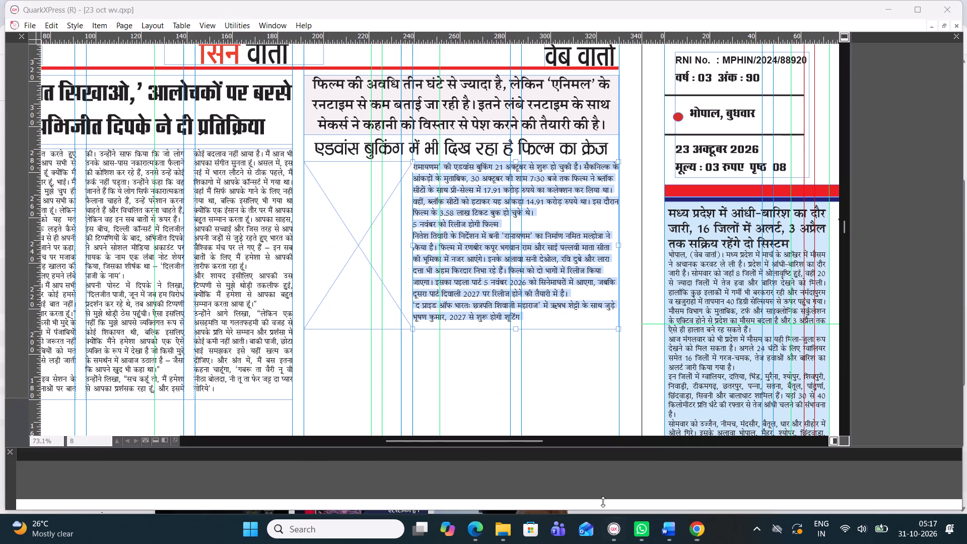
right_click(368, 227)
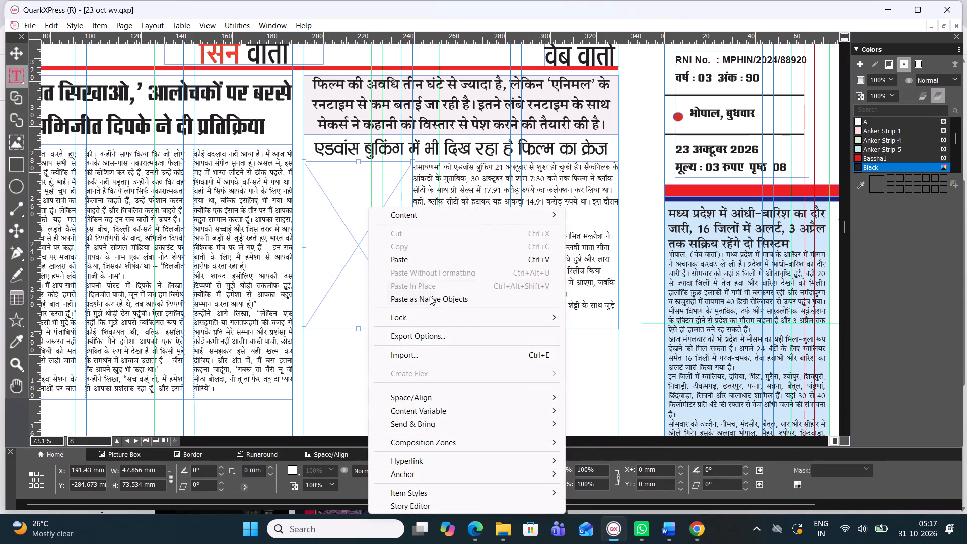
left_click(438, 260)
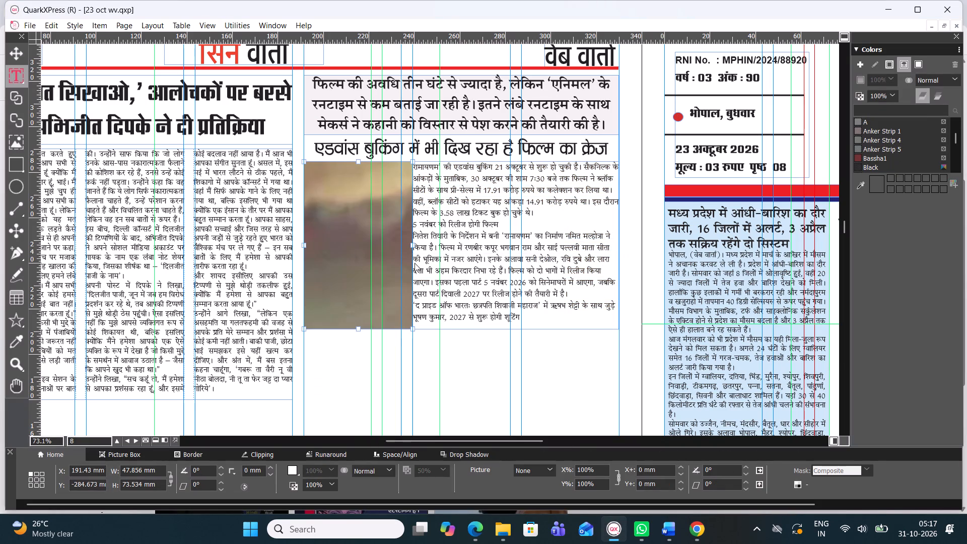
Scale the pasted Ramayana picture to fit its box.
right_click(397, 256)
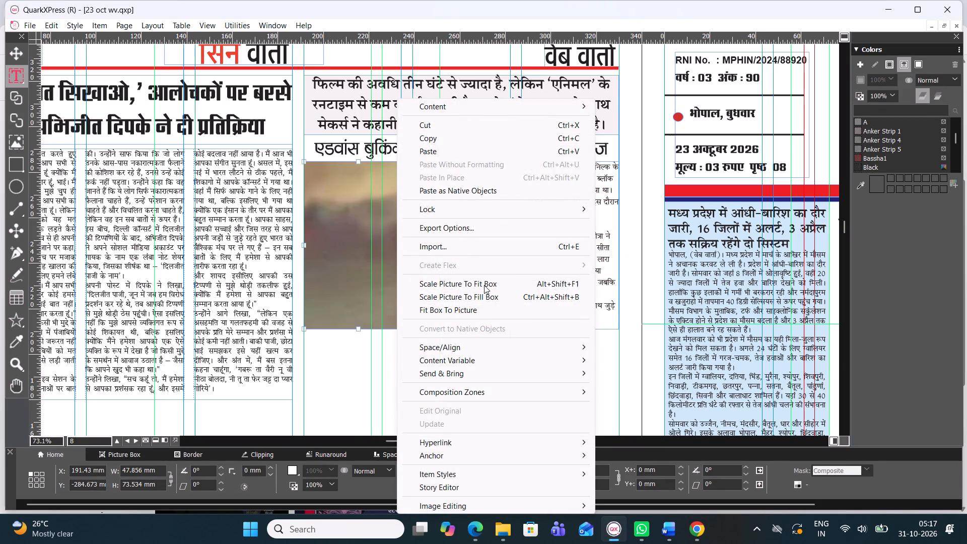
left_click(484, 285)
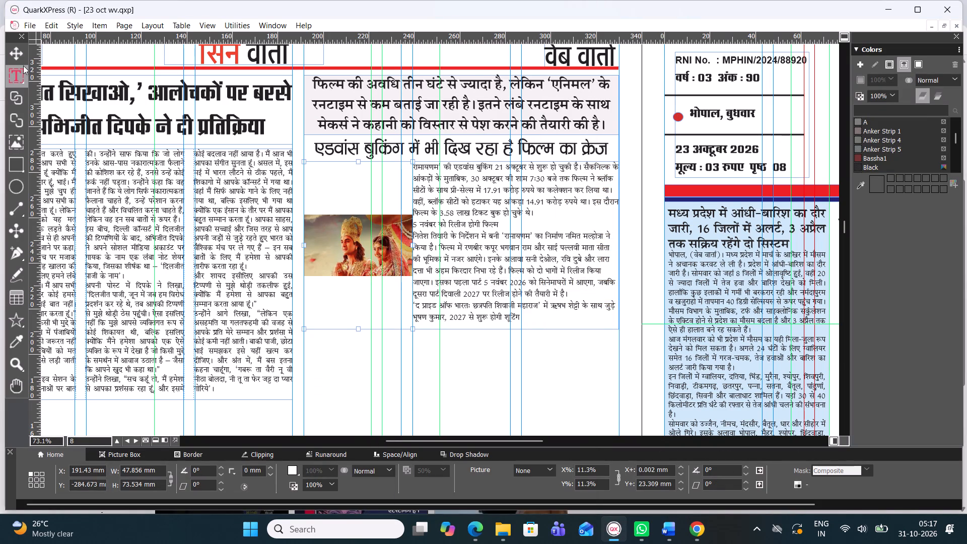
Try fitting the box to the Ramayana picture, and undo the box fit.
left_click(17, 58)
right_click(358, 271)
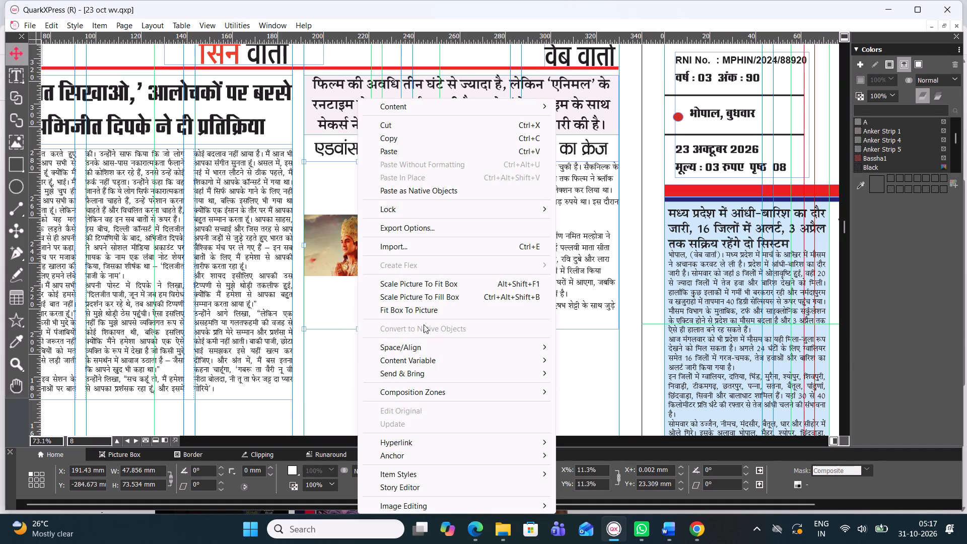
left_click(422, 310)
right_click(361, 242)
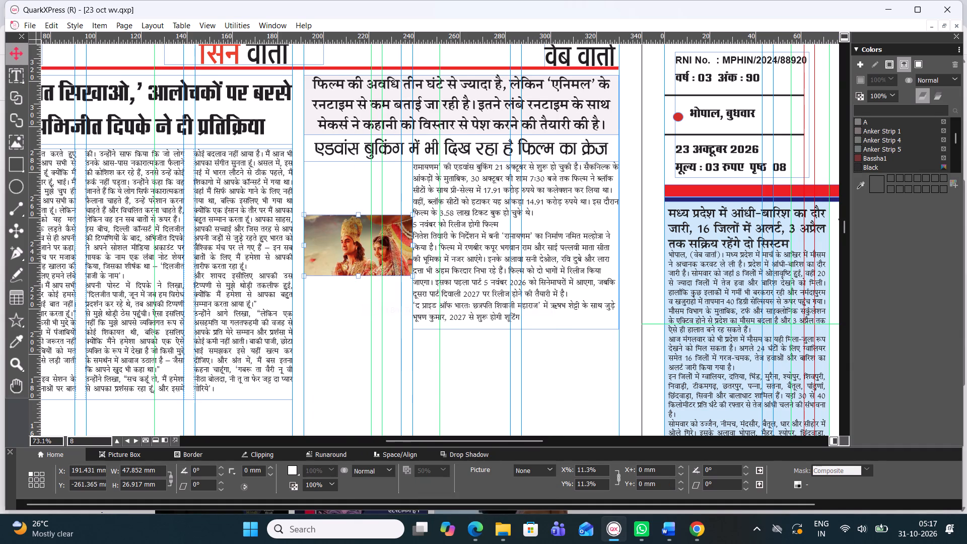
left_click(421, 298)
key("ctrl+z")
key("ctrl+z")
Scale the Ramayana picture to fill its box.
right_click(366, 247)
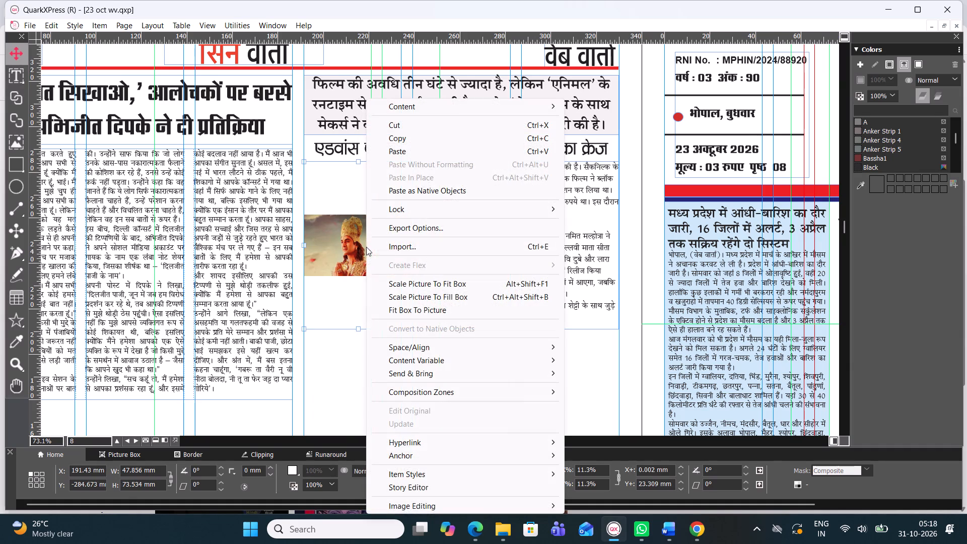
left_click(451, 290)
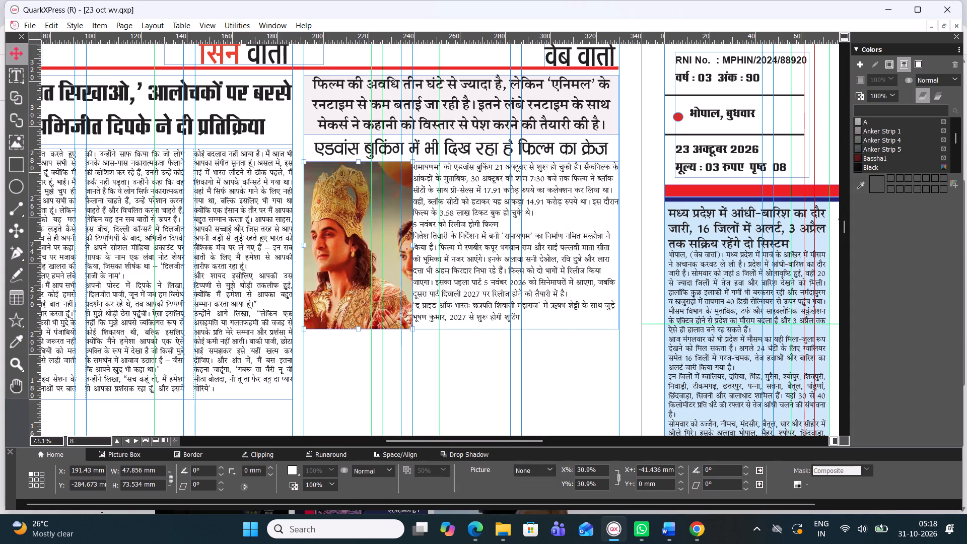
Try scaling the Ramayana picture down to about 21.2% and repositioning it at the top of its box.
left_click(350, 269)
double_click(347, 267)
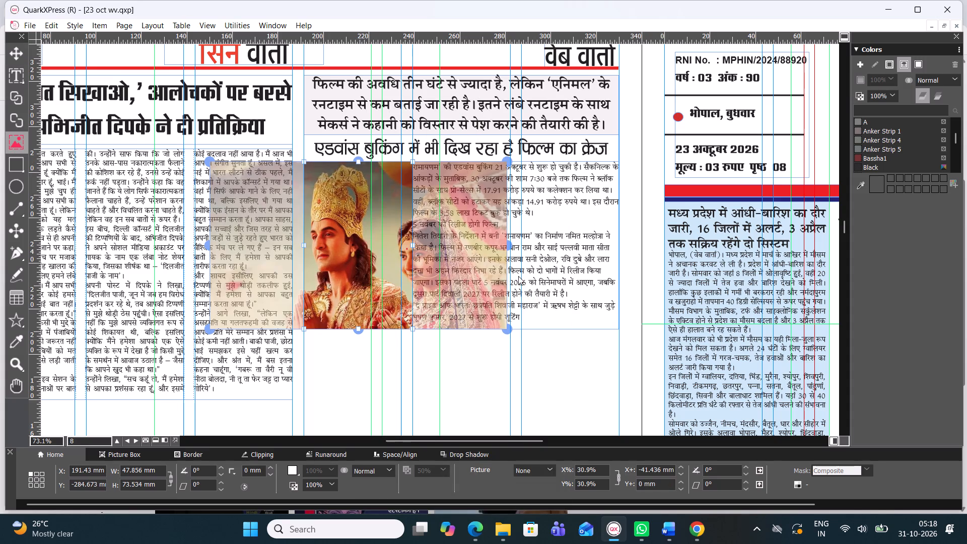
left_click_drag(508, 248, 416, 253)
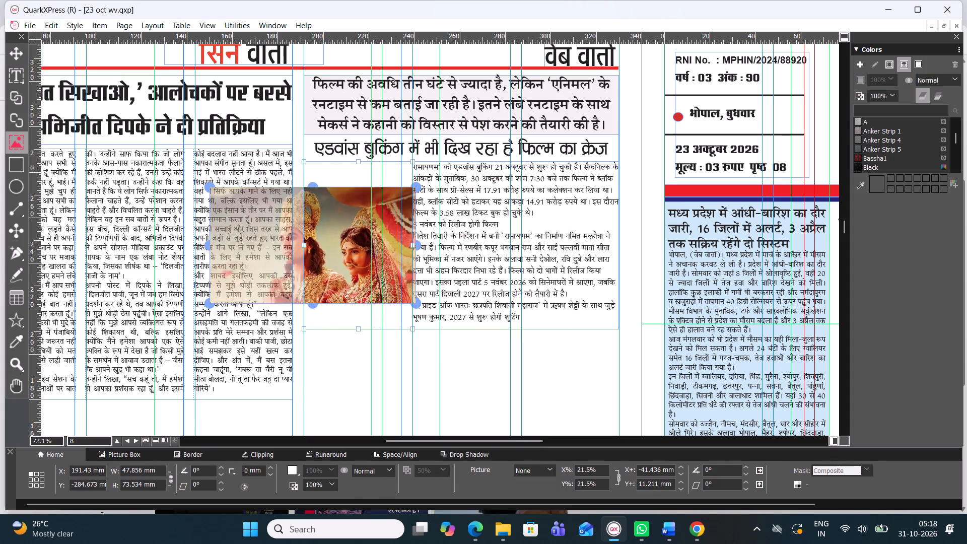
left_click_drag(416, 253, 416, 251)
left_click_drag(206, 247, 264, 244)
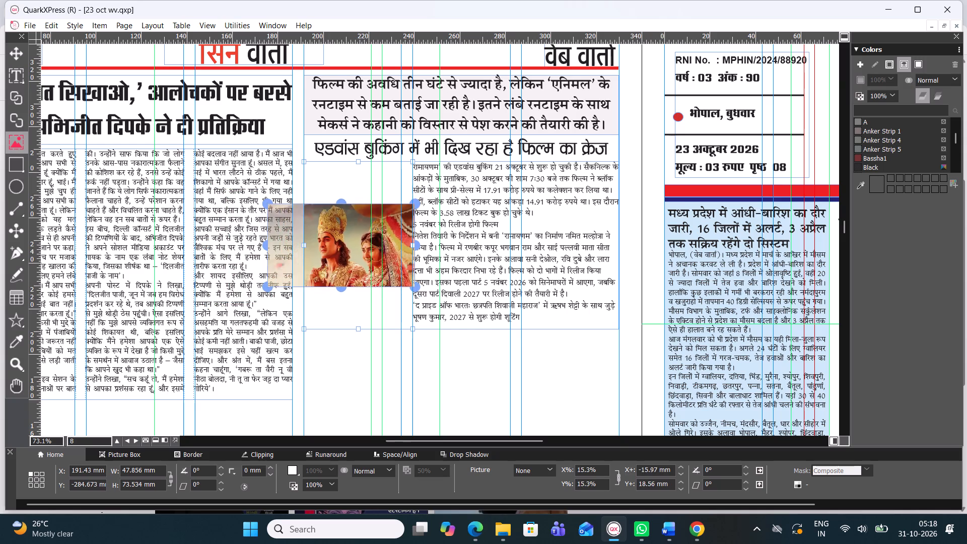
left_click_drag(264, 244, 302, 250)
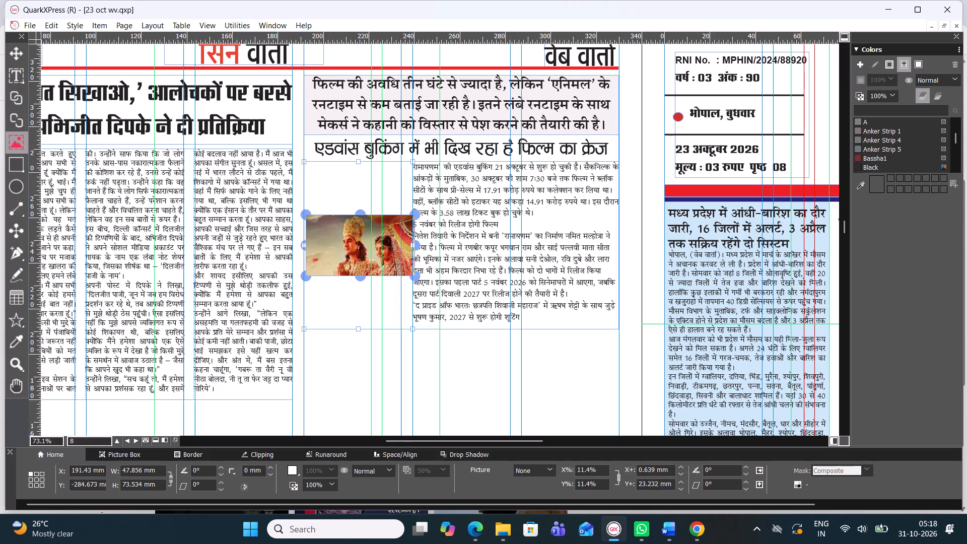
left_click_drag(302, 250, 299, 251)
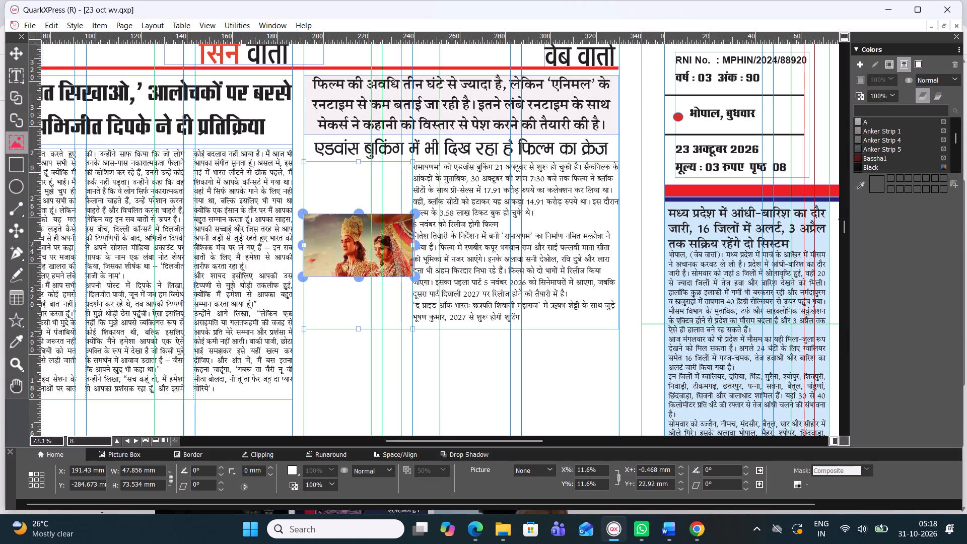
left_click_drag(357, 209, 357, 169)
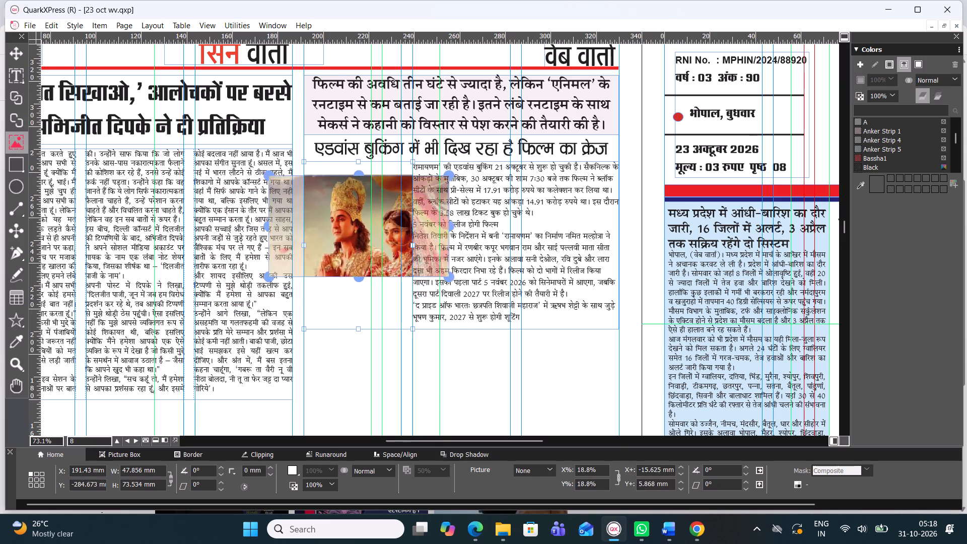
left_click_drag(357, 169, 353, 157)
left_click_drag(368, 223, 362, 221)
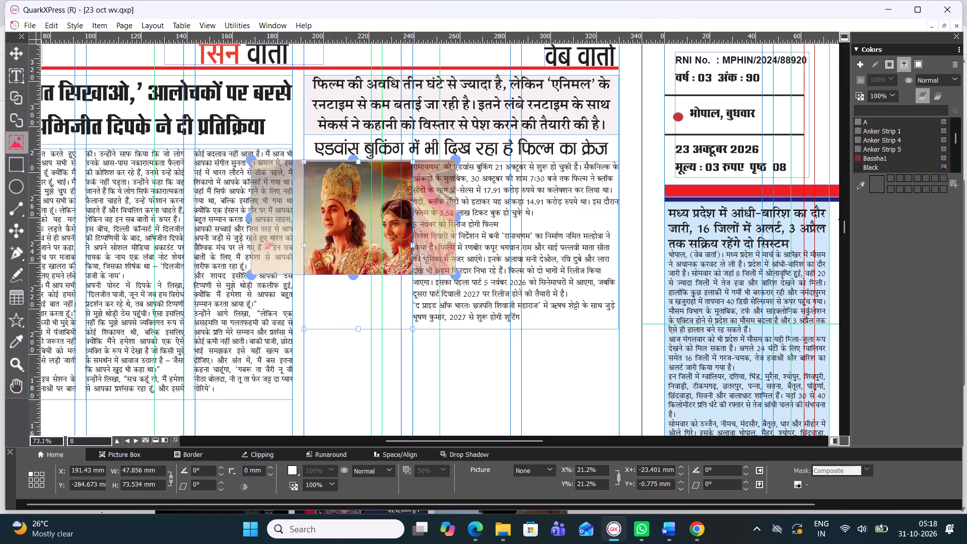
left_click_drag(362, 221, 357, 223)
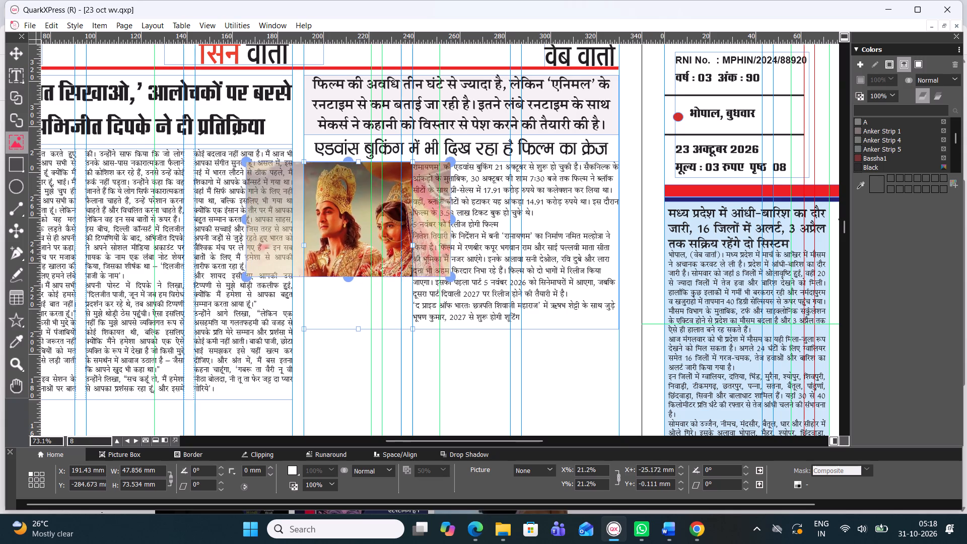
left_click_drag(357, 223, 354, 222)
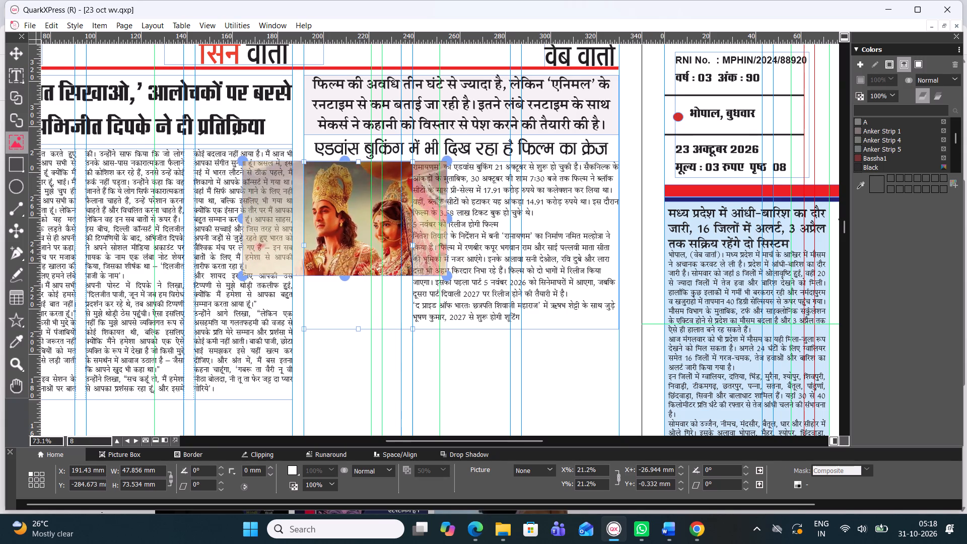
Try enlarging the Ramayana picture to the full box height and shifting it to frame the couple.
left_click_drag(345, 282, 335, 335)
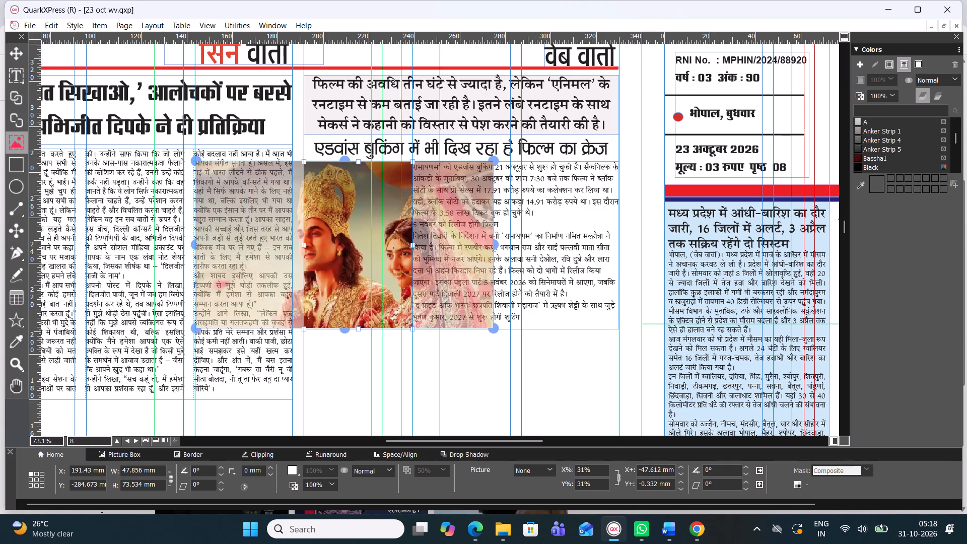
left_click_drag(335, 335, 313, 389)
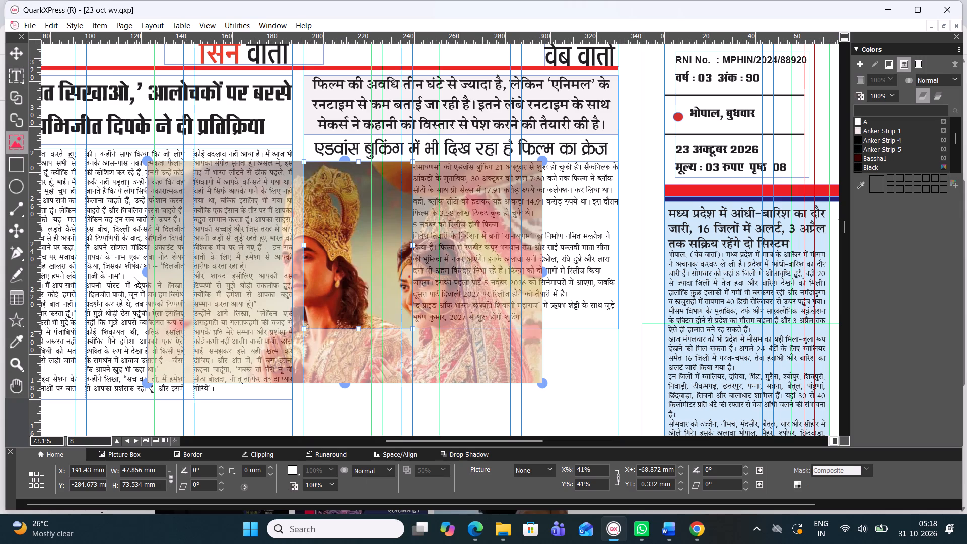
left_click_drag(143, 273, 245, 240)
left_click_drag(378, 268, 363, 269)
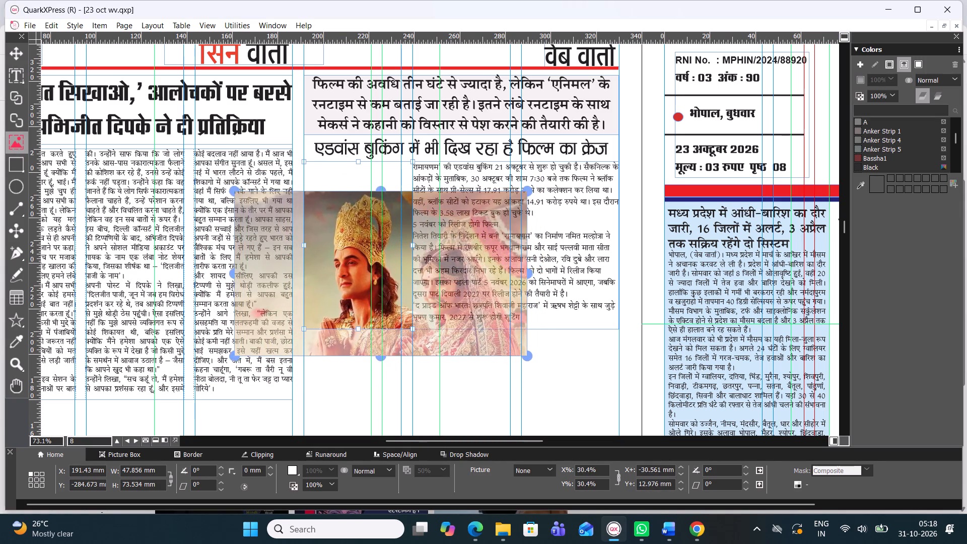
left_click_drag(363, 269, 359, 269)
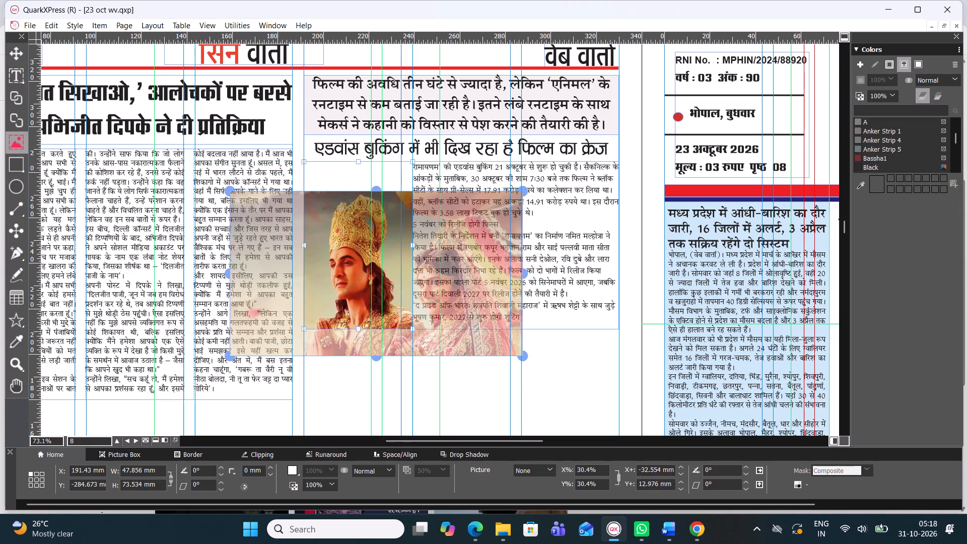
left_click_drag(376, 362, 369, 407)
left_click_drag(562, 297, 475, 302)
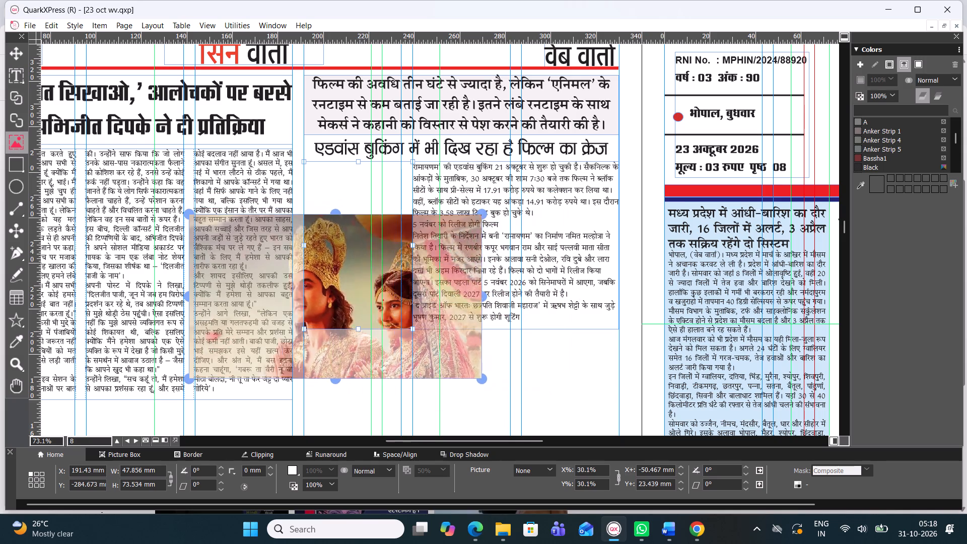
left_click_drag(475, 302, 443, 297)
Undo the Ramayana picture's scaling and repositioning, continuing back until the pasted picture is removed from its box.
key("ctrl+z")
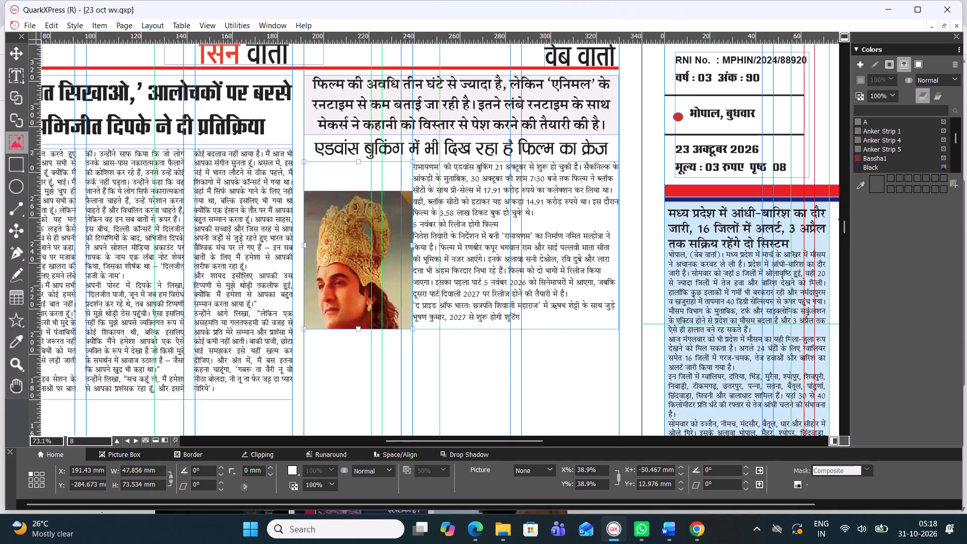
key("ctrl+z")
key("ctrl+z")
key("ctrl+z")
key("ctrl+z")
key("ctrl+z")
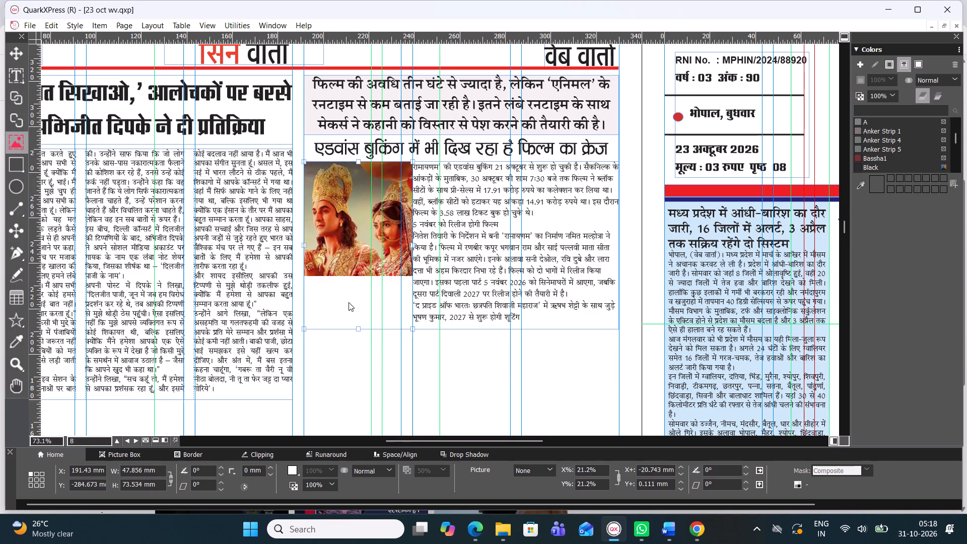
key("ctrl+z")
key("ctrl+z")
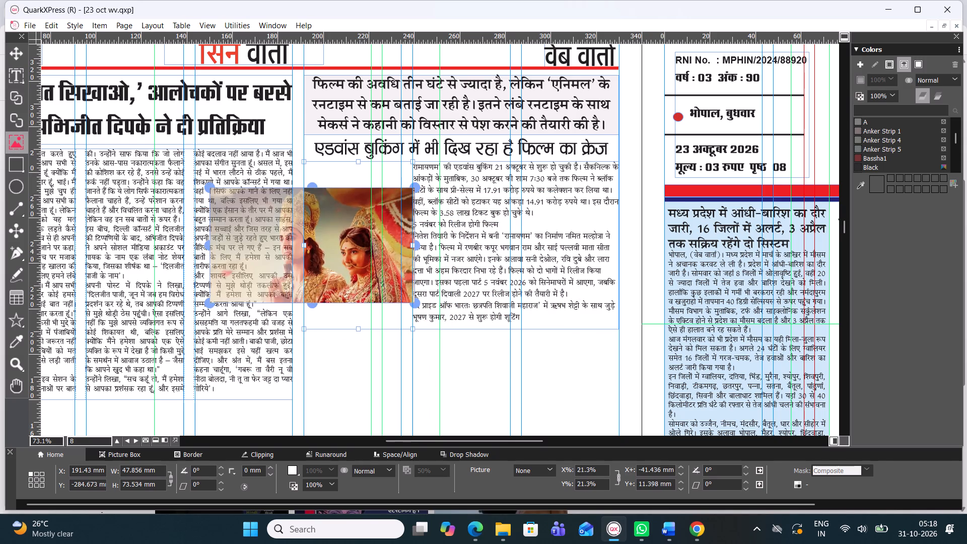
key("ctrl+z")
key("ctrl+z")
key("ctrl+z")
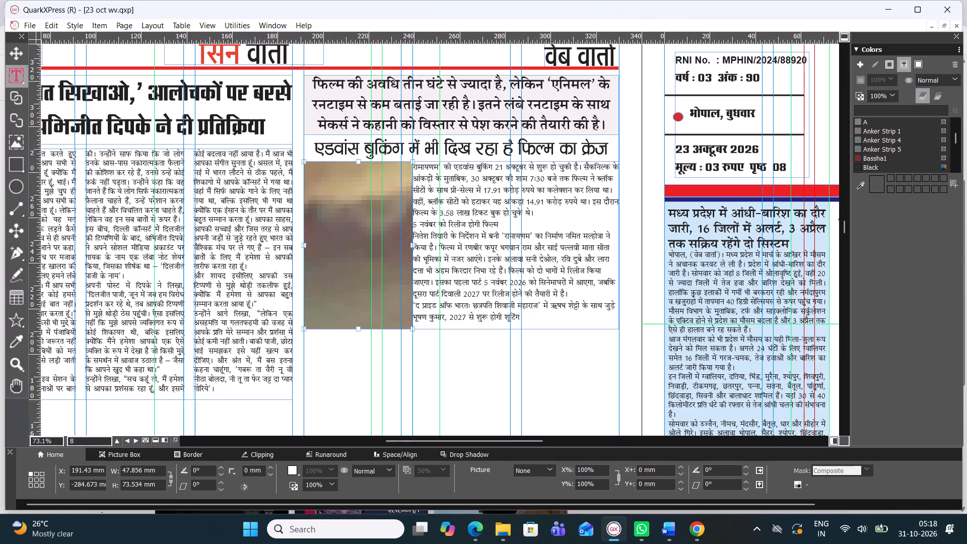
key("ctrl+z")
Switch to Chrome, browse the Google image results for an alternative Ramayana photo, and close the current image preview.
left_click(698, 534)
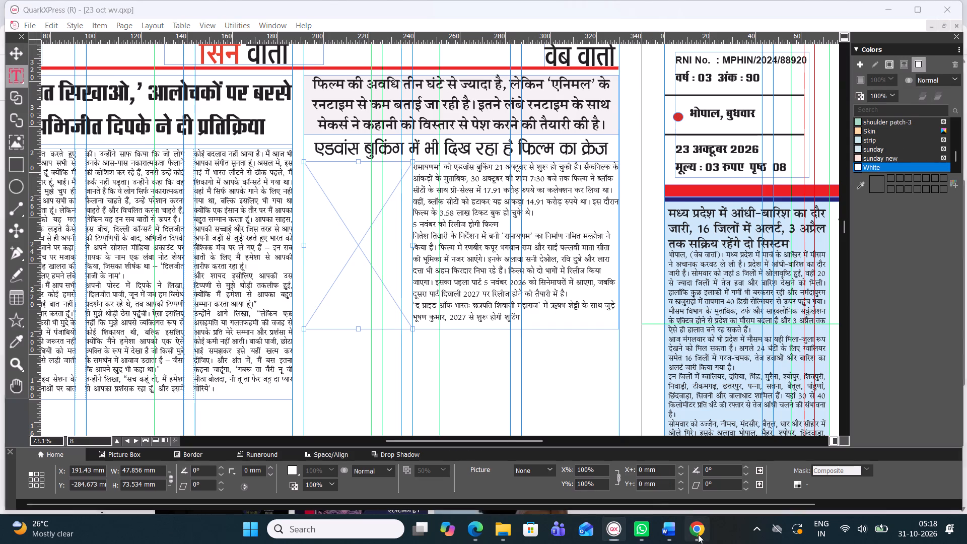
scroll(563, 396, "up", 2)
scroll(563, 396, "down", 1)
scroll(751, 384, "down", 2)
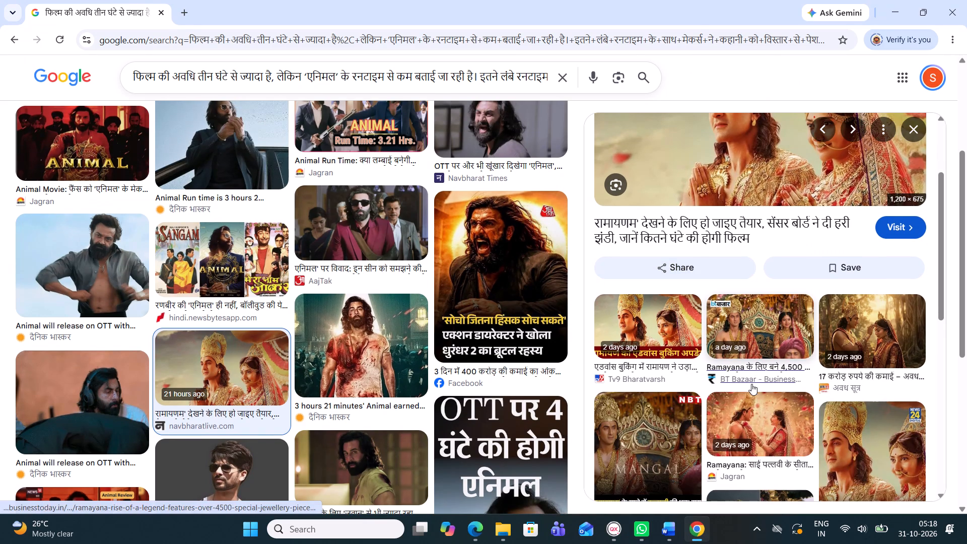
scroll(702, 438, "down", 4)
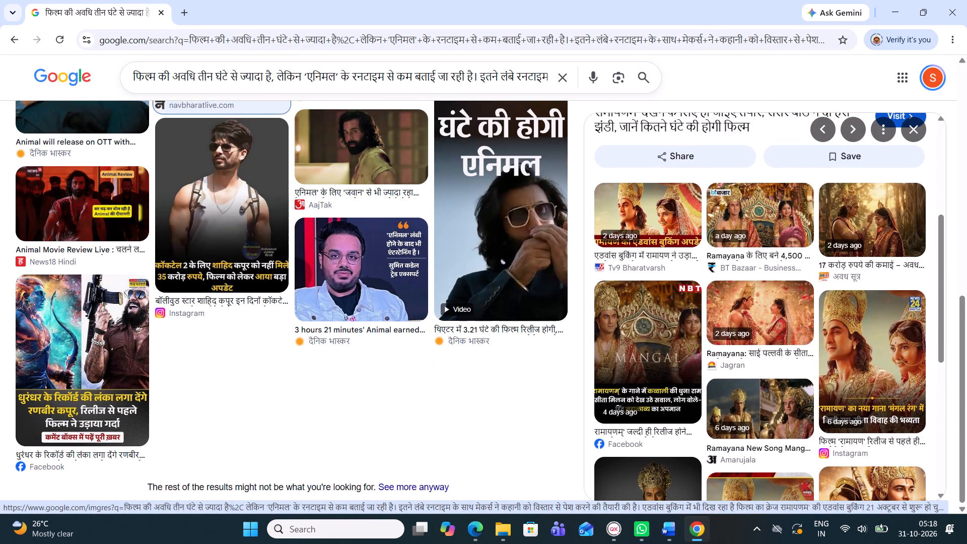
scroll(642, 181, "up", 1)
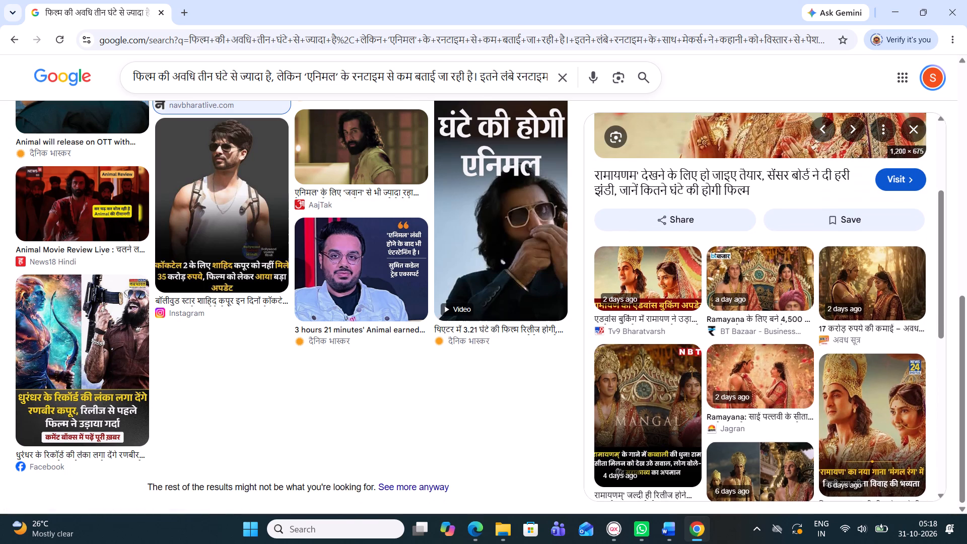
scroll(440, 209, "down", 1)
scroll(444, 212, "up", 1)
scroll(449, 215, "down", 1)
scroll(477, 229, "up", 1)
scroll(477, 229, "down", 1)
scroll(477, 229, "up", 1)
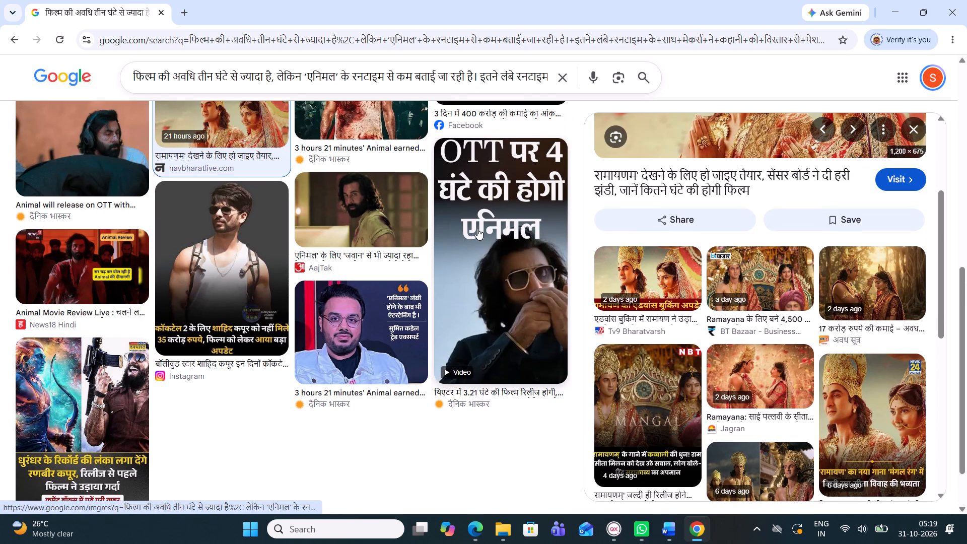
scroll(477, 229, "up", 2)
scroll(477, 229, "down", 1)
scroll(472, 227, "up", 2)
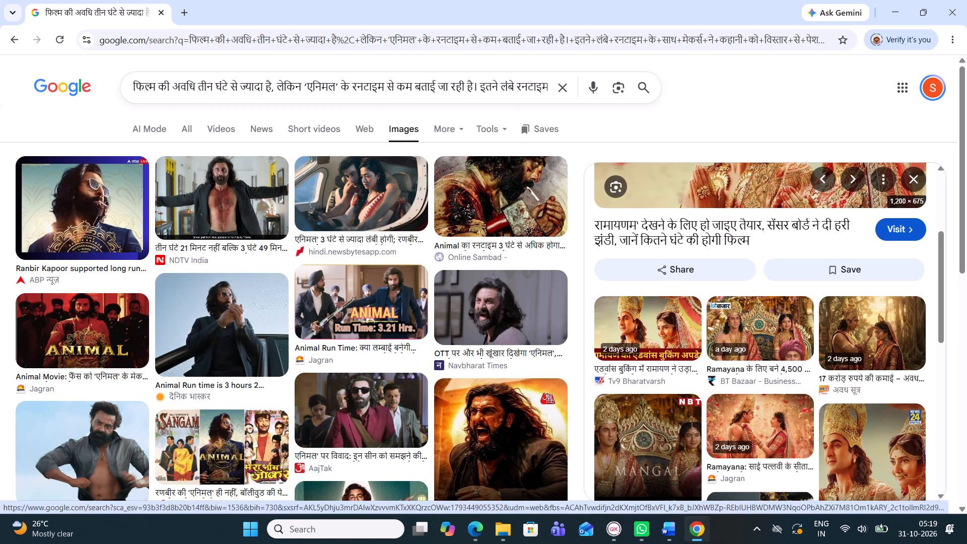
left_click(404, 132)
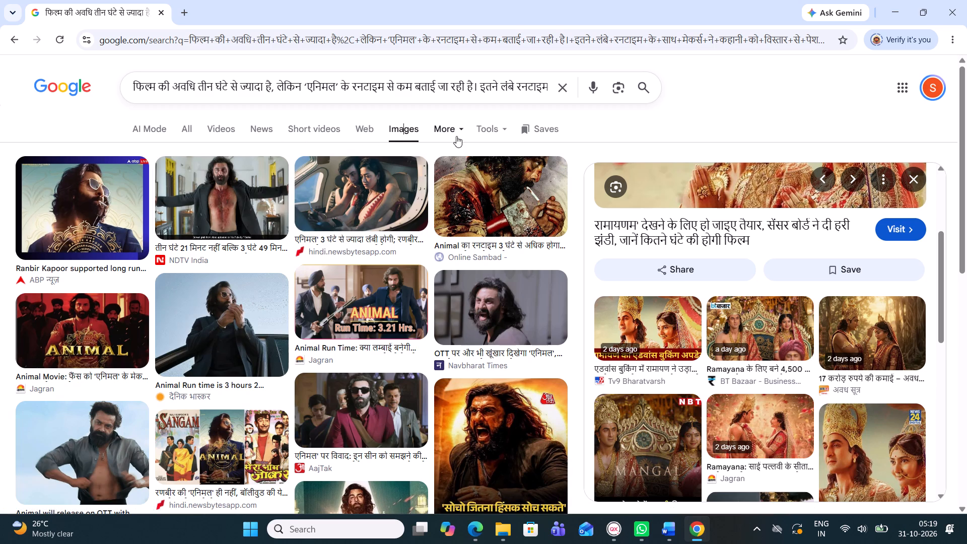
left_click(916, 181)
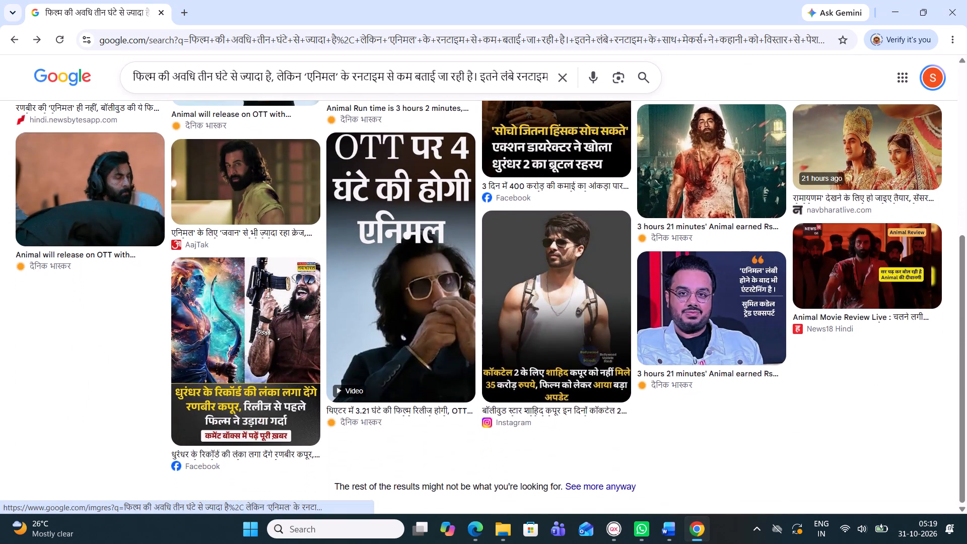
Load more image results, open the navbharatlive.com image of the Ramayana couple before the ornate round backdrop, and examine its related pictures.
left_click(614, 482)
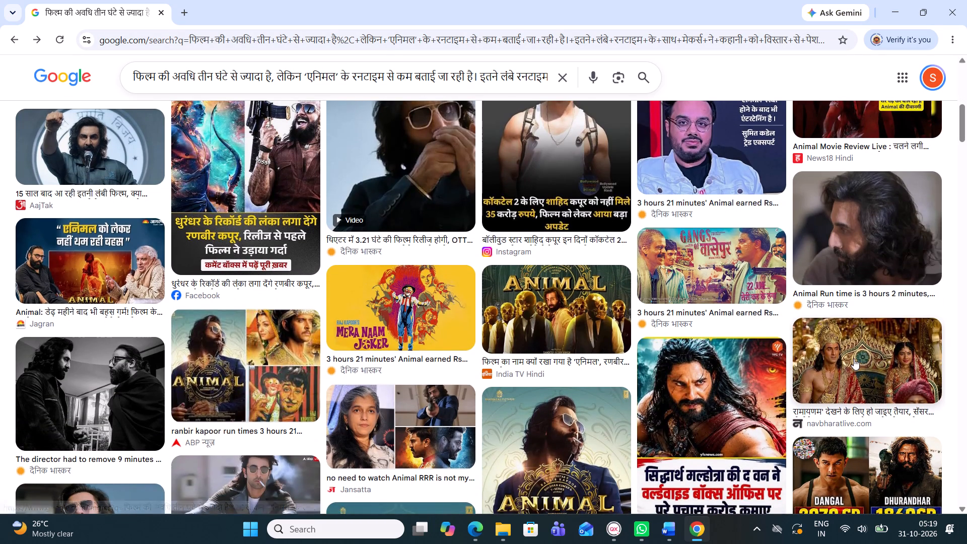
left_click(854, 359)
scroll(703, 307, "down", 1)
scroll(800, 341, "down", 3)
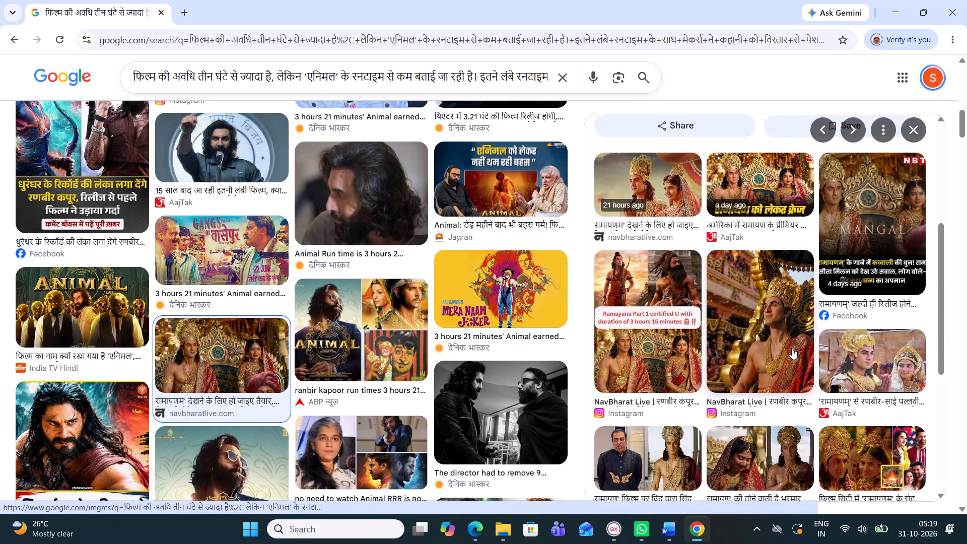
Examine the related Ramayana pictures beneath the navbharatlive.com image for one that suits the story's tall picture box.
scroll(792, 343, "up", 1)
scroll(792, 343, "down", 1)
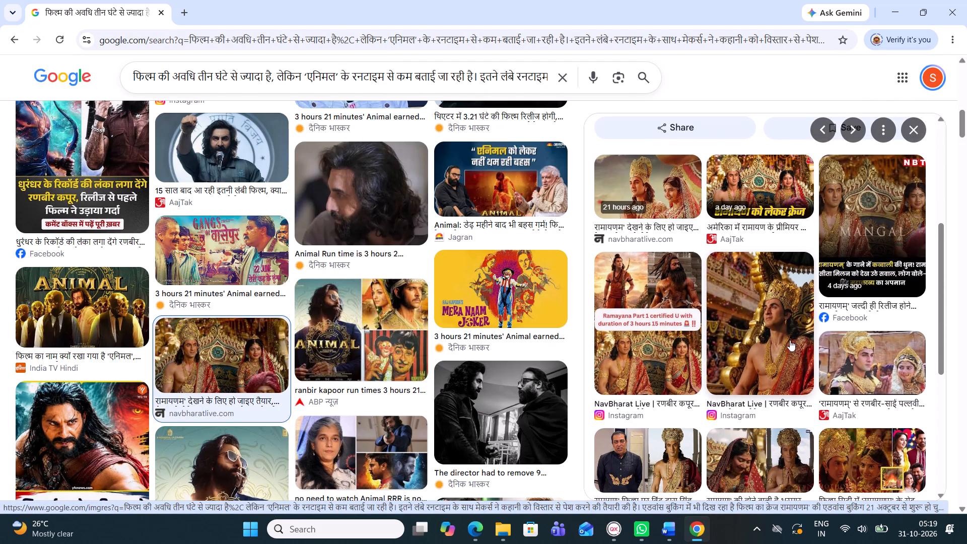
scroll(730, 116, "up", 1)
scroll(730, 116, "down", 1)
scroll(730, 116, "up", 1)
scroll(730, 117, "down", 1)
scroll(730, 117, "up", 2)
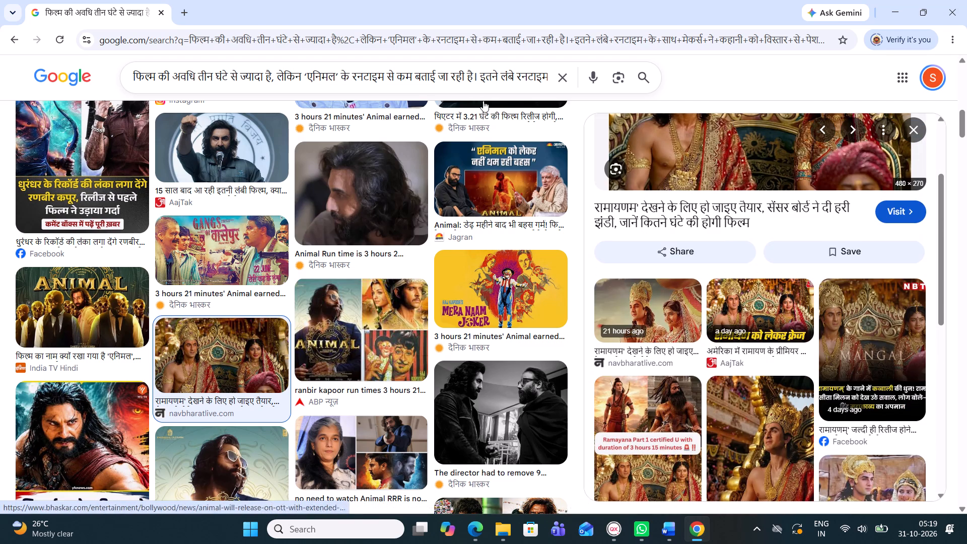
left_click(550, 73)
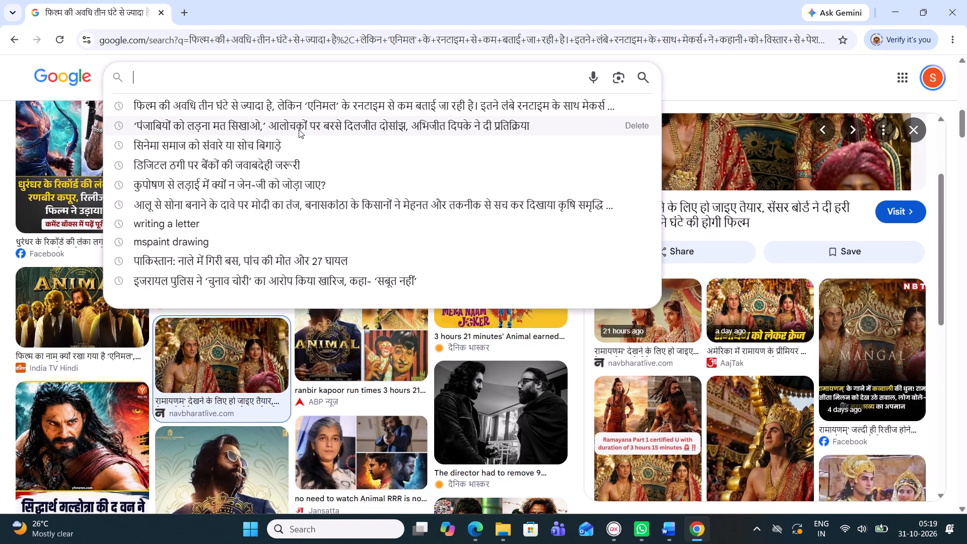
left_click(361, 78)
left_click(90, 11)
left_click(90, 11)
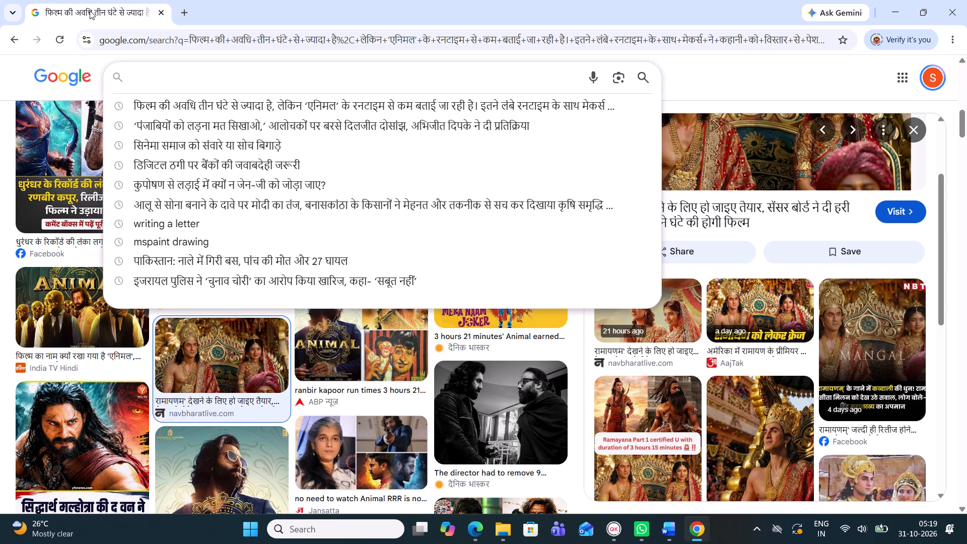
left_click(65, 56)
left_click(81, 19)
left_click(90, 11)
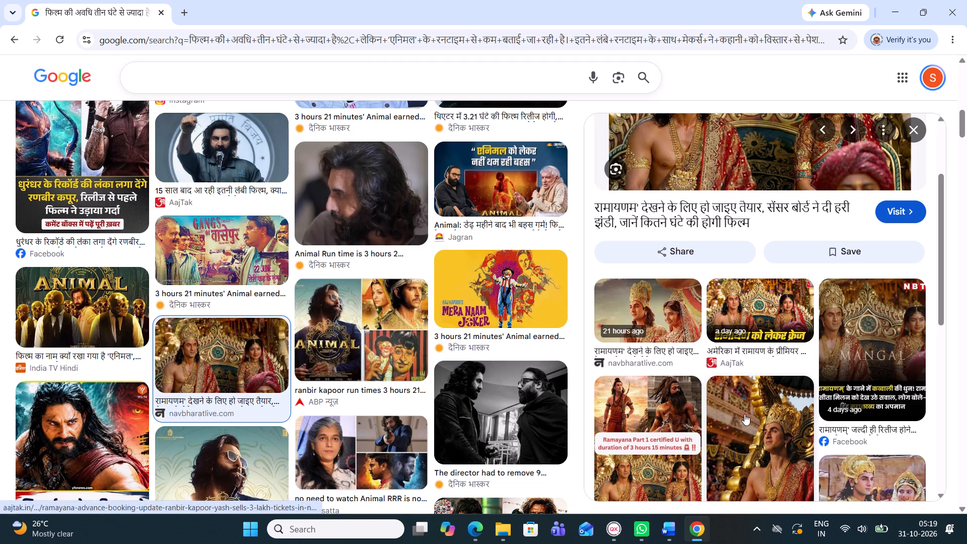
Open the related NavBharat Live Instagram picture of the crowned actor seated alone in profile and copy the image.
scroll(744, 414, "down", 1)
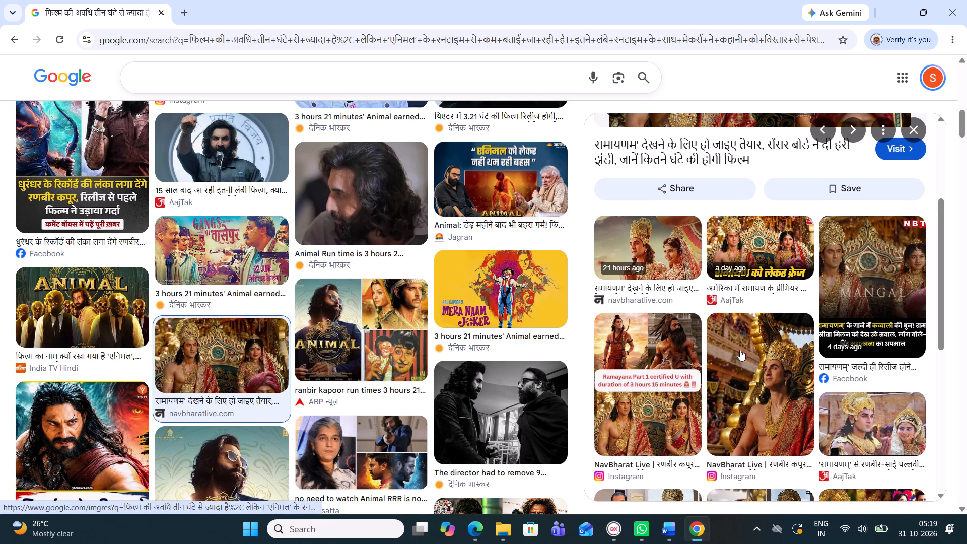
left_click(740, 350)
right_click(781, 239)
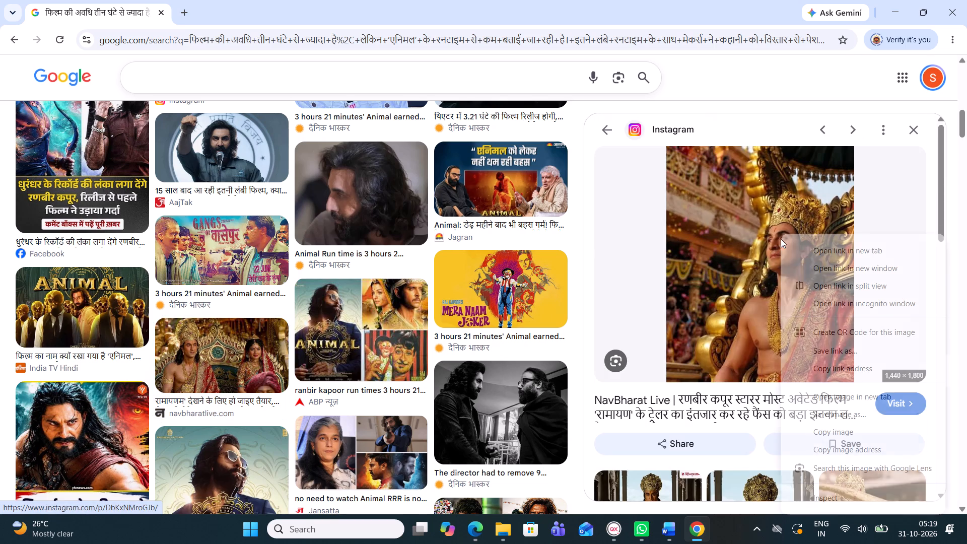
left_click(849, 426)
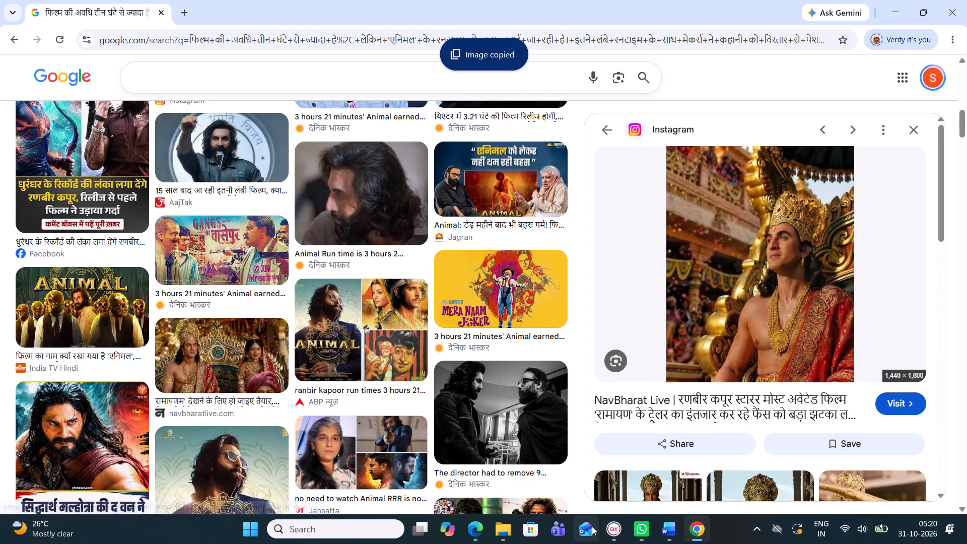
Switch to QuarkXPress, paste the copied picture into the empty box beside the Ramayana story, and scale it to fill the box.
left_click(615, 530)
right_click(363, 241)
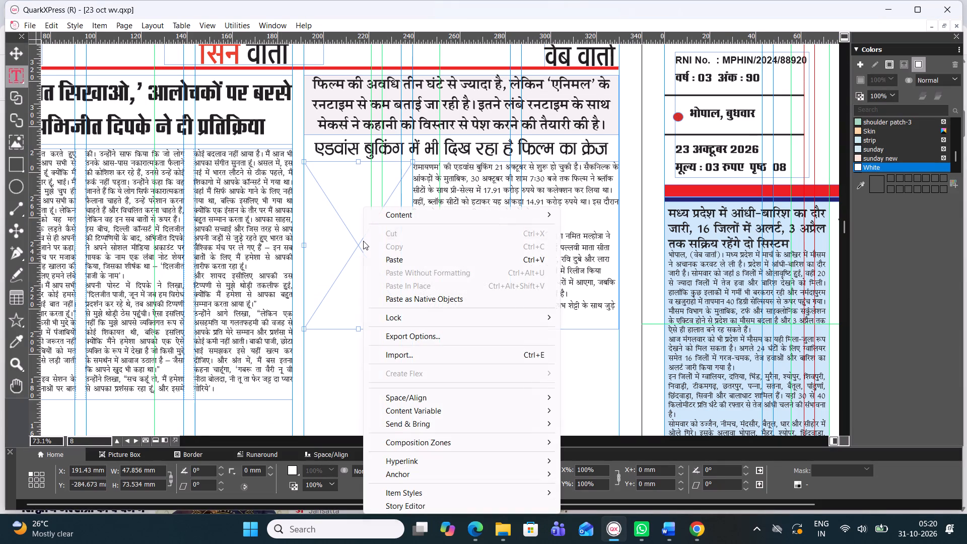
left_click(435, 260)
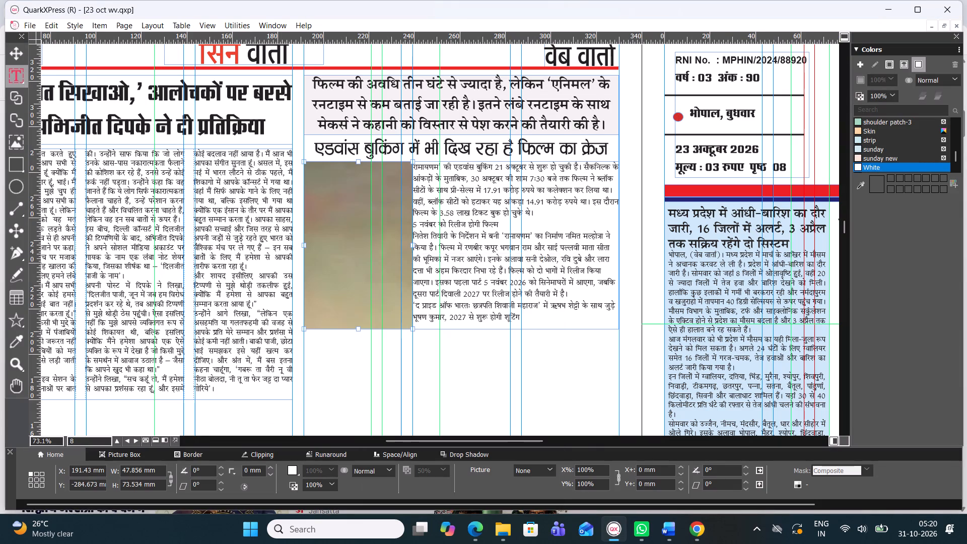
right_click(394, 241)
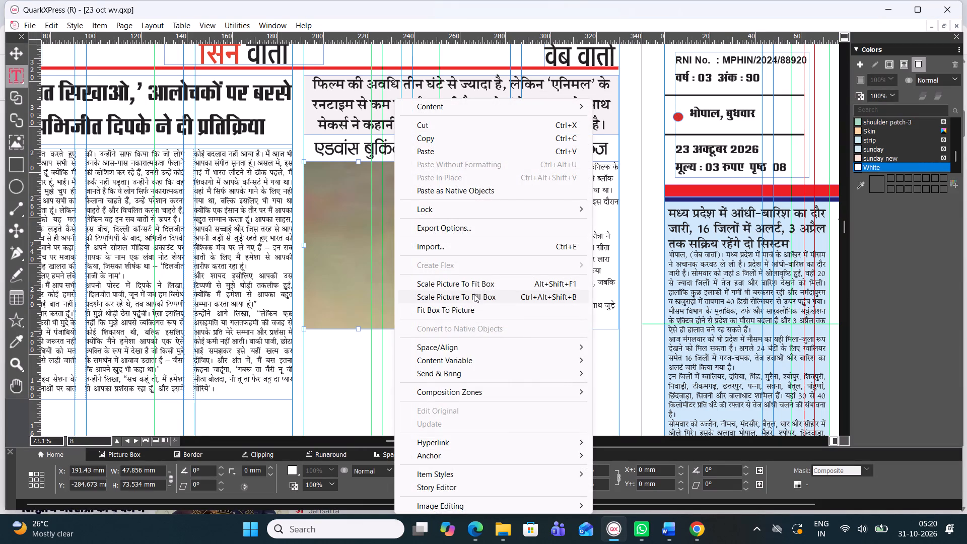
left_click(474, 294)
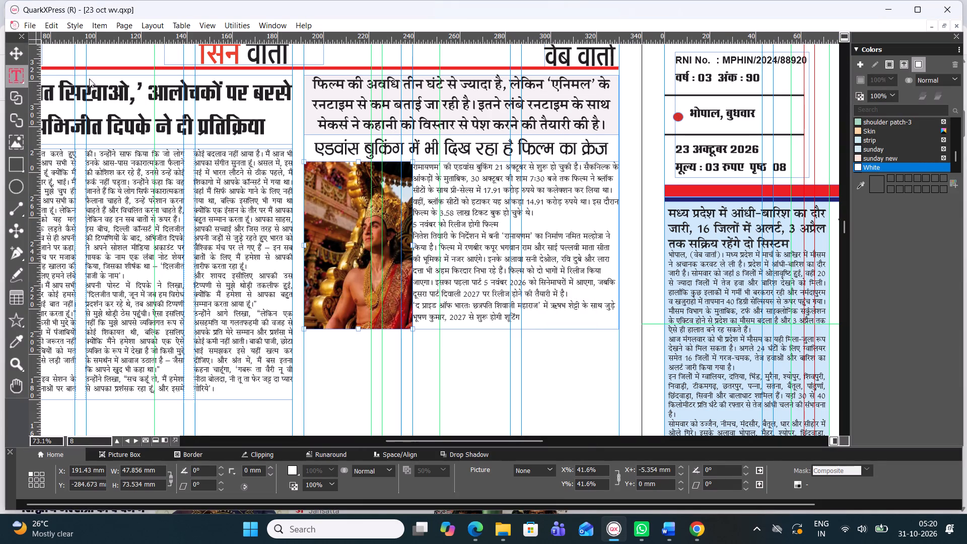
left_click(10, 57)
left_click(327, 241)
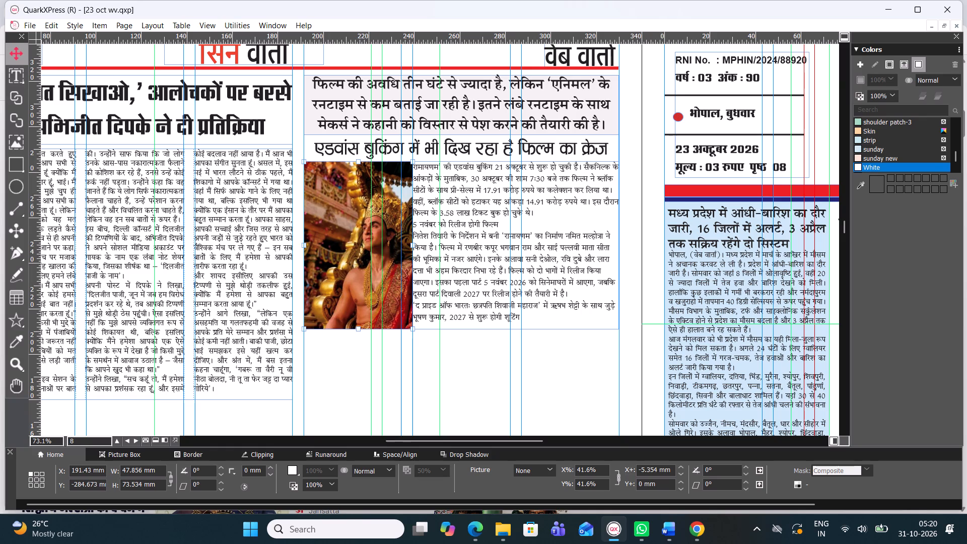
In QuarkXPress, shift the crowned man's picture inside its box to a horizontal offset of about -10.6 mm.
double_click(358, 250)
key("Left")
key("Left")
key("Left")
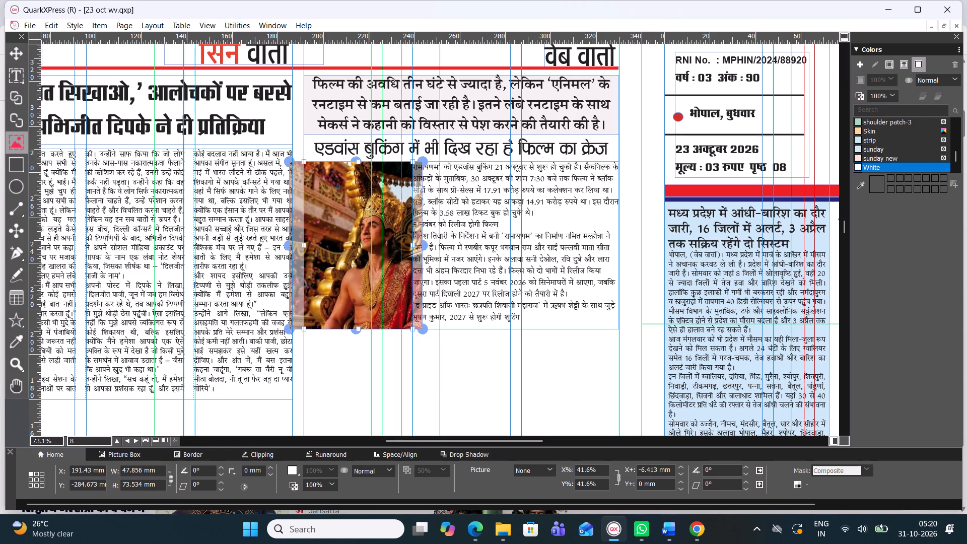
key("Left")
key("Left")
key("Left")
key("Left")
key("Left")
key("Left")
key("Left")
key("Left")
key("Left")
key("Left")
key("Left")
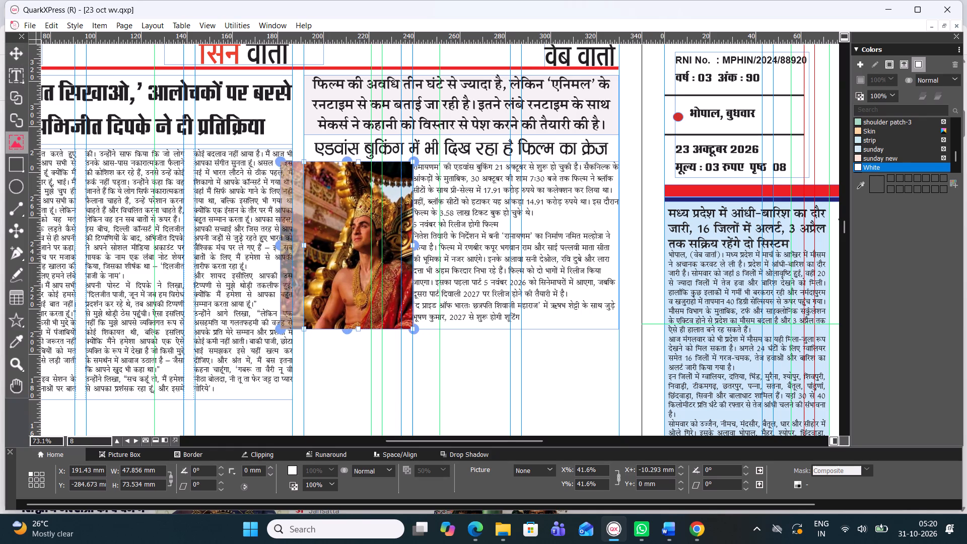
key("Left")
left_click(407, 364)
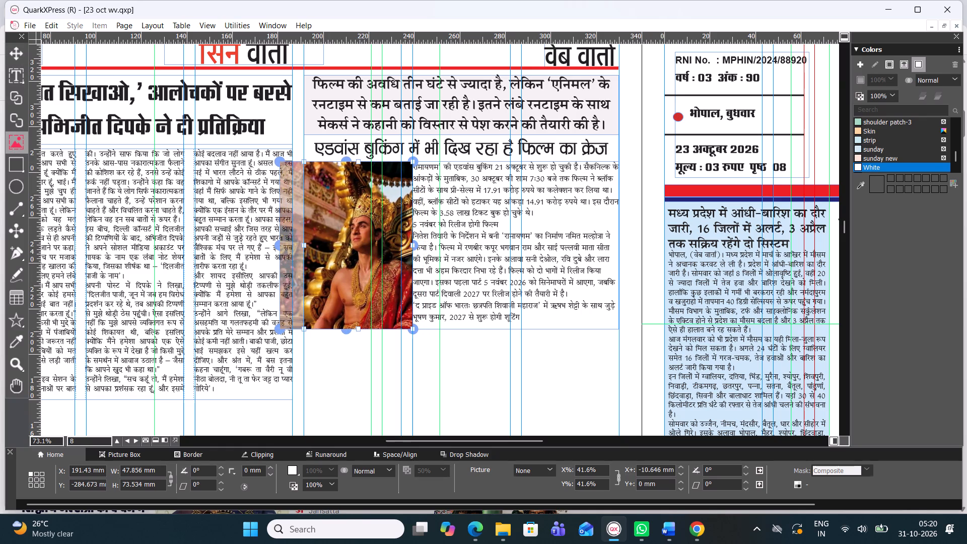
left_click(10, 46)
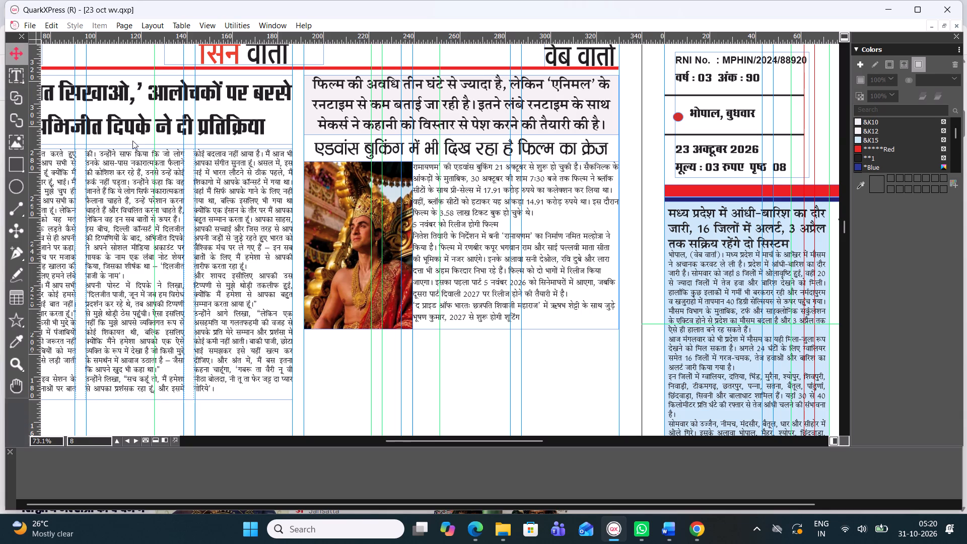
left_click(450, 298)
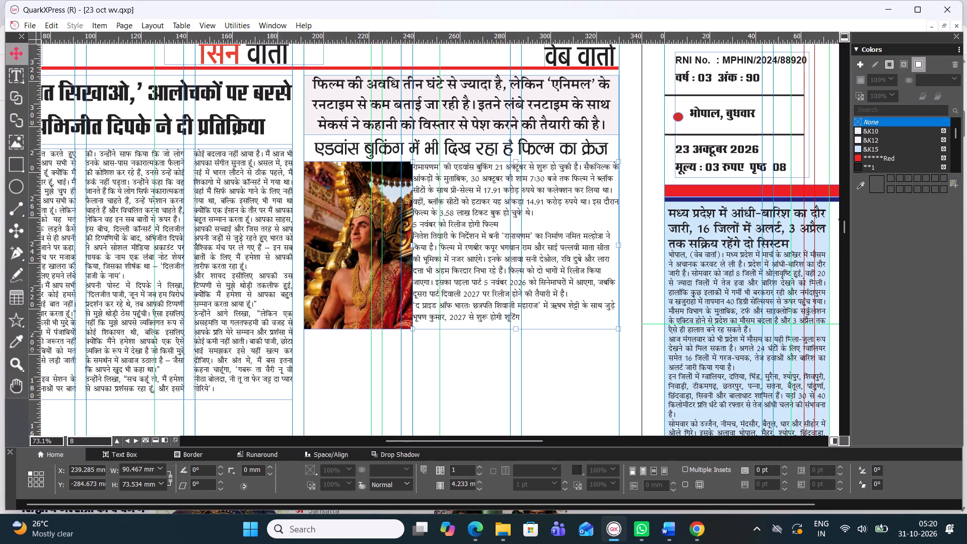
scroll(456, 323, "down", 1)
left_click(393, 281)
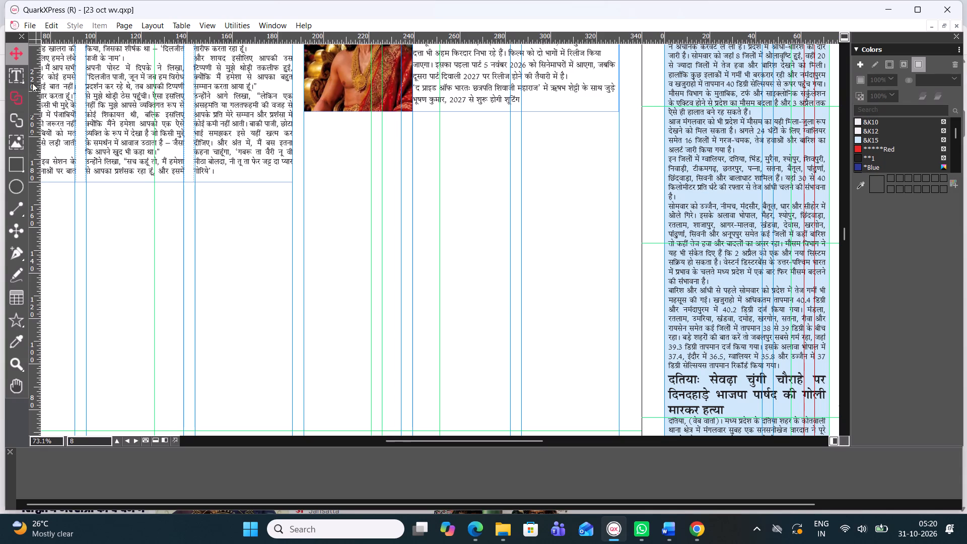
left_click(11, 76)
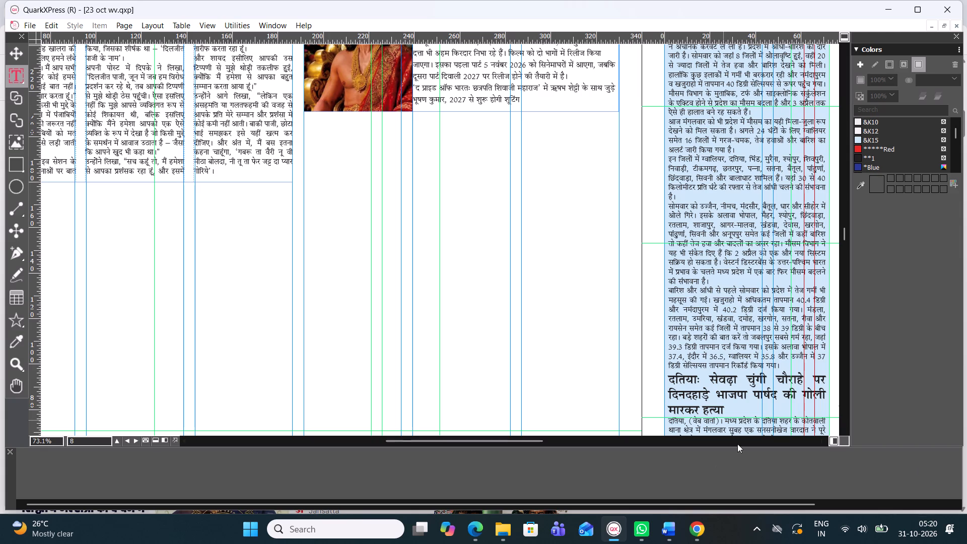
Switch to Word, check the 31 Oct Article document, and close it without saving its changes.
left_click(665, 534)
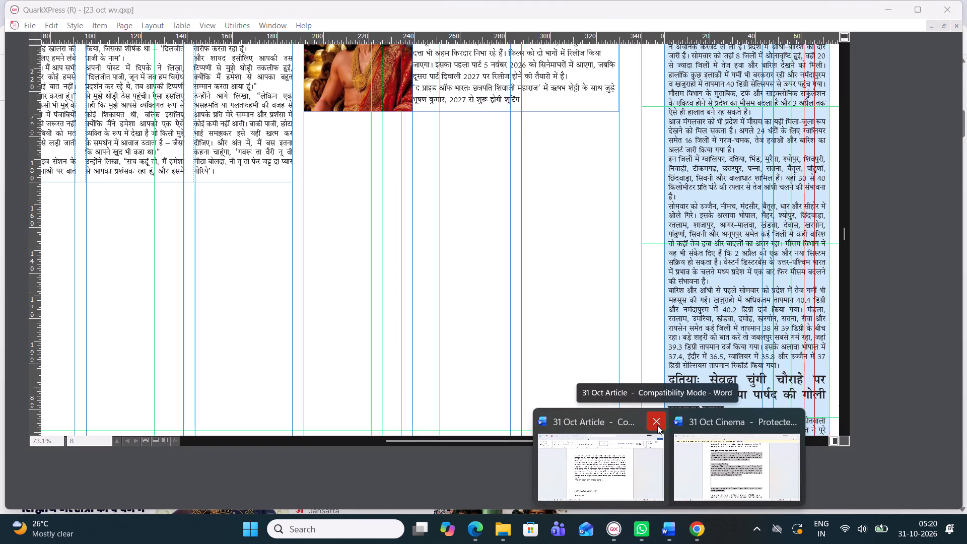
left_click(631, 466)
scroll(604, 394, "up", 1)
scroll(604, 394, "down", 1)
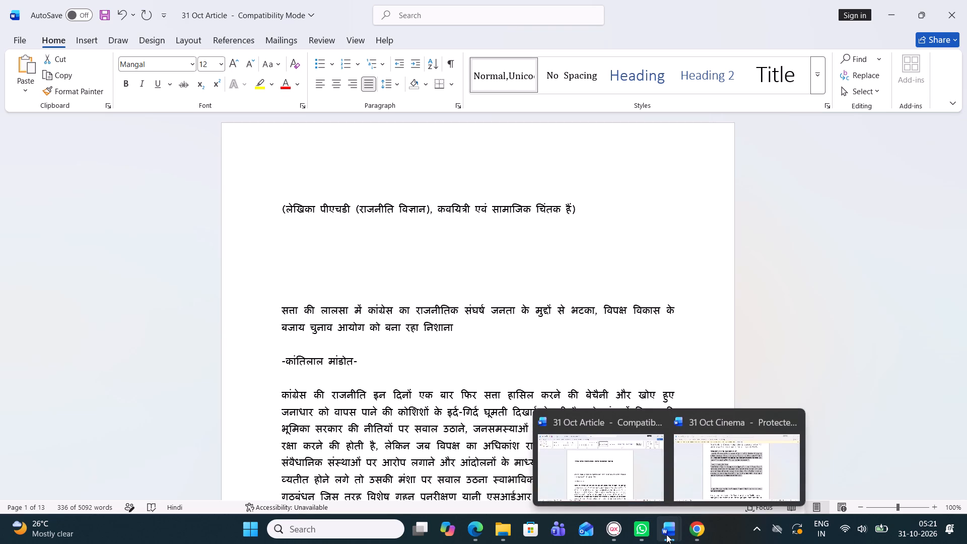
left_click(656, 422)
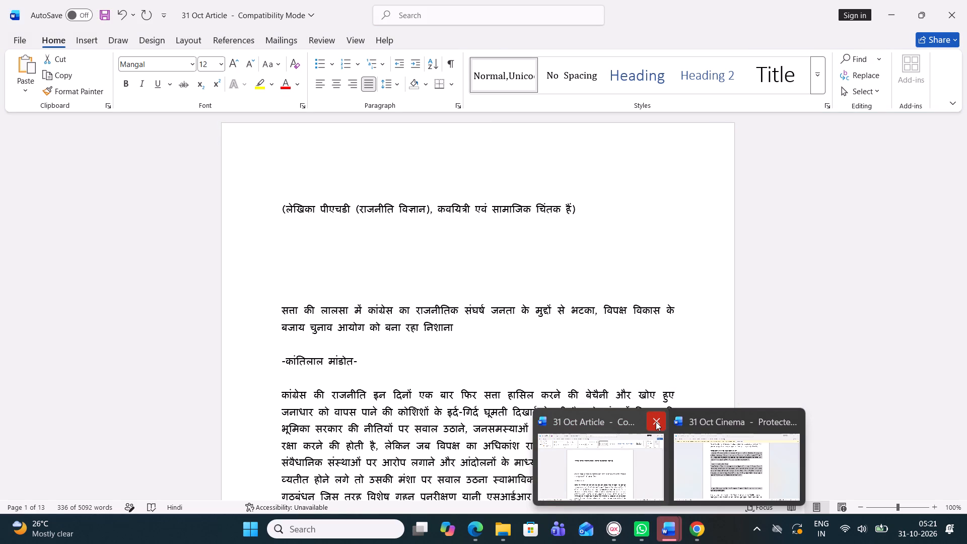
left_click(656, 422)
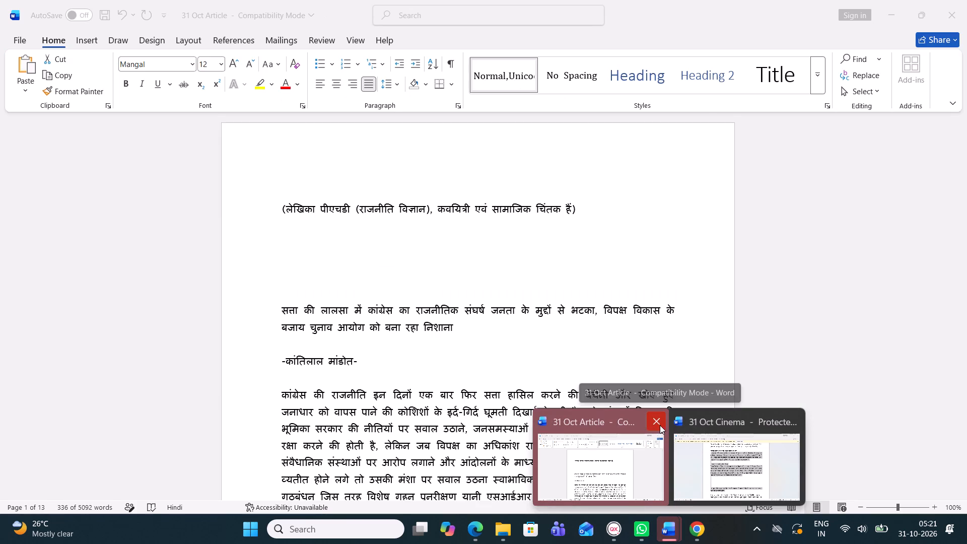
left_click(659, 425)
left_click(734, 453)
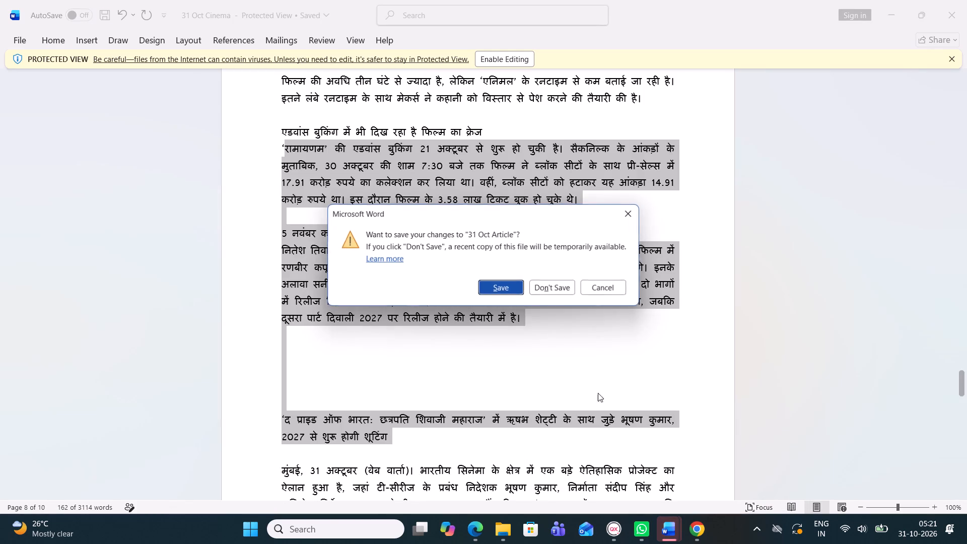
left_click(565, 286)
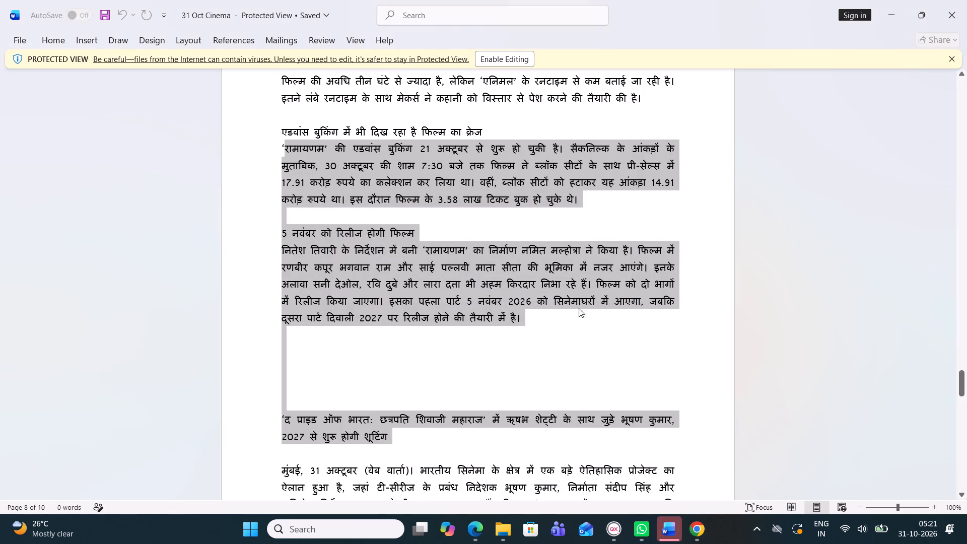
In the 31 Oct Cinema document, copy the two-line headline about 'द प्राइड ऑफ भारत: छत्रपति शिवाजी महाराज'.
scroll(546, 362, "down", 4)
scroll(433, 349, "down", 2)
scroll(432, 348, "up", 1)
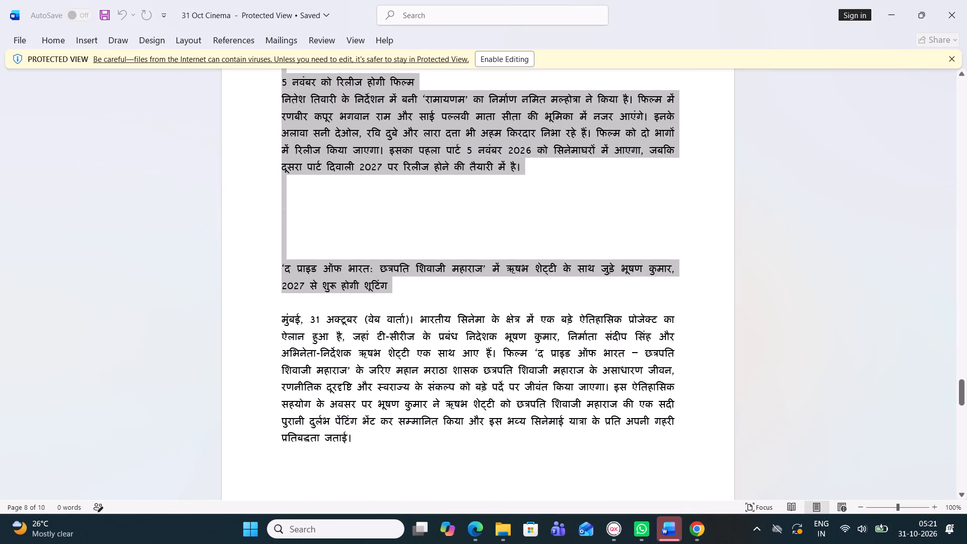
scroll(431, 348, "down", 1)
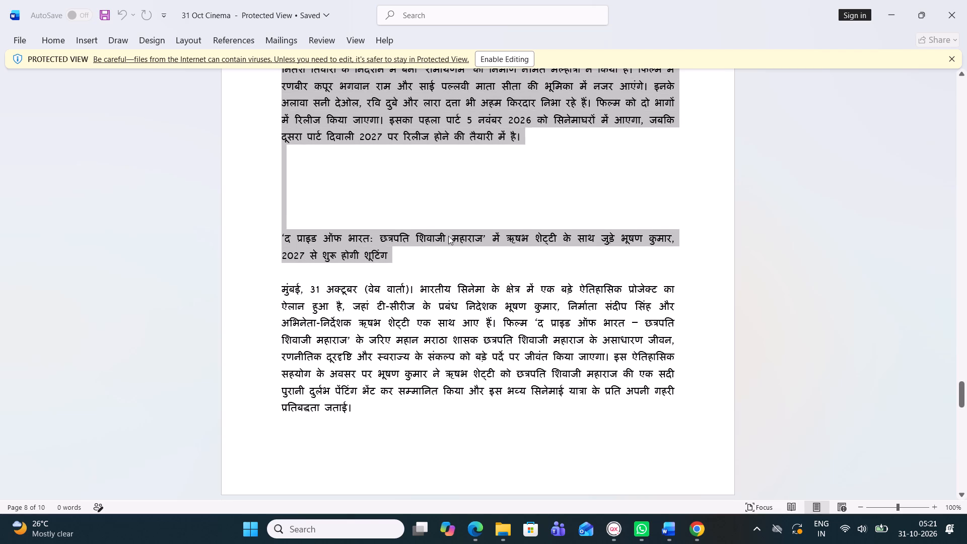
left_click(422, 254)
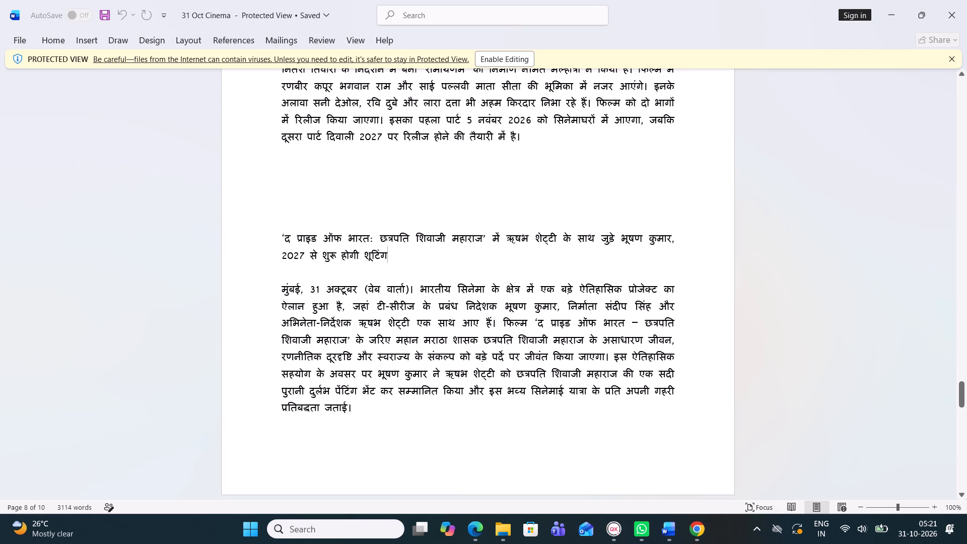
left_click(281, 234)
left_click_drag(281, 234, 347, 251)
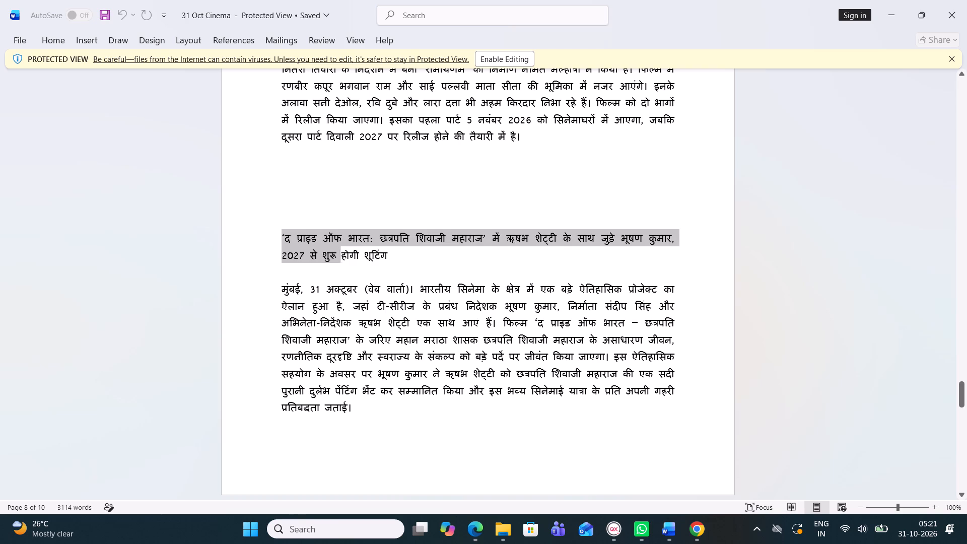
left_click_drag(347, 251, 438, 262)
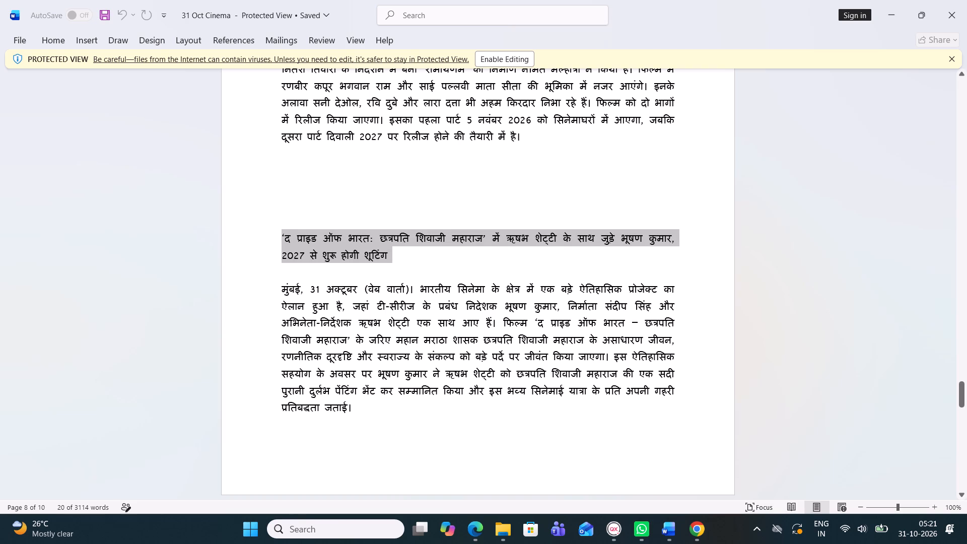
key("ctrl+c")
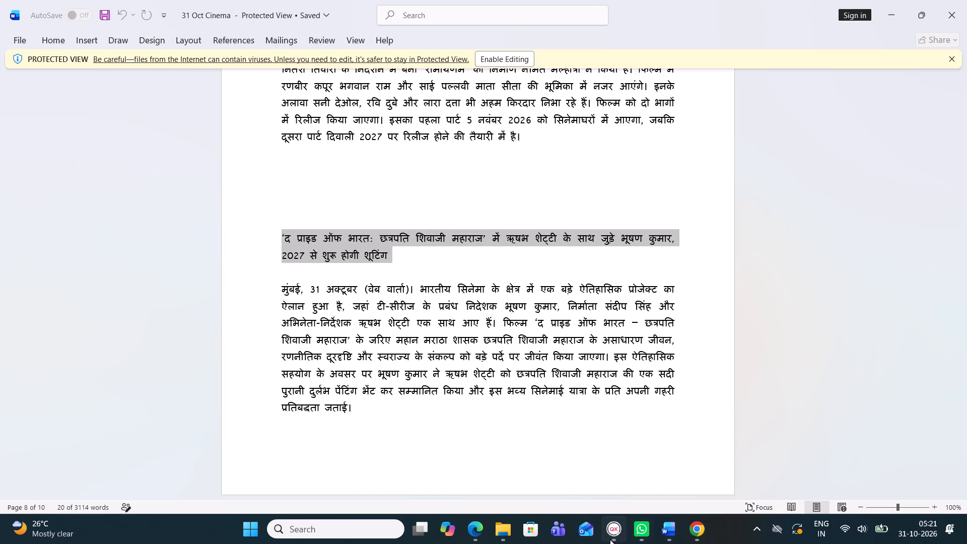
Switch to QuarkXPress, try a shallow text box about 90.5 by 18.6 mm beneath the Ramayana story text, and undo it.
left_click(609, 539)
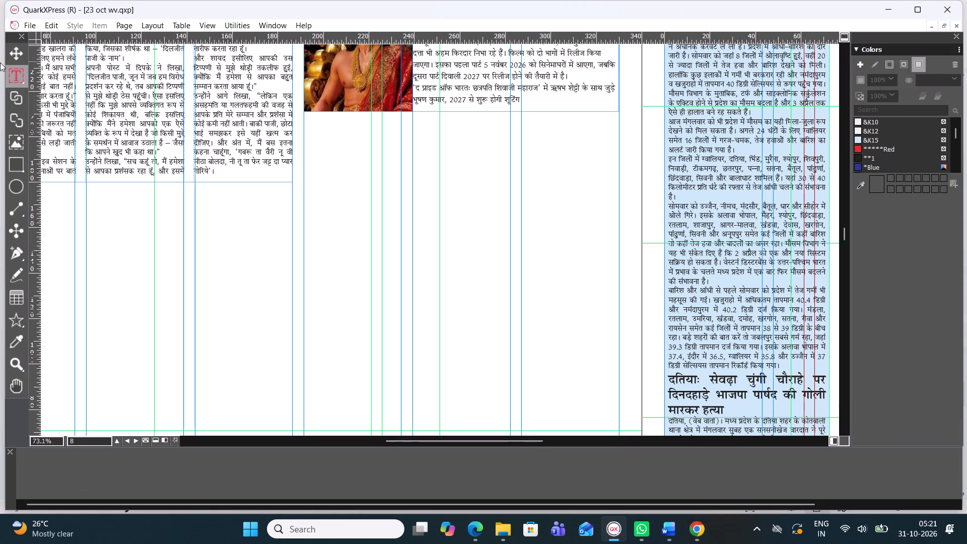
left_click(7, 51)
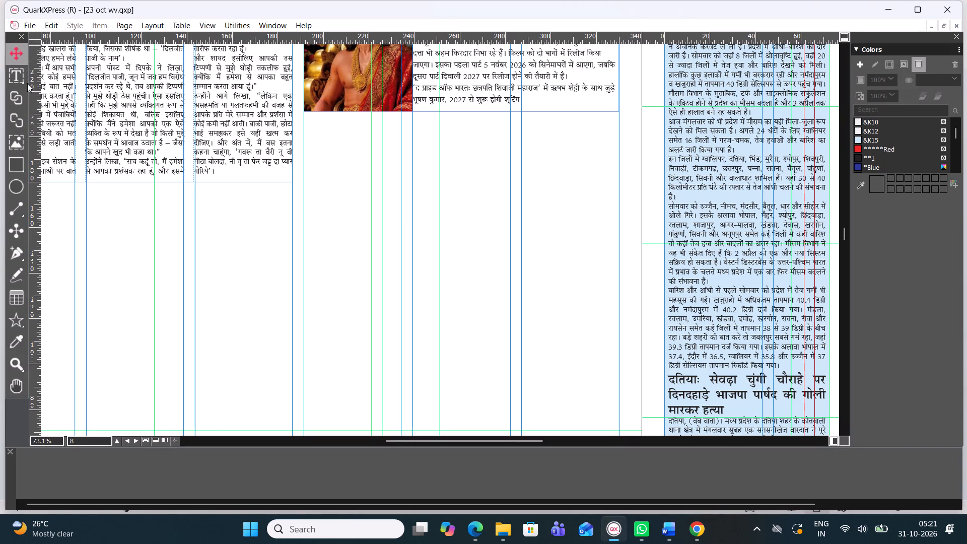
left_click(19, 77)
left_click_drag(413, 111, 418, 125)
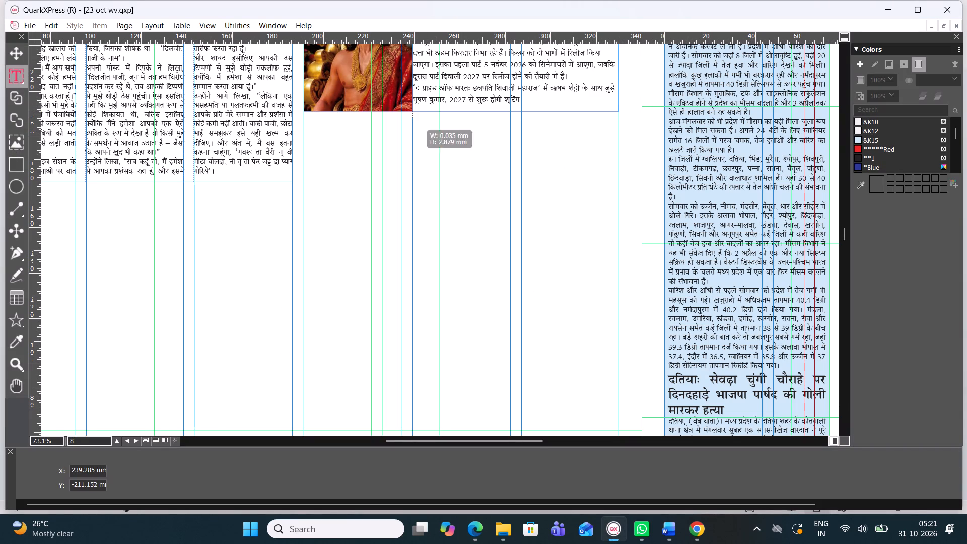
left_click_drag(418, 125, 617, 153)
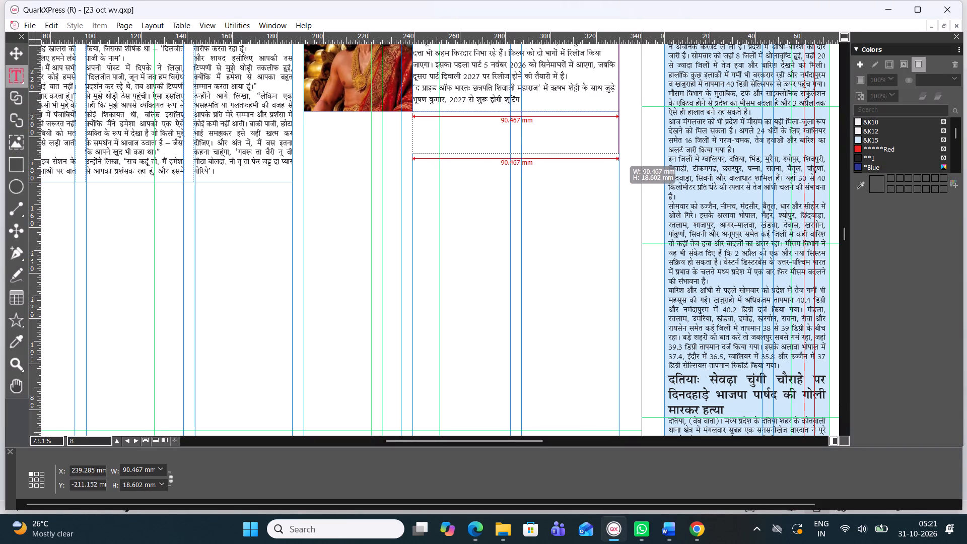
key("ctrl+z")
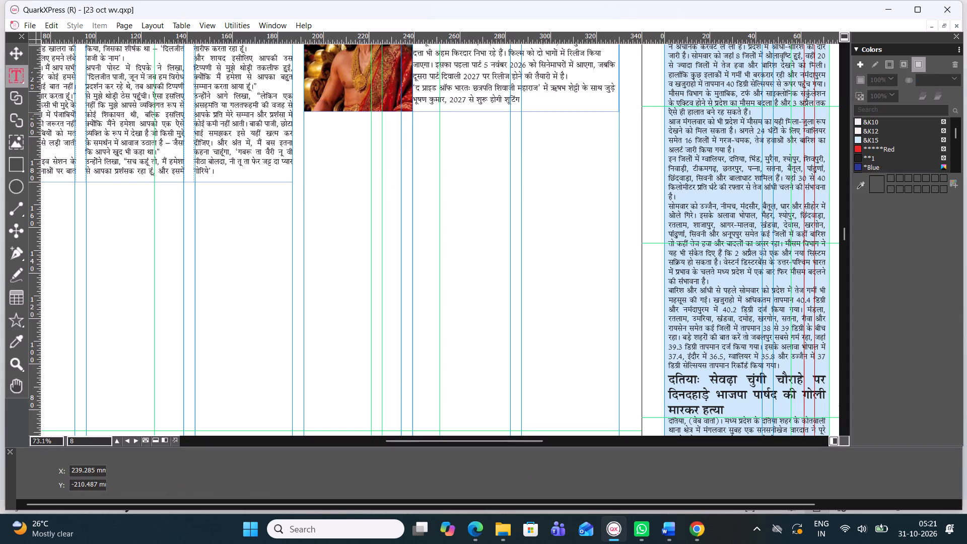
Draw a tall text box about 90.5 mm wide and 139.8 mm high directly beneath the Ramayana story text.
left_click_drag(415, 113, 608, 329)
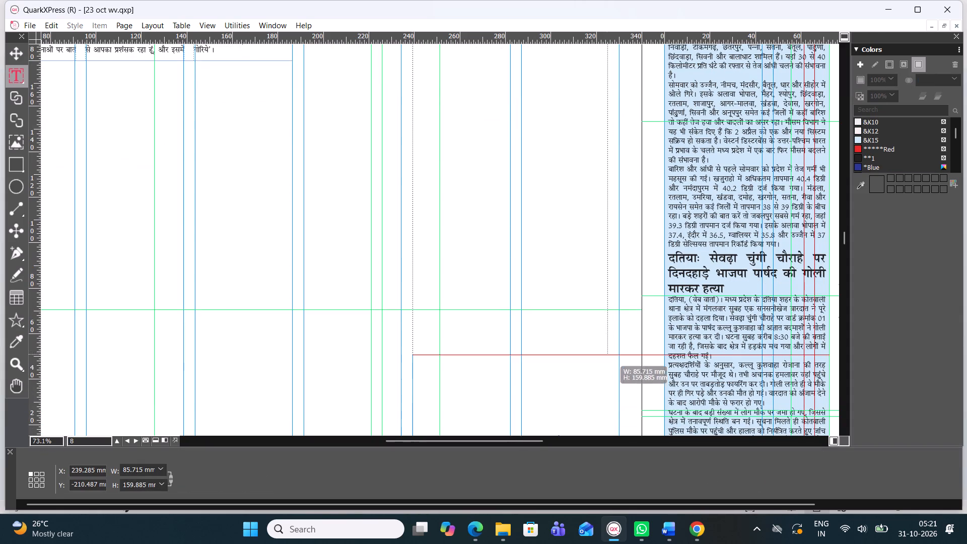
left_click_drag(608, 329, 618, 313)
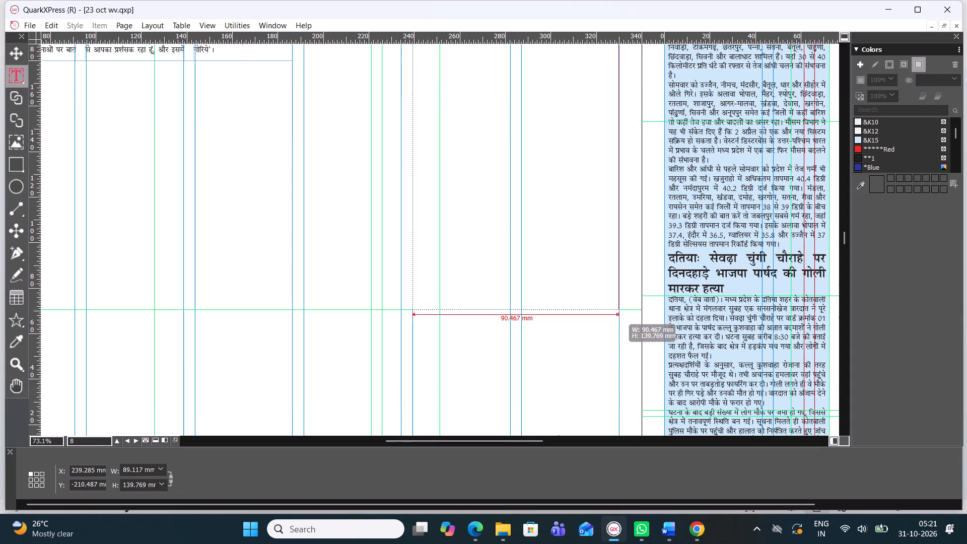
left_click_drag(618, 313, 618, 311)
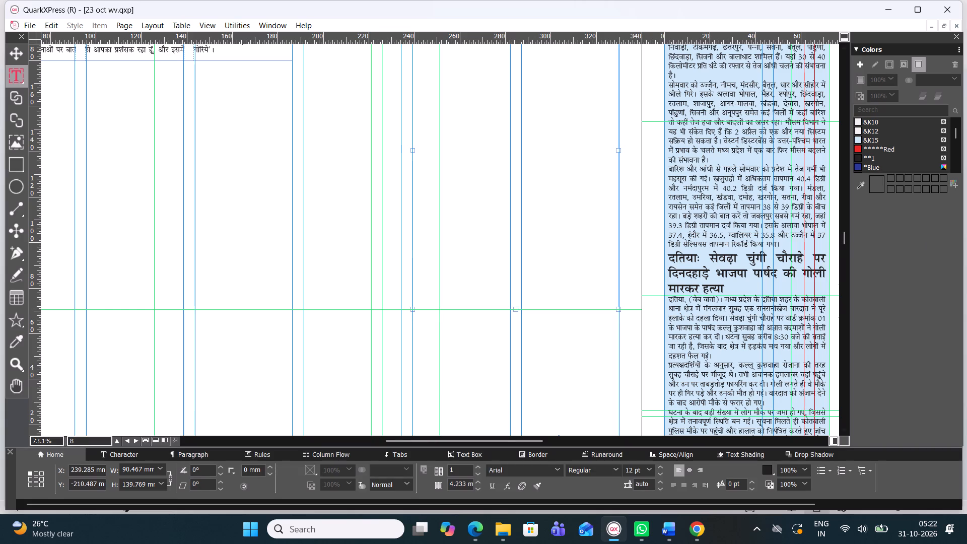
Extend the new text box downward to a height of about 159.9 mm and check it against the whole page.
left_click_drag(844, 241, 849, 251)
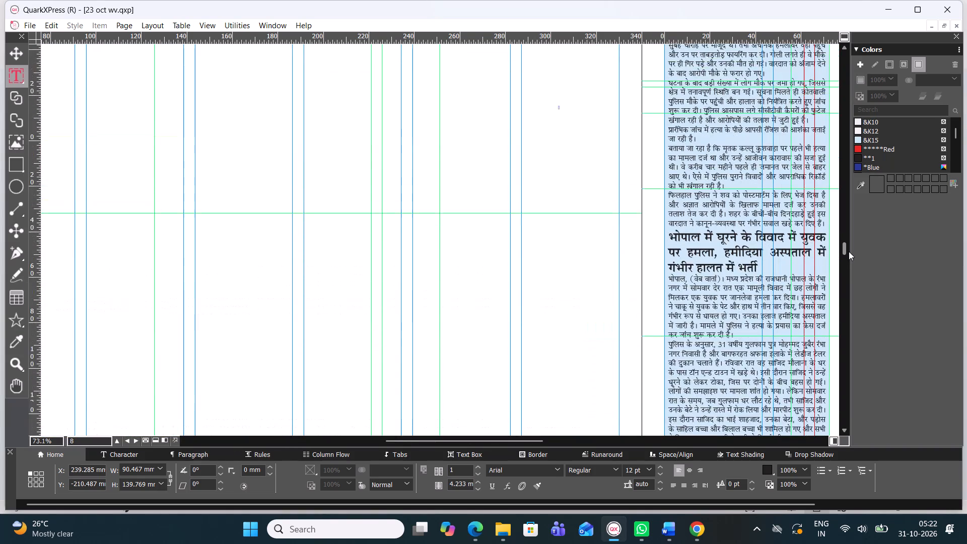
left_click_drag(849, 251, 848, 245)
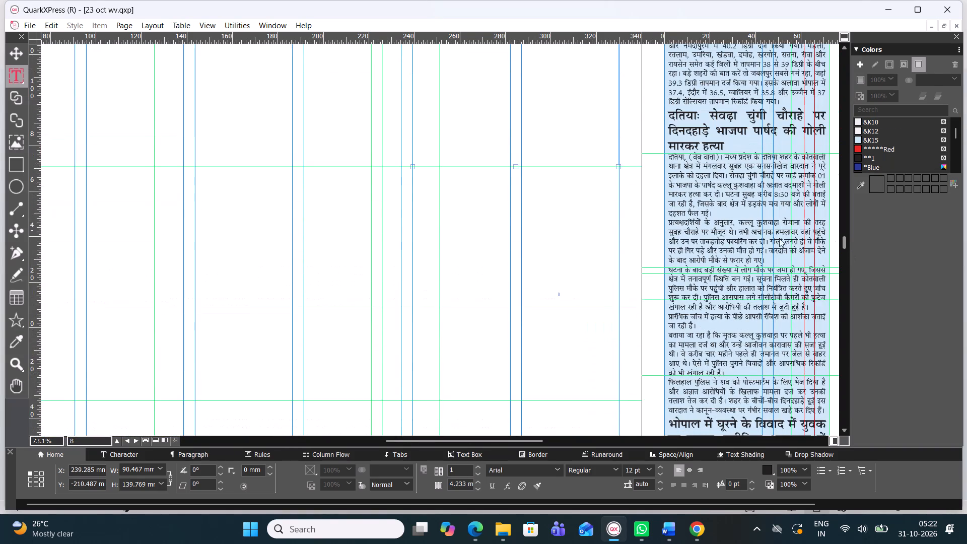
scroll(427, 246, "down", 2, "ctrl")
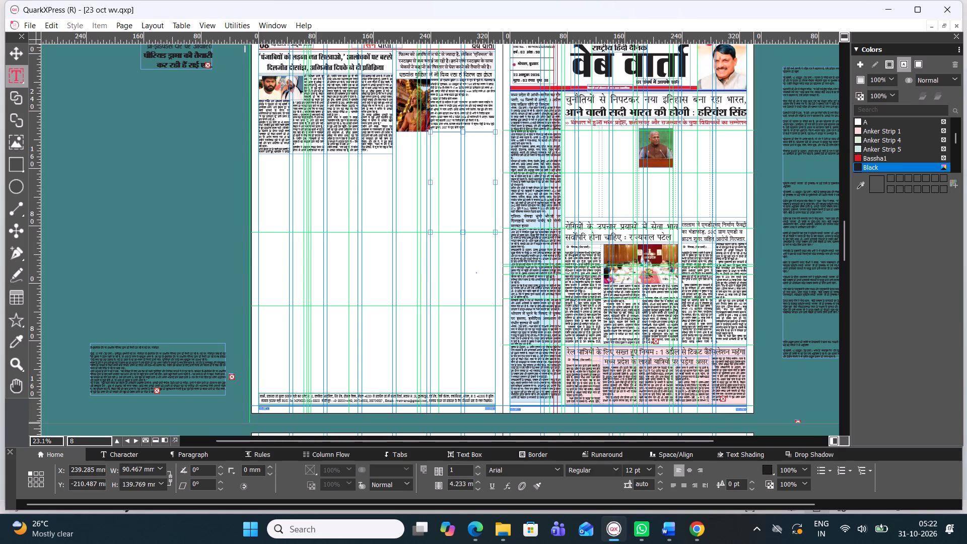
scroll(460, 230, "up", 1, "ctrl")
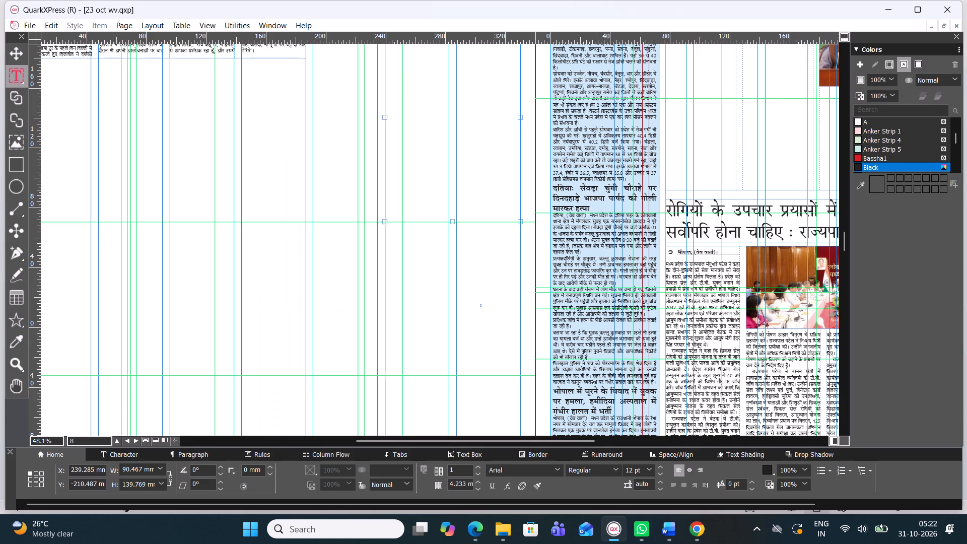
left_click_drag(449, 222, 450, 238)
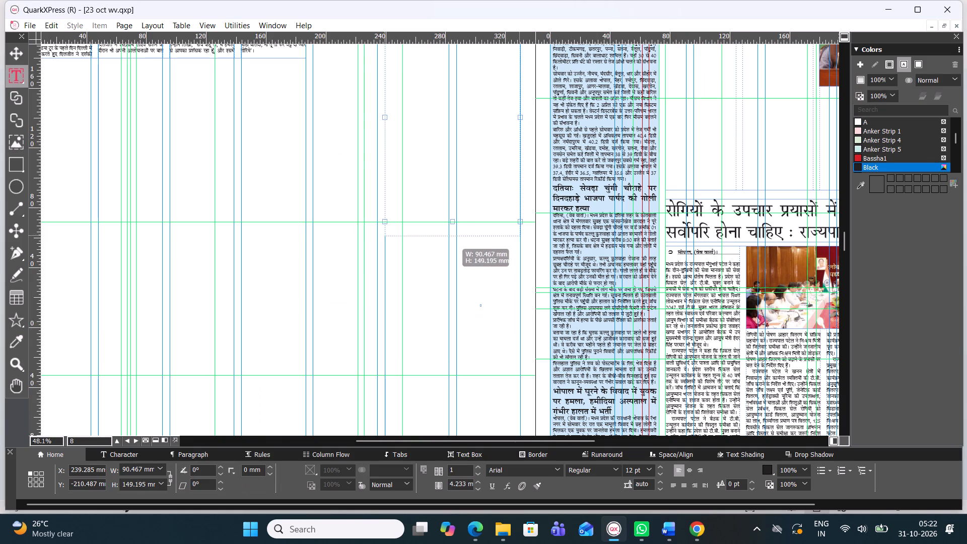
left_click_drag(450, 238, 447, 252)
scroll(445, 242, "down", 2, "ctrl")
scroll(445, 241, "up", 1, "ctrl")
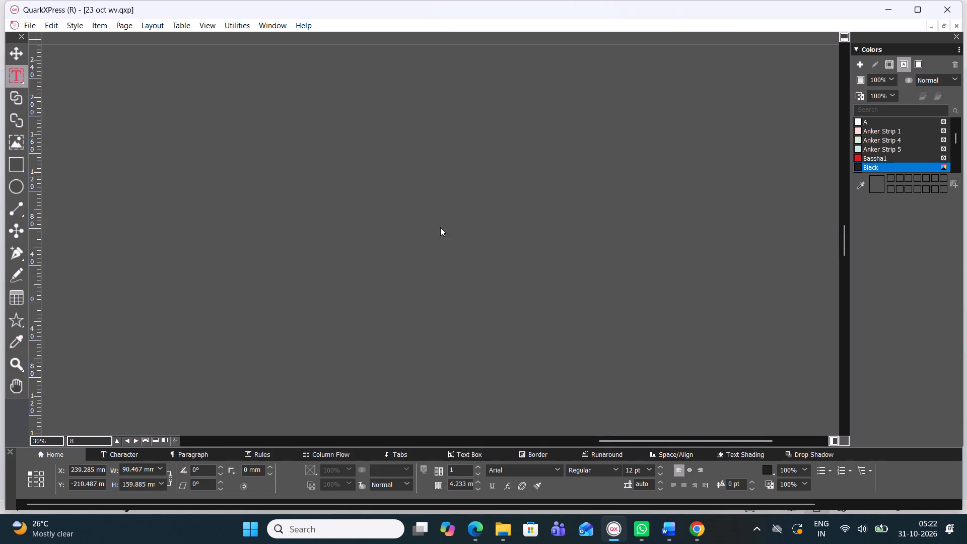
key("ctrl+0")
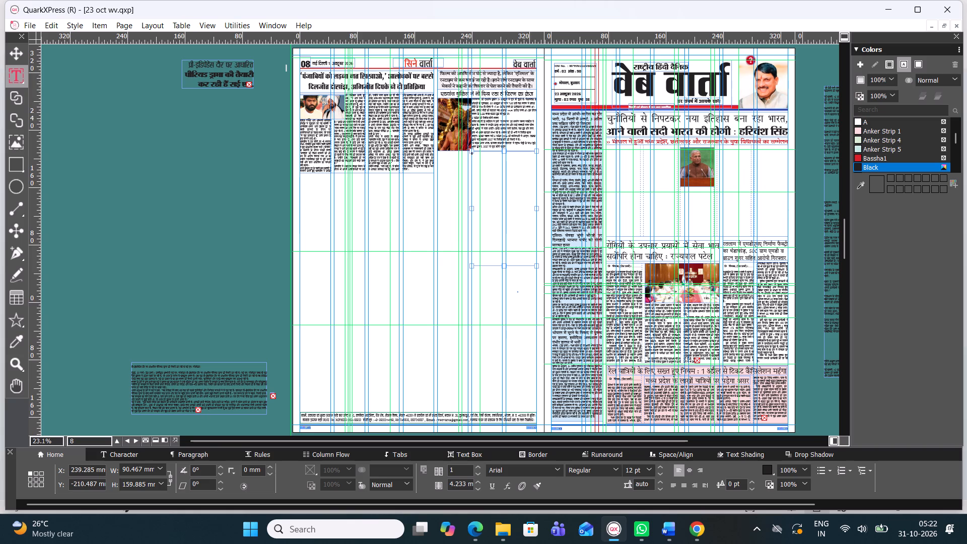
scroll(485, 164, "up", 1, "ctrl")
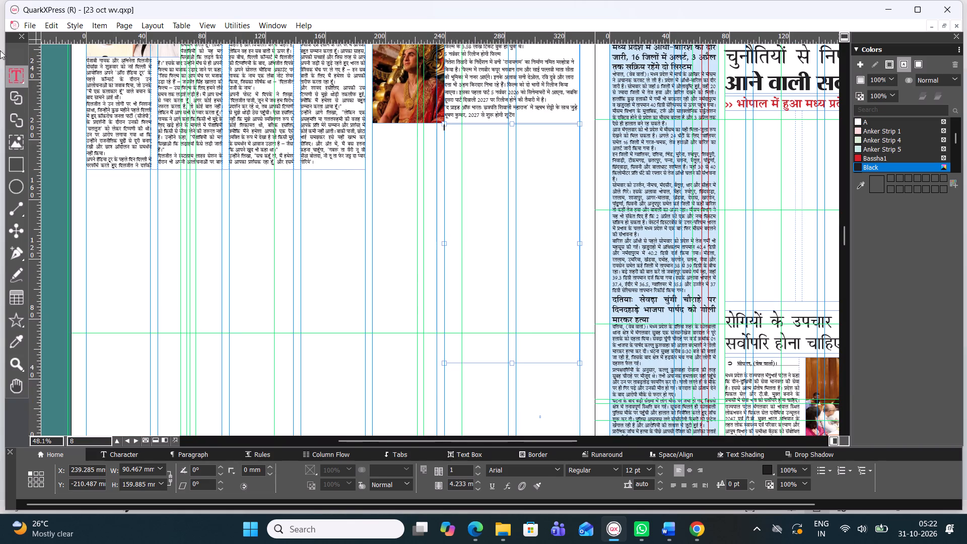
Fill the new empty text box's background with the &K12 colour.
left_click(13, 58)
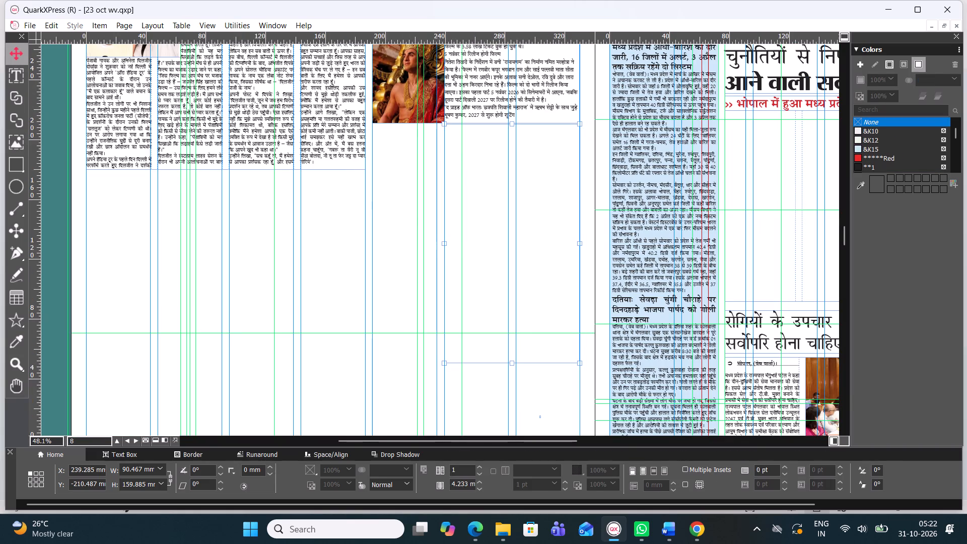
left_click(474, 162)
left_click(469, 172)
left_click(875, 139)
scroll(896, 155, "down", 1)
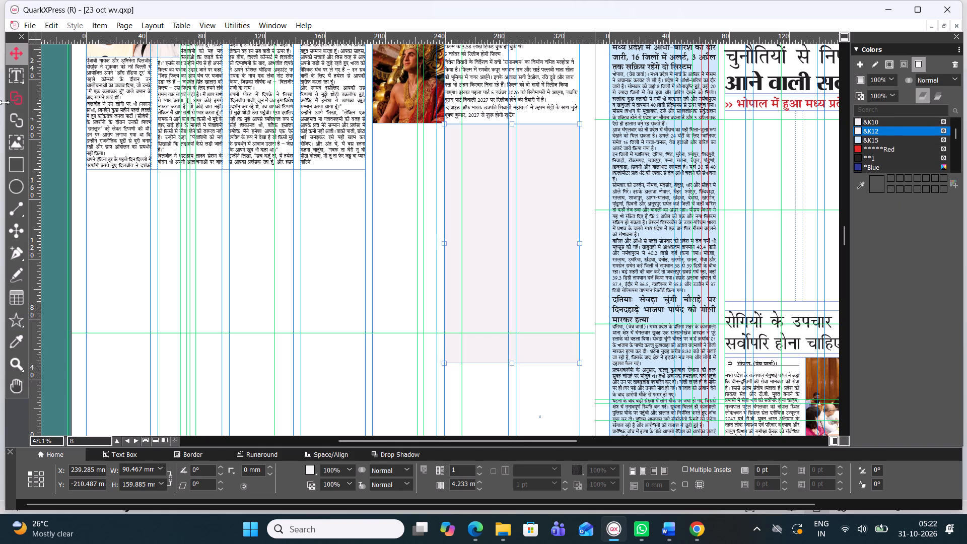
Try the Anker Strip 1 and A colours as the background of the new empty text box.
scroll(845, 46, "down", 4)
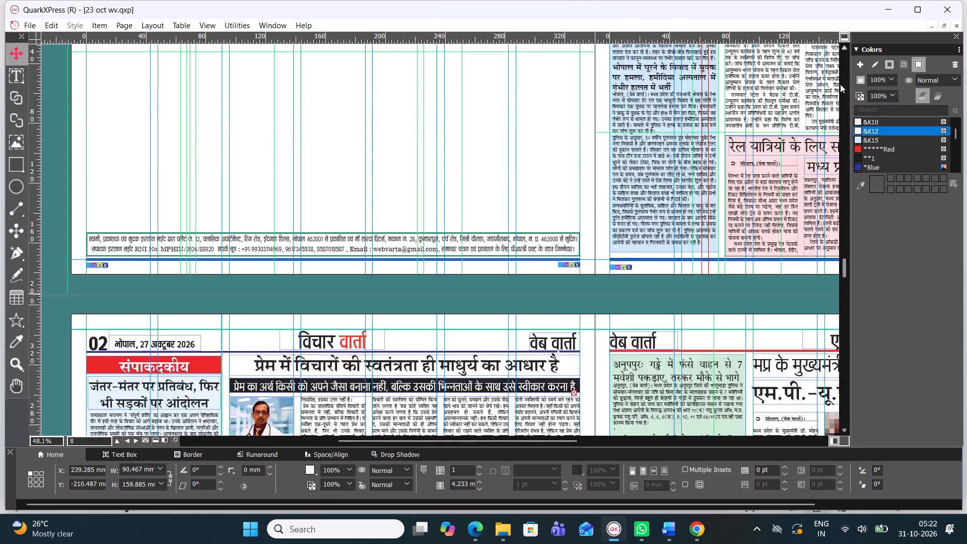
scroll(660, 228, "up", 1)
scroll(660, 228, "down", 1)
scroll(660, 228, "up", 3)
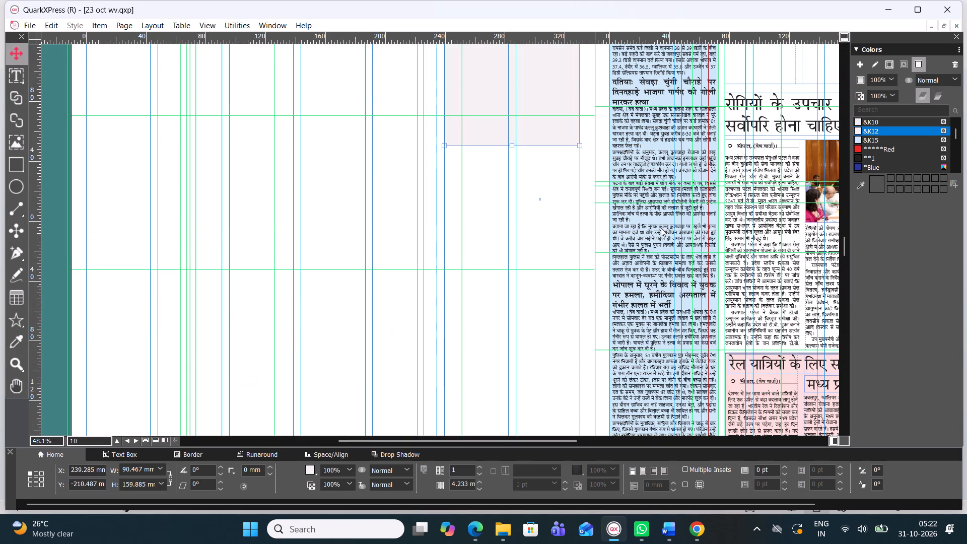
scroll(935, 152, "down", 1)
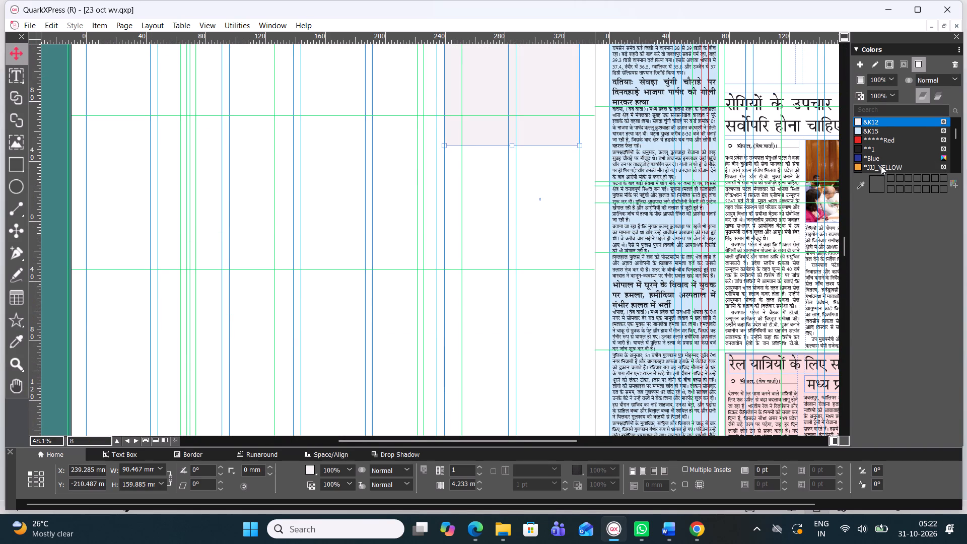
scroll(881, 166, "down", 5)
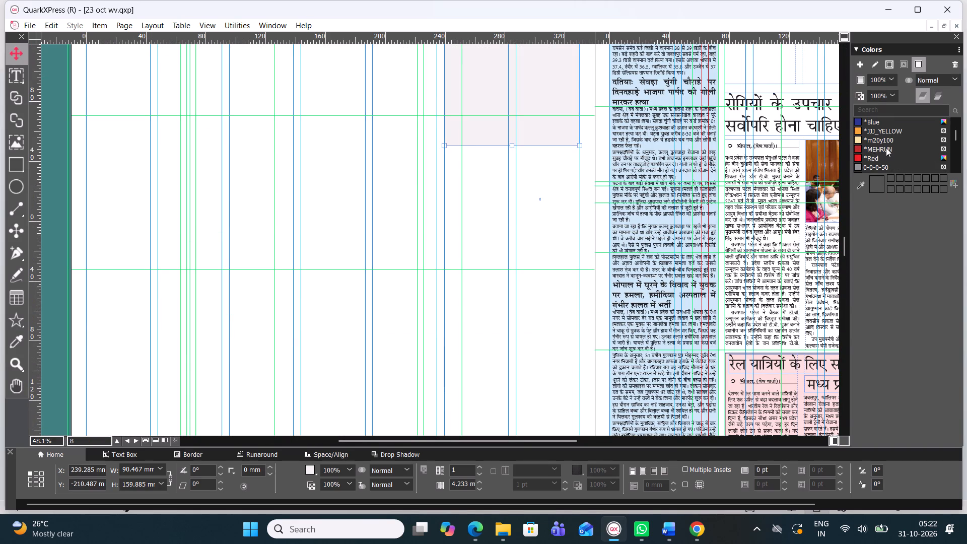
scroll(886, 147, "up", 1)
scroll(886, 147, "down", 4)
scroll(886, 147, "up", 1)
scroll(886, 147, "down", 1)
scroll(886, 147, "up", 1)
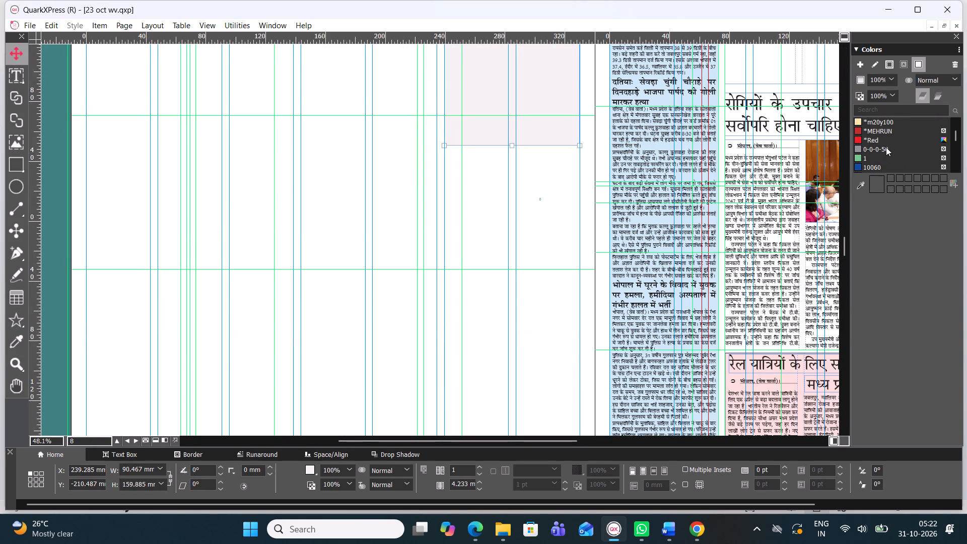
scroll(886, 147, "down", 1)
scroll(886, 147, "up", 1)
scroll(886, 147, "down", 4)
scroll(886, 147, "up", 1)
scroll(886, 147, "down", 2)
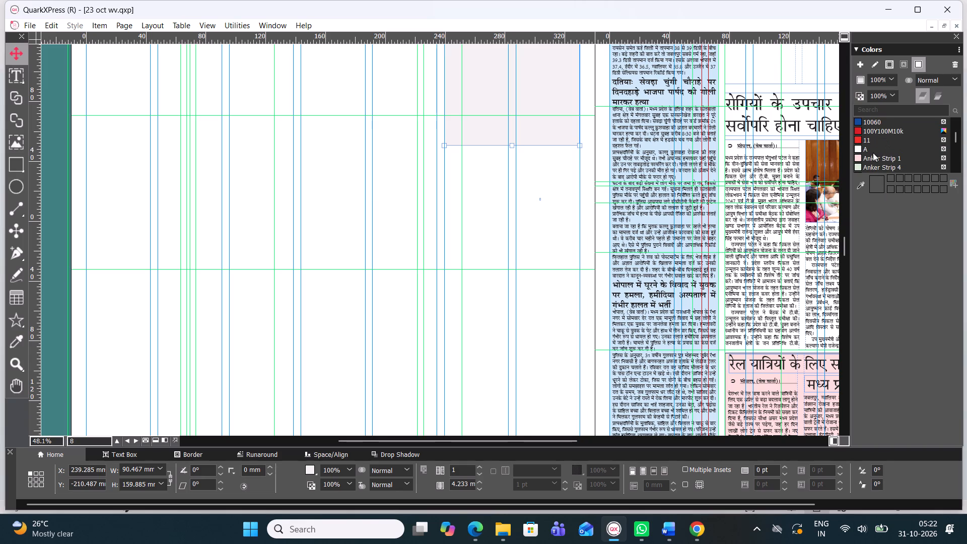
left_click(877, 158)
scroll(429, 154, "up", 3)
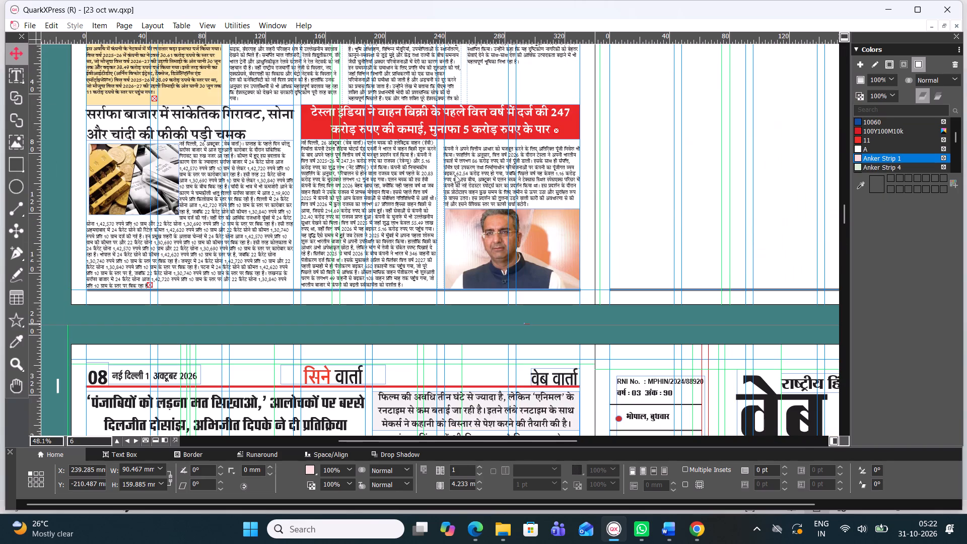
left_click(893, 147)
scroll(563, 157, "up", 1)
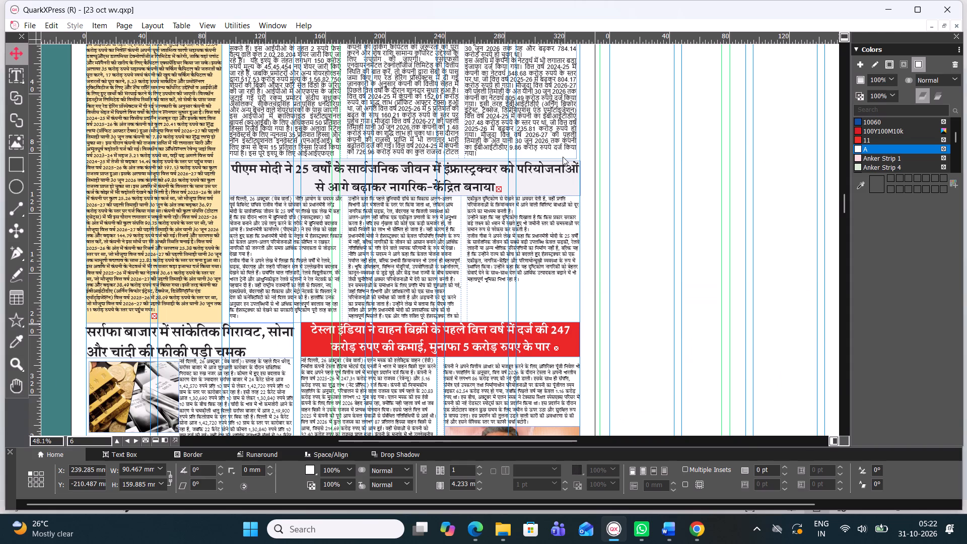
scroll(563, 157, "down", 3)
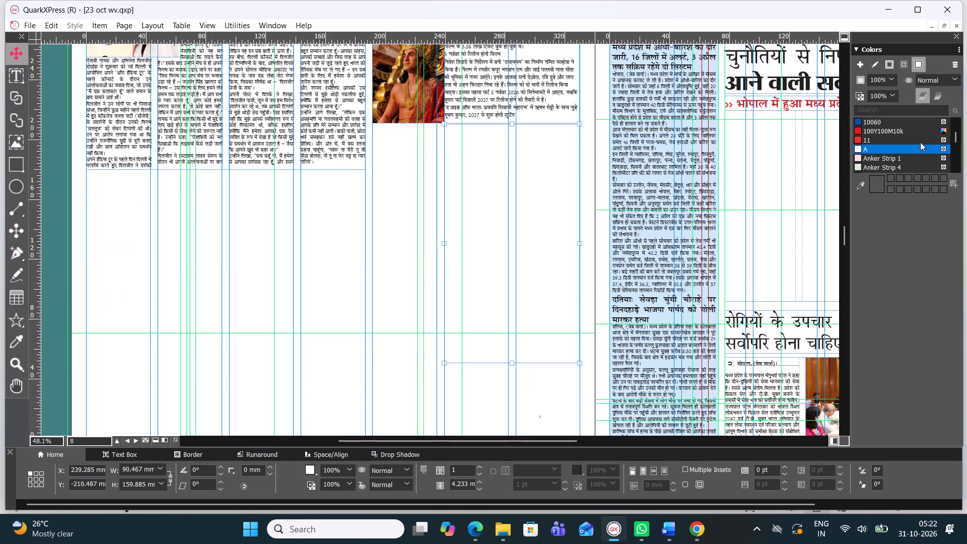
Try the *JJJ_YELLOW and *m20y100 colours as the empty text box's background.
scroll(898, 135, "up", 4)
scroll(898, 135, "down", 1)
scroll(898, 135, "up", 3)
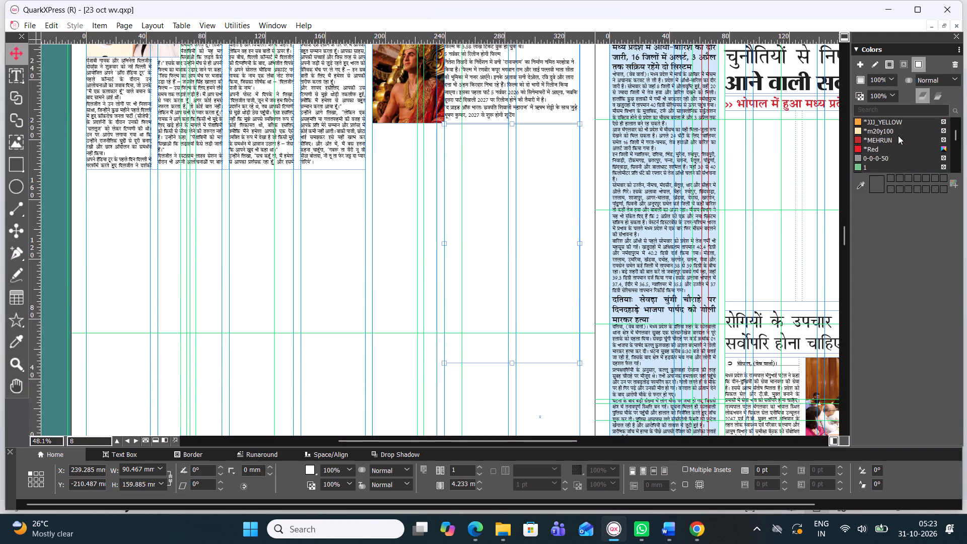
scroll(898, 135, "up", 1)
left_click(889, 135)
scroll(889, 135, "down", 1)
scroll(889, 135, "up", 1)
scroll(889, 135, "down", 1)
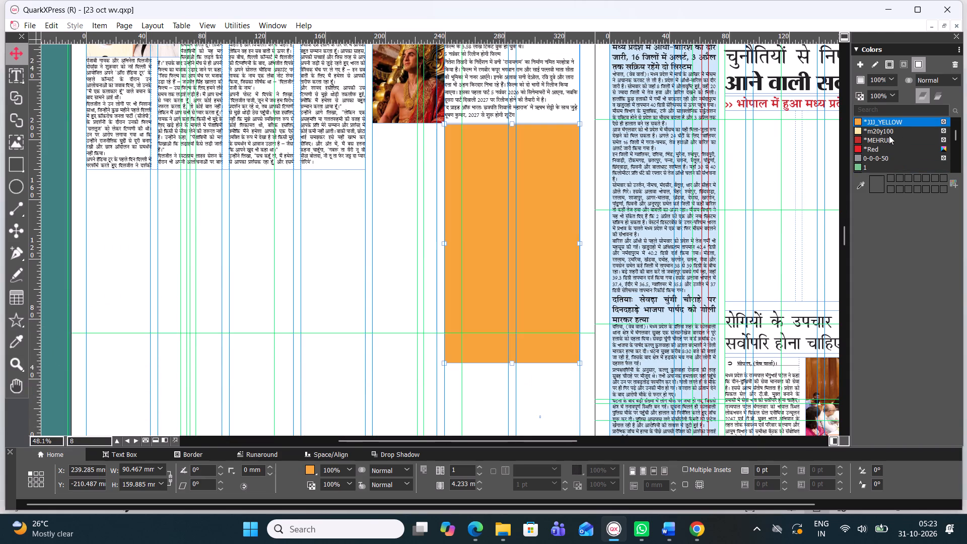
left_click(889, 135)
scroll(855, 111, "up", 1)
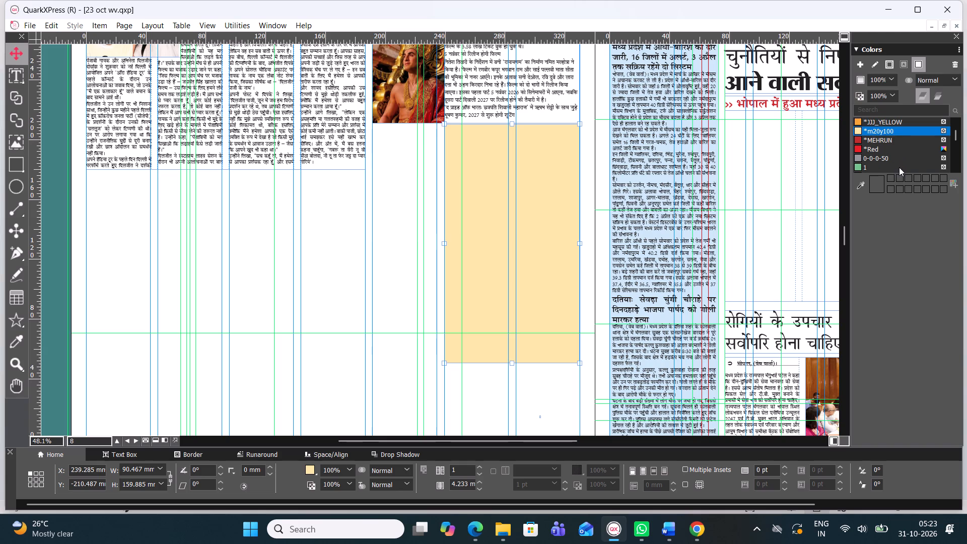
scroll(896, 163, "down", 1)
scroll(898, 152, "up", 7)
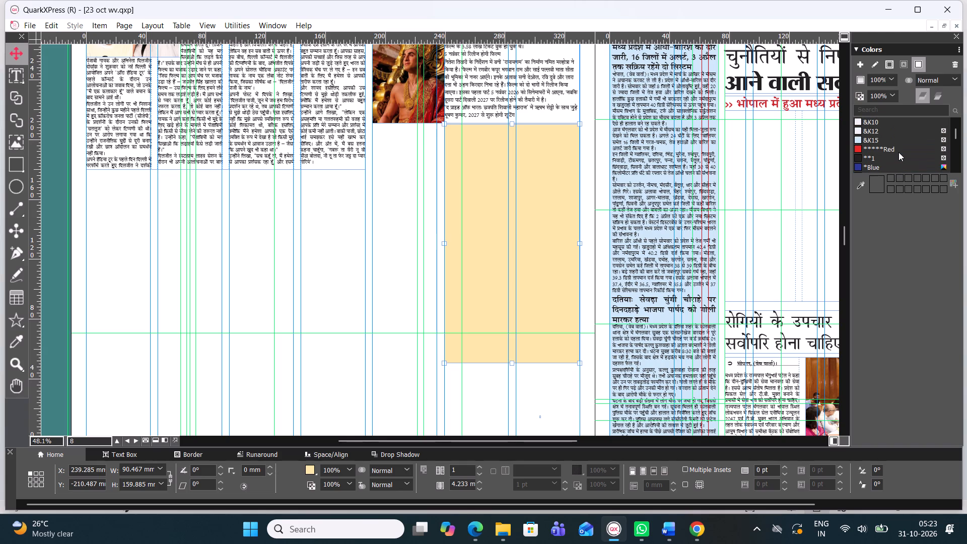
Compare the &K12 tint again, fill the empty text box's background with &K10, and reselect the box.
scroll(899, 152, "up", 4)
scroll(899, 152, "down", 1)
left_click(880, 129)
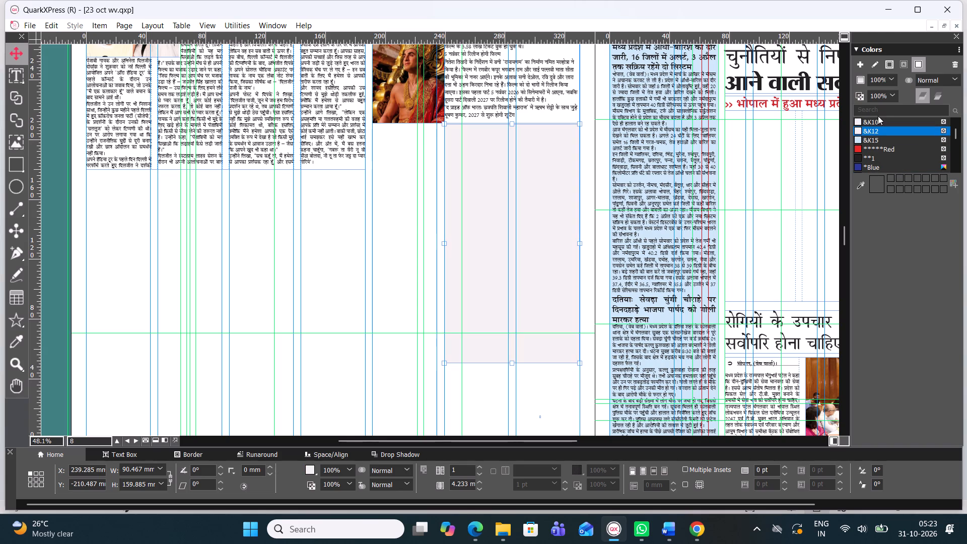
left_click(878, 116)
left_click(878, 120)
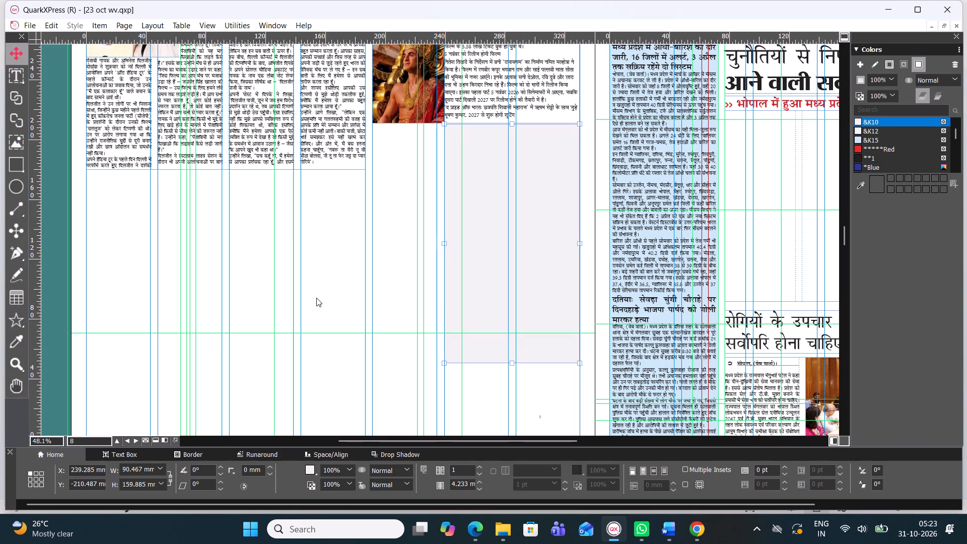
left_click(316, 298)
left_click(484, 192)
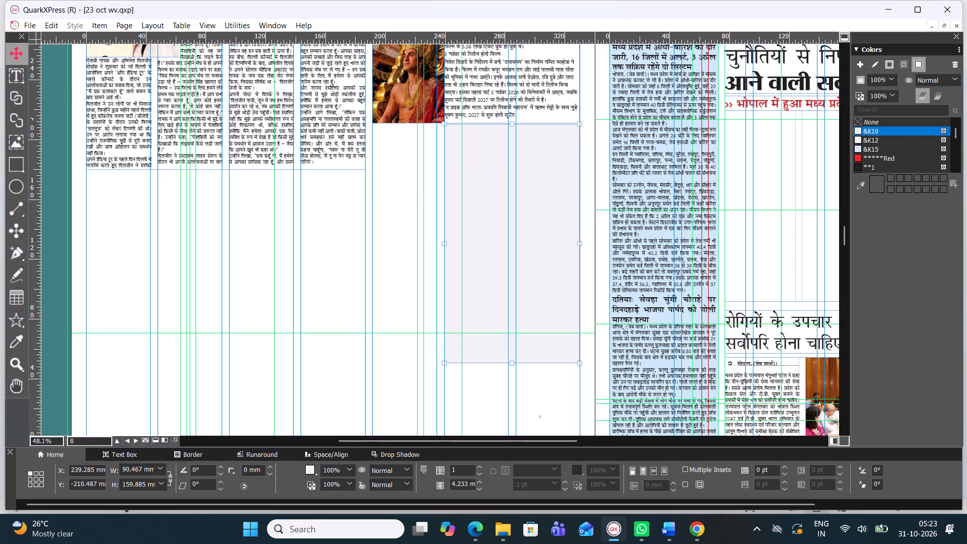
Widen the tinted text box to about 95.5 mm by moving its left edge, keeping its right edge at the column boundary.
left_click_drag(443, 244, 387, 242)
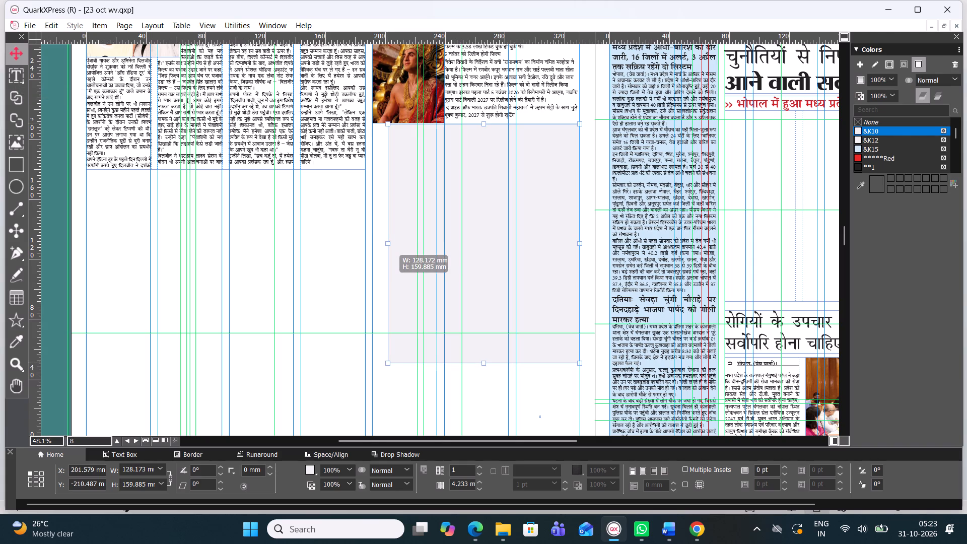
left_click_drag(387, 242, 463, 233)
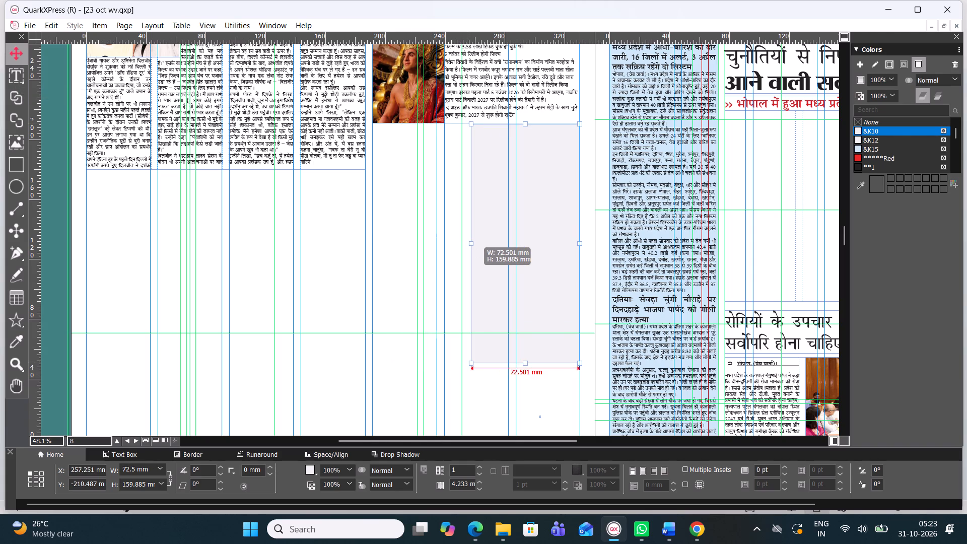
left_click_drag(463, 233, 444, 237)
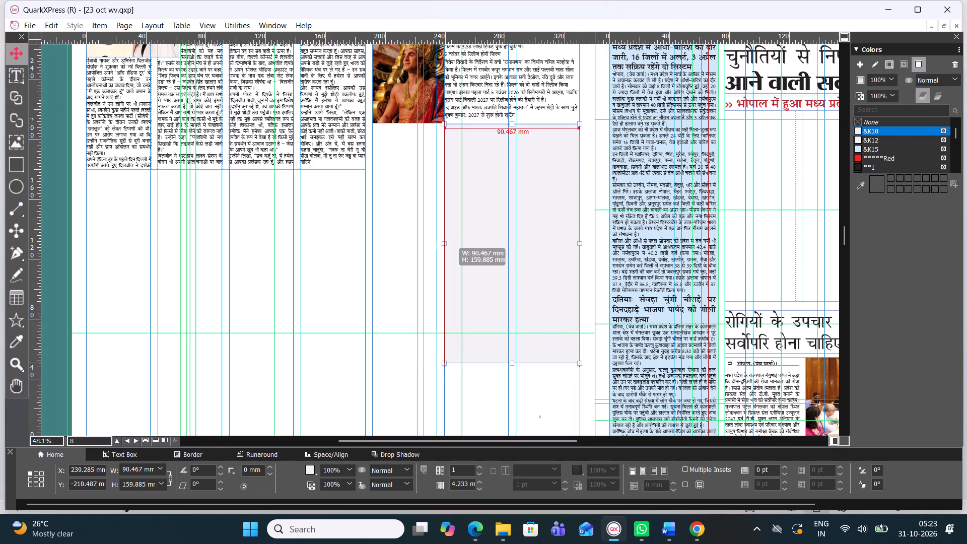
left_click_drag(444, 237, 388, 238)
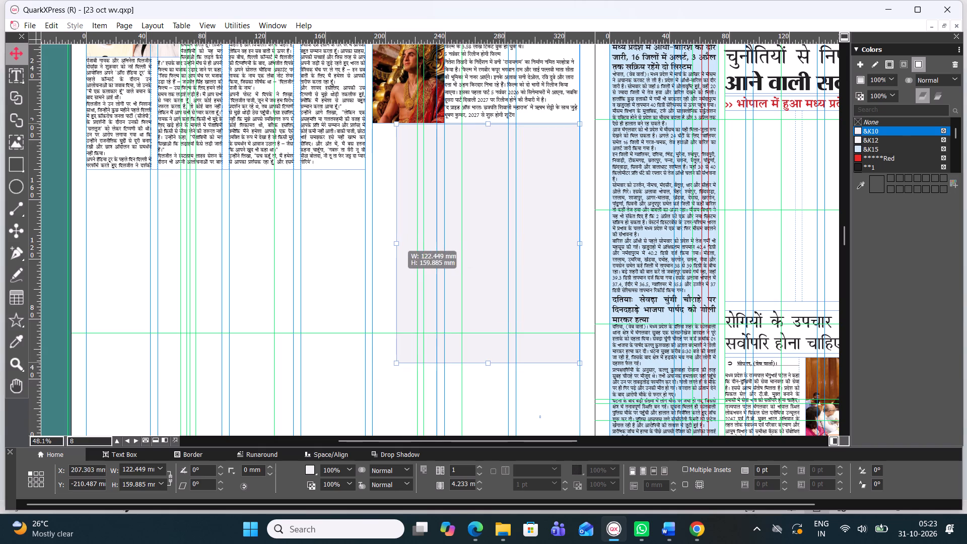
left_click_drag(388, 238, 371, 238)
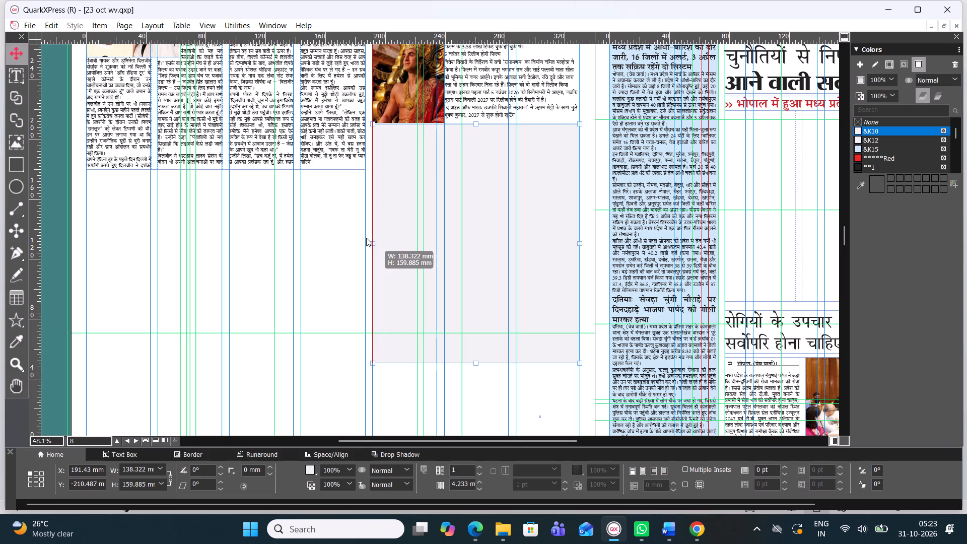
left_click_drag(371, 241, 427, 244)
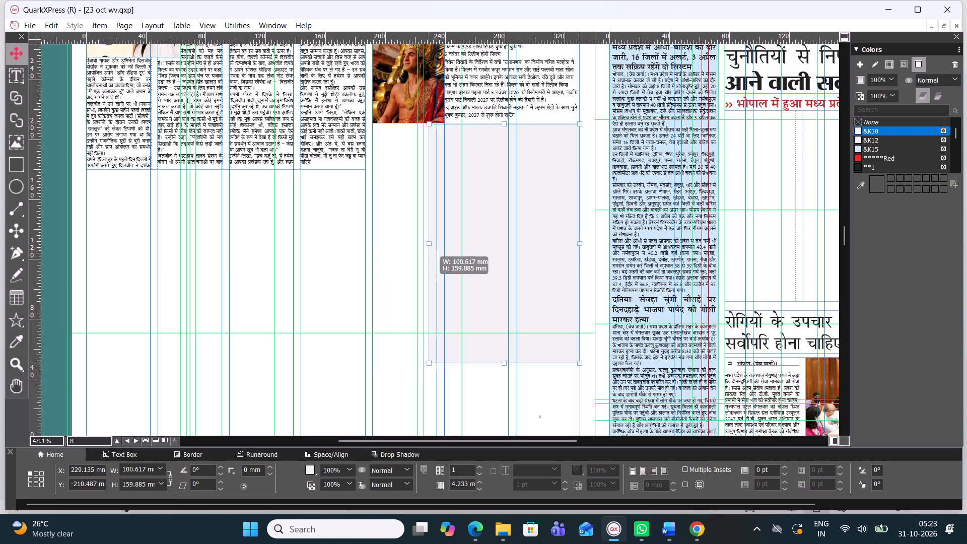
left_click_drag(427, 244, 410, 250)
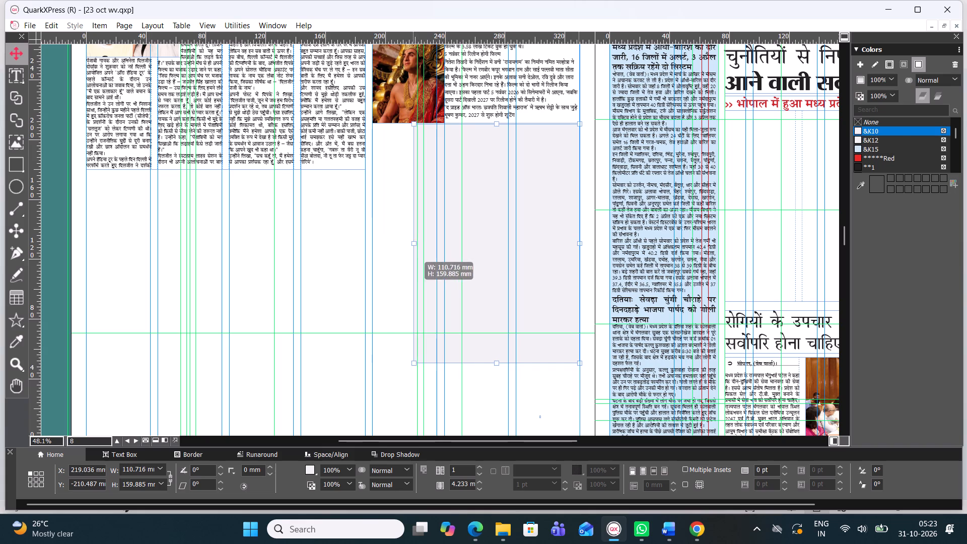
left_click_drag(410, 250, 440, 256)
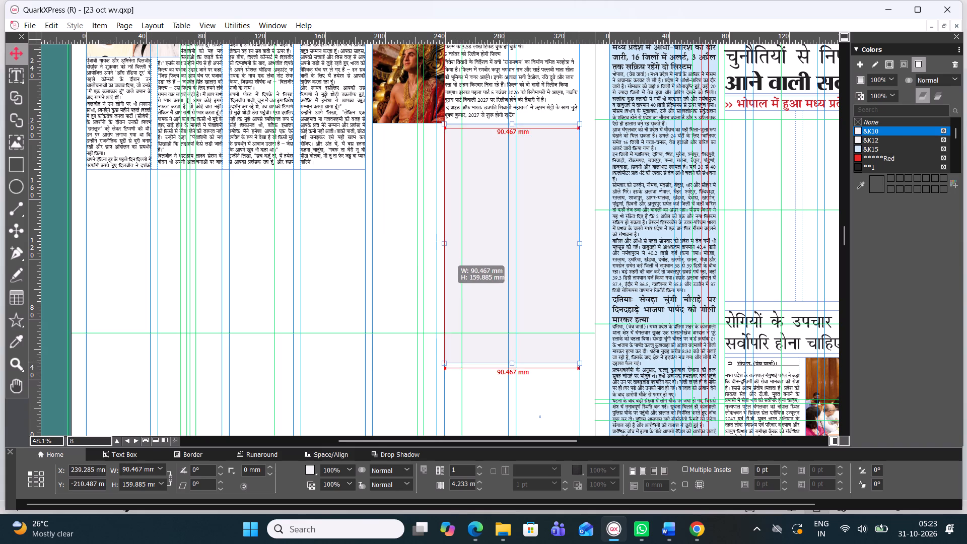
left_click_drag(440, 256, 436, 257)
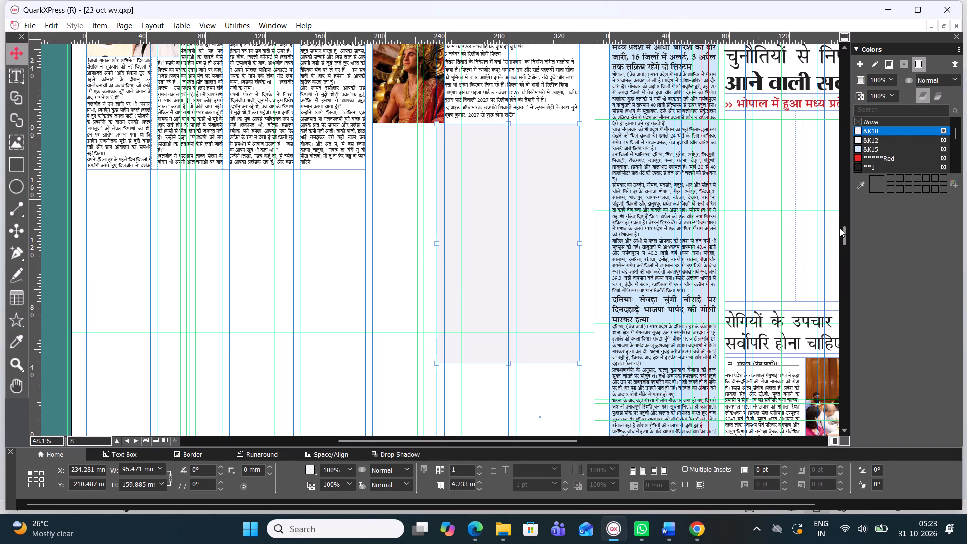
Shorten the four-column Diljit Dosanjh story text box to a height of about 79.8 mm by raising its lower edge.
left_click_drag(845, 231, 844, 223)
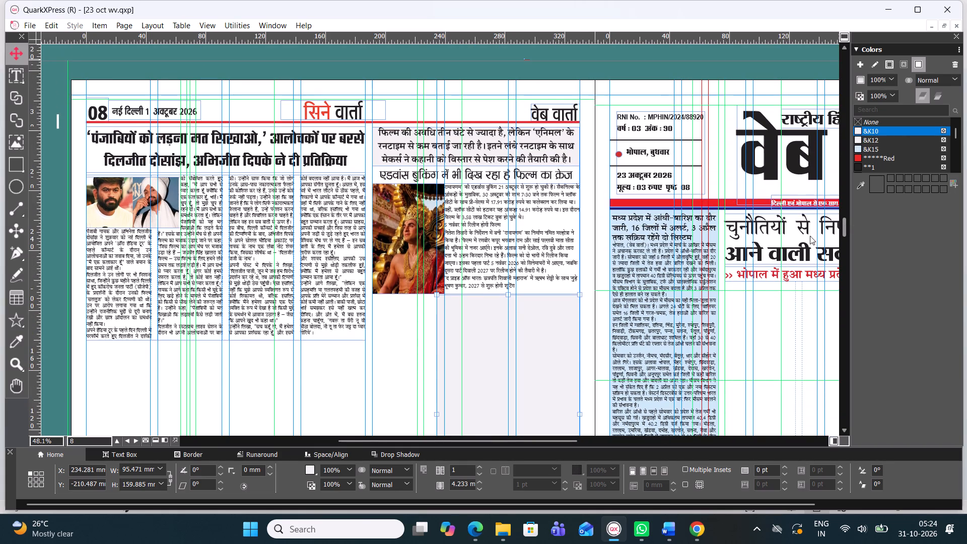
left_click(256, 318)
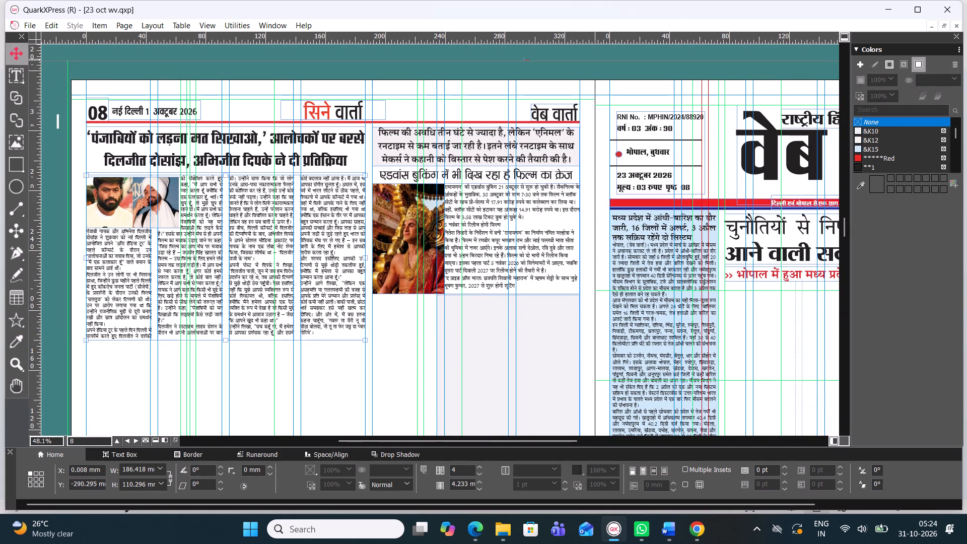
left_click_drag(229, 341, 231, 322)
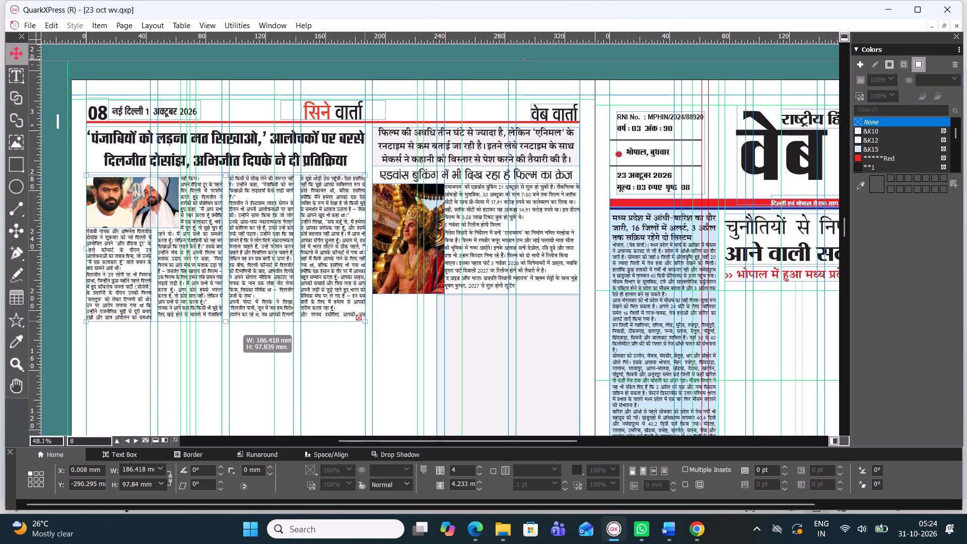
left_click_drag(231, 322, 241, 300)
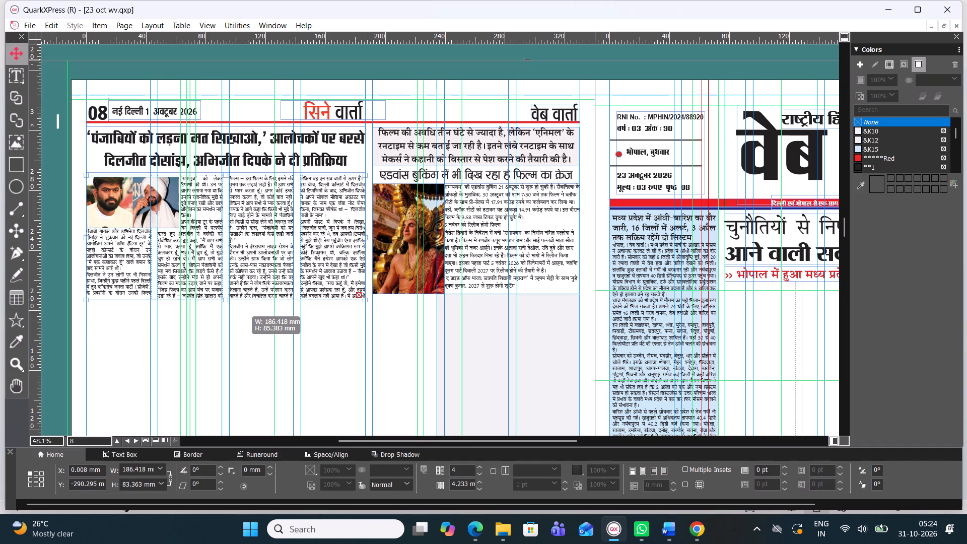
left_click_drag(241, 300, 241, 296)
scroll(225, 298, "down", 1)
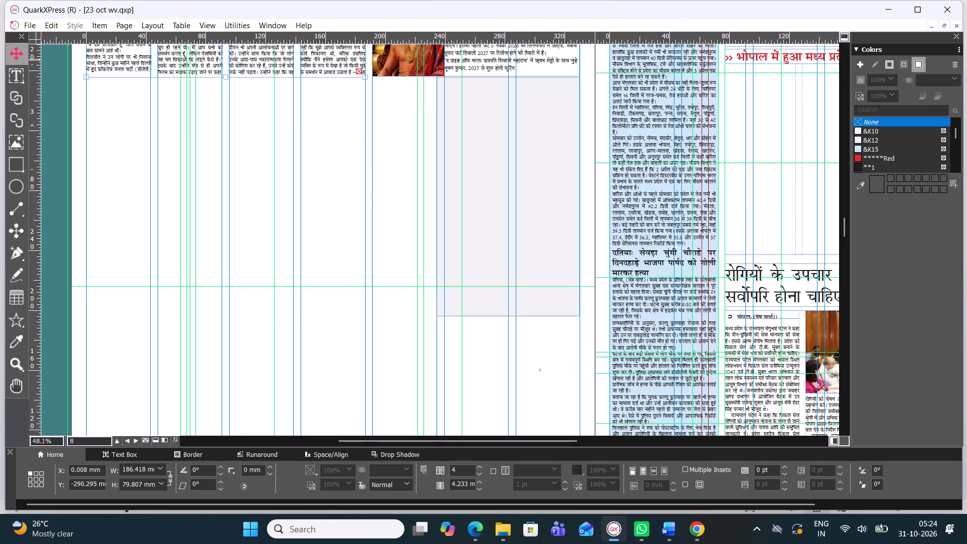
scroll(273, 161, "up", 1)
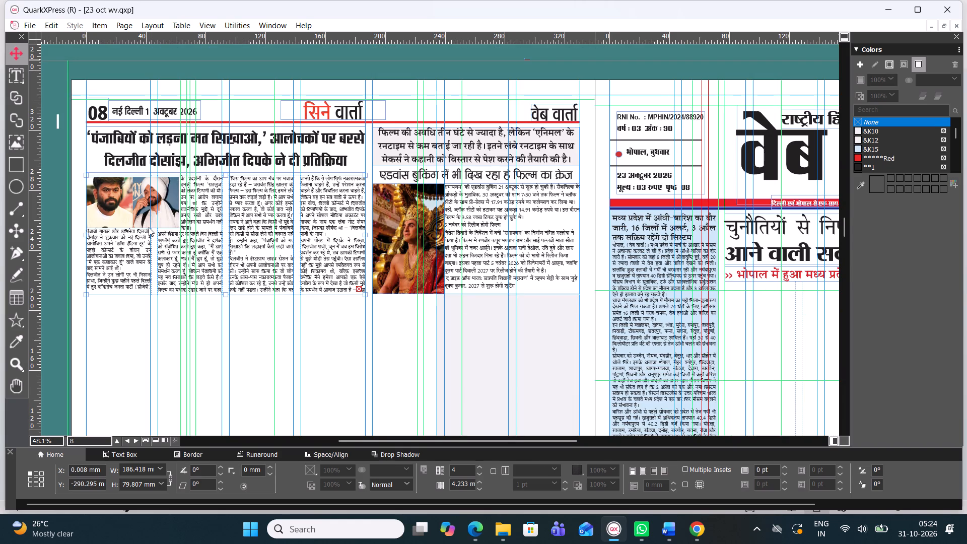
scroll(213, 244, "up", 1, "ctrl")
scroll(213, 244, "down", 1, "ctrl")
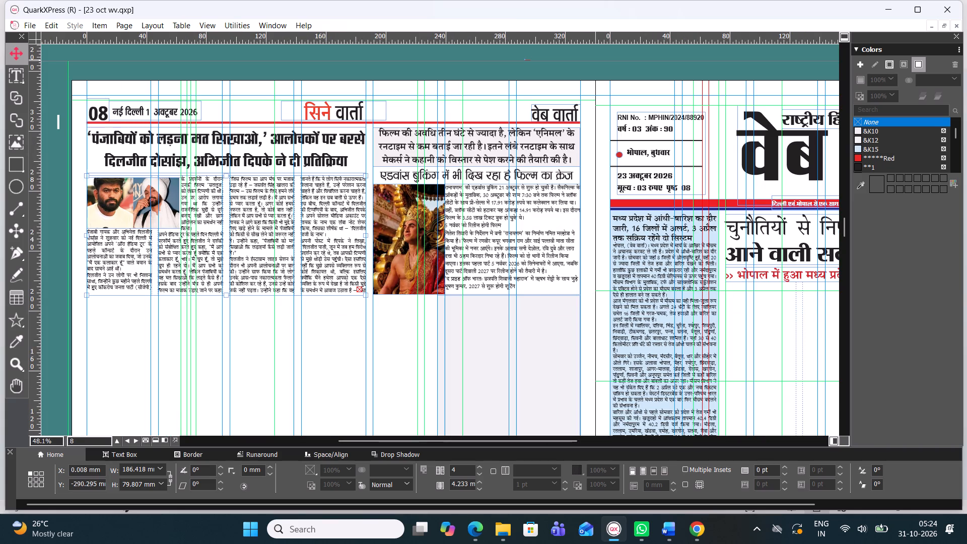
Extend the Diljit Dosanjh story text box's lower edge slightly, to a height of about 83.9 mm, with the Text Content tool active.
scroll(286, 289, "up", 2, "ctrl")
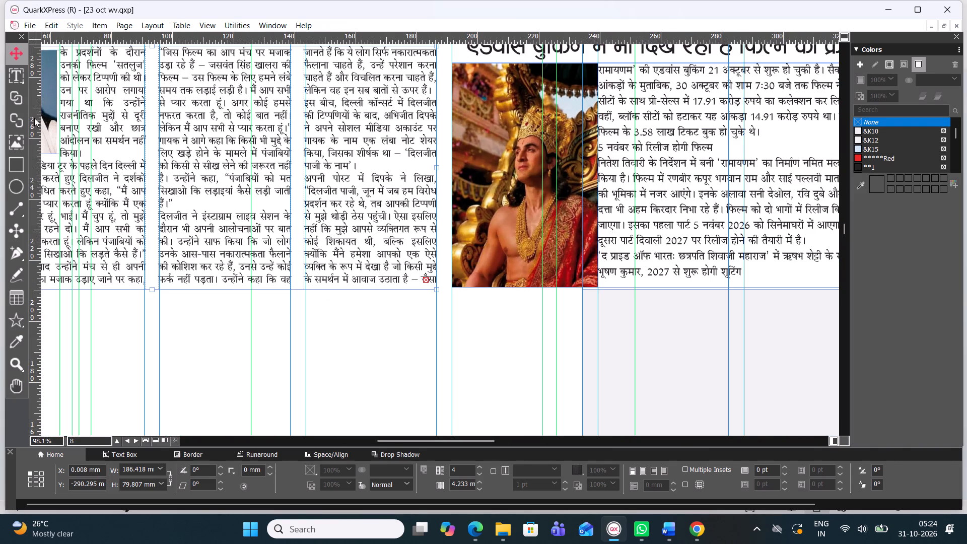
left_click(16, 80)
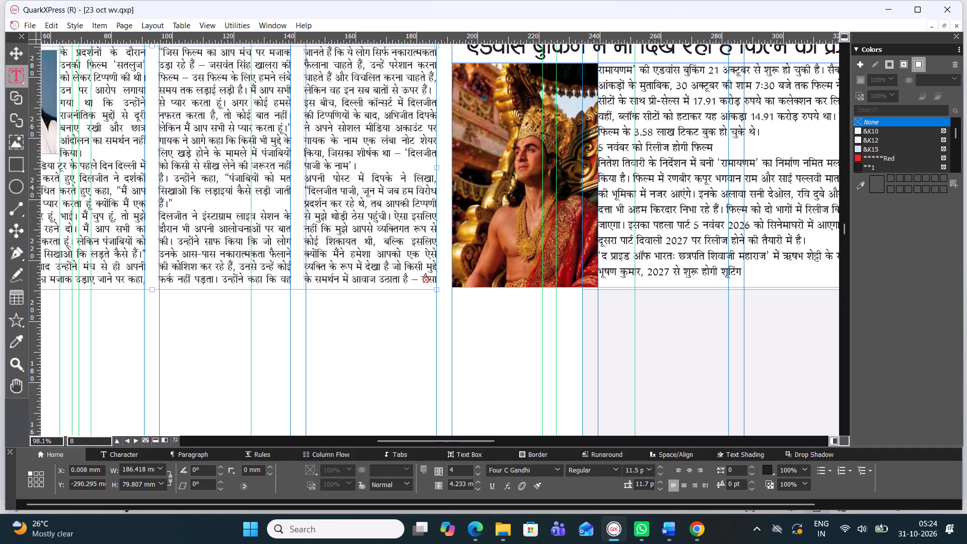
left_click_drag(154, 289, 154, 302)
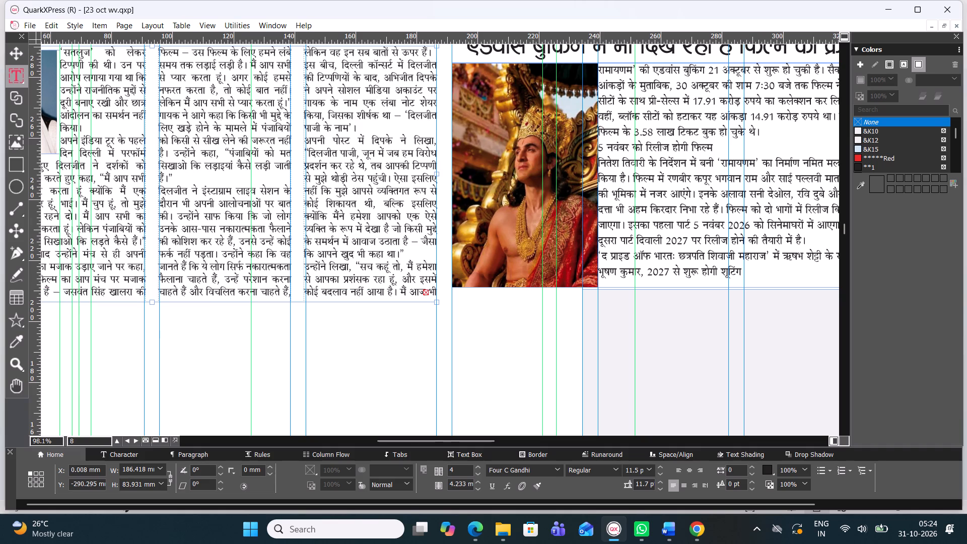
Break the Diljit Dosanjh story after “कि आपने खुद भी कहा था।” and delete the passages from “उन्होंने लिखा, “सच कहूं तो” up to “आपकी सच्चाई”.
left_click(406, 249)
key("Return")
left_click_drag(306, 278, 355, 308)
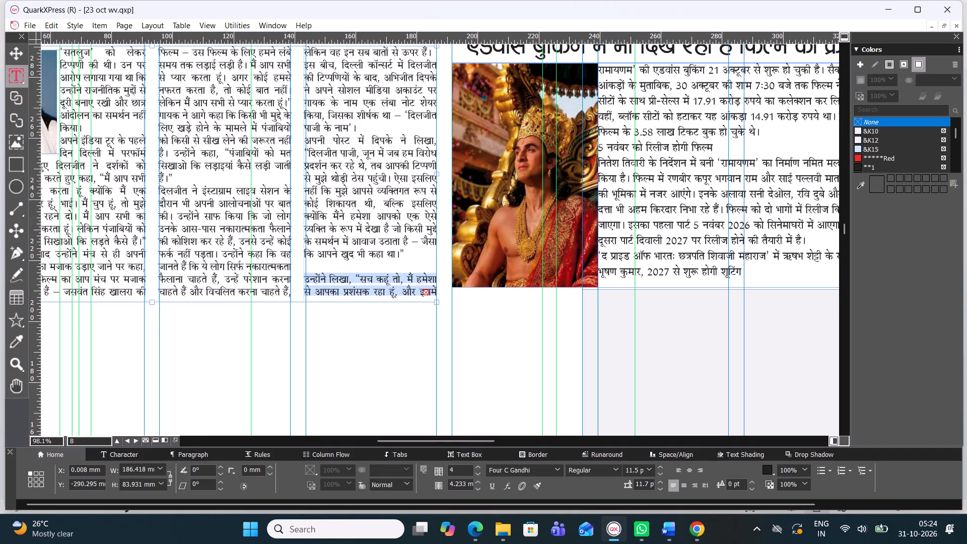
left_click_drag(355, 308, 454, 343)
key("BackSpace")
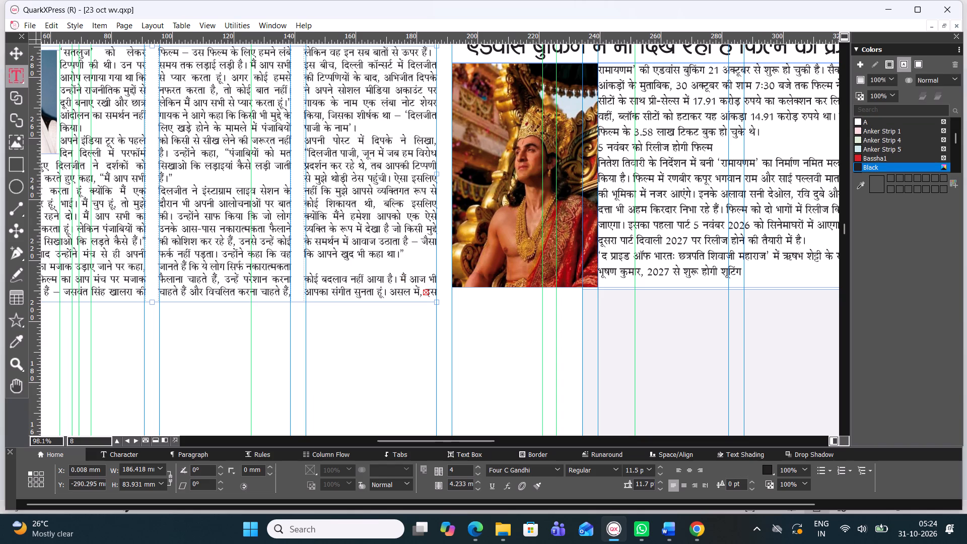
left_click_drag(305, 275, 483, 342)
key("BackSpace")
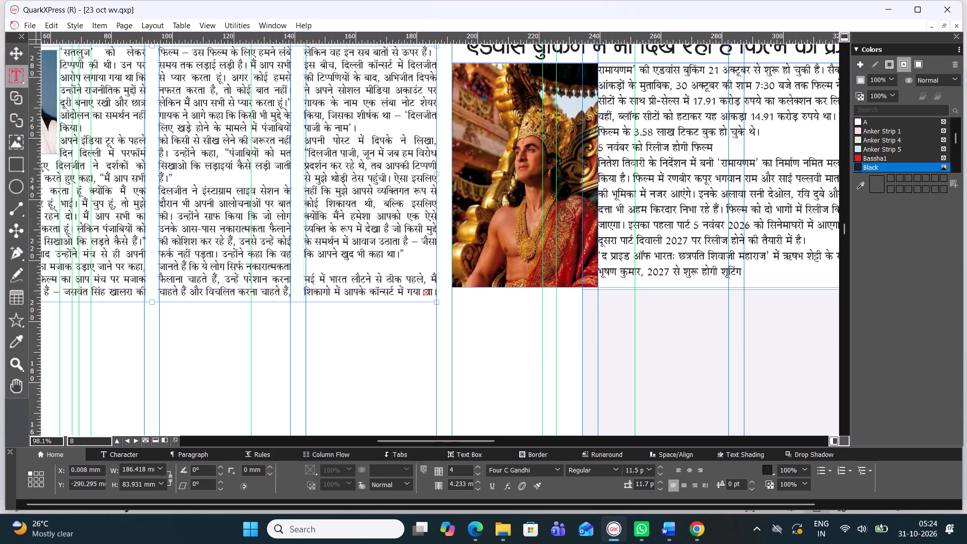
left_click_drag(305, 278, 419, 334)
key("BackSpace")
left_click_drag(305, 277, 344, 297)
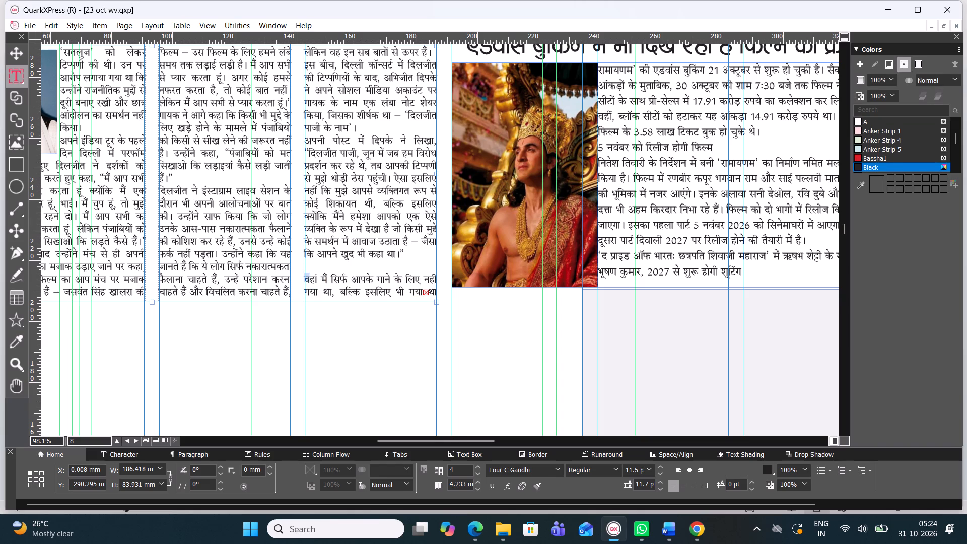
left_click_drag(344, 297, 484, 329)
key("BackSpace")
left_click_drag(305, 278, 484, 346)
key("BackSpace")
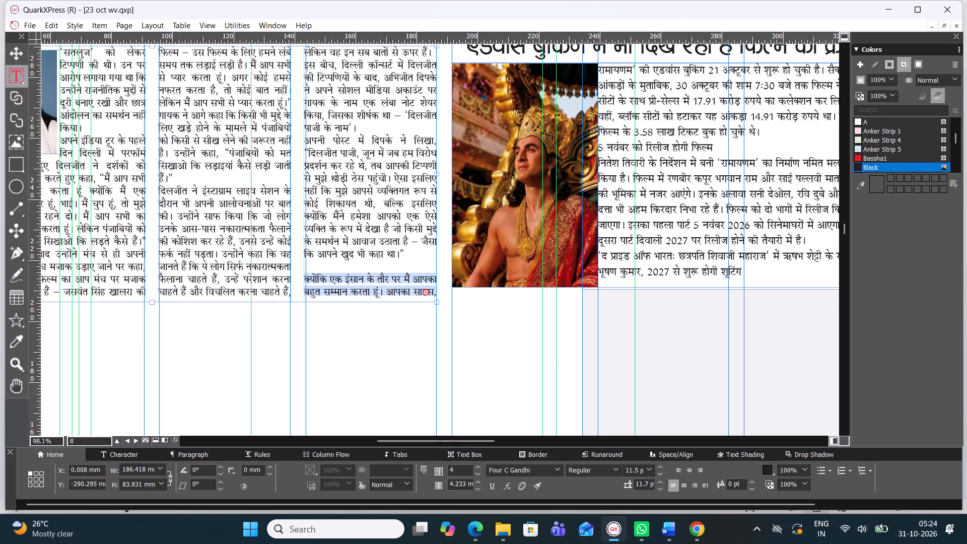
Extend the Diljit Dosanjh story box to about 99.8 mm high and delete its ending from “उन्होंने आगे लिखा” through “गोरिये’।”.
left_click_drag(152, 302, 159, 346)
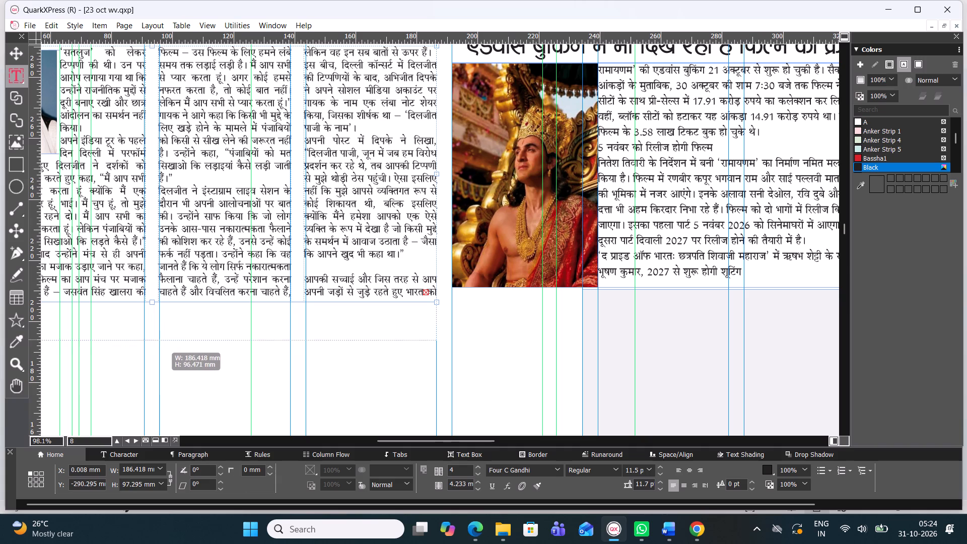
left_click_drag(159, 346, 160, 350)
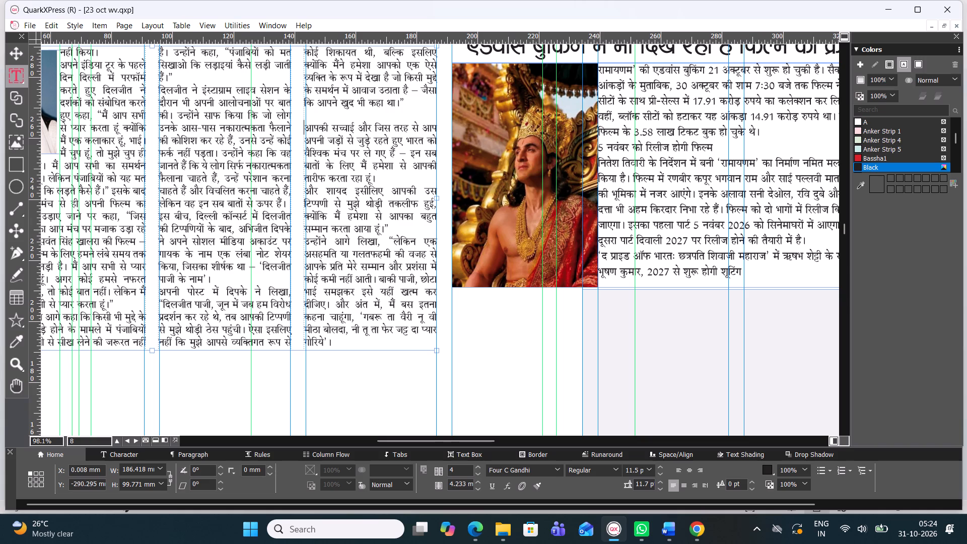
left_click(390, 226)
key("Return")
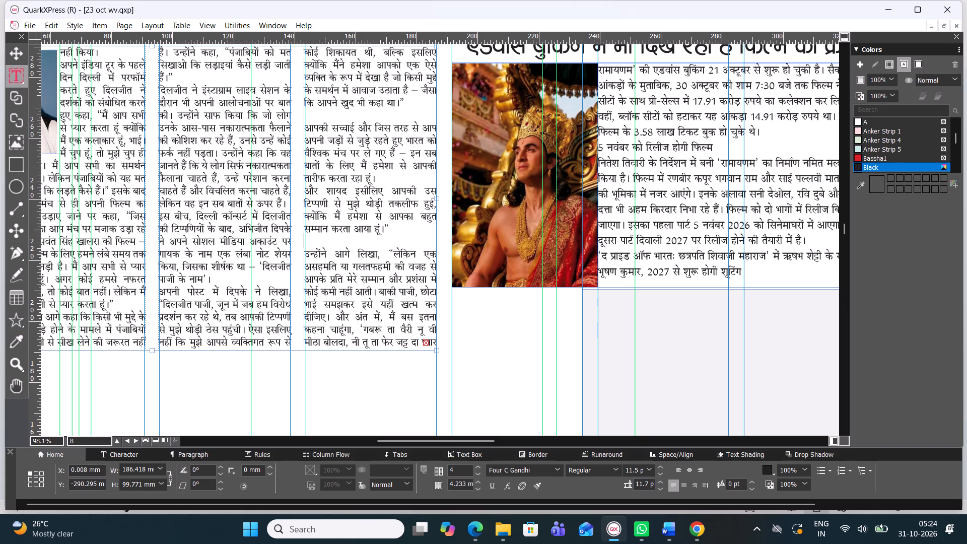
left_click_drag(305, 250, 485, 402)
key("BackSpace")
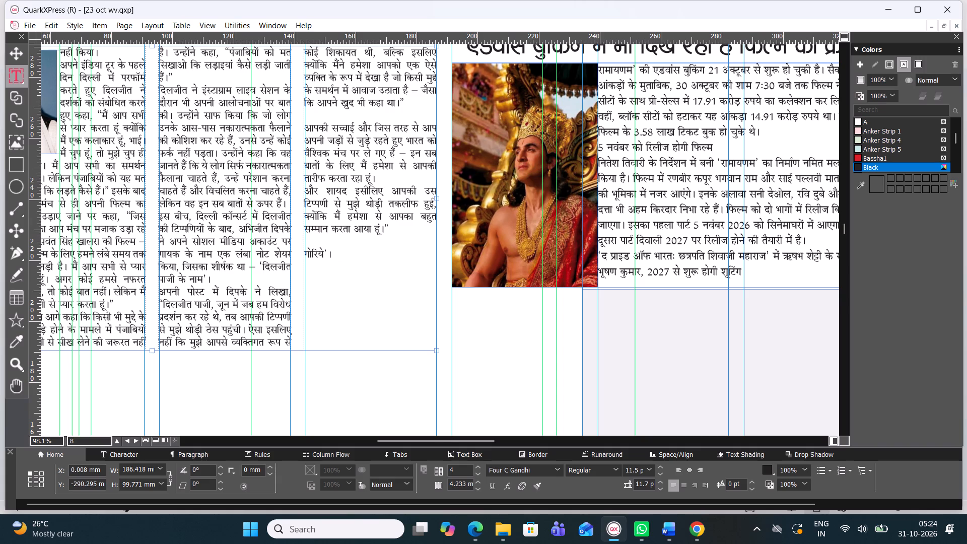
left_click_drag(303, 250, 359, 266)
key("BackSpace")
Shorten the Diljit Dosanjh story box to about 84.2 mm high and delete the remaining text from “आपकी सच्चाई” through “सम्मान करता आया हूं।”.
left_click_drag(154, 351, 171, 312)
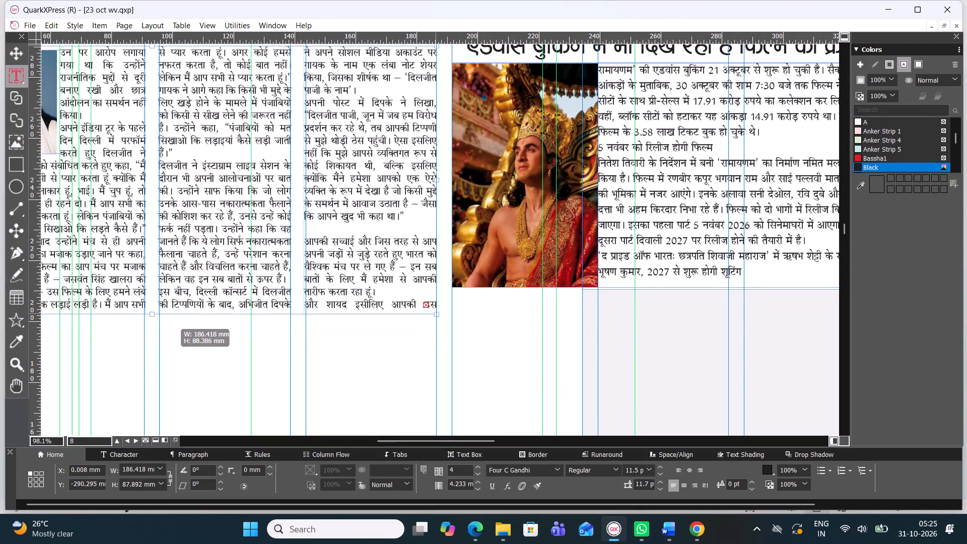
left_click_drag(171, 312, 176, 304)
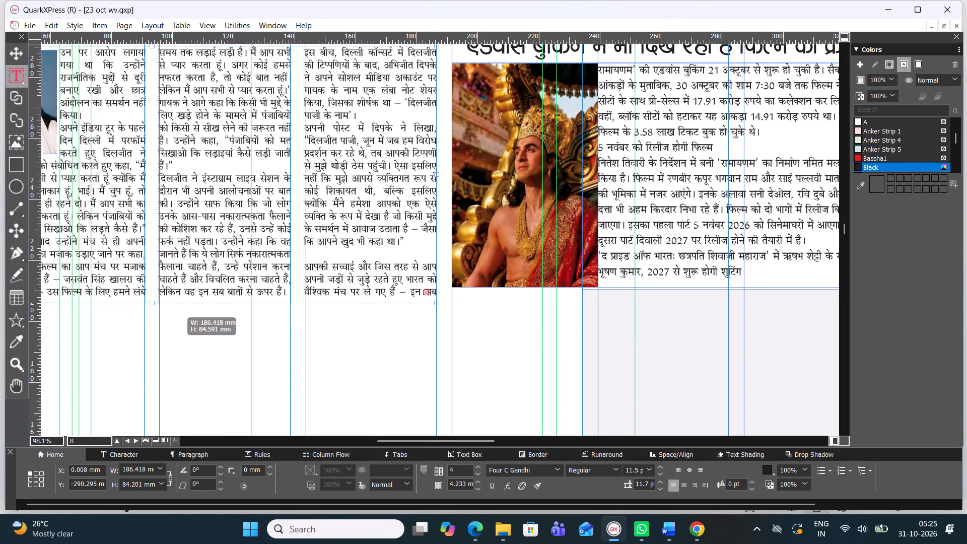
left_click_drag(176, 304, 177, 304)
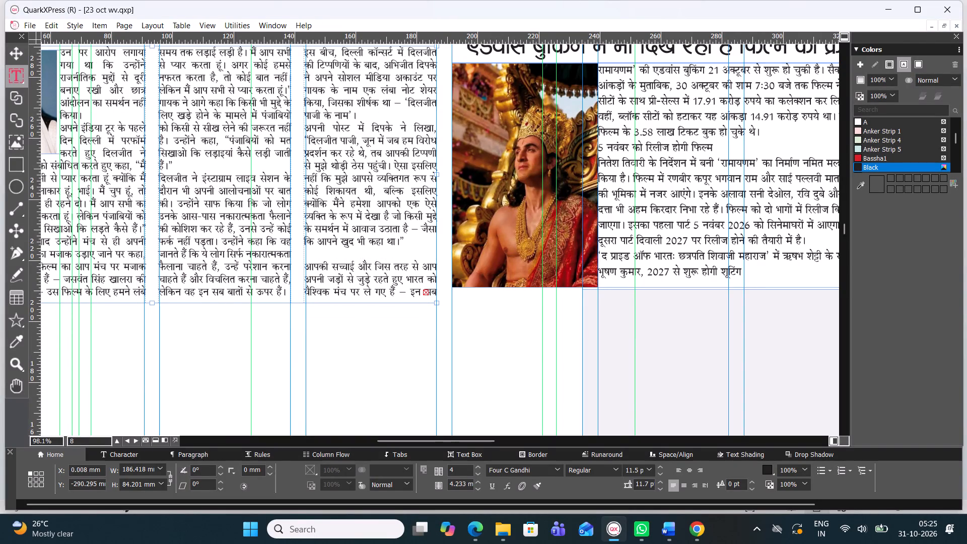
left_click_drag(307, 264, 419, 320)
key("BackSpace")
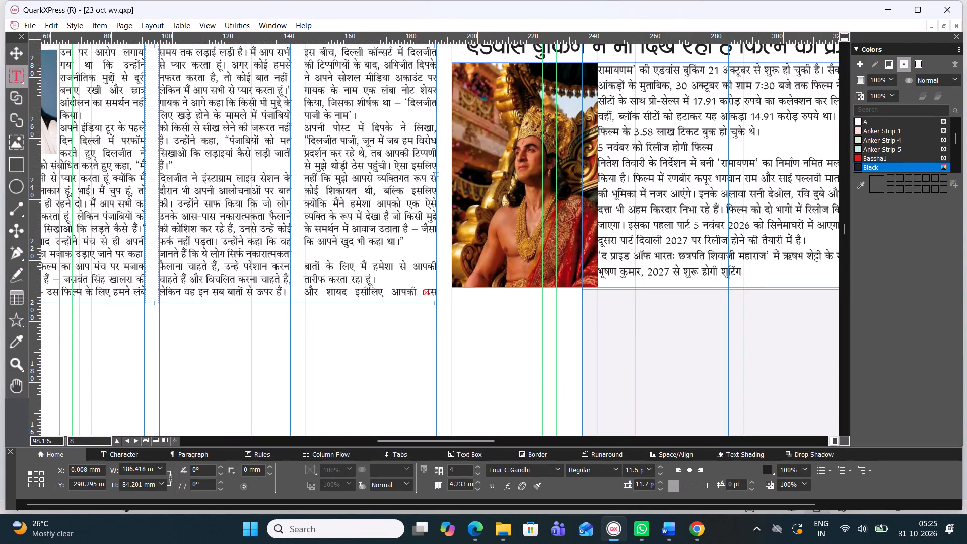
left_click_drag(305, 262, 427, 324)
key("BackSpace")
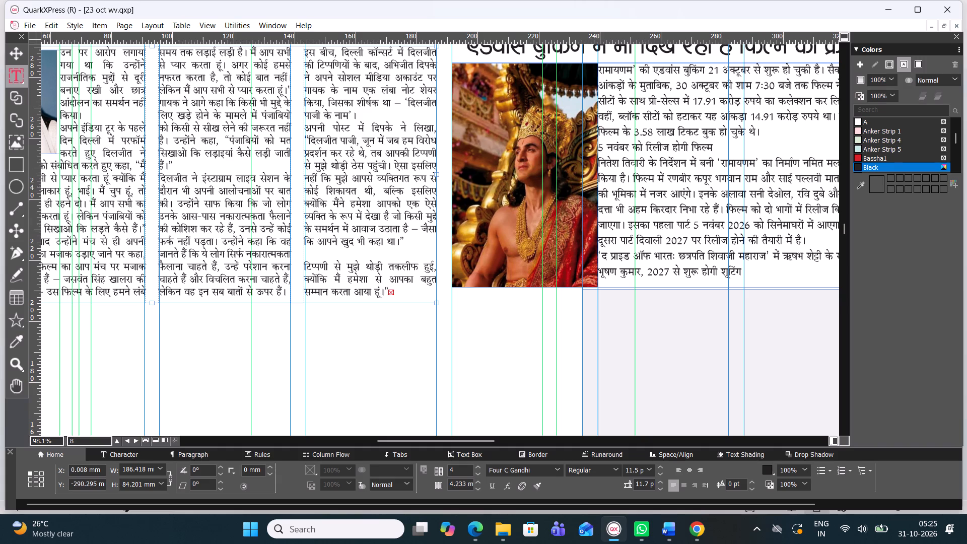
left_click_drag(303, 265, 454, 327)
key("BackSpace")
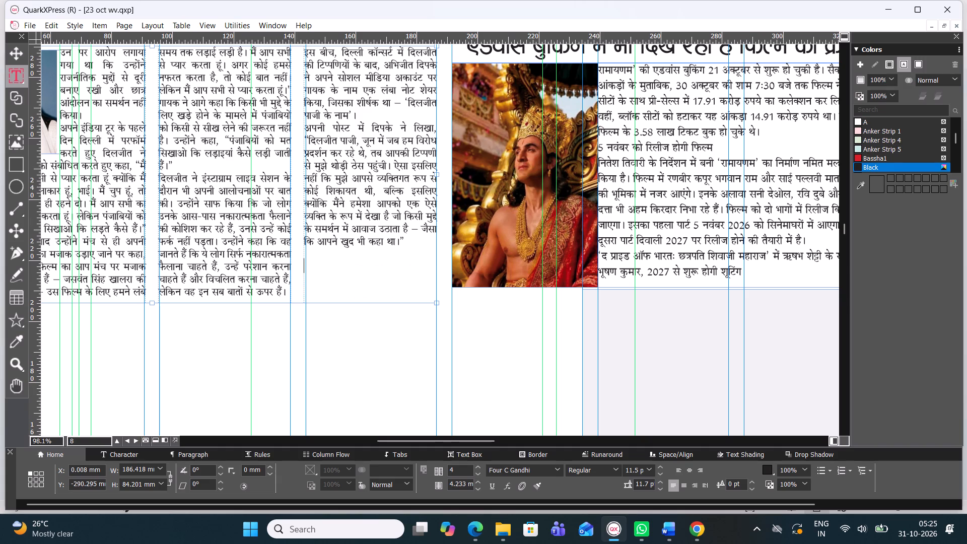
Raise the lower edge of the Diljit Dosanjh story box to a height of about 79.8 mm.
left_click_drag(154, 305, 157, 293)
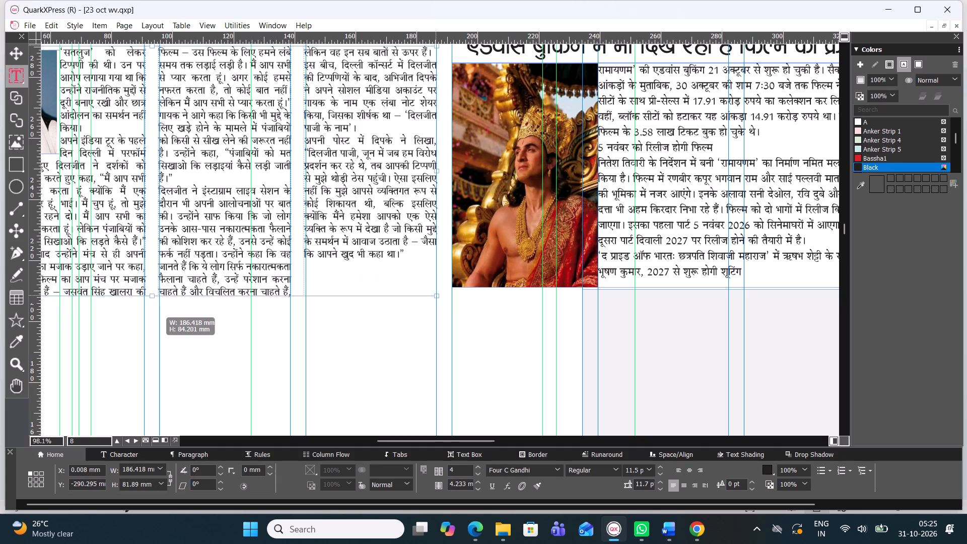
left_click_drag(157, 293, 157, 292)
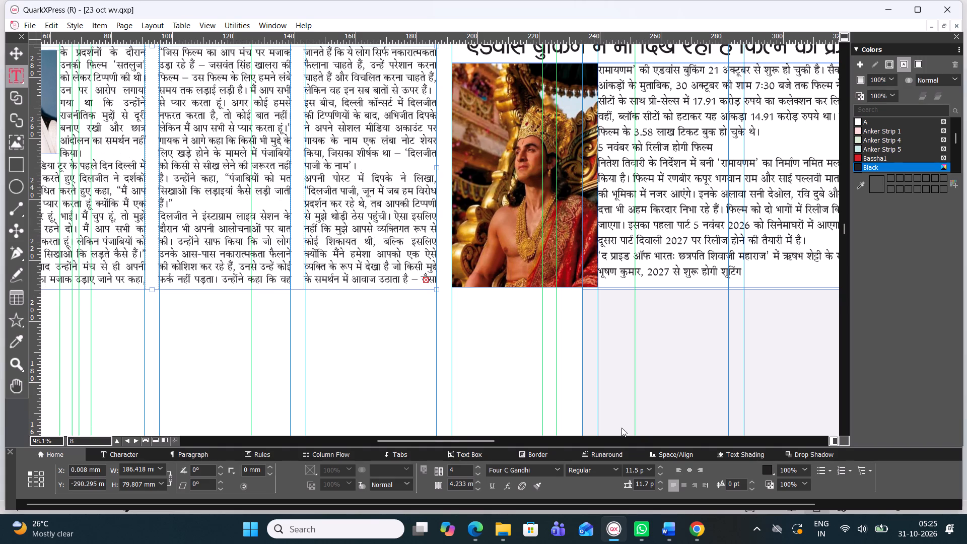
Narrow the tinted text box below the Ramayana story to about 90.5 mm by moving its left edge to the column guide.
left_click_drag(487, 442, 438, 438)
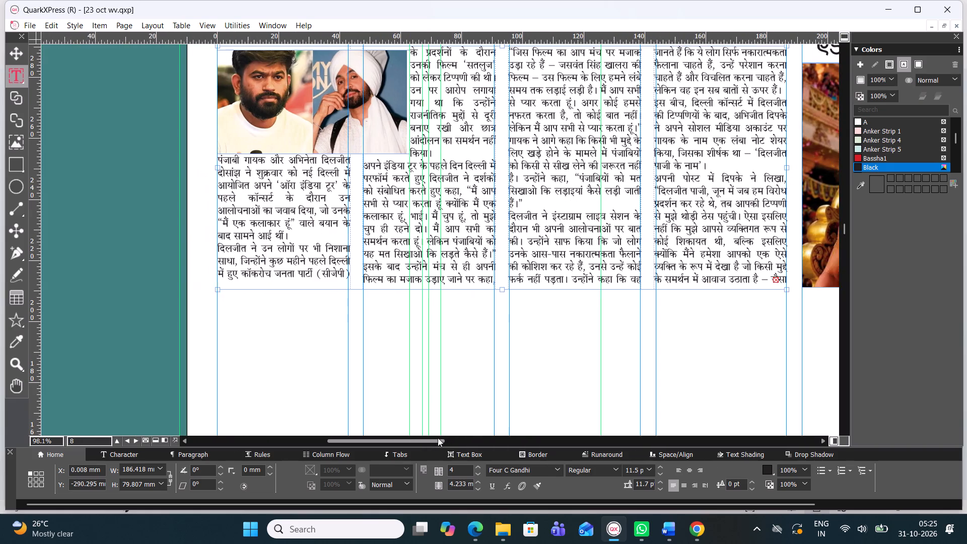
left_click_drag(438, 438, 453, 435)
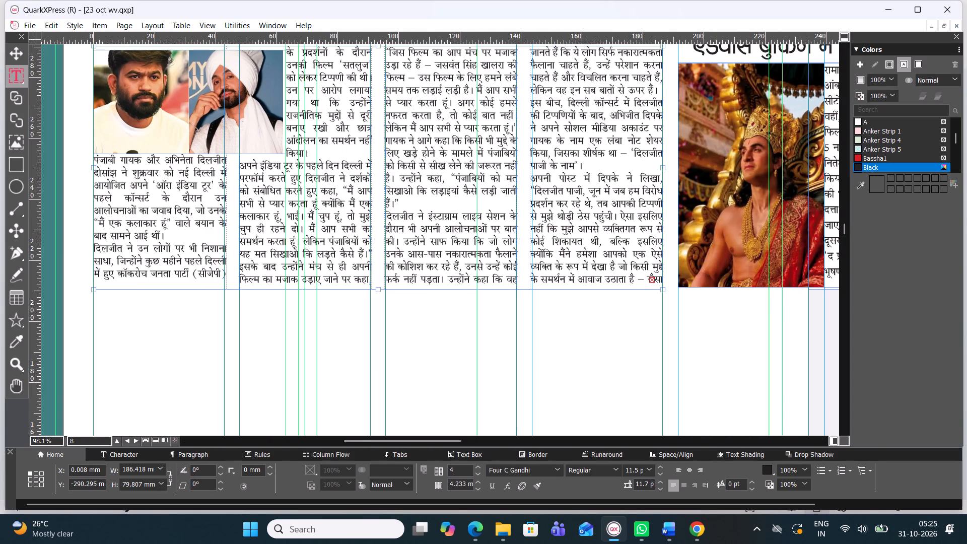
left_click_drag(442, 443, 527, 438)
left_click(448, 375)
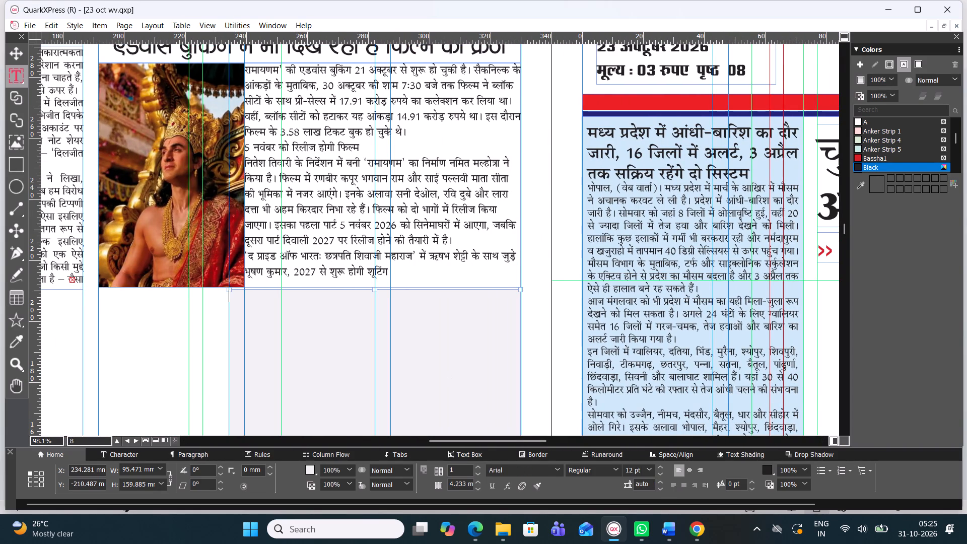
scroll(306, 377, "down", 1)
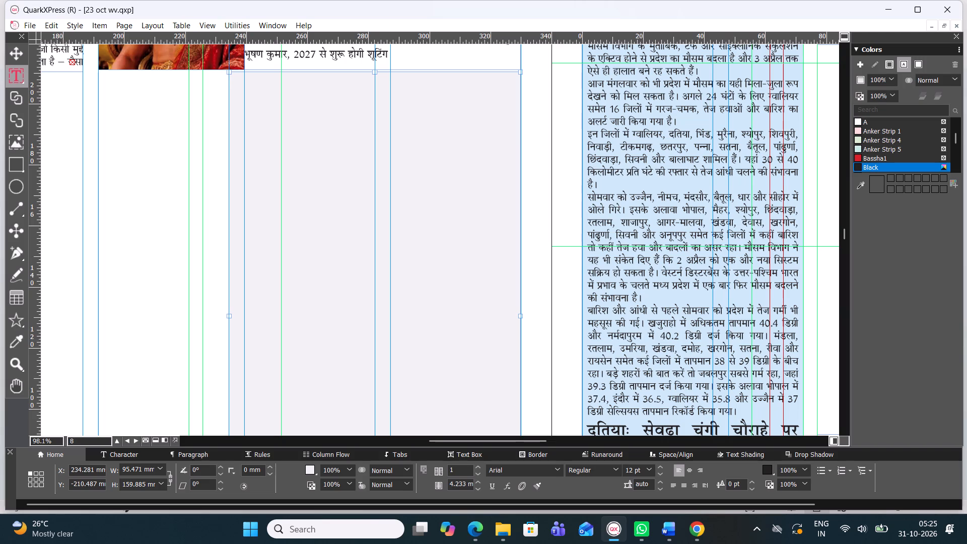
left_click_drag(229, 313, 242, 317)
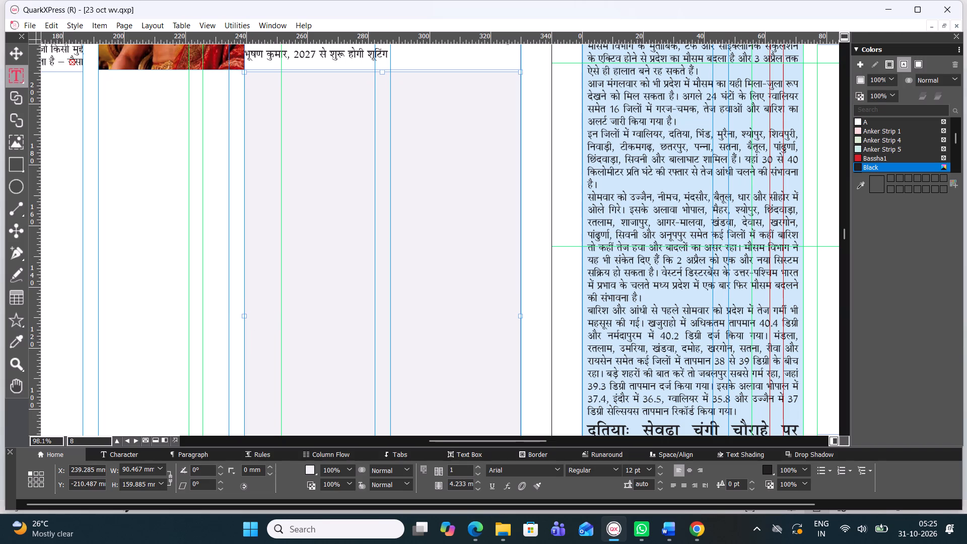
Copy the selected ‘द प्राइड ऑफ भारत: छत्रपति शिवाजी महाराज’ headline from the 31 Oct Cinema document in Word and paste it into QuarkXPress's tinted box.
left_click(668, 532)
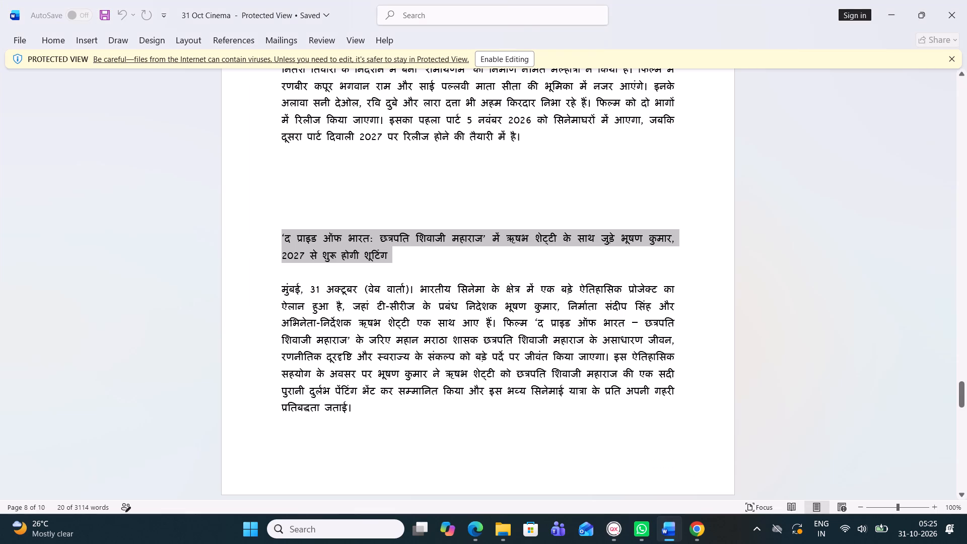
key("ctrl+c")
left_click(619, 525)
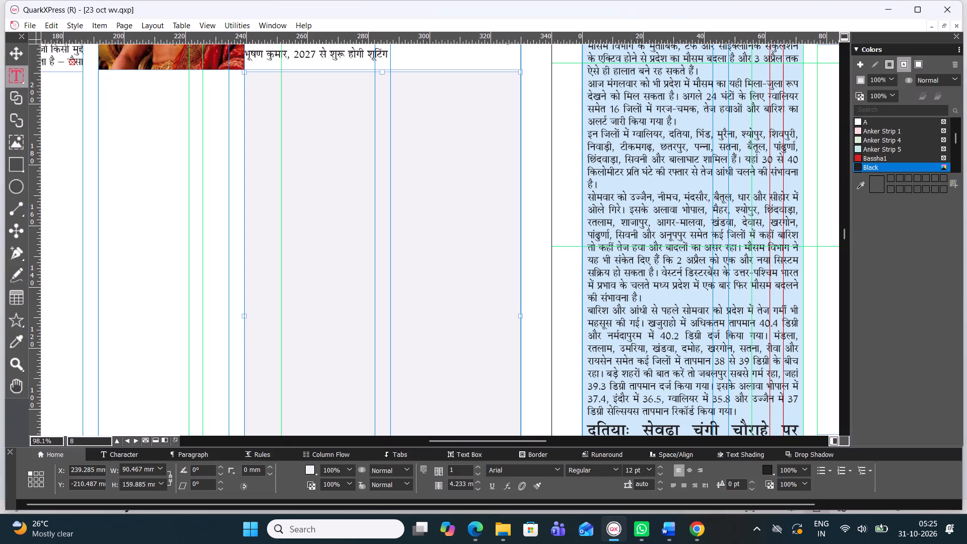
key("ctrl+v")
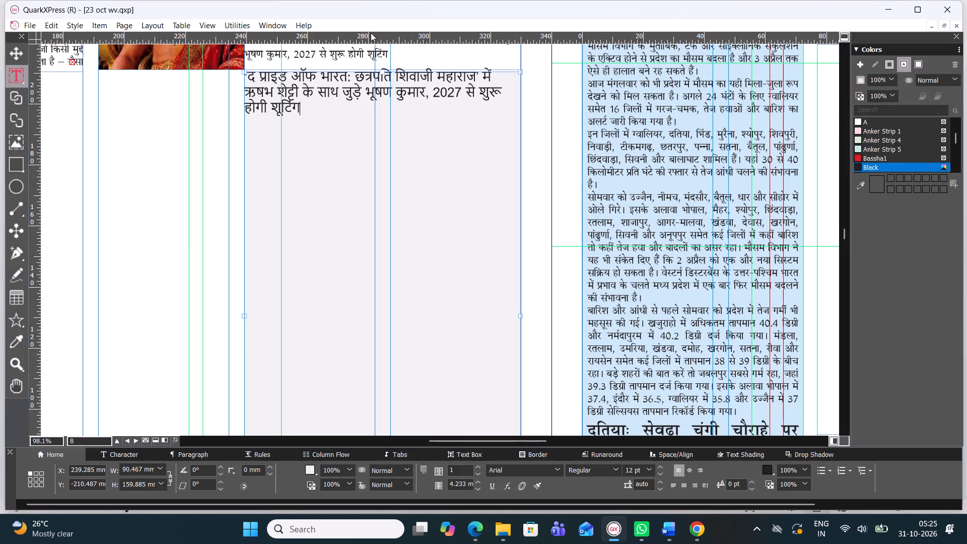
Set the whole pasted Shivaji Maharaj headline in the Four C Gandhihead font and centre-align it.
key("ctrl+a")
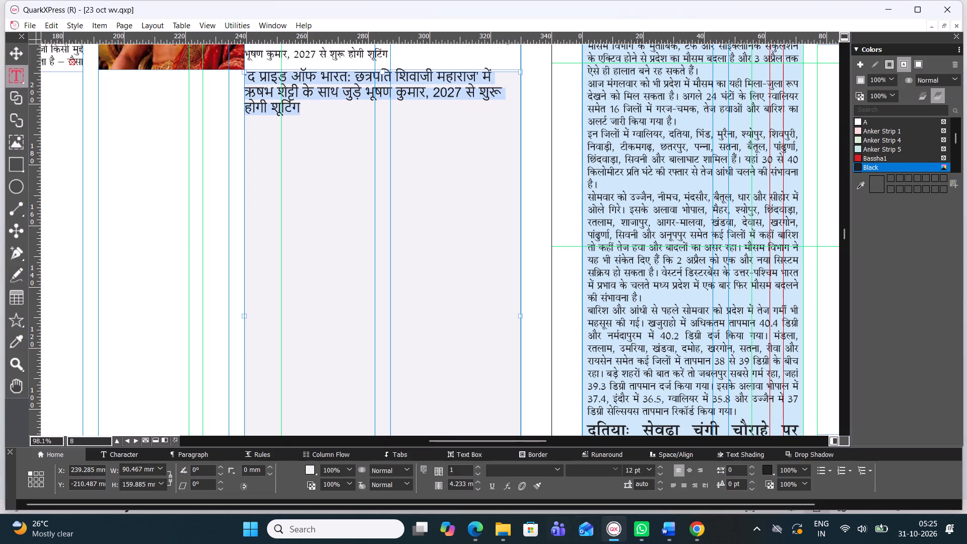
left_click(556, 468)
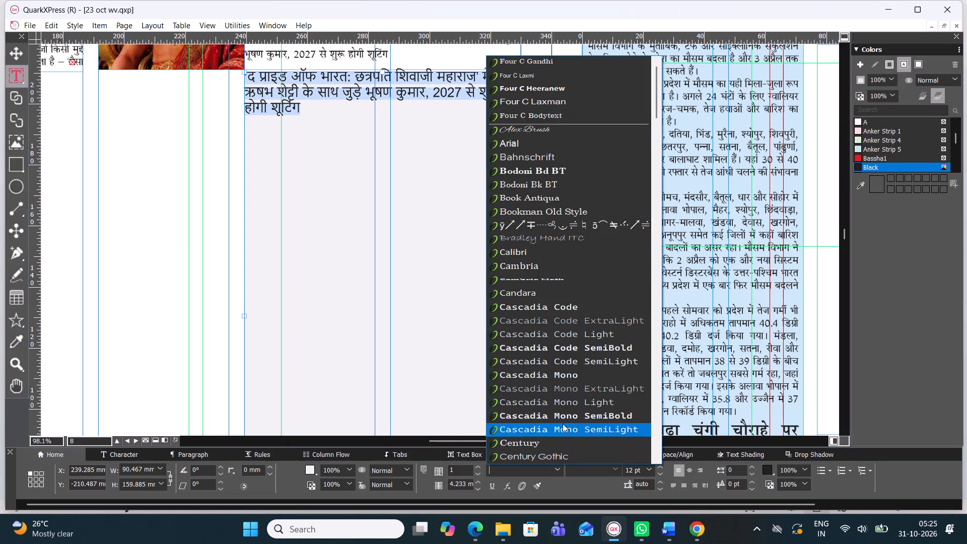
left_click(344, 285)
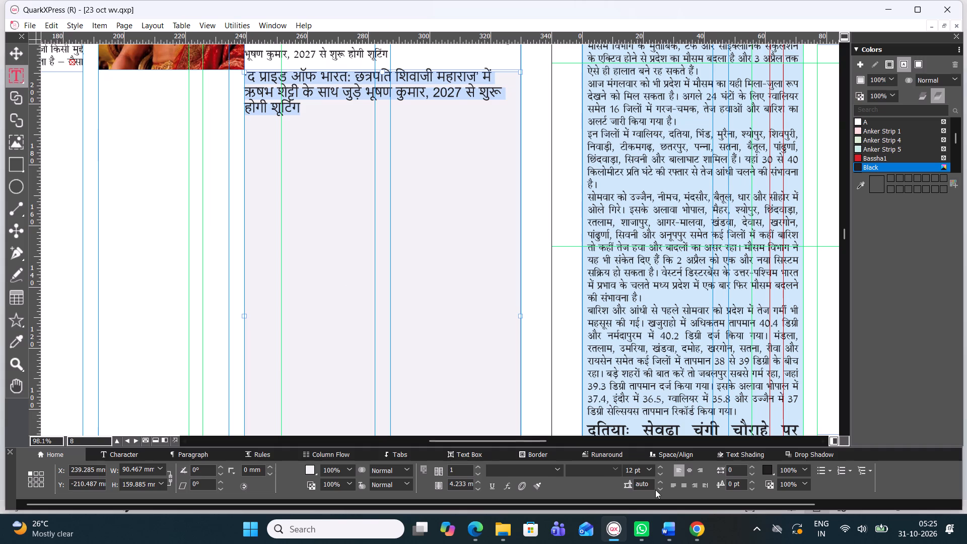
left_click(556, 469)
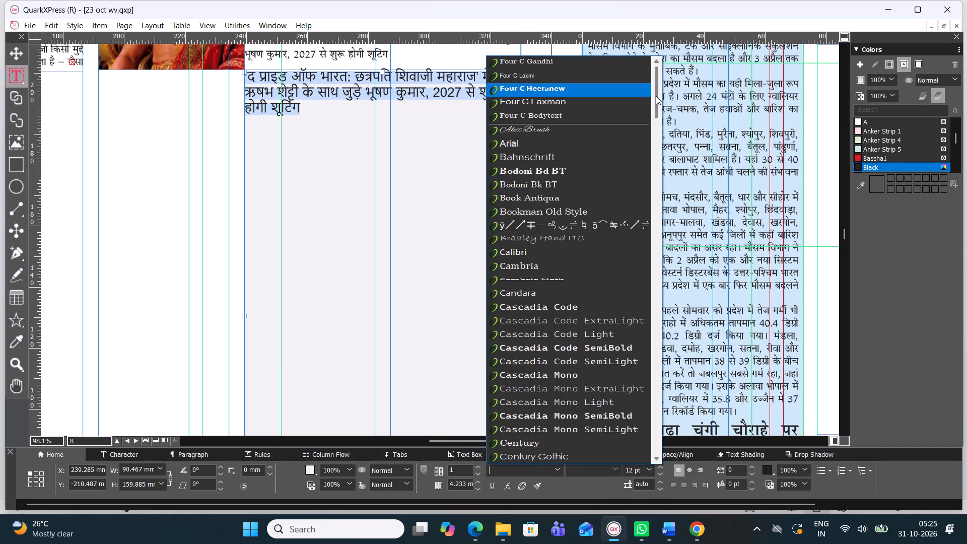
left_click_drag(656, 96, 667, 412)
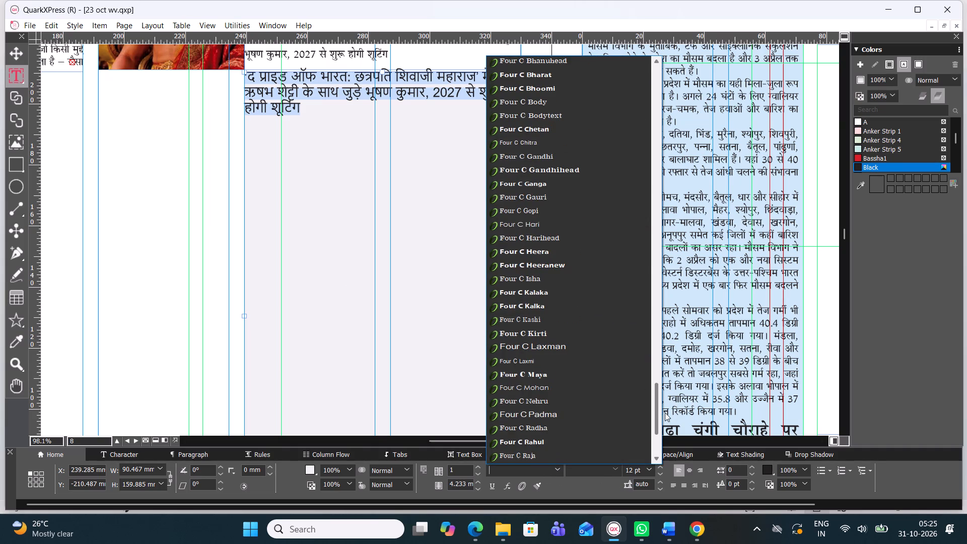
left_click(601, 166)
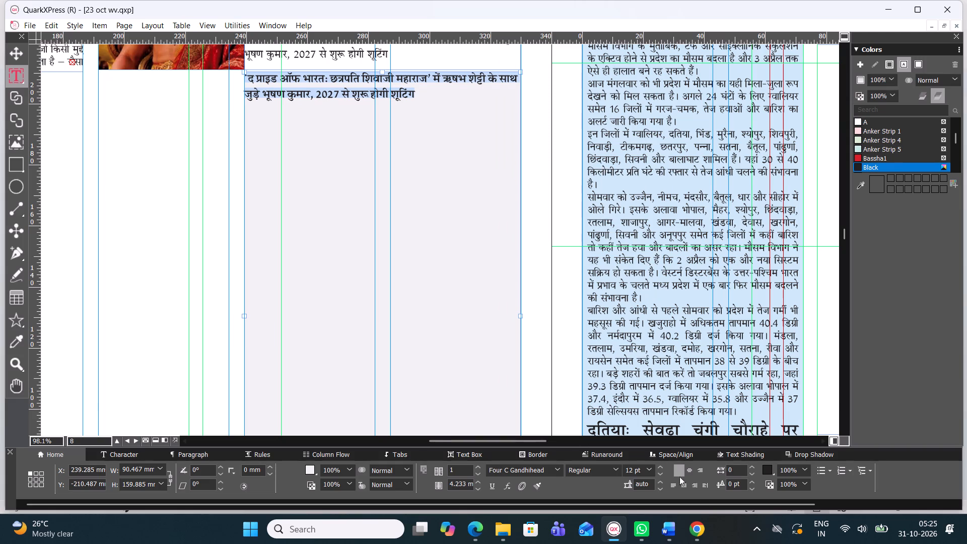
left_click(693, 470)
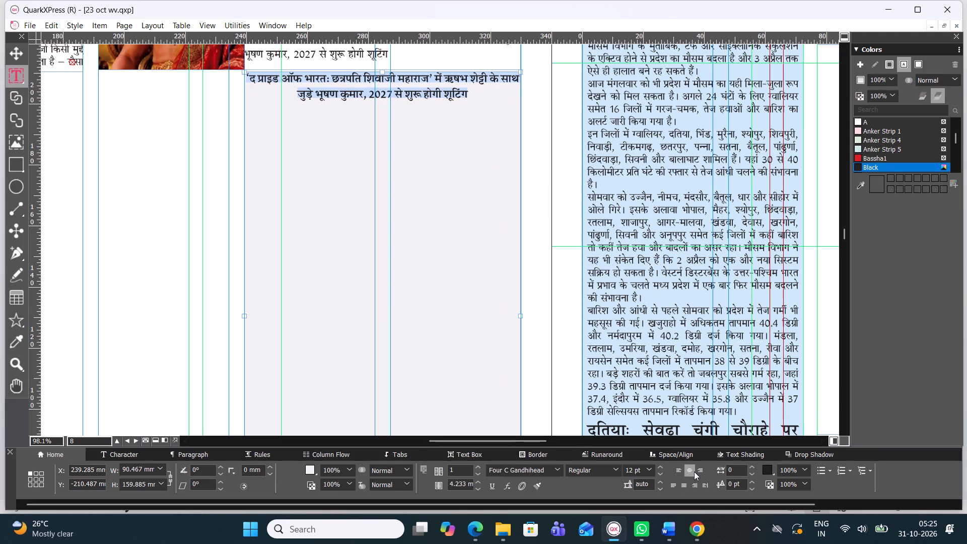
Set the Shivaji Maharaj headline to 14 pt with a baseline shift of -7 pt.
triple_click(751, 489)
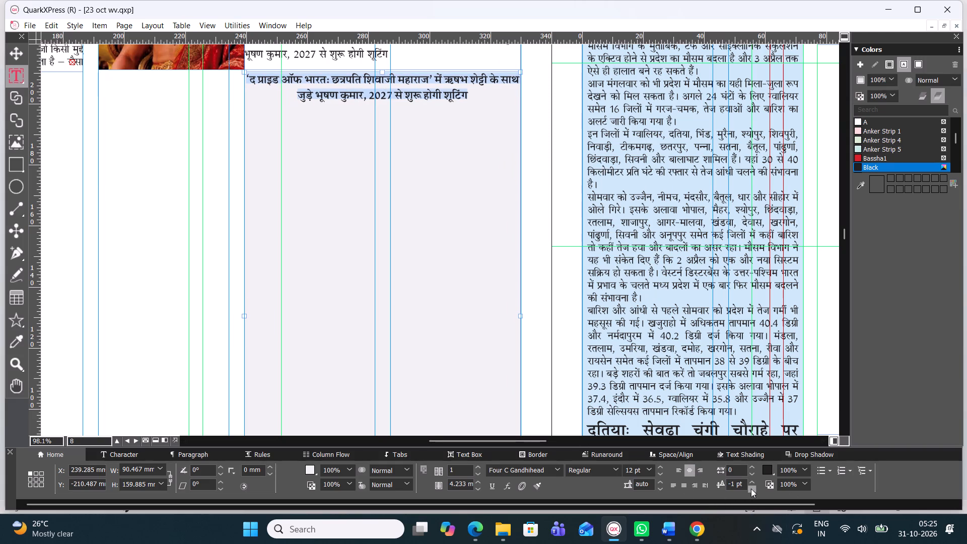
triple_click(751, 489)
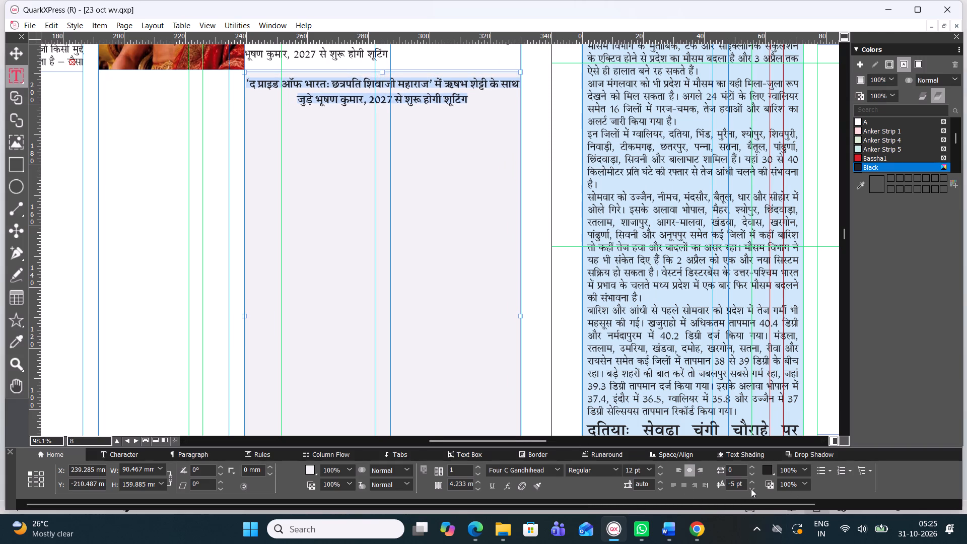
left_click(751, 489)
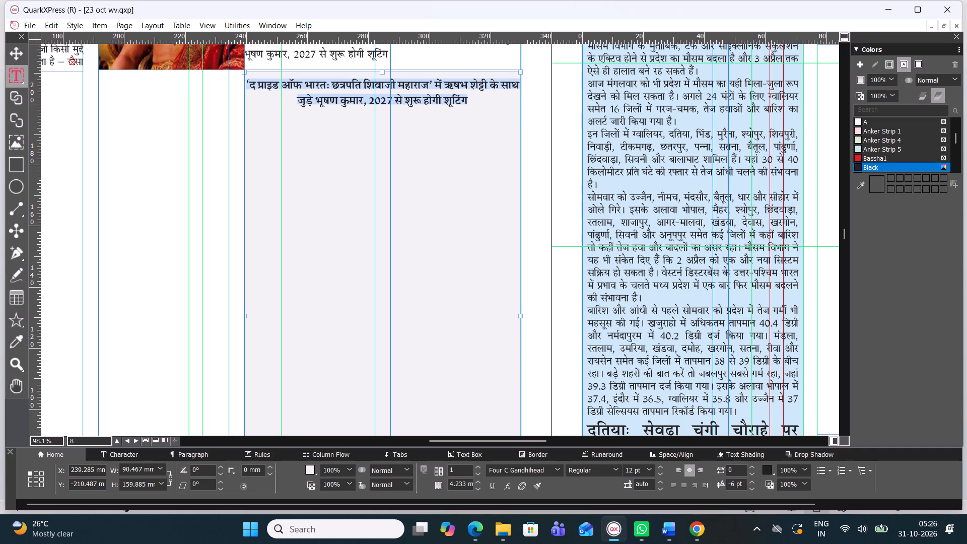
key("ctrl+alt+shift+period")
key("ctrl+alt+shift+period")
key("ctrl+alt+shift+period")
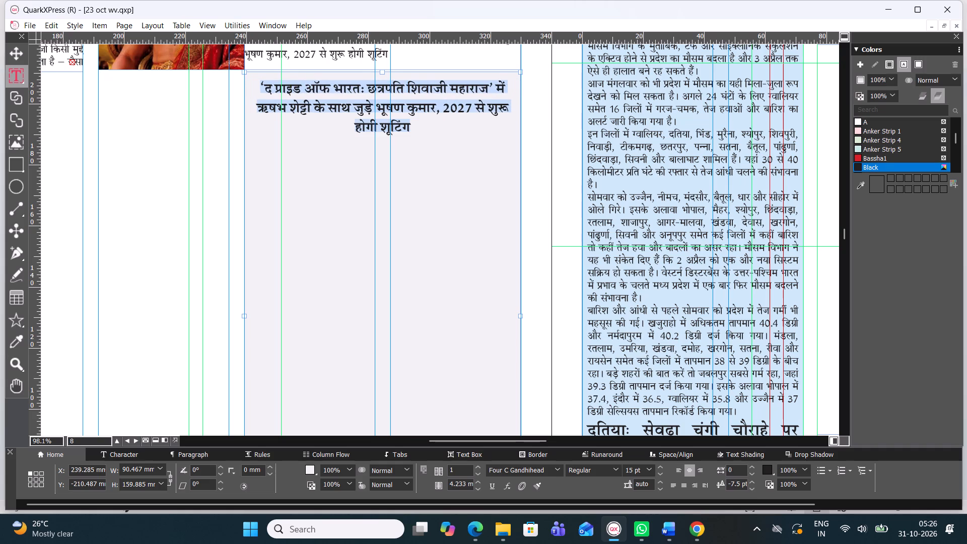
key("ctrl+alt+shift+comma")
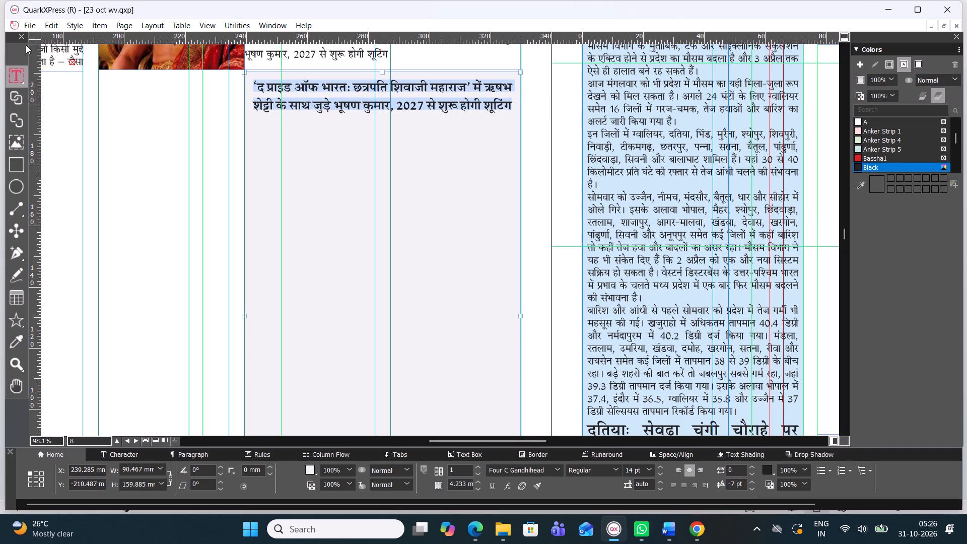
left_click(17, 51)
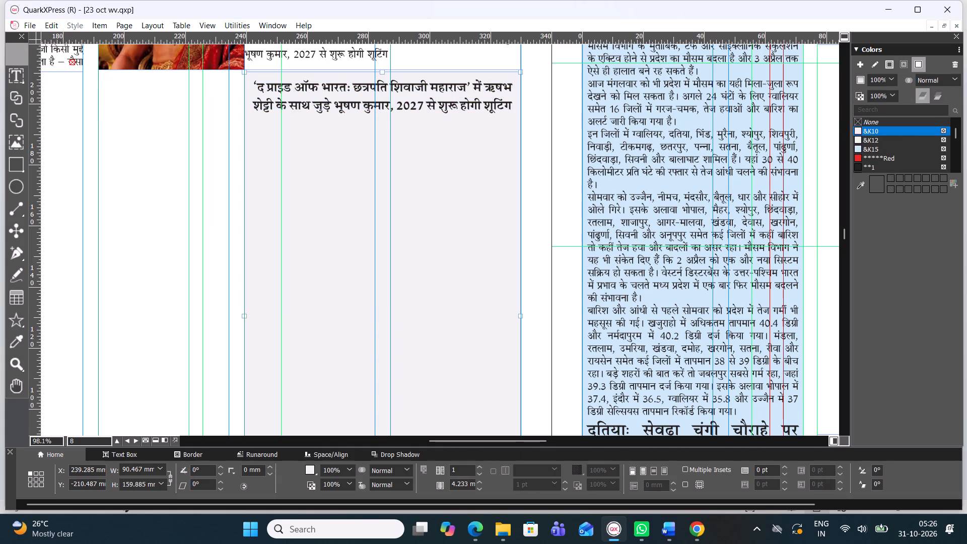
Copy the whole Shivaji Maharaj headline from the tinted box and search Google Images in Chrome for it.
double_click(348, 109)
key("ctrl+c")
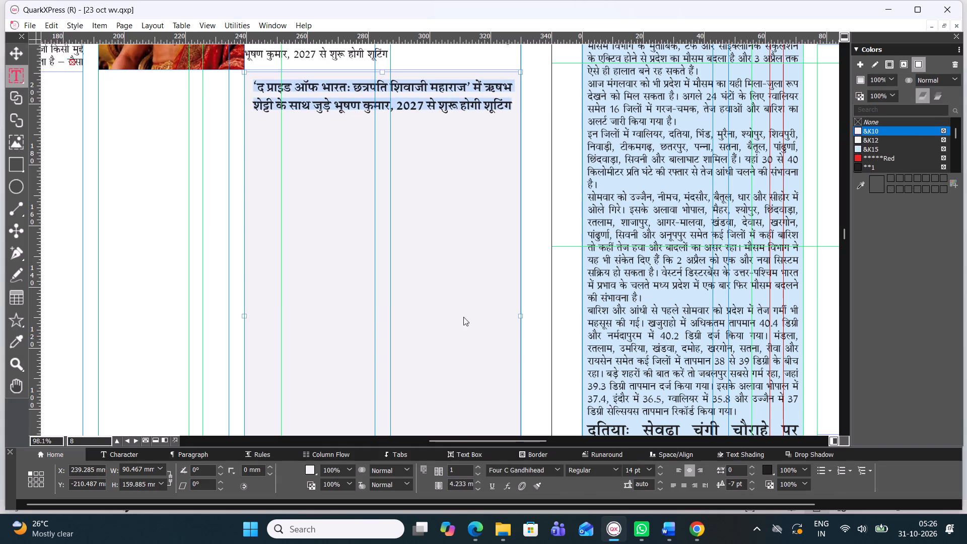
left_click(693, 528)
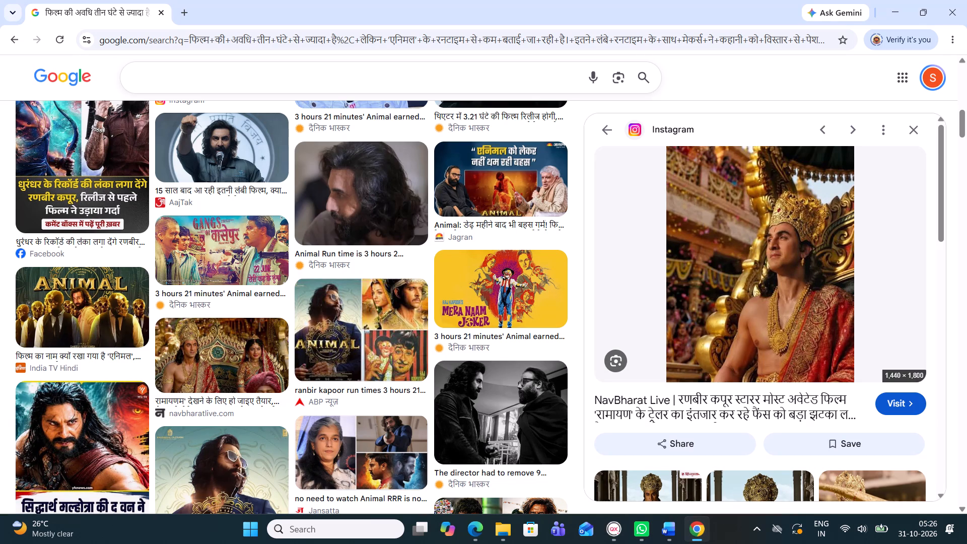
left_click(526, 81)
key("ctrl+v")
key("Return")
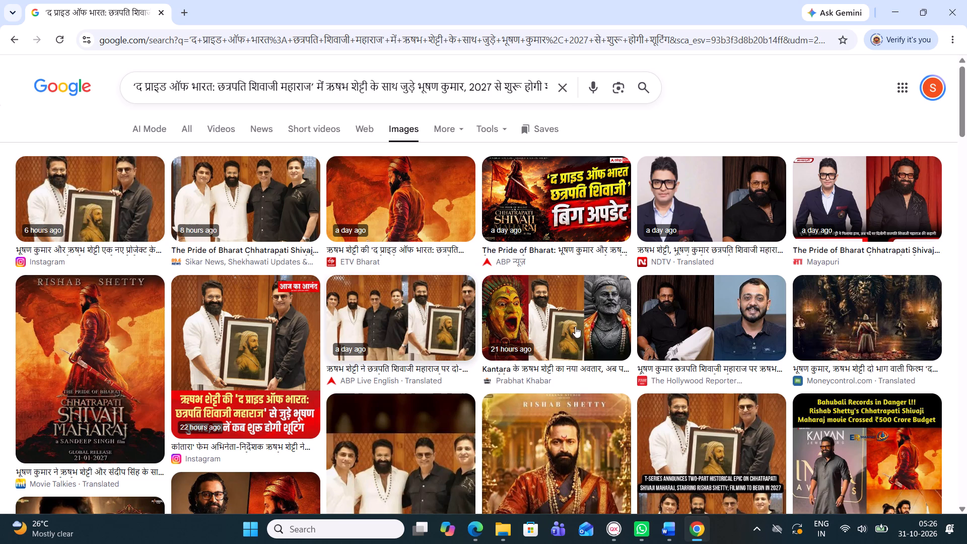
scroll(578, 373, "down", 1)
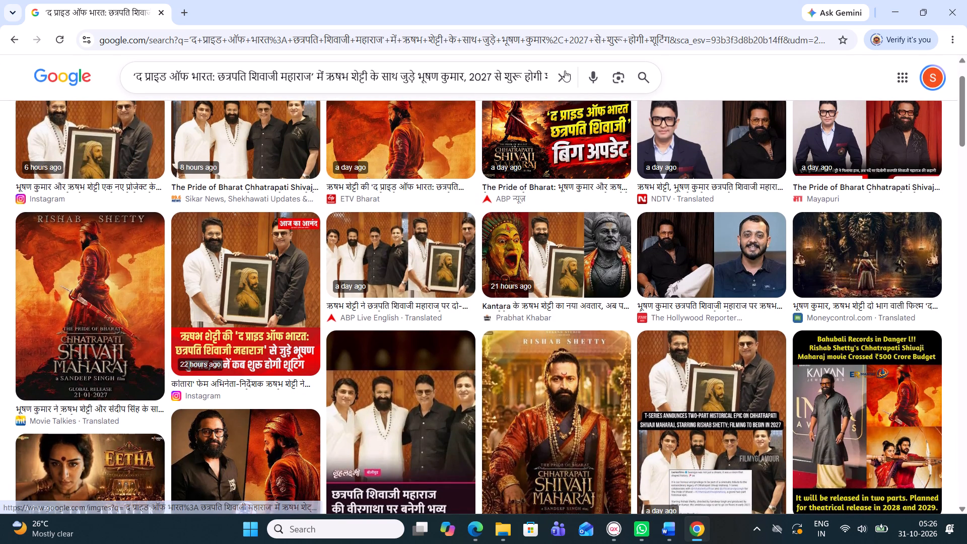
left_click(524, 73)
left_click(548, 80)
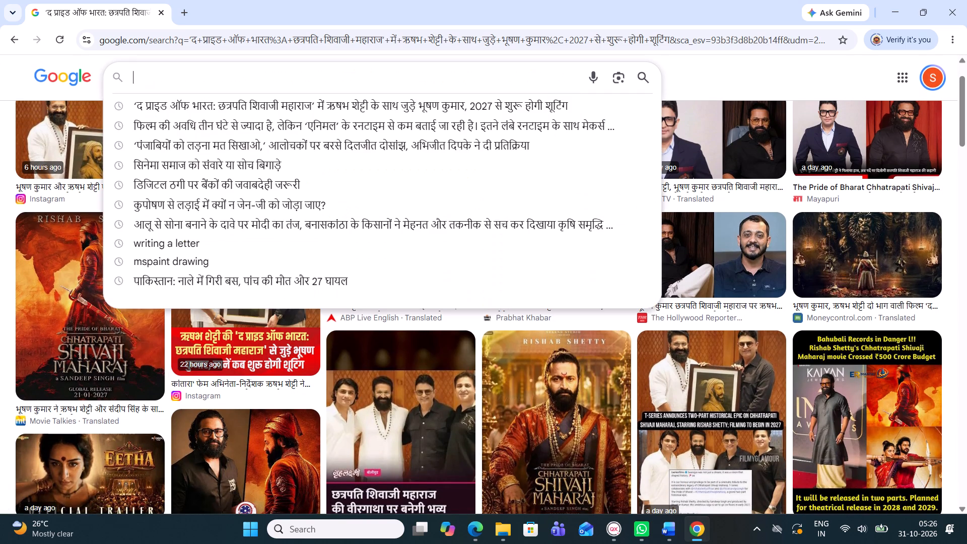
left_click(363, 103)
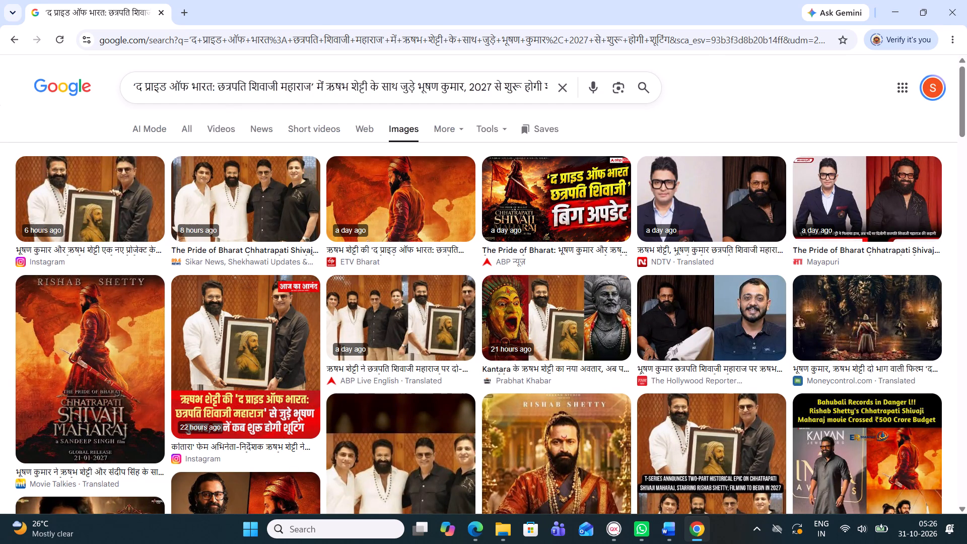
Look through the image results for a picture that suits the Shivaji Maharaj film story.
scroll(508, 396, "down", 1)
scroll(547, 423, "down", 1)
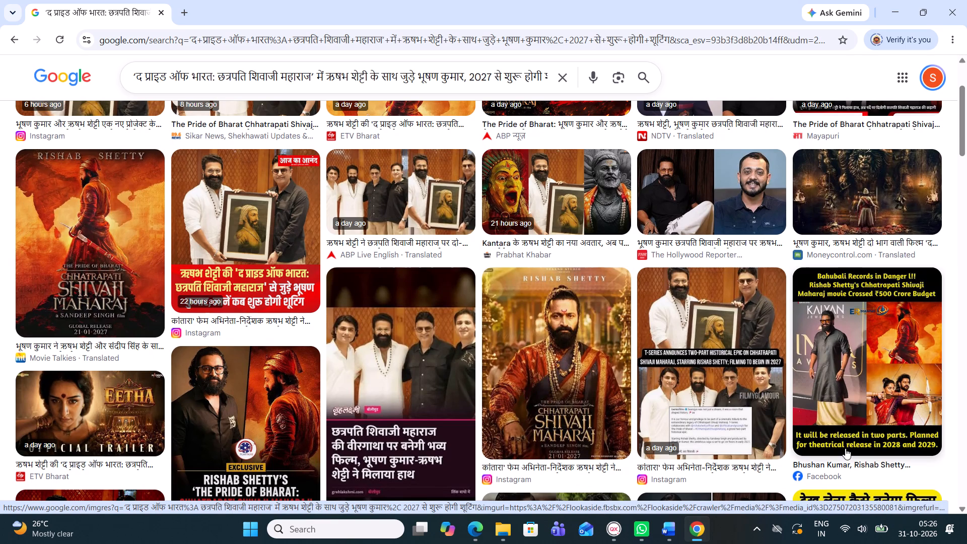
scroll(756, 416, "down", 1)
scroll(587, 416, "down", 3)
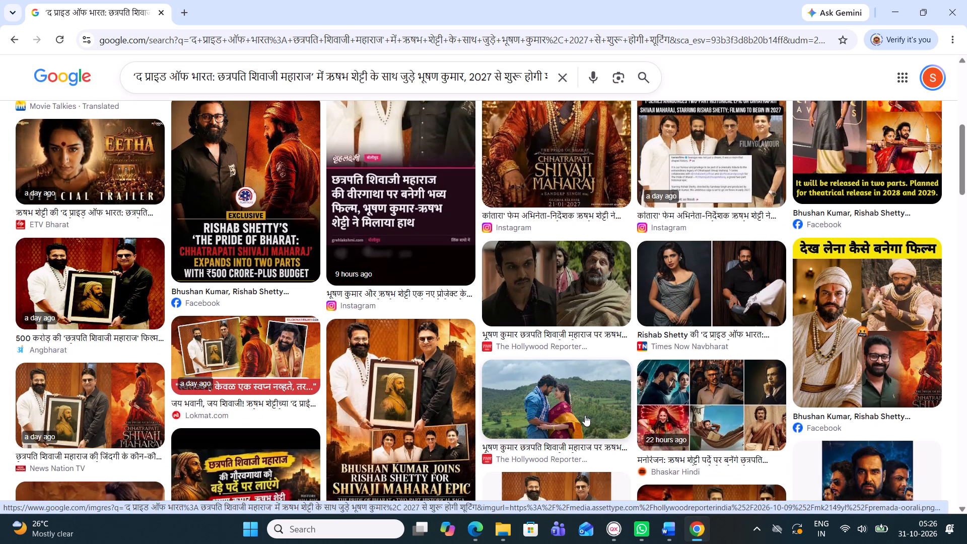
scroll(636, 318, "up", 1)
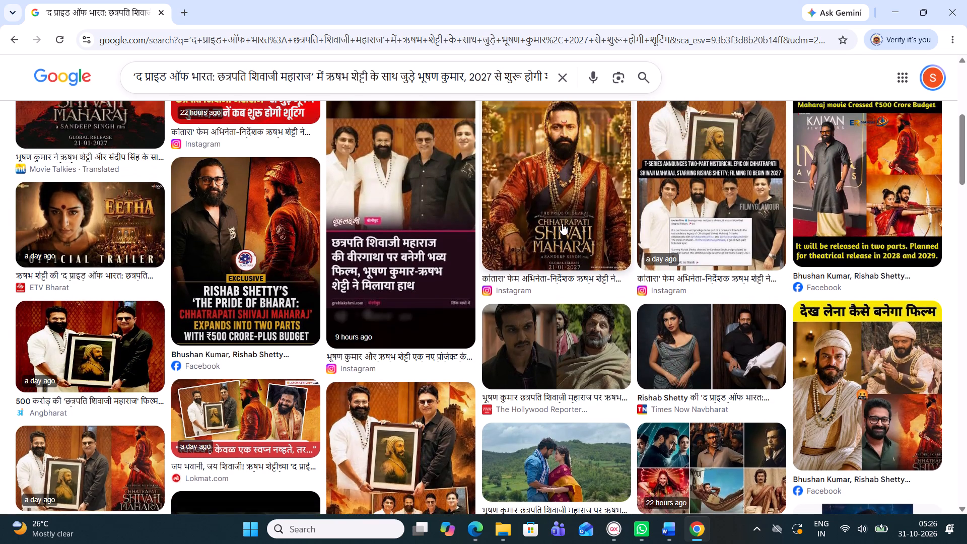
scroll(332, 342, "down", 3)
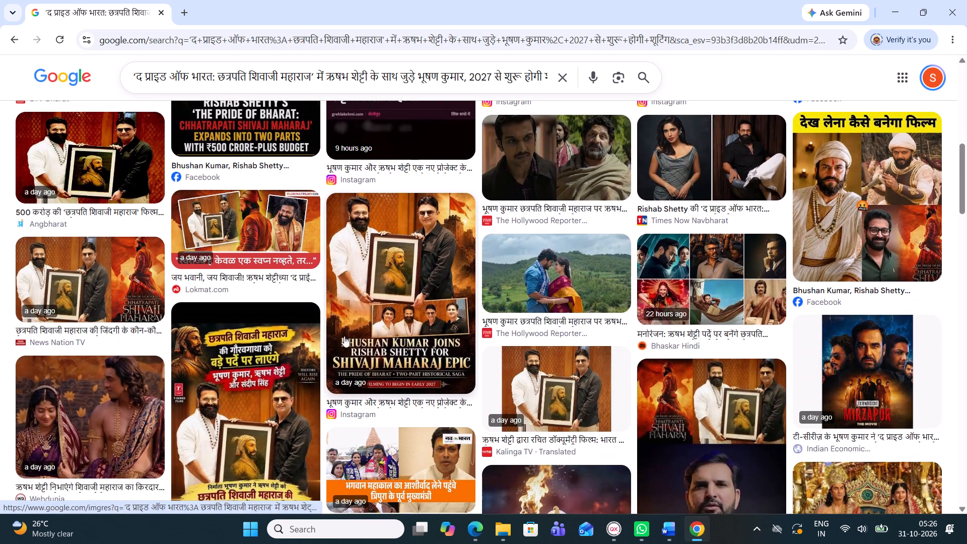
scroll(370, 284, "up", 1)
scroll(370, 284, "down", 1)
scroll(370, 284, "up", 1)
scroll(370, 284, "down", 1)
scroll(376, 283, "up", 4)
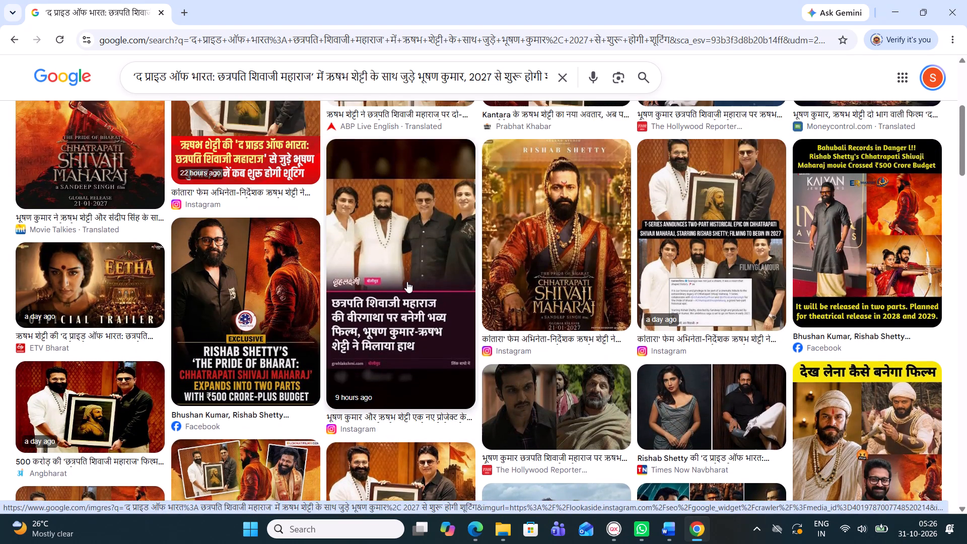
scroll(409, 282, "up", 3)
scroll(380, 246, "up", 1)
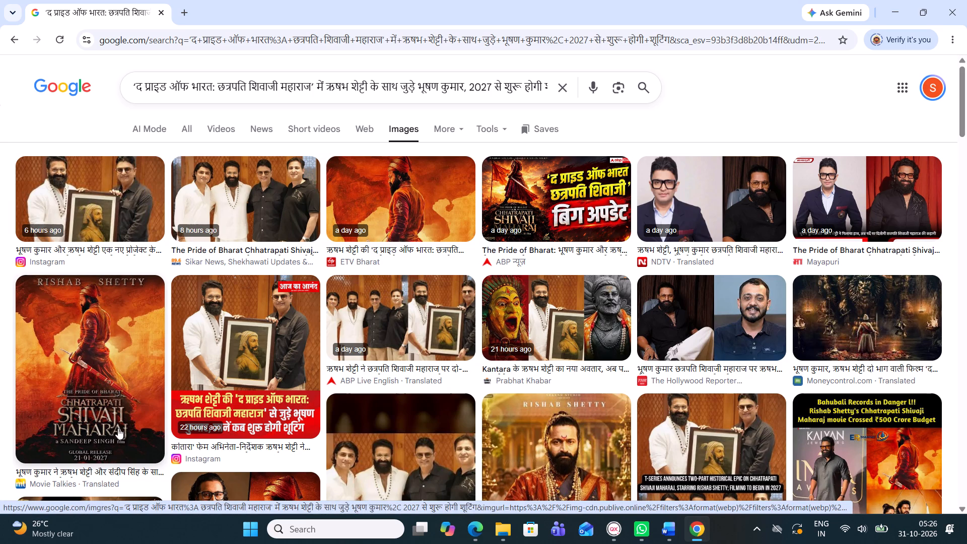
Open the Instagram result showing Rishab Shetty on the Chhatrapati Shivaji Maharaj film poster and copy its enlarged image.
left_click(567, 437)
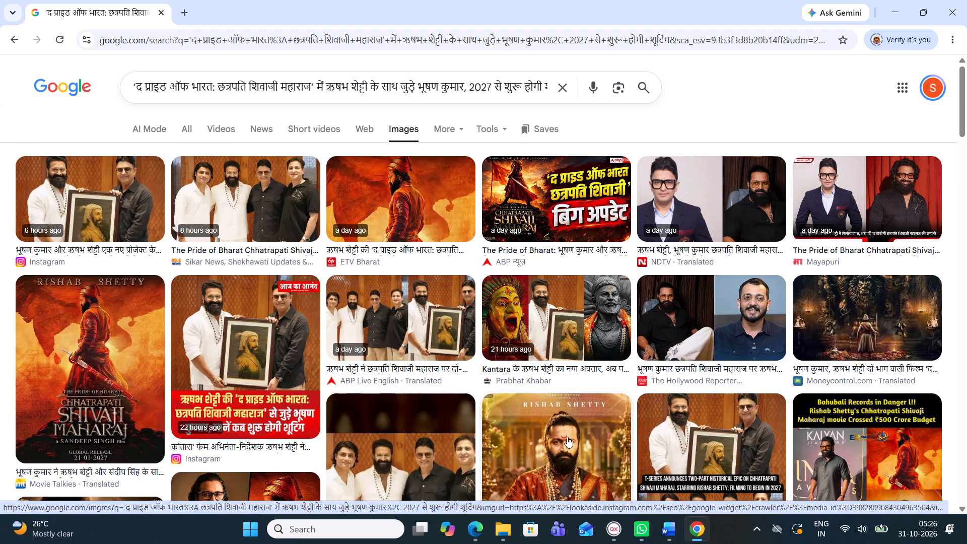
right_click(818, 223)
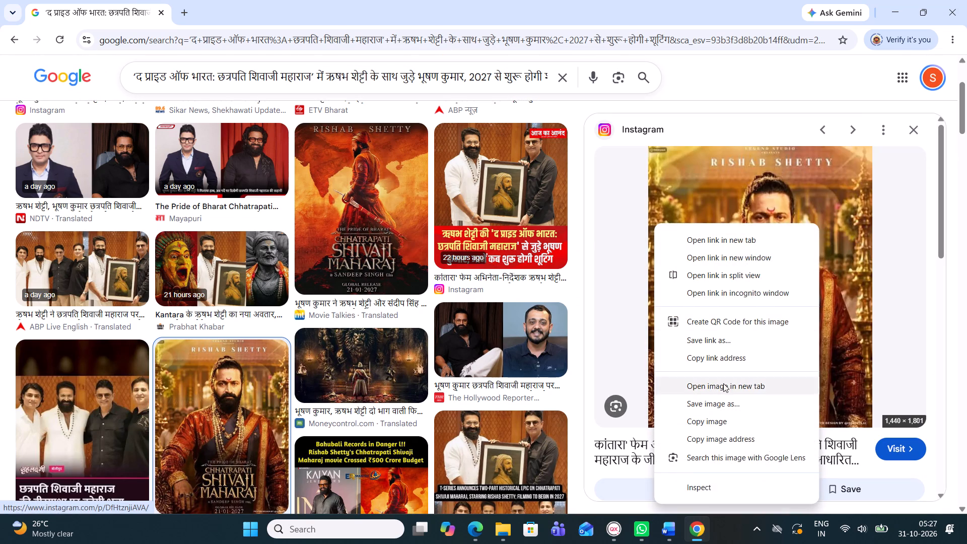
left_click(719, 418)
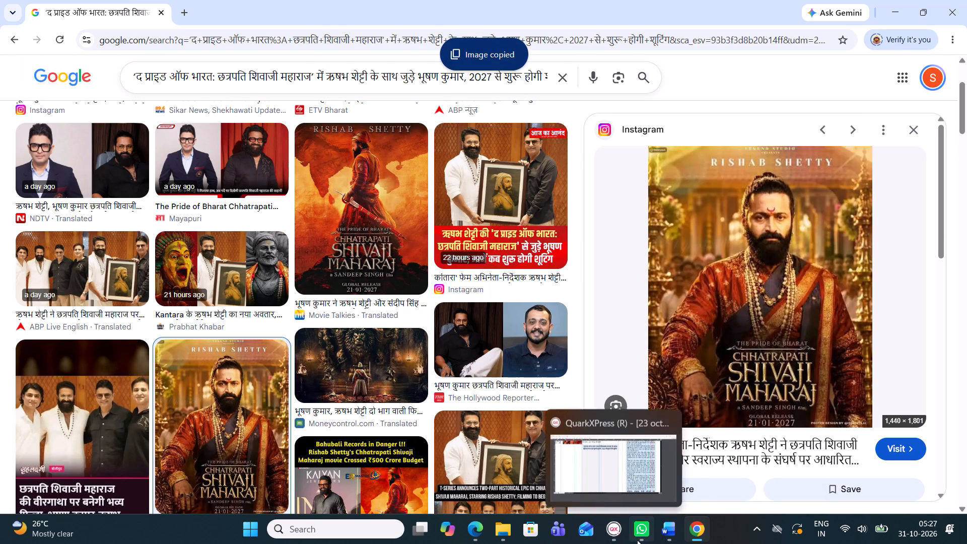
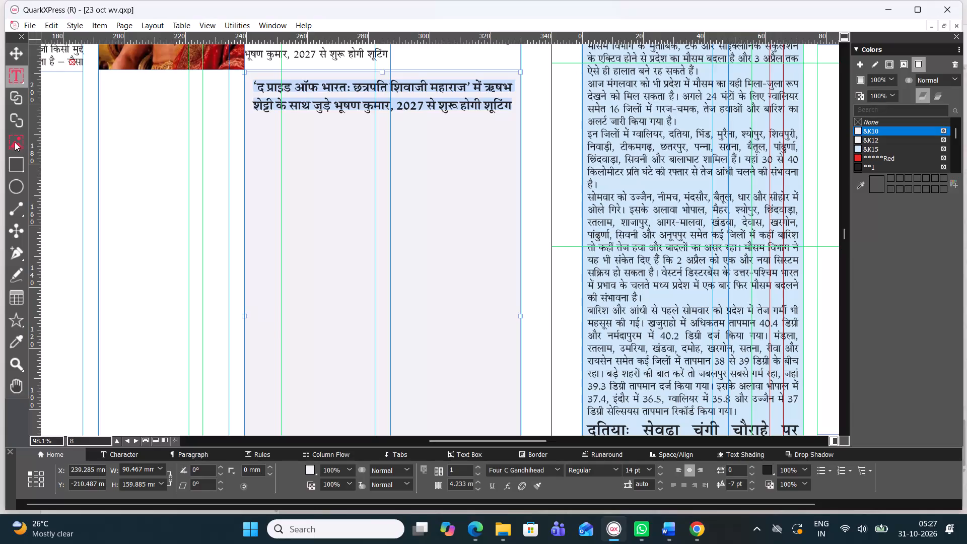
Draw a picture box about 90.7 mm wide and 51.1 mm high directly below the two-line film headline.
left_click(12, 141)
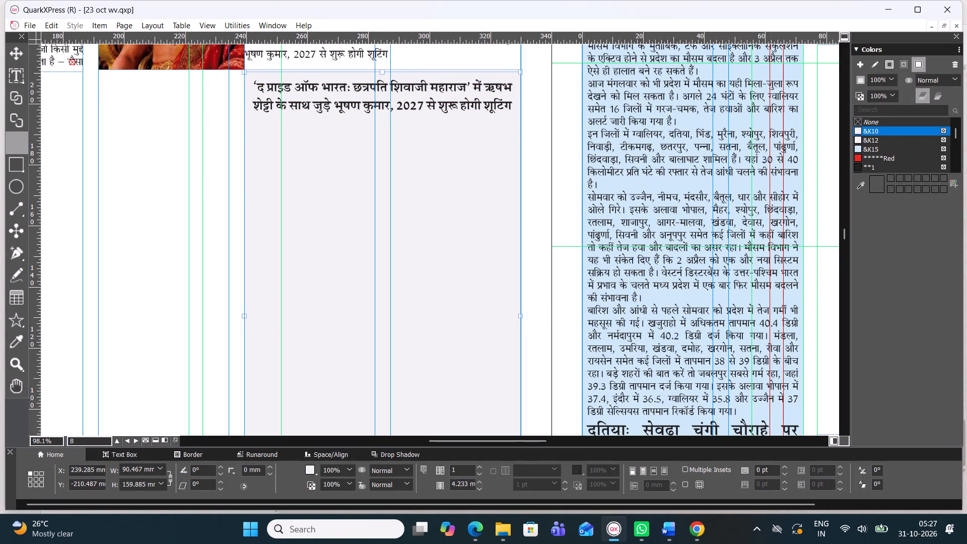
left_click_drag(245, 115, 553, 282)
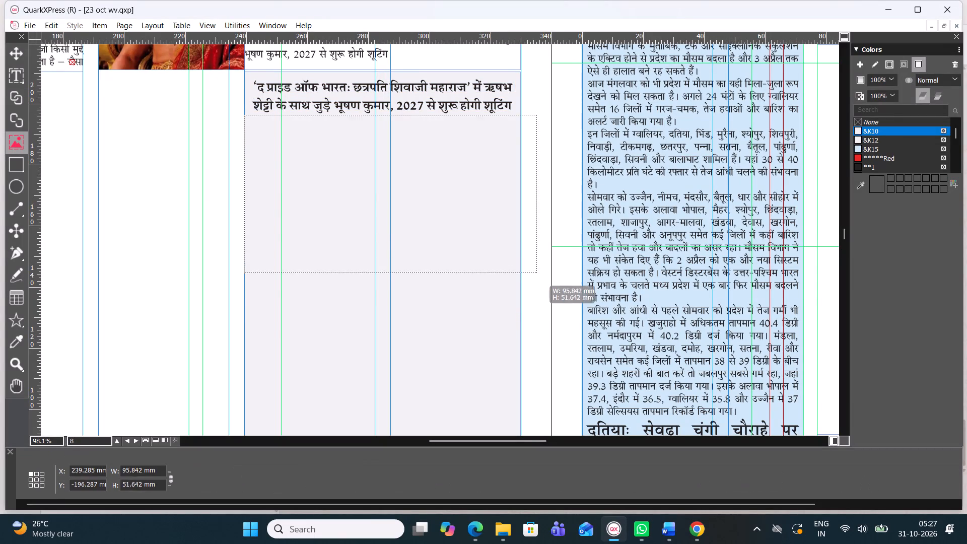
left_click_drag(553, 282, 523, 272)
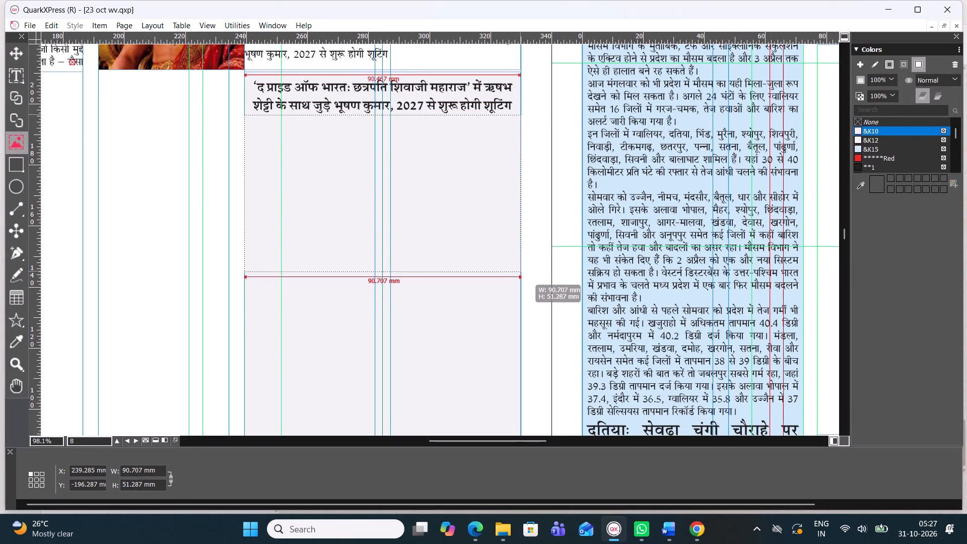
left_click_drag(523, 272, 524, 271)
Paste the copied Chhatrapati Shivaji Maharaj poster into the new picture box and scale it to fill the box.
right_click(433, 228)
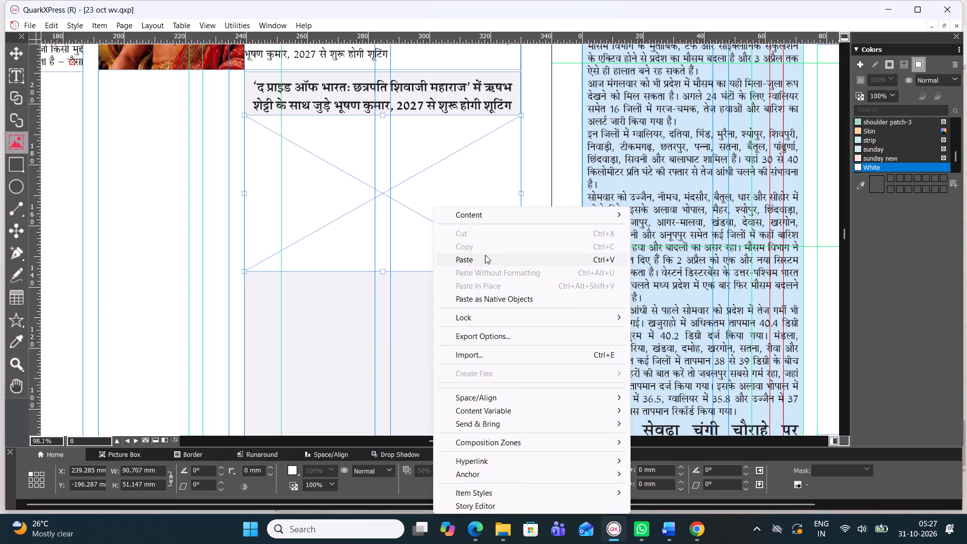
left_click(485, 255)
right_click(393, 172)
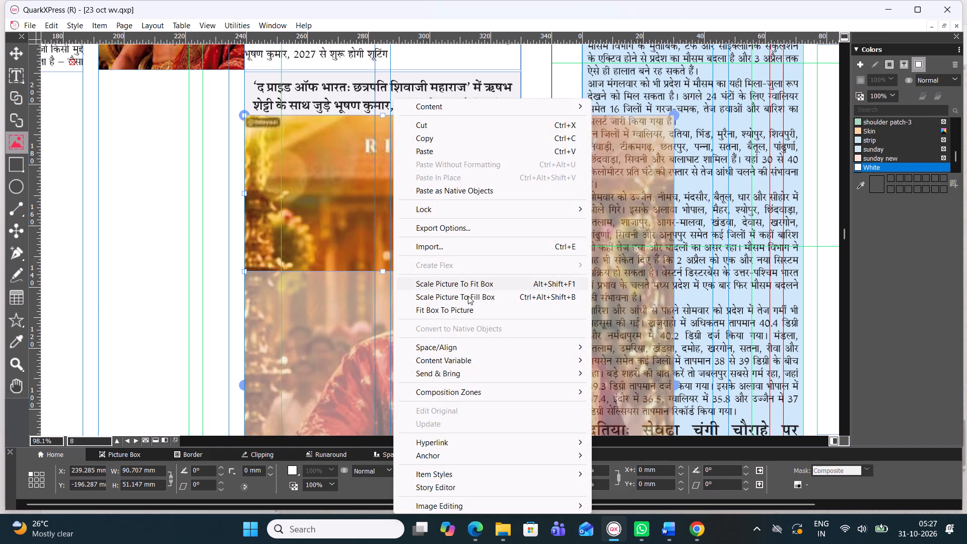
left_click(468, 296)
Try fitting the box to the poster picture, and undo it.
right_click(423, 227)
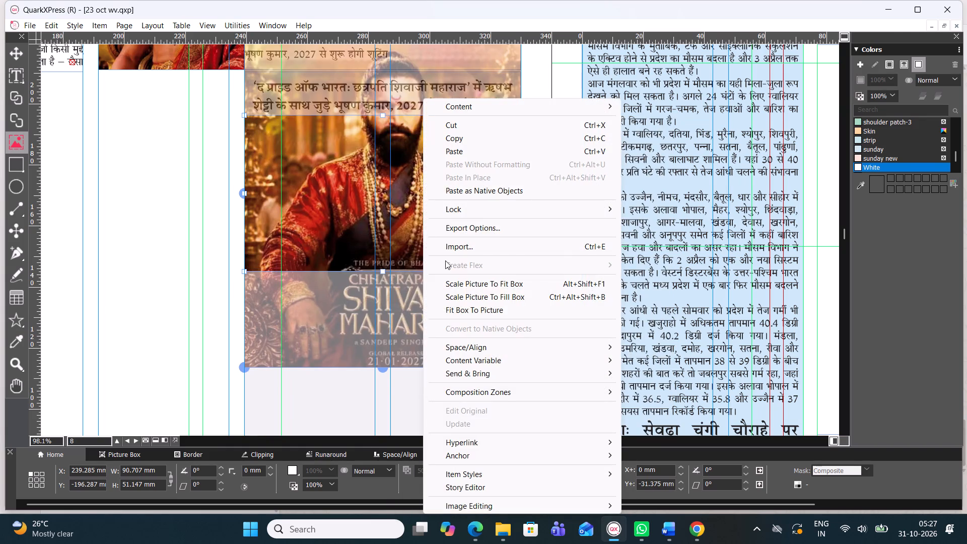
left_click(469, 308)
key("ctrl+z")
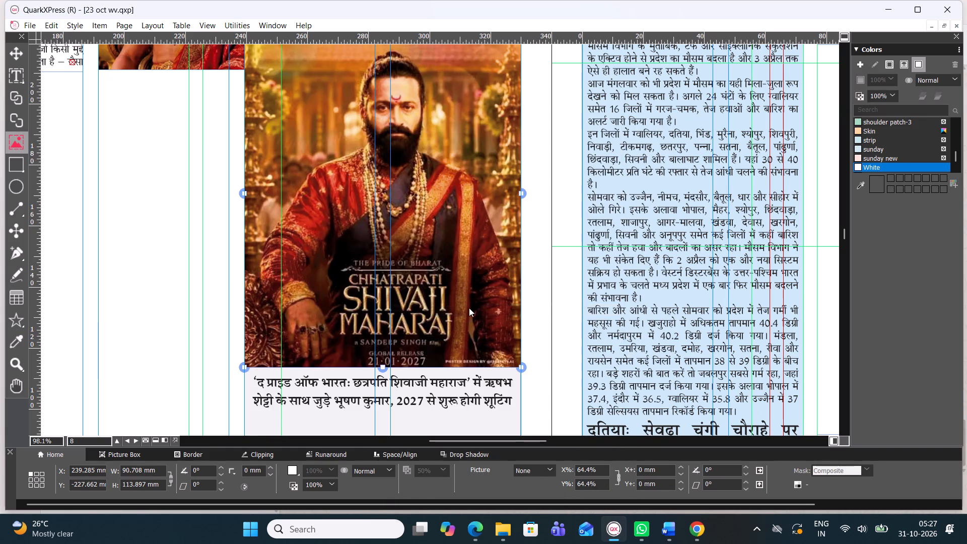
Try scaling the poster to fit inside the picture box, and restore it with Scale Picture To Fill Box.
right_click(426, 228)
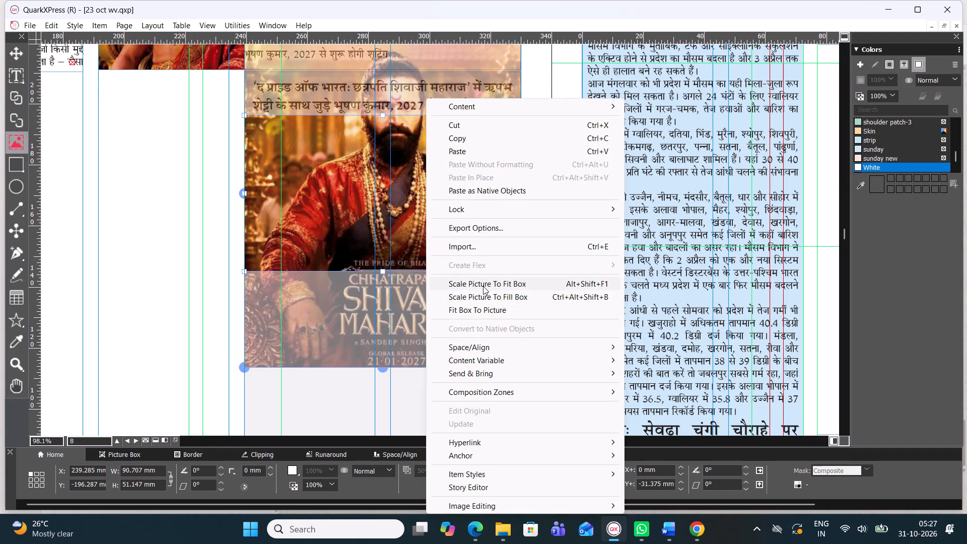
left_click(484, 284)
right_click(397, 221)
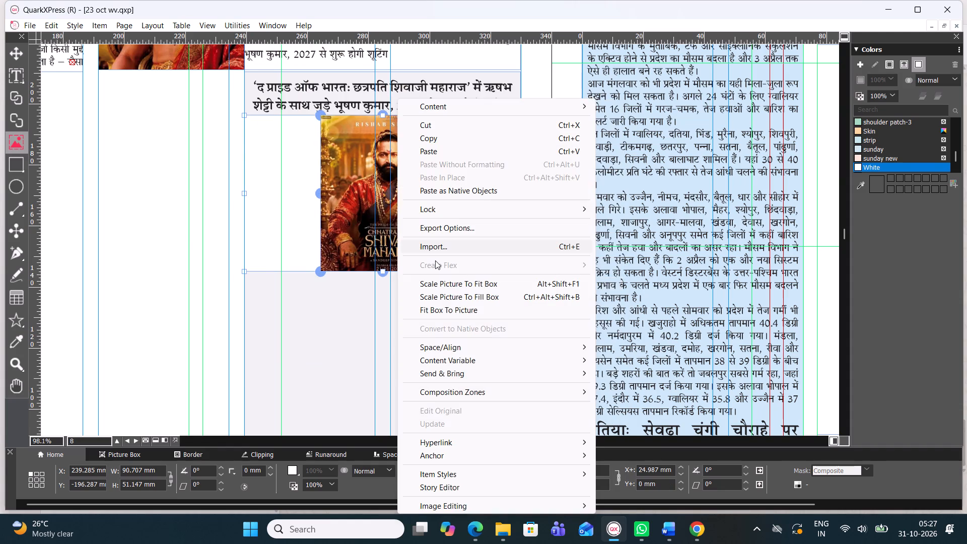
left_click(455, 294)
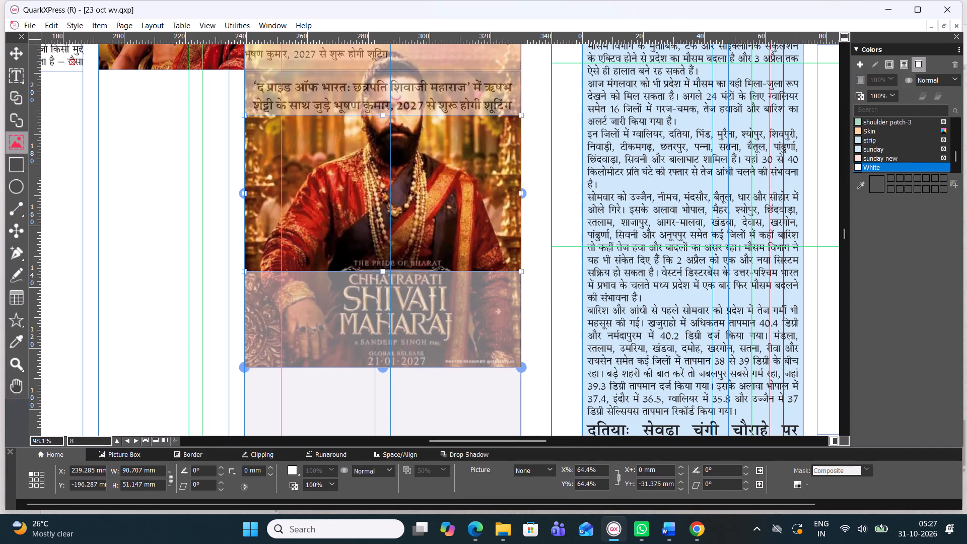
Manually resize and reposition the poster within its box so the actor's face and torso are framed across nearly the full width.
left_click_drag(382, 368, 391, 301)
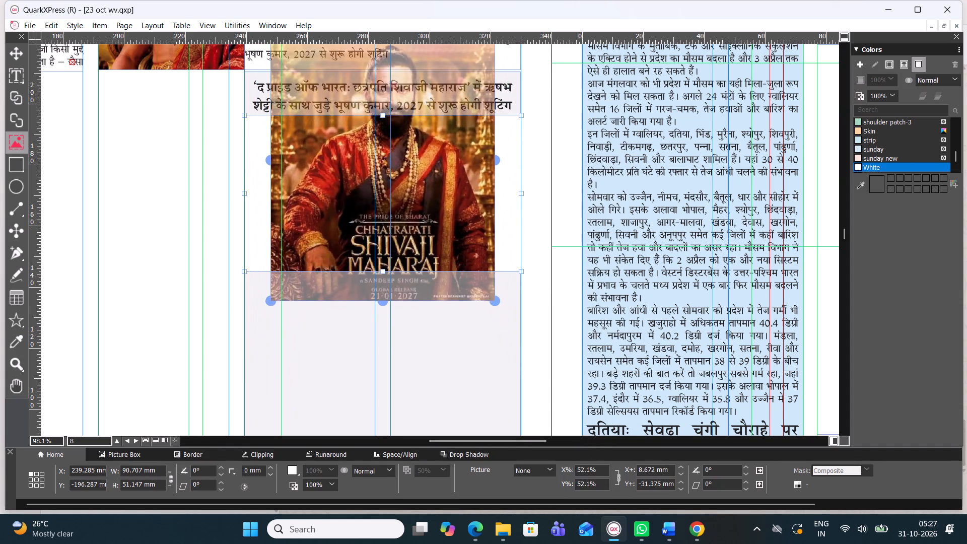
left_click_drag(391, 301, 389, 270)
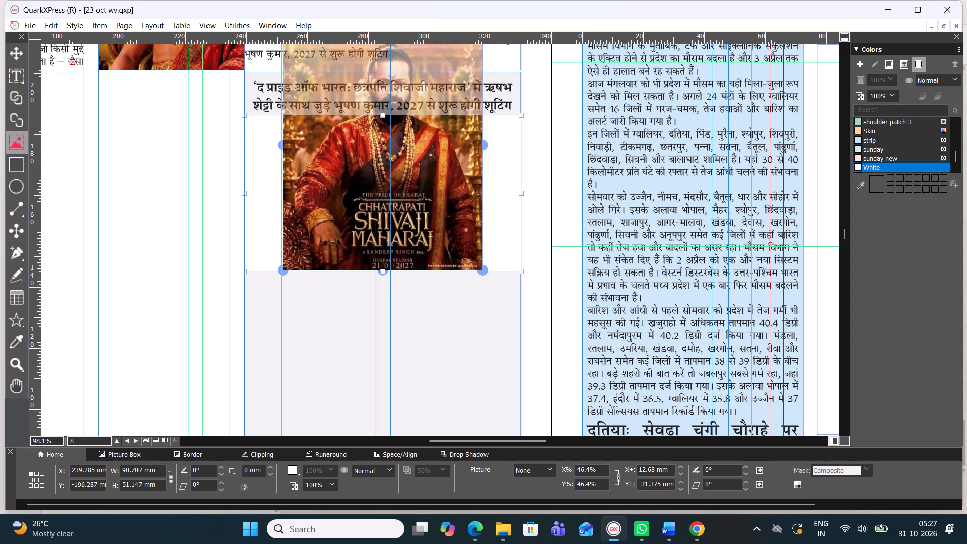
left_click_drag(280, 147, 240, 152)
left_click_drag(375, 163, 384, 261)
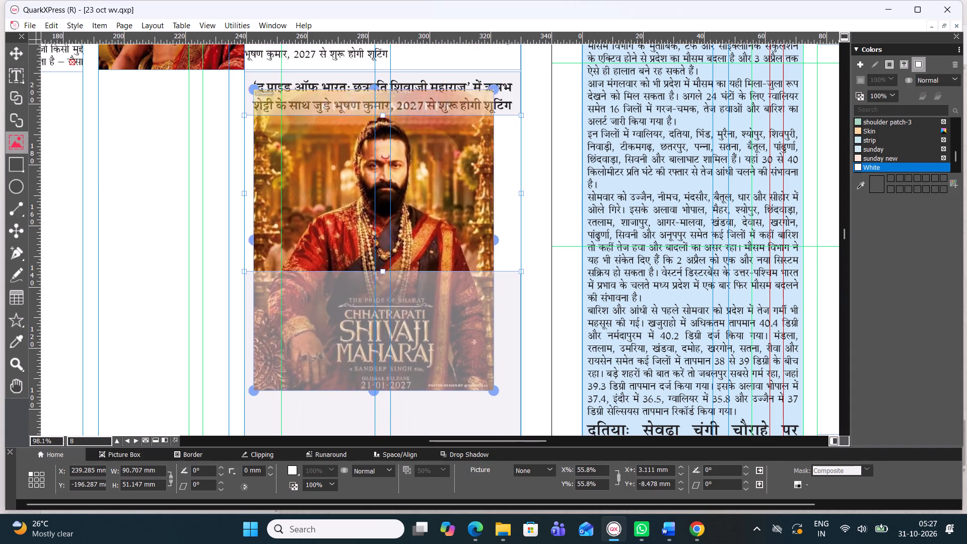
left_click_drag(384, 261, 384, 281)
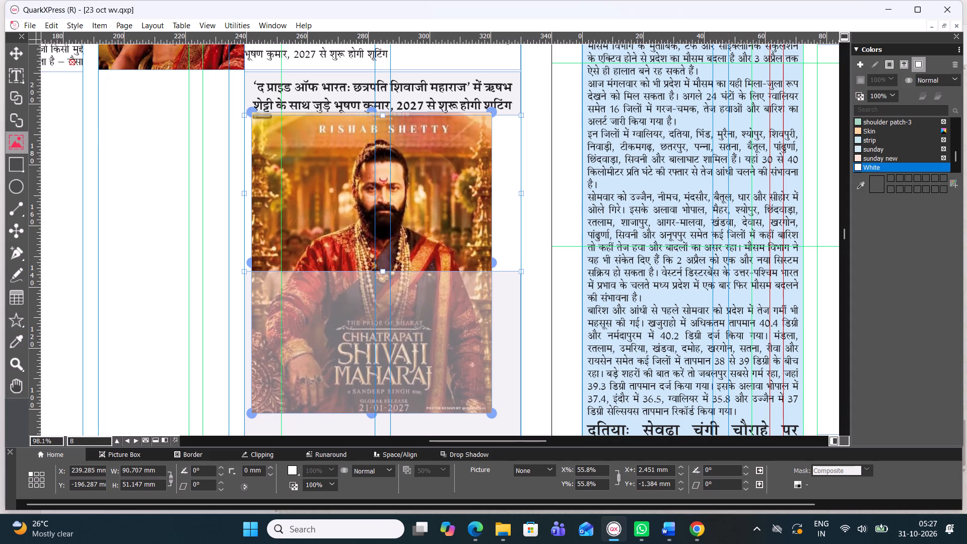
left_click_drag(384, 281, 381, 260)
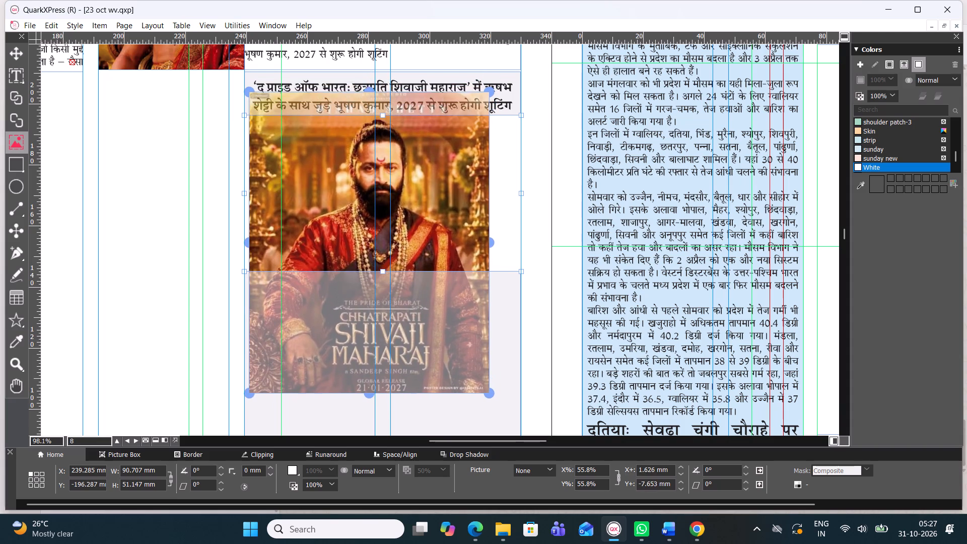
left_click_drag(381, 260, 381, 258)
left_click_drag(493, 245, 521, 242)
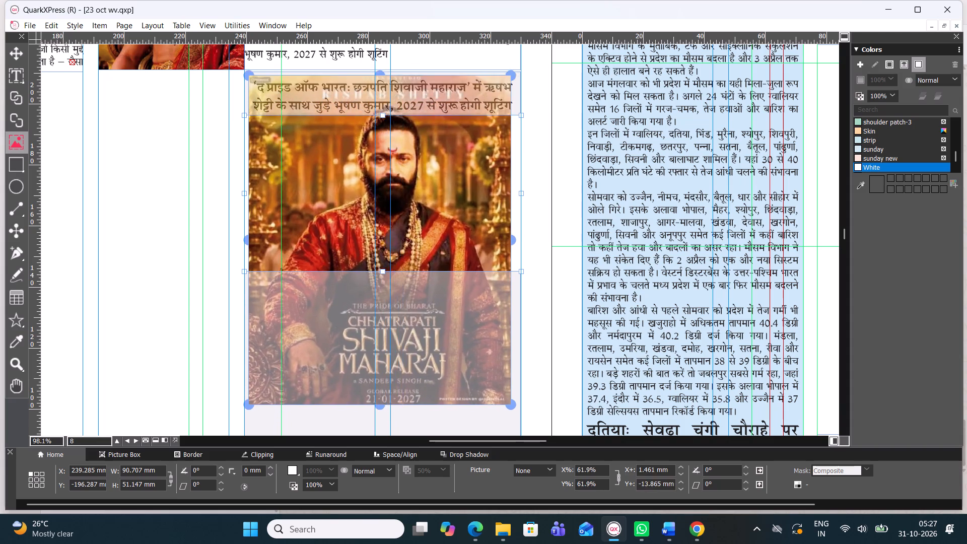
left_click_drag(521, 242, 524, 242)
right_click(481, 190)
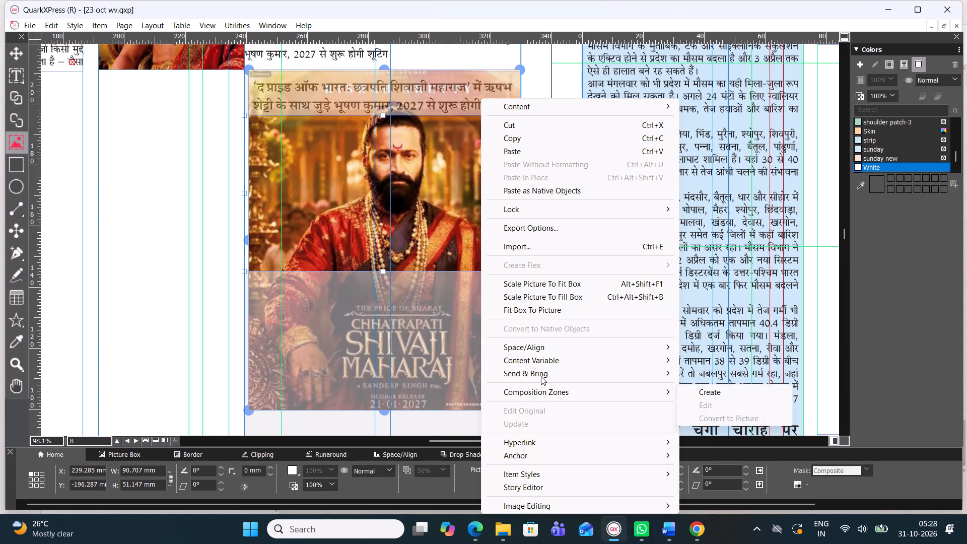
triple_click(339, 200)
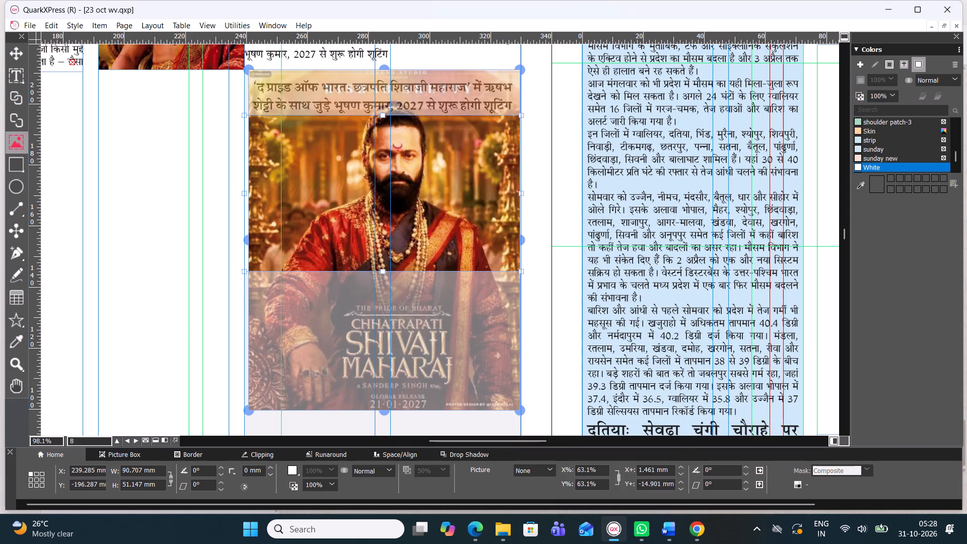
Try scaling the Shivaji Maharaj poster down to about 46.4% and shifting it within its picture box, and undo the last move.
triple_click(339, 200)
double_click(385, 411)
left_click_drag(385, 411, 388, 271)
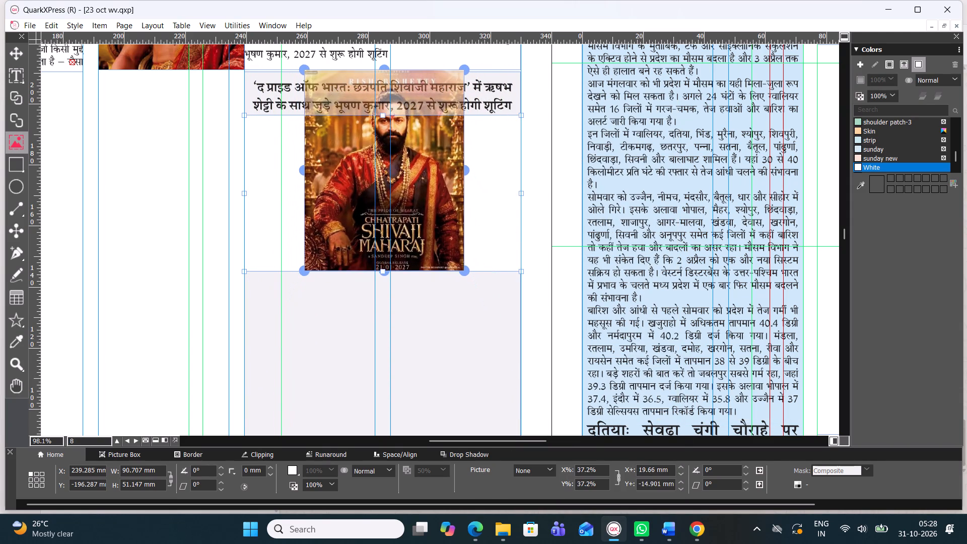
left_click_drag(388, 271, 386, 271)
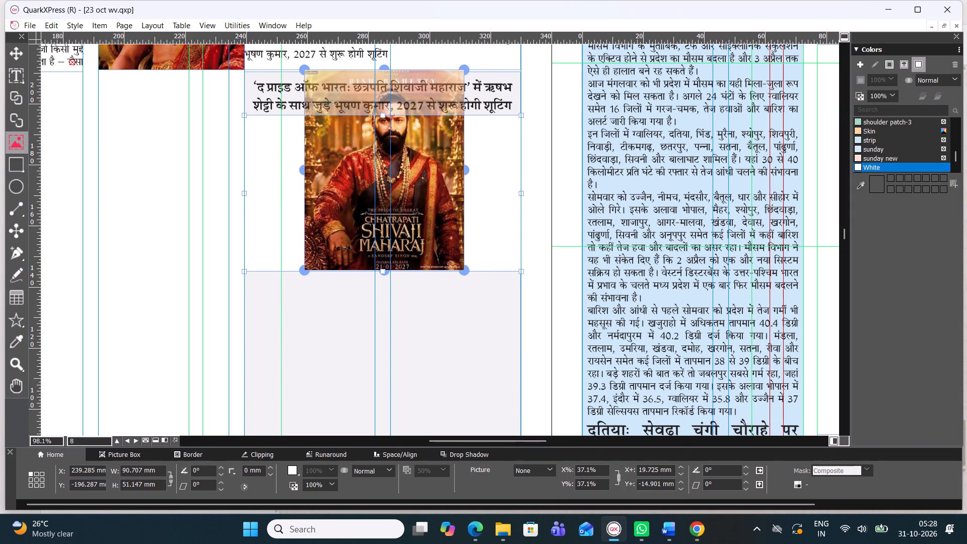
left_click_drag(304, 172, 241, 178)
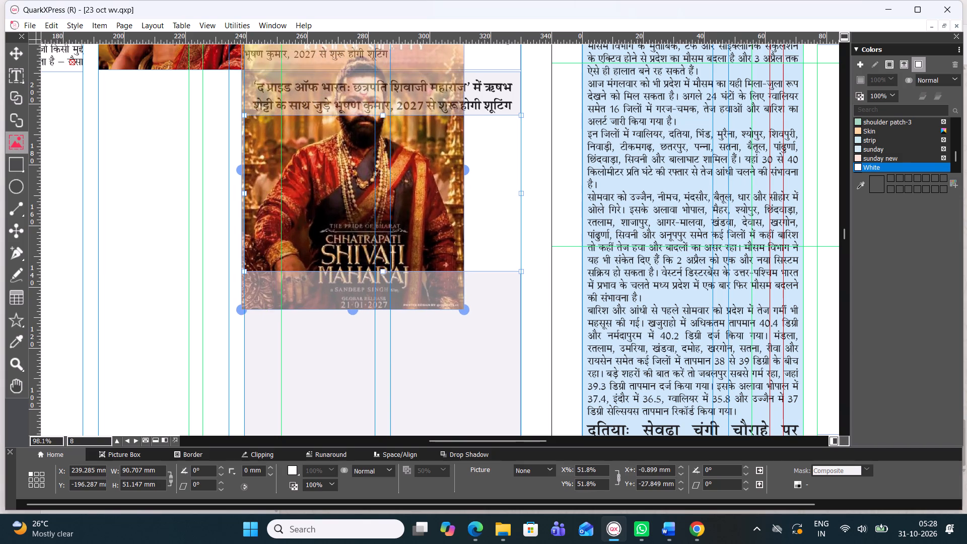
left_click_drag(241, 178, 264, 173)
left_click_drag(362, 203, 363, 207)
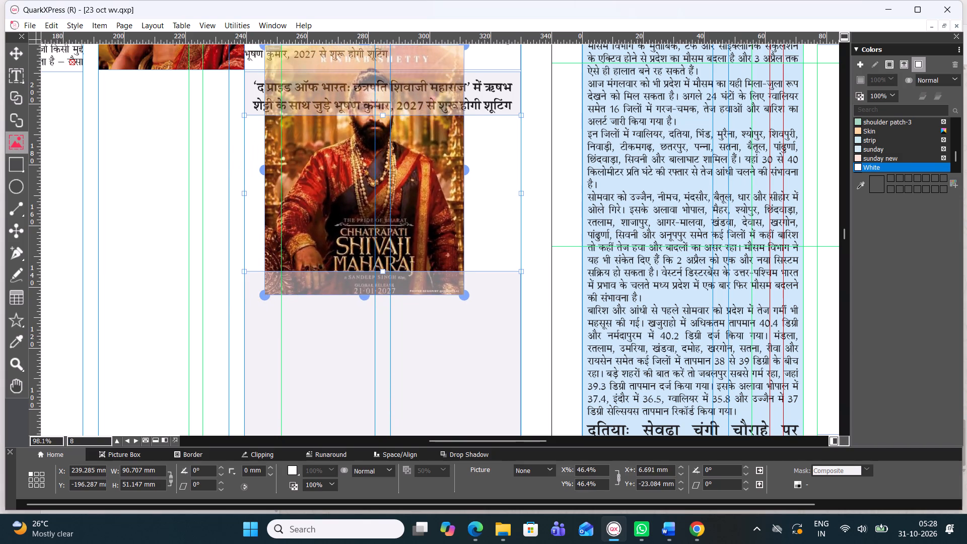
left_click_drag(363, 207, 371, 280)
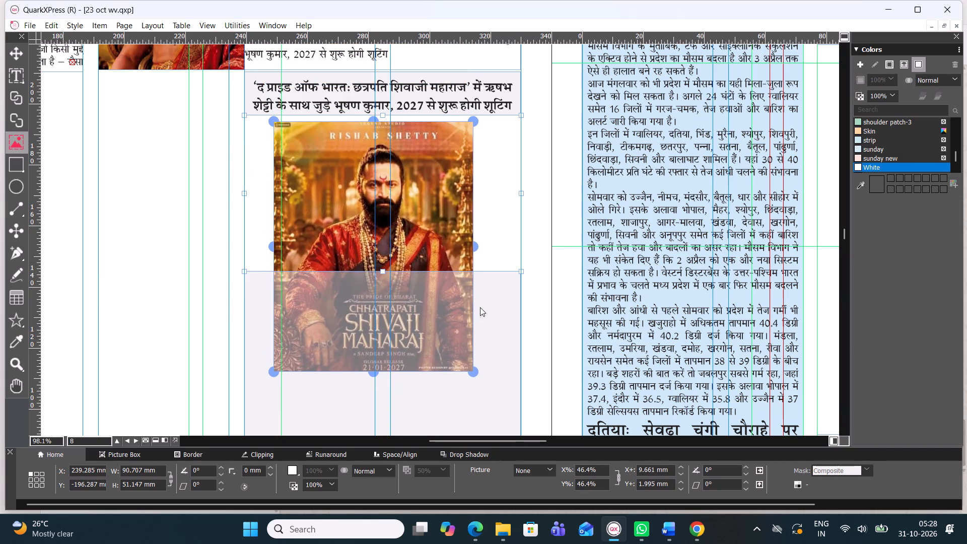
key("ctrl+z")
Delete the Shivaji Maharaj poster from the picture box under the Rishab Shetty headline, keeping the empty box.
left_click(387, 205)
key("BackSpace")
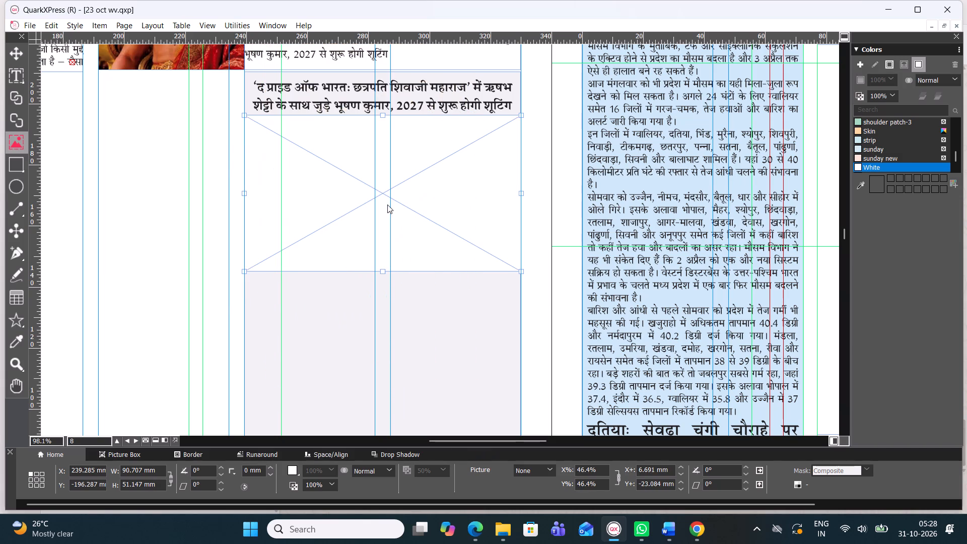
Switch to Chrome and browse the Google image results and related images for a replacement picture for the Shivaji Maharaj film story.
left_click(685, 531)
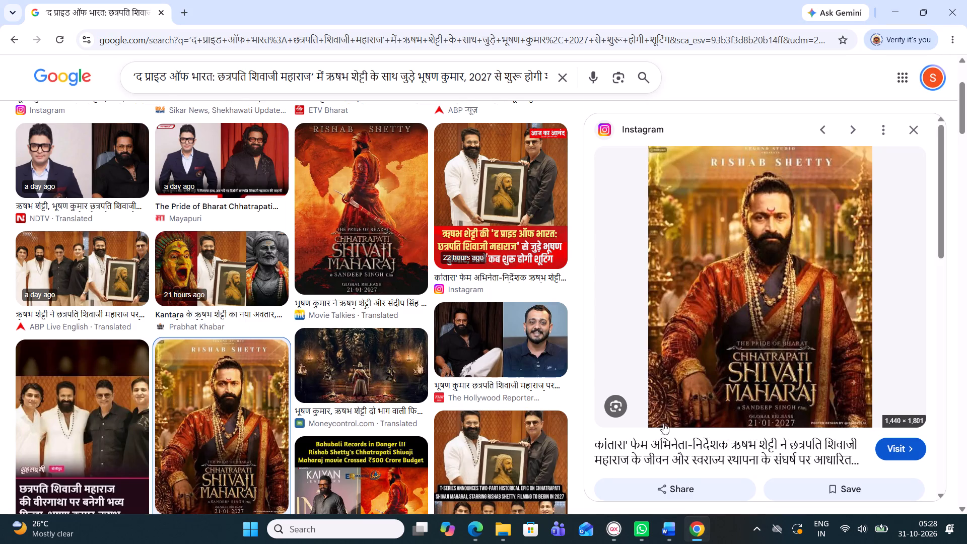
scroll(355, 367, "down", 2)
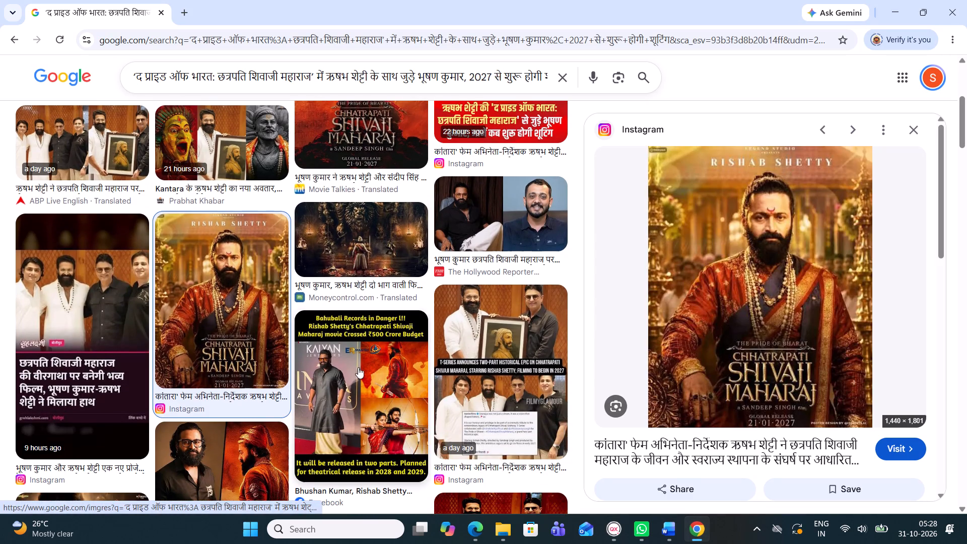
scroll(819, 393, "down", 5)
scroll(824, 401, "up", 1)
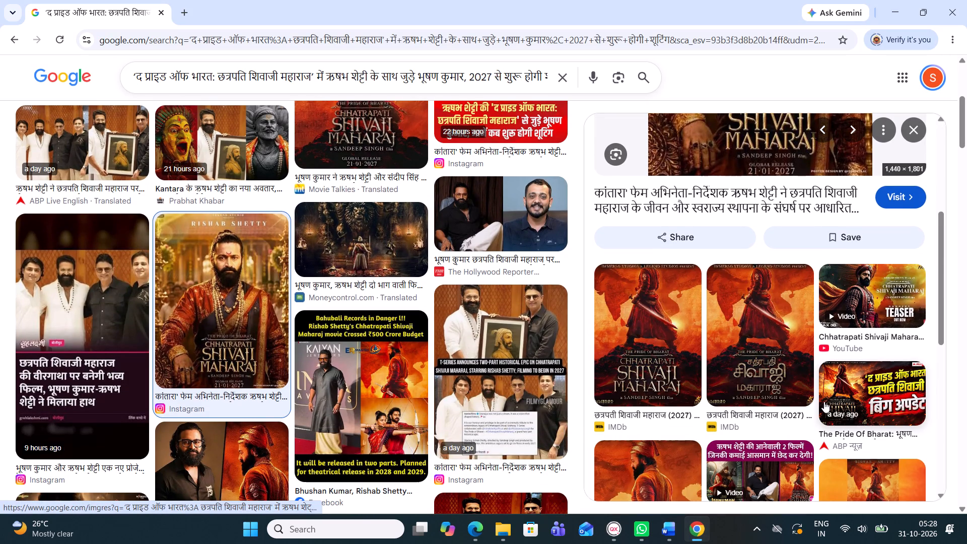
scroll(681, 397, "up", 1)
scroll(696, 382, "down", 1)
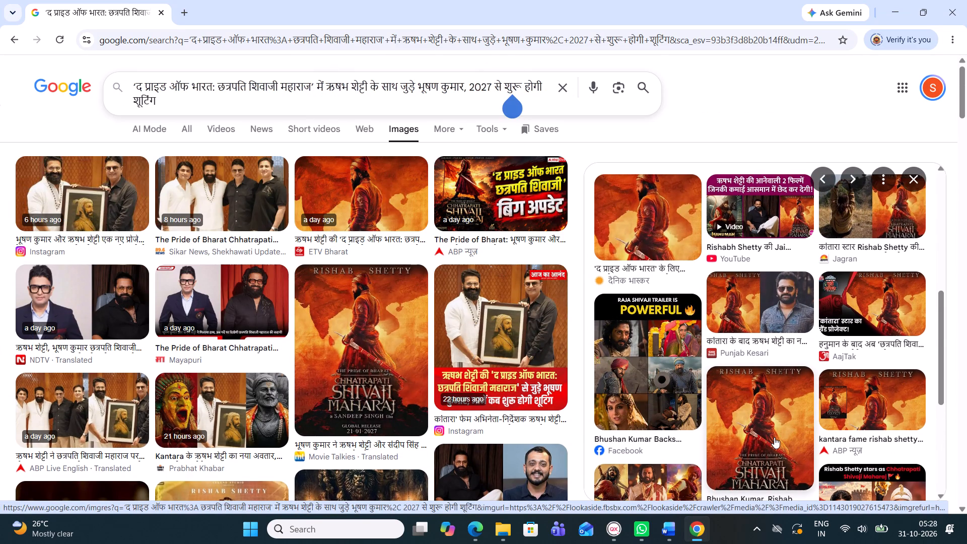
In Chrome, rerun the image search for the film headline, preview the ETV Bharat result and examine the other pictures for an alternative.
key("Return")
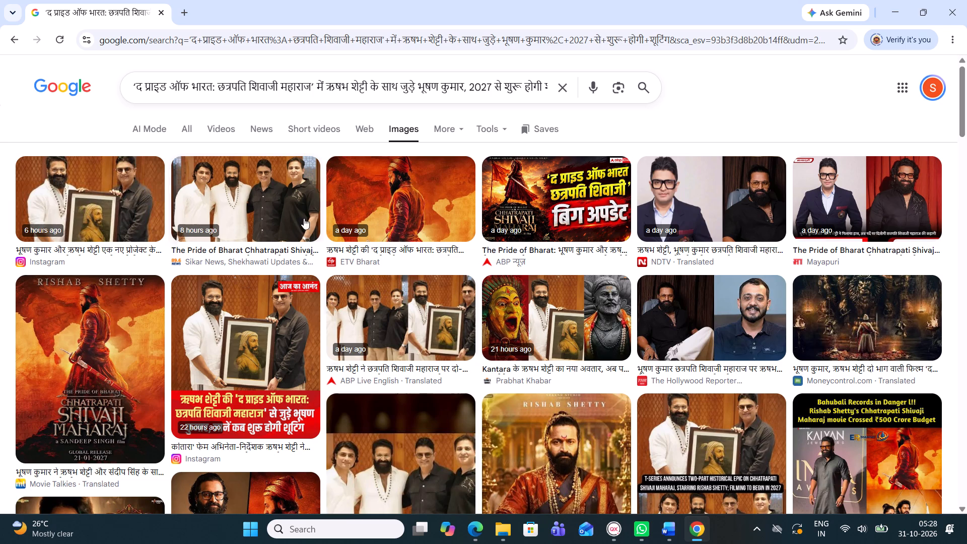
left_click(406, 192)
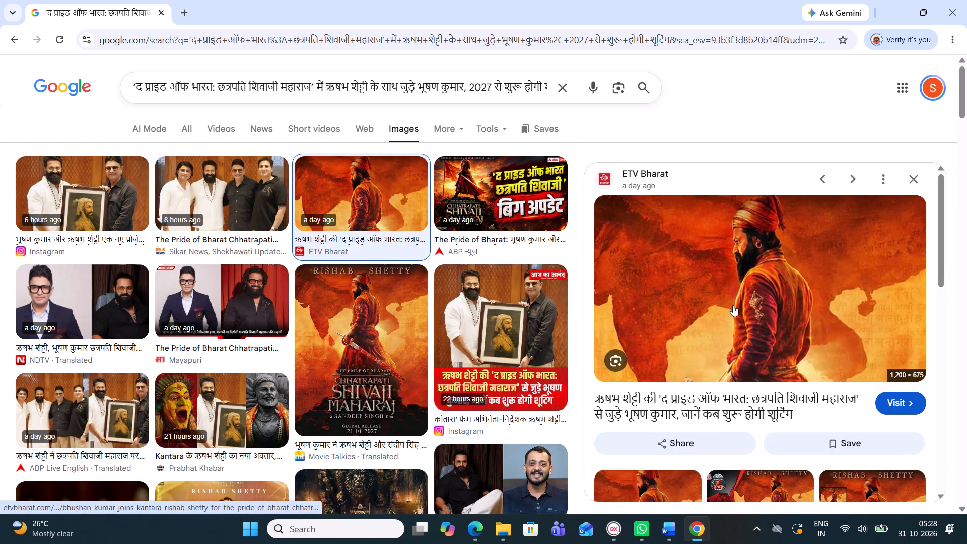
scroll(750, 377, "down", 5)
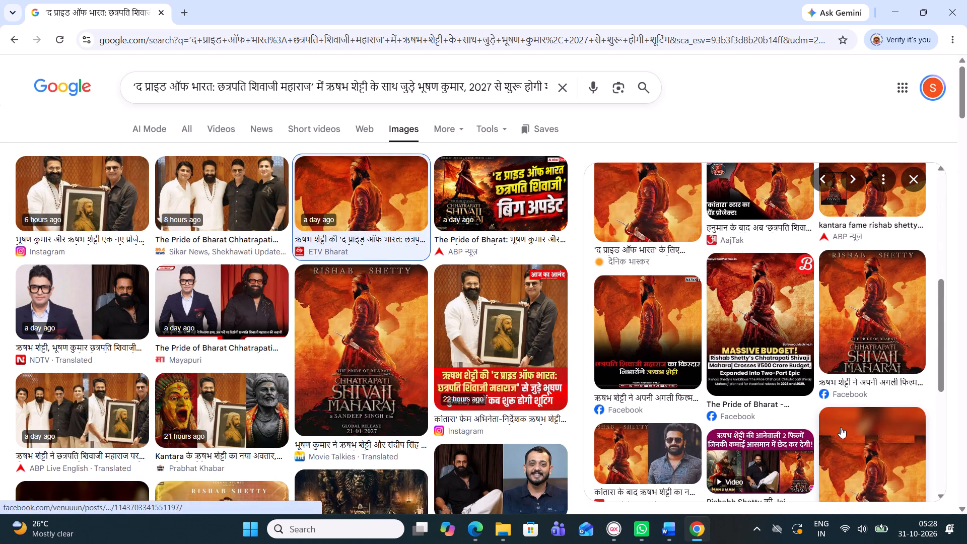
scroll(827, 328, "up", 1)
left_click(912, 178)
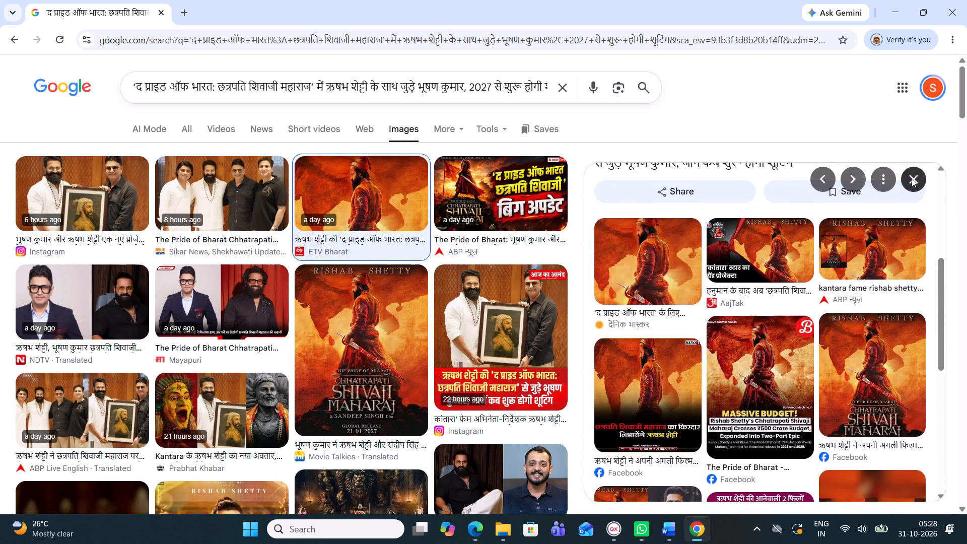
scroll(766, 320, "down", 1)
scroll(766, 321, "up", 1)
scroll(347, 378, "down", 3)
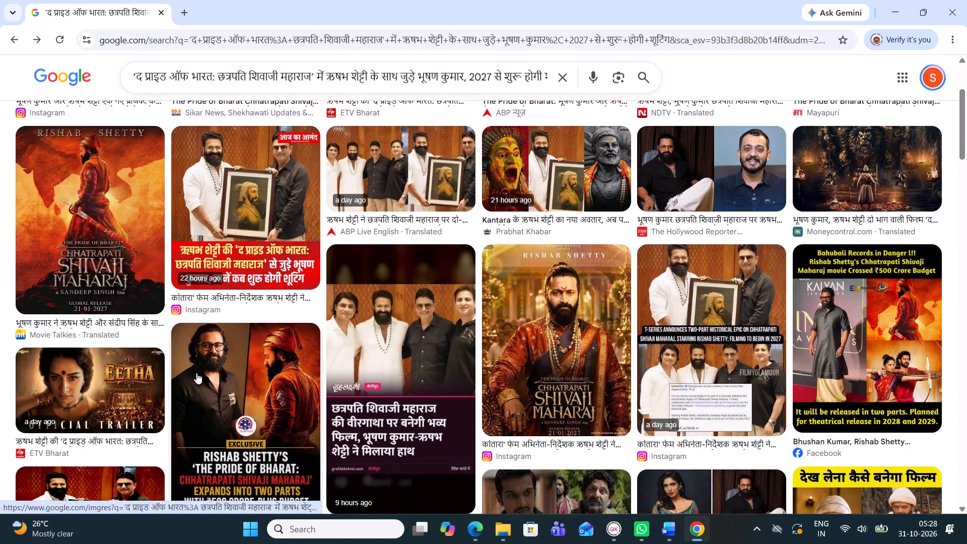
scroll(203, 375, "down", 1)
scroll(384, 375, "down", 3)
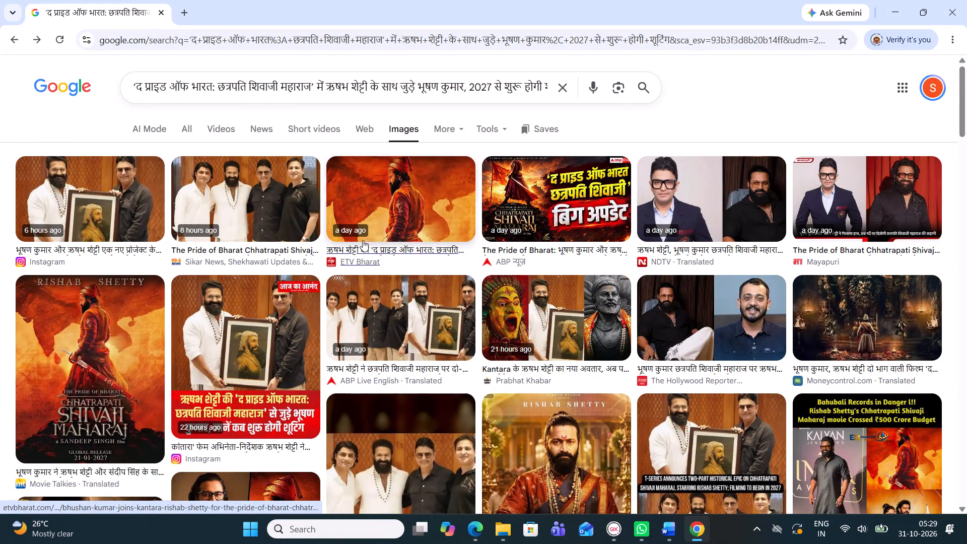
Preview the Instagram poster result, examine its related images, and open the संवेदना पथिक picture of Shivaji Maharaj with the fort behind.
scroll(587, 450, "down", 2)
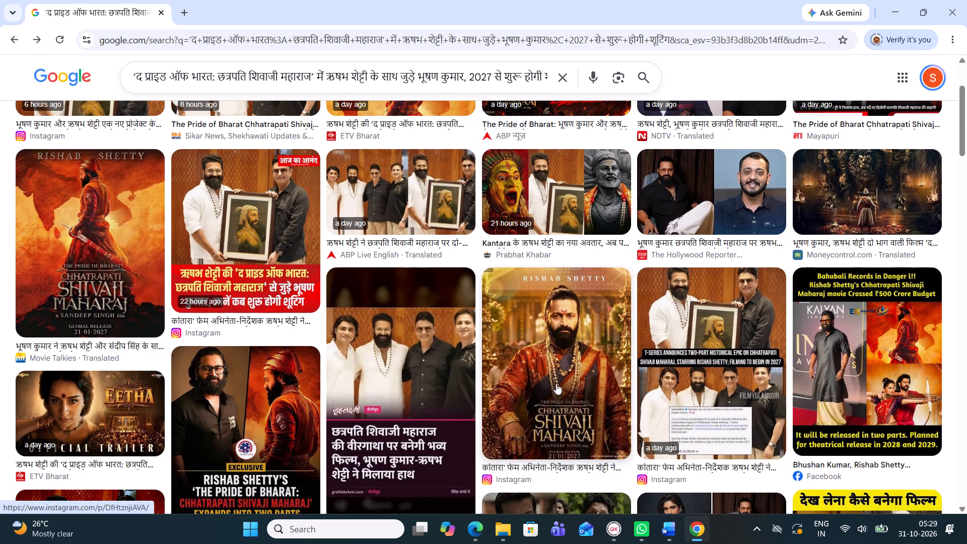
left_click(556, 383)
scroll(646, 376, "down", 1)
scroll(648, 377, "up", 1)
scroll(651, 378, "down", 3)
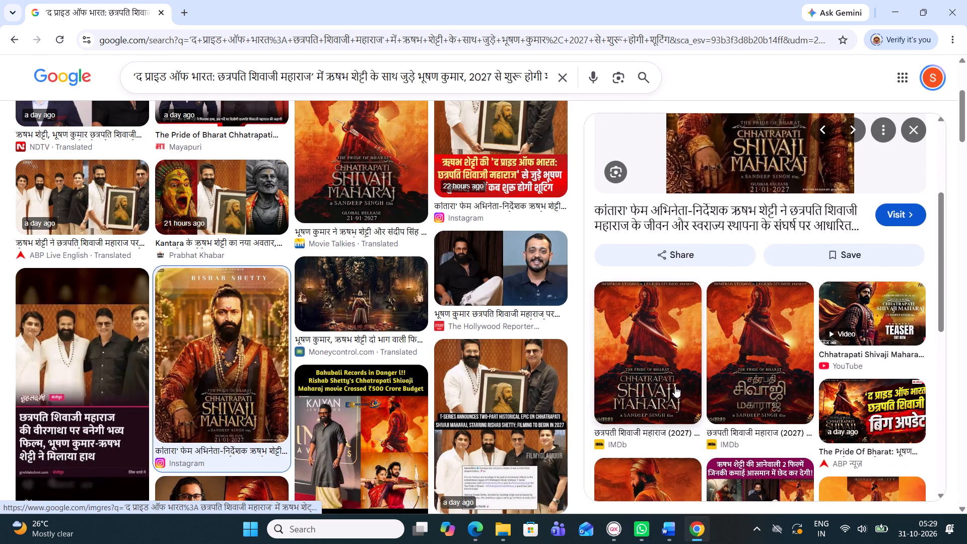
scroll(727, 304, "down", 1)
scroll(787, 359, "down", 5)
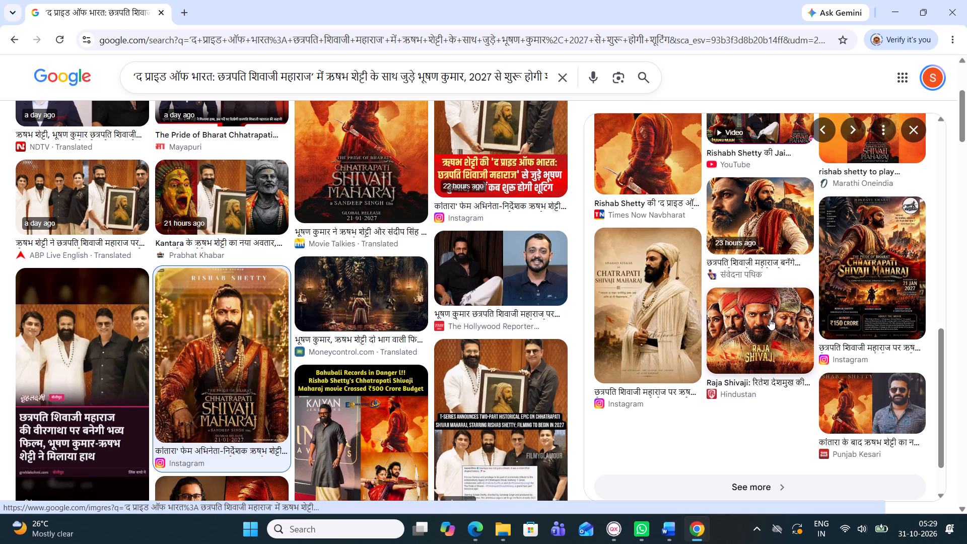
left_click(784, 198)
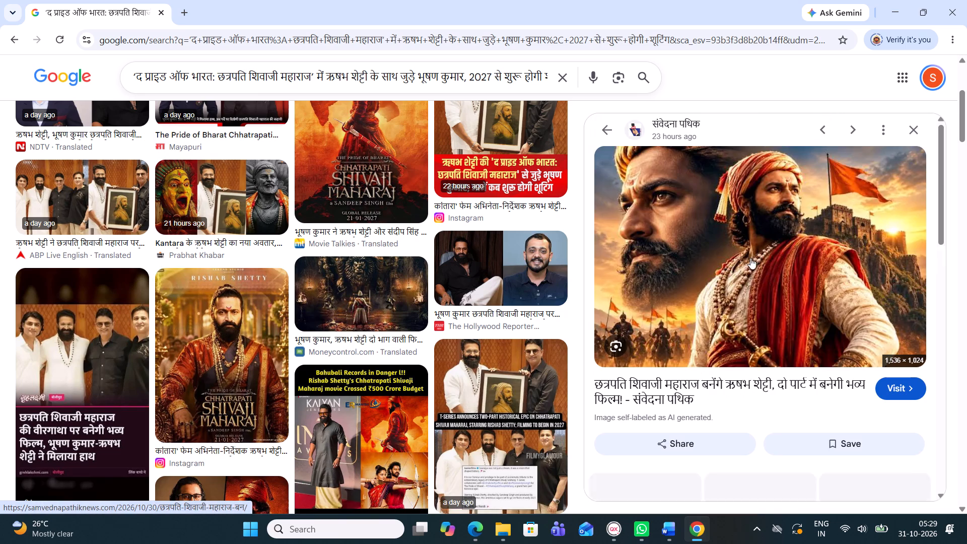
scroll(746, 282, "down", 1)
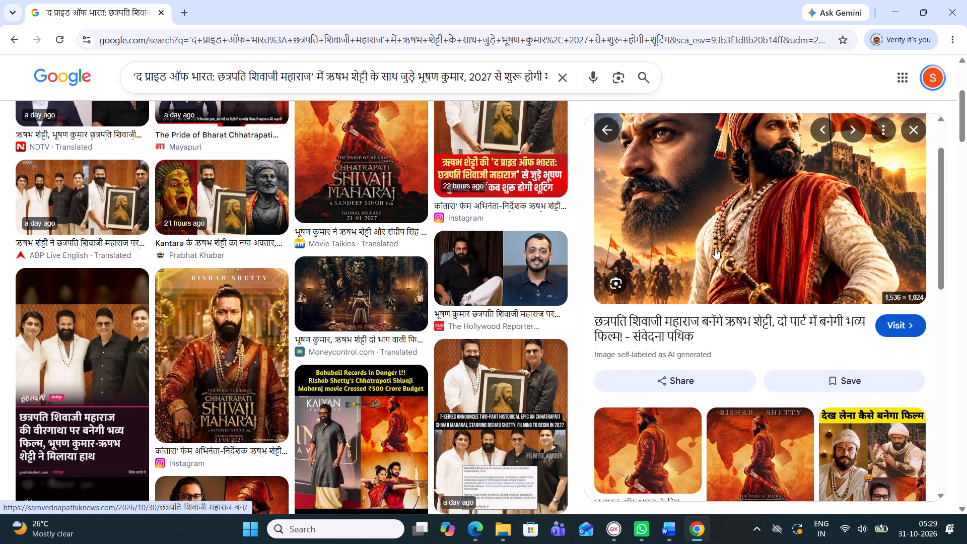
scroll(715, 248, "up", 1)
right_click(715, 247)
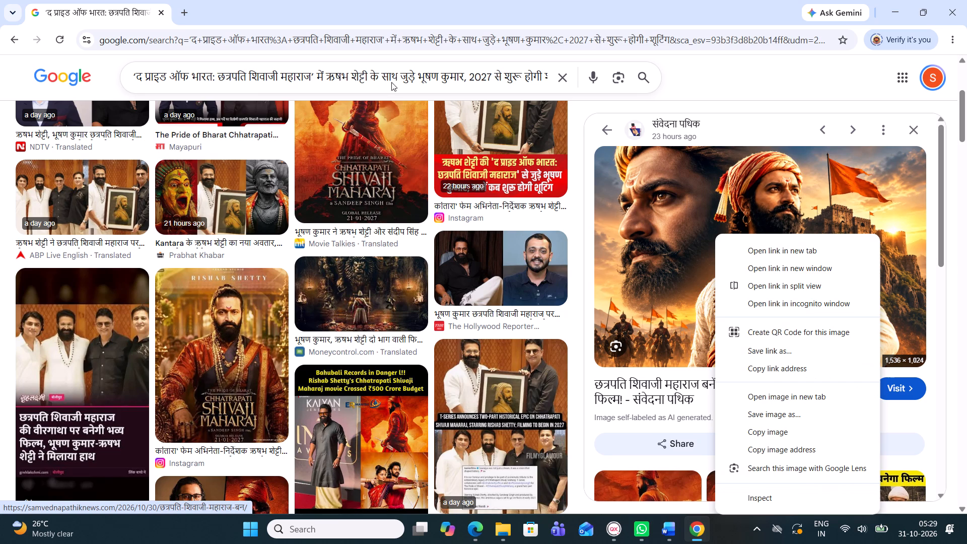
Add "isse related picture" to the end of the film headline query and run the image search again.
left_click(458, 85)
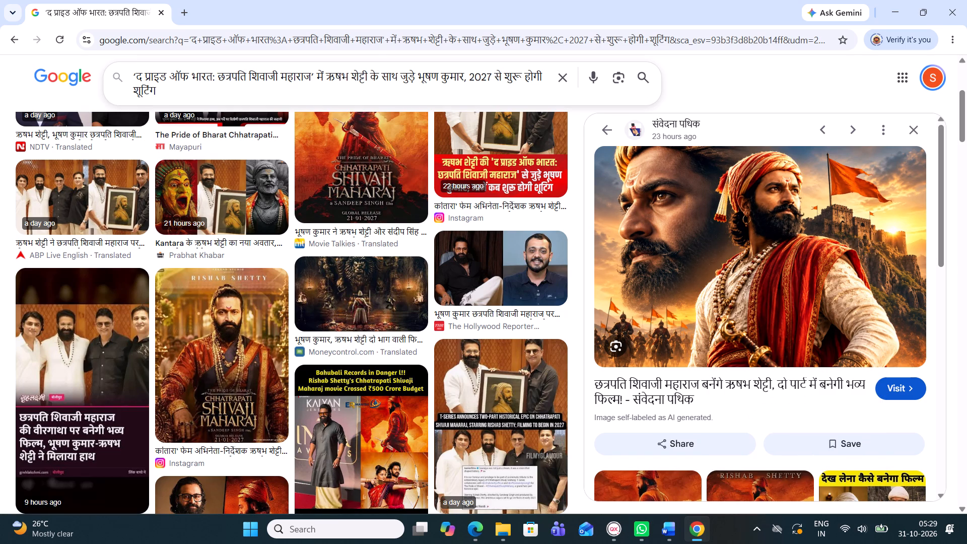
left_click(324, 89)
key("space")
type("isse related picru")
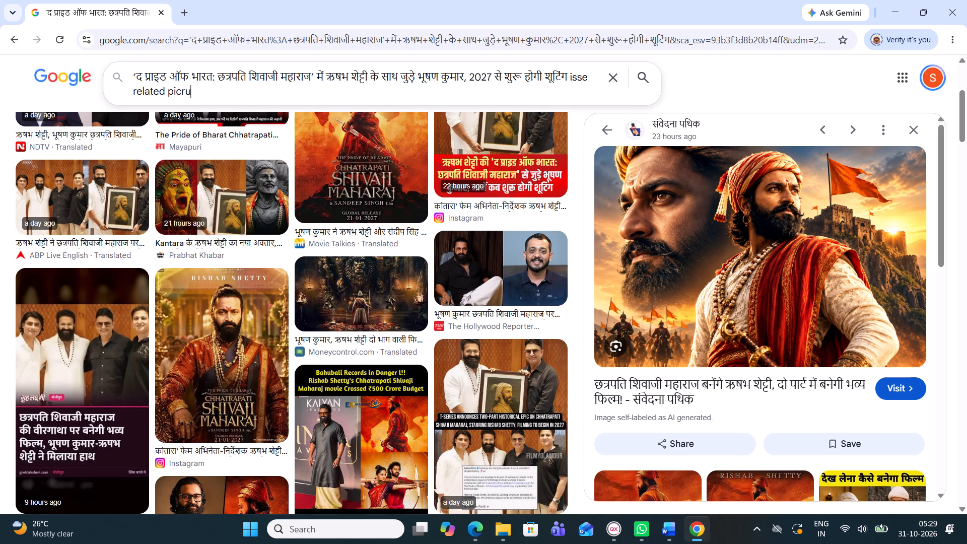
key("BackSpace")
key("BackSpace")
type("ture")
key("Return")
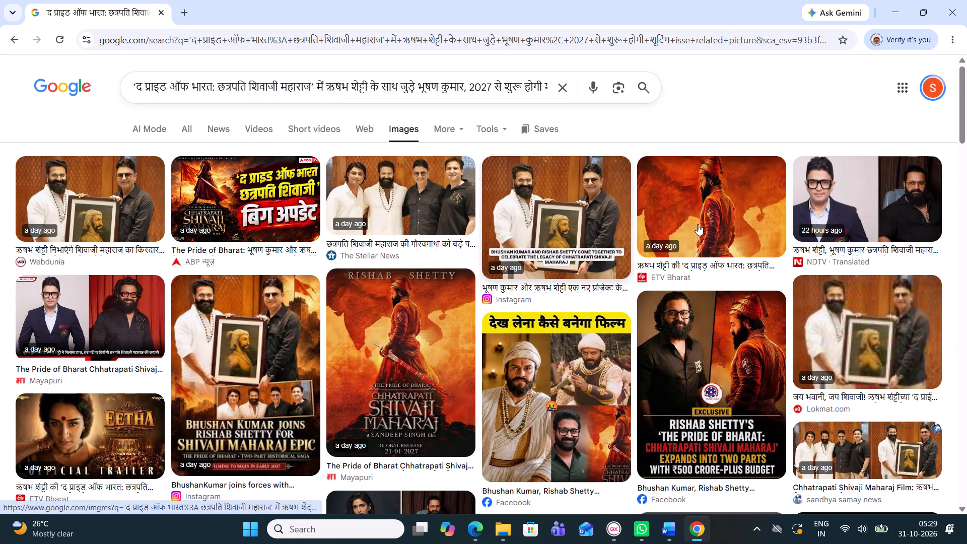
Examine the image results for the extended film headline query to find a suitable alternative picture.
scroll(315, 386, "down", 1)
scroll(315, 386, "up", 1)
scroll(421, 322, "down", 3)
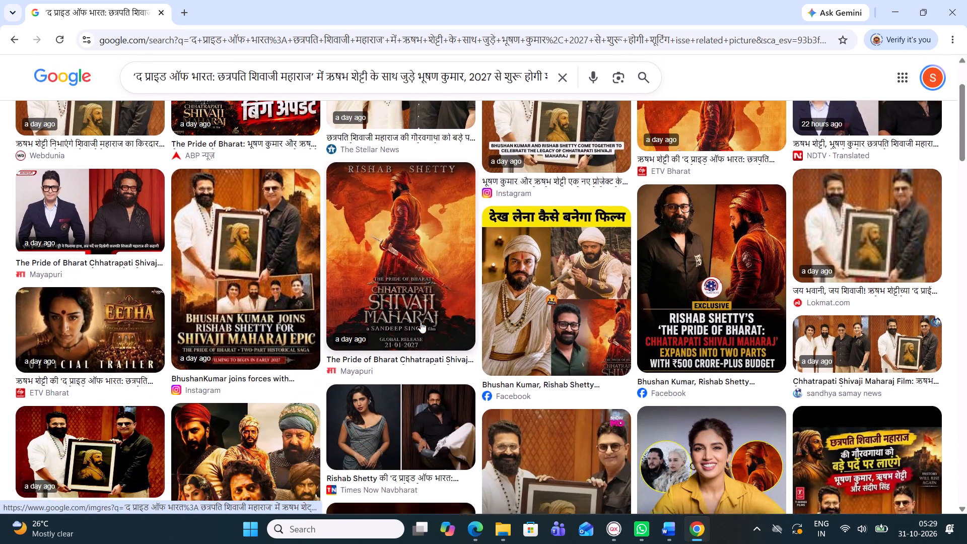
scroll(421, 322, "down", 2)
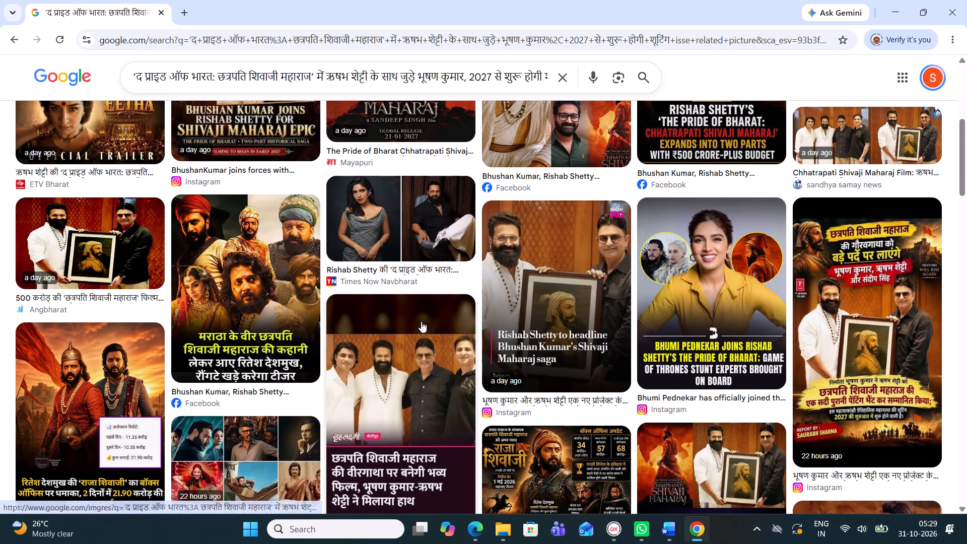
scroll(421, 321, "up", 5)
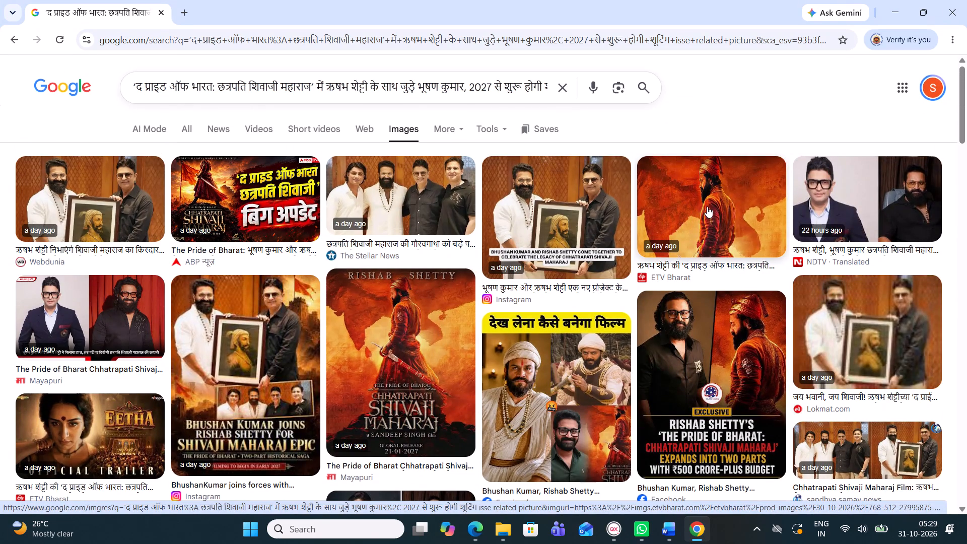
scroll(411, 365, "down", 3)
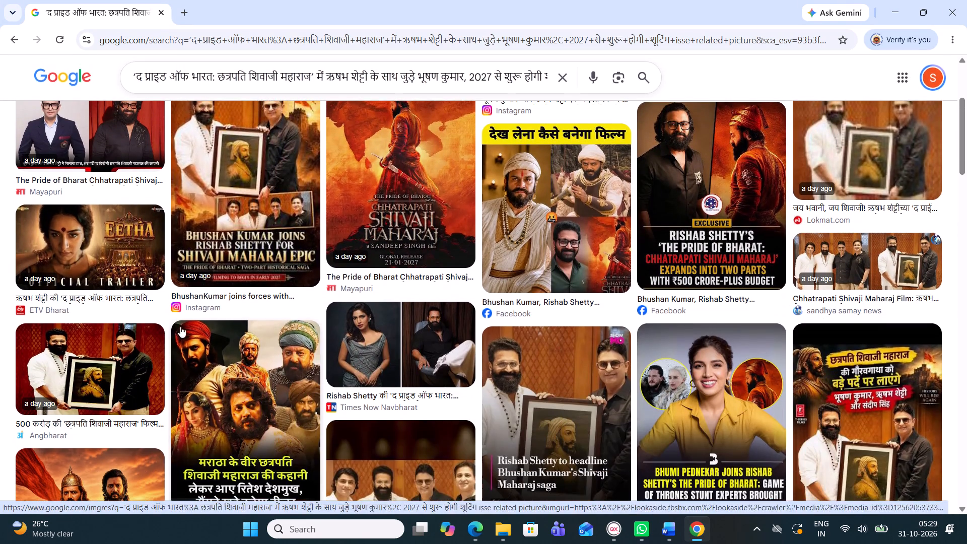
scroll(133, 216, "up", 1)
scroll(208, 267, "down", 2)
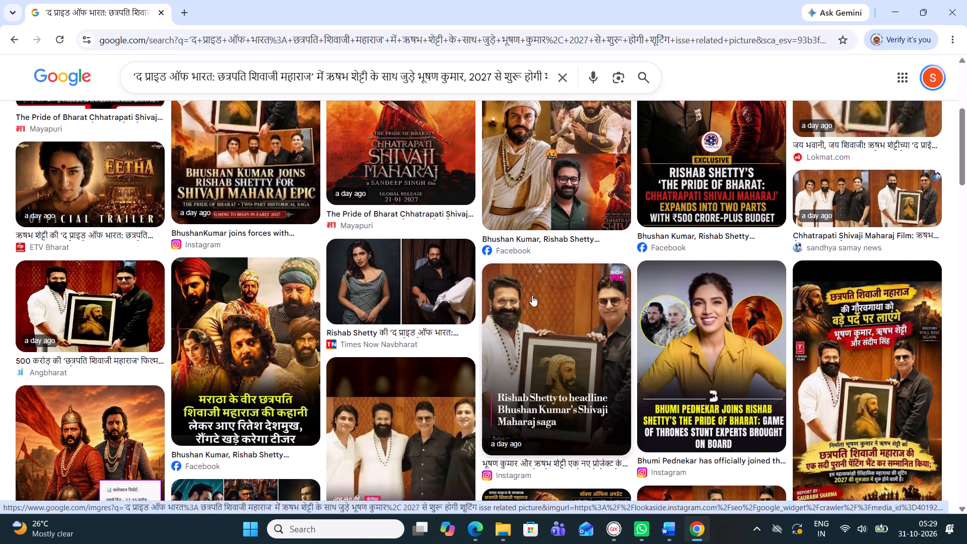
scroll(532, 295, "down", 5)
scroll(423, 429, "up", 1)
scroll(461, 399, "down", 1)
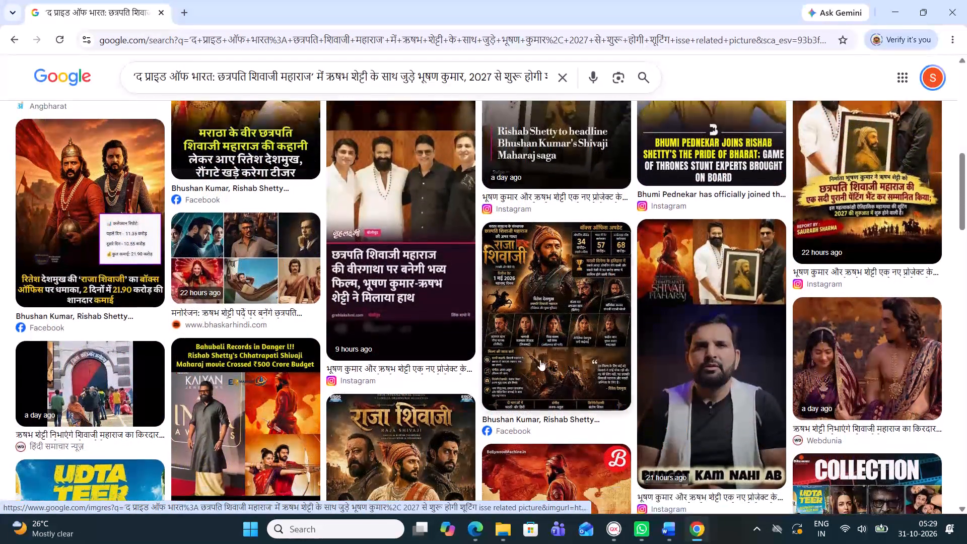
scroll(622, 321, "up", 1)
scroll(619, 303, "down", 6)
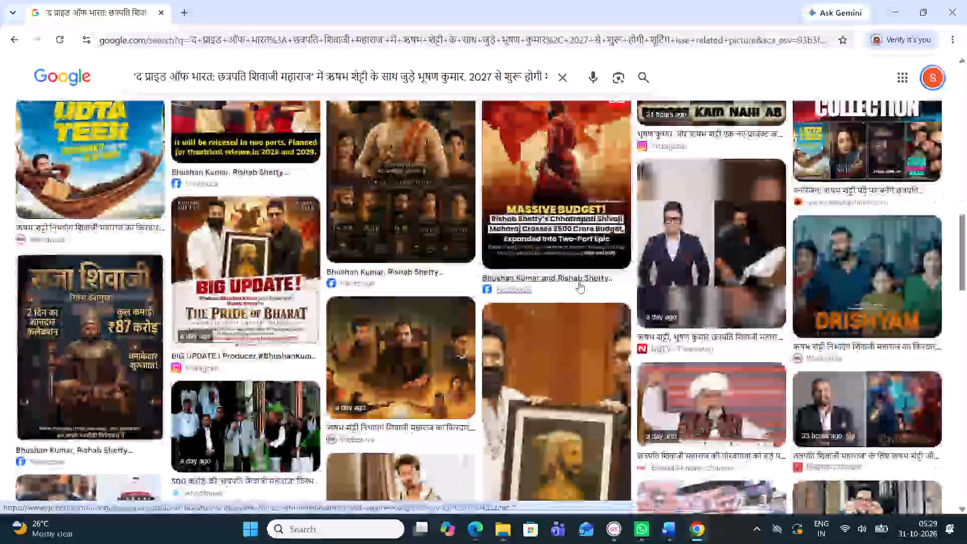
scroll(512, 314, "down", 7)
scroll(525, 338, "up", 1)
scroll(529, 339, "down", 1)
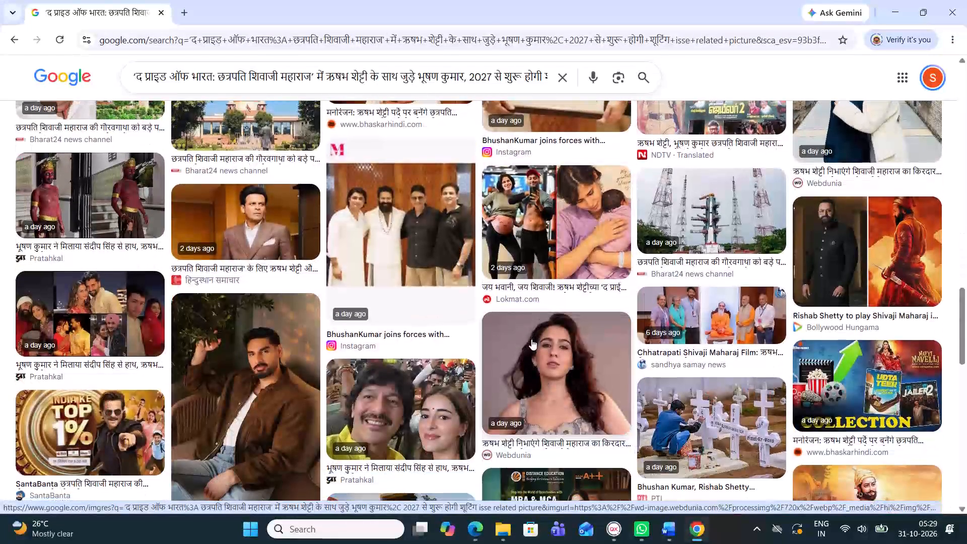
scroll(531, 339, "up", 1)
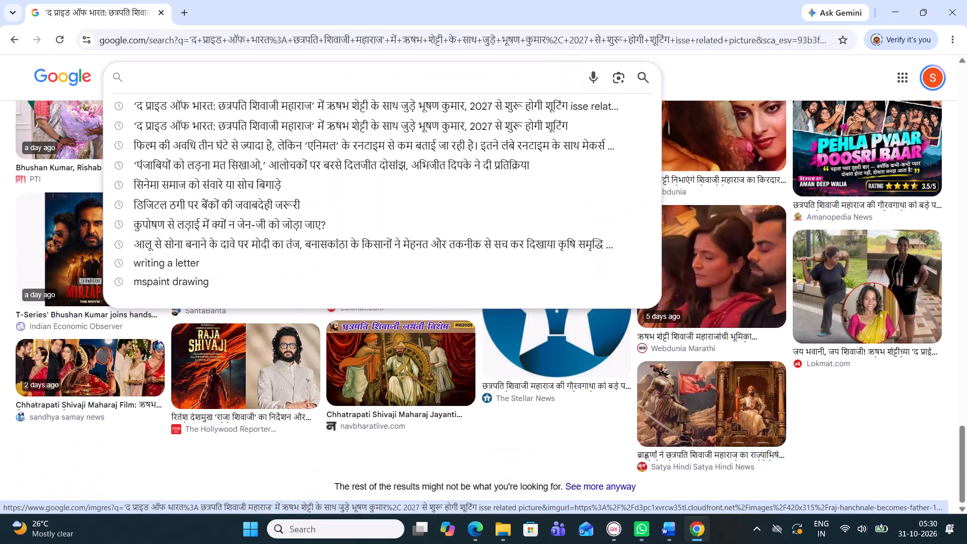
Replace the image search query with "shiva ji maharaj shooting" and run it.
type("shiva")
key("space")
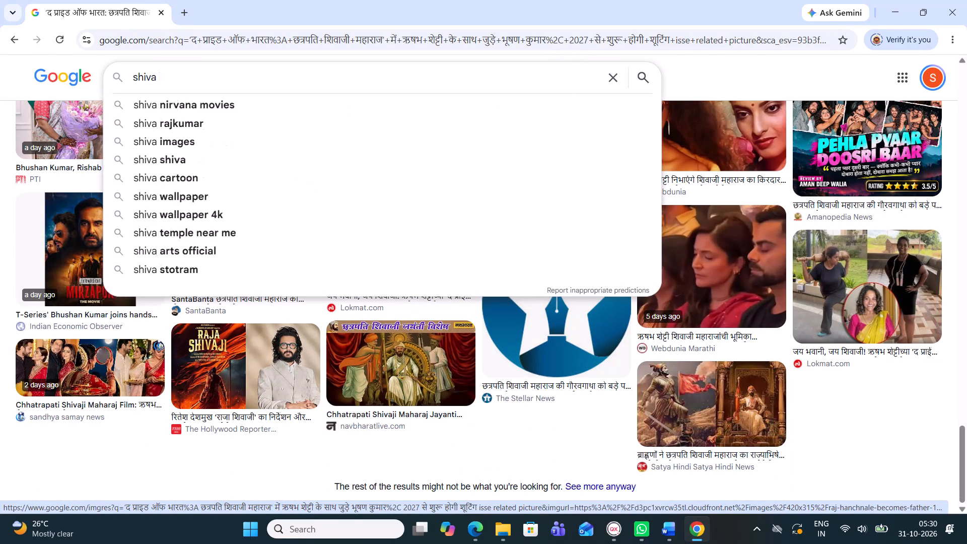
type("ji")
key("space")
type("maharaj")
key("space")
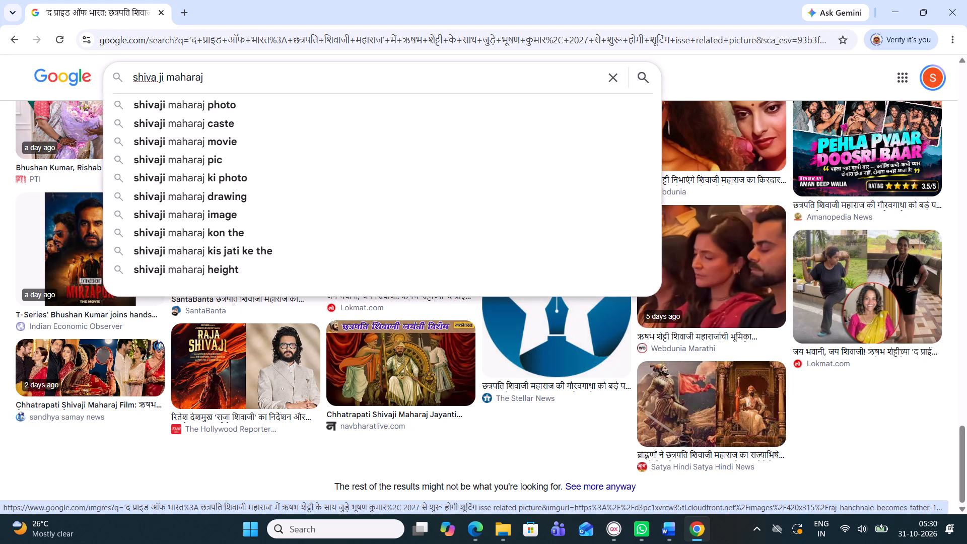
type("shooting")
key("space")
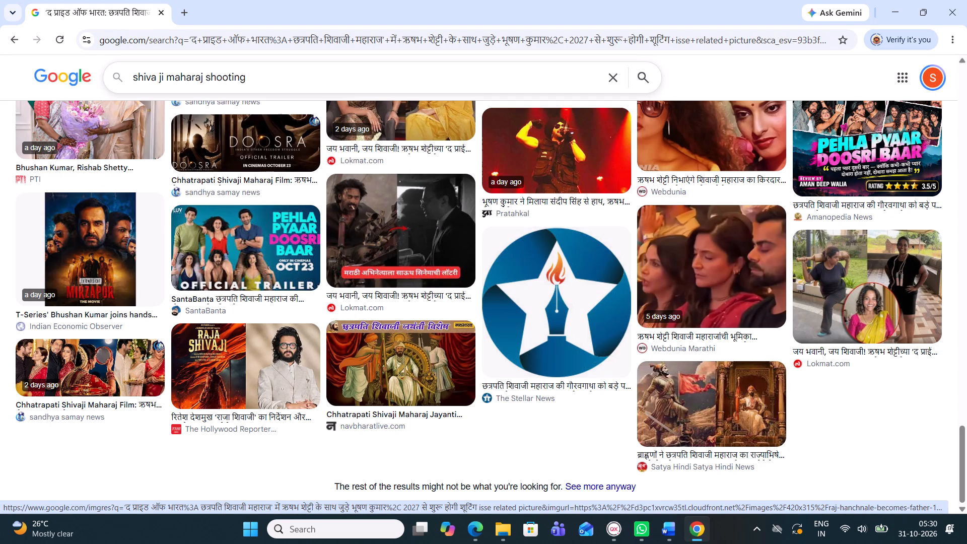
key("Return")
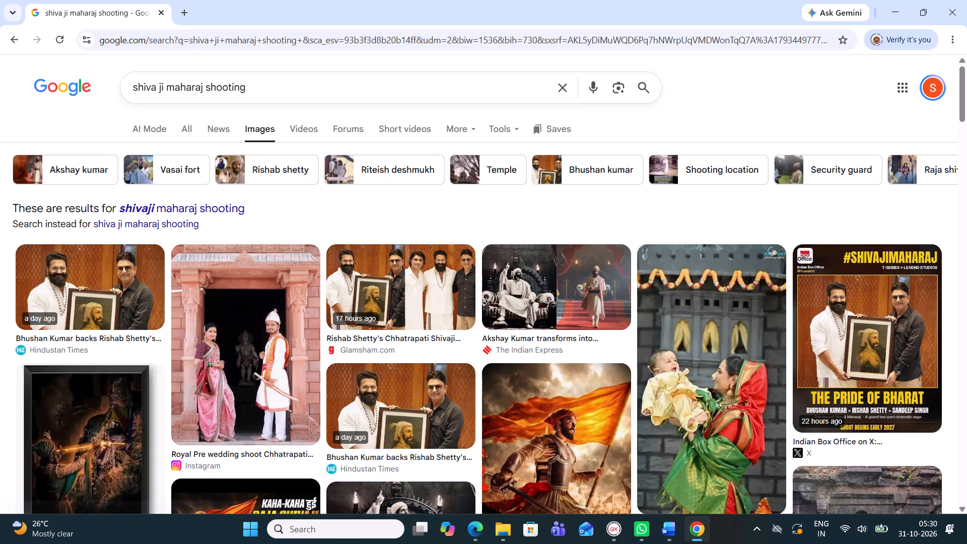
left_click(311, 77)
key("space")
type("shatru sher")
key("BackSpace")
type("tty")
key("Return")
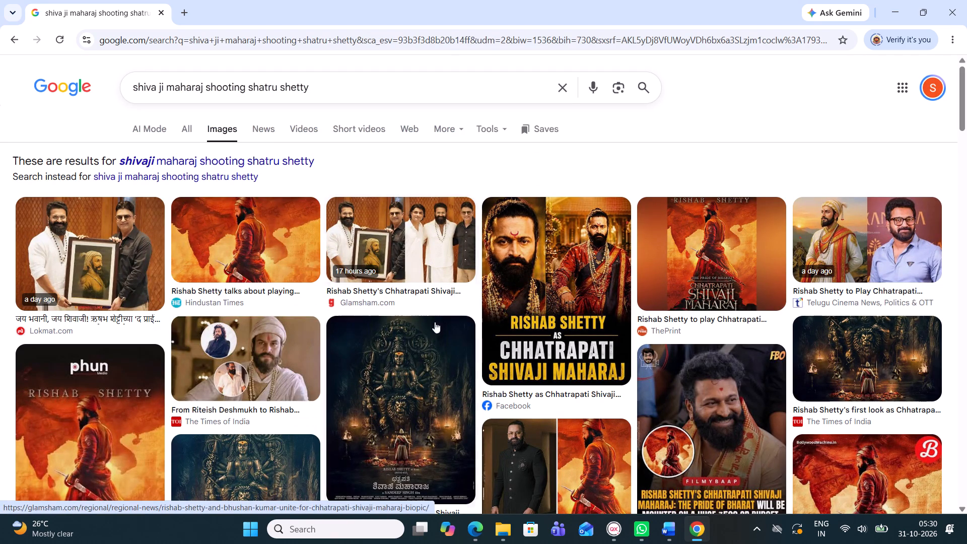
Preview the Telugu Cinema News picture pairing Shivaji Maharaj with Rishab Shetty, examine its related images, and return to the results.
left_click(871, 235)
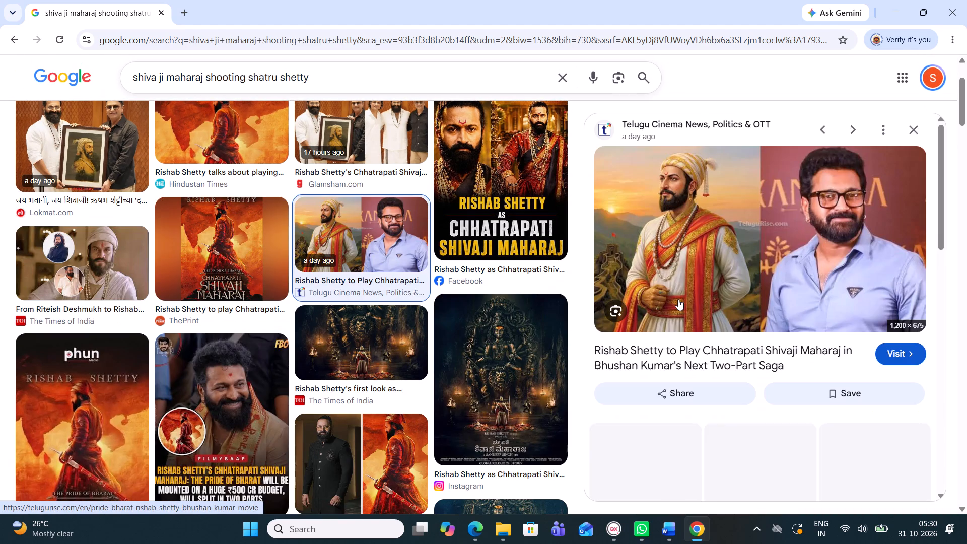
scroll(683, 304, "down", 2)
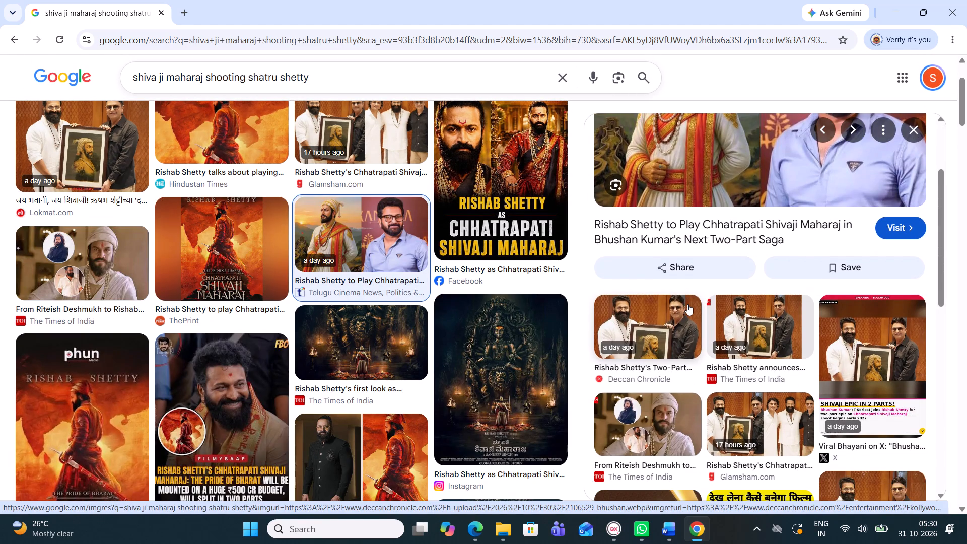
scroll(698, 295, "up", 1)
scroll(698, 295, "down", 1)
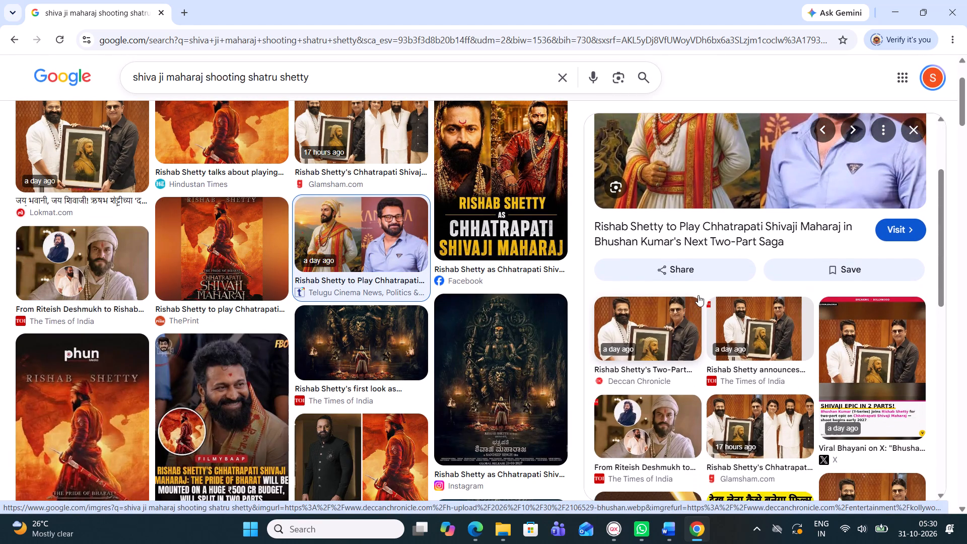
scroll(699, 295, "down", 1)
left_click(909, 128)
scroll(591, 326, "up", 1)
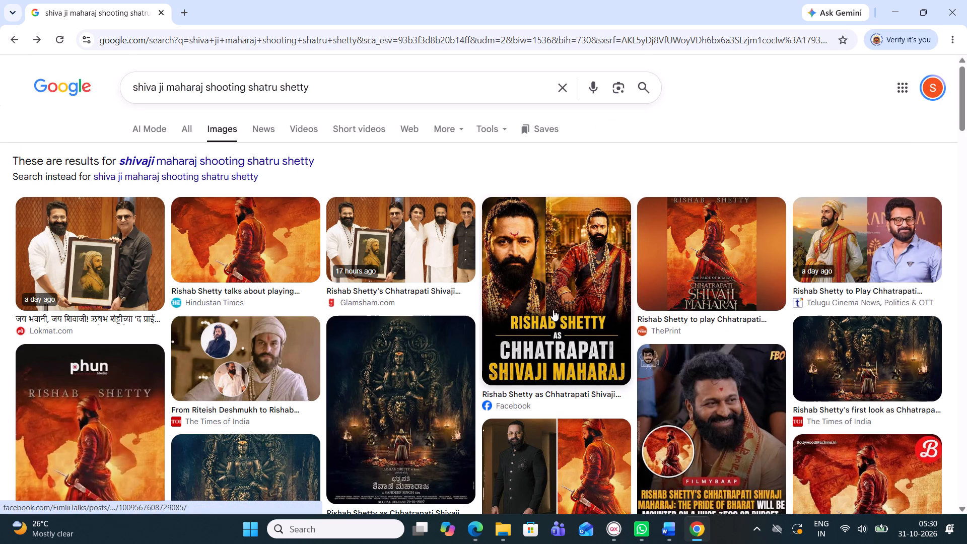
Copy the Telugu Cinema News picture of Shivaji Maharaj and Rishab Shetty from the results and switch to QuarkXPress.
right_click(876, 227)
left_click(753, 425)
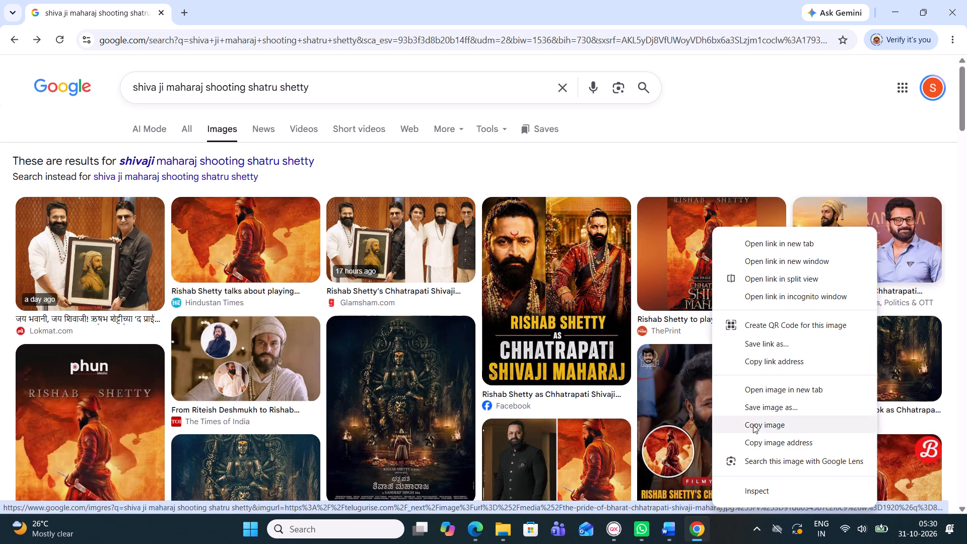
scroll(744, 407, "down", 4)
scroll(725, 451, "down", 1)
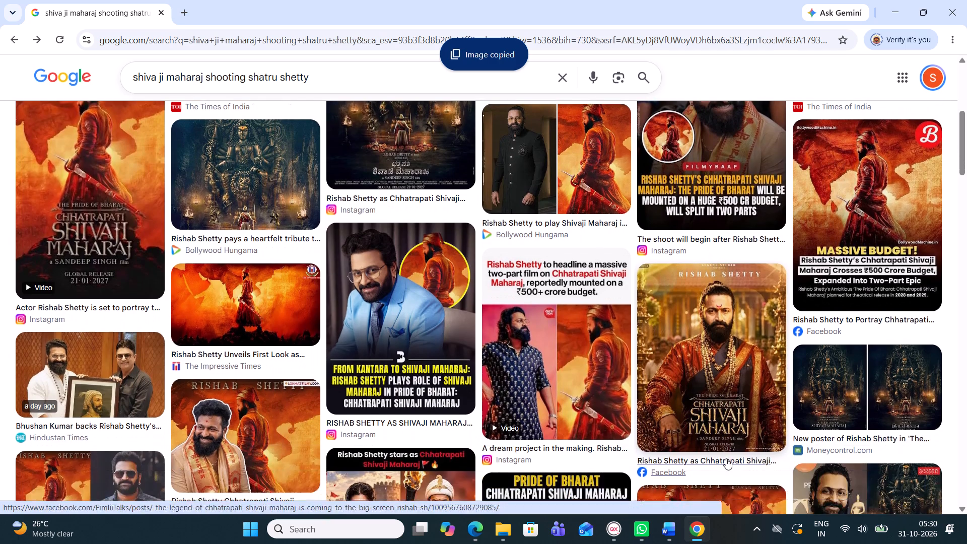
left_click(657, 534)
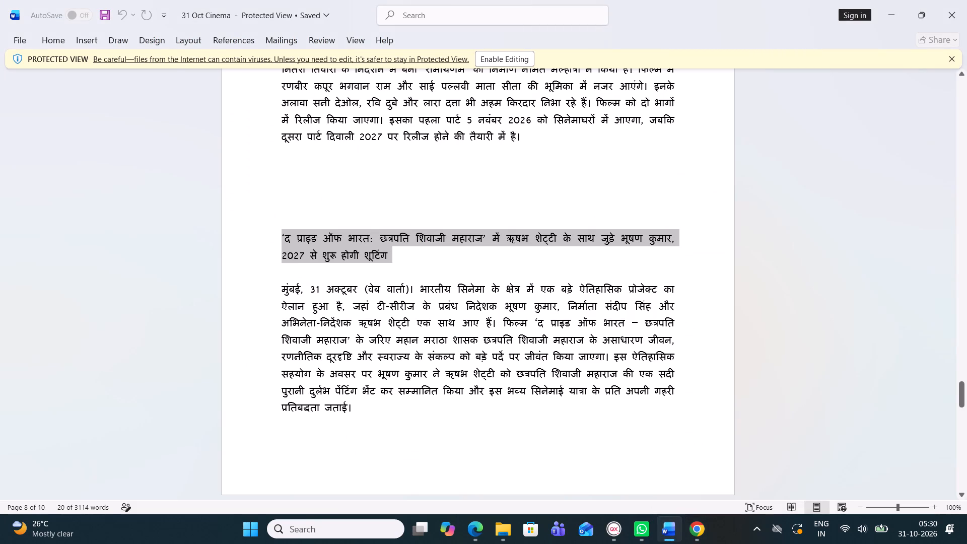
left_click(609, 536)
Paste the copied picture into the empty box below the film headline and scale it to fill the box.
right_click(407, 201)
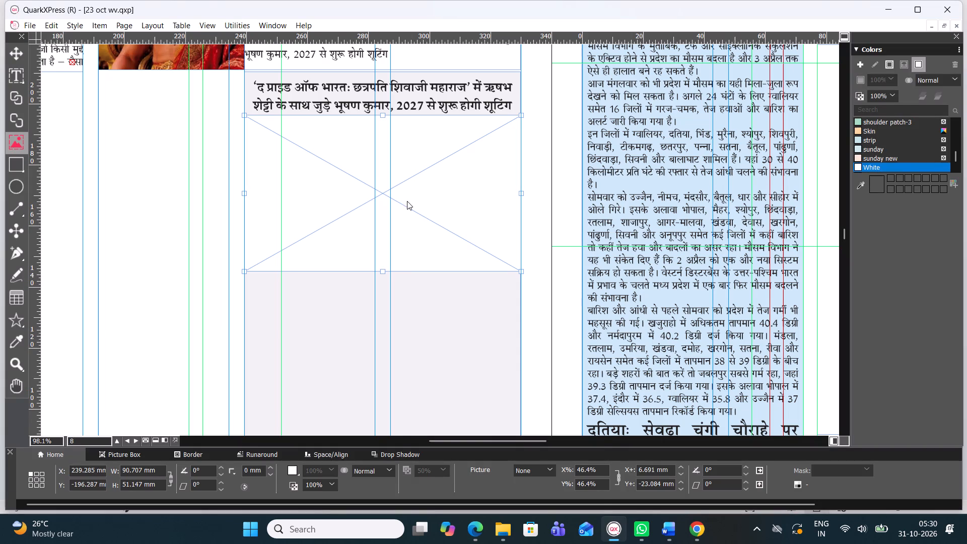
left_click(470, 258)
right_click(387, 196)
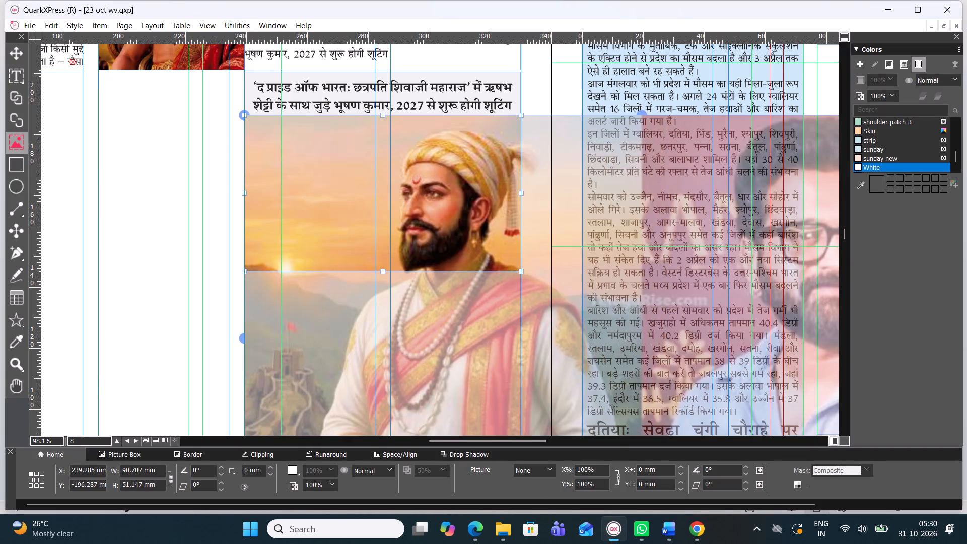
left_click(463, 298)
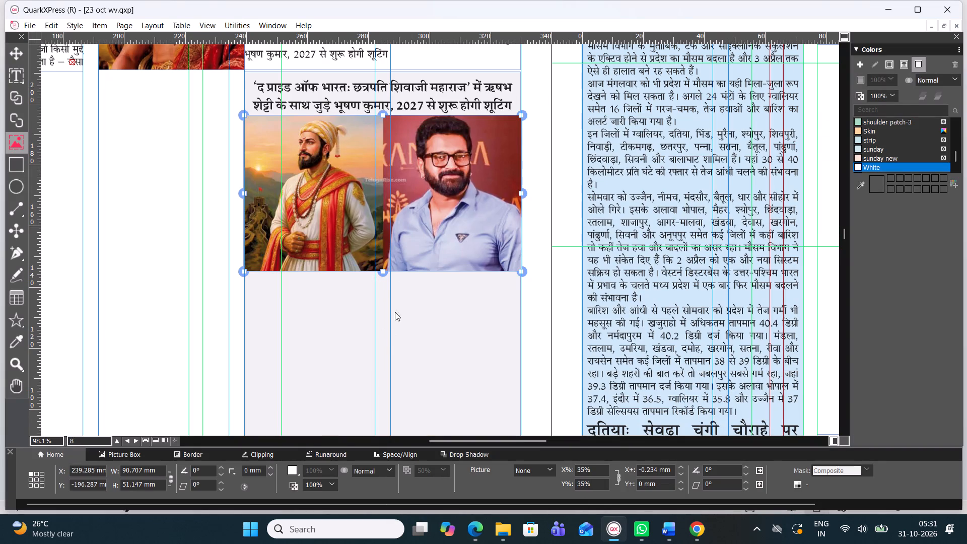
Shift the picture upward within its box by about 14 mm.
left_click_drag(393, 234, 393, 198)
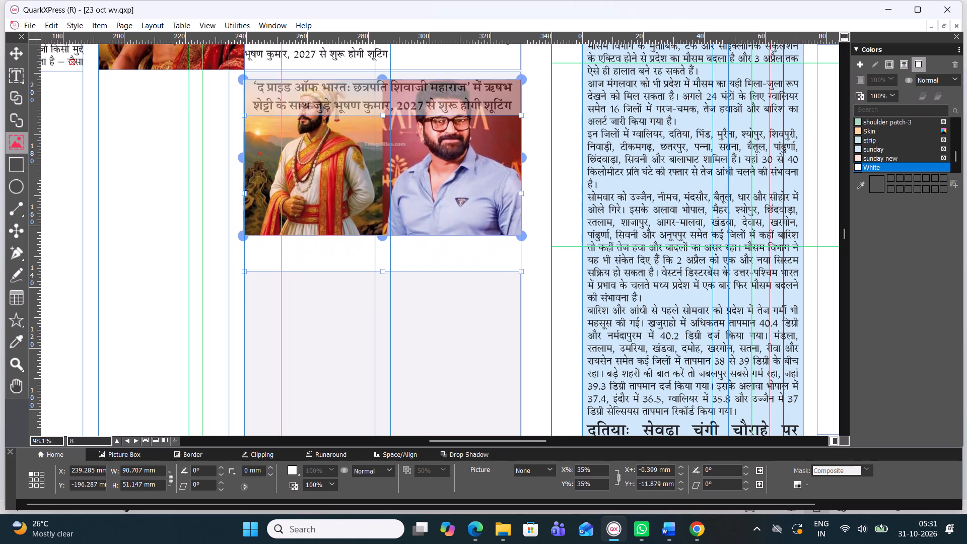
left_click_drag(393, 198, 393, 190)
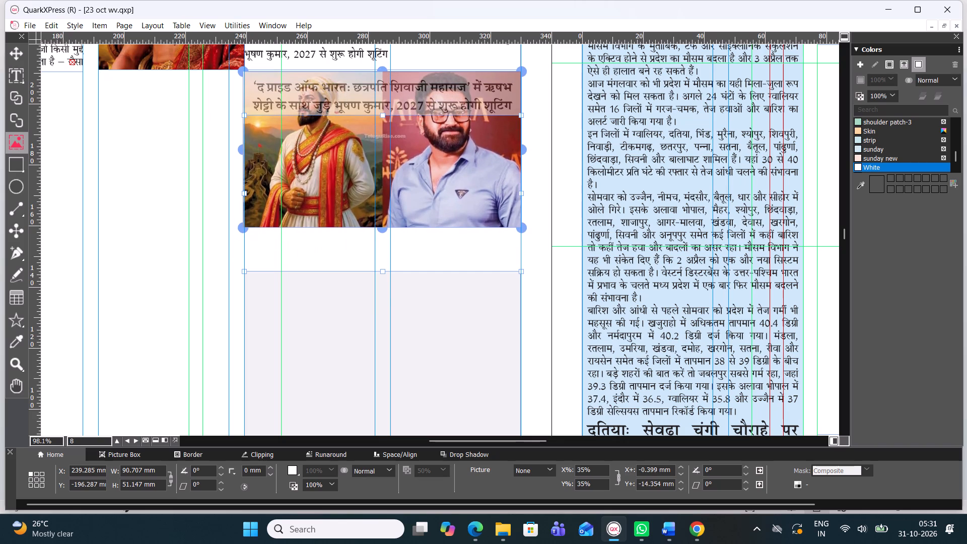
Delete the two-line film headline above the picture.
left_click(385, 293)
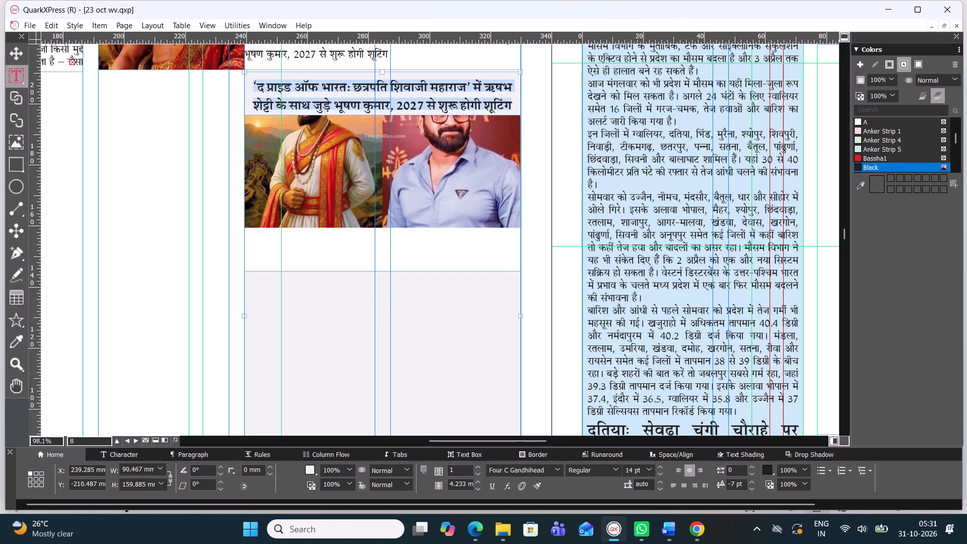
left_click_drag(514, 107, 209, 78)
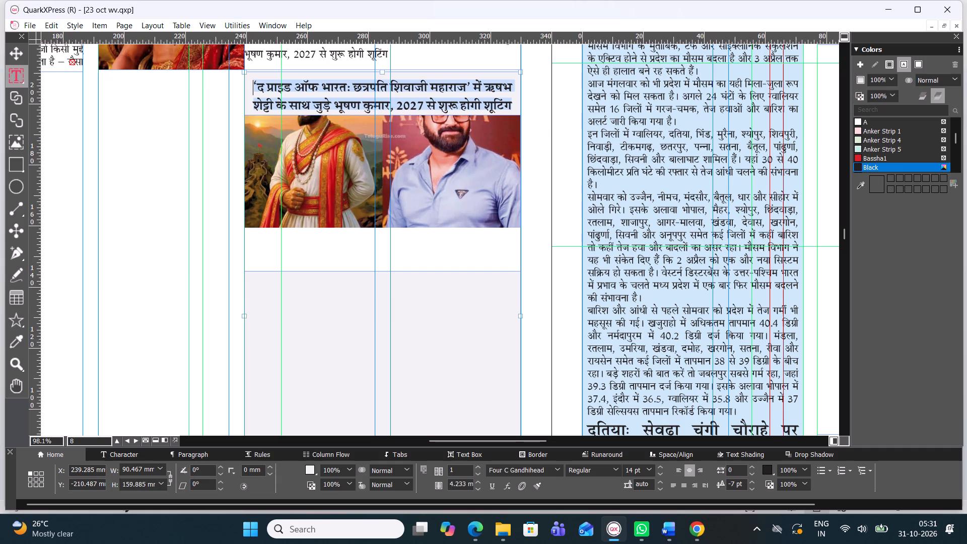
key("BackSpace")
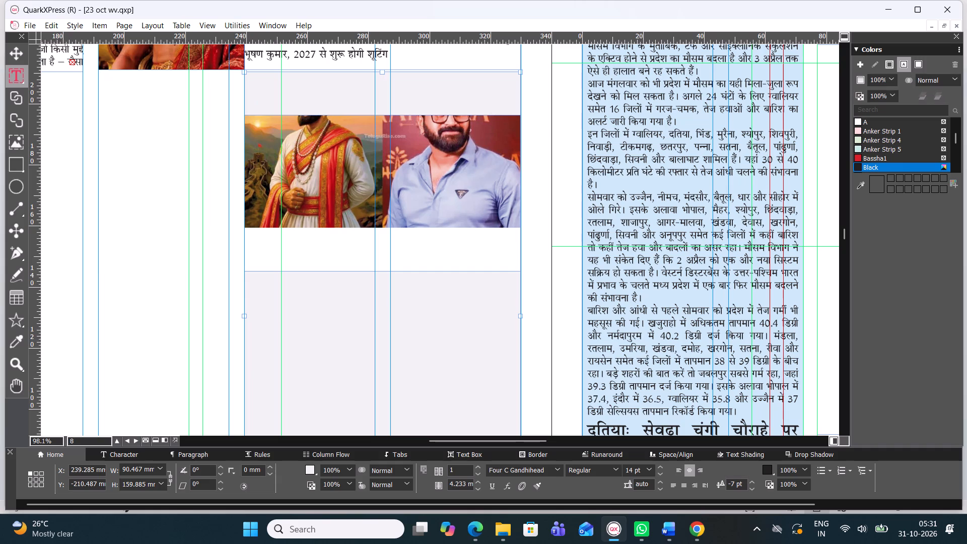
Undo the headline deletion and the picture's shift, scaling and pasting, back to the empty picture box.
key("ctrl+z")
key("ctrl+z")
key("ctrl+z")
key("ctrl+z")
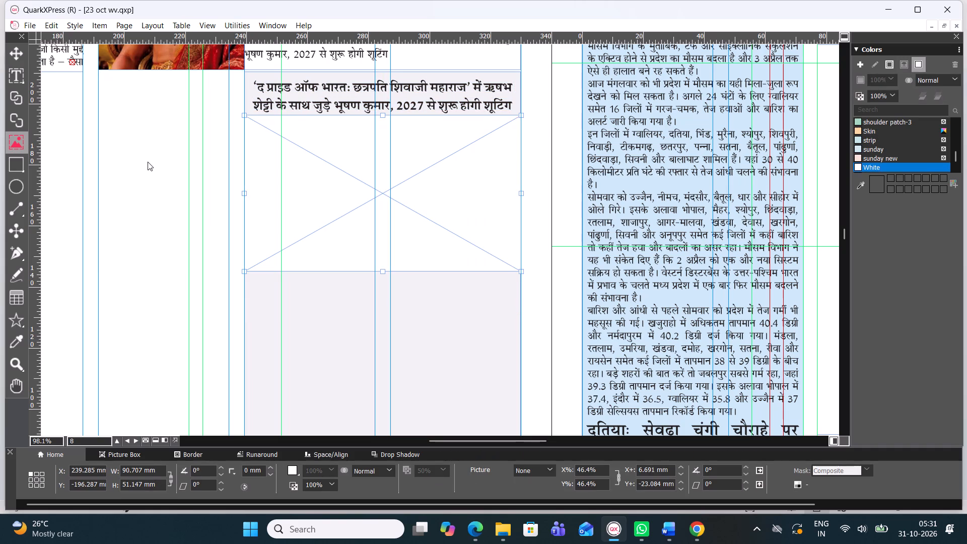
Move the empty picture box up over the film headline with the Item tool, to about Y -207.9 mm.
left_click_drag(385, 205, 384, 164)
left_click(13, 52)
left_click_drag(367, 208, 364, 172)
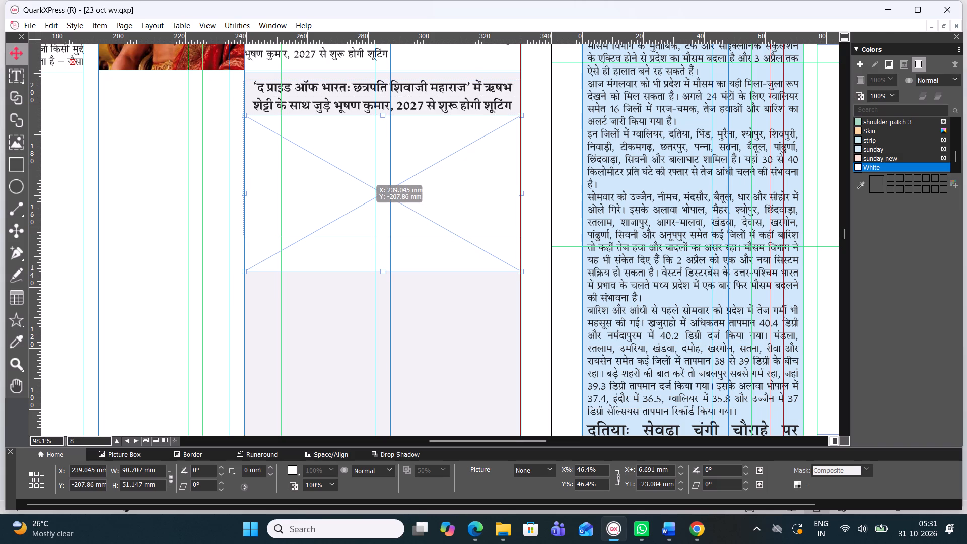
Paste the copied Shivaji Maharaj and Rishab Shetty picture into the box and scale it to fill the box.
right_click(367, 186)
left_click(440, 243)
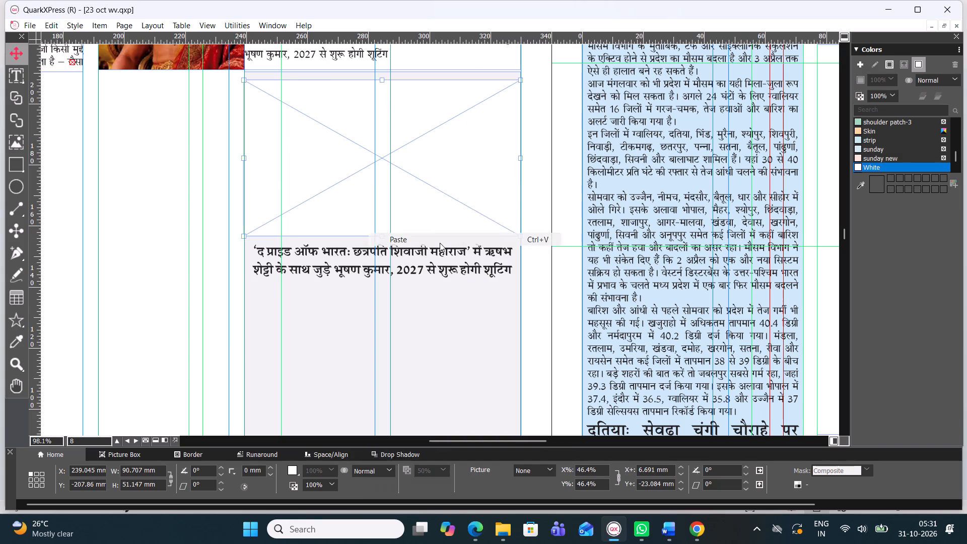
right_click(396, 166)
left_click(459, 296)
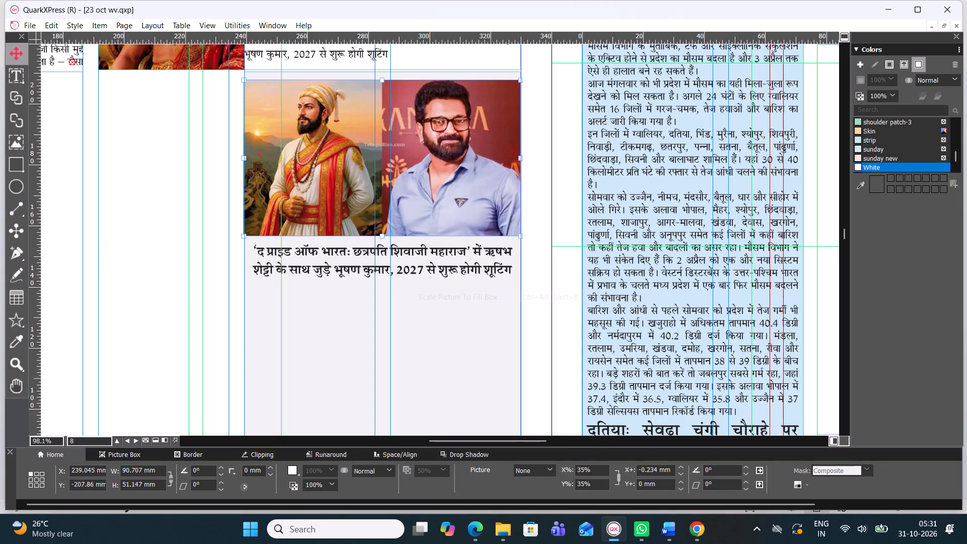
Align the picture box with the story box's top-left corner, at X 239.285 mm and Y -210.487 mm.
left_click_drag(385, 192, 386, 185)
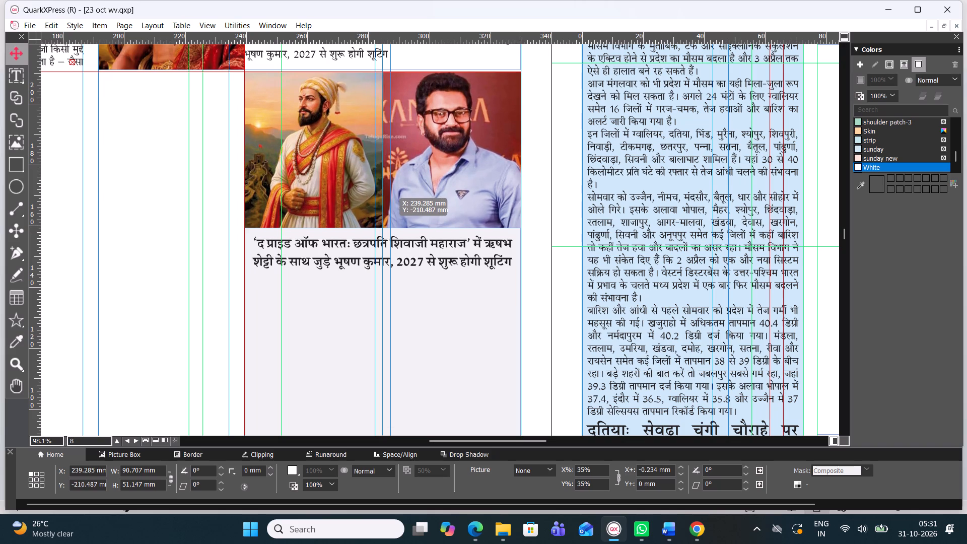
Start a new line after the headline ending "शूटिंग" in the Shivaji Maharaj story box.
left_click(395, 290)
double_click(397, 263)
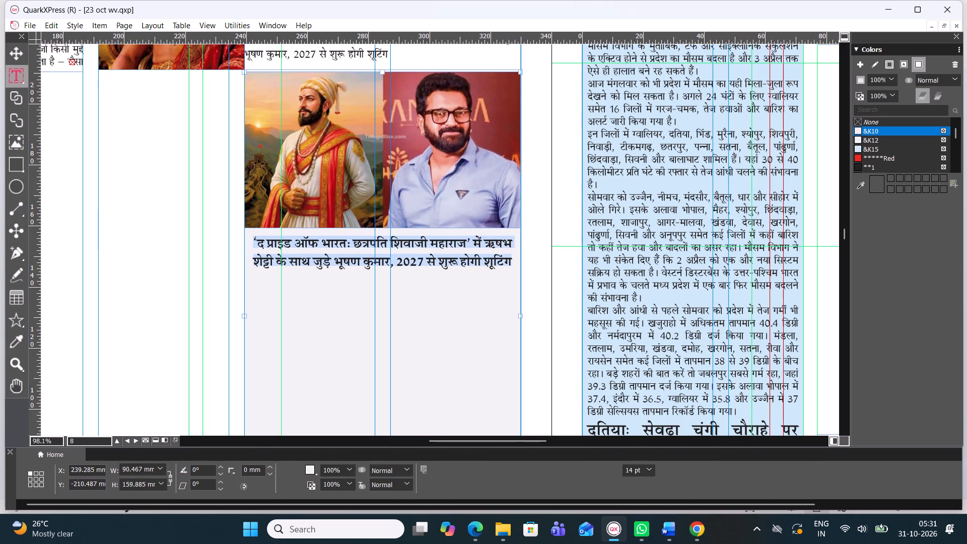
left_click(430, 322)
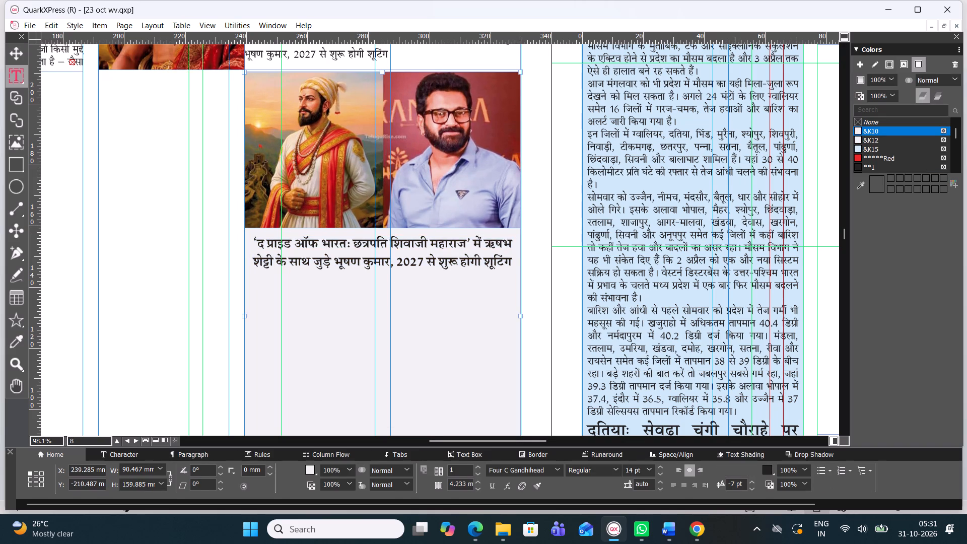
left_click(515, 257)
key("Return")
Switch to the Word document 31 Oct Cinema and copy the story's body without the dateline, from "भारतीय सिनेमा" to "प्रेरित करेगा।".
left_click(665, 528)
scroll(469, 249, "down", 1)
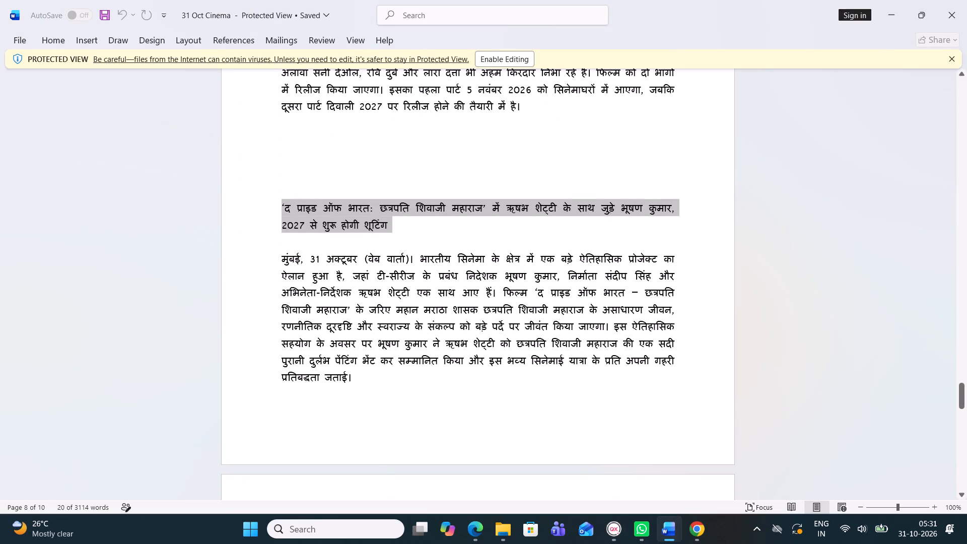
left_click_drag(421, 257, 674, 543)
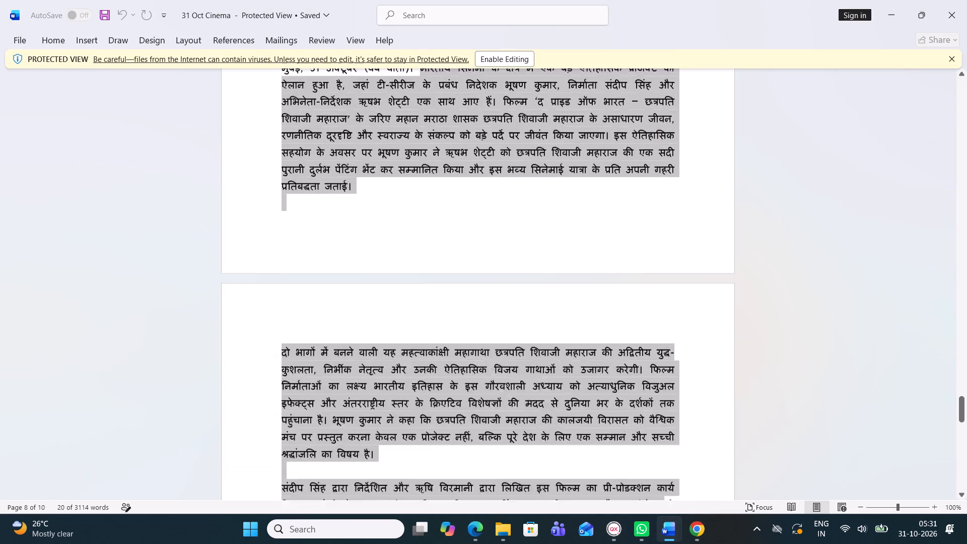
left_click_drag(674, 543, 392, 174)
key("ctrl+c")
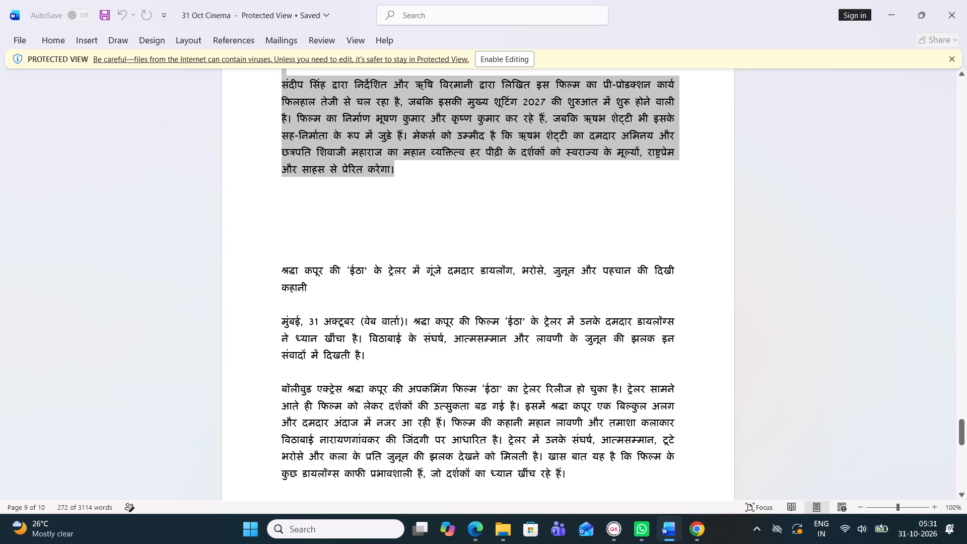
Return to QuarkXPress and paste the copied body text under the headline in the story box.
left_click(606, 528)
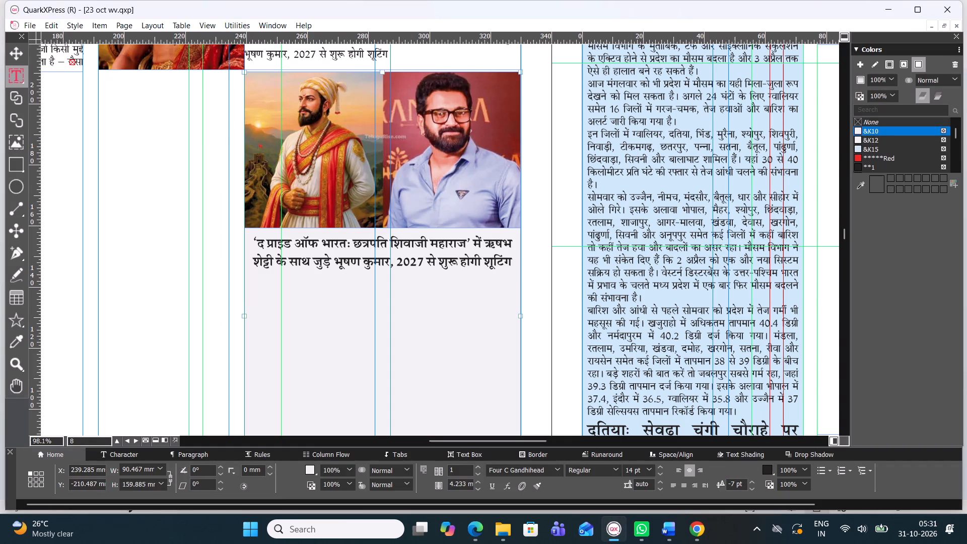
key("ctrl+v")
Extend the story text box downward to a height of about 258 mm so it holds the pasted text.
scroll(398, 281, "down", 1)
scroll(398, 279, "up", 1)
scroll(398, 278, "down", 1)
scroll(401, 277, "up", 2)
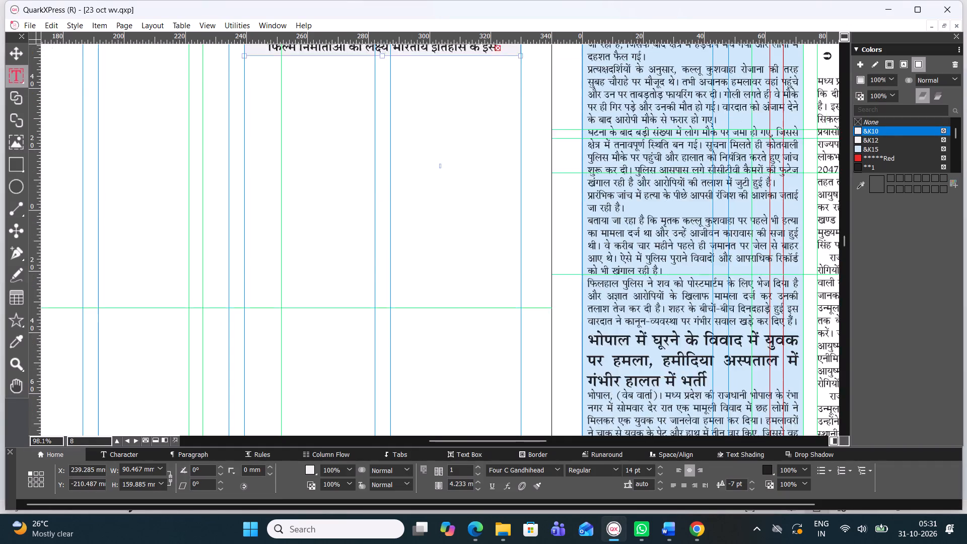
scroll(401, 277, "up", 1)
scroll(401, 278, "down", 2)
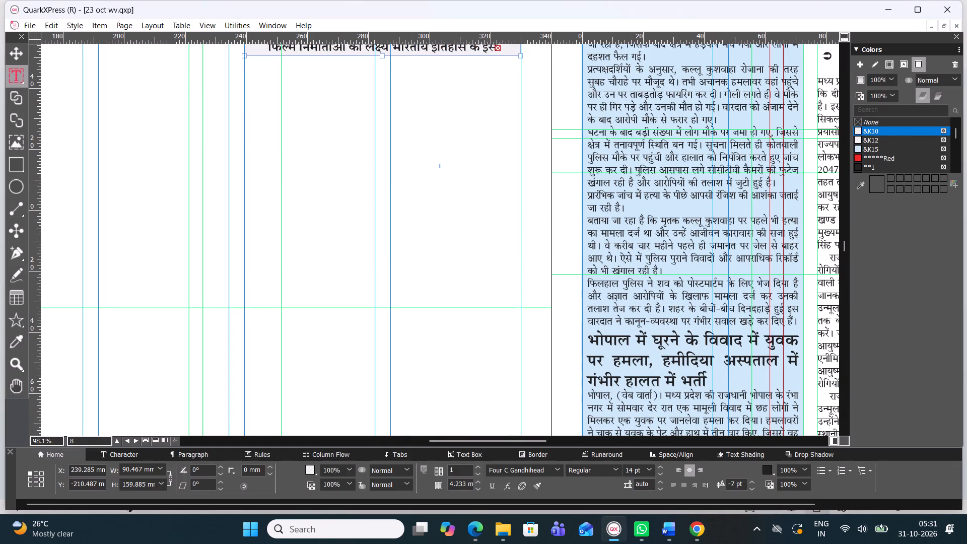
left_click_drag(383, 58, 390, 152)
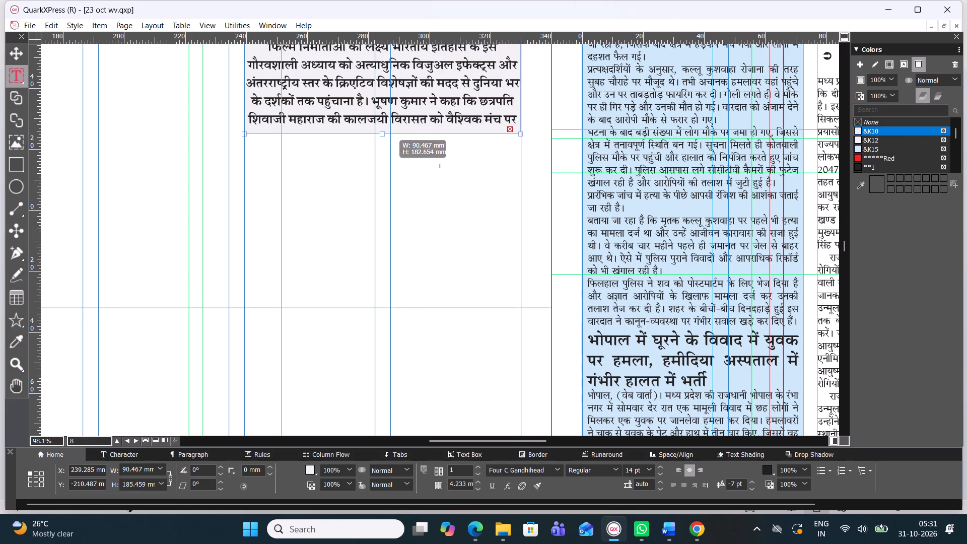
left_click_drag(390, 152, 412, 347)
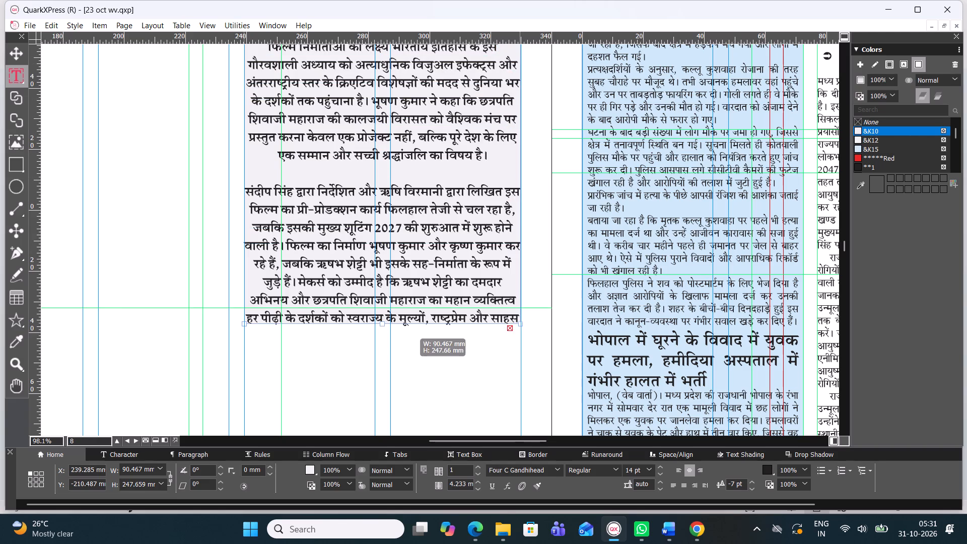
left_click_drag(412, 347, 412, 361)
Set the story's headline and body text to Four C Gandhi at 11.5 pt with 11.7 pt leading.
left_click_drag(418, 337, 229, 130)
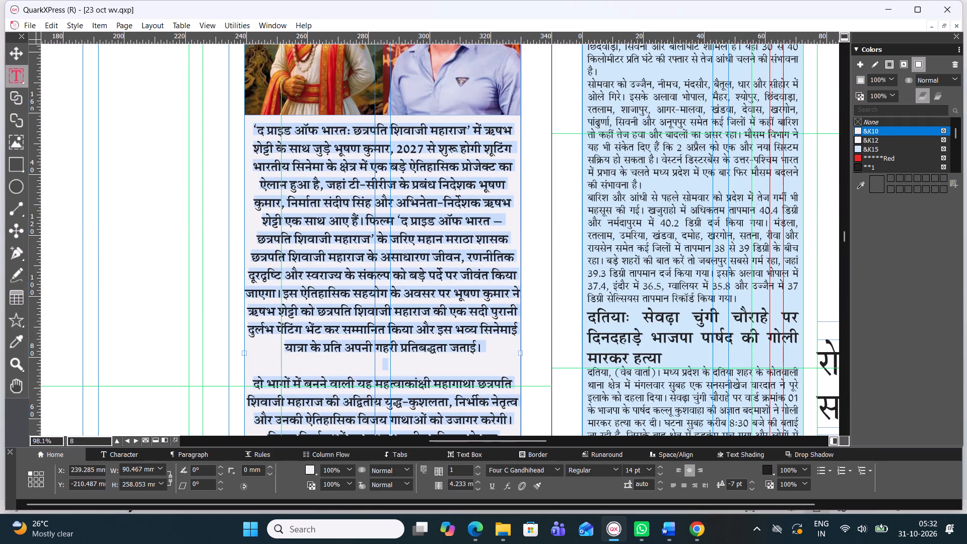
left_click_drag(229, 130, 230, 128)
left_click(557, 470)
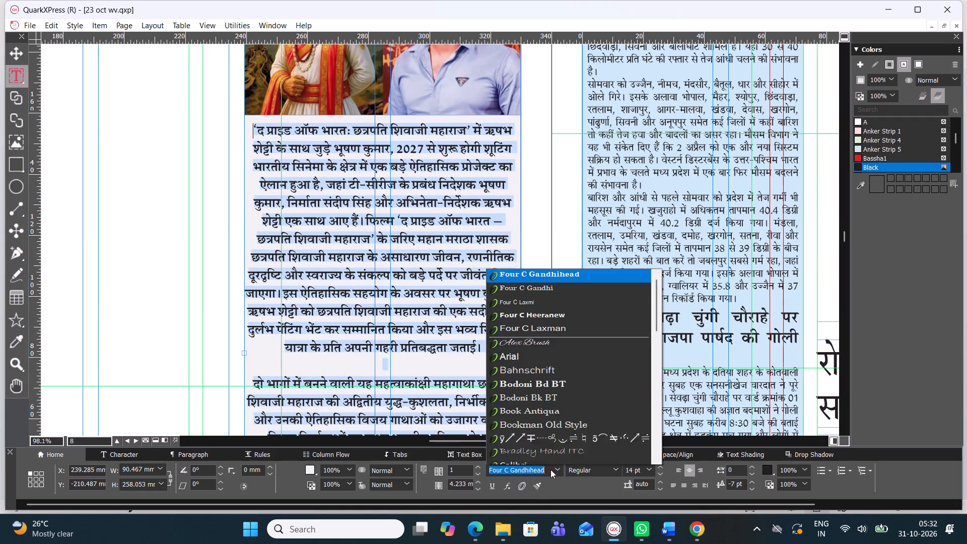
left_click(596, 77)
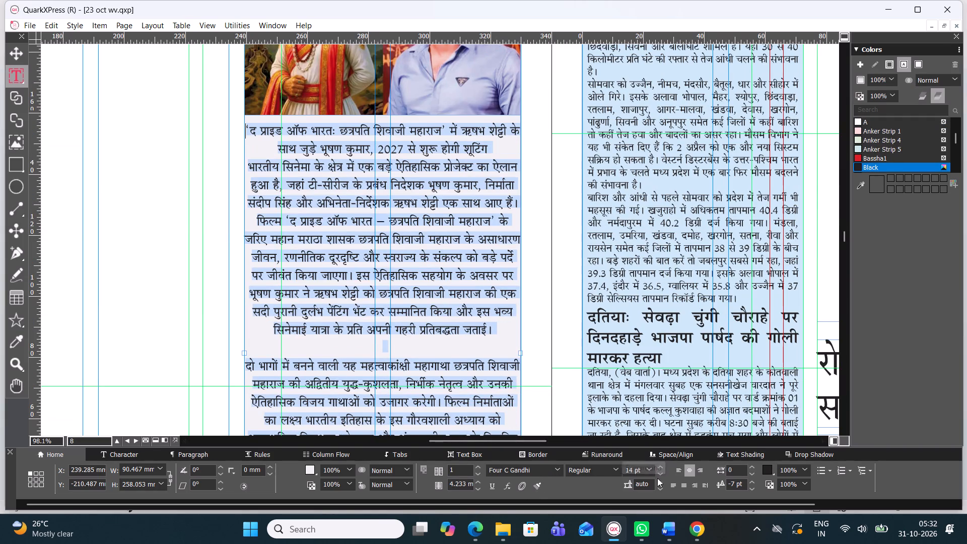
left_click(640, 468)
type("11")
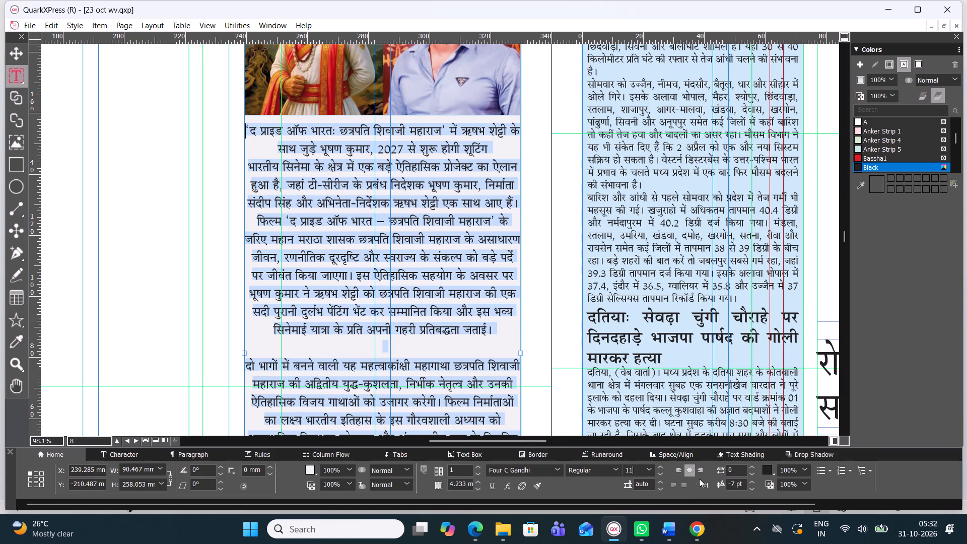
type(".5")
key("Return")
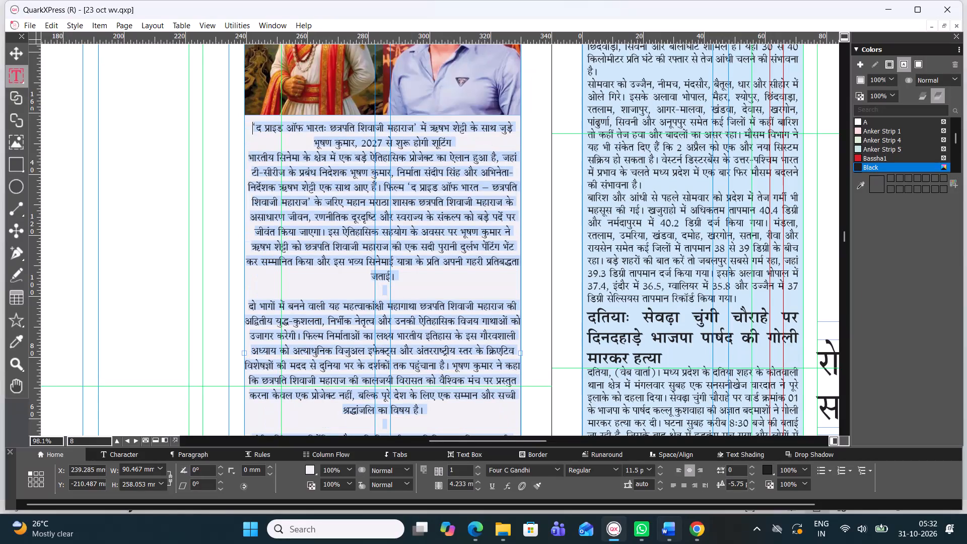
left_click_drag(652, 483, 616, 487)
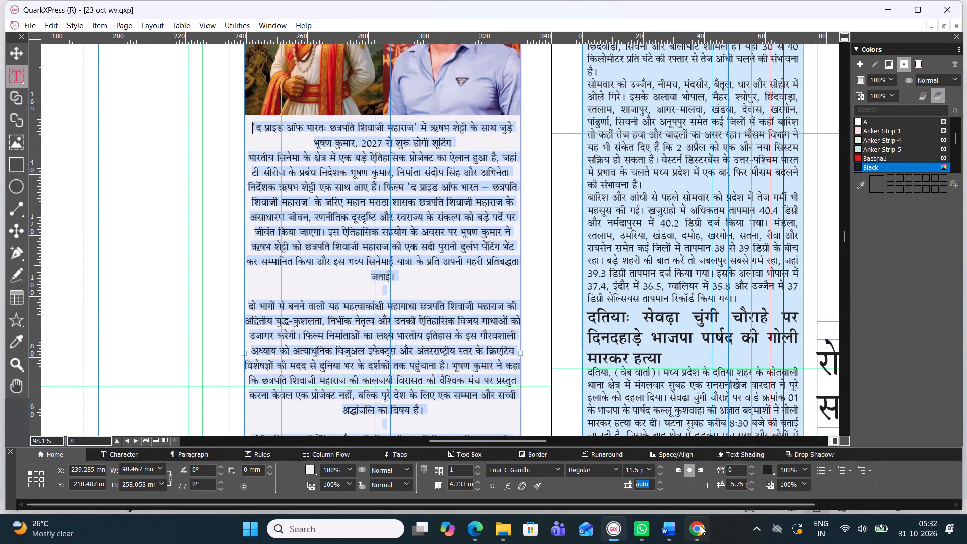
type("11.7")
key("Return")
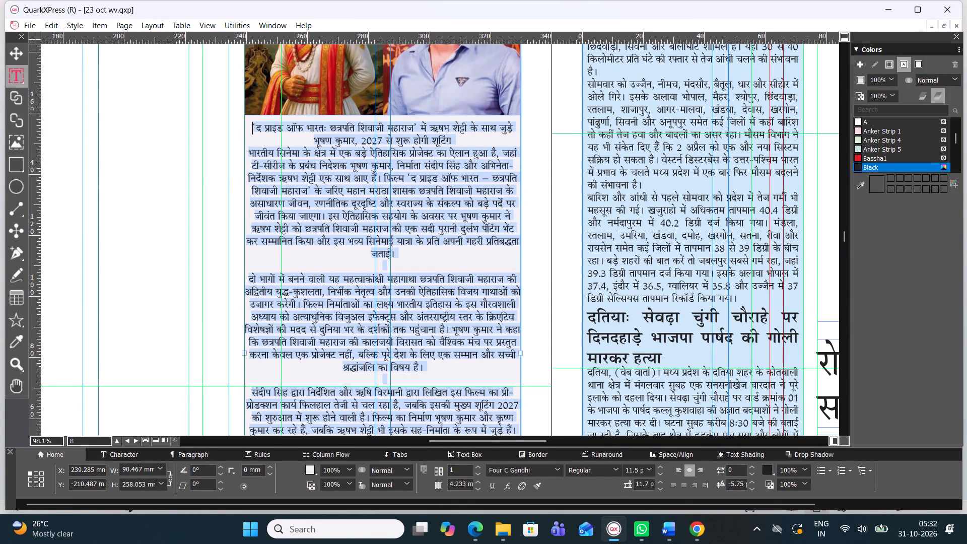
Shorten "जुड़े" to "जुड़" in the headline and retype the space between it and "भूषण".
scroll(354, 266, "up", 1)
scroll(354, 266, "down", 2)
scroll(360, 250, "up", 2)
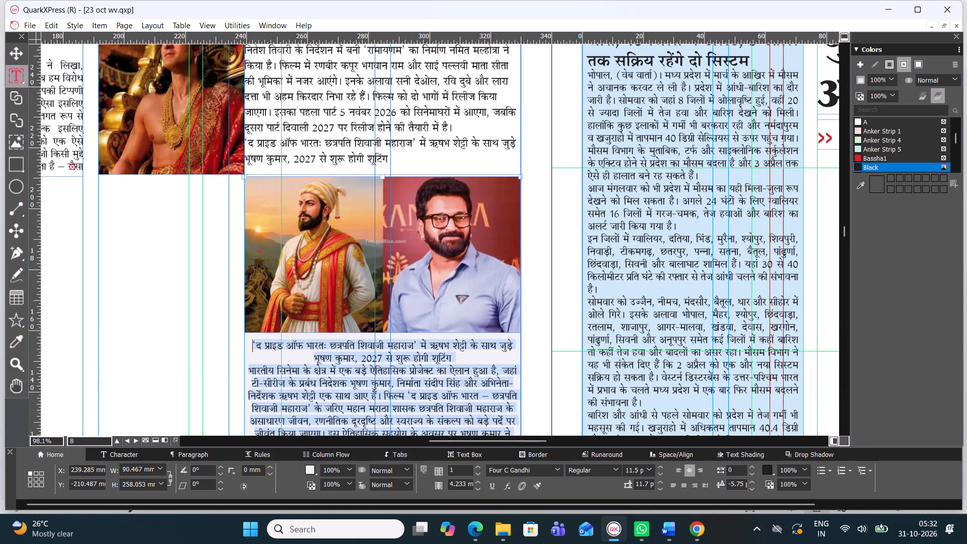
left_click(300, 352)
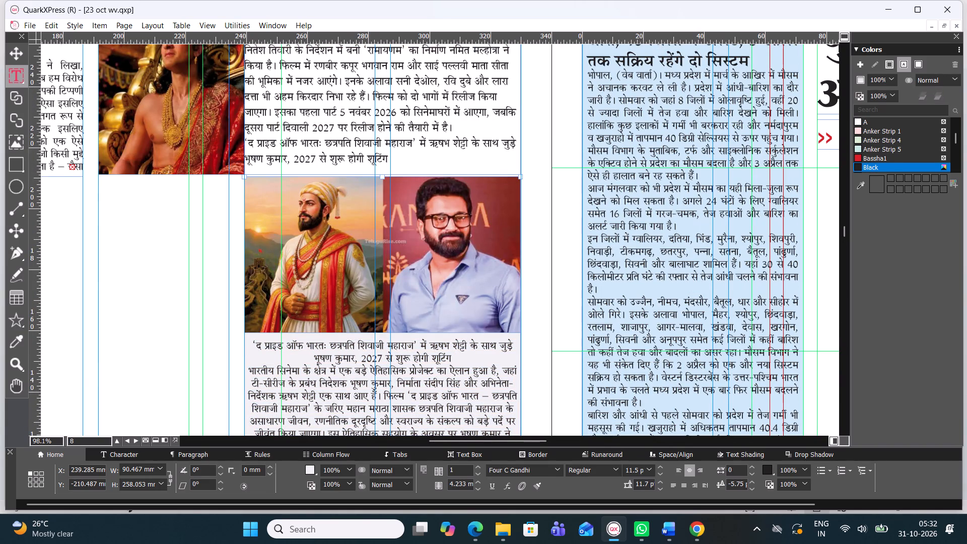
key("BackSpace")
key("BackSpace")
key("space")
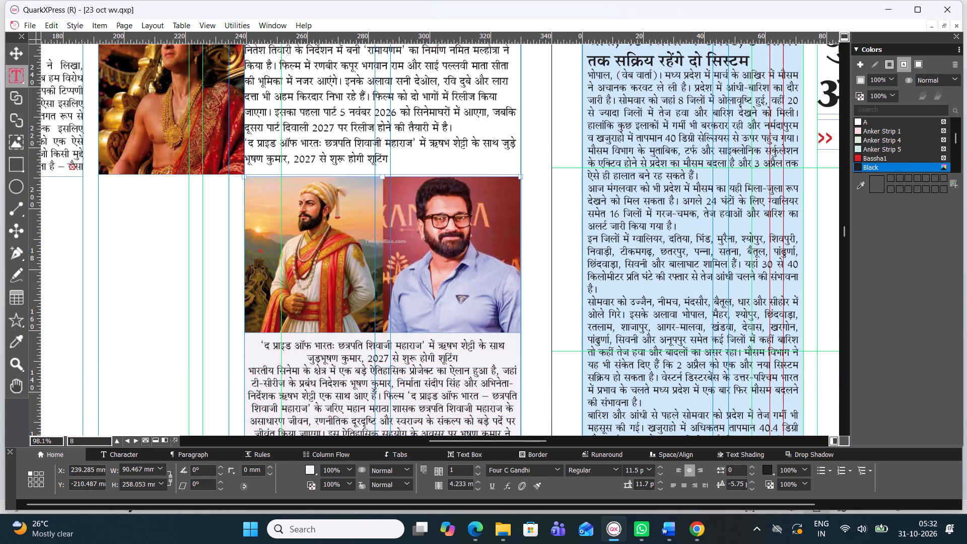
left_click(295, 357)
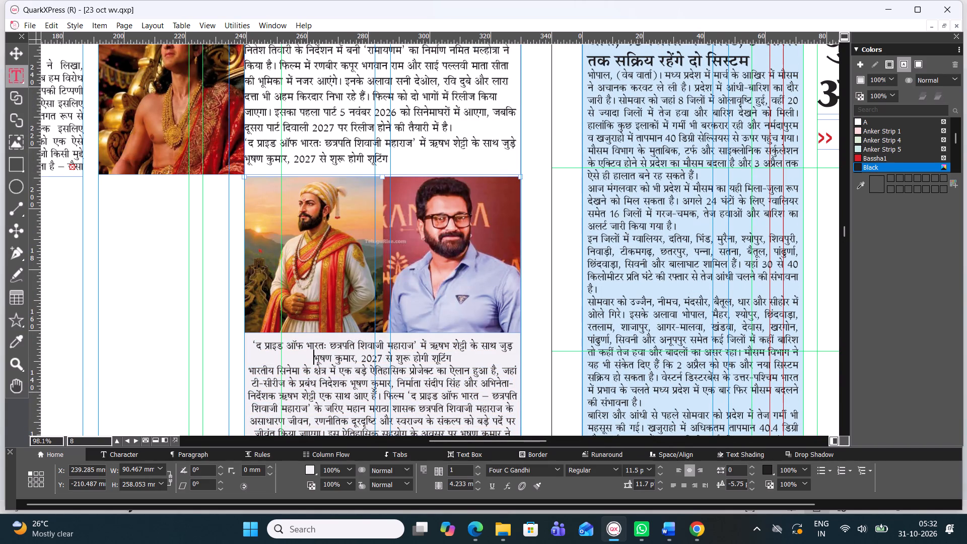
left_click(254, 356)
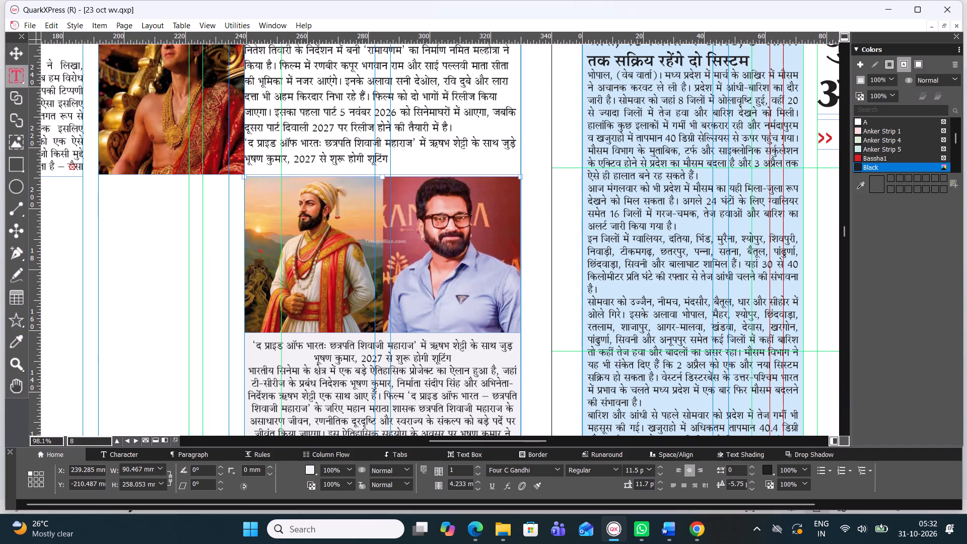
left_click(514, 346)
key("BackSpace")
key("space")
Remove the blank lines in the body text and join its three paragraphs into one, with a space between the joined sentences.
scroll(449, 363, "down", 1)
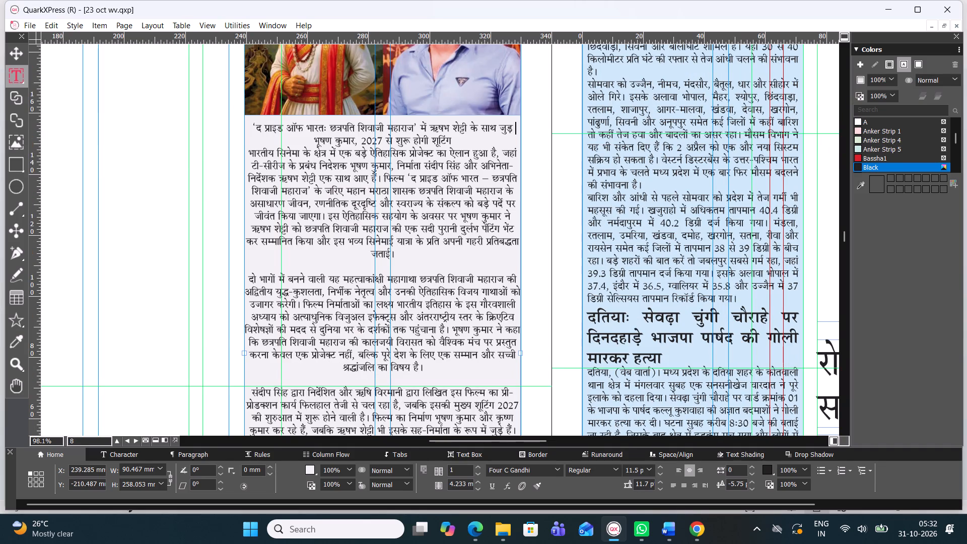
left_click(305, 261)
key("BackSpace")
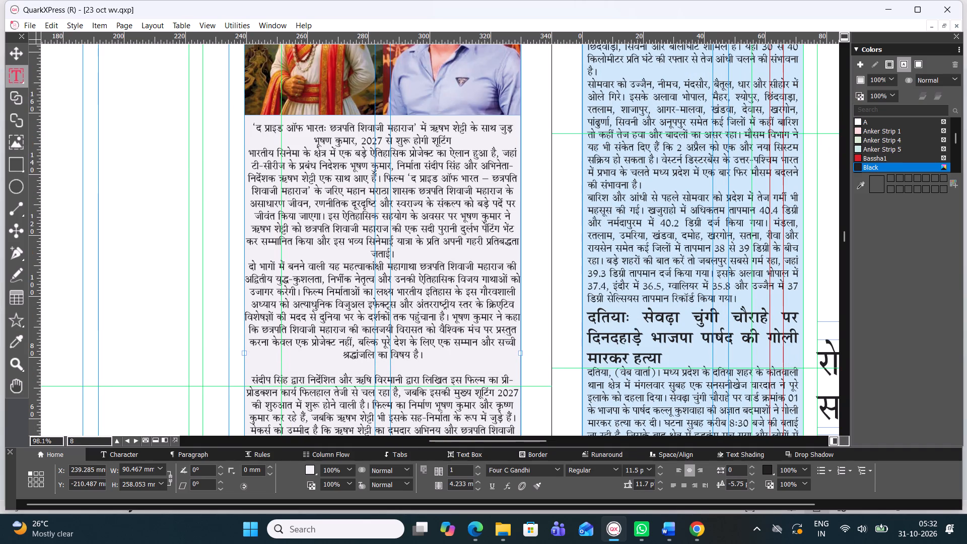
left_click(249, 263)
key("BackSpace")
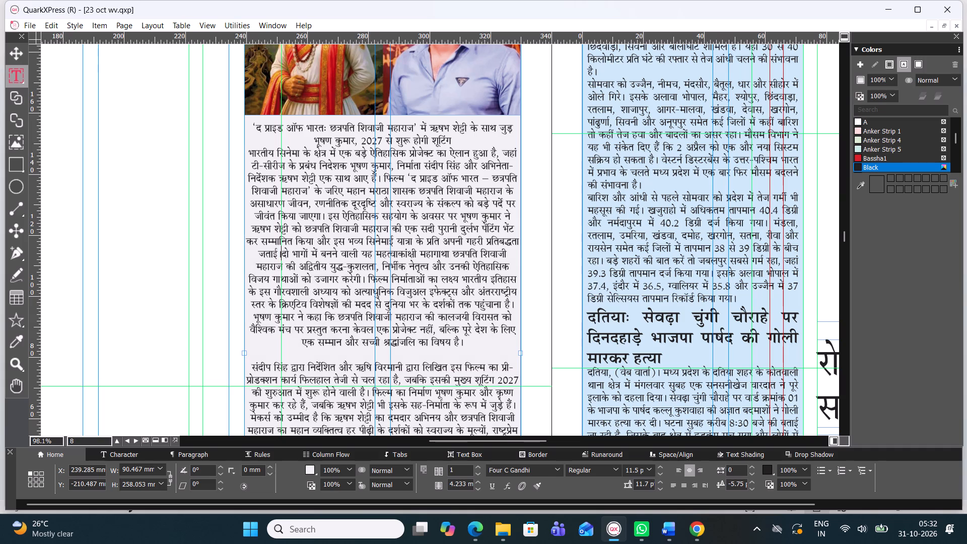
key("space")
left_click(287, 358)
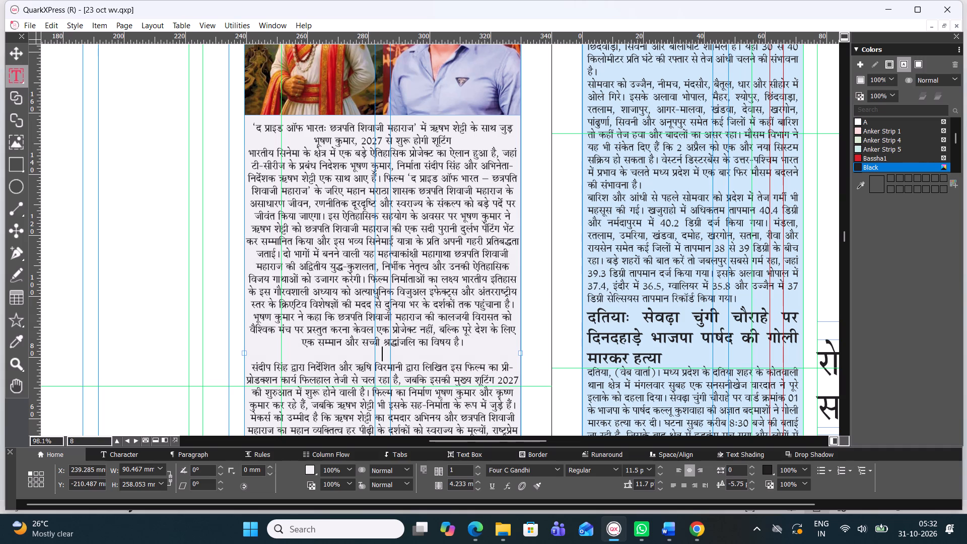
left_click(289, 354)
left_click(290, 354)
key("BackSpace")
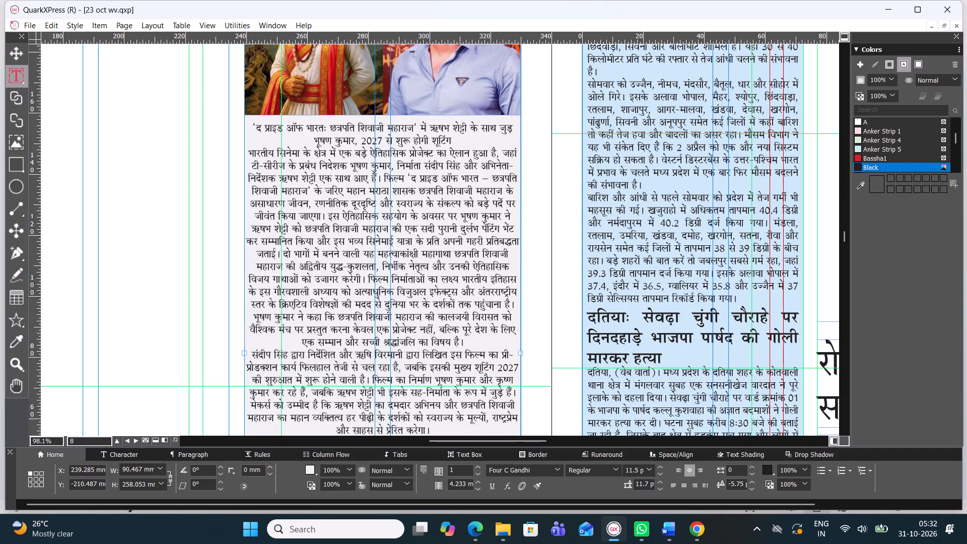
left_click(250, 352)
key("BackSpace")
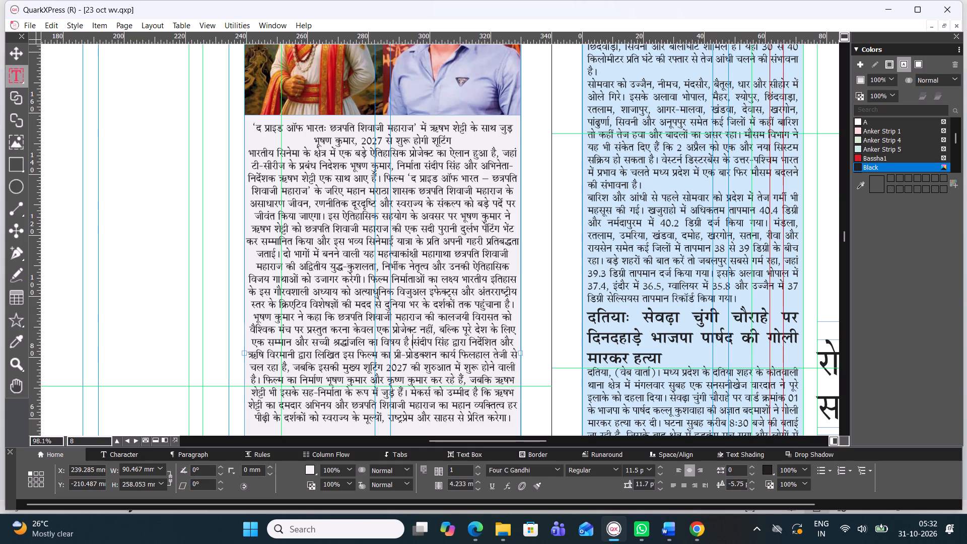
key("space")
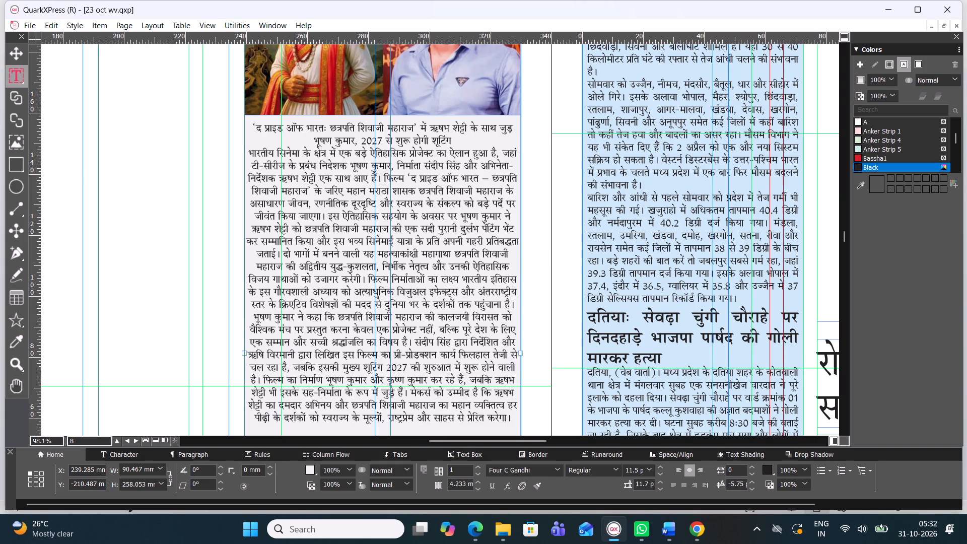
Review how far the story text runs within its box, from the headline to the box's bottom edge.
scroll(327, 311, "up", 2)
scroll(327, 311, "down", 1)
scroll(329, 310, "up", 1)
scroll(337, 308, "down", 4)
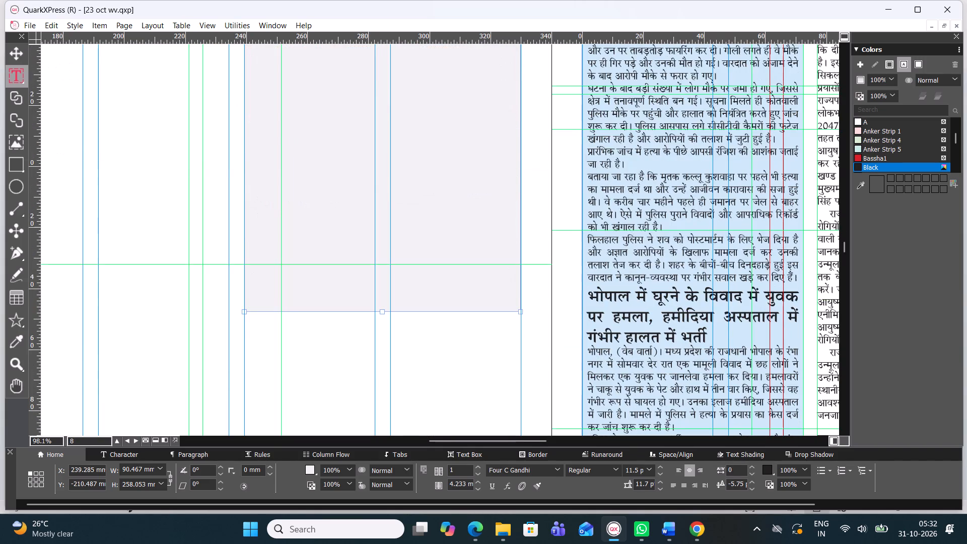
scroll(357, 295, "up", 1)
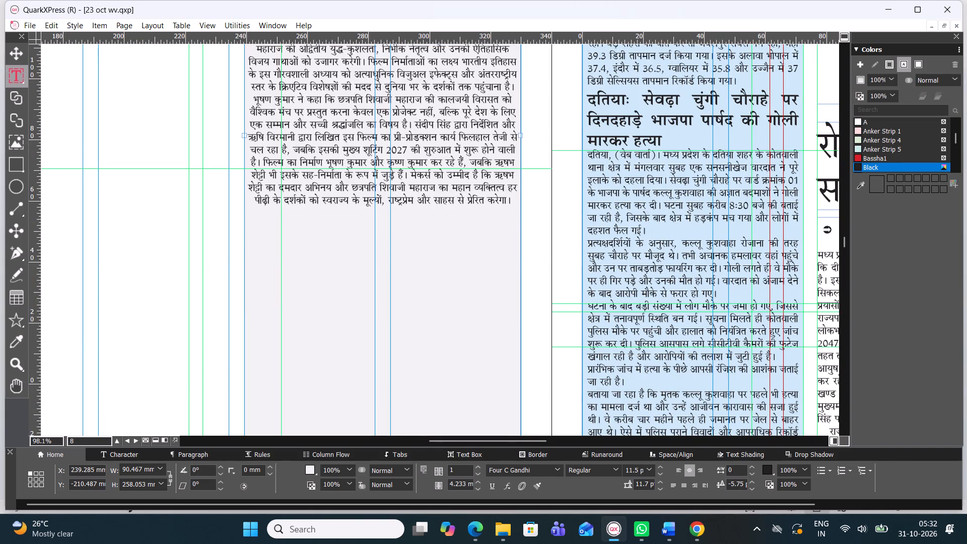
scroll(392, 189, "down", 1)
left_click_drag(844, 246, 847, 239)
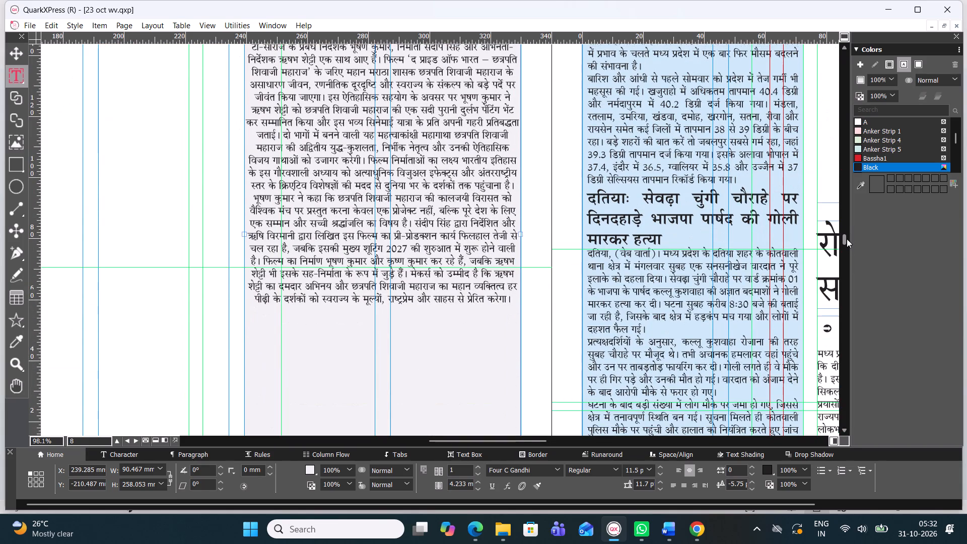
left_click_drag(847, 239, 846, 237)
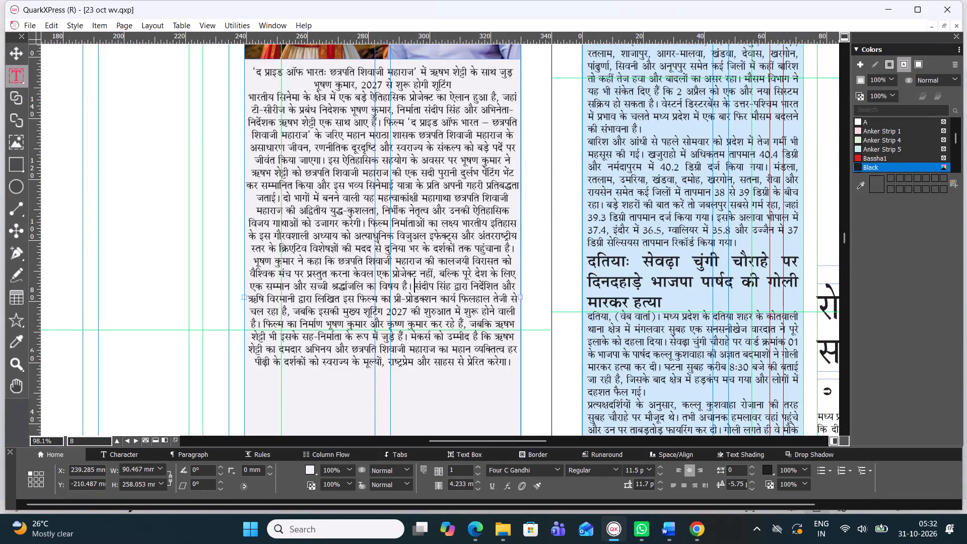
Start new body paragraphs at "फिल्म 'द प्राइड ऑफ भारत", "फिल्म निर्माताओं" and "जबकि इसकी", adding a blank line above "फिल्म निर्माताओं".
left_click(380, 121)
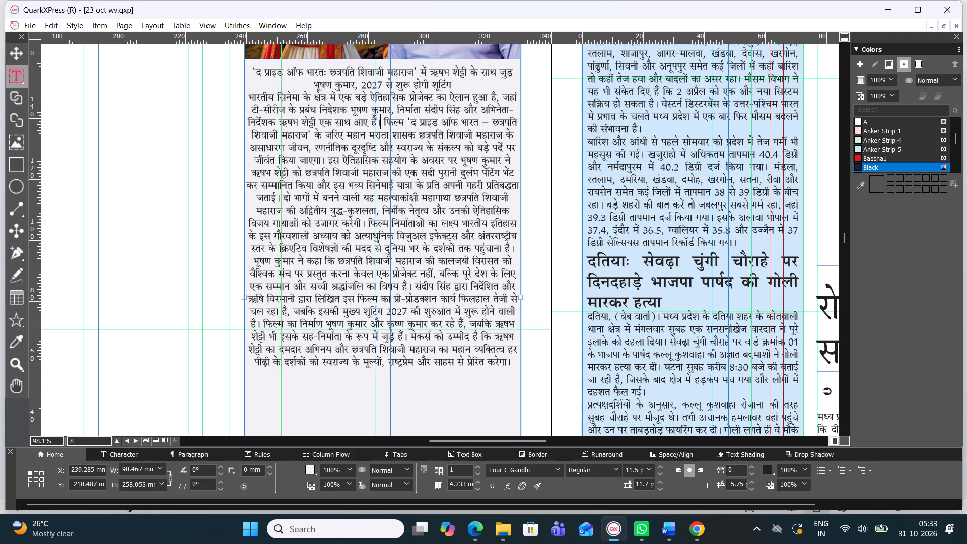
key("Return")
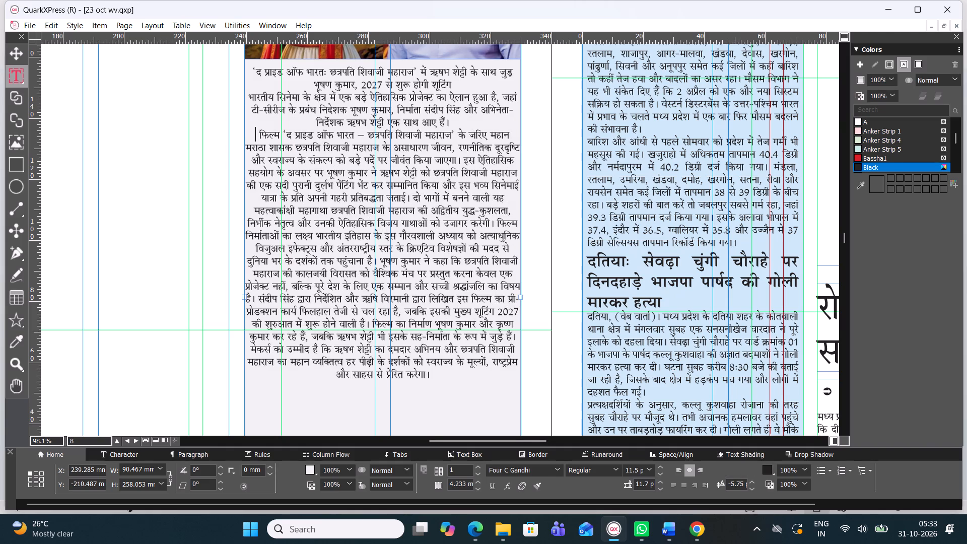
left_click(493, 222)
key("Return")
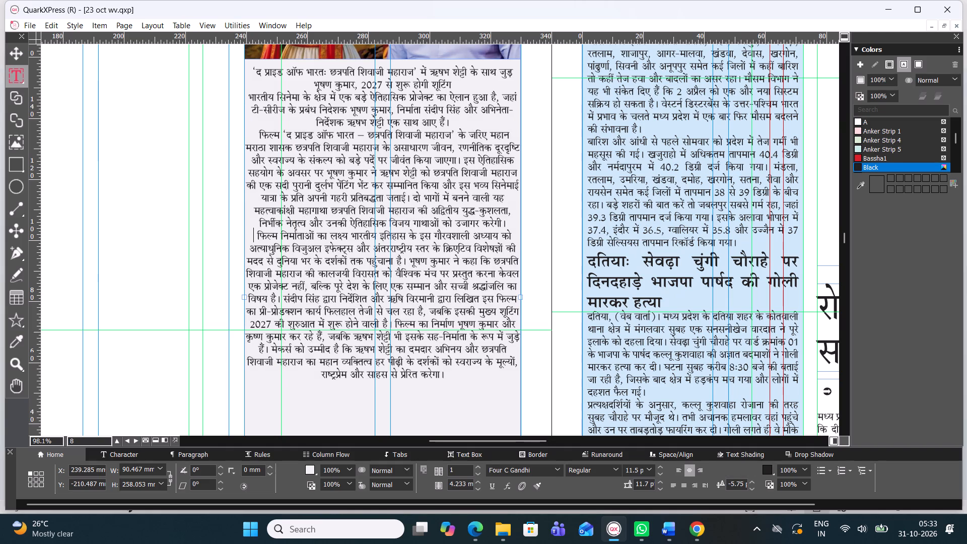
left_click(426, 311)
key("Return")
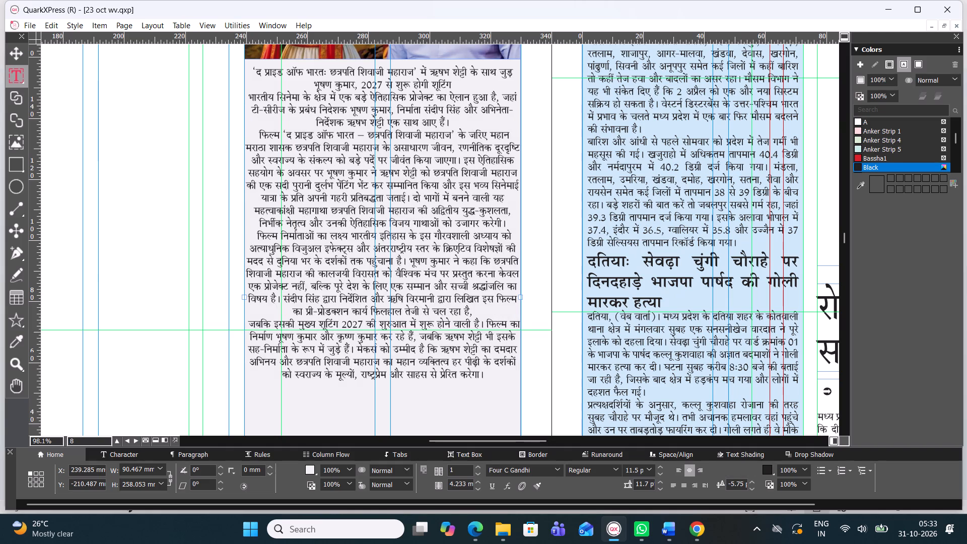
left_click(506, 223)
key("Return")
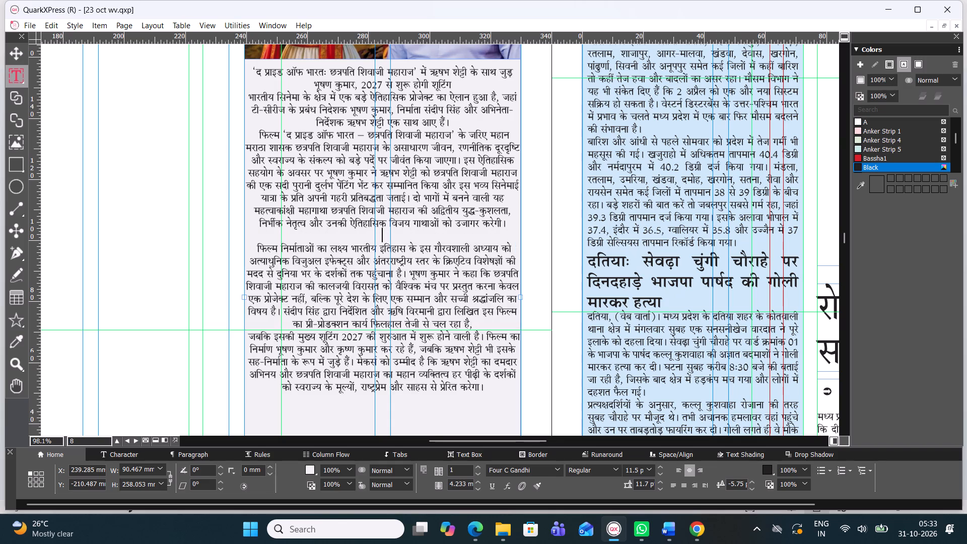
Justify the whole Shivaji Maharaj film story, headline and body, with last lines aligned left.
triple_click(396, 251)
double_click(396, 251)
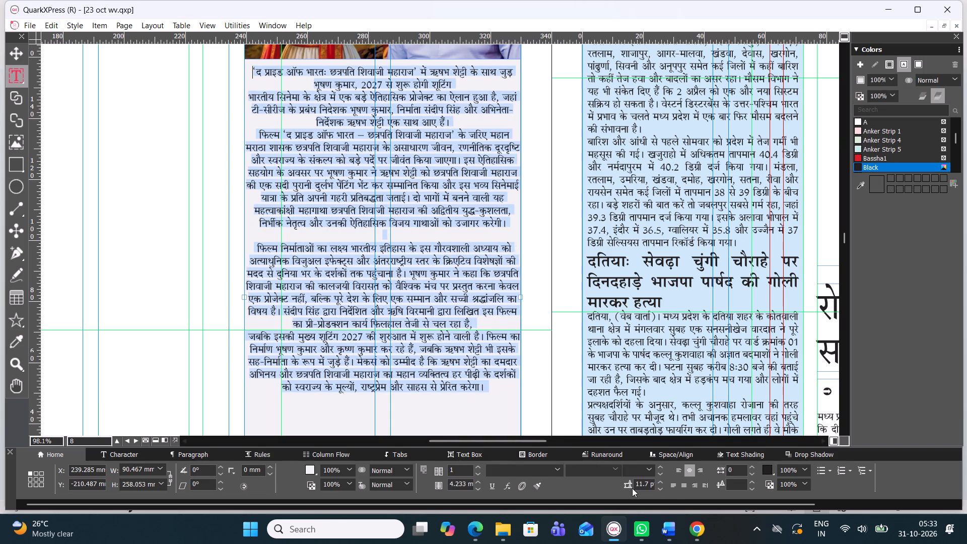
left_click(673, 485)
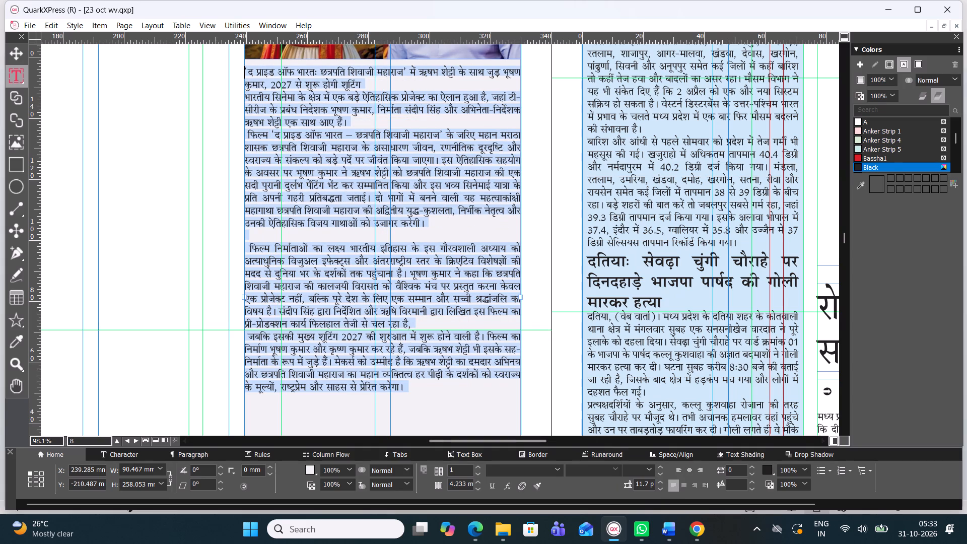
Remove the blank line above "फिल्म निर्माताओं" and start a new paragraph without a leading space at "भूषण कुमार ने कहा".
left_click(267, 238)
key("BackSpace")
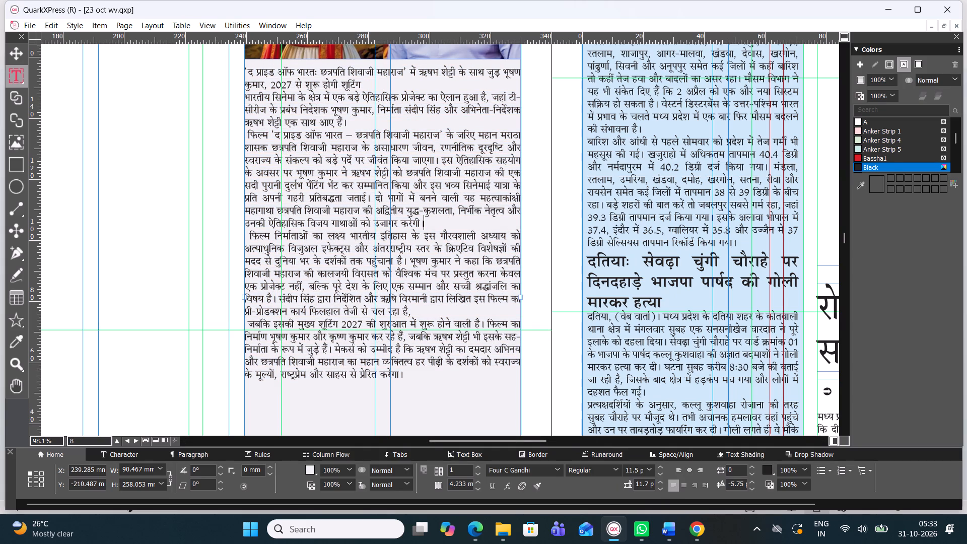
left_click(407, 260)
key("Return")
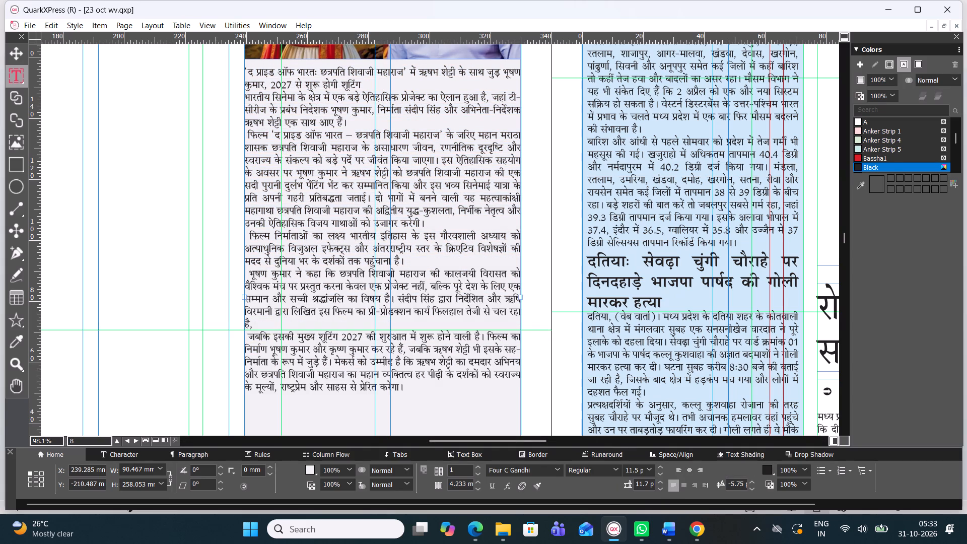
left_click(248, 271)
key("BackSpace")
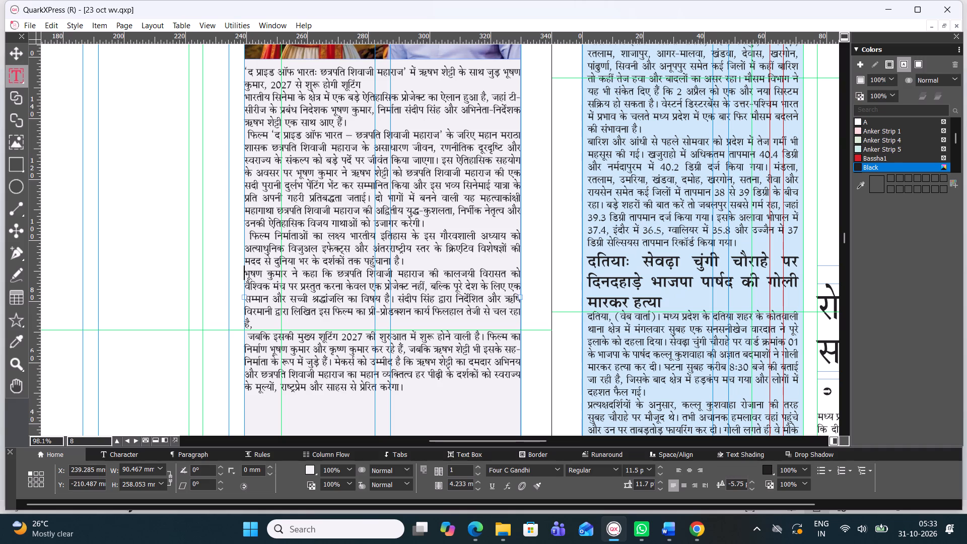
left_click(247, 336)
key("BackSpace")
key("BackSpace")
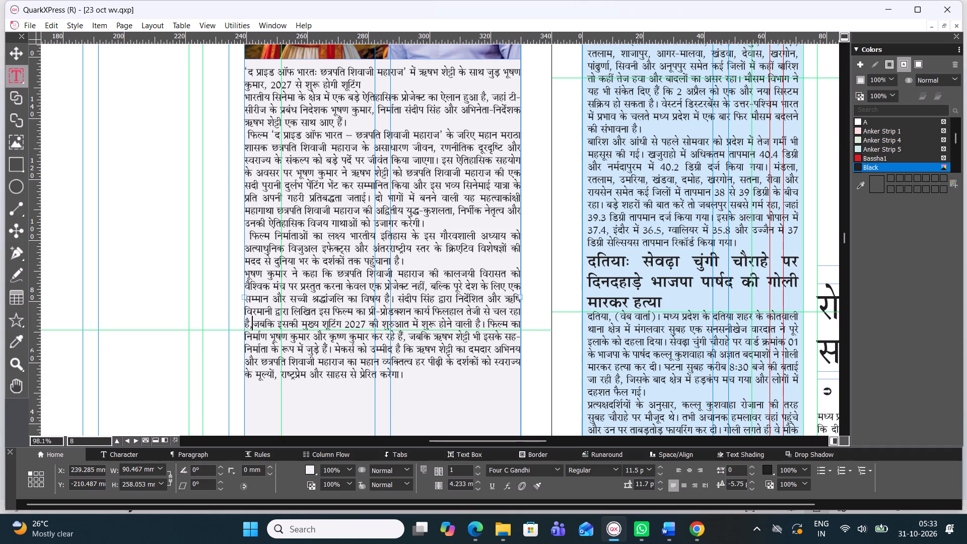
key("space")
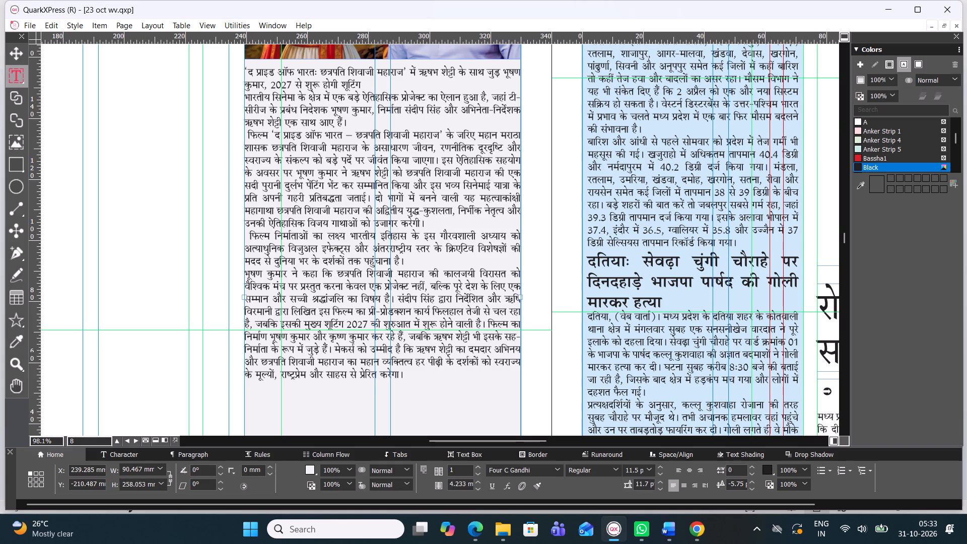
left_click(393, 297)
key("Return")
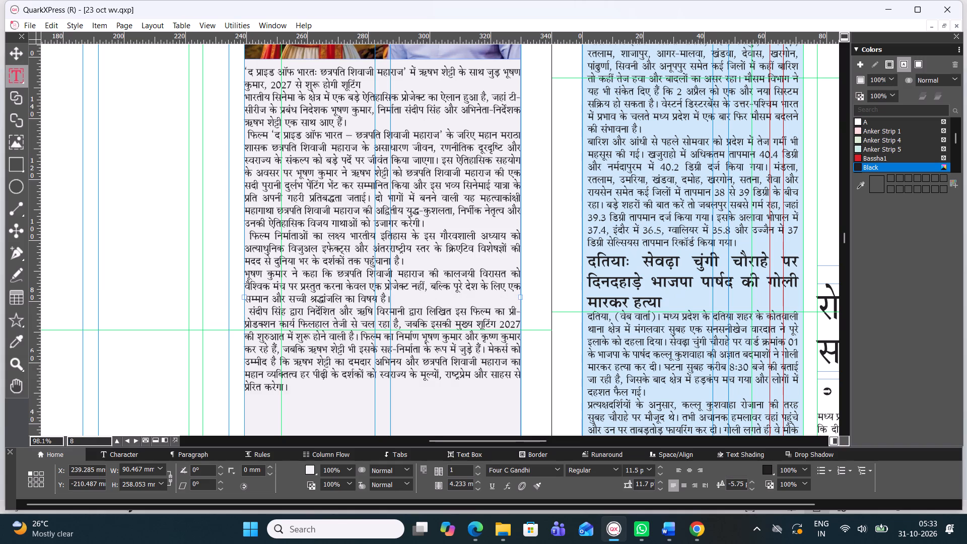
Shorten the film story's grey text box to about 160 mm high so it ends just below the last line of text.
scroll(343, 182, "down", 1)
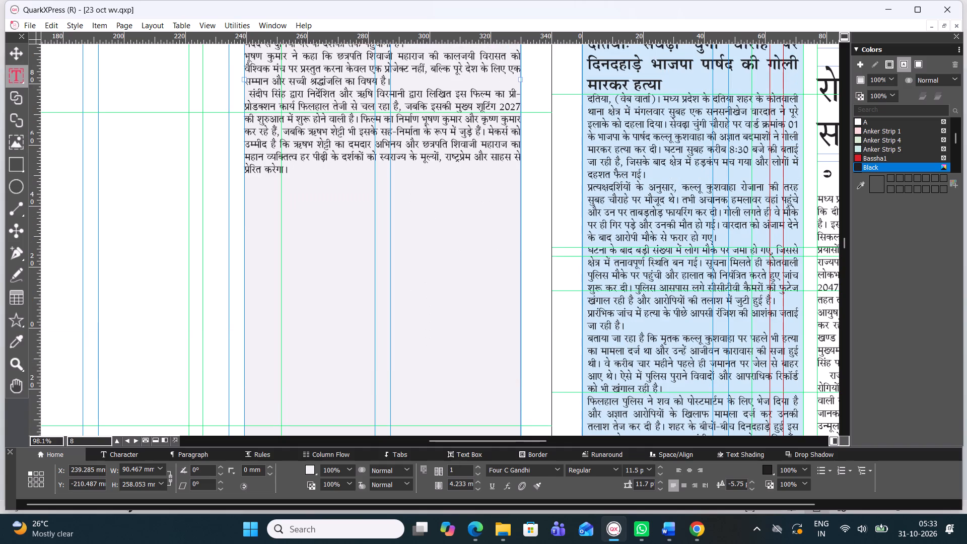
left_click(23, 55)
scroll(238, 191, "down", 1)
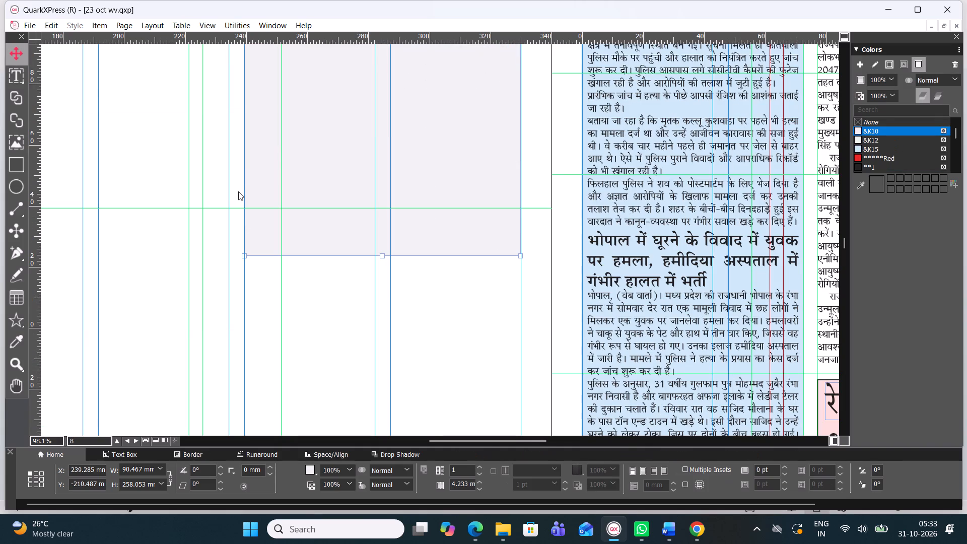
left_click_drag(383, 256, 377, 108)
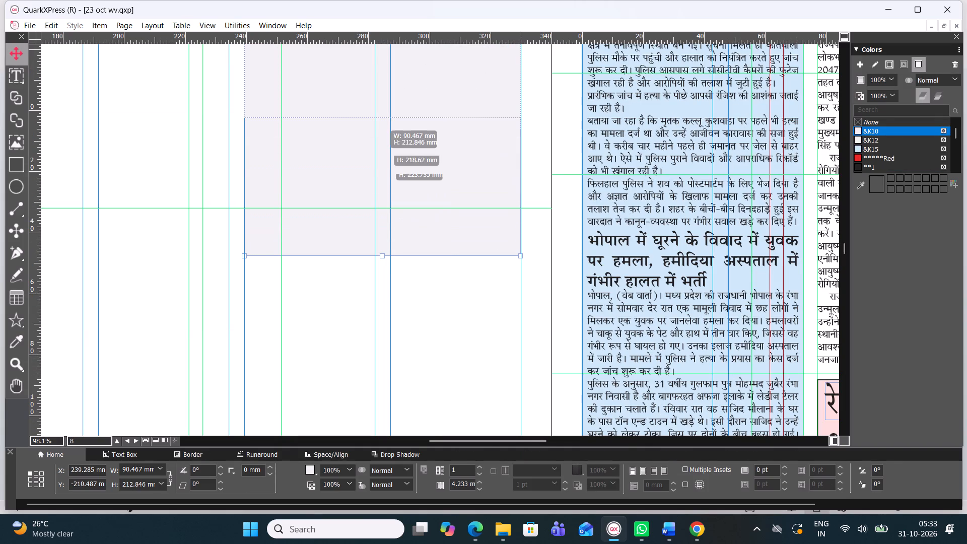
left_click_drag(377, 108, 377, 104)
scroll(377, 103, "up", 1)
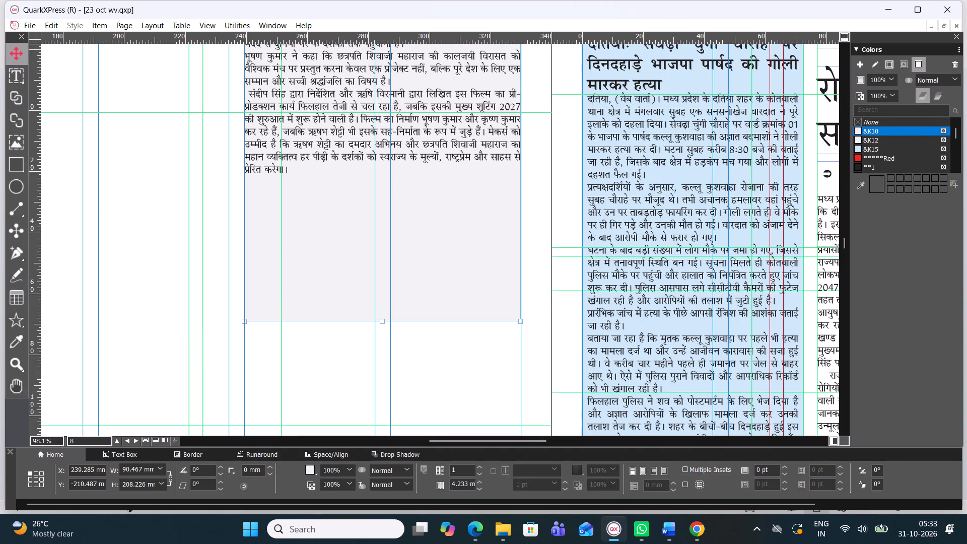
left_click_drag(382, 321, 377, 176)
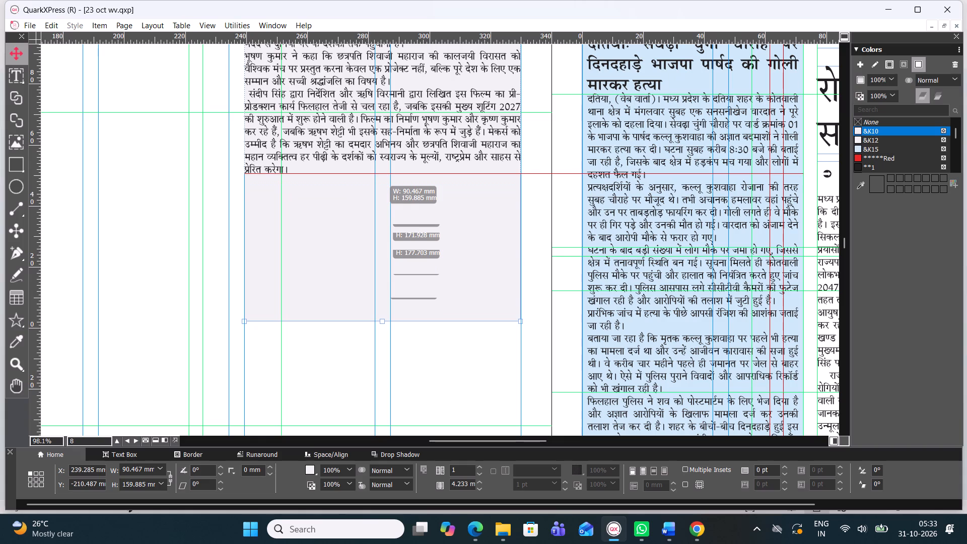
left_click_drag(377, 176, 377, 178)
left_click(249, 221)
Extend the bottom edge of the four-column Diljit Dosanjh story box to a height of about 82.5 mm.
scroll(306, 240, "down", 2, "ctrl")
left_click_drag(473, 442, 415, 442)
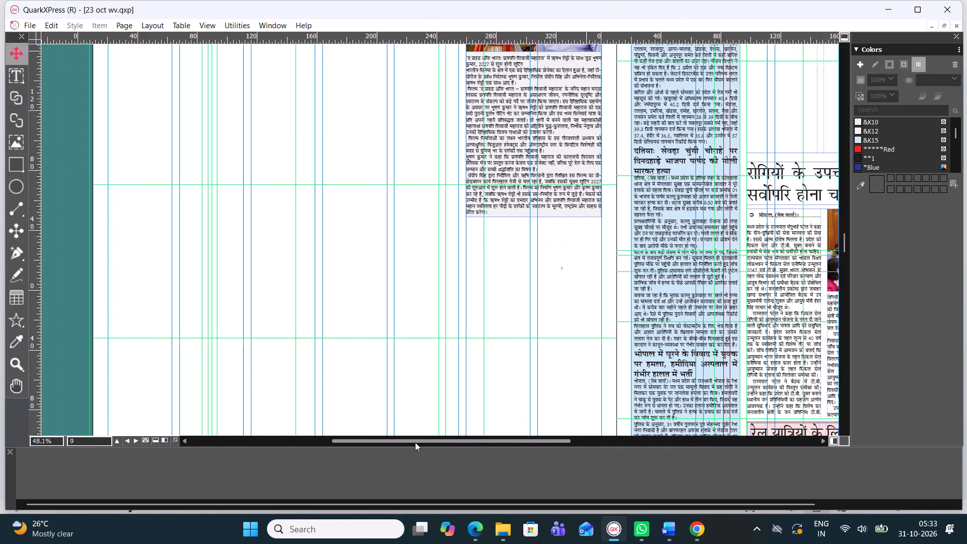
left_click_drag(415, 442, 402, 442)
scroll(538, 334, "up", 1)
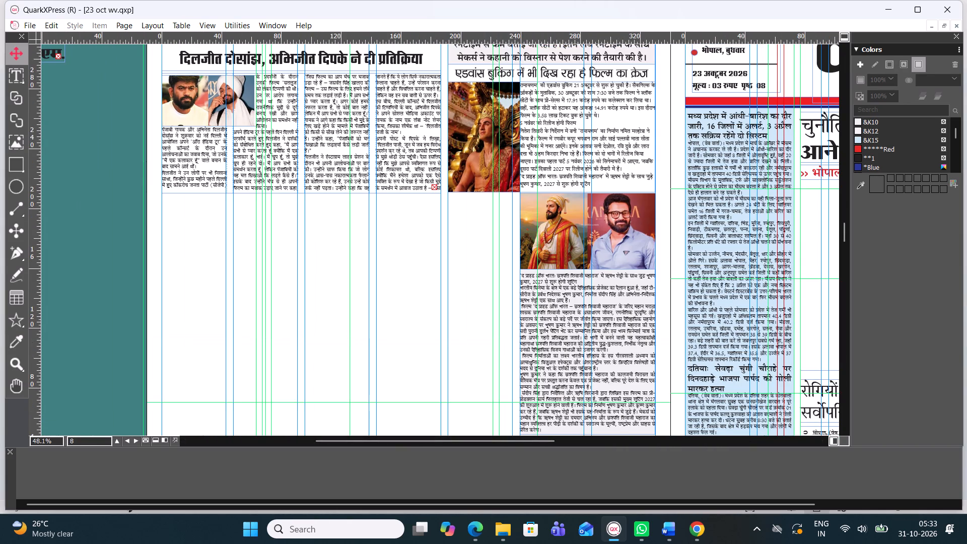
left_click(385, 287)
left_click(369, 207)
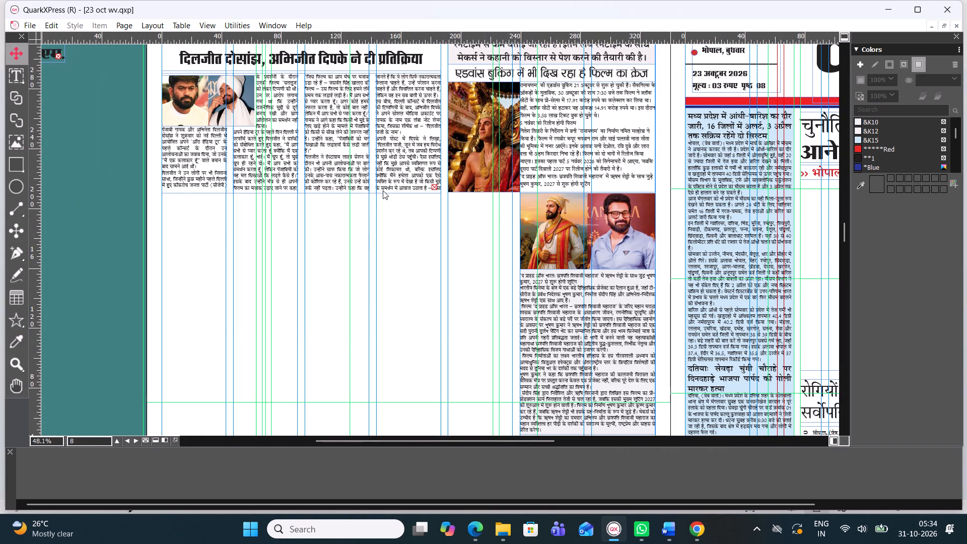
scroll(383, 190, "up", 1, "ctrl")
left_click(475, 184)
left_click(349, 185)
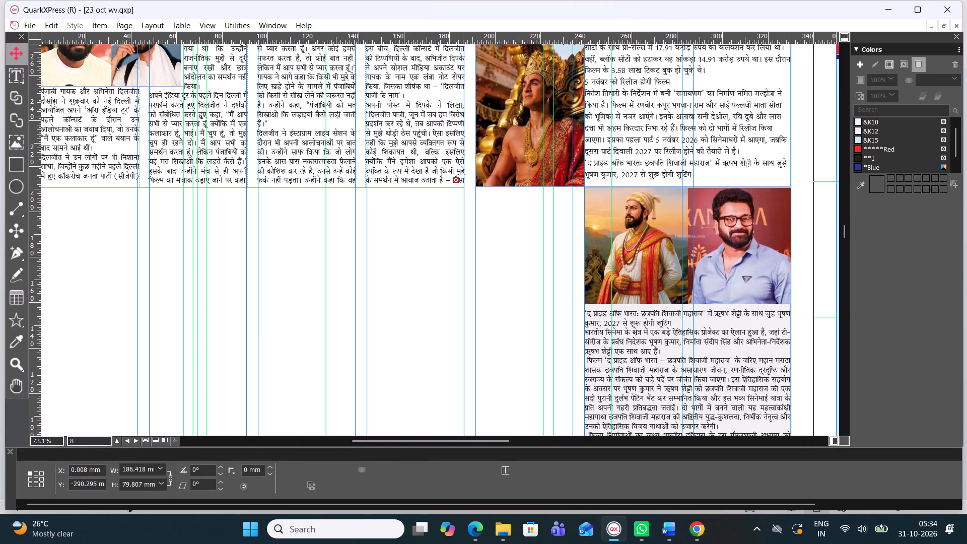
left_click(344, 175)
left_click_drag(255, 189, 257, 195)
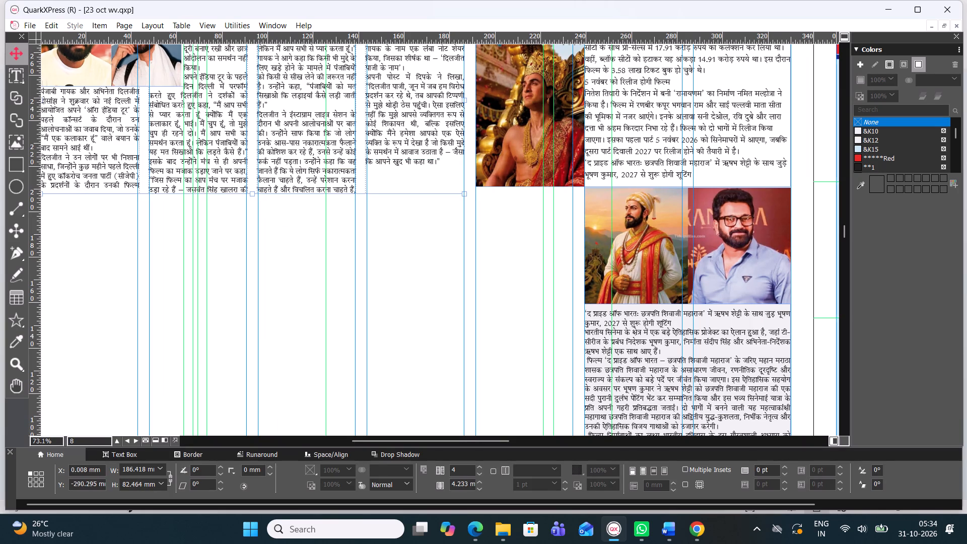
Join the paragraph beginning "दिलजीत ने इंस्टाग्राम लाइव सेशन" to the preceding one, with a space between them.
double_click(255, 117)
left_click(255, 117)
key("BackSpace")
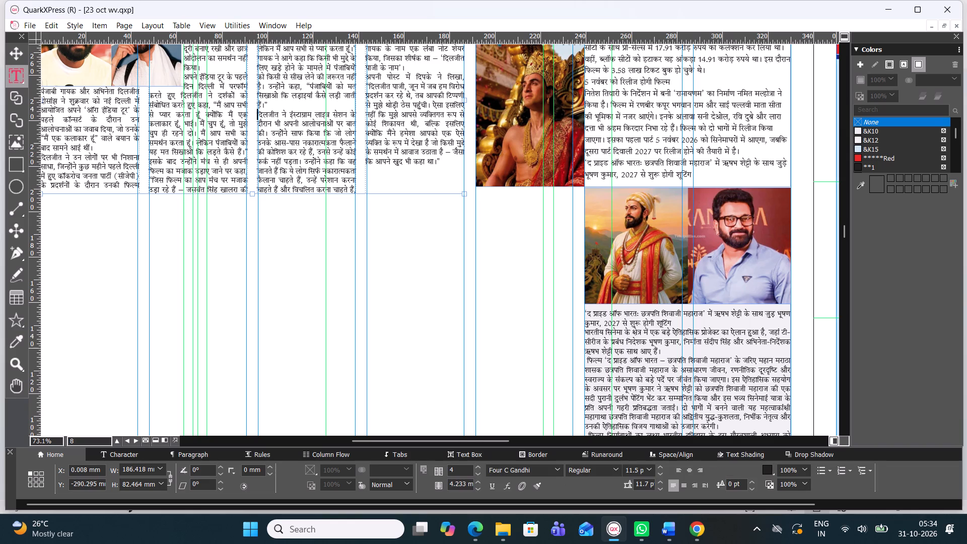
key("space")
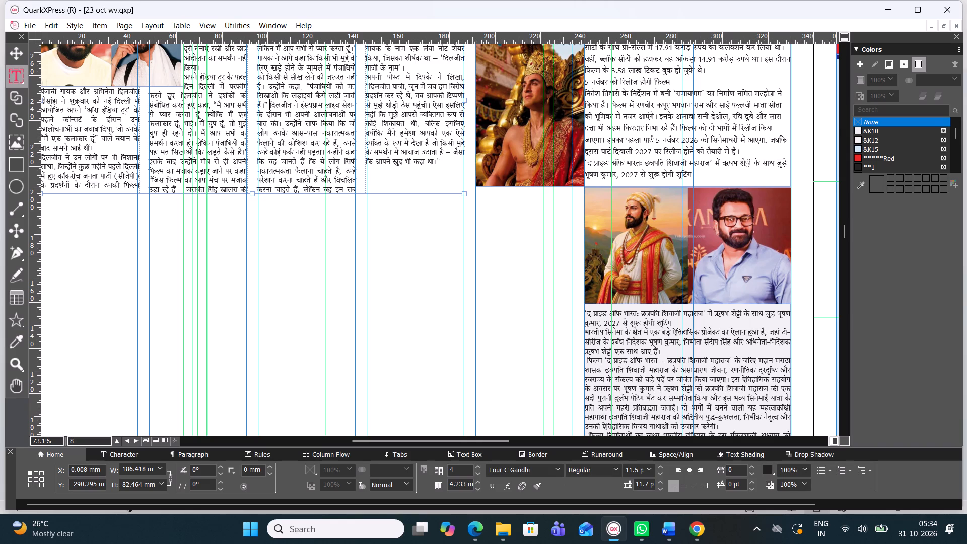
Trim the four-column story box's height to about 82 mm from its bottom edge.
left_click(253, 194)
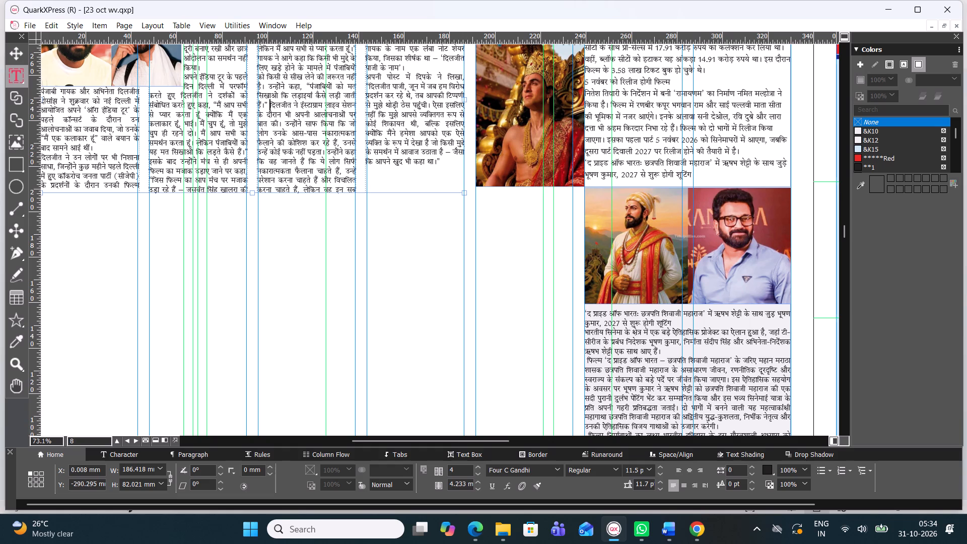
key("space")
Join the Diljit story's paragraph beginning "अपने इंडिया टूर के पहले दिन" to the preceding one, with a space between them.
scroll(346, 194, "down", 1)
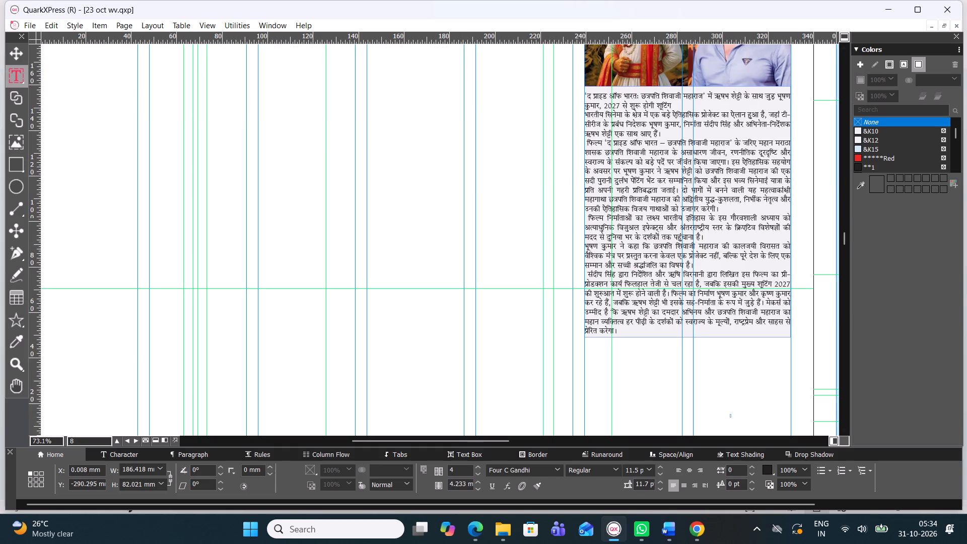
left_click_drag(844, 236, 842, 225)
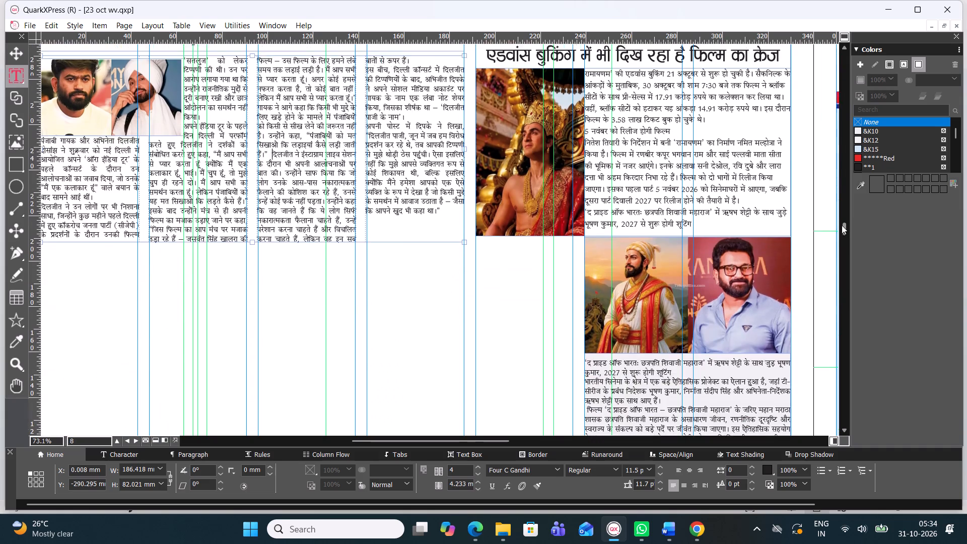
left_click_drag(842, 225, 843, 224)
left_click_drag(475, 438, 447, 434)
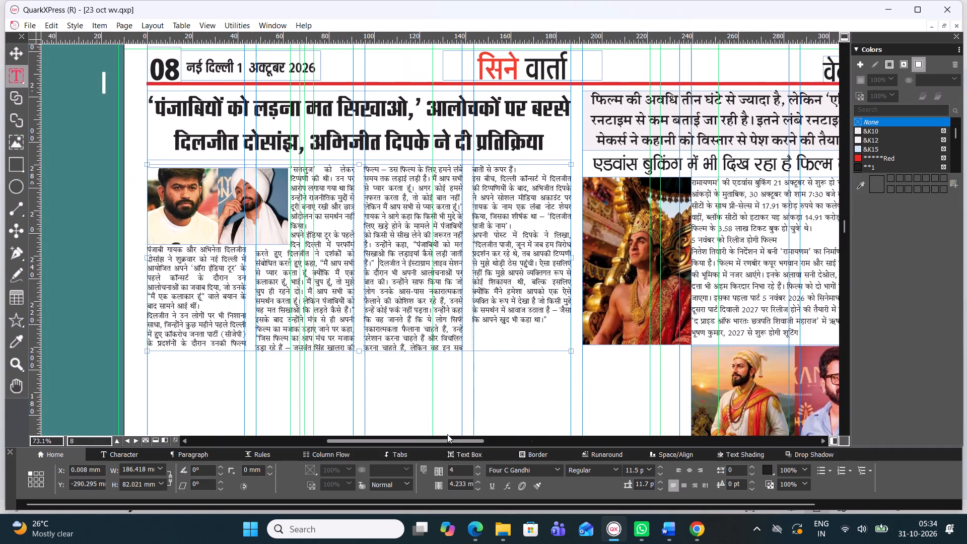
left_click_drag(447, 434, 447, 434)
left_click(327, 236)
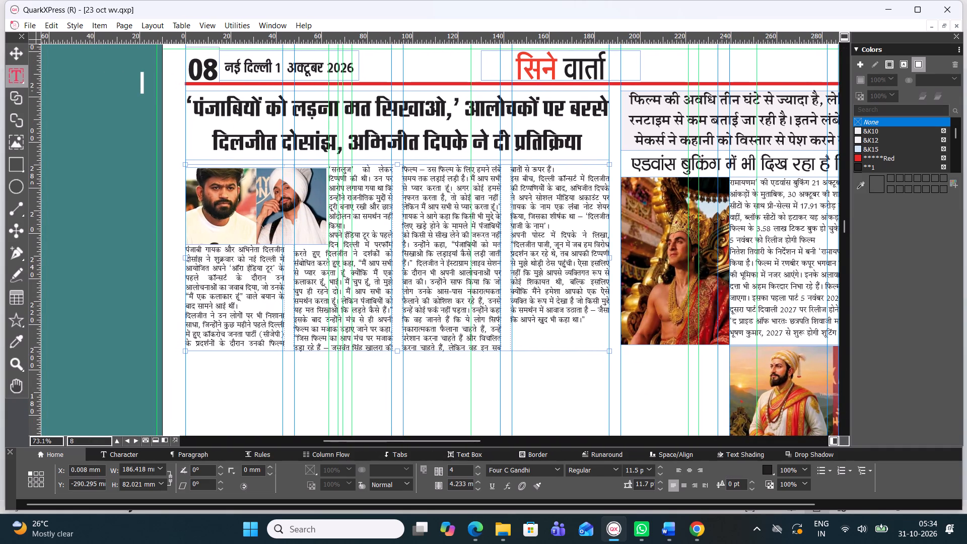
key("BackSpace")
key("space")
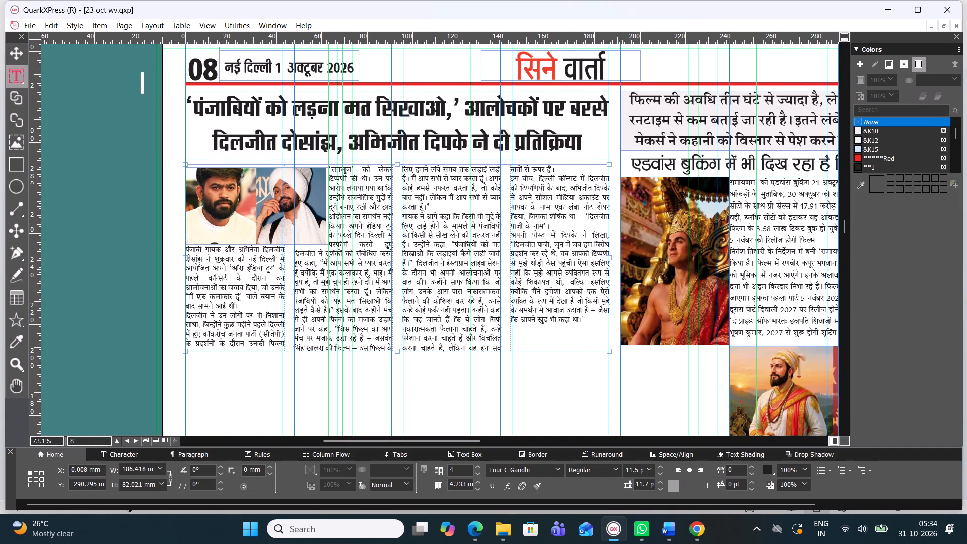
Join the Diljit story's paragraph beginning "दिलजीत ने उन लोगों पर भी निशाना" to the preceding one, with a space between them.
left_click(184, 316)
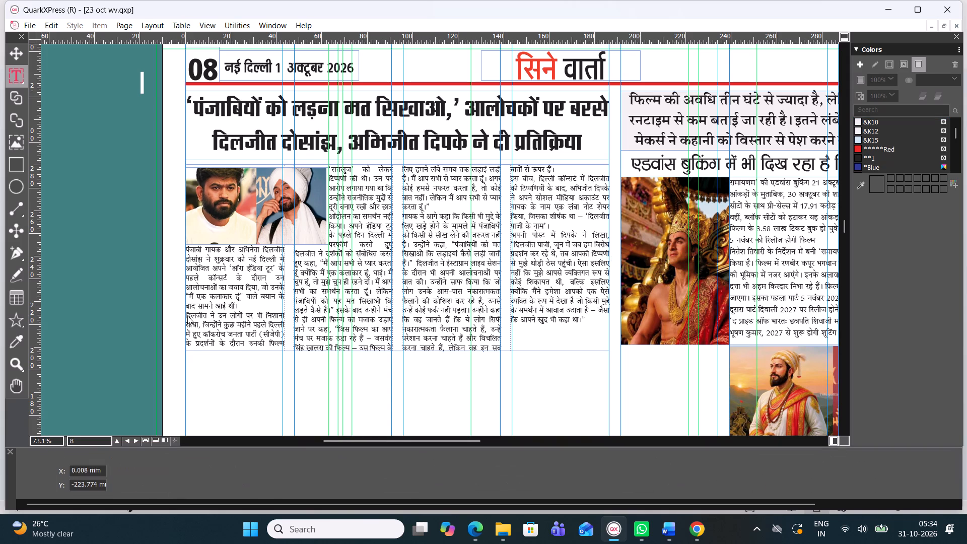
left_click(184, 316)
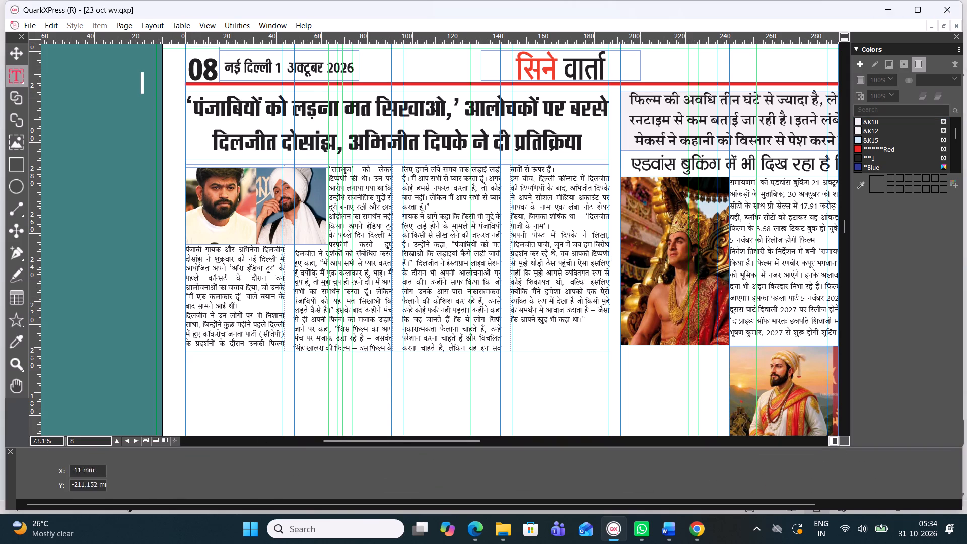
double_click(193, 313)
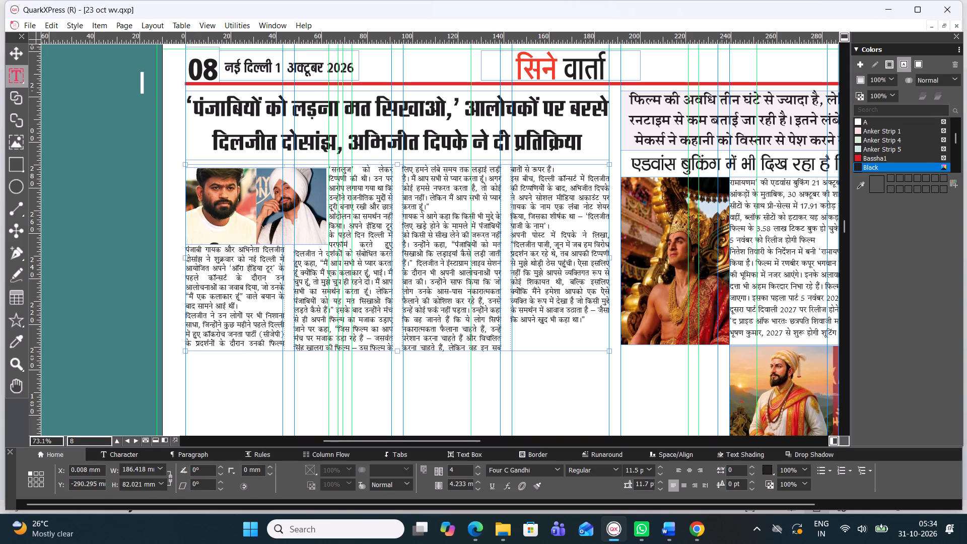
left_click(187, 314)
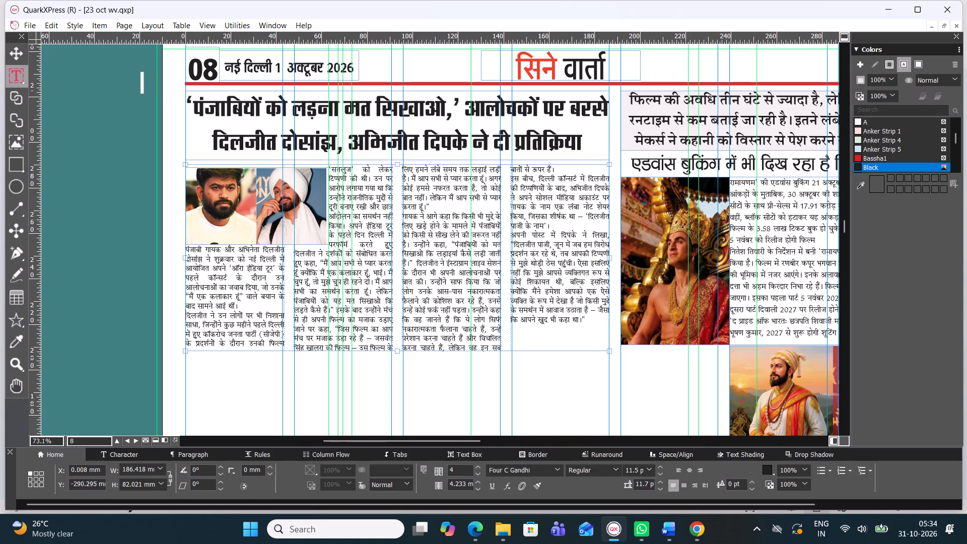
key("BackSpace")
key("space")
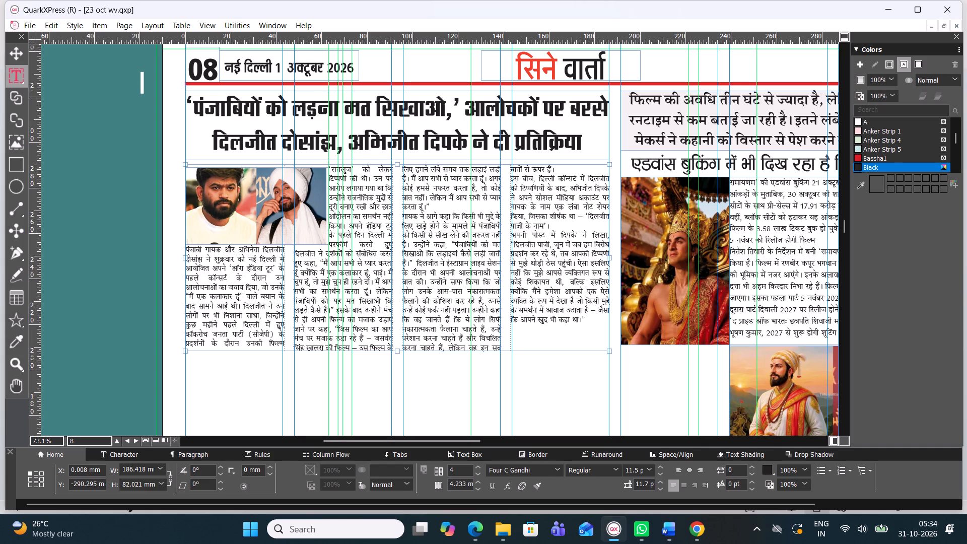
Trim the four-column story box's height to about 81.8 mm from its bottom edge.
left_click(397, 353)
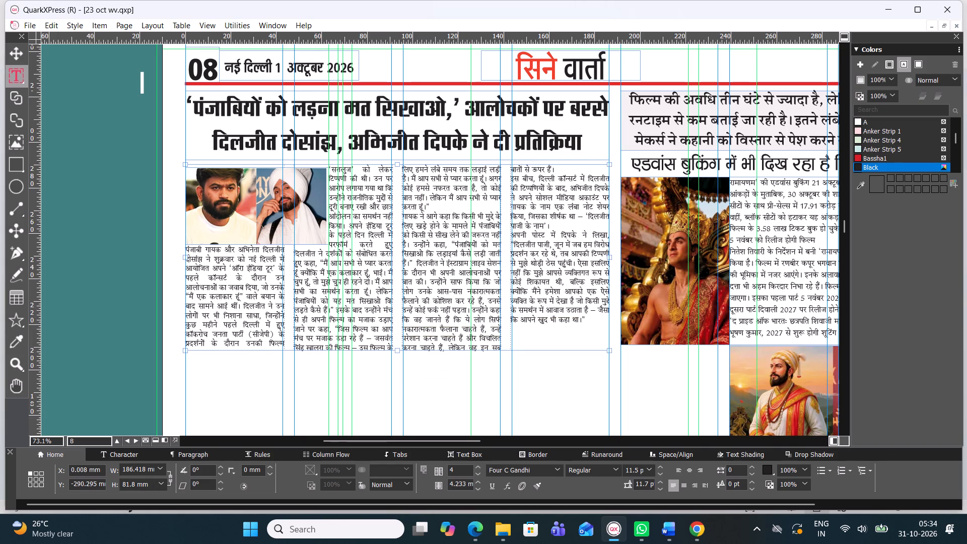
Remove the trailing blank lines after the Diljit story's closing quote in the fourth column.
left_click(558, 333)
key("BackSpace")
left_click(540, 342)
key("BackSpace")
key("BackSpace")
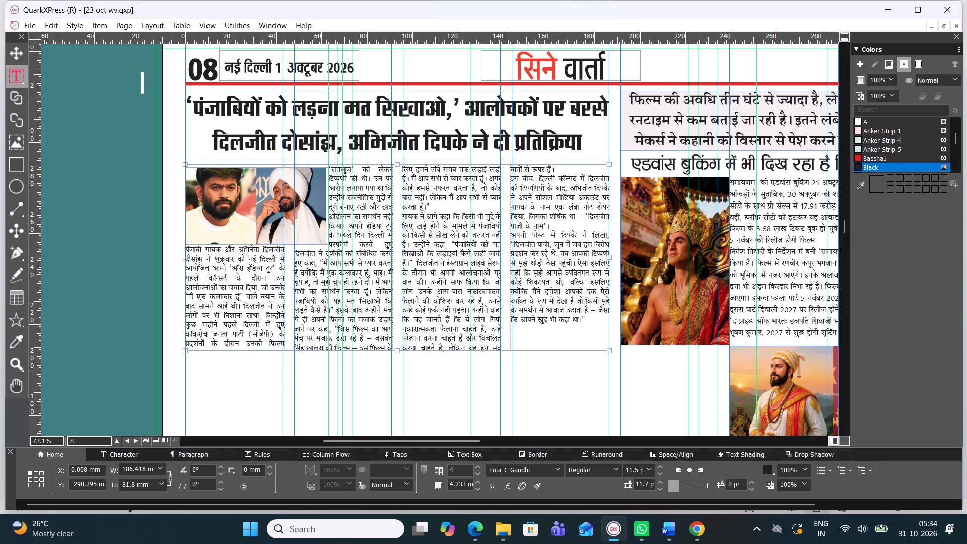
Join the paragraphs beginning "अपनी पोस्ट में दिपके" and "गायक ने आगे कहा" to their preceding paragraphs, each with a space between.
left_click(511, 237)
key("BackSpace")
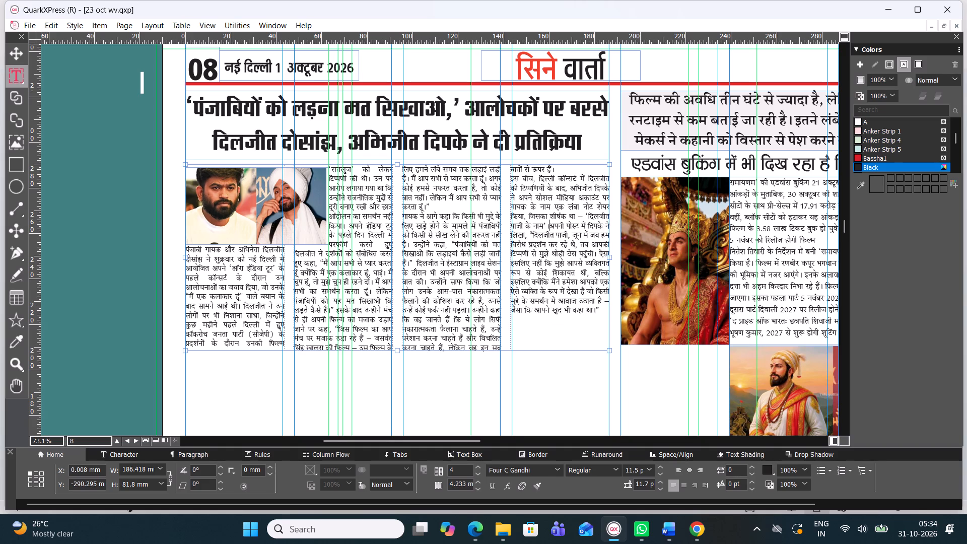
key("space")
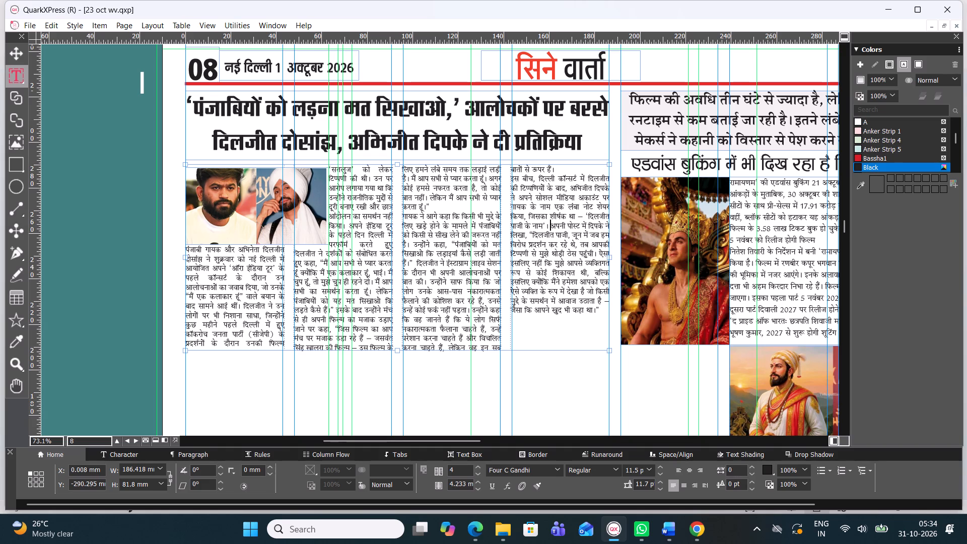
left_click(403, 219)
key("BackSpace")
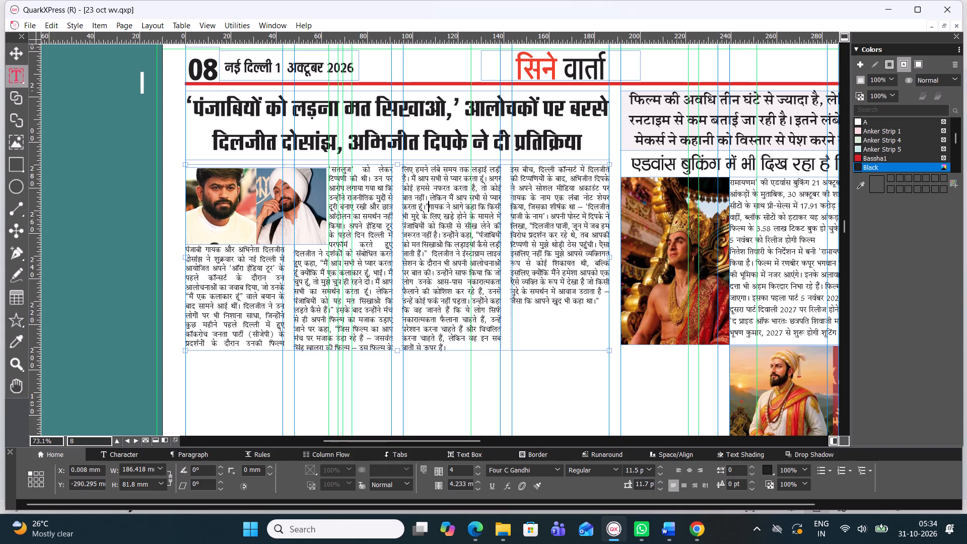
key("space")
Trim the four-column story box to a height of about 77.8 mm from its bottom edge and deselect it.
left_click_drag(396, 351, 395, 344)
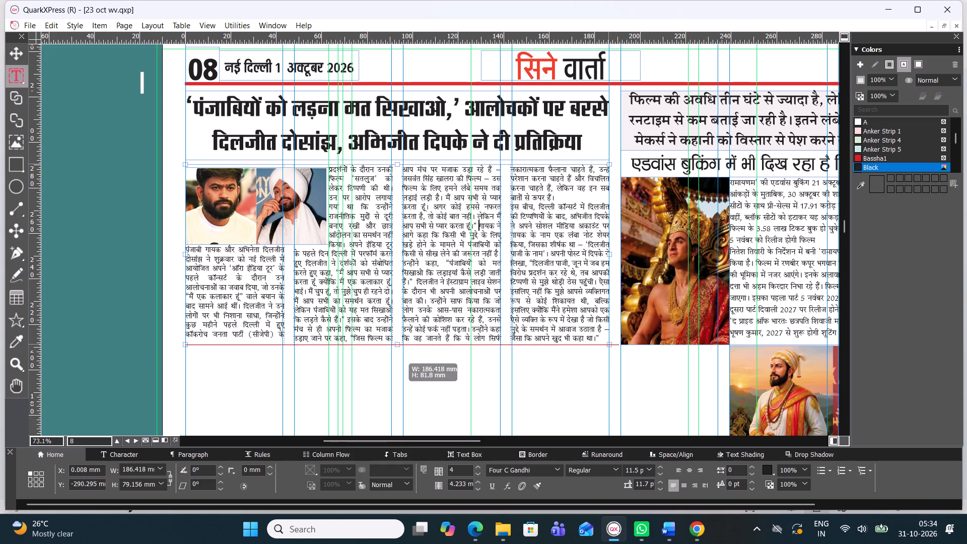
left_click_drag(395, 344, 395, 342)
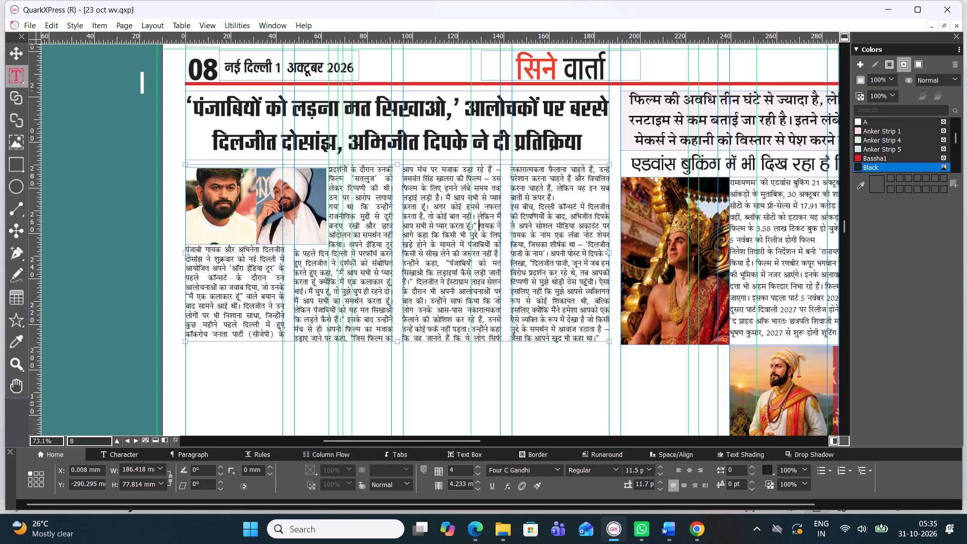
left_click(12, 57)
left_click(58, 91)
Switch to the Word document 31 Oct Cinema and find the Diljit Dosanjh story headed "पंजाबियों को लड़ना मत सिखाओ".
scroll(339, 252, "down", 1)
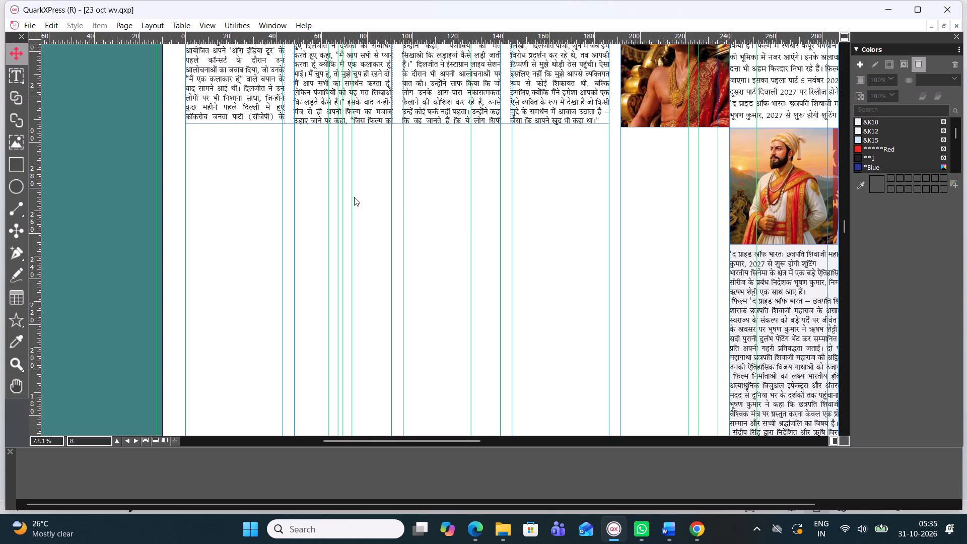
left_click(672, 534)
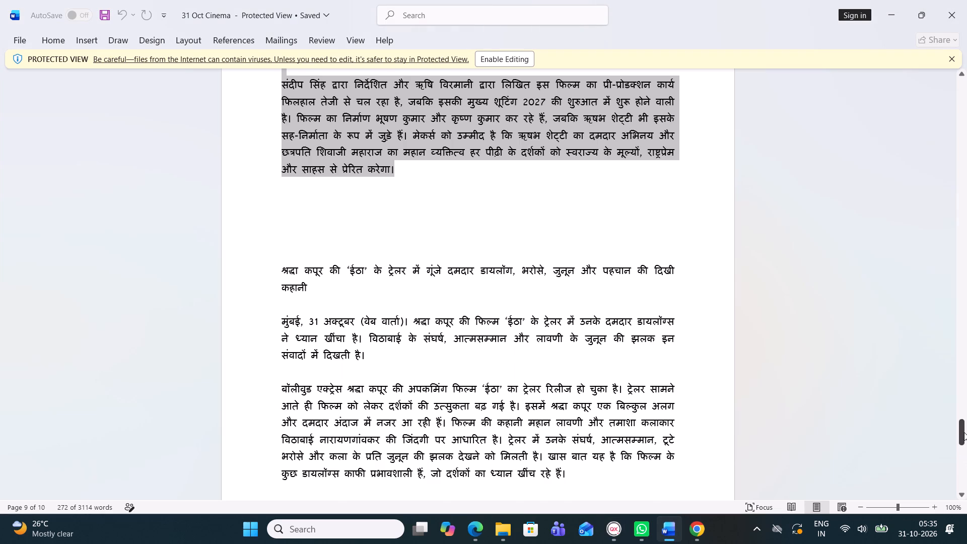
left_click_drag(964, 432, 966, 0)
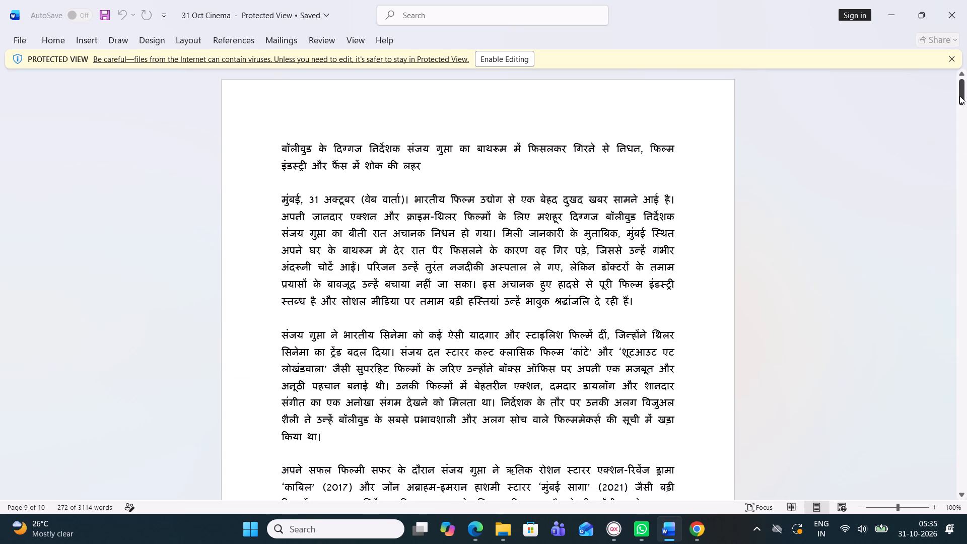
left_click_drag(960, 95, 961, 128)
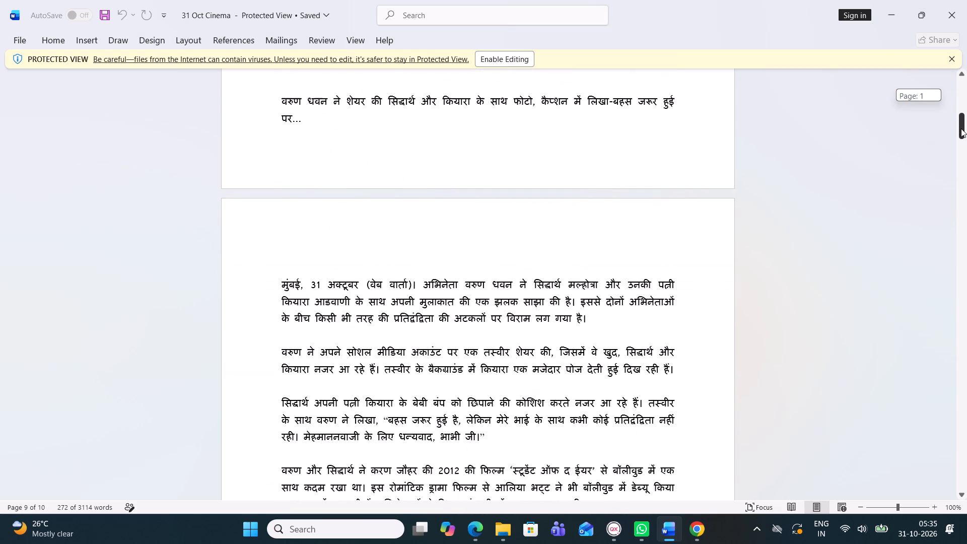
left_click_drag(961, 128, 963, 132)
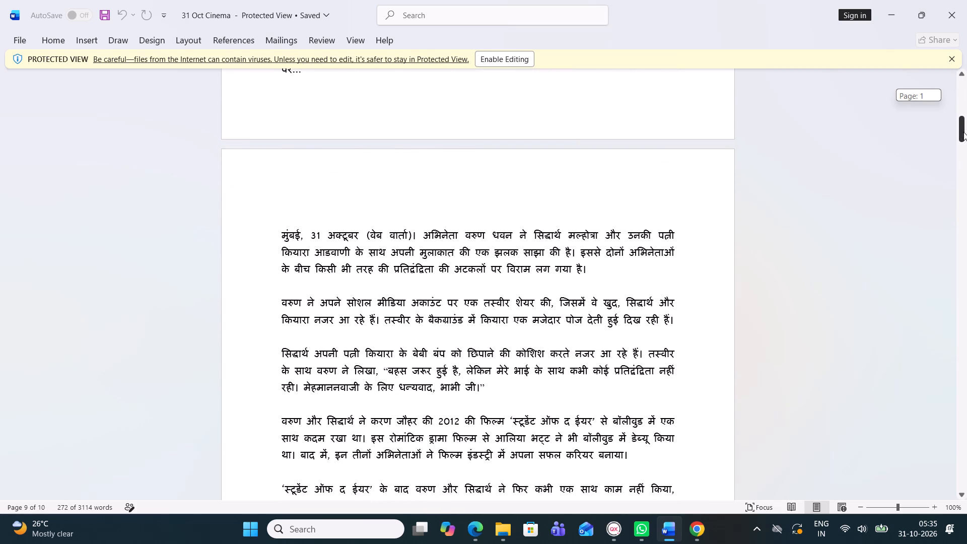
left_click_drag(963, 132, 966, 176)
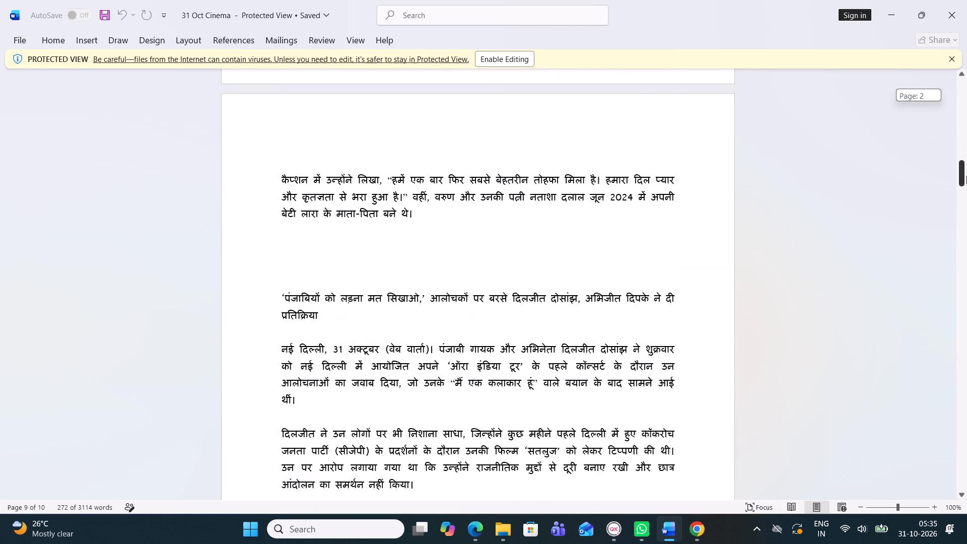
left_click_drag(966, 176, 966, 183)
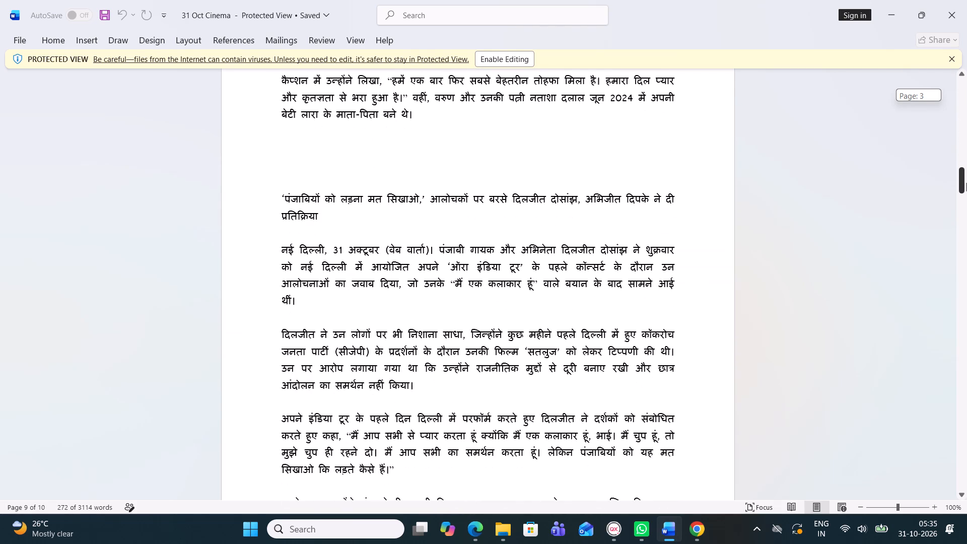
left_click_drag(966, 183, 966, 187)
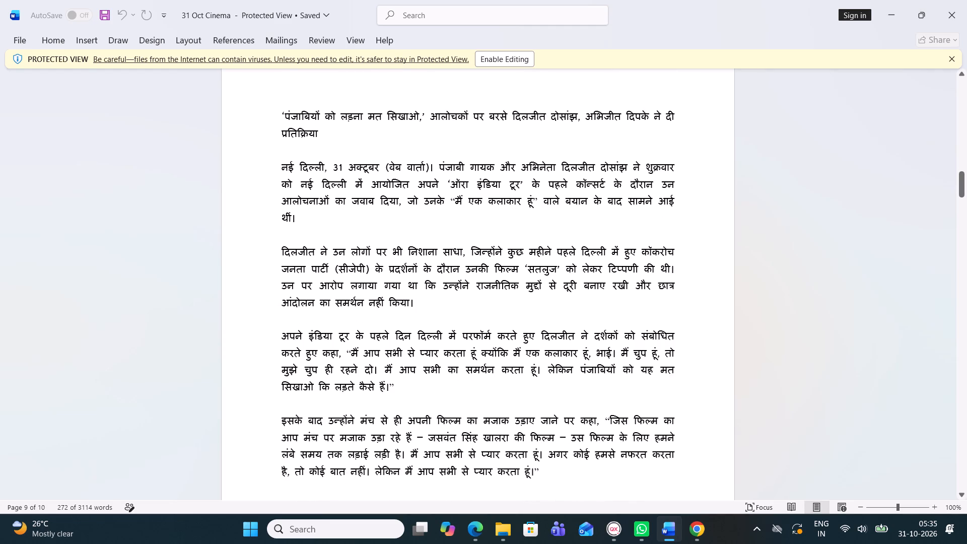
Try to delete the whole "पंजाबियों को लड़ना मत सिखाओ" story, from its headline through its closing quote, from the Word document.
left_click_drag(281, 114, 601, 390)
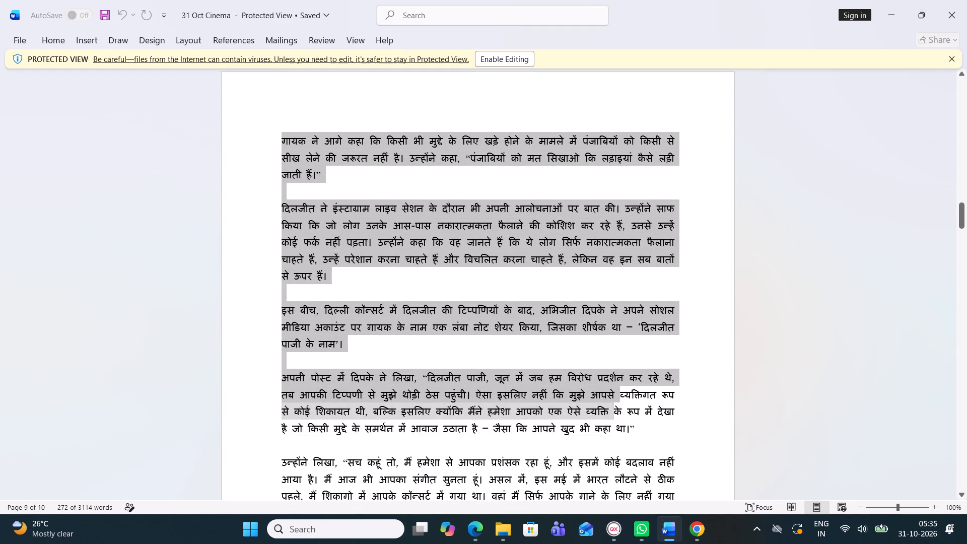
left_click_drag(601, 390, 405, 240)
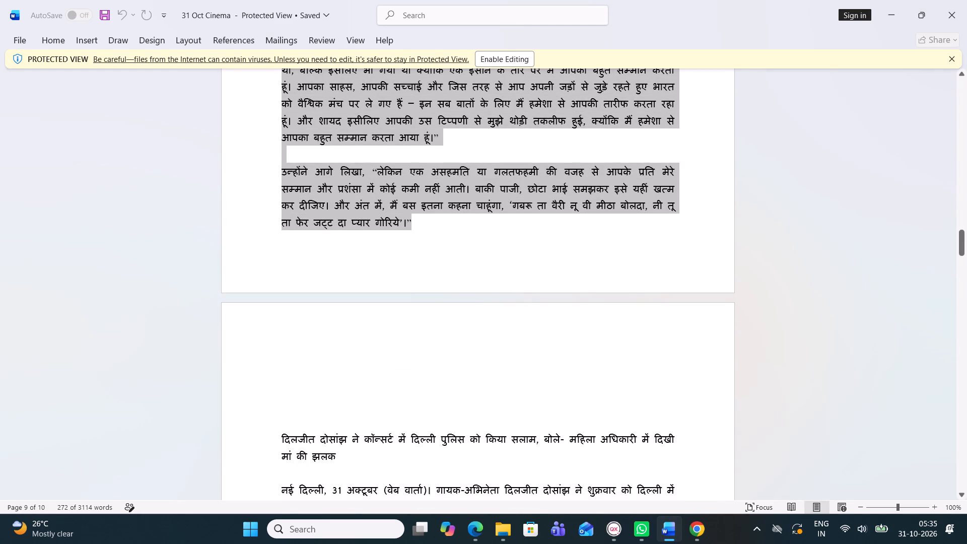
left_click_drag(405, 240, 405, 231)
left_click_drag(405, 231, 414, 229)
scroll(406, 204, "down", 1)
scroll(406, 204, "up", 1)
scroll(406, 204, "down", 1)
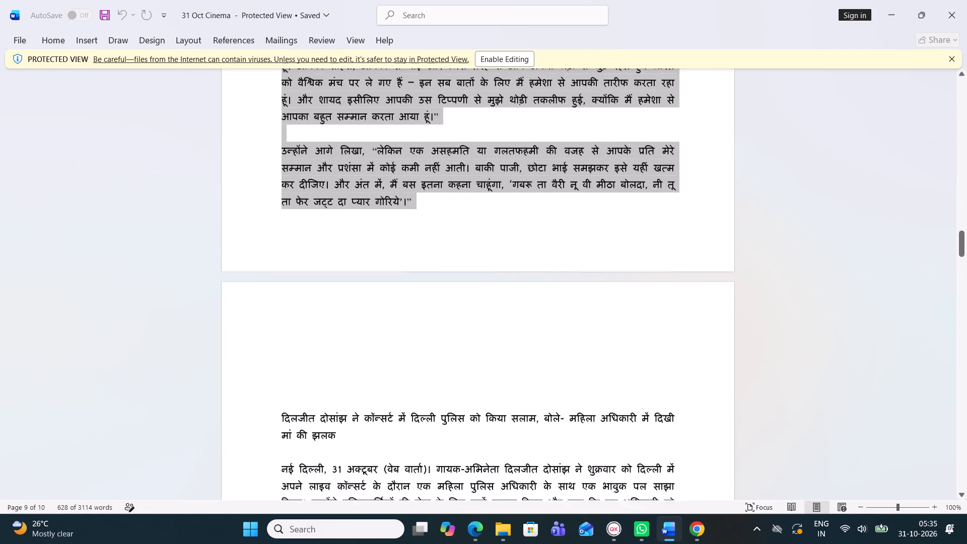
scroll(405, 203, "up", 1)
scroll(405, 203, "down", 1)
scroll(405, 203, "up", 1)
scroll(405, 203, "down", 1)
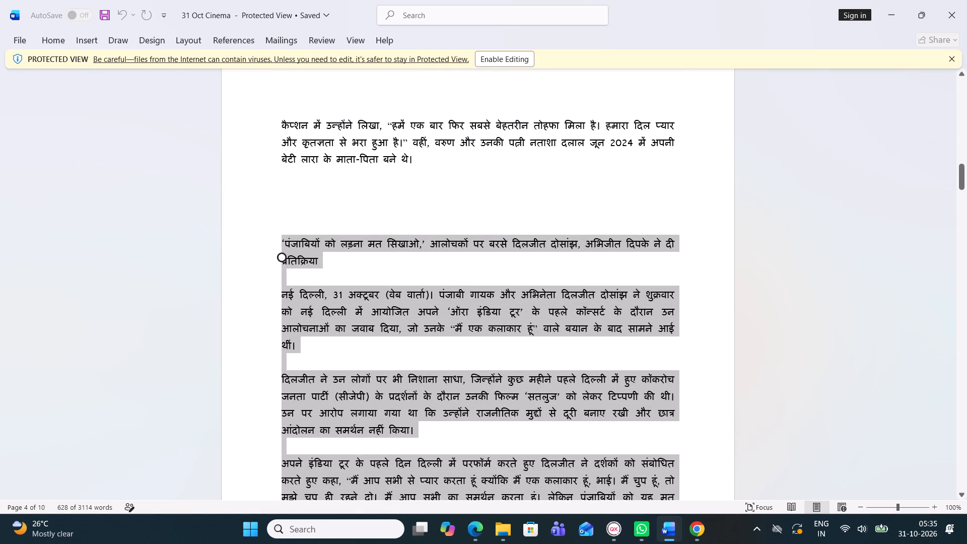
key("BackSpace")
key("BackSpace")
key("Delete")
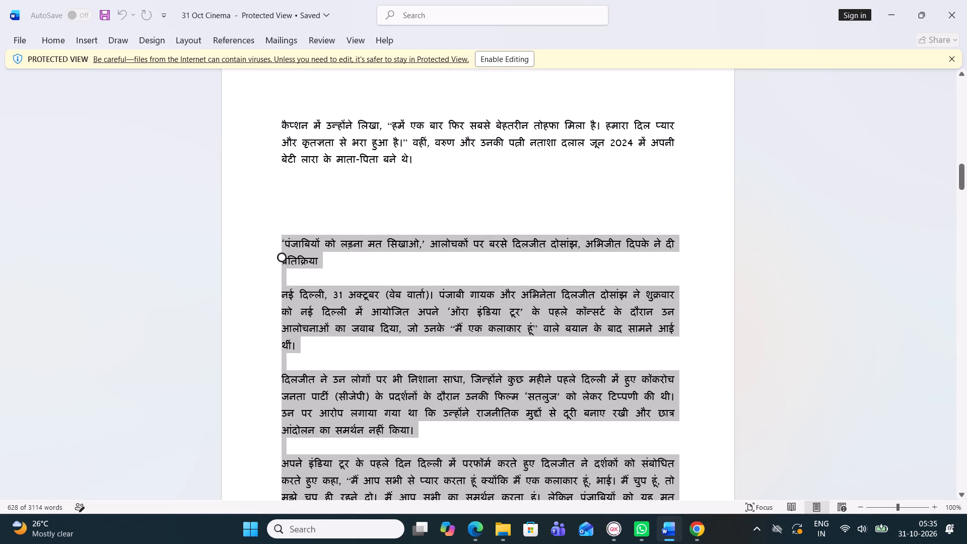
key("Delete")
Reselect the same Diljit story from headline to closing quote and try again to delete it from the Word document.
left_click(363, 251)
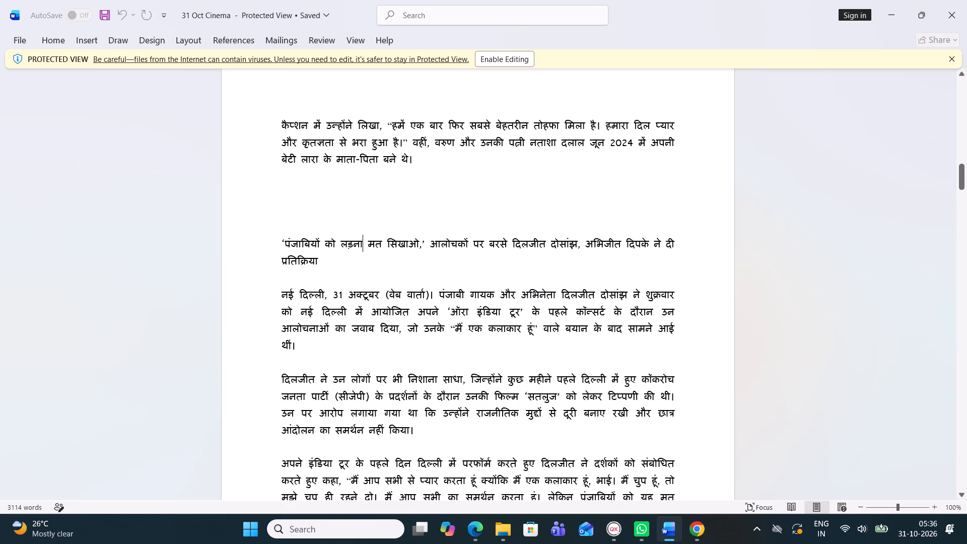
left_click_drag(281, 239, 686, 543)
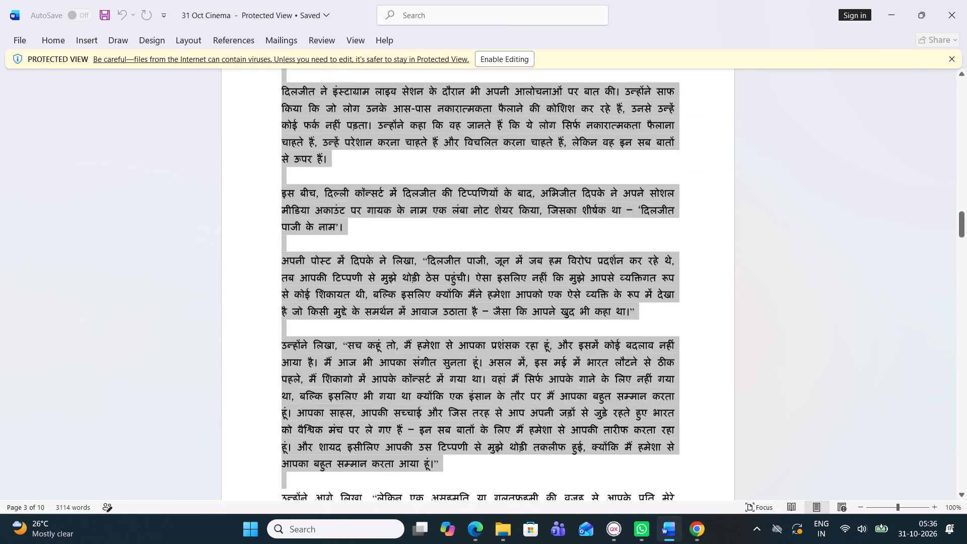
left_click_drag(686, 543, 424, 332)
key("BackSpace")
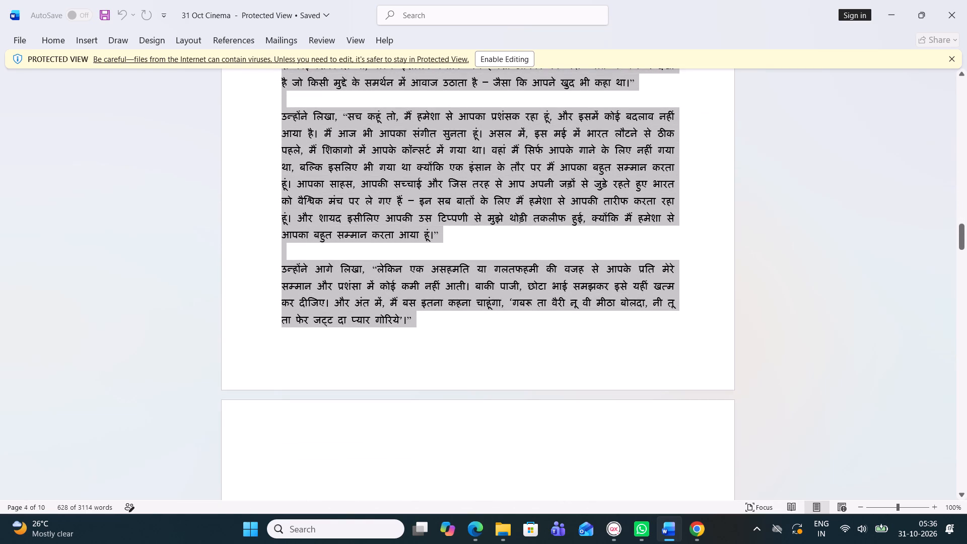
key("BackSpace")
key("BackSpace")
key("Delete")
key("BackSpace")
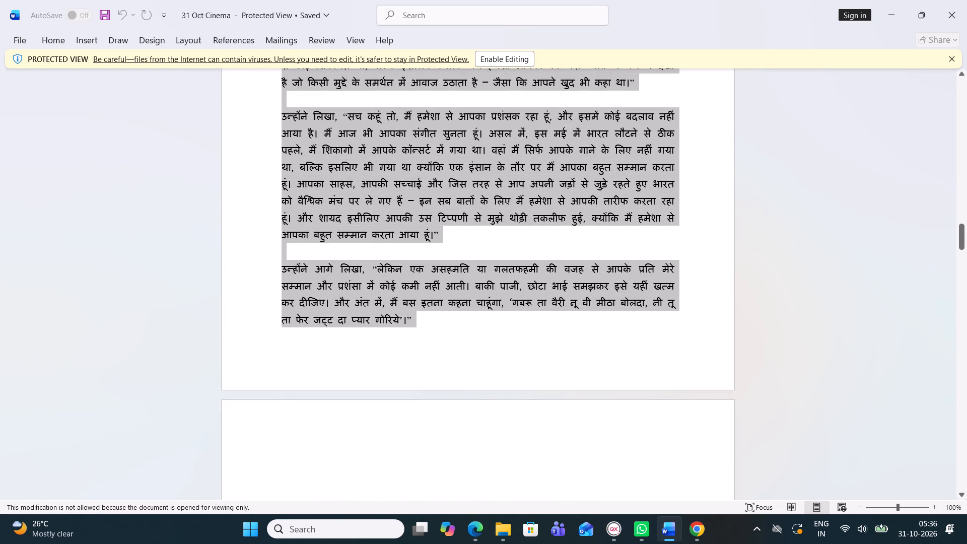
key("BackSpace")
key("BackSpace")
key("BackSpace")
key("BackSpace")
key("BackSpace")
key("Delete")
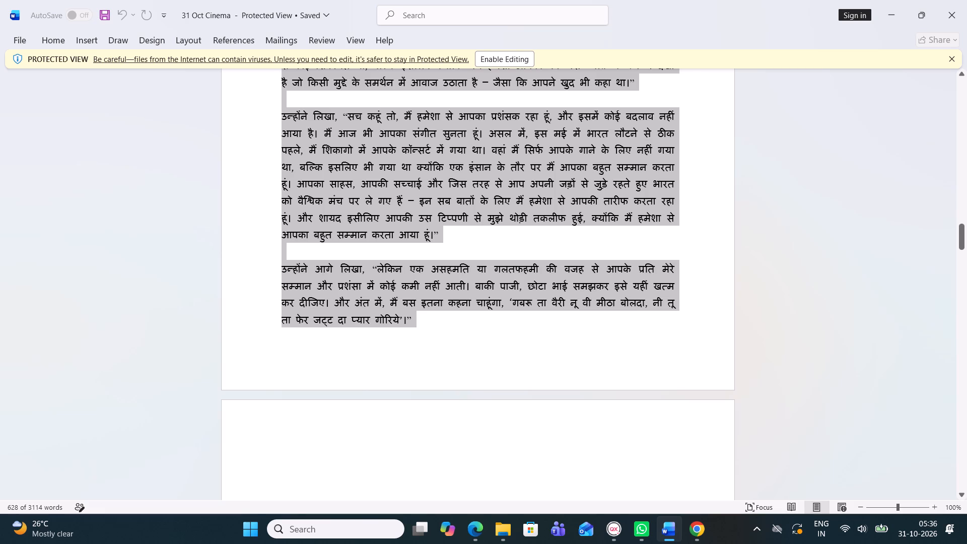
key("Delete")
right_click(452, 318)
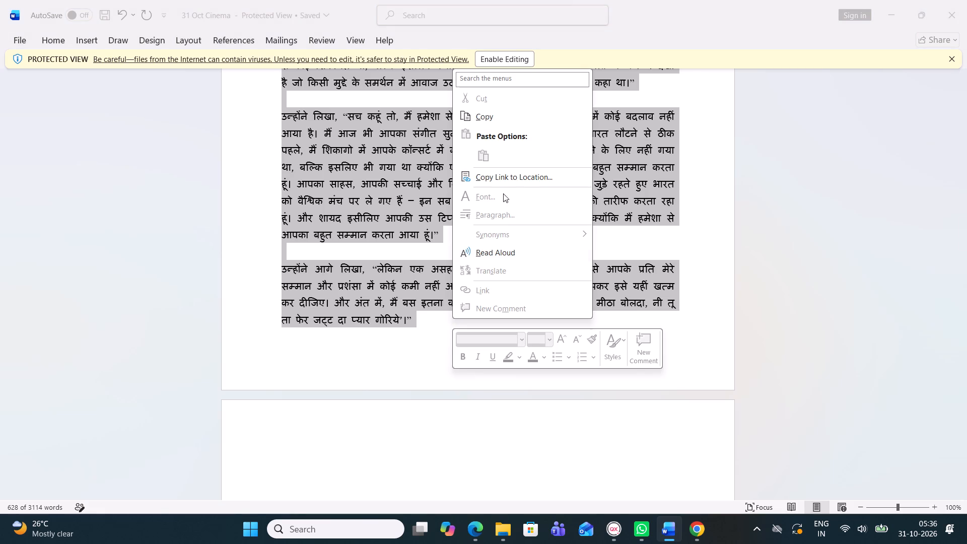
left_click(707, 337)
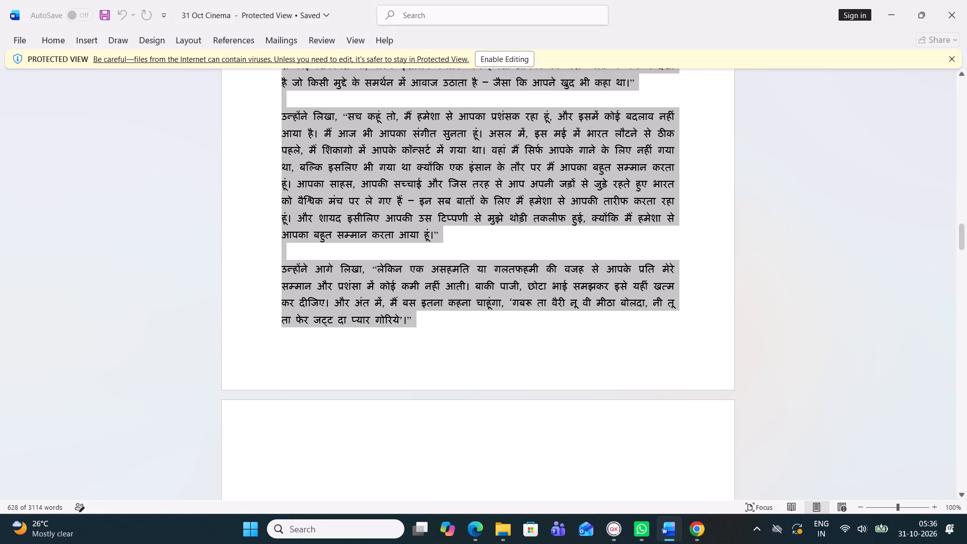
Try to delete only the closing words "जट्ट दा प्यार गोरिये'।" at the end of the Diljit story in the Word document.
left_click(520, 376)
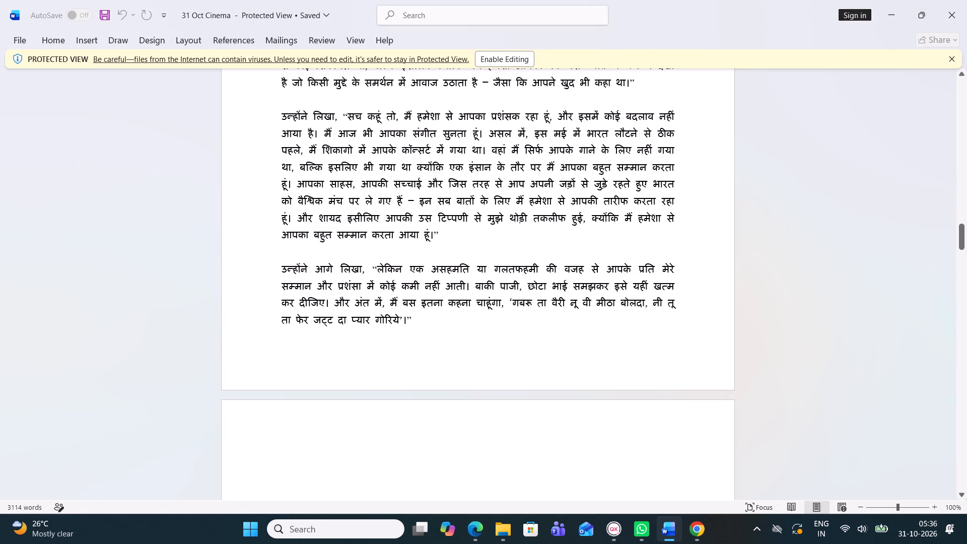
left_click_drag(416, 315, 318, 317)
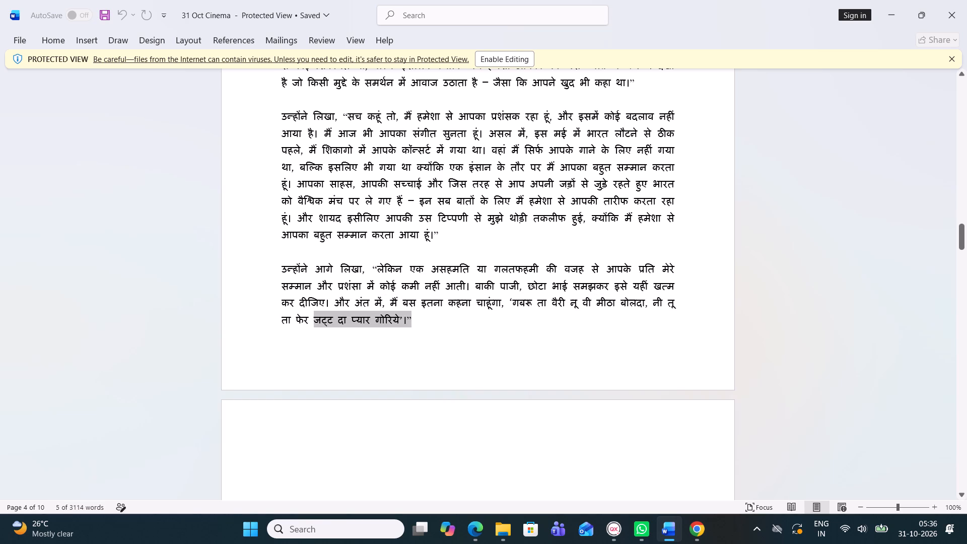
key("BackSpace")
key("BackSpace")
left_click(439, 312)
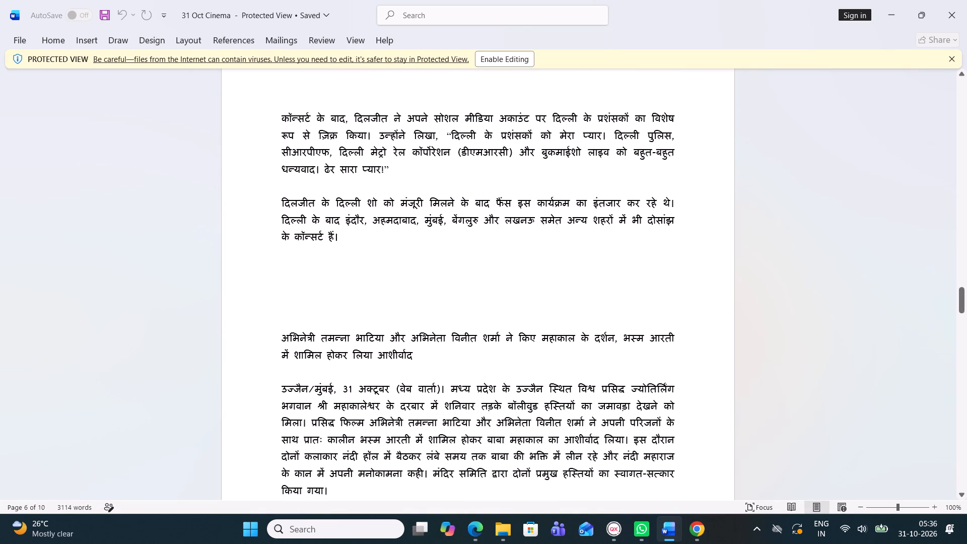
Copy the headline beginning "अभिनेत्री तमन्ना भाटिया और अभिनेता विनीत शर्मा" from the Mahakal darshan story on page 6 of the Word document.
left_click_drag(281, 342, 422, 363)
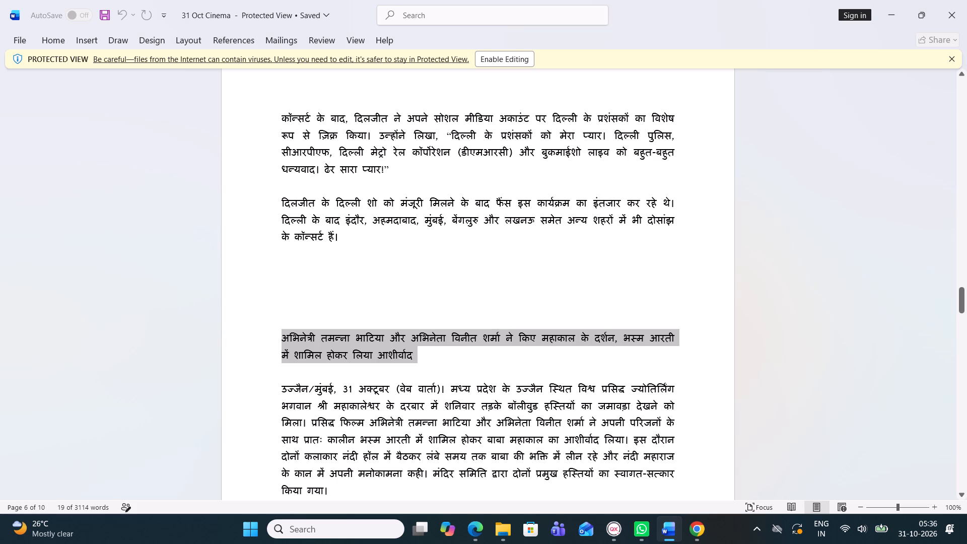
key("ctrl+c")
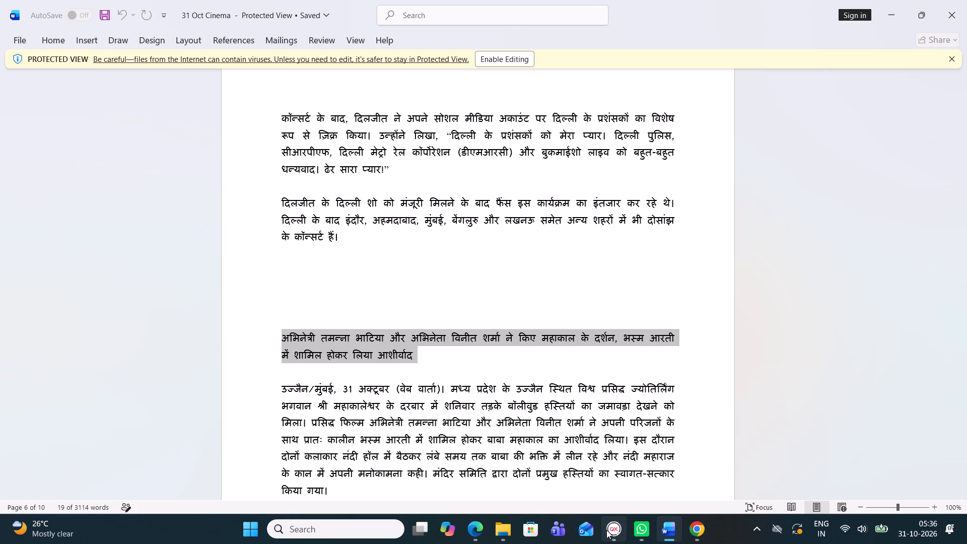
Switch to the QuarkXPress page and draw a text box about 95.7 by 23.9 mm under the Diljit story's first two columns, then deselect it.
left_click(616, 532)
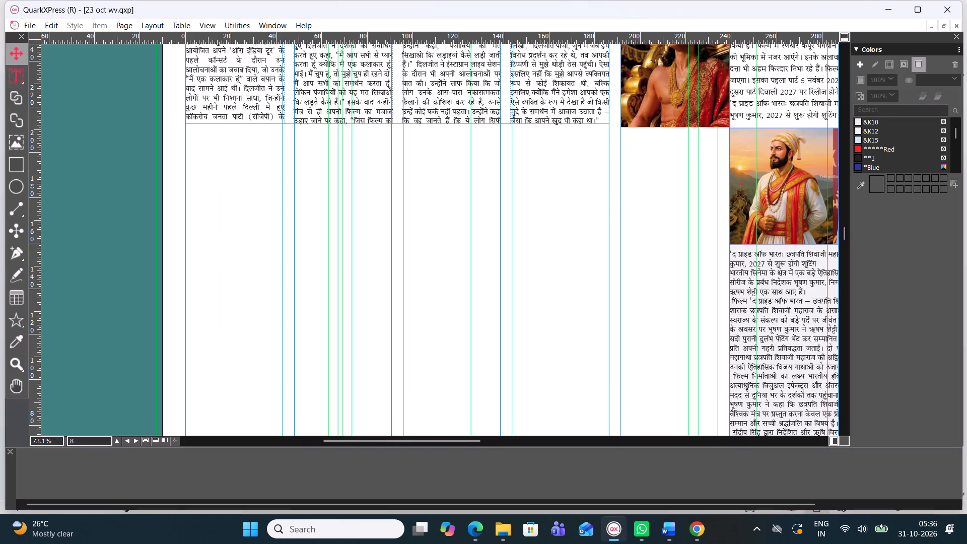
left_click(11, 80)
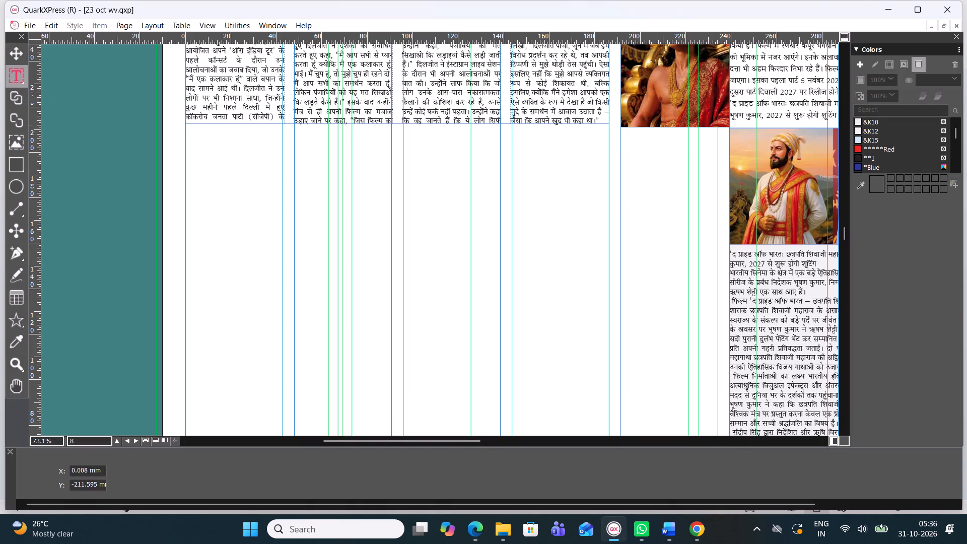
left_click_drag(185, 124, 191, 125)
left_click_drag(191, 125, 386, 166)
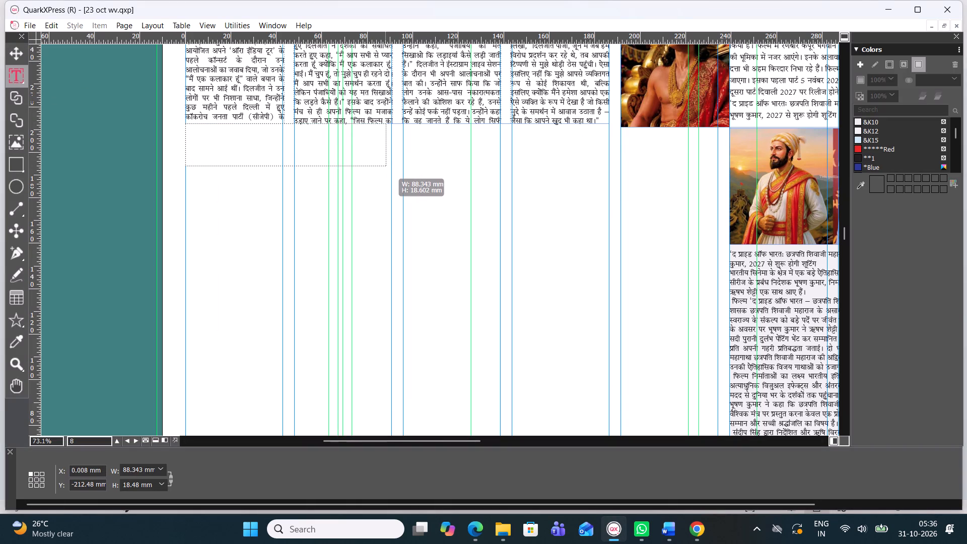
left_click_drag(386, 166, 402, 170)
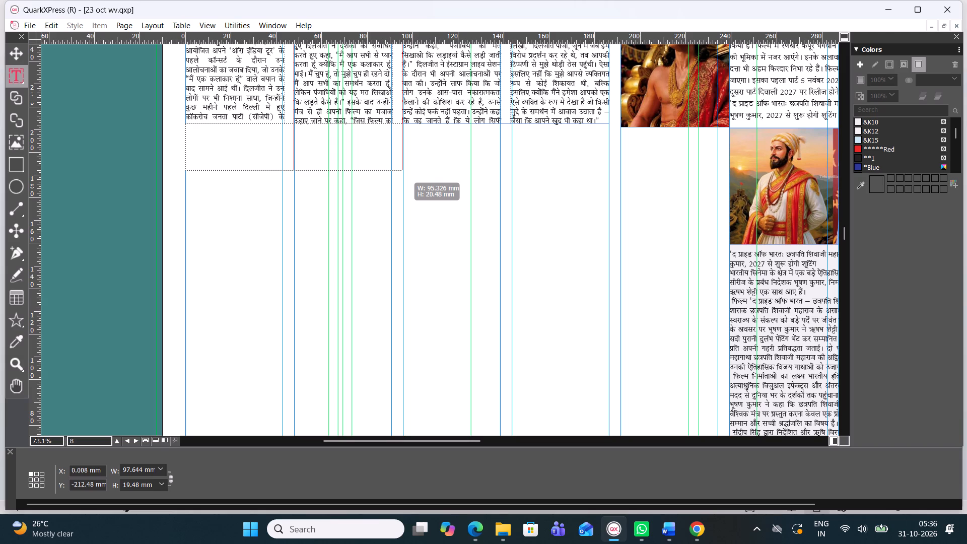
left_click_drag(402, 170, 403, 177)
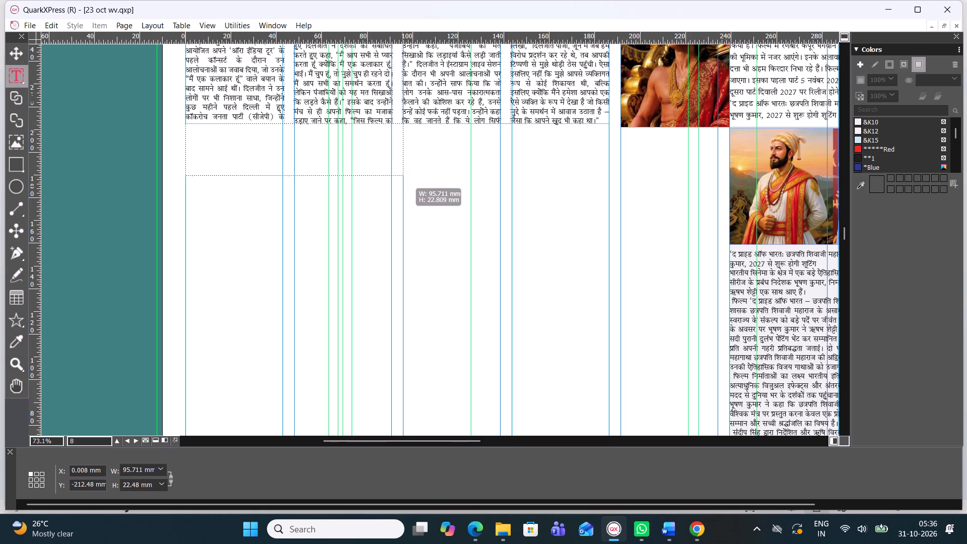
left_click_drag(403, 177, 404, 178)
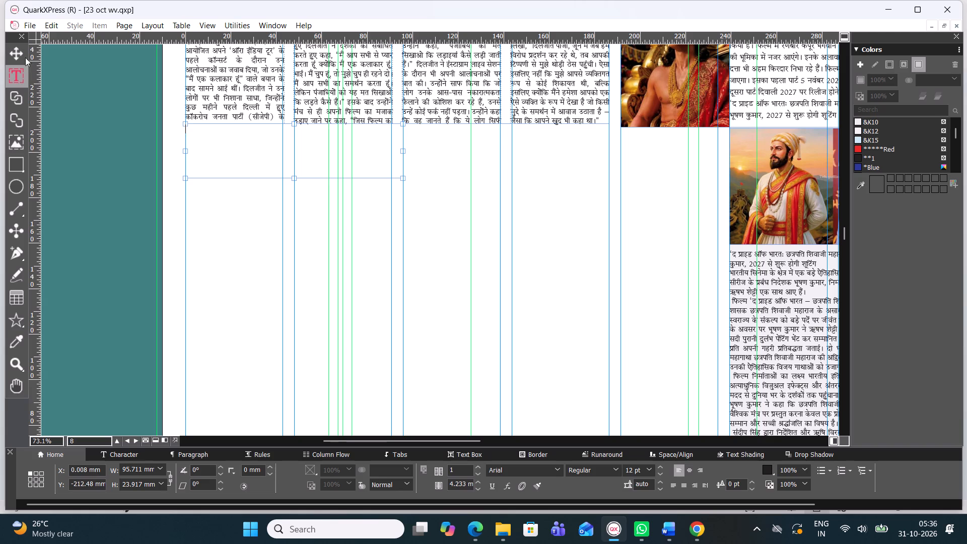
left_click(14, 50)
left_click(498, 182)
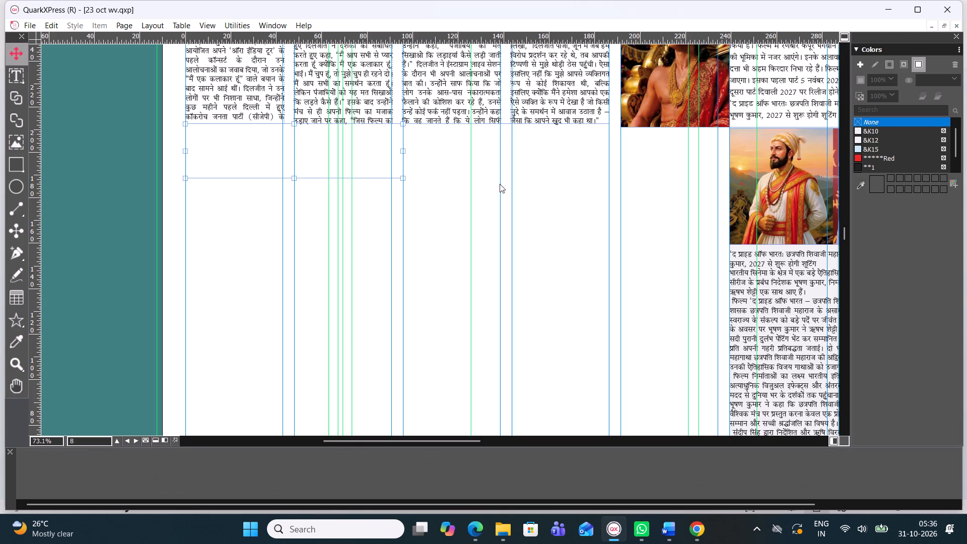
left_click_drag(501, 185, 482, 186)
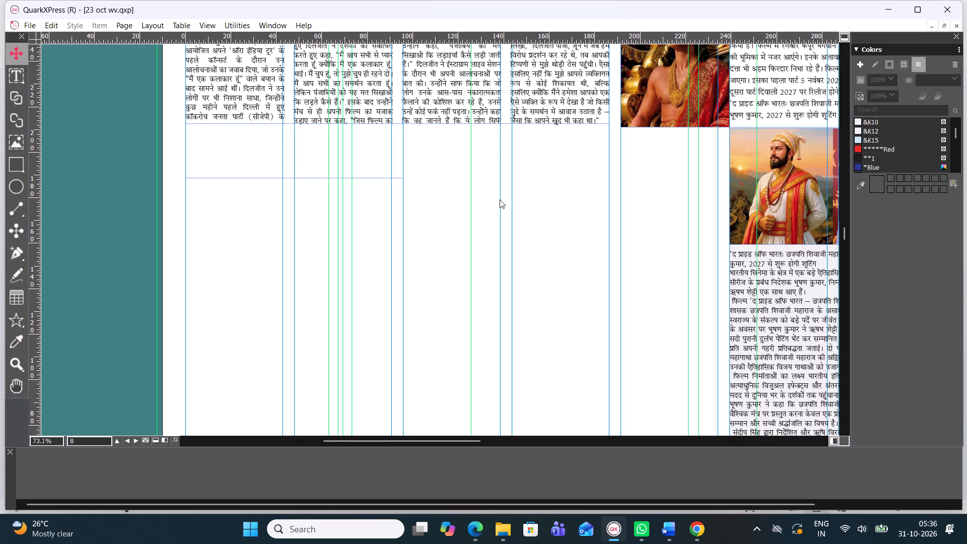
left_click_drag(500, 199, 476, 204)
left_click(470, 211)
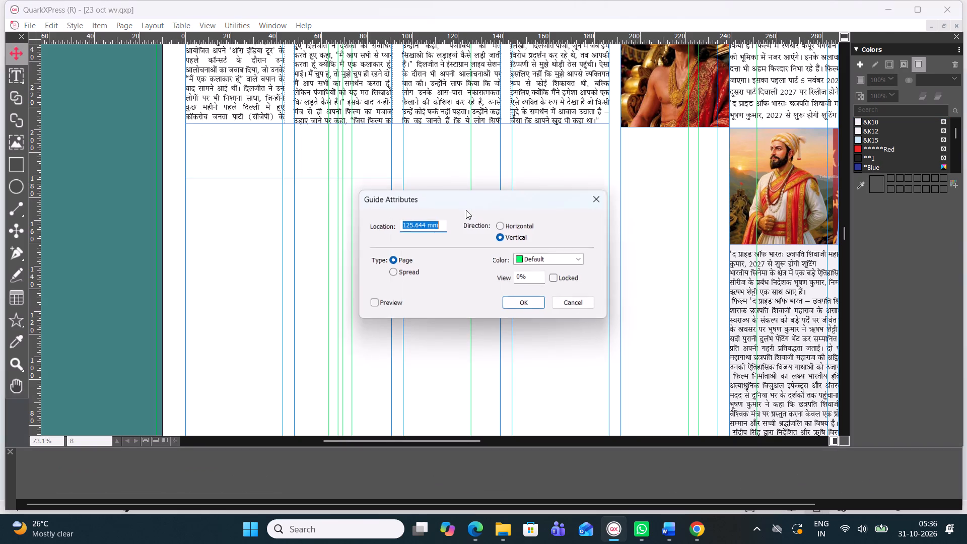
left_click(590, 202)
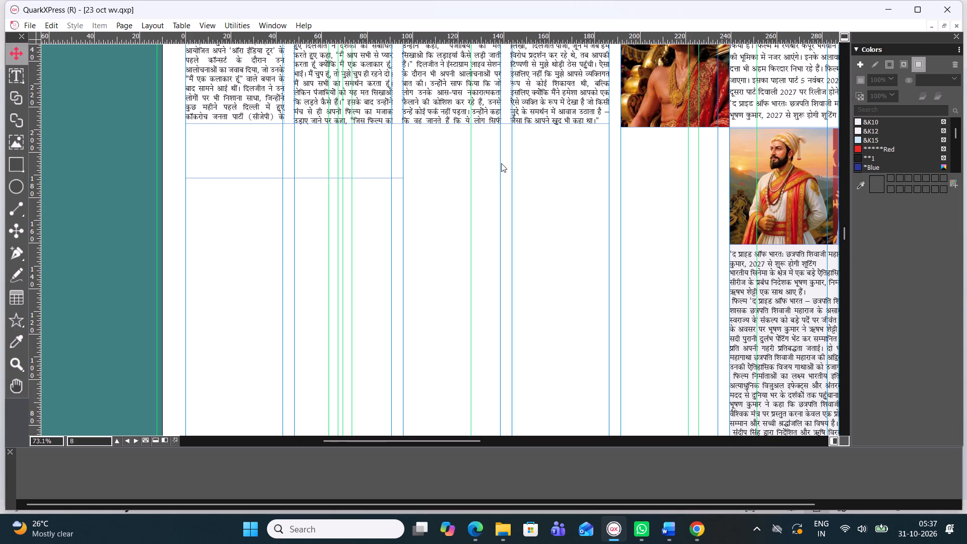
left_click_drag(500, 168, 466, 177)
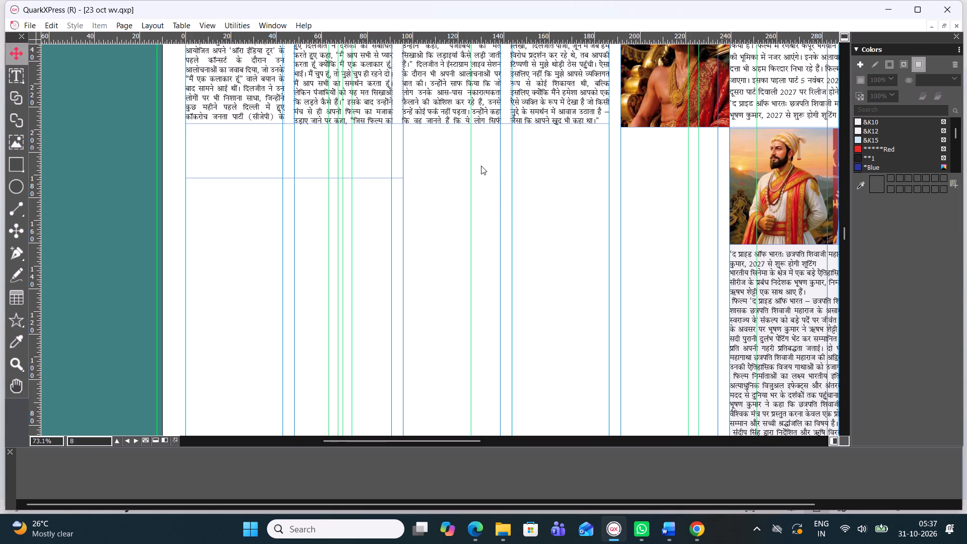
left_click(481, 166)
Move the green vertical guide in the third column, originally at 125.644 mm, to about 132 mm.
left_click_drag(470, 179, 487, 181)
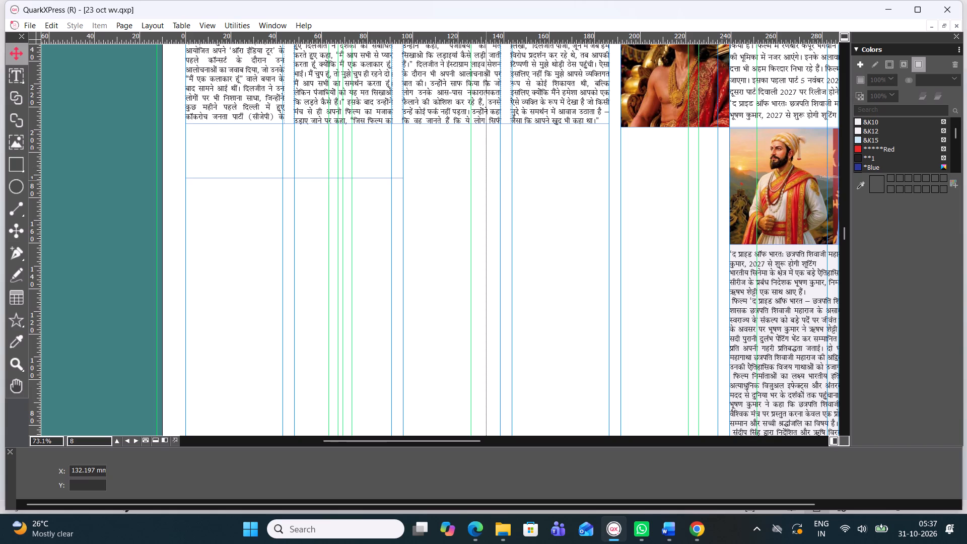
left_click_drag(487, 181, 489, 180)
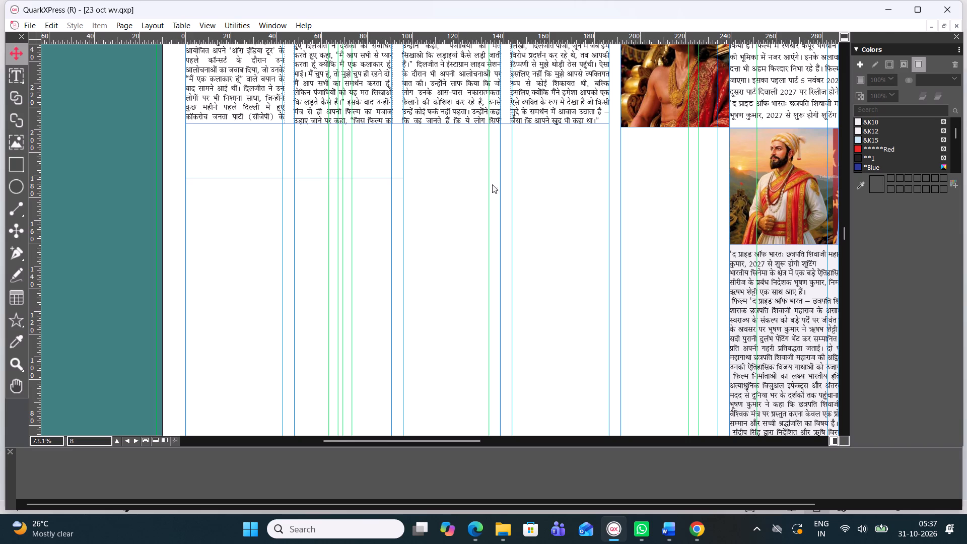
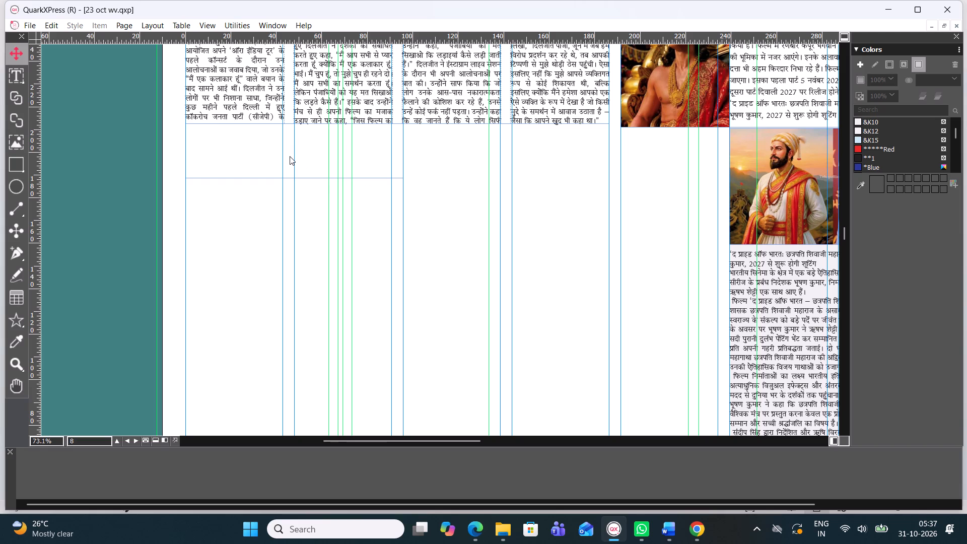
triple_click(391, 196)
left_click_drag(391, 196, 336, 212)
Paste the copied Tamannaah Bhatia and Vineet Sharma headline into the empty text box under the Diljit story.
left_click(217, 146)
left_click(217, 146)
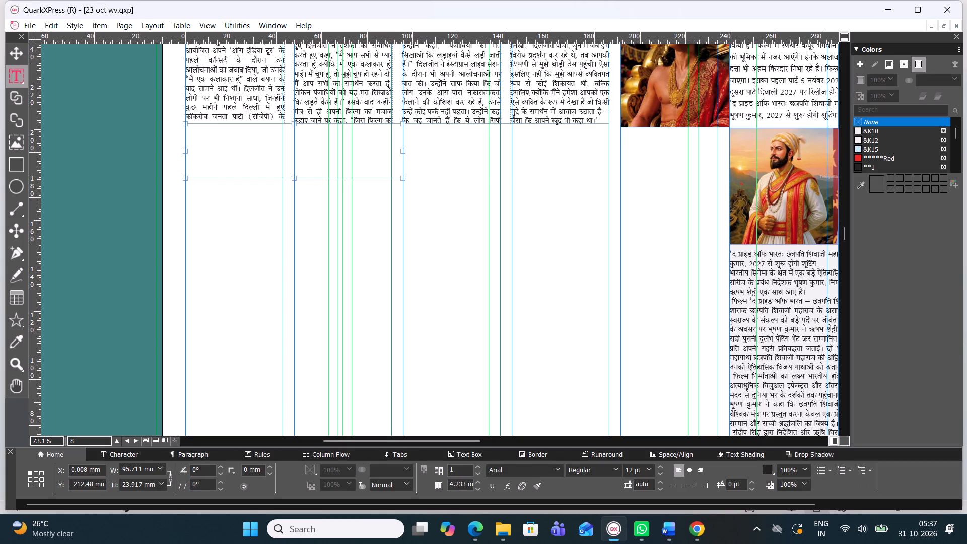
left_click(217, 146)
key("ctrl+v")
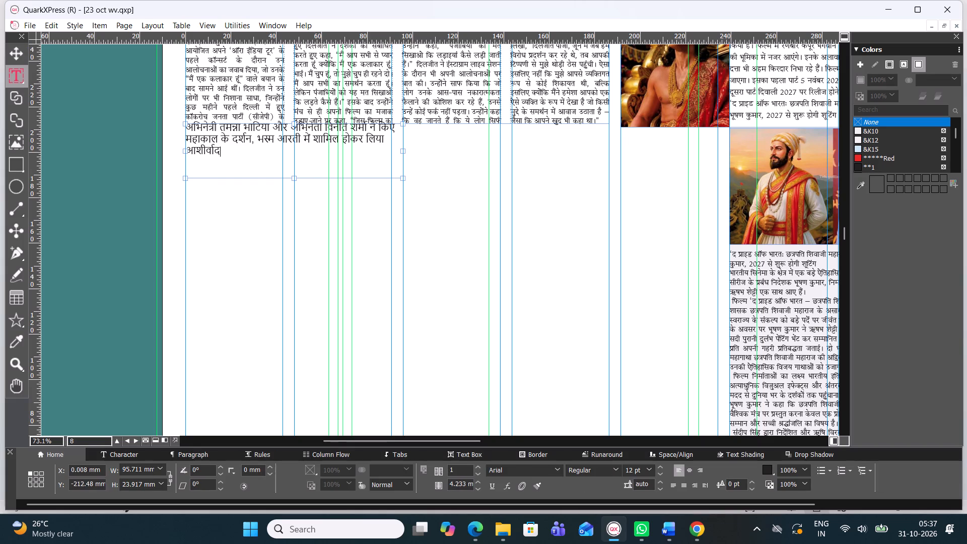
Set the whole pasted headline in the Four C Gandhihead font.
key("ctrl+a")
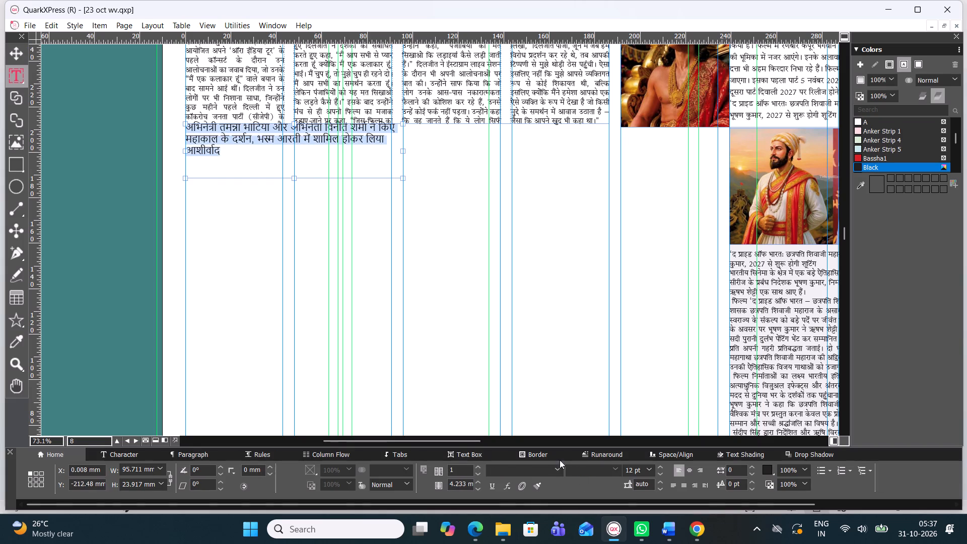
left_click(541, 469)
left_click(556, 471)
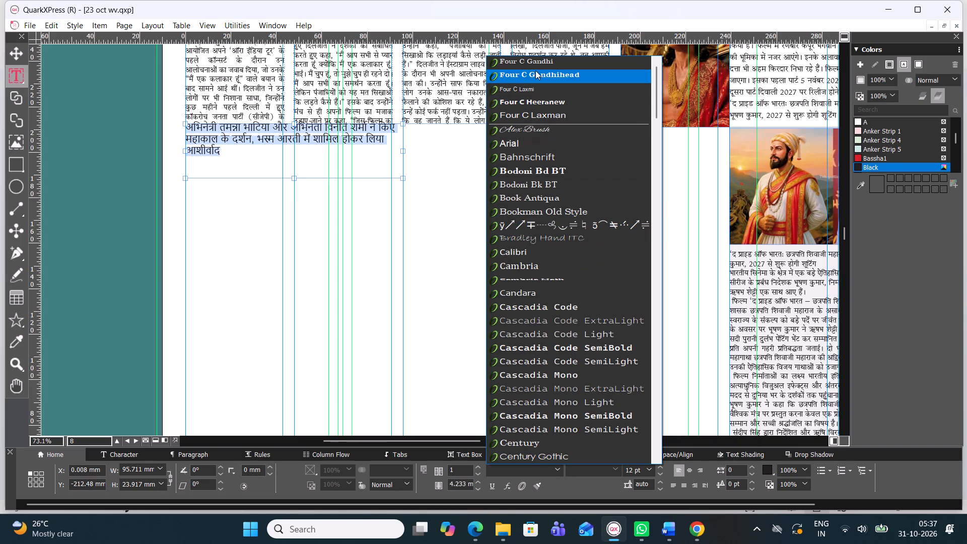
left_click(535, 74)
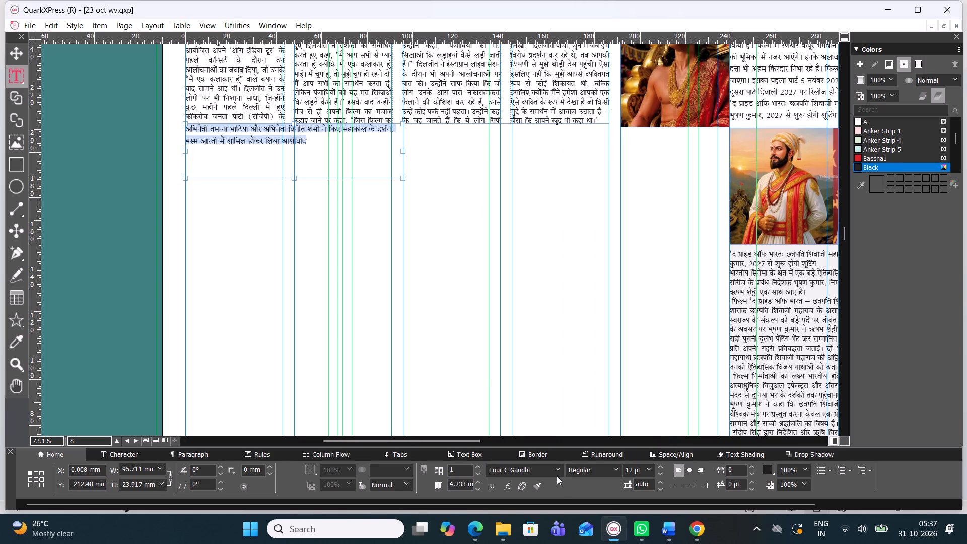
left_click(557, 475)
left_click(529, 64)
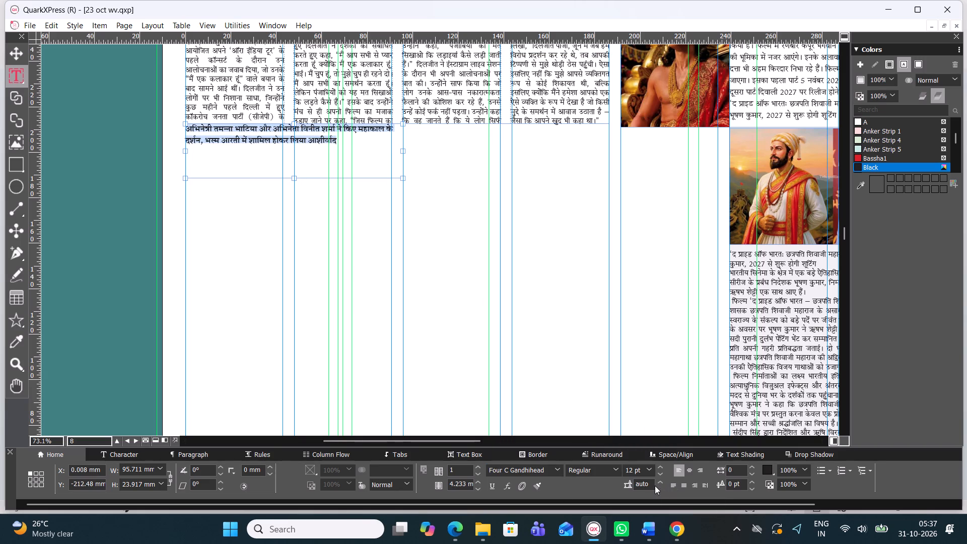
Enlarge the Mahakal headline to 20 pt and centre it in its box.
key("ctrl+alt+shift+period")
key("ctrl+alt+shift+period")
key("ctrl+alt+shift+period")
key("ctrl+alt+shift+period")
key("ctrl+alt+shift+period")
key("ctrl+alt+shift+period")
key("ctrl+alt+shift+period")
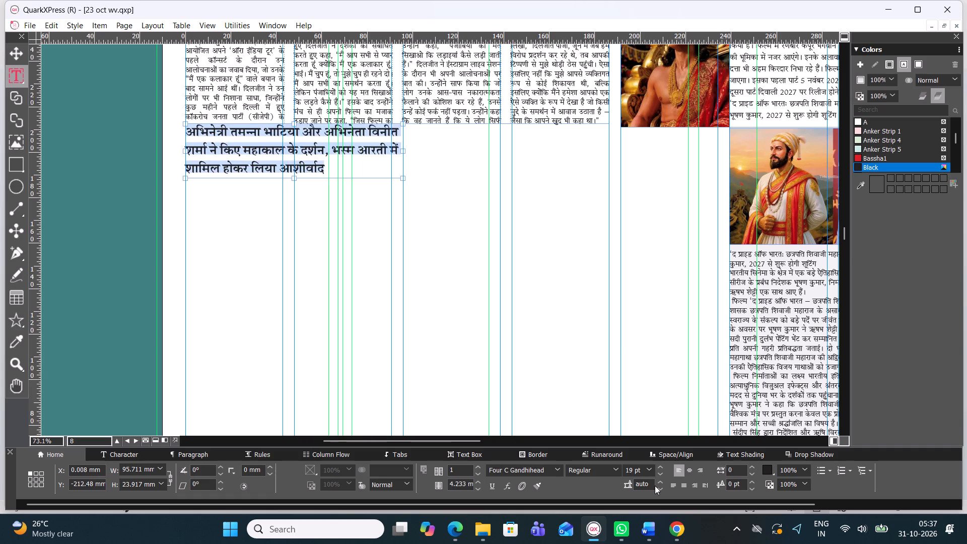
key("ctrl+alt+shift+period")
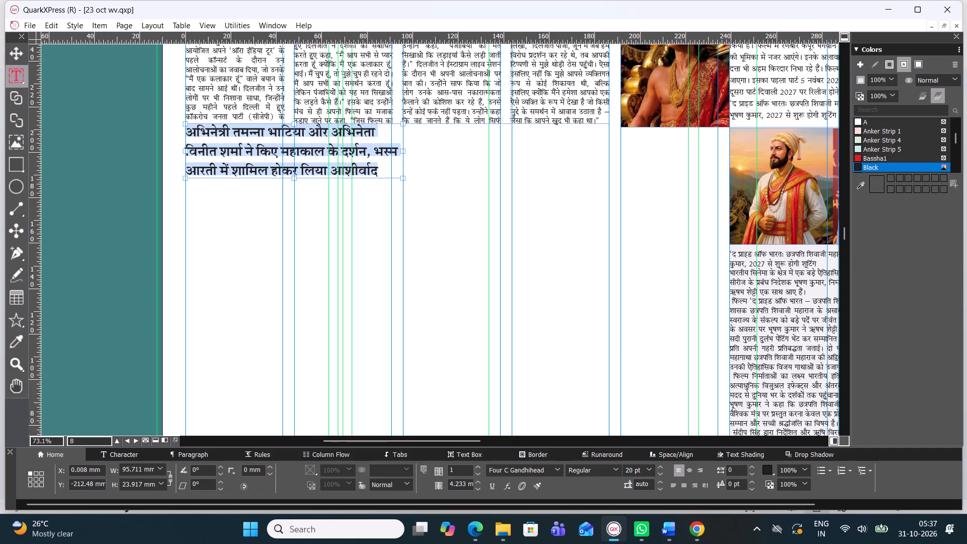
left_click(688, 466)
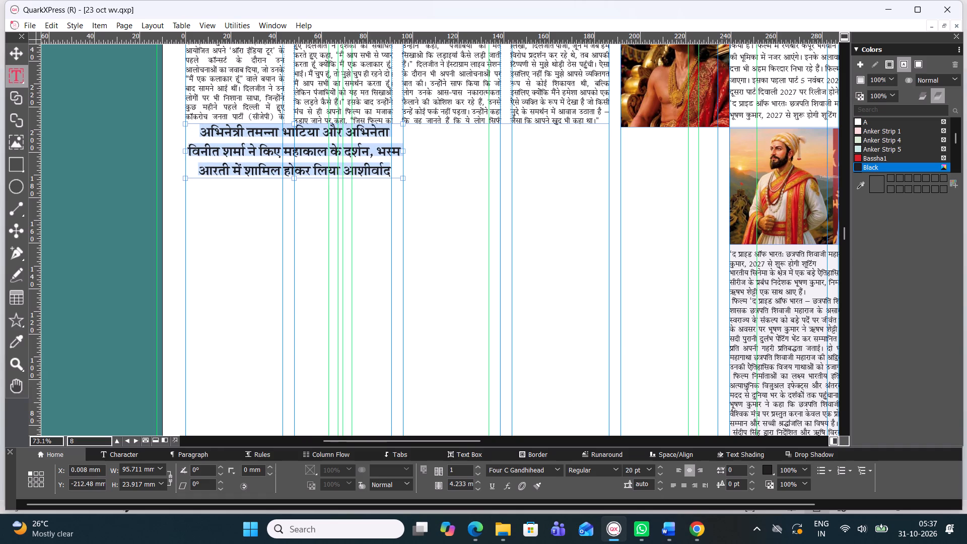
Tighten the headline's tracking to -6, then deselect the box.
left_click(750, 465)
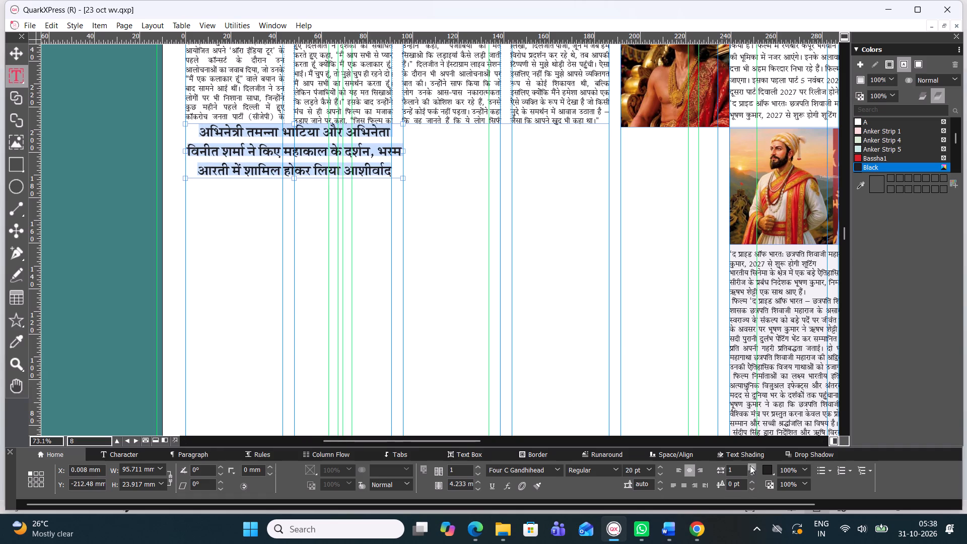
triple_click(752, 475)
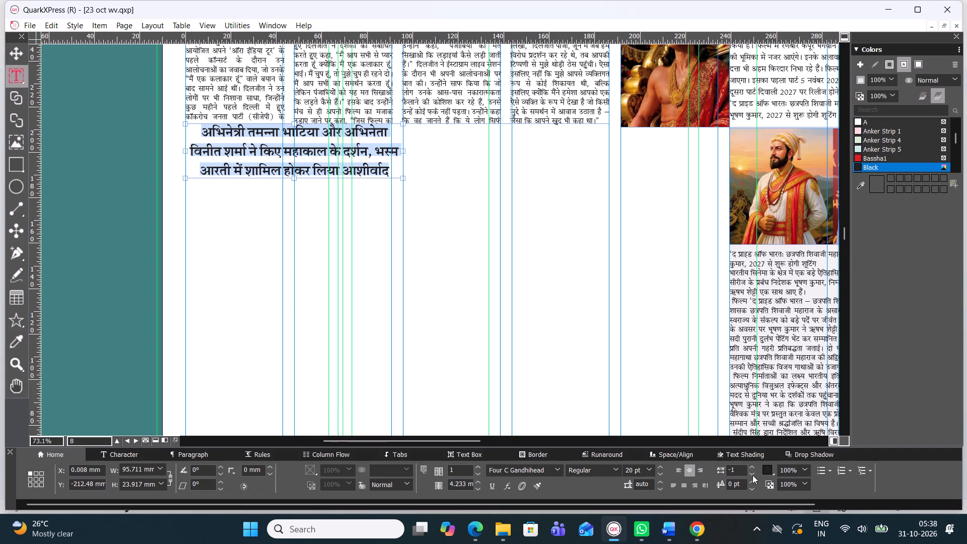
left_click(752, 475)
left_click(752, 475)
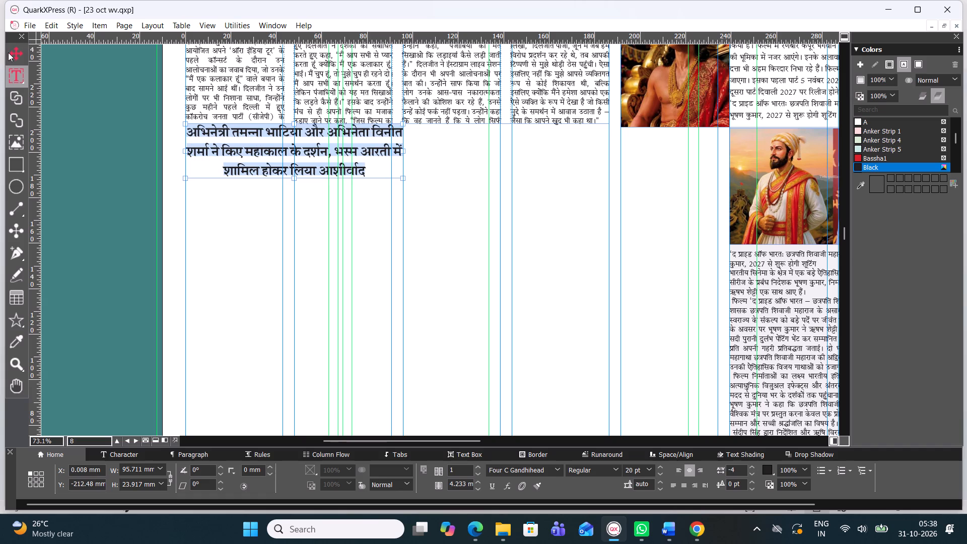
left_click(751, 471)
left_click(750, 472)
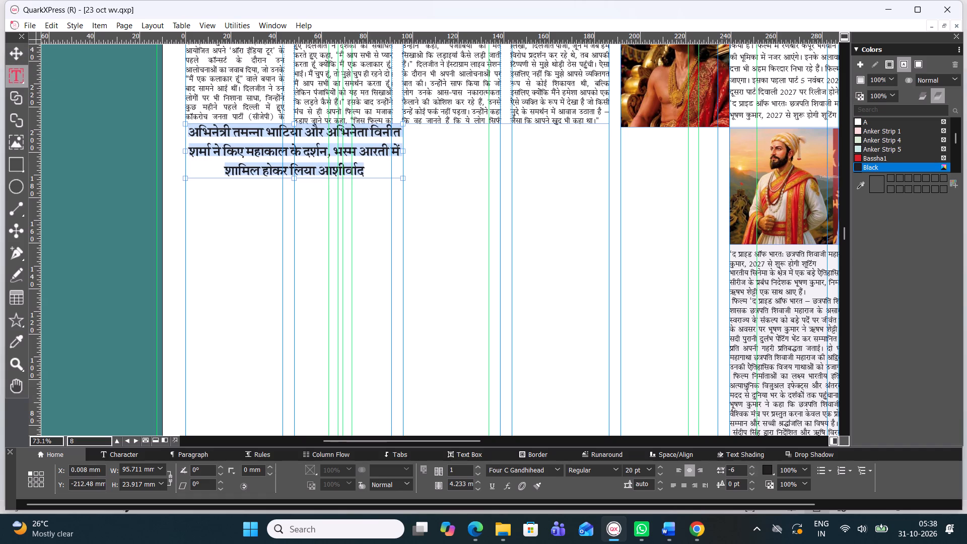
left_click(12, 48)
left_click(63, 105)
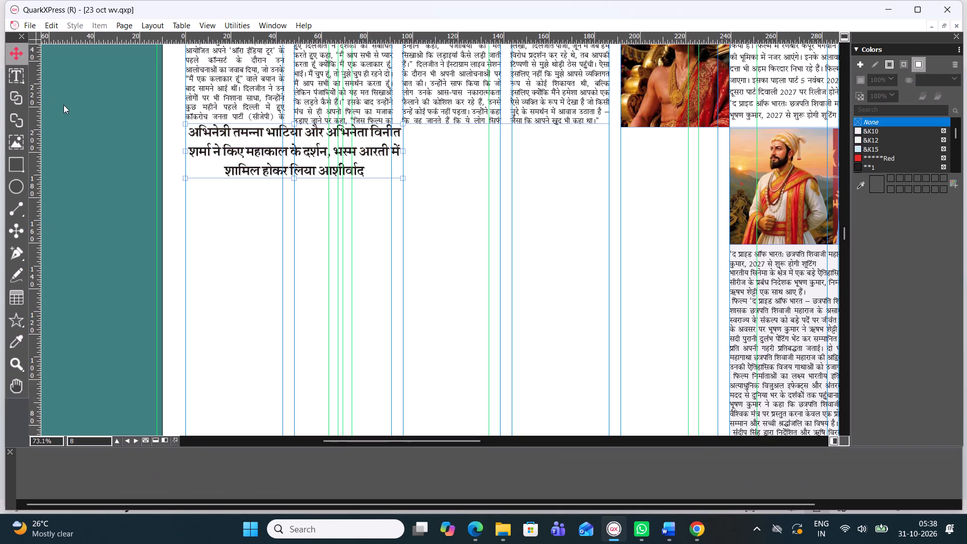
Draw a text box about 95.3 by 128.7 mm directly below the Mahakal headline for the story's body text.
left_click(14, 74)
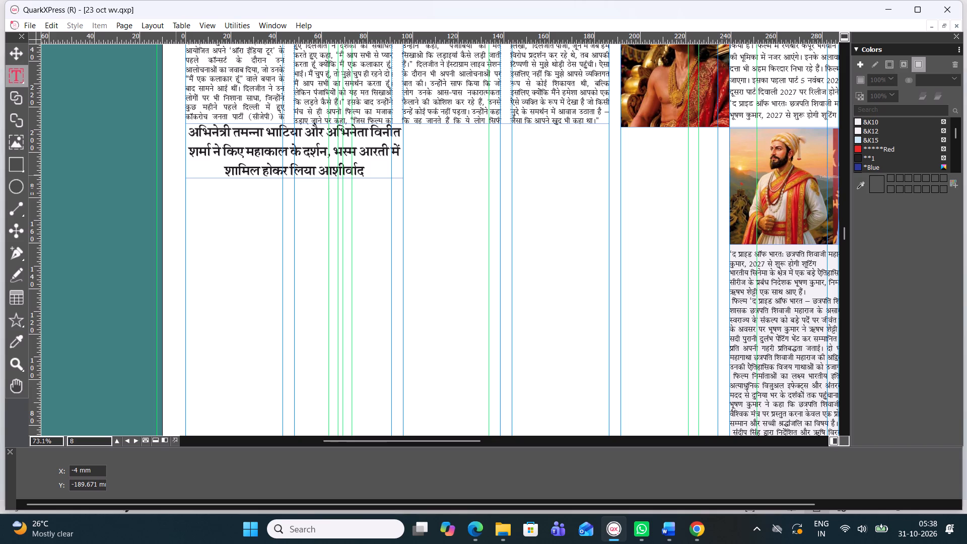
left_click_drag(184, 179, 219, 297)
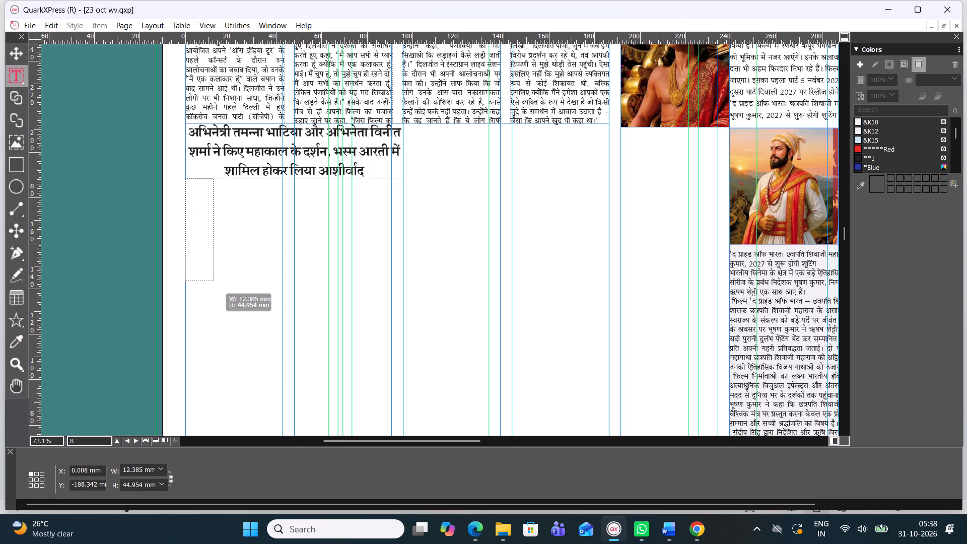
left_click_drag(219, 297, 401, 377)
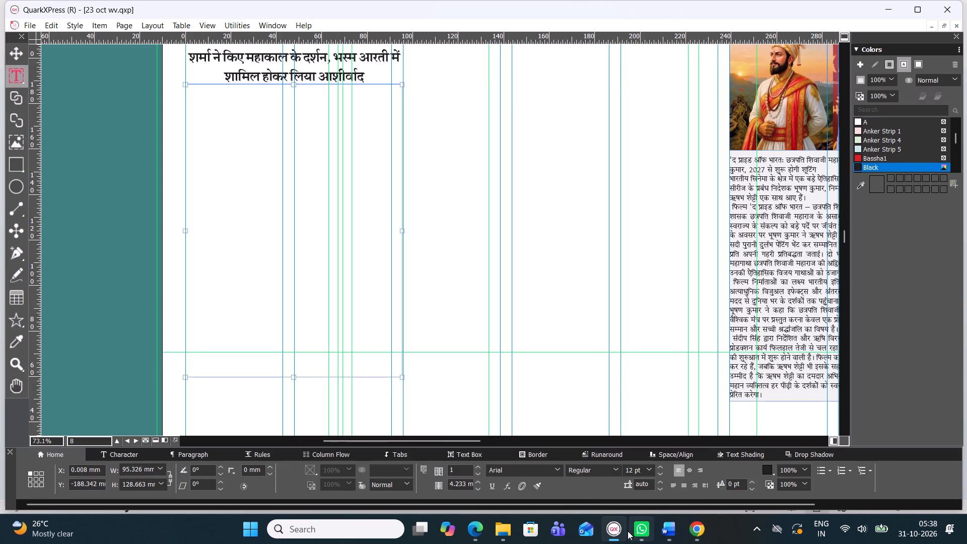
Switch to the Word document and copy the Mahakal story's body from "मध्य प्रदेश के उज्जैन" to "आकर्षित कर रही है।".
left_click(664, 531)
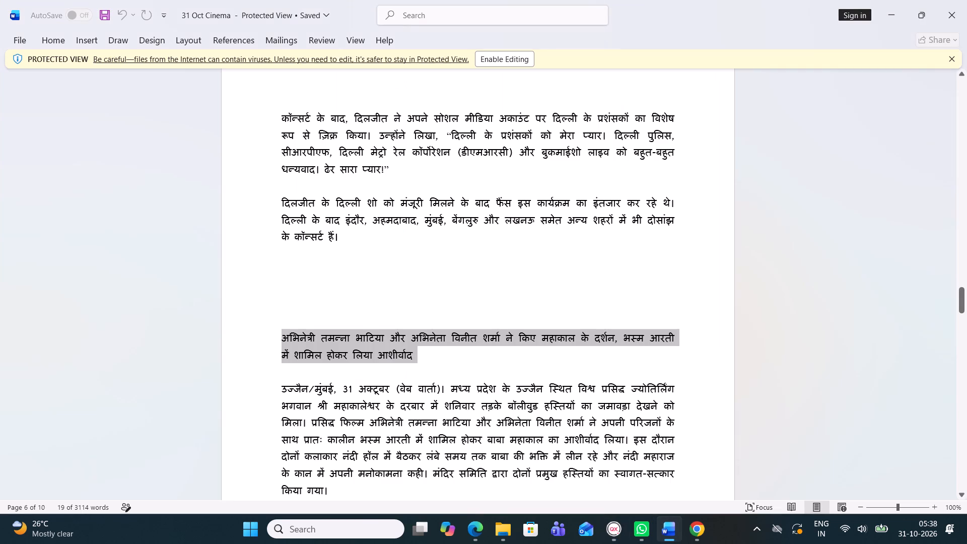
scroll(382, 318, "down", 3)
left_click_drag(451, 296, 570, 429)
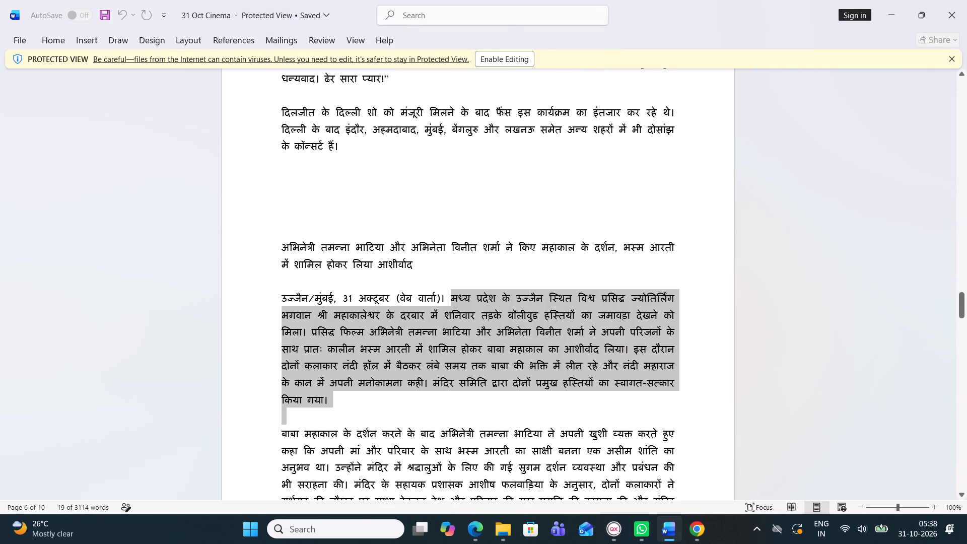
left_click_drag(570, 429, 346, 219)
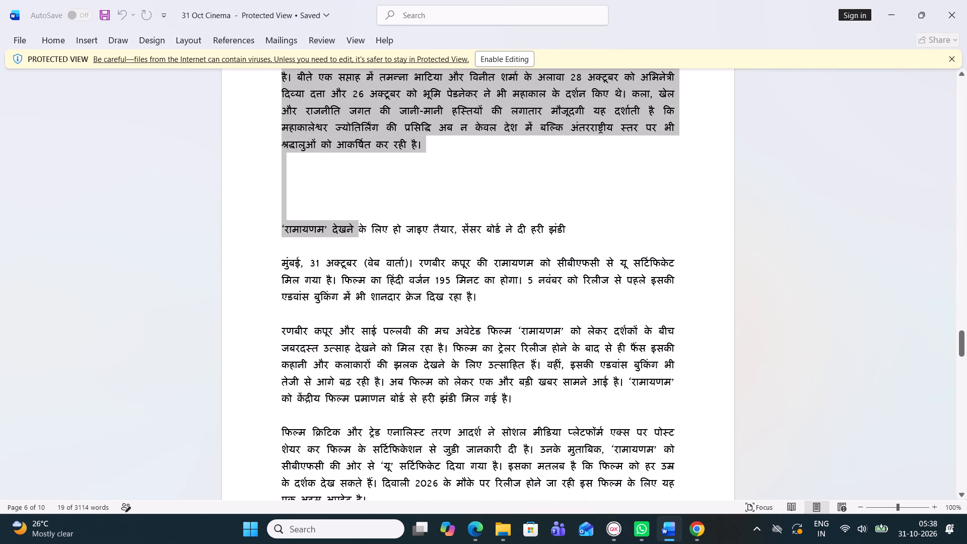
left_click_drag(346, 219, 422, 147)
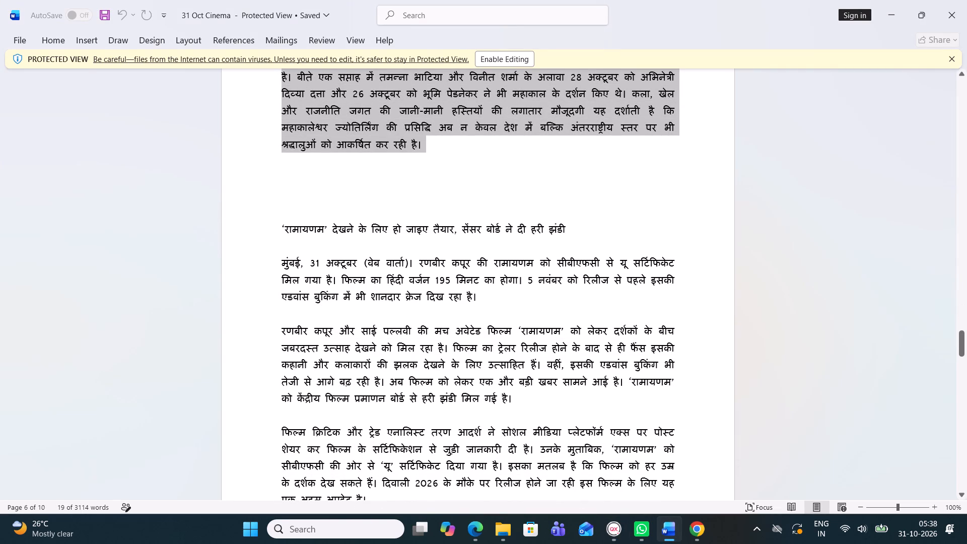
left_click_drag(422, 147, 423, 148)
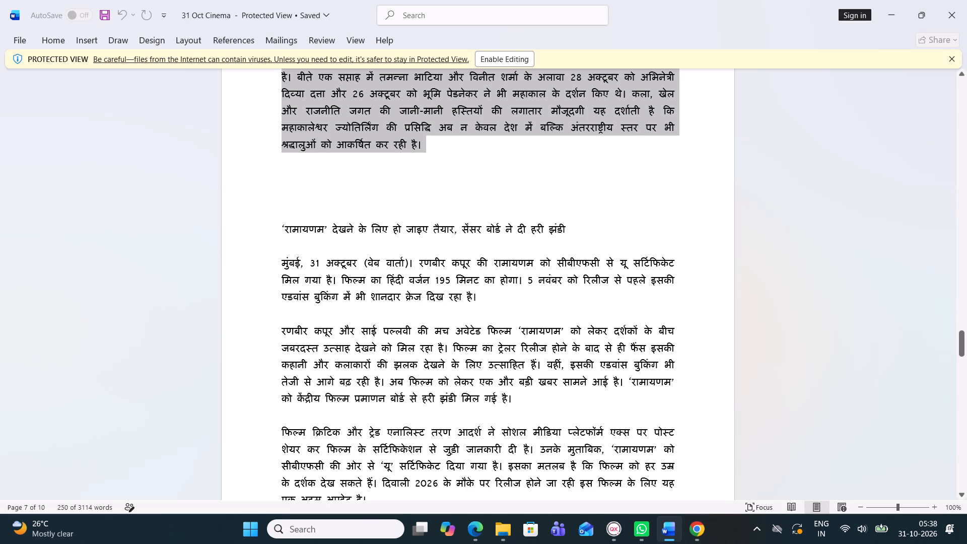
key("ctrl+c")
scroll(501, 333, "down", 1)
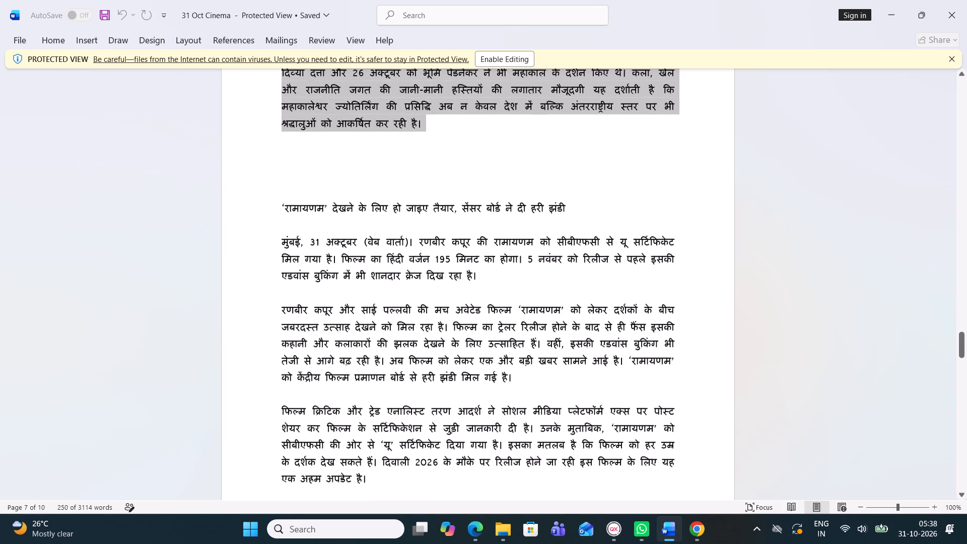
scroll(451, 370, "down", 1)
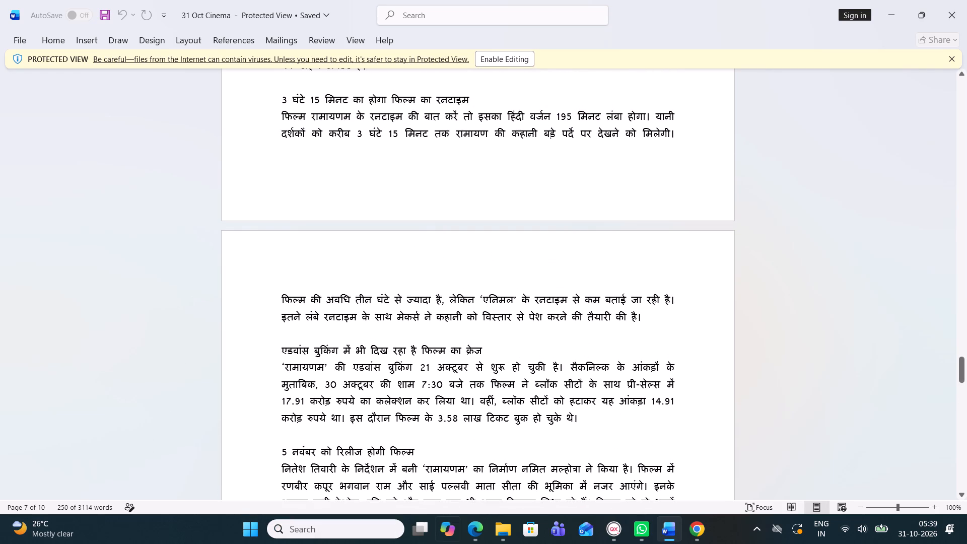
Back in QuarkXPress, paste the Mahakal story text into the new box and extend the box's height to about 165.1 mm.
left_click(615, 528)
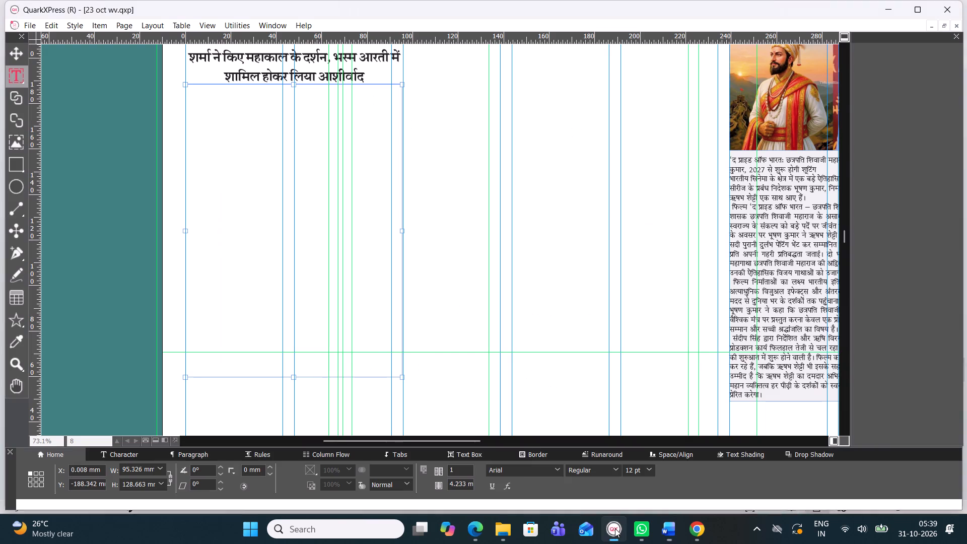
key("ctrl+v")
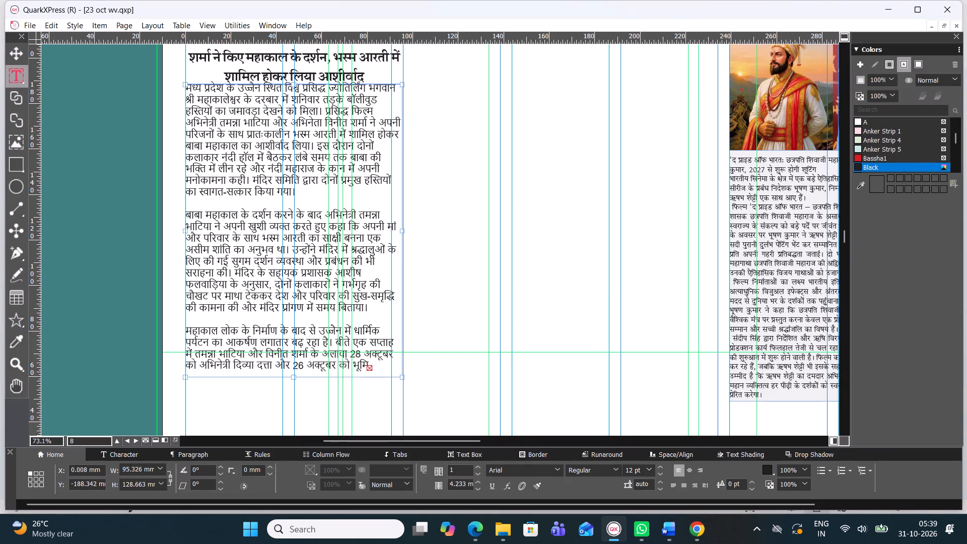
left_click_drag(295, 379, 301, 433)
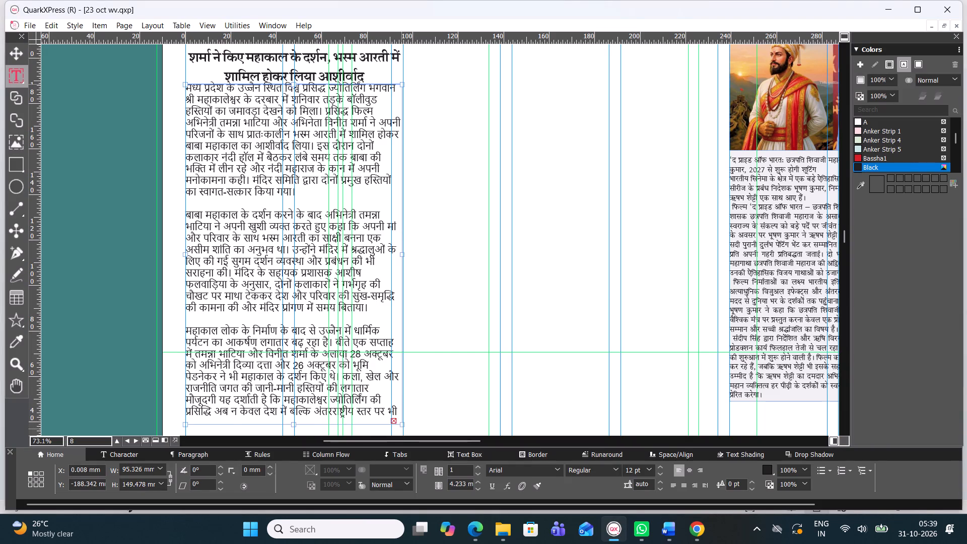
left_click_drag(301, 433, 302, 445)
Select all of the Mahakal story's body text and justify it with left-aligned last lines.
left_click_drag(314, 403, 230, 341)
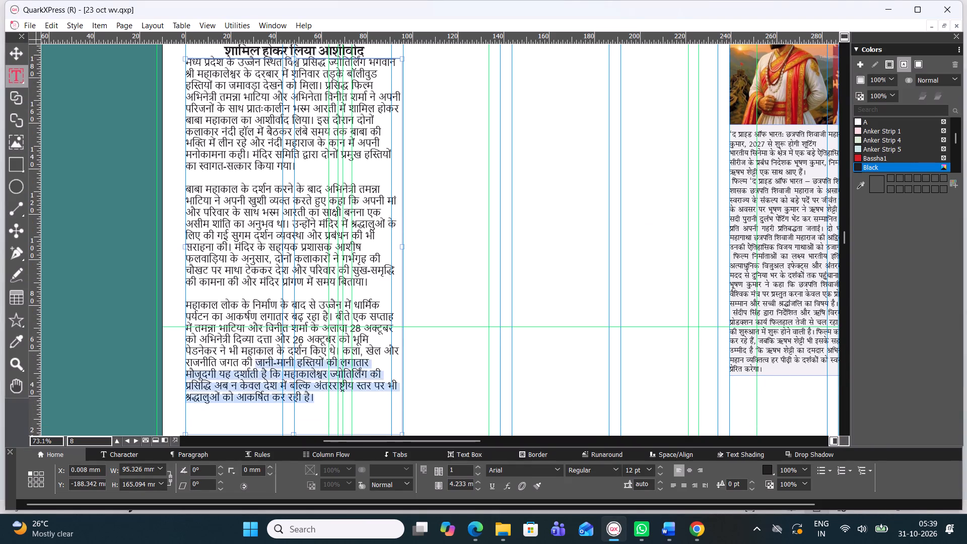
left_click_drag(230, 341, 626, 128)
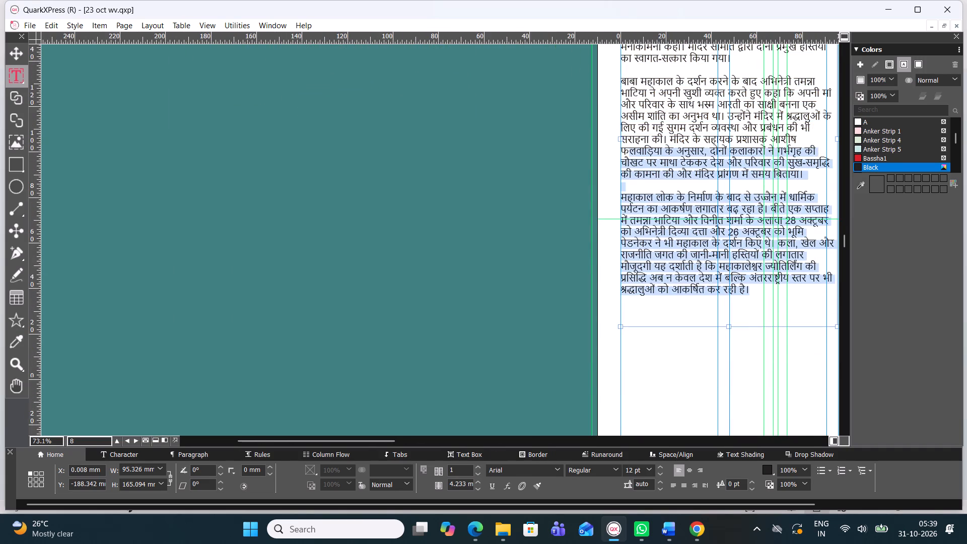
left_click_drag(626, 128, 617, 100)
left_click_drag(372, 441, 427, 445)
left_click(673, 486)
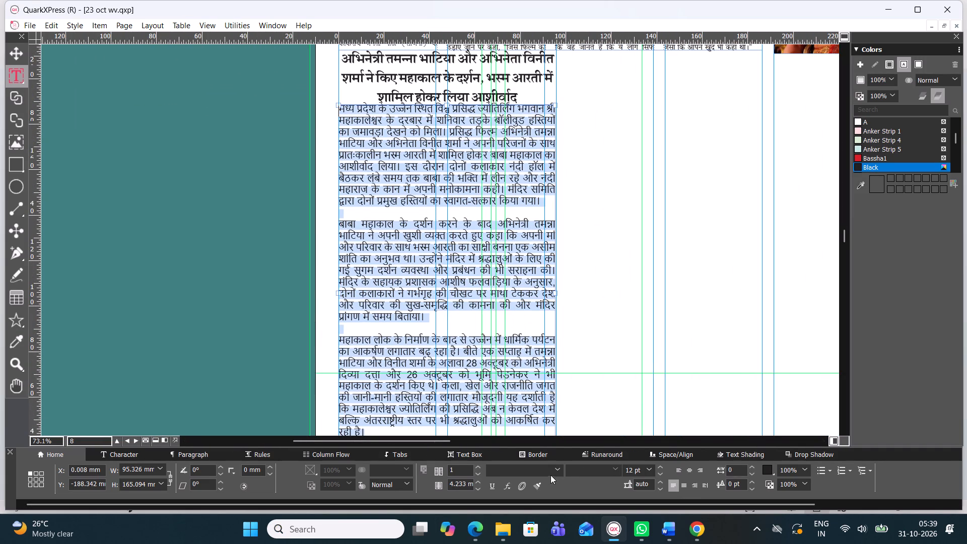
Set the selected Mahakal body text in the Four C Gandhi font.
left_click(563, 468)
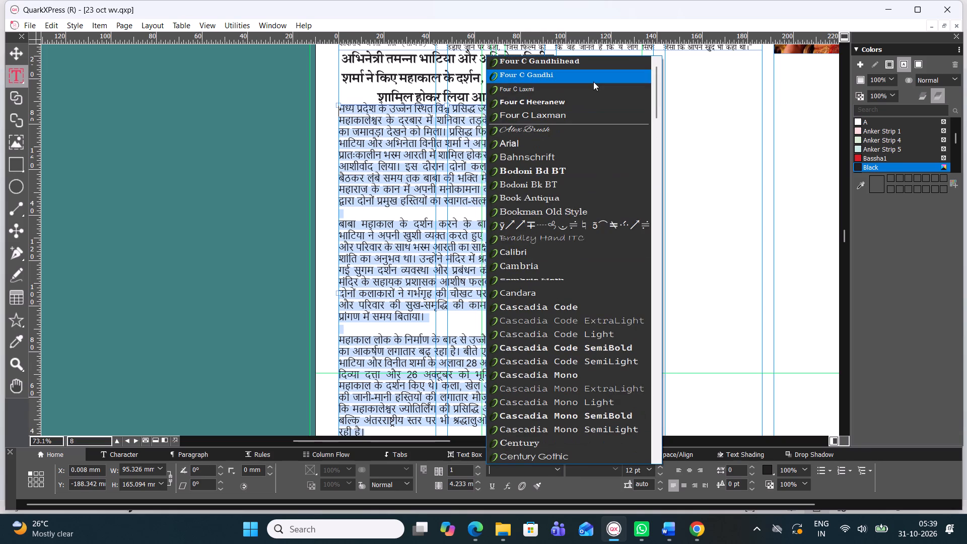
left_click(593, 82)
left_click(557, 472)
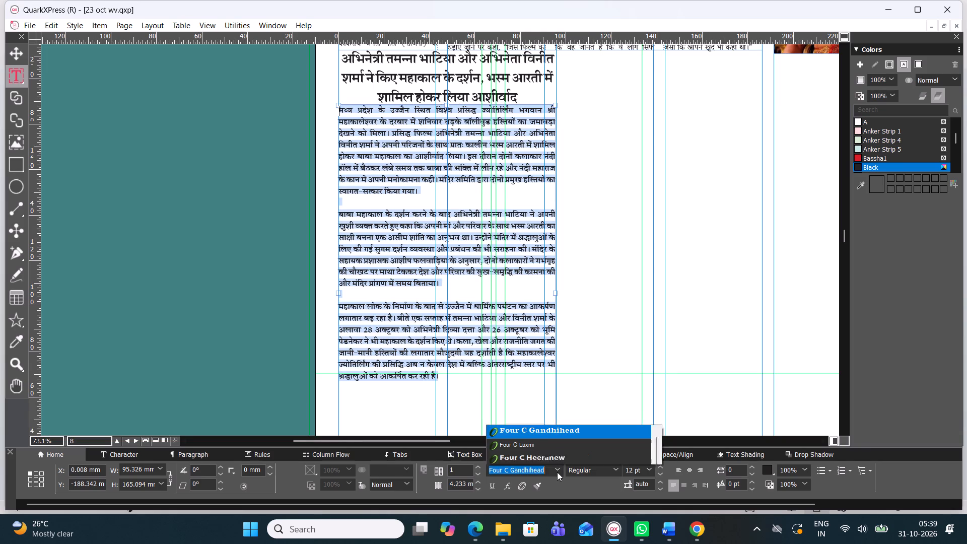
scroll(539, 102, "up", 1)
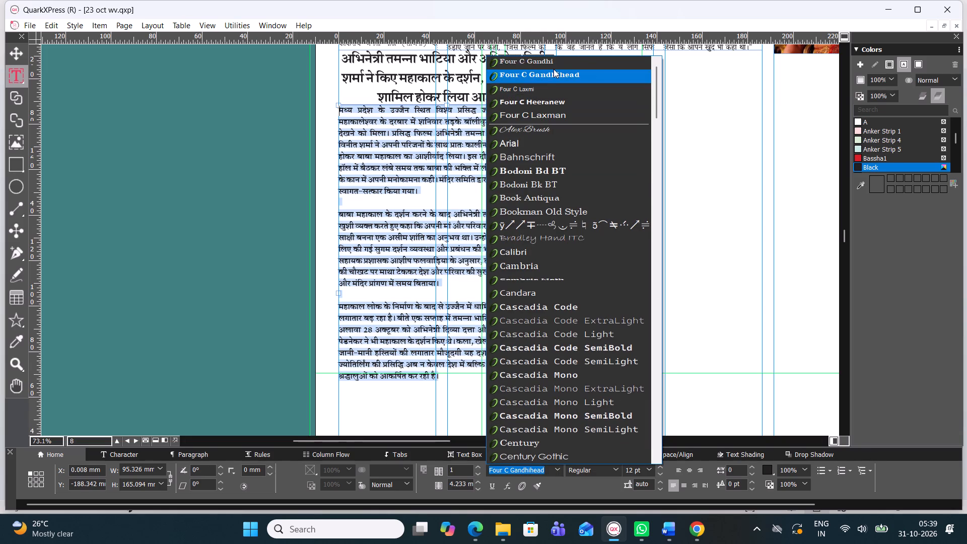
left_click(554, 69)
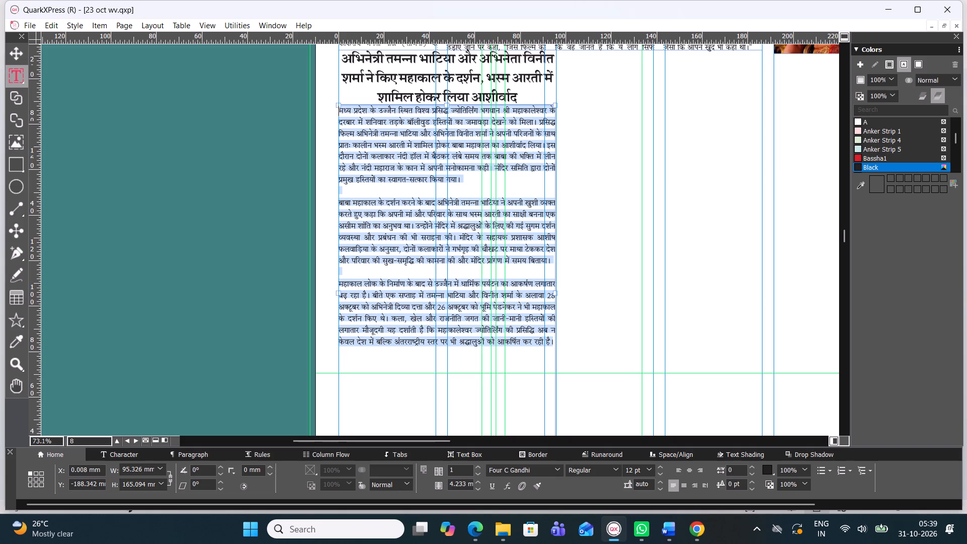
Remove the two blank lines separating the three paragraphs of the Mahakal body text.
left_click(401, 273)
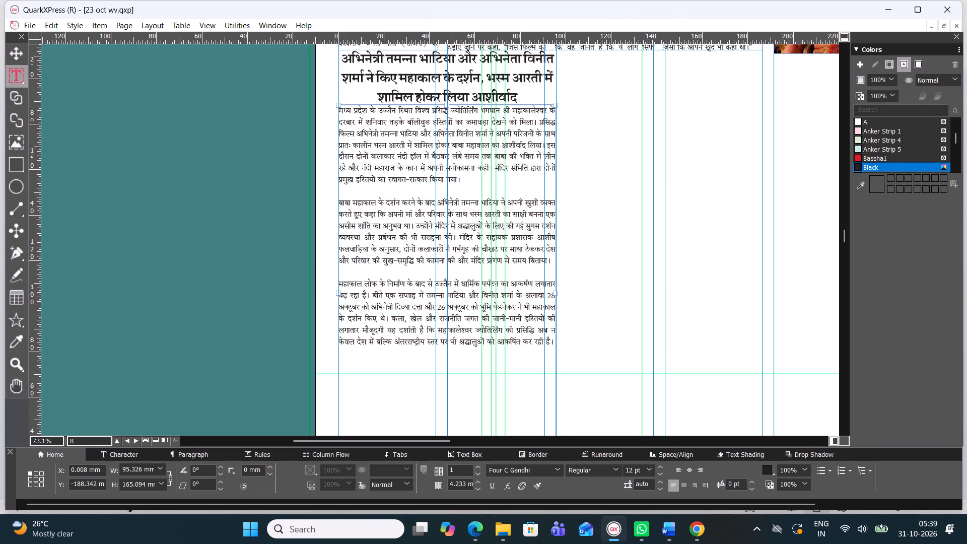
key("BackSpace")
left_click(390, 191)
key("BackSpace")
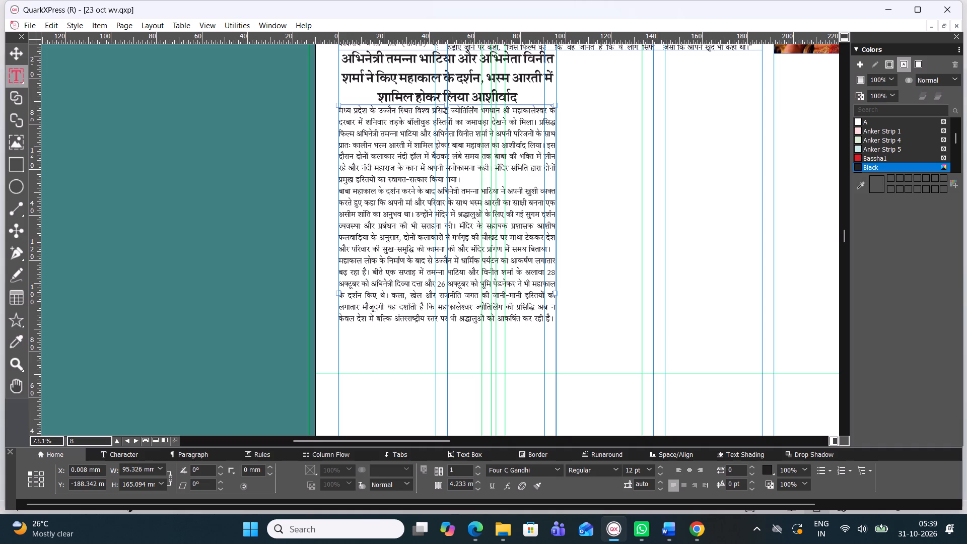
Add a blank line before the "महाकाल लोक" paragraph and start a new paragraph at "मंदिर के सहायक".
left_click(551, 247)
key("Return")
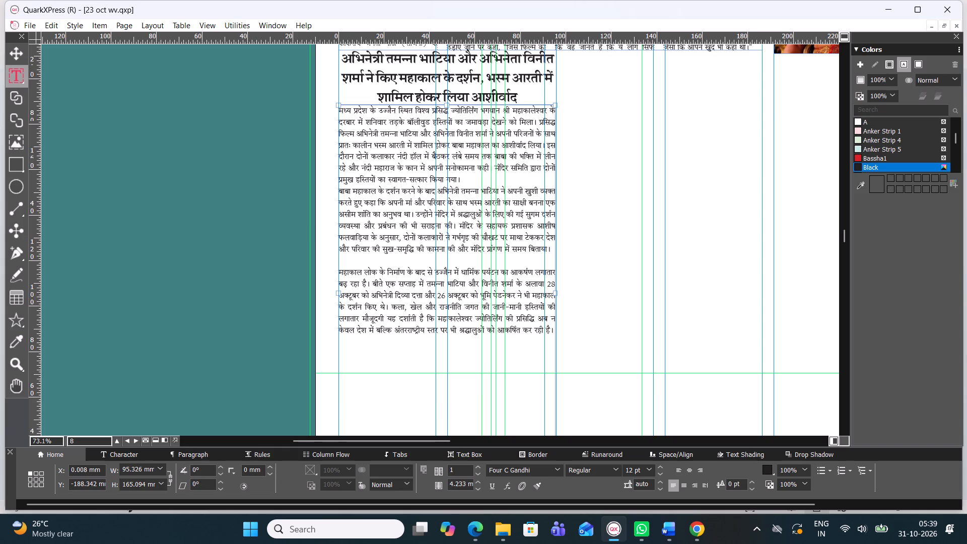
left_click(456, 226)
key("Return")
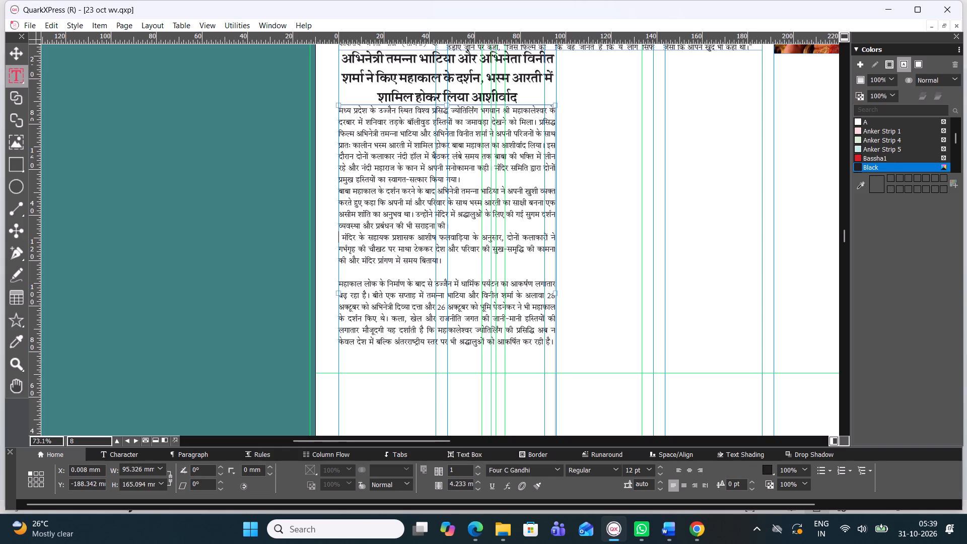
Shorten the Mahakal body text box to a height of about 139.2 mm, keeping its top edge in place.
left_click_drag(419, 442, 460, 451)
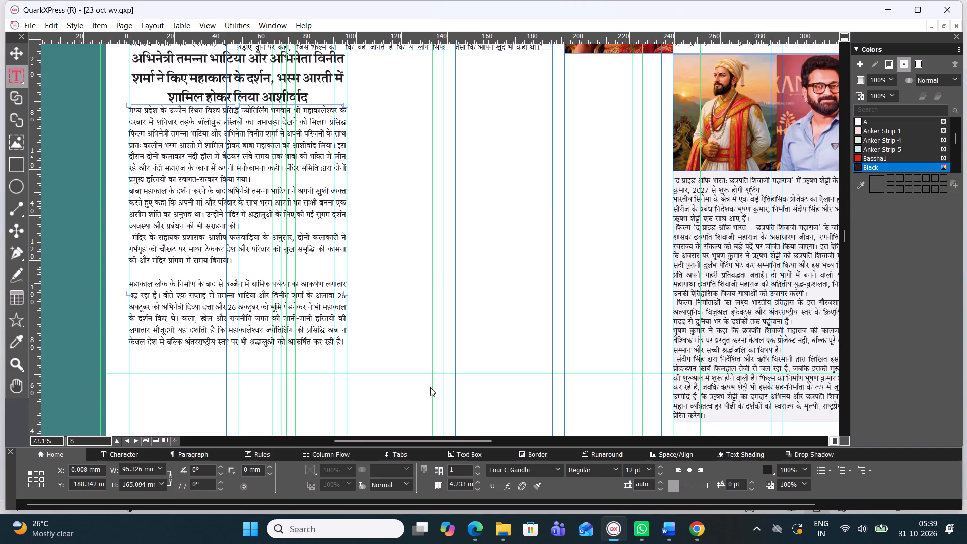
scroll(430, 383, "up", 1, "ctrl")
scroll(430, 383, "down", 1, "ctrl")
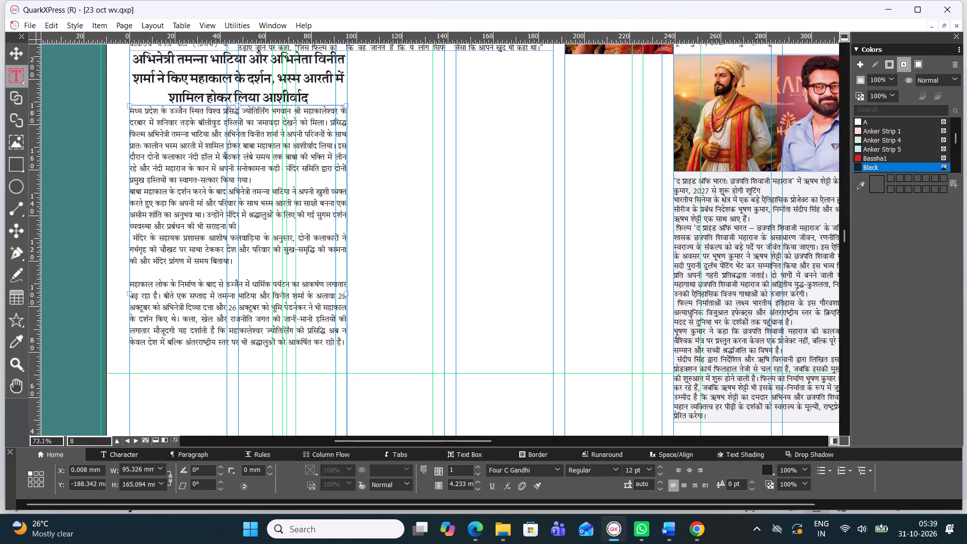
left_click(11, 57)
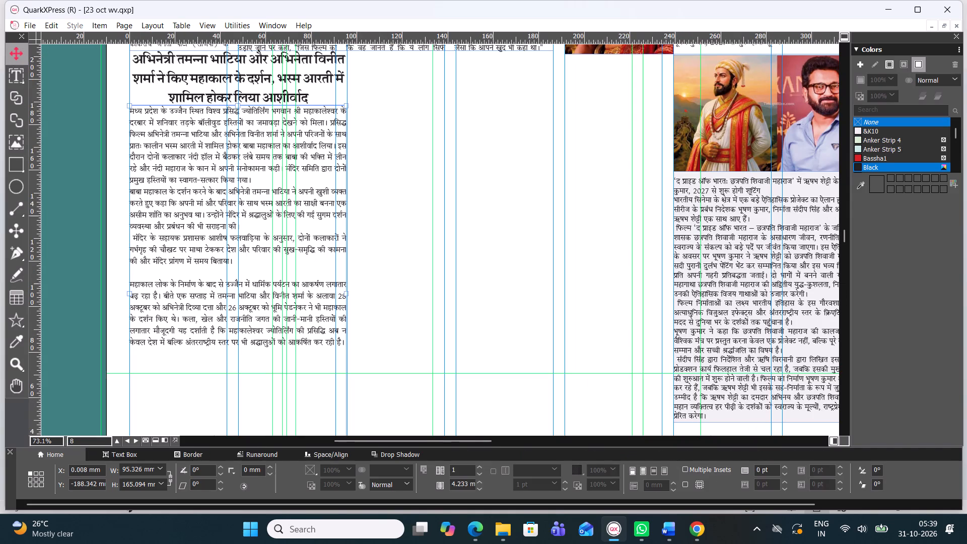
left_click(218, 289)
left_click(238, 305)
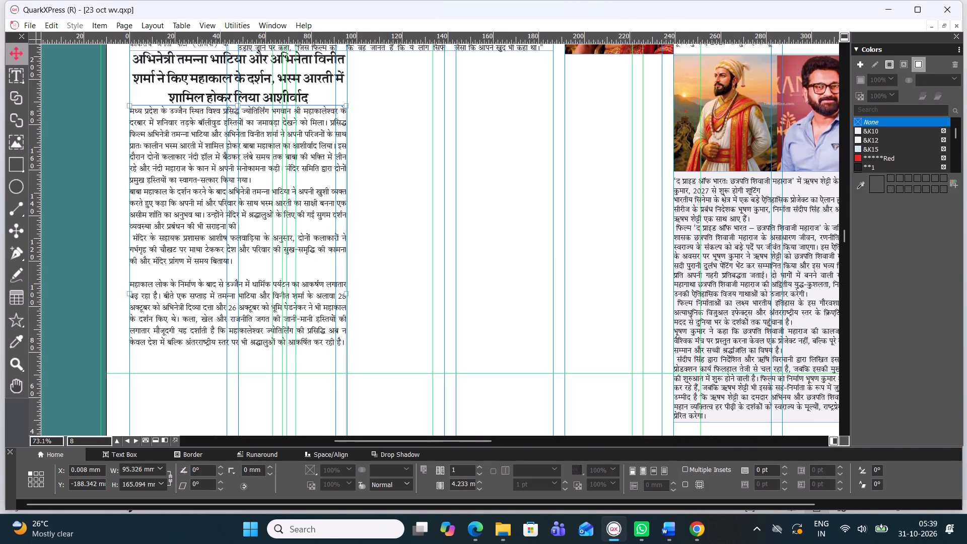
double_click(203, 190)
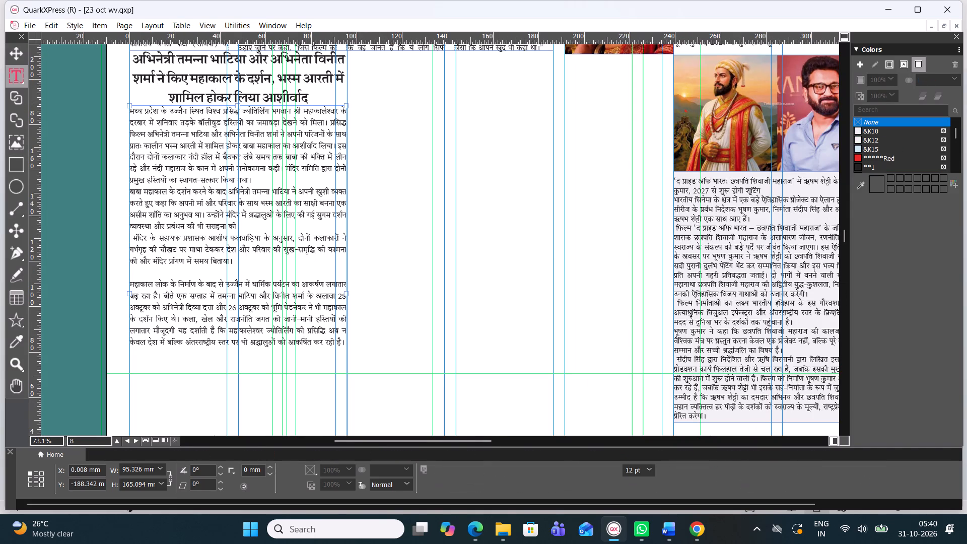
left_click(217, 290)
scroll(268, 354, "down", 1)
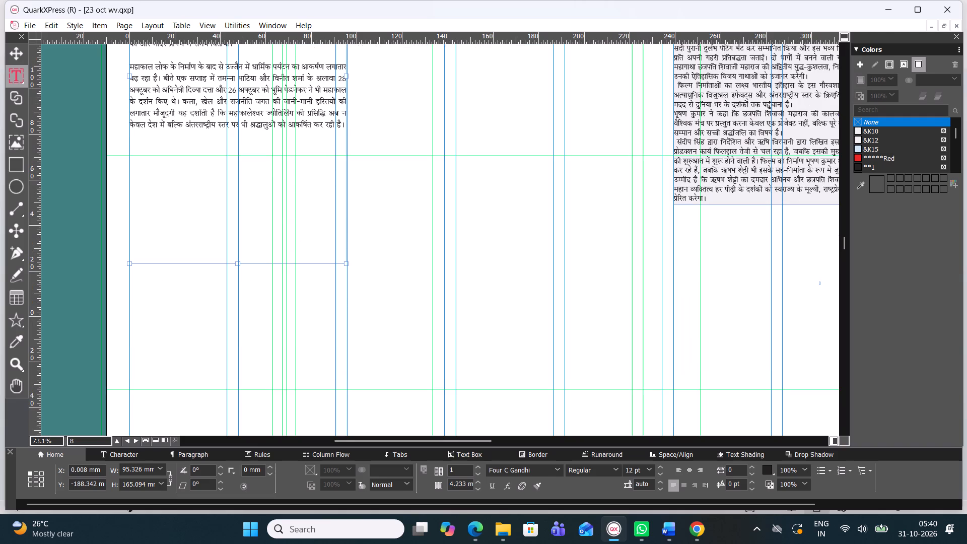
left_click_drag(235, 261, 234, 244)
left_click_drag(234, 244, 233, 228)
left_click_drag(238, 264, 239, 248)
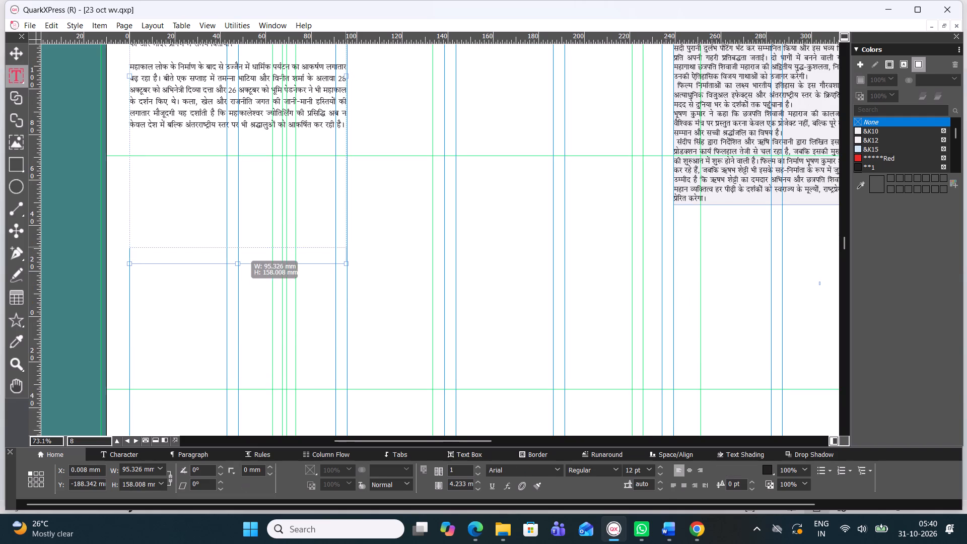
left_click_drag(239, 248, 227, 198)
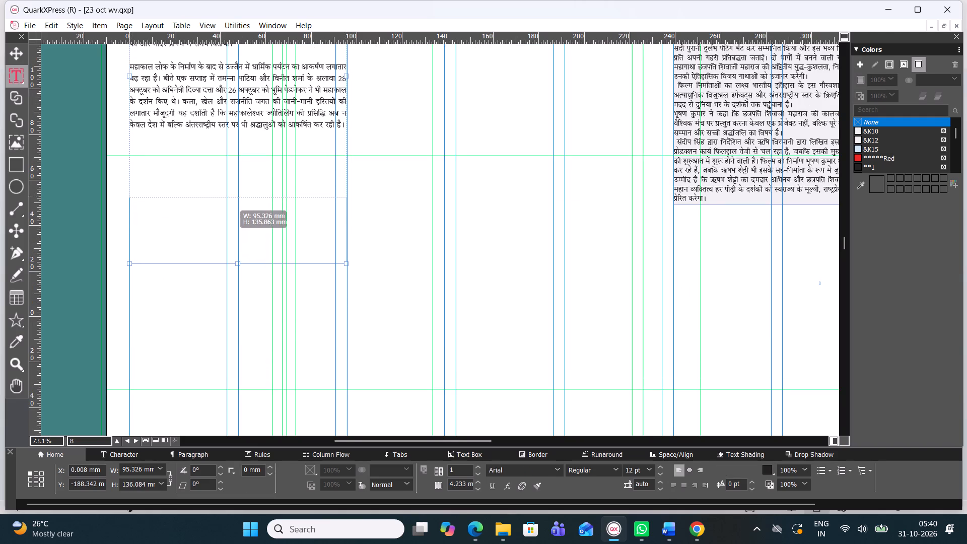
left_click_drag(227, 198, 224, 203)
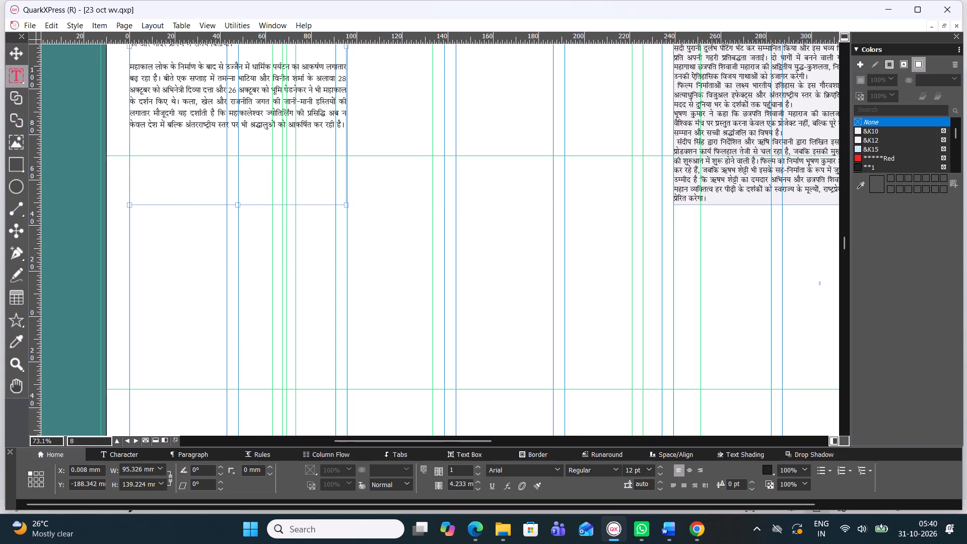
Start a new paragraph at "कला, खेल" and remove the blank line above the "महाकाल लोक" paragraph.
scroll(224, 203, "up", 1)
left_click(226, 280)
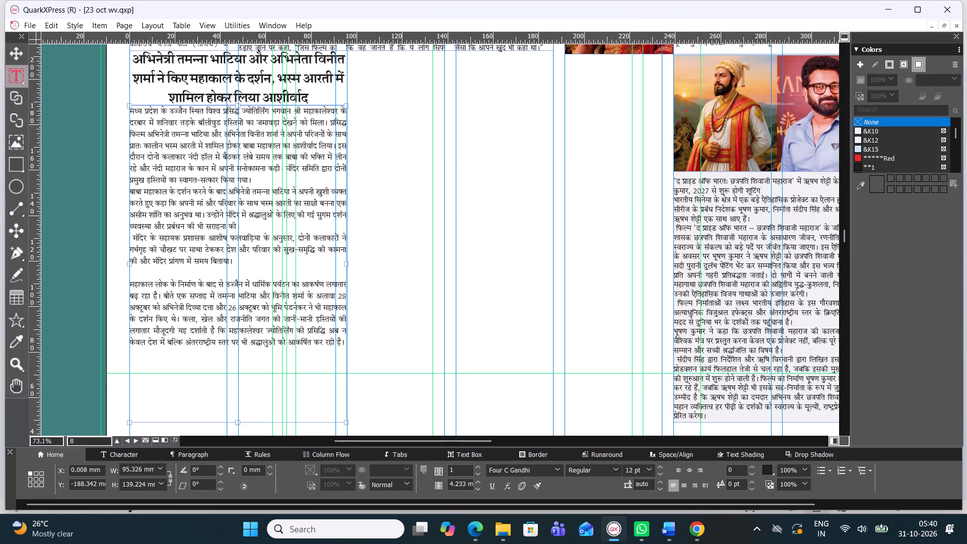
left_click(224, 275)
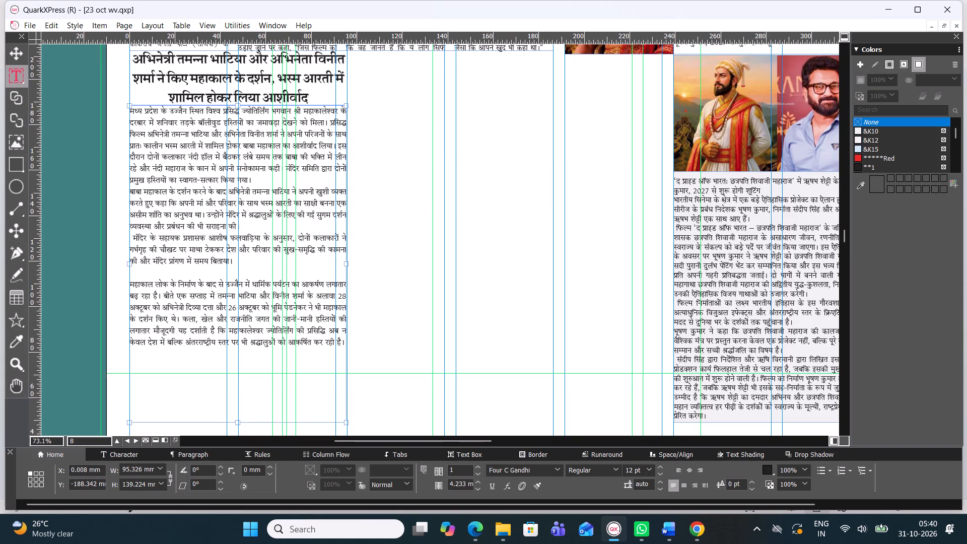
left_click(180, 317)
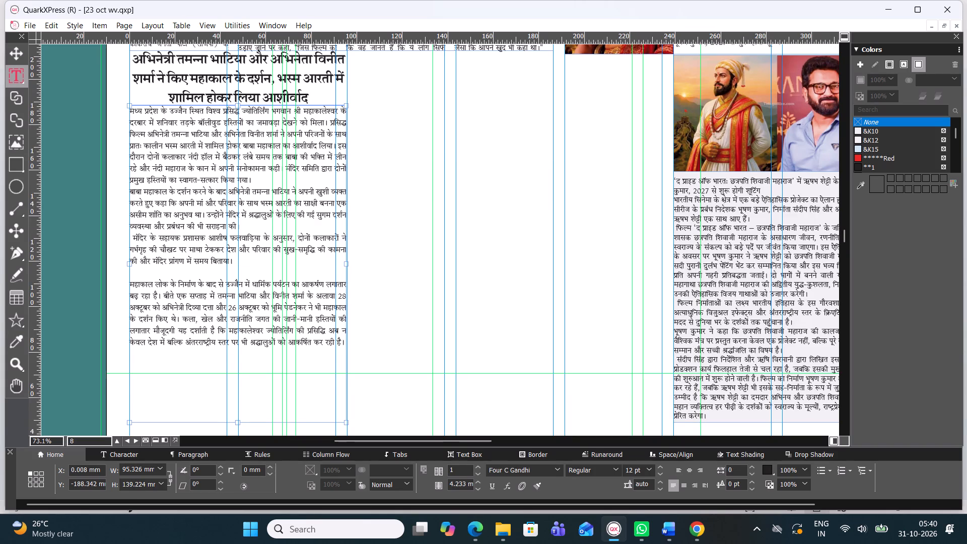
key("Return")
left_click(184, 275)
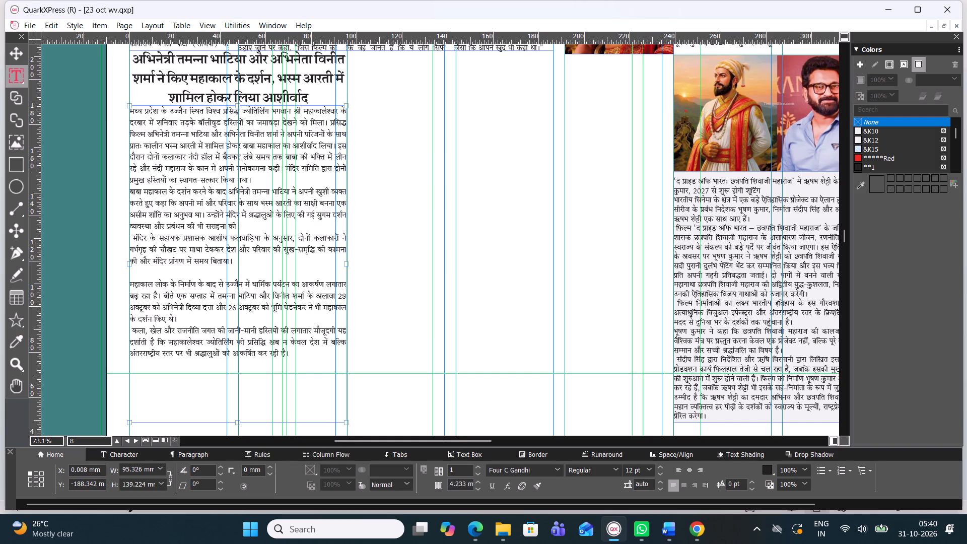
key("BackSpace")
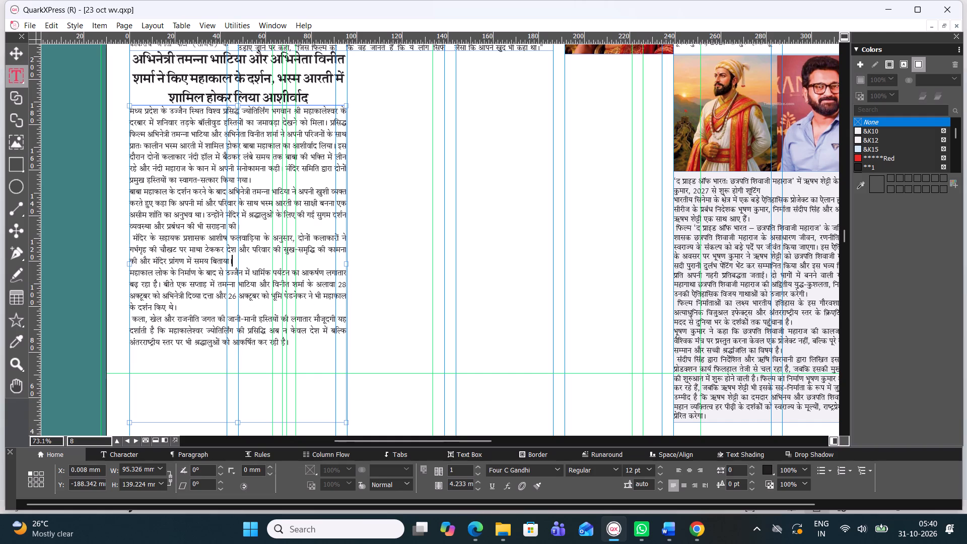
Copy the full Mahakal headline, switch to Chrome and search Google Images for it.
left_click(14, 53)
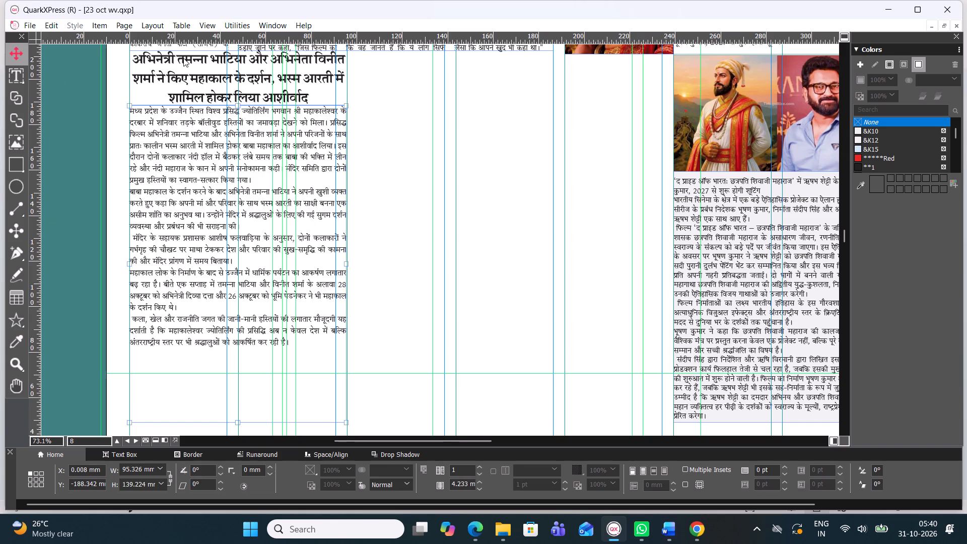
double_click(200, 74)
key("ctrl+c")
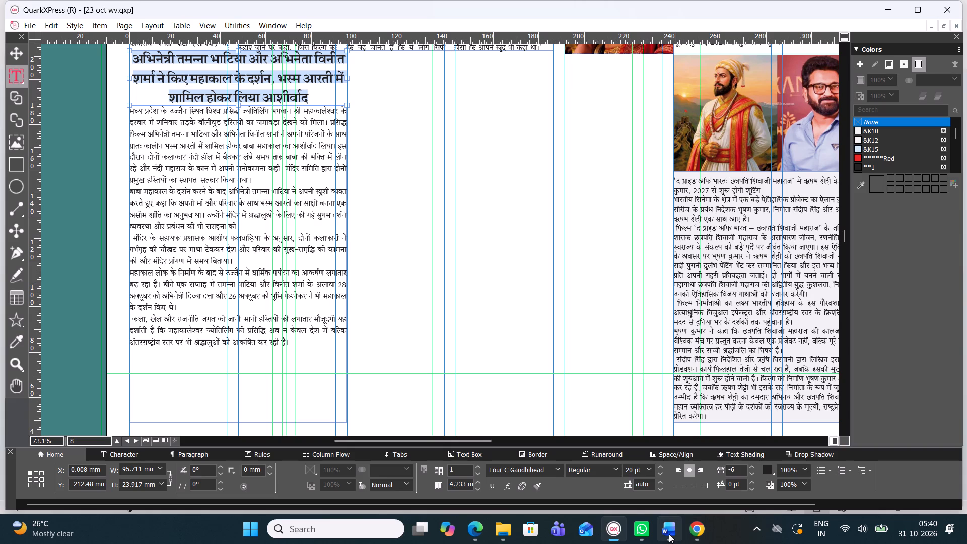
left_click(703, 535)
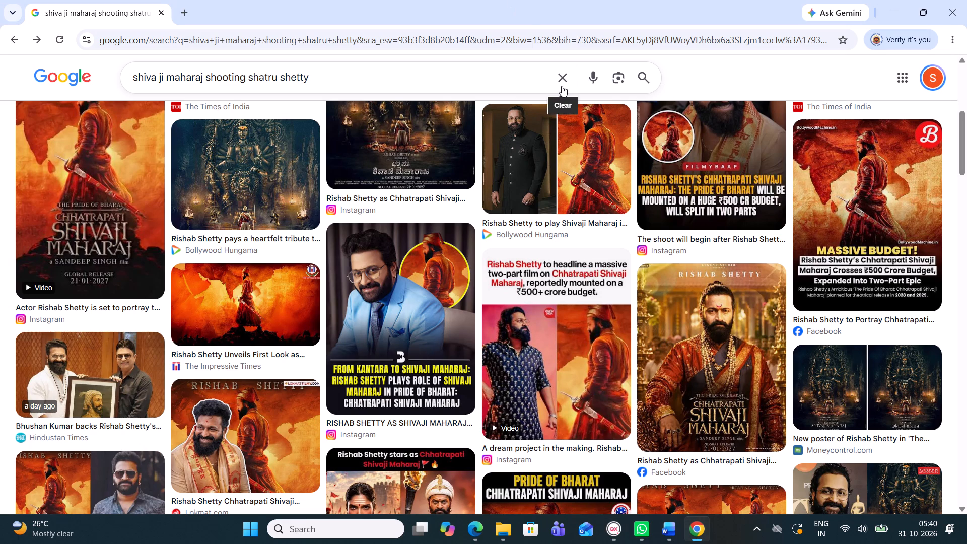
left_click(562, 86)
key("ctrl+v")
key("Return")
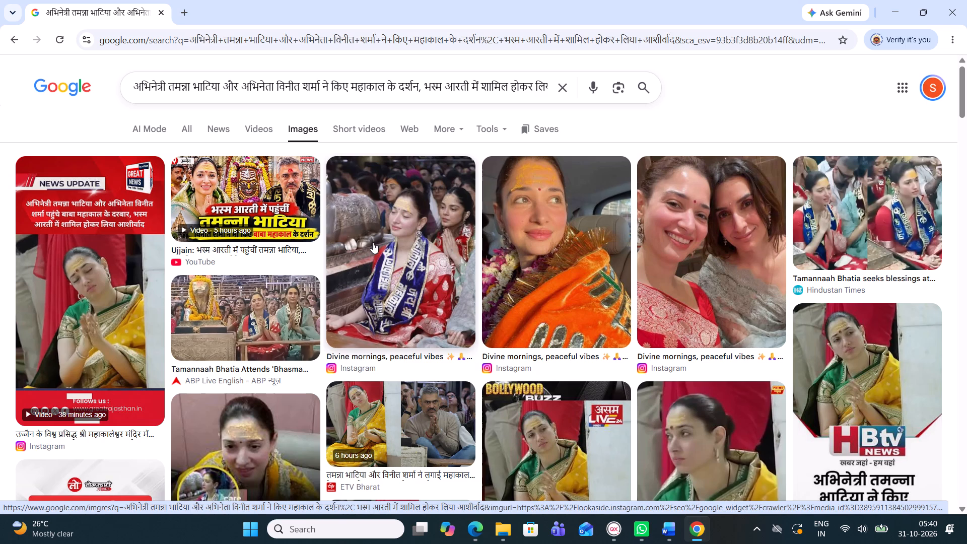
Examine the image results for suitable photos of Tamannaah Bhatia and Vineet Sharma at the Mahakal temple, previewing a candidate.
scroll(591, 280, "down", 1)
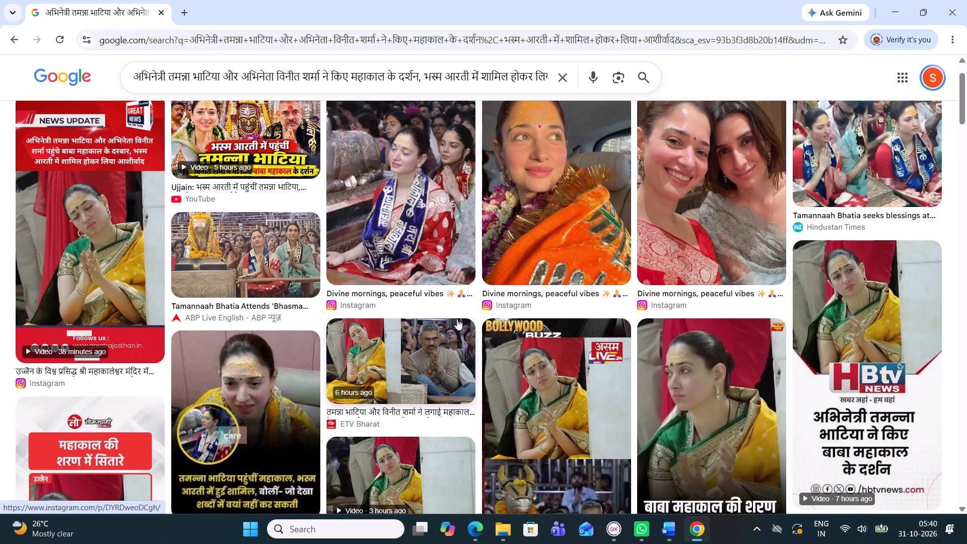
scroll(456, 320, "down", 4)
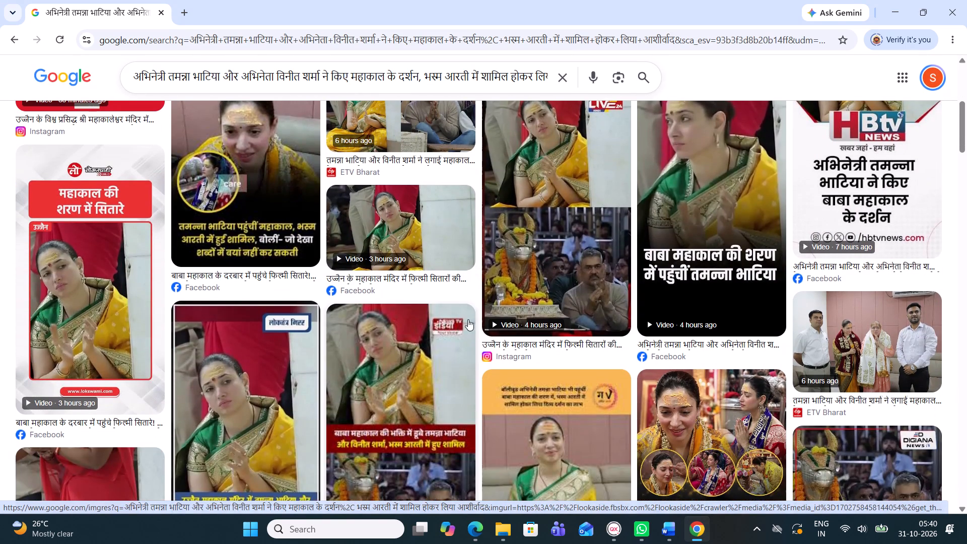
scroll(629, 284, "up", 1)
scroll(739, 239, "down", 1)
scroll(739, 239, "up", 1)
scroll(739, 238, "down", 2)
scroll(739, 238, "up", 2)
scroll(727, 215, "down", 1)
scroll(727, 215, "up", 3)
scroll(727, 215, "down", 1)
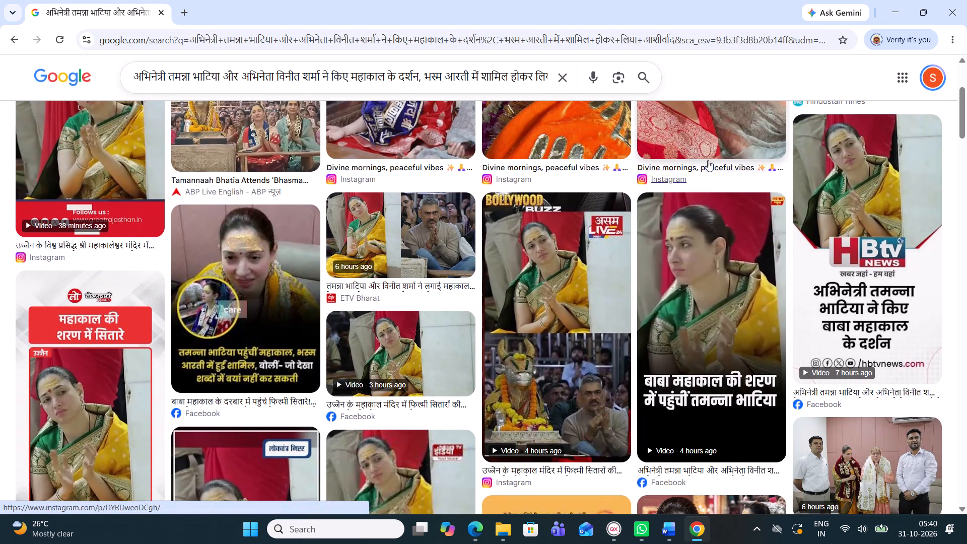
left_click(708, 146)
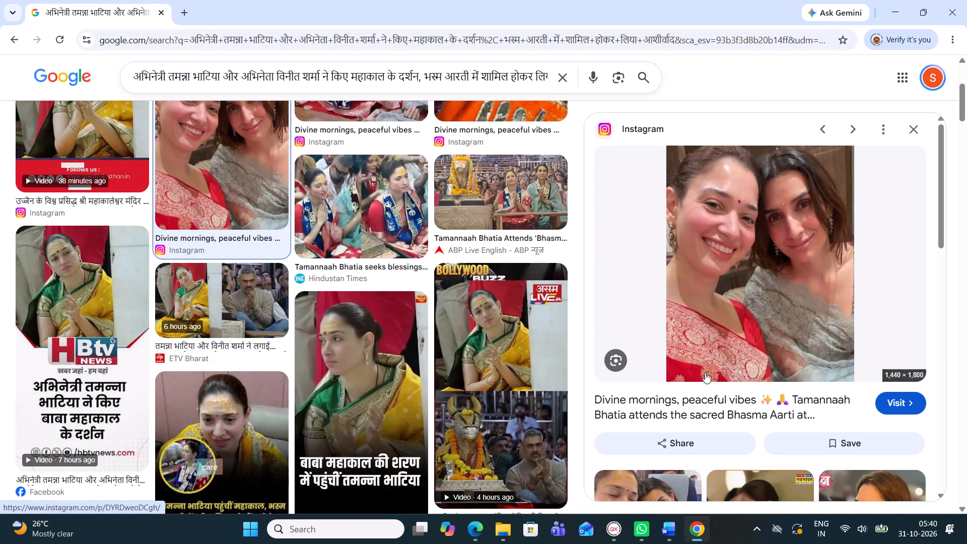
left_click(917, 128)
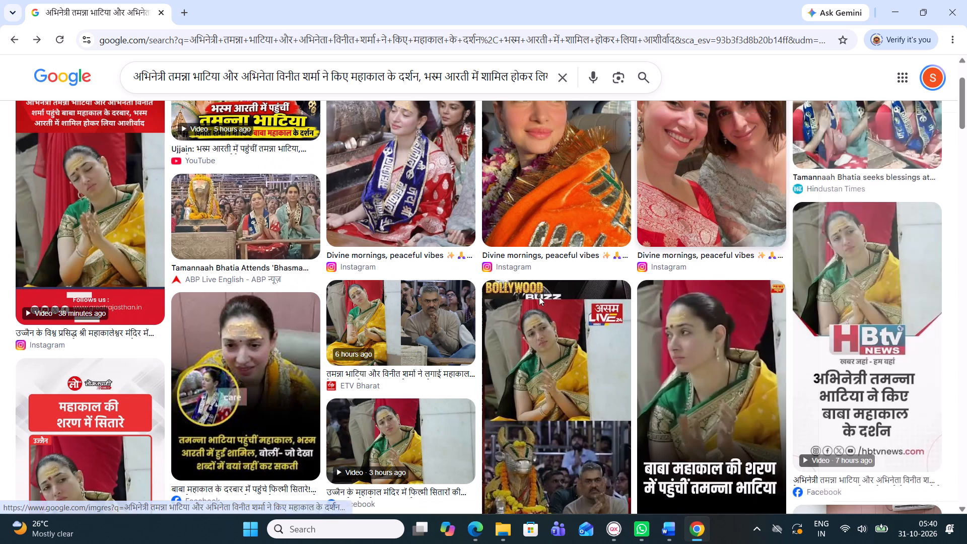
scroll(343, 354, "up", 1)
scroll(341, 353, "down", 1)
scroll(341, 353, "up", 5)
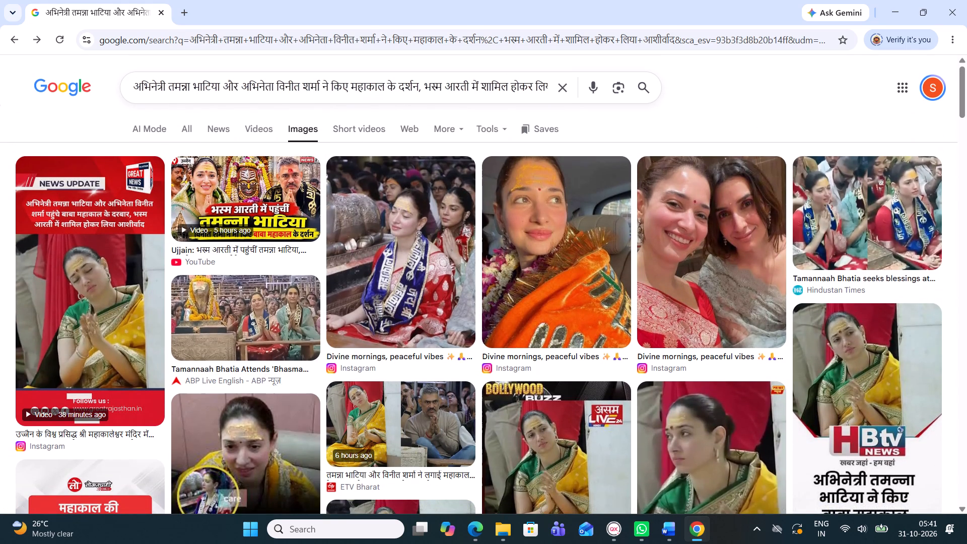
left_click(567, 88)
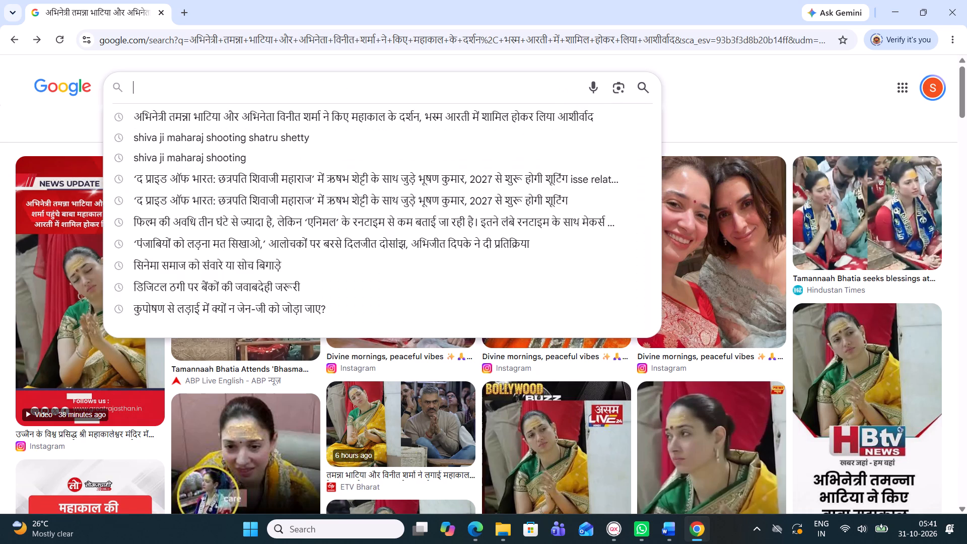
key("v")
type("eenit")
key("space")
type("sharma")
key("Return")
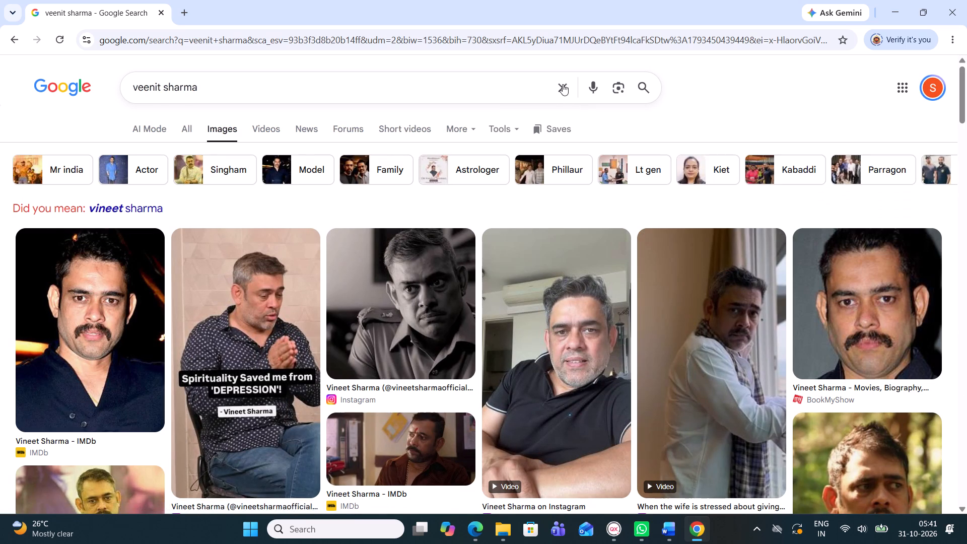
Extend the image search query to "veenit sharma tamanna bhatiya mahakaal darshan" and run the search.
left_click(412, 95)
key("space")
type("ta,")
key("BackSpace")
type("manna bhatita")
key("BackSpace")
key("BackSpace")
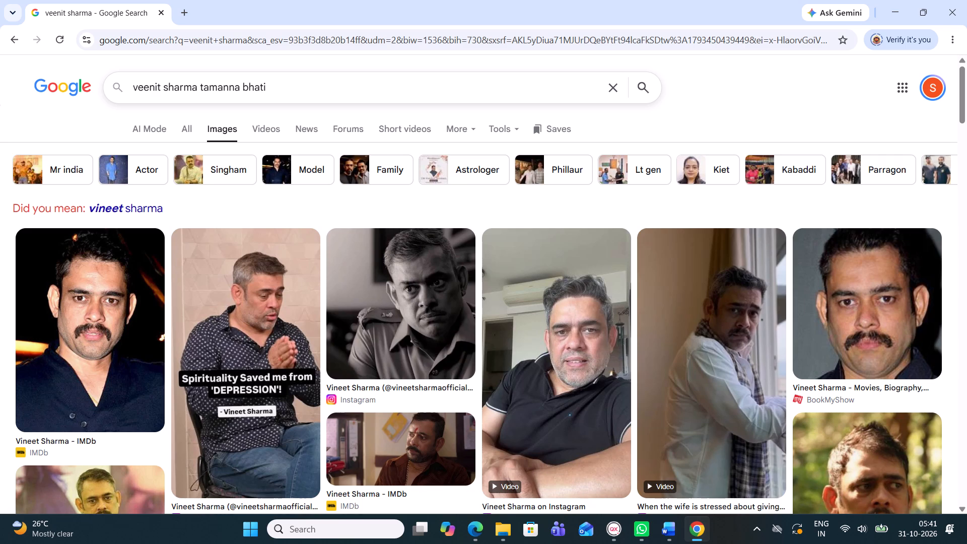
type("ya")
key("space")
type("mahakaal")
key("space")
type("darsg")
key("BackSpace")
key("j")
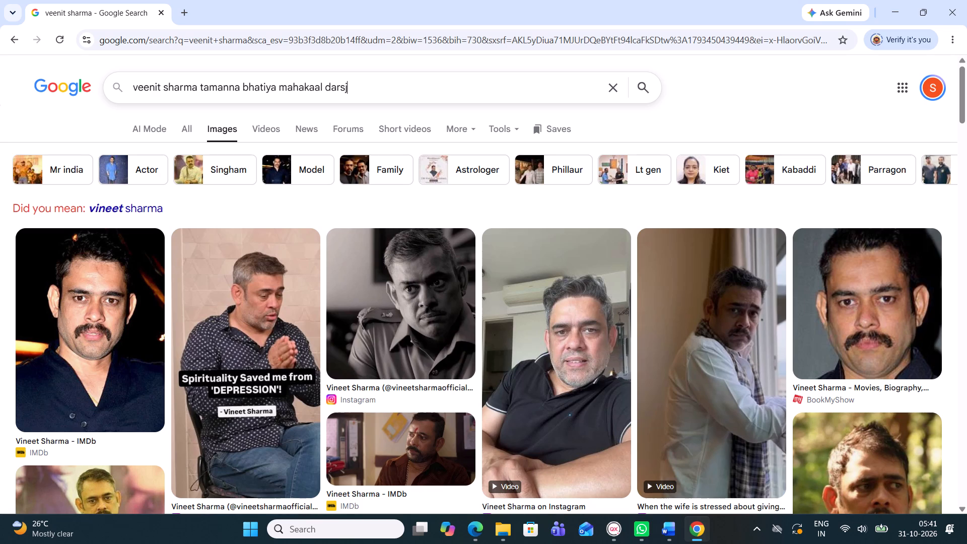
key("BackSpace")
type("han")
key("Return")
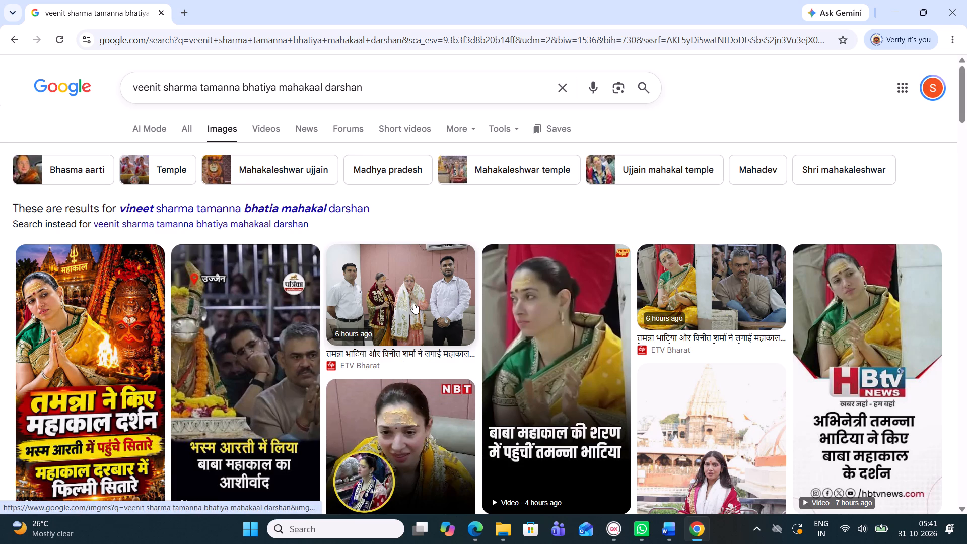
Examine the image results for a usable Mahakal temple photo of both actors, previewing the ETV Bharat image and its related pictures.
scroll(416, 299, "down", 1)
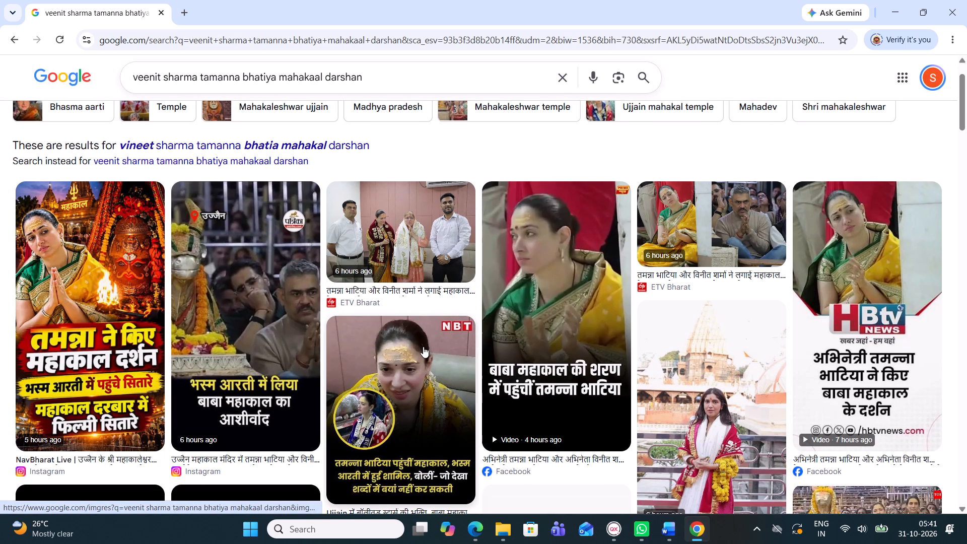
scroll(423, 347, "down", 1)
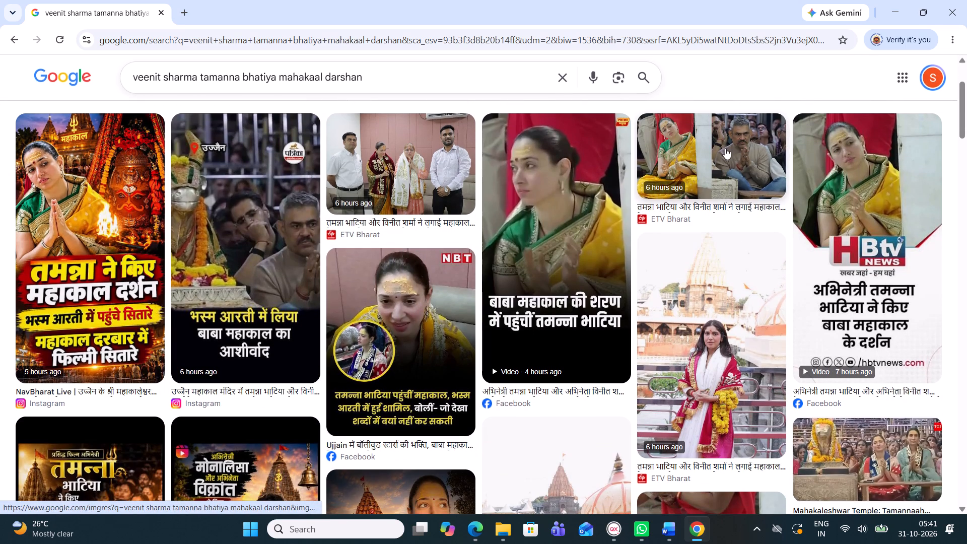
left_click(725, 148)
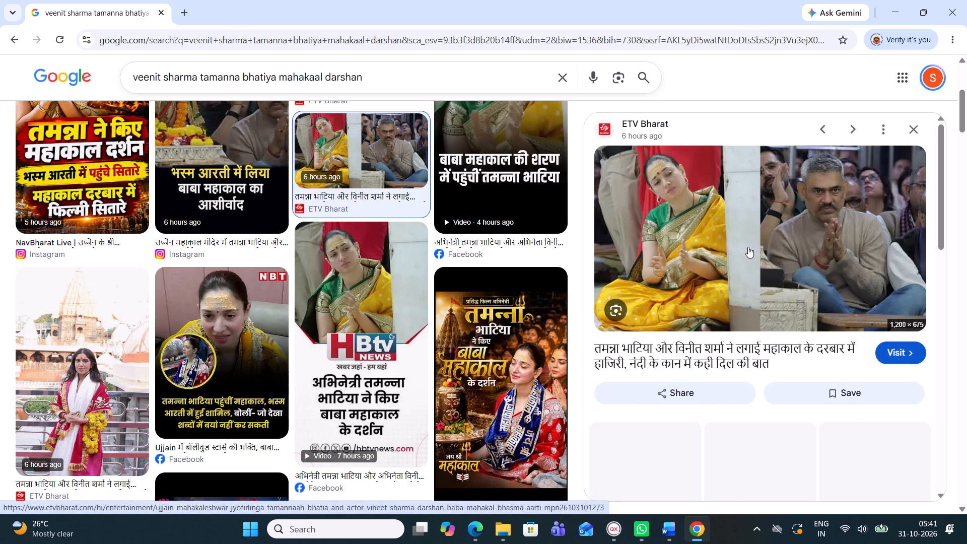
scroll(735, 278, "down", 3)
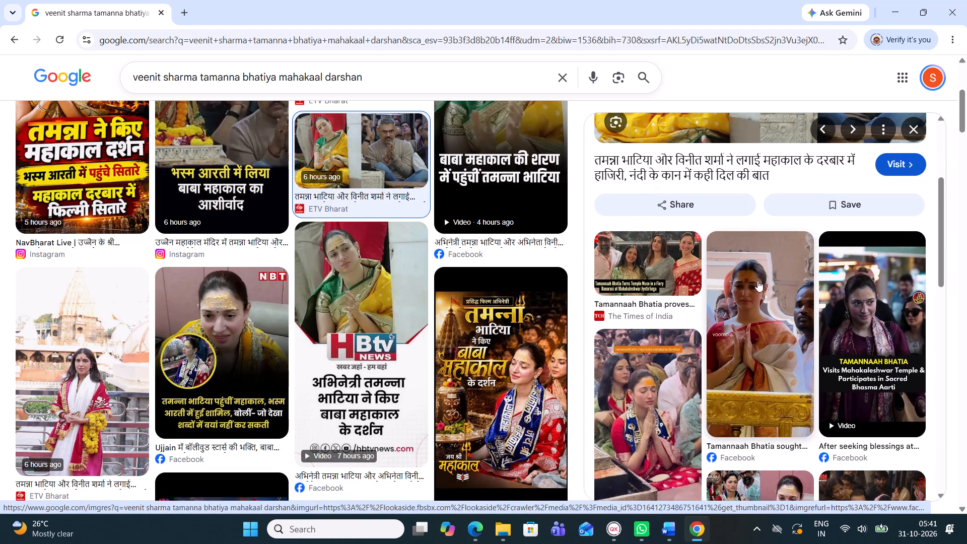
scroll(757, 281, "down", 1)
scroll(725, 332, "down", 1)
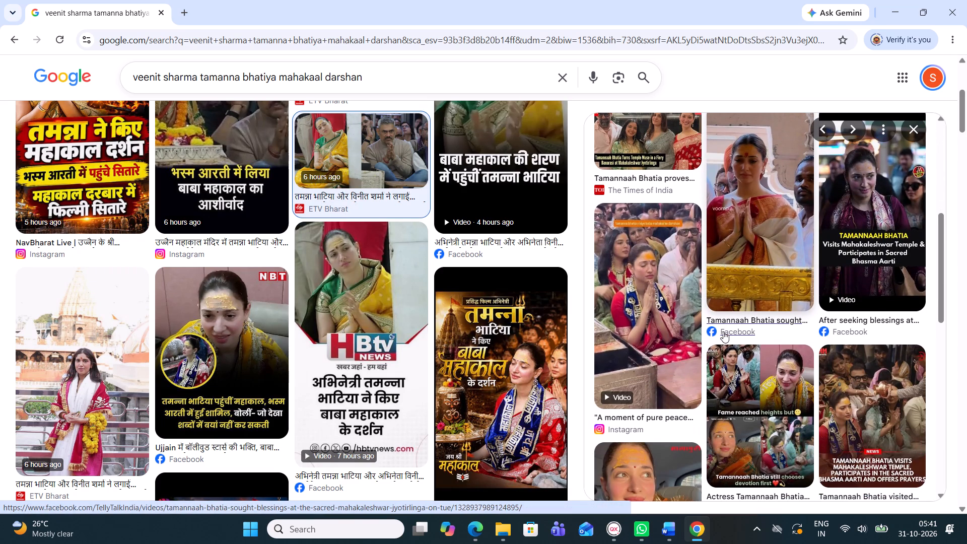
scroll(723, 331, "down", 3)
scroll(723, 331, "up", 1)
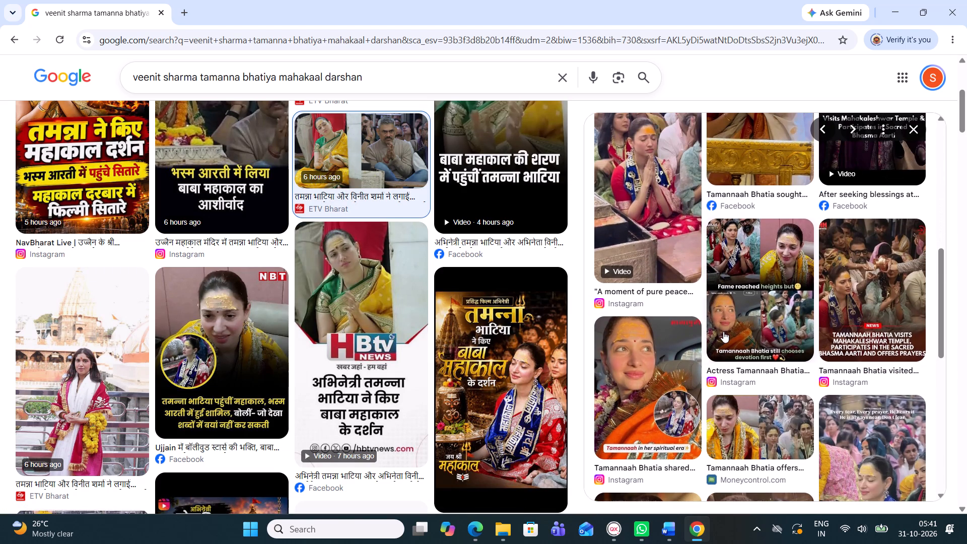
scroll(723, 331, "down", 3)
scroll(723, 331, "up", 1)
scroll(290, 292, "down", 1)
scroll(278, 357, "down", 3)
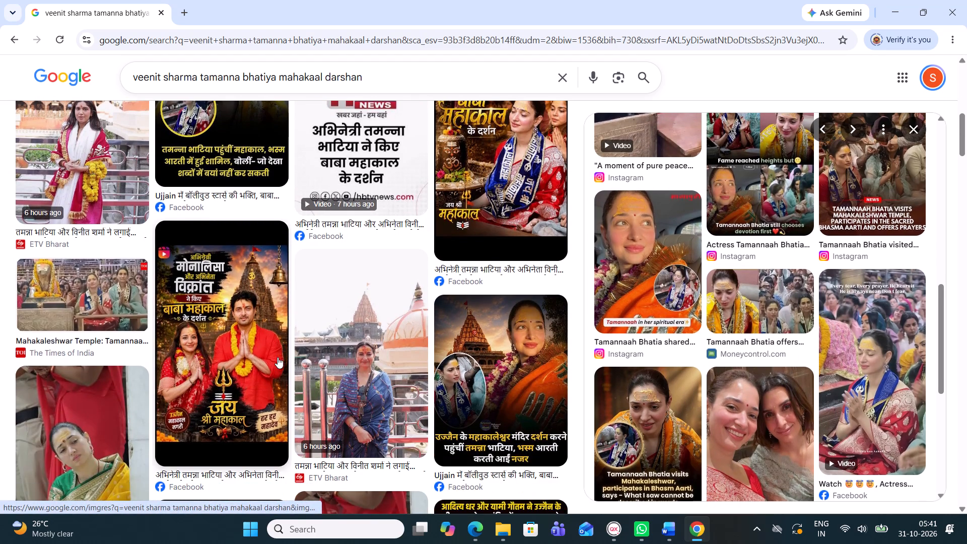
scroll(278, 357, "down", 5)
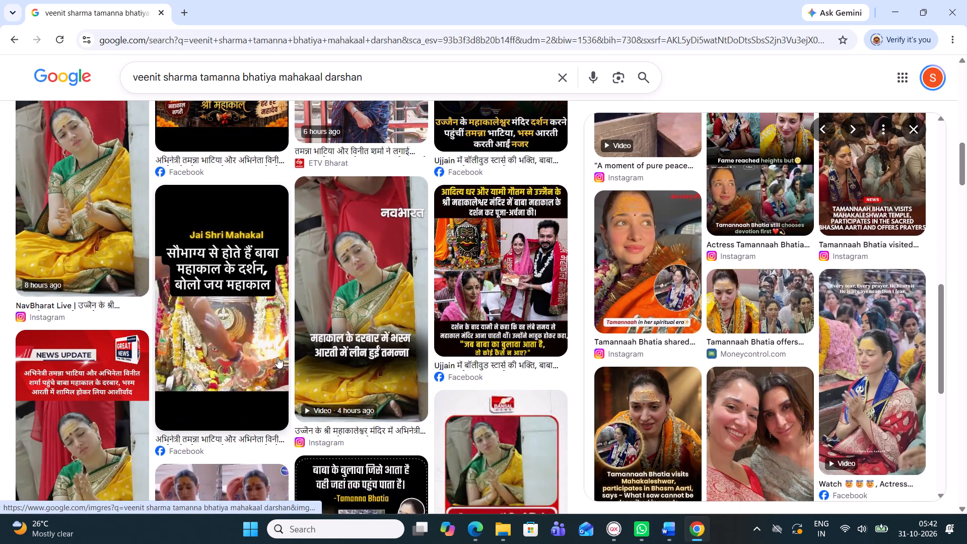
scroll(278, 357, "down", 1)
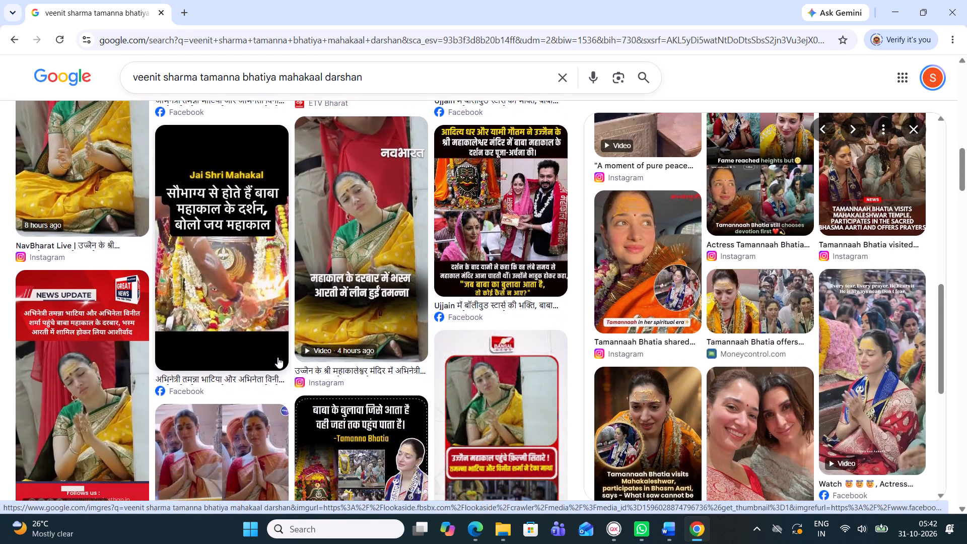
scroll(278, 357, "down", 5)
scroll(280, 353, "up", 1)
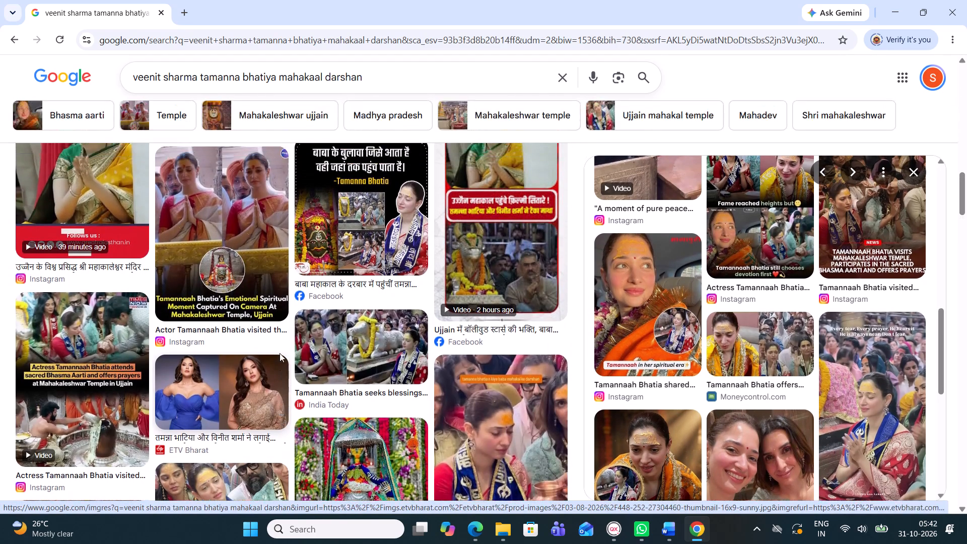
scroll(704, 348, "up", 2)
scroll(704, 348, "down", 1)
scroll(704, 348, "up", 1)
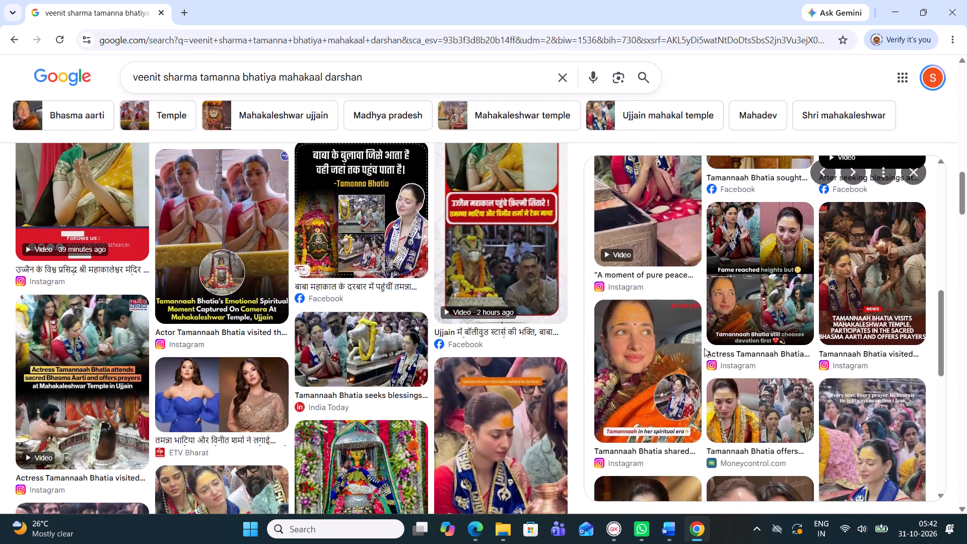
scroll(704, 348, "up", 1)
scroll(708, 339, "down", 1)
scroll(708, 339, "up", 1)
scroll(708, 339, "down", 1)
scroll(708, 339, "up", 2)
scroll(729, 275, "up", 1)
scroll(738, 219, "down", 1)
scroll(745, 220, "up", 1)
scroll(745, 220, "down", 2)
left_click_drag(940, 295, 932, 266)
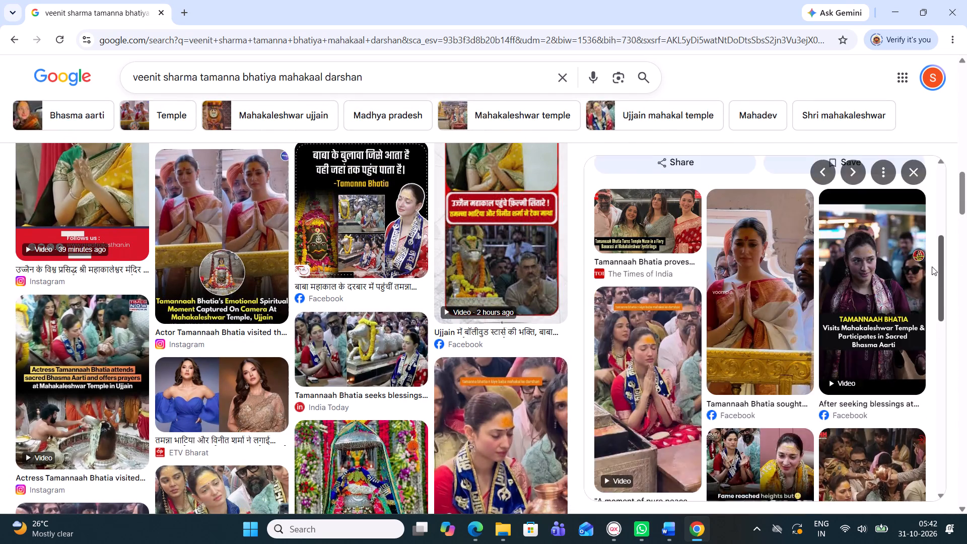
left_click_drag(932, 266, 952, 184)
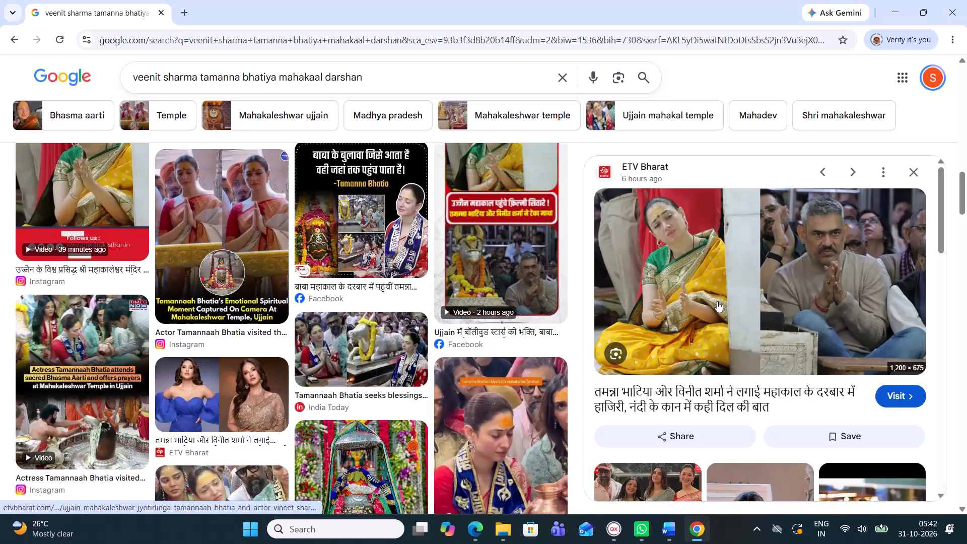
left_click(913, 174)
Replace the image search query with the copied Mahakal headline and run the search.
scroll(450, 342, "up", 1)
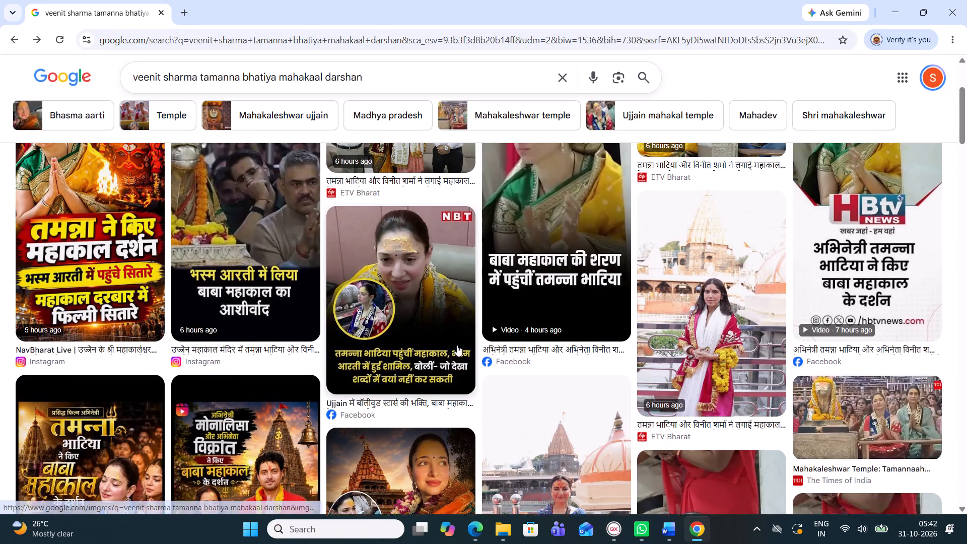
scroll(456, 339, "up", 3)
scroll(456, 339, "down", 1)
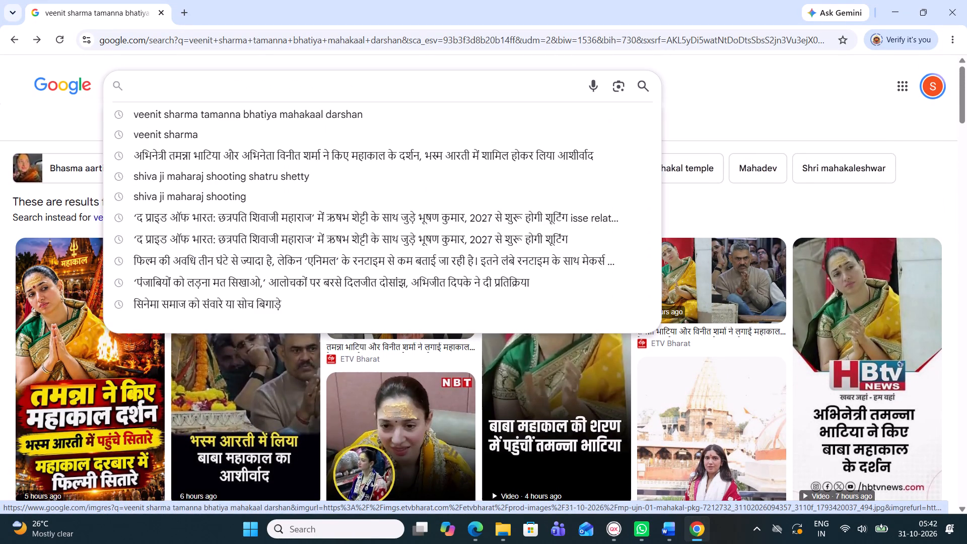
key("ctrl+v")
key("backslash")
key("Return")
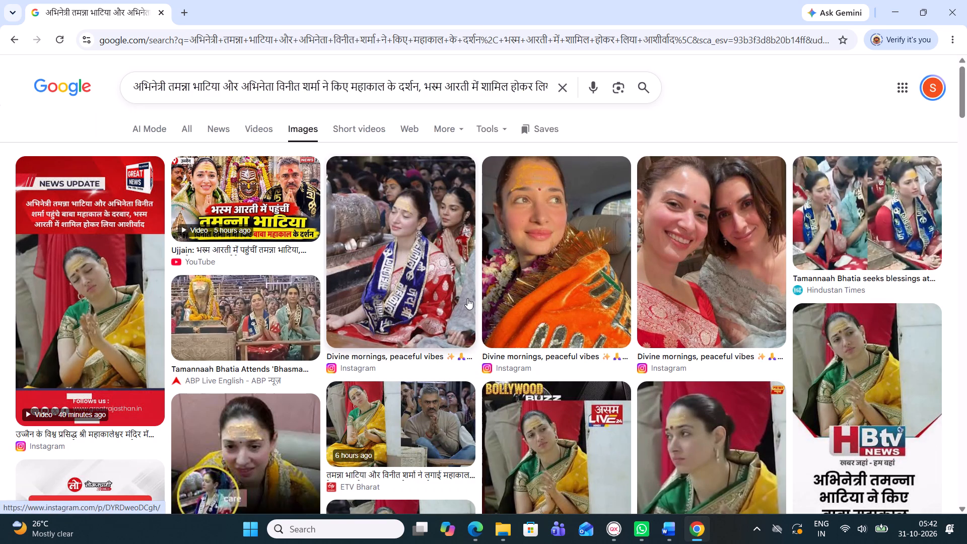
Examine the image results for a usable Mahakal temple photo, previewing the Instagram and Loksatta images and their related pictures.
left_click(436, 265)
scroll(783, 310, "down", 5)
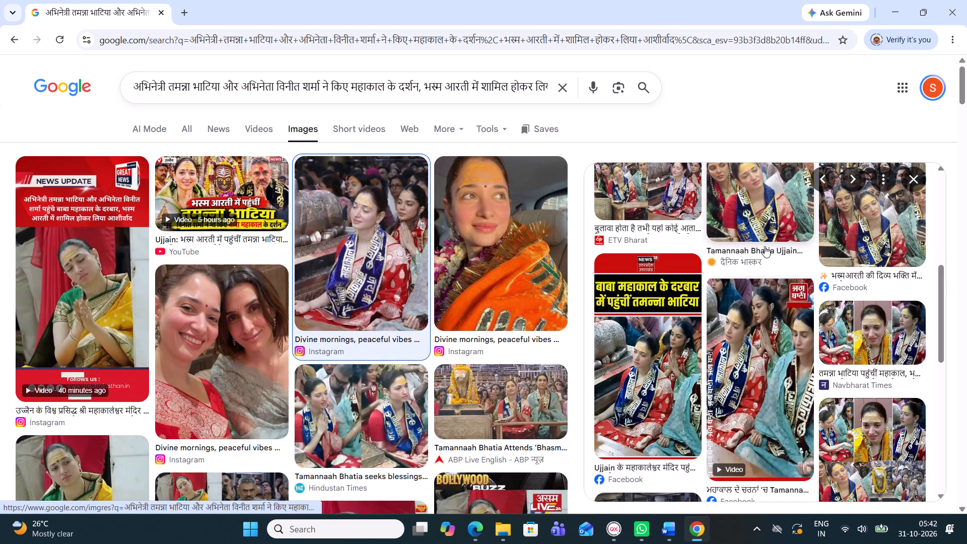
scroll(796, 317, "down", 3)
scroll(744, 368, "down", 4)
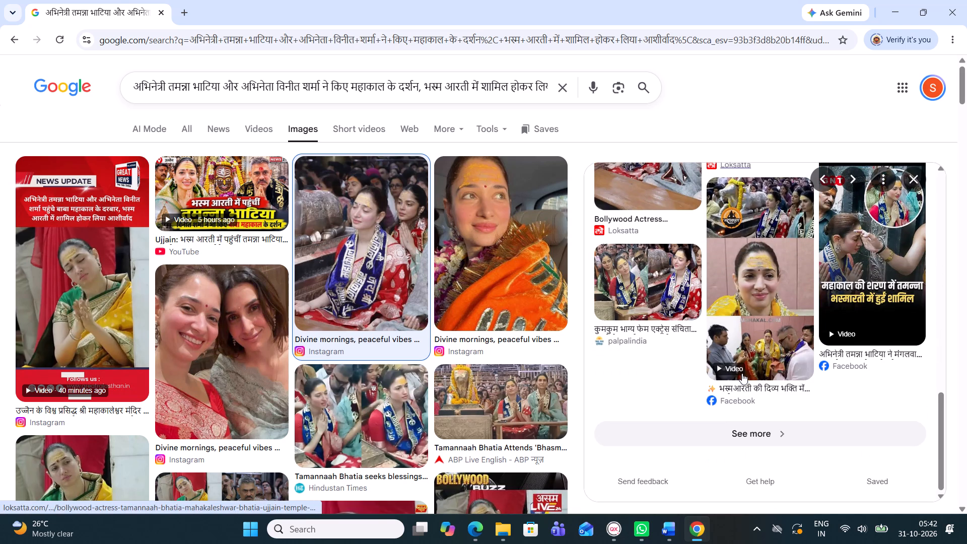
scroll(744, 348, "up", 1)
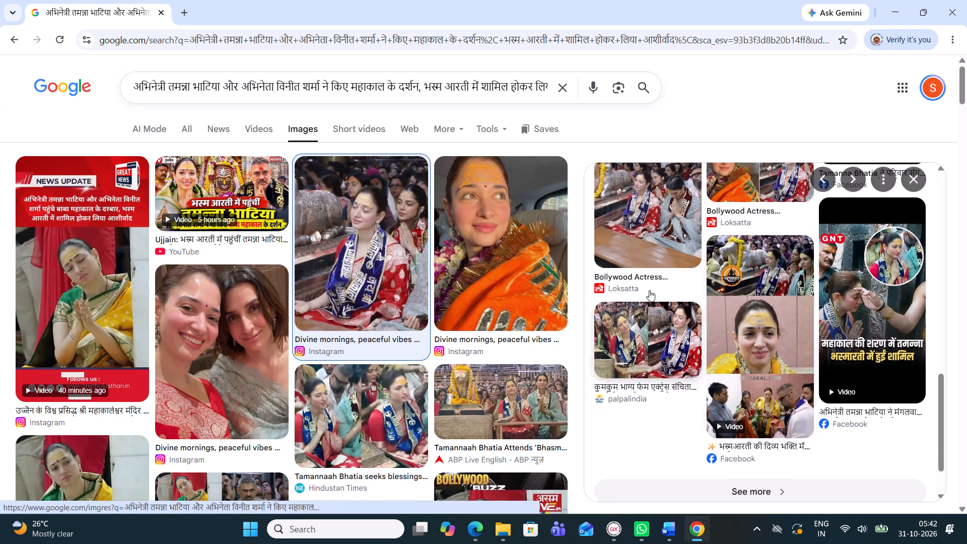
left_click(658, 239)
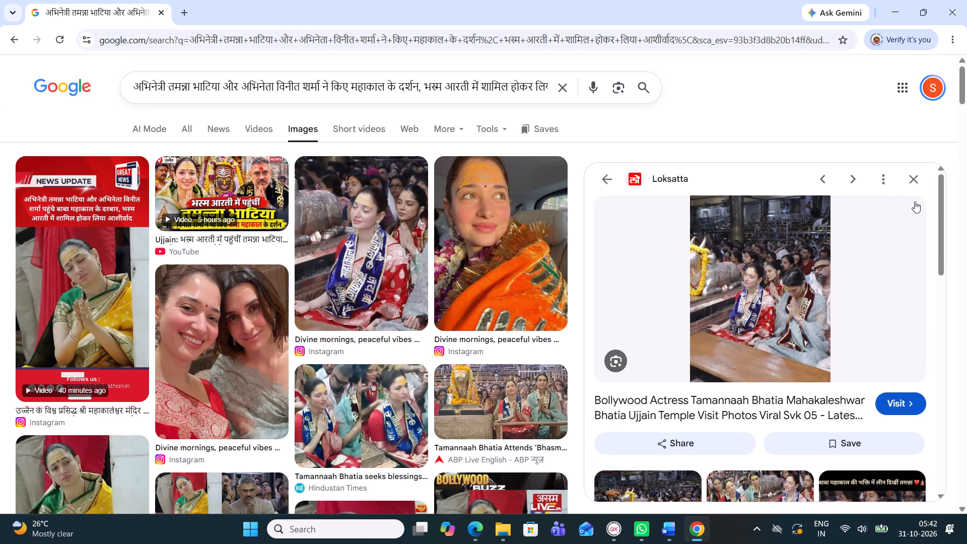
left_click(914, 180)
scroll(585, 277, "down", 1)
scroll(585, 277, "up", 1)
scroll(585, 277, "down", 1)
scroll(585, 277, "up", 1)
scroll(585, 277, "down", 2)
scroll(585, 277, "up", 1)
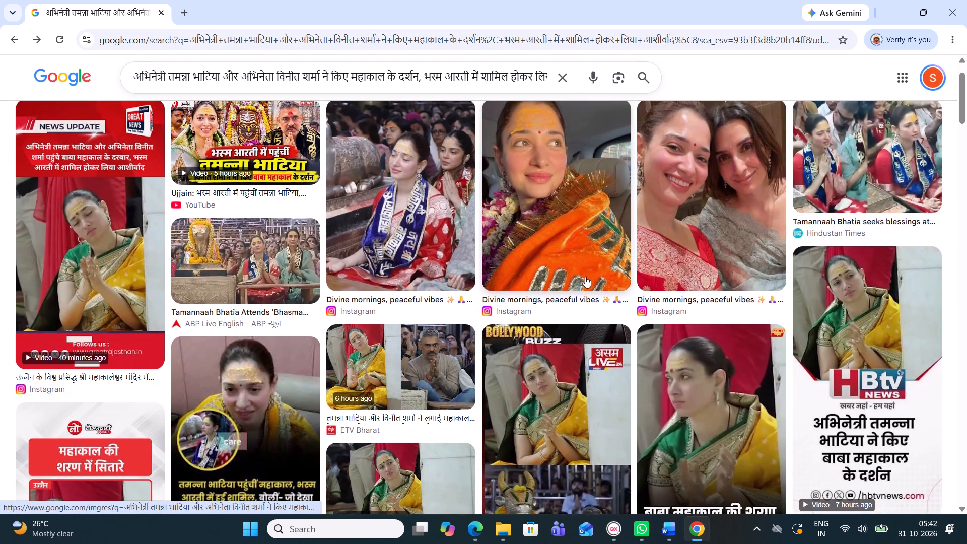
Copy the Instagram photo of Tamannaah Bhatia seated at the Mahakal temple in the blue scarf.
left_click(405, 208)
right_click(791, 280)
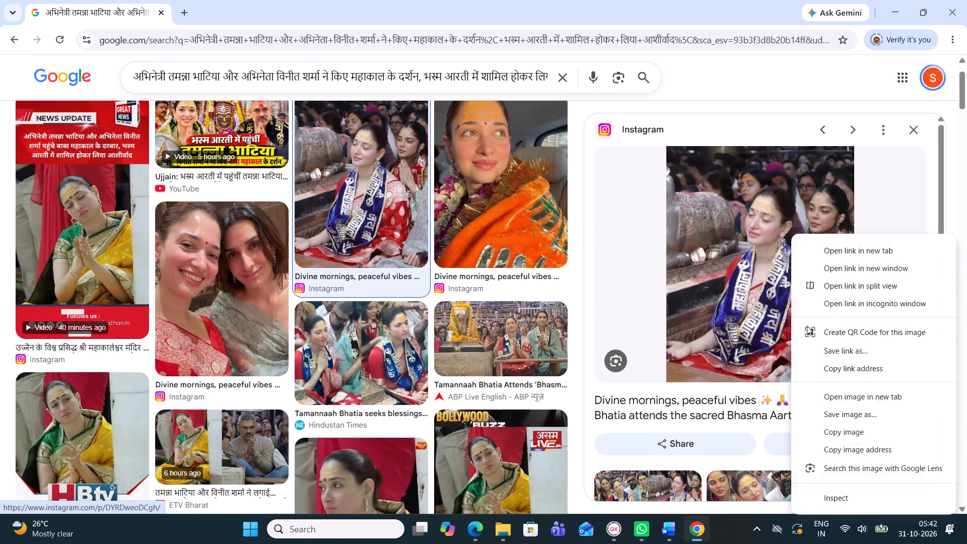
left_click(851, 434)
In QuarkXPress, draw a picture box about 95.7 mm wide and 32.5 mm high directly below the Mahakal story's text.
left_click(609, 533)
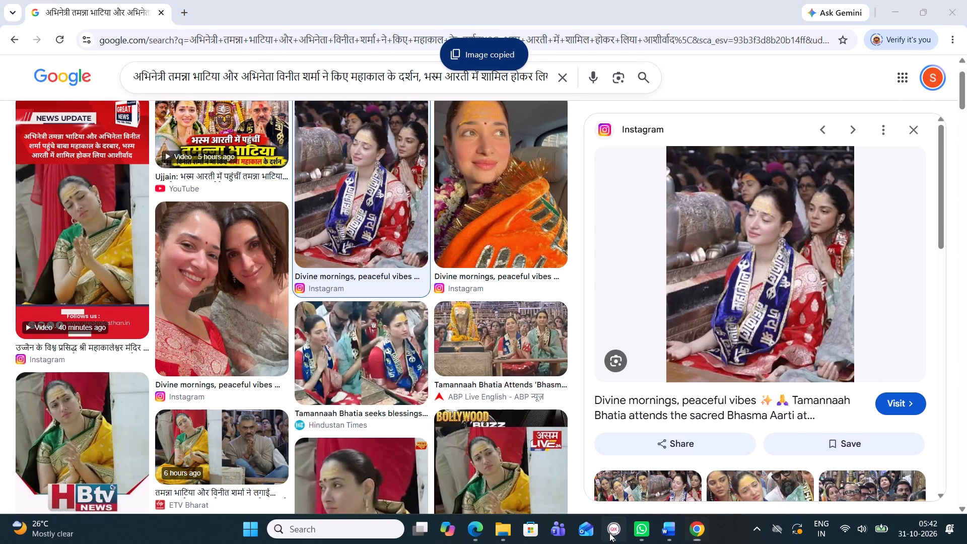
left_click(13, 135)
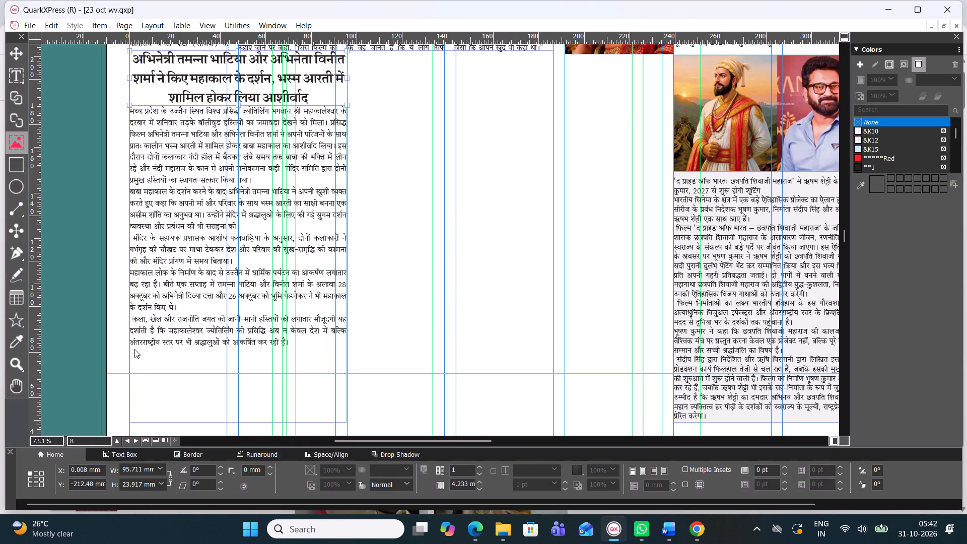
left_click_drag(130, 349, 250, 409)
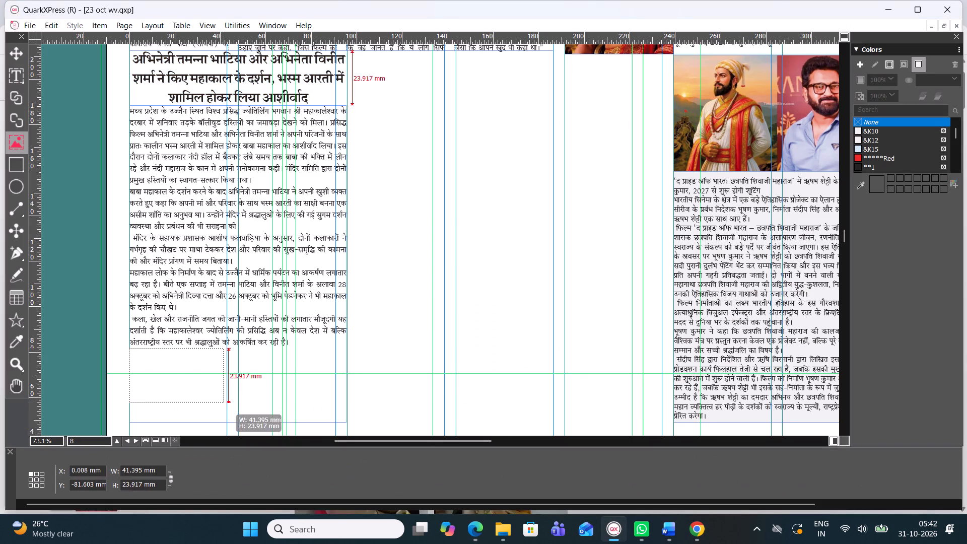
left_click_drag(250, 409, 349, 421)
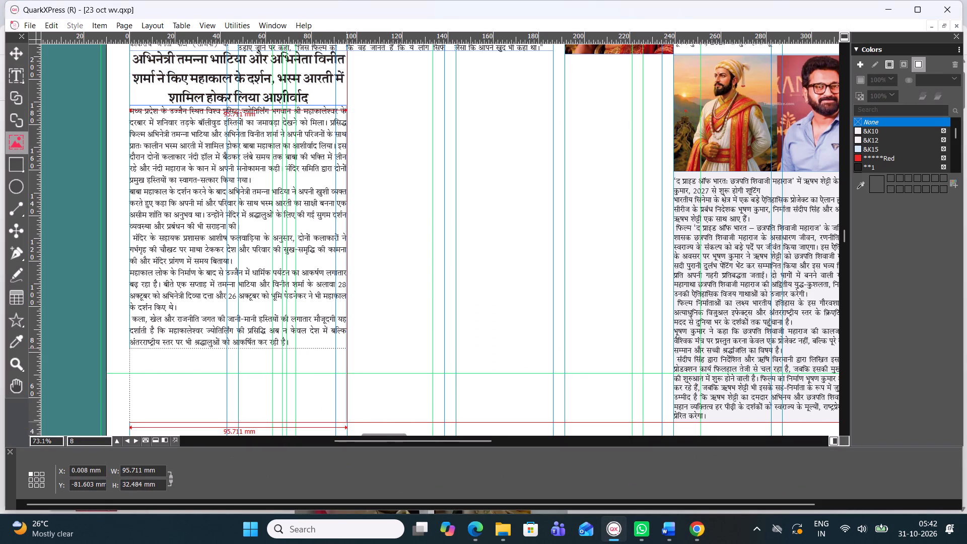
left_click_drag(349, 421, 349, 421)
Paste the copied temple photo into the new picture box below the Mahakal story.
right_click(291, 377)
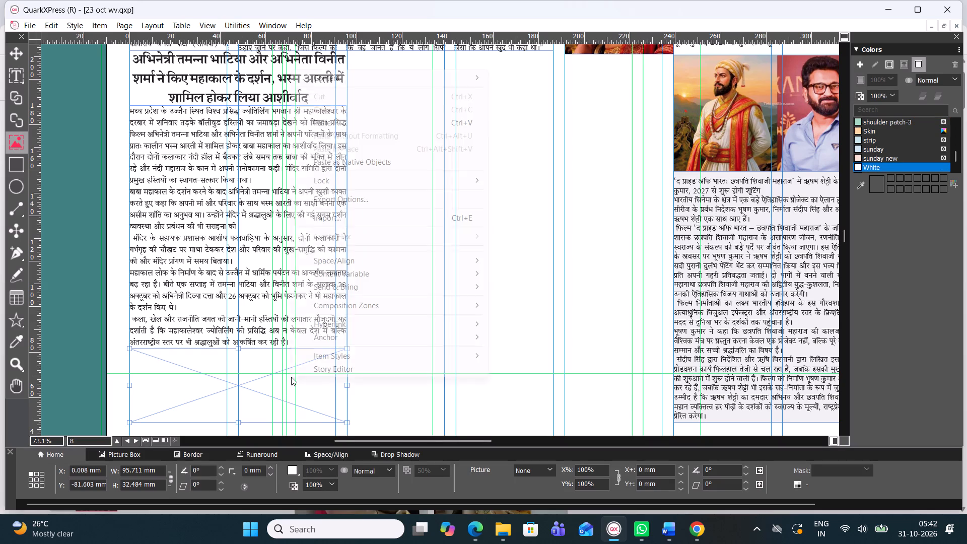
left_click(357, 122)
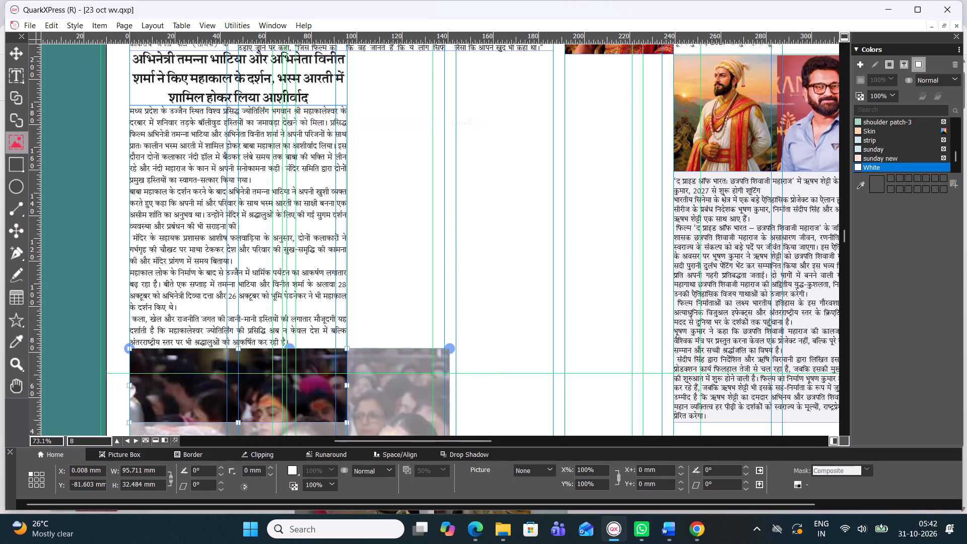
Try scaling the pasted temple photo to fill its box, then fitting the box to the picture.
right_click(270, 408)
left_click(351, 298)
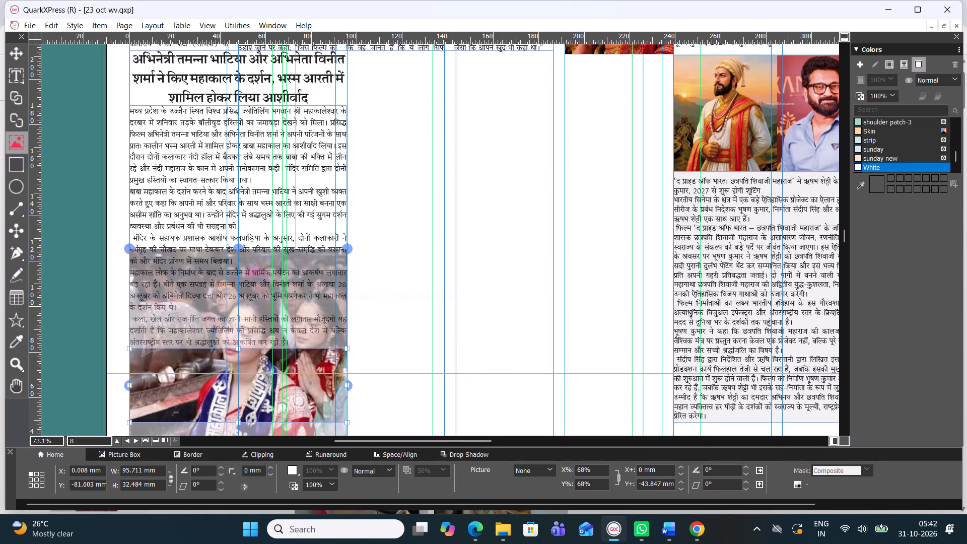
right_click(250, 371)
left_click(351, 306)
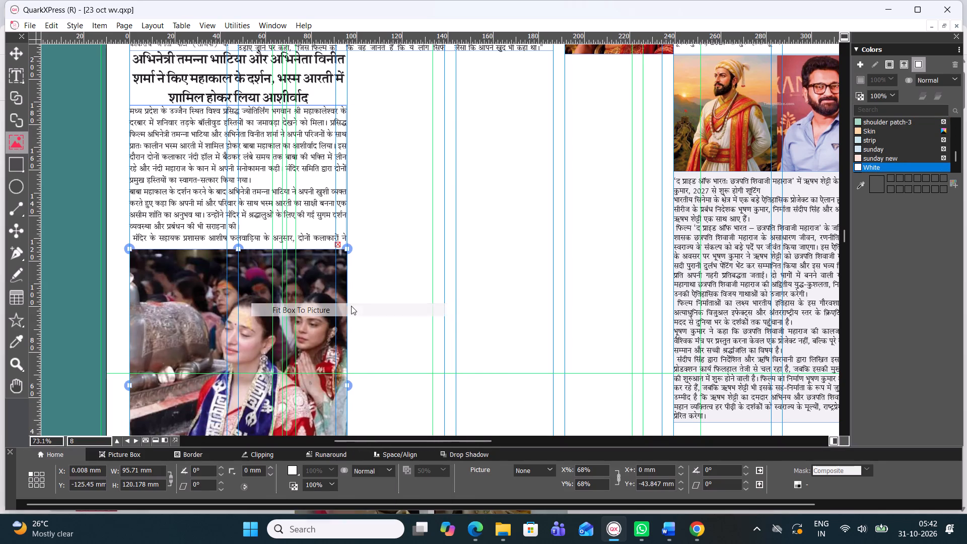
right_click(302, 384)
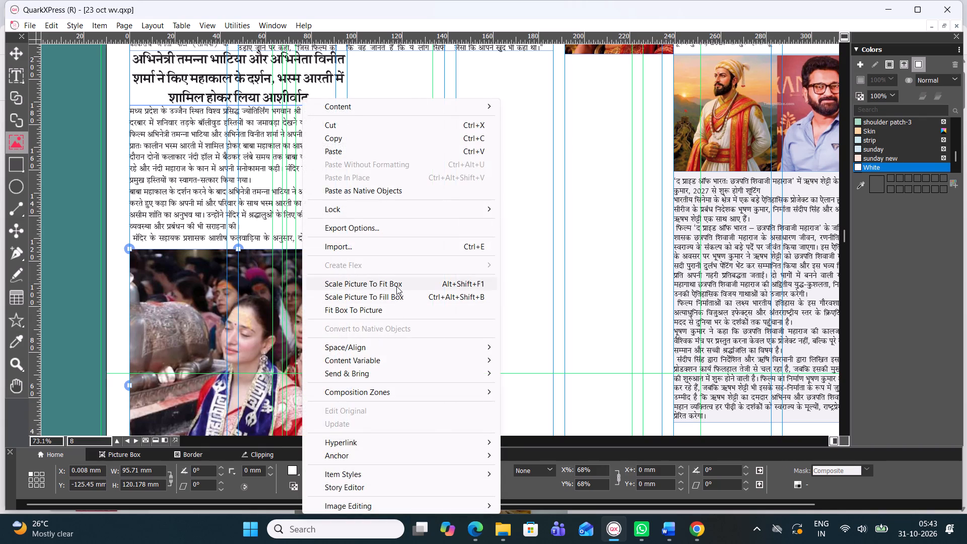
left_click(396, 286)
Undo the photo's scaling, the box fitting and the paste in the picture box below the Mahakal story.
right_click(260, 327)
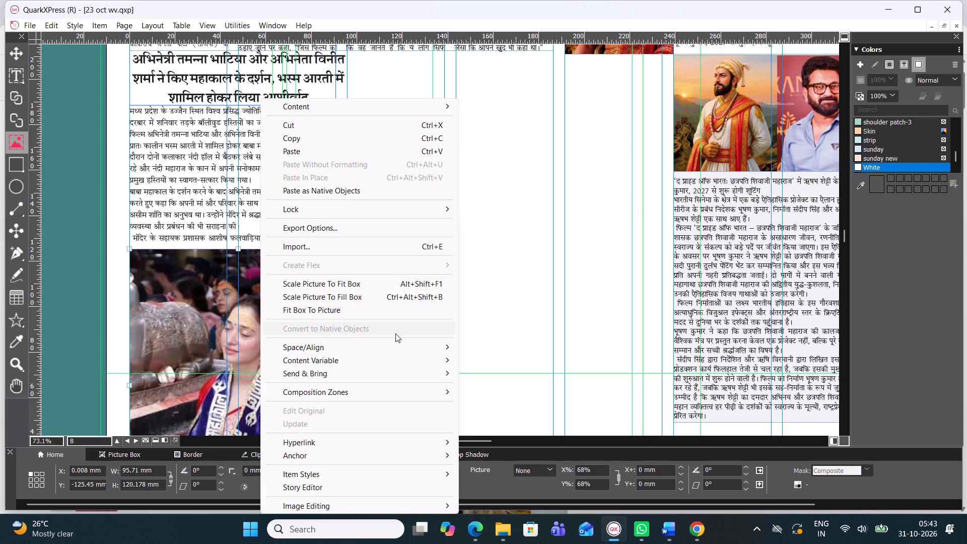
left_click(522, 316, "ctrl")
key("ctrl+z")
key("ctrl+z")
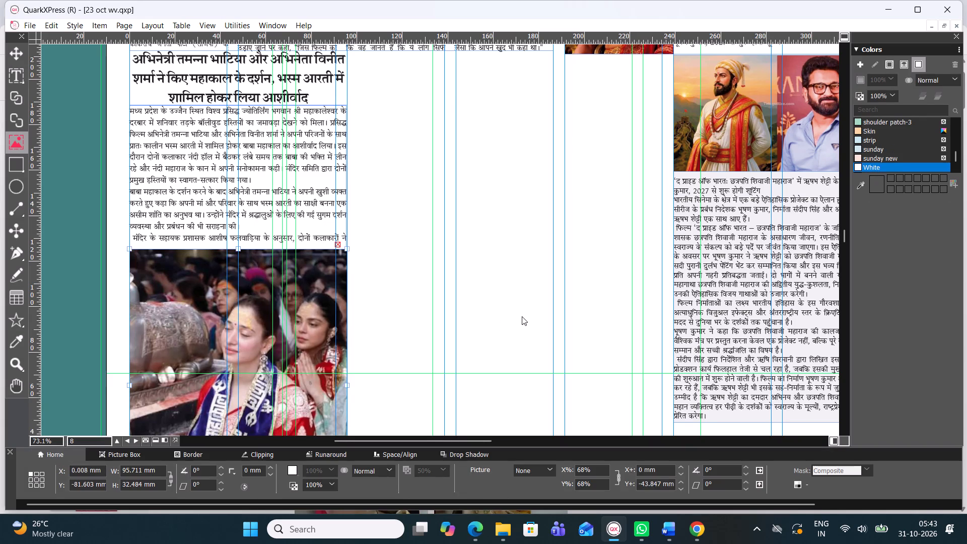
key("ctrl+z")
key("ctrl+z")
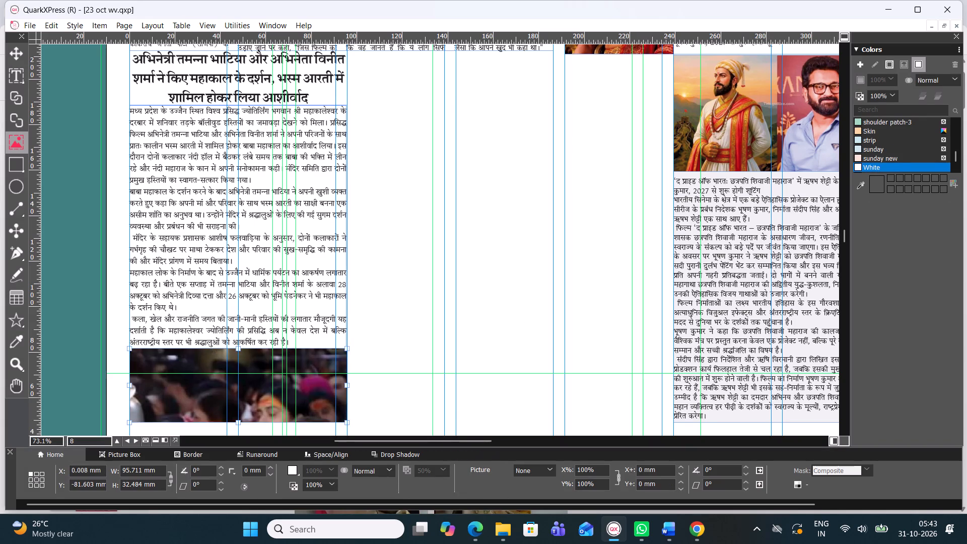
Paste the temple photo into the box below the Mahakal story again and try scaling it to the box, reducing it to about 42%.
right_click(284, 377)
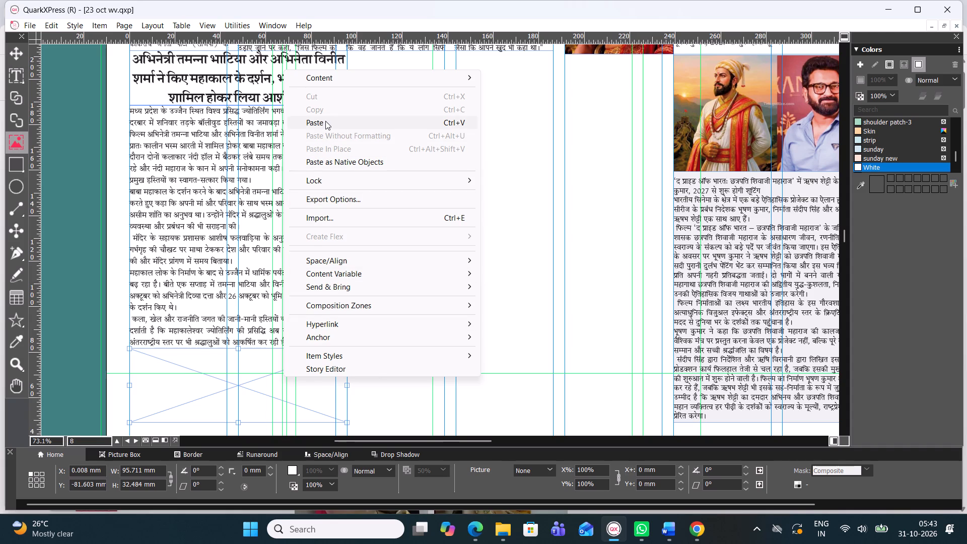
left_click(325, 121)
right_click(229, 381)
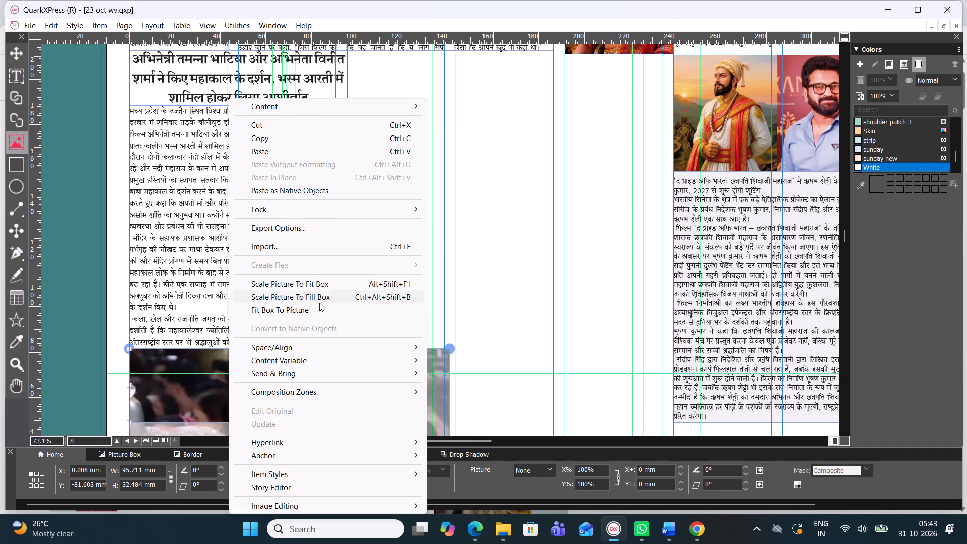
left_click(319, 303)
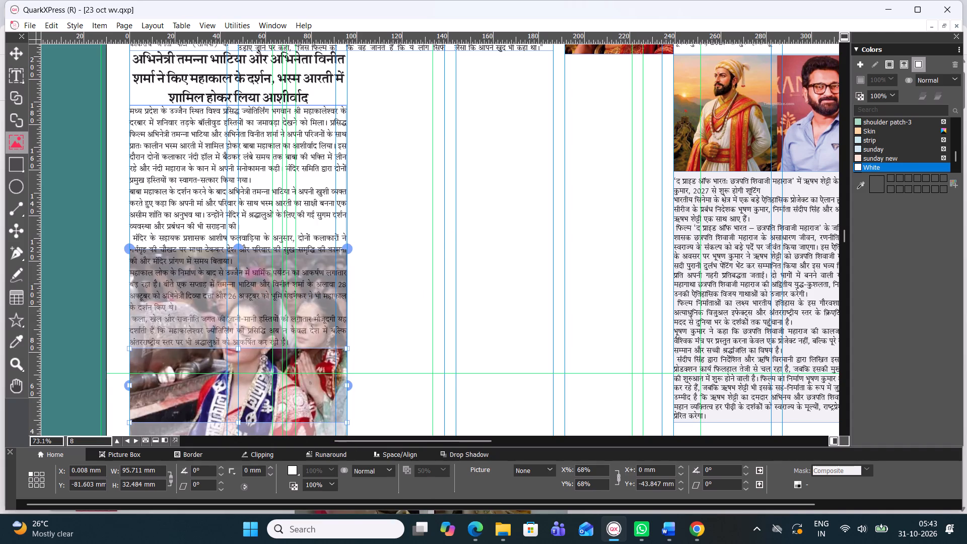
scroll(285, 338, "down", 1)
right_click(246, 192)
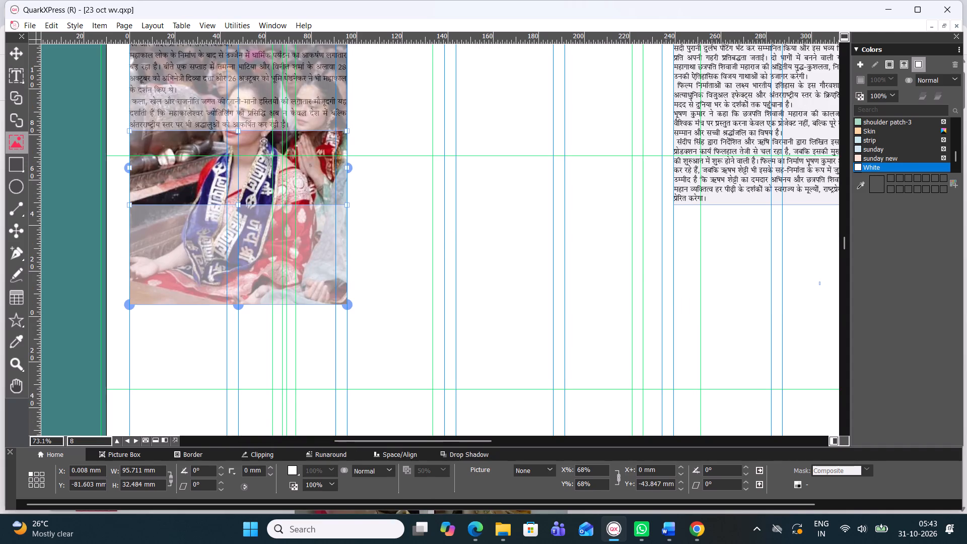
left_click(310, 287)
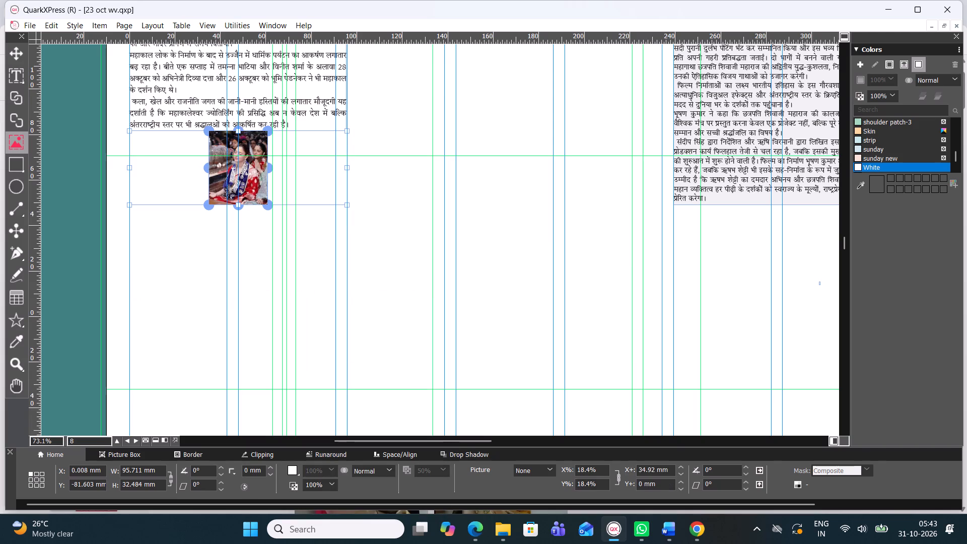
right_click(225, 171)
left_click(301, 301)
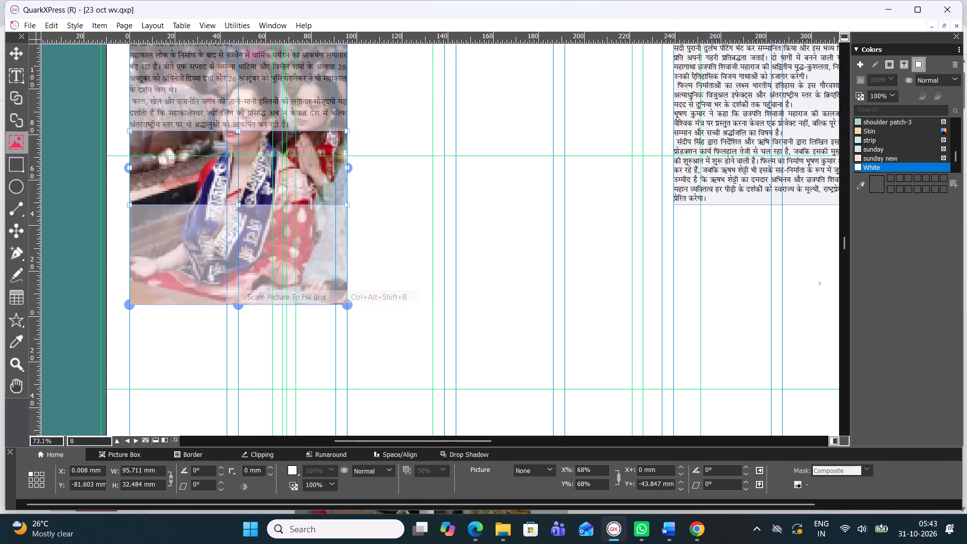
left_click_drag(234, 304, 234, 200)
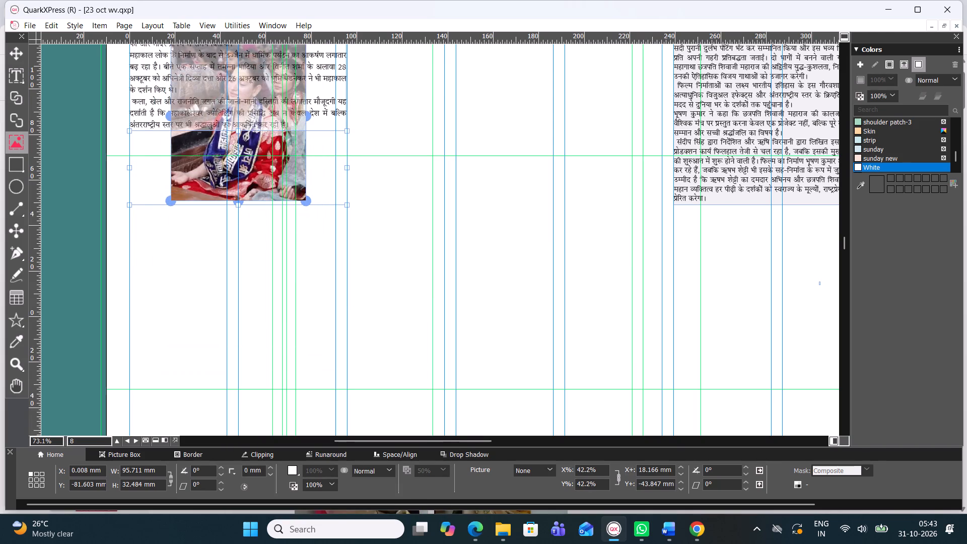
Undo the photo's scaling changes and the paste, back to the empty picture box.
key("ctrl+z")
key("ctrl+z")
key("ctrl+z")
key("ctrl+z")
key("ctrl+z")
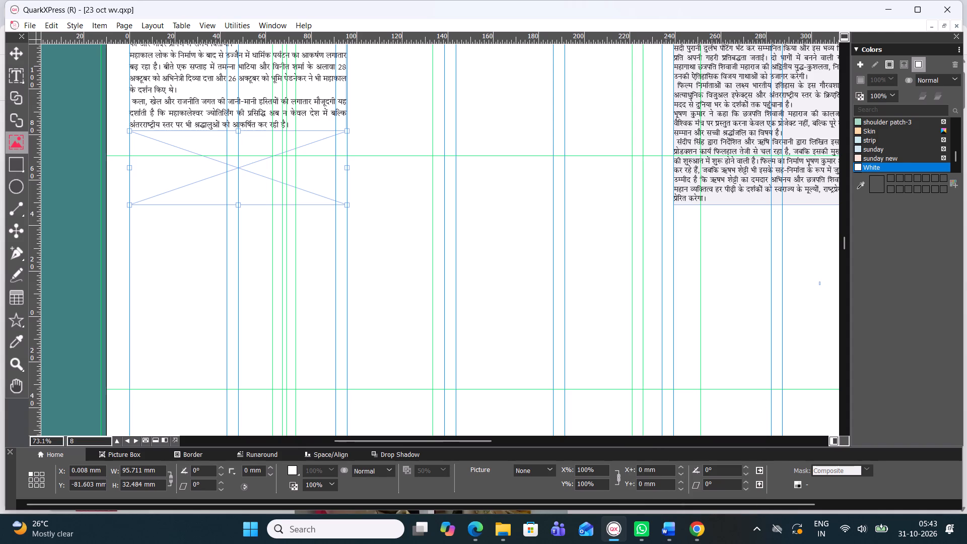
Narrow the empty picture box below the Mahakal story to about 47.7 mm, half the column width.
left_click_drag(348, 171, 238, 177)
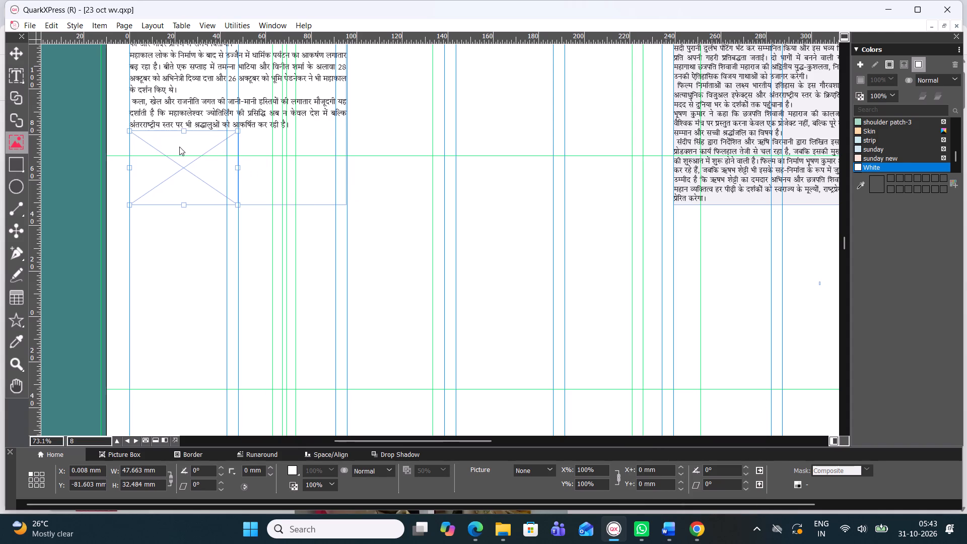
Extend the empty picture box upward into the Mahakal story's text to a height of about 69.6 mm.
left_click_drag(182, 129, 183, 94)
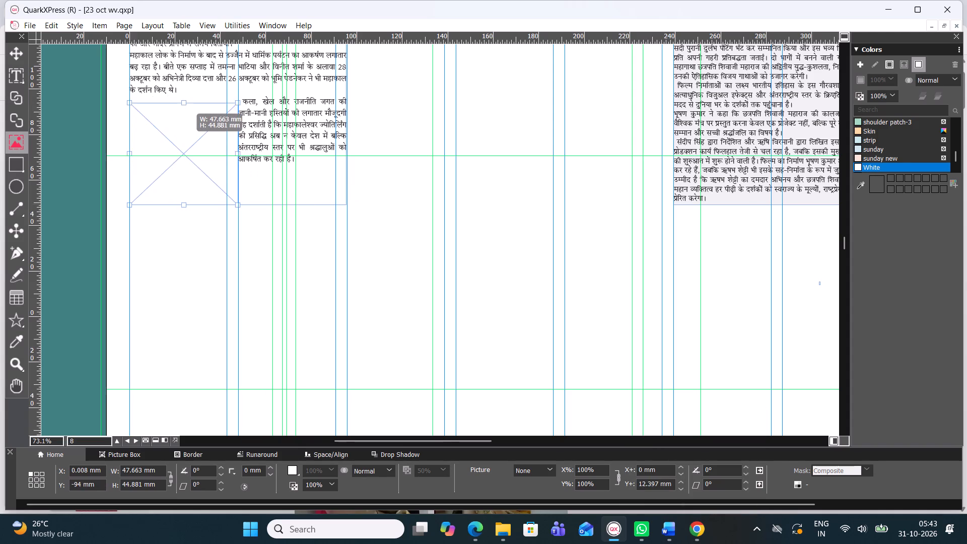
left_click_drag(183, 94, 180, 60)
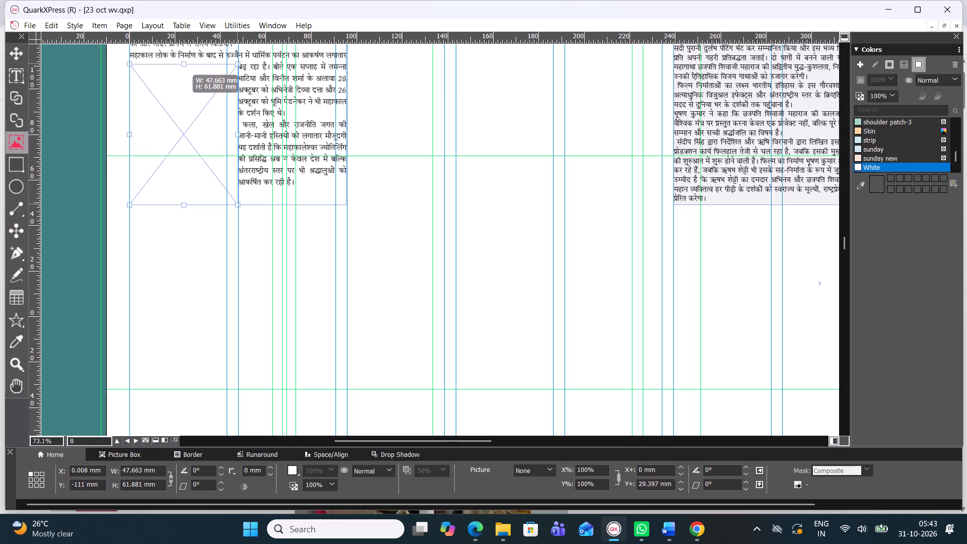
left_click_drag(180, 60, 180, 45)
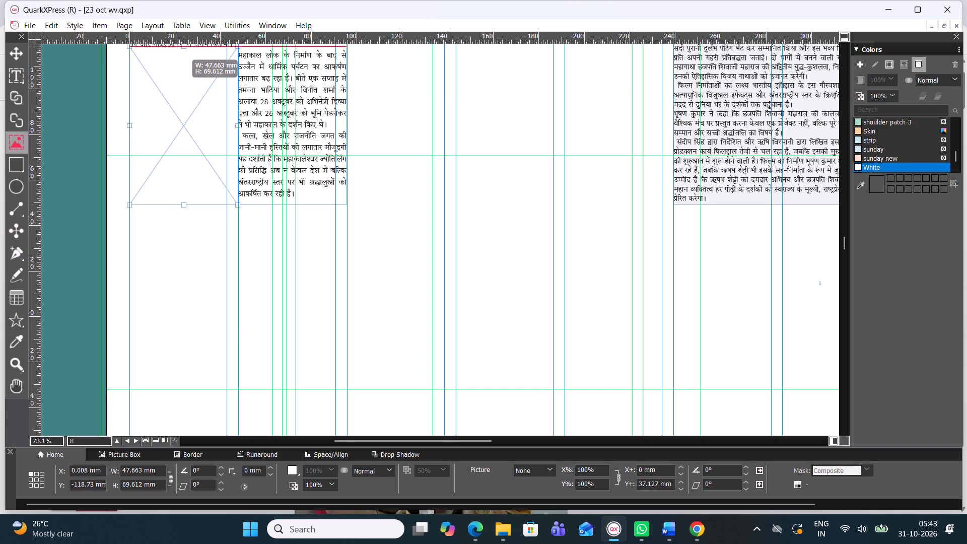
Paste the temple photo into the enlarged picture box and scale it to 39.4% so it fills the box.
right_click(184, 111)
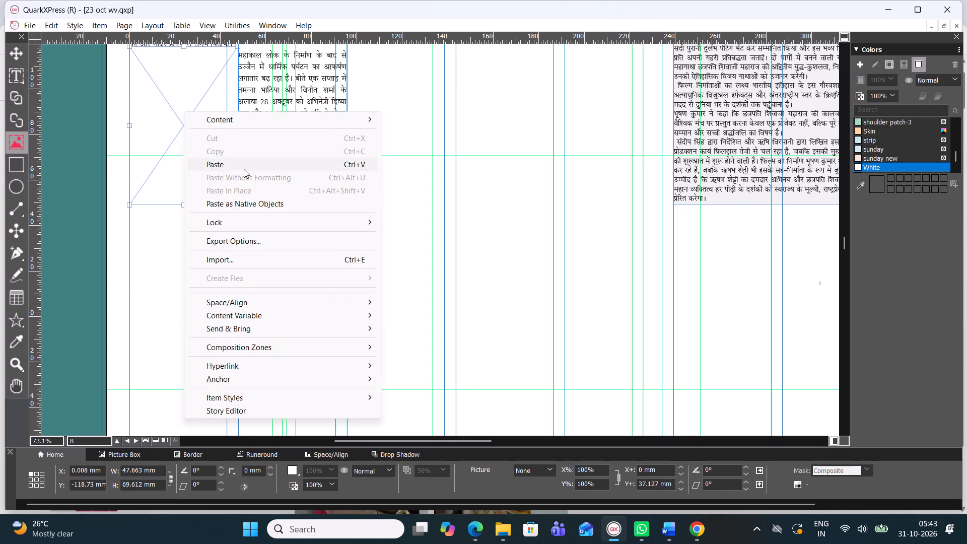
left_click(244, 169)
right_click(190, 128)
left_click(295, 298)
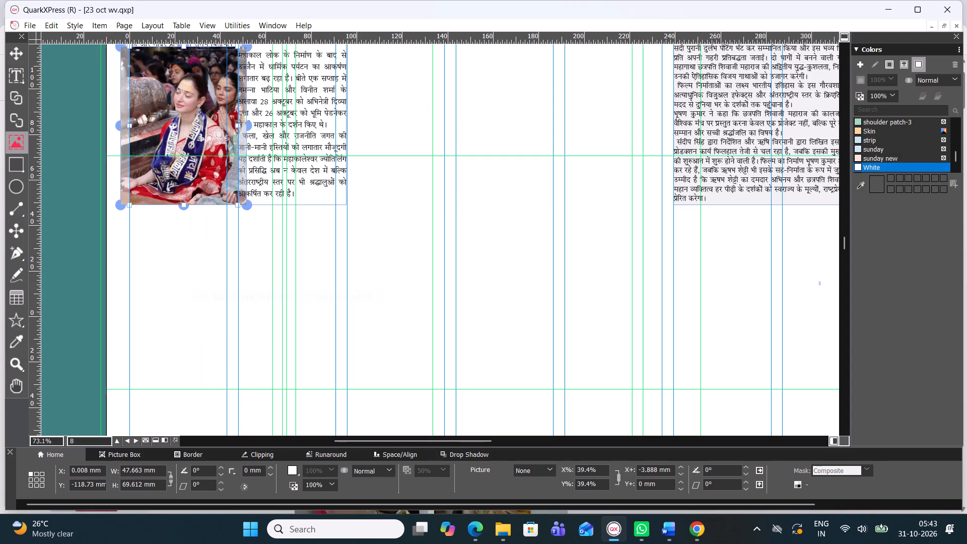
left_click(218, 266)
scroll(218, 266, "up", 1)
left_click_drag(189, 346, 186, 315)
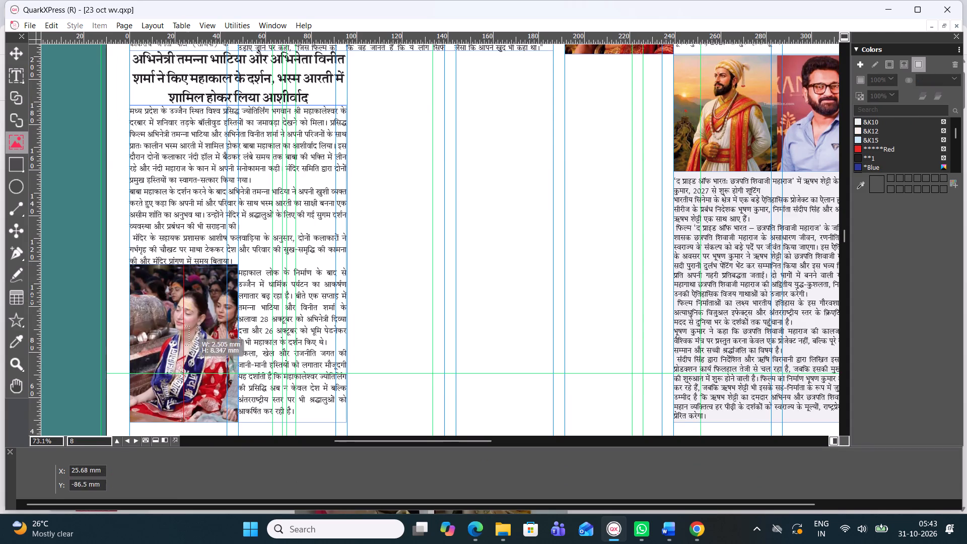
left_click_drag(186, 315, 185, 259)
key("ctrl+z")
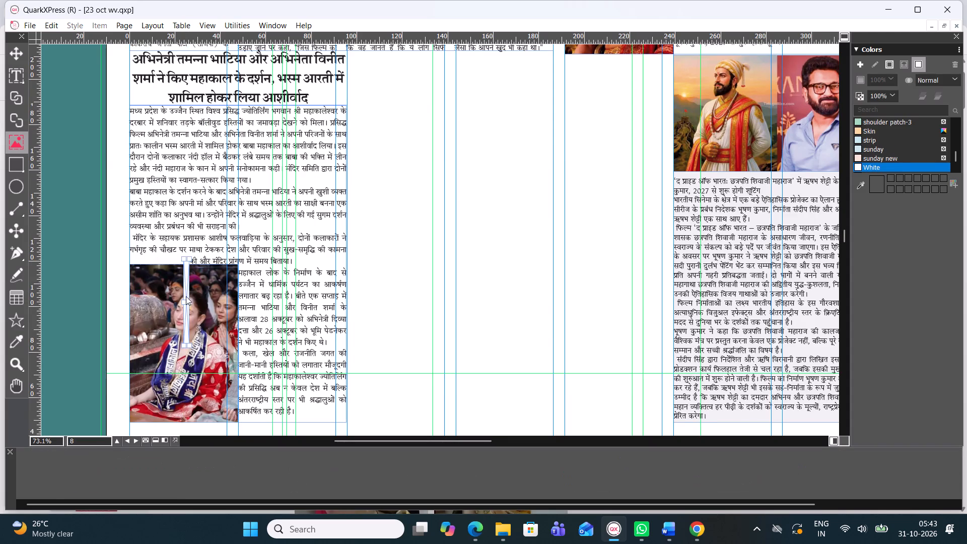
Move the temple photo up to the start of the Mahakal story, directly beneath the headline, with its top at about -188.3 mm.
left_click(9, 54)
left_click_drag(194, 328, 189, 324)
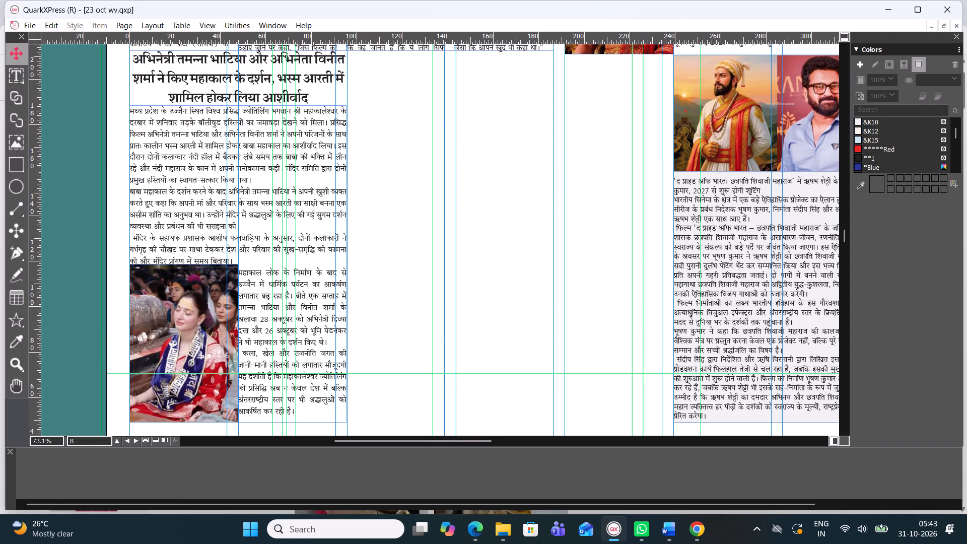
left_click_drag(189, 324, 192, 179)
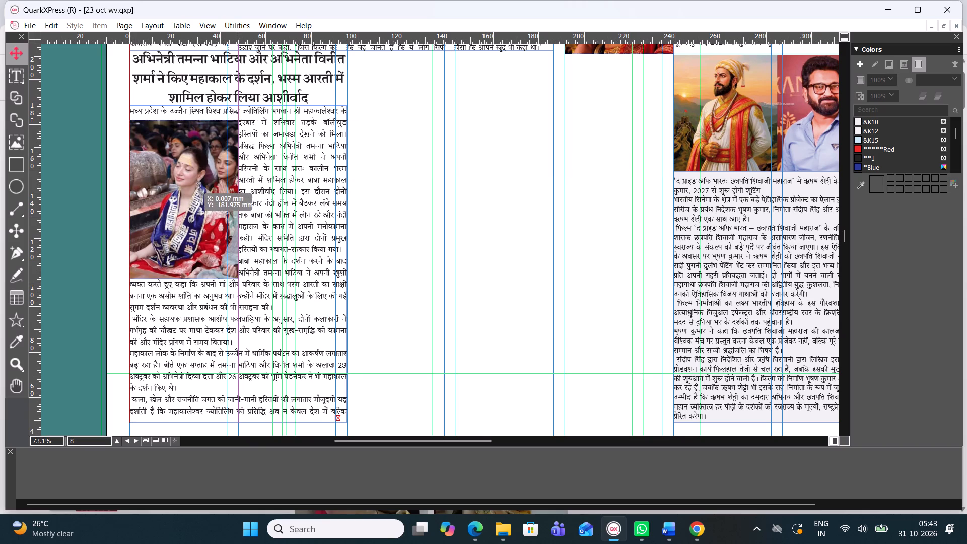
left_click_drag(192, 179, 191, 174)
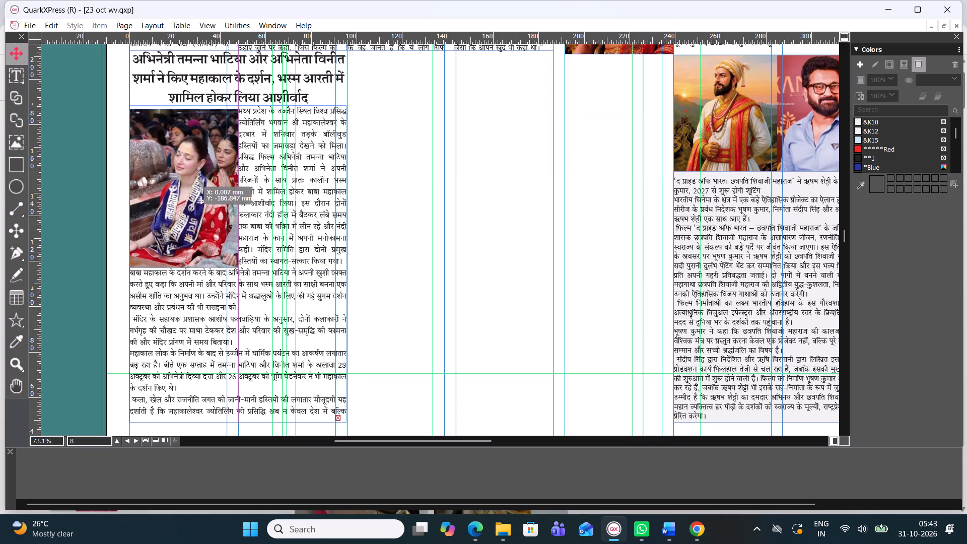
left_click_drag(191, 174, 191, 173)
key("Down")
key("Down")
key("Down")
key("Down")
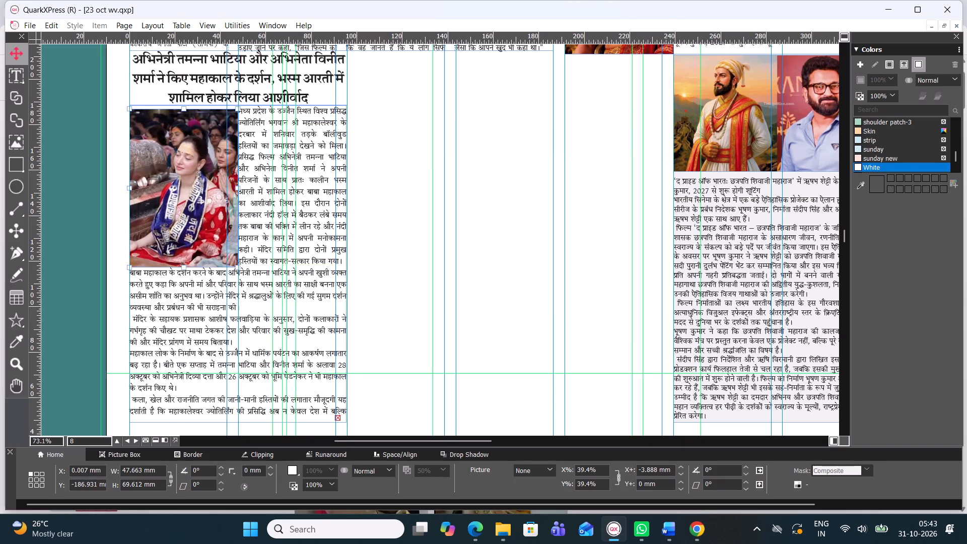
key("Down")
key("Down")
key("Up")
key("Up")
key("Up")
key("Up")
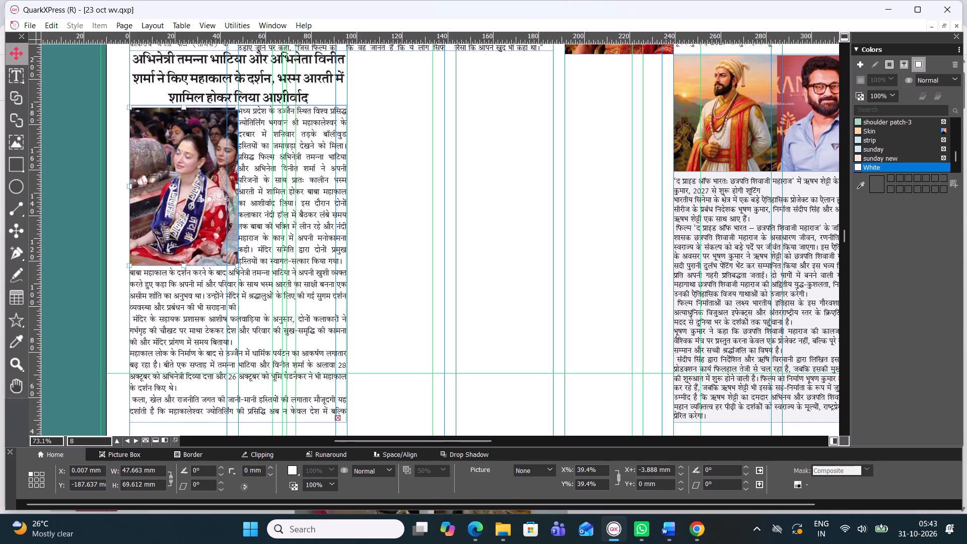
key("Up")
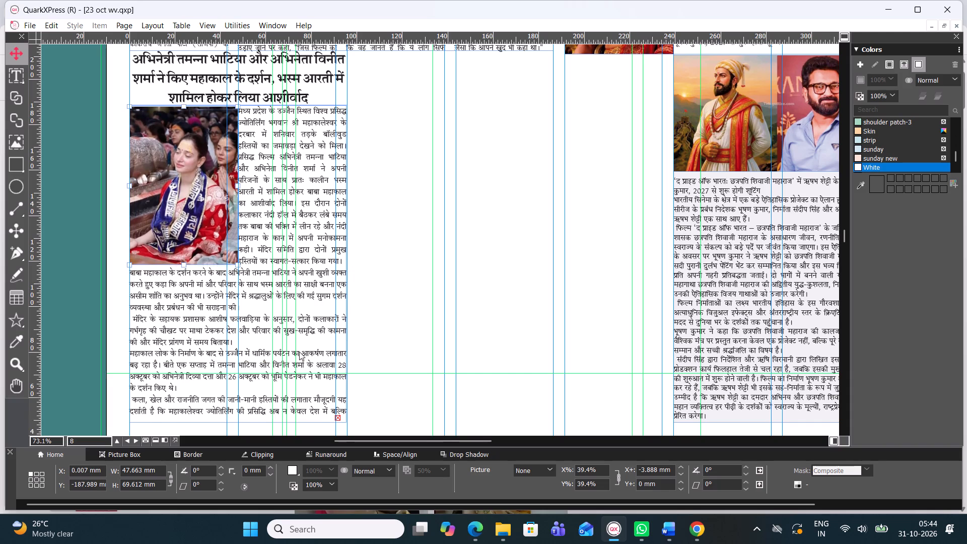
key("Up")
key("Up")
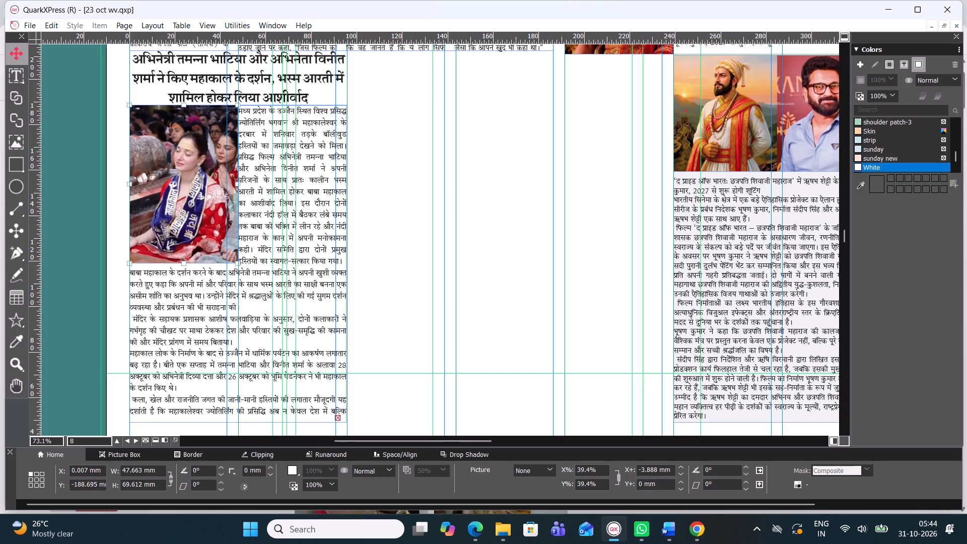
key("Down")
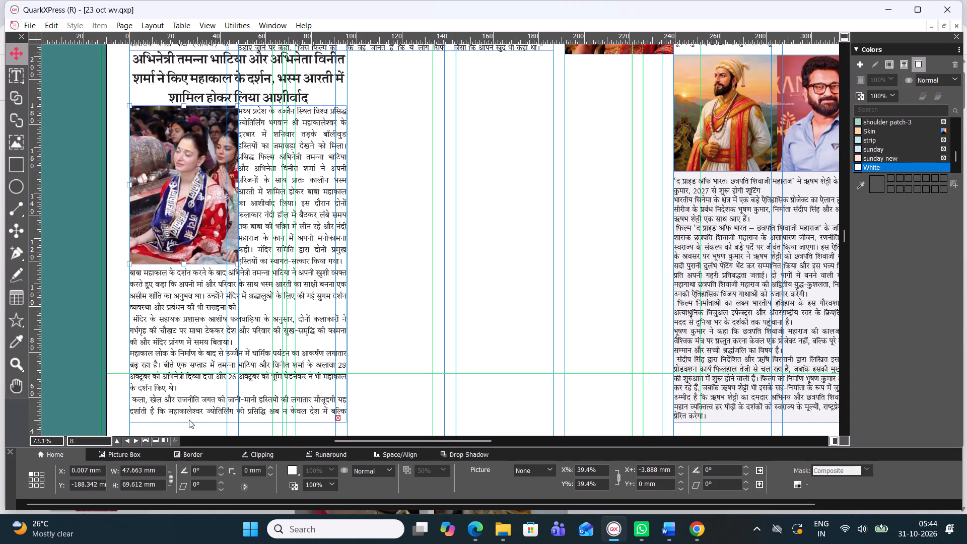
Extend the bottom of the Mahakal story's text box to a height of about 142.5 mm.
left_click(247, 407)
scroll(245, 418, "down", 1)
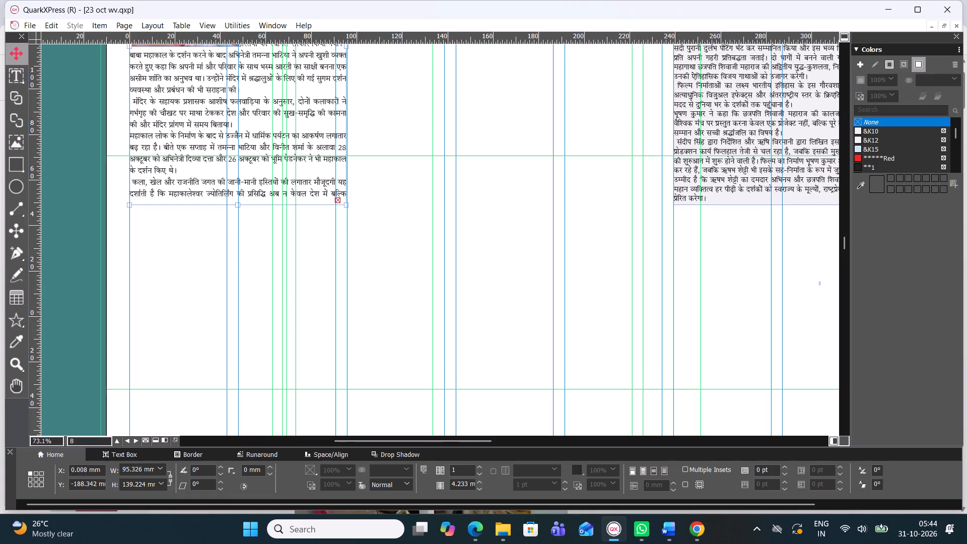
left_click_drag(236, 207, 236, 214)
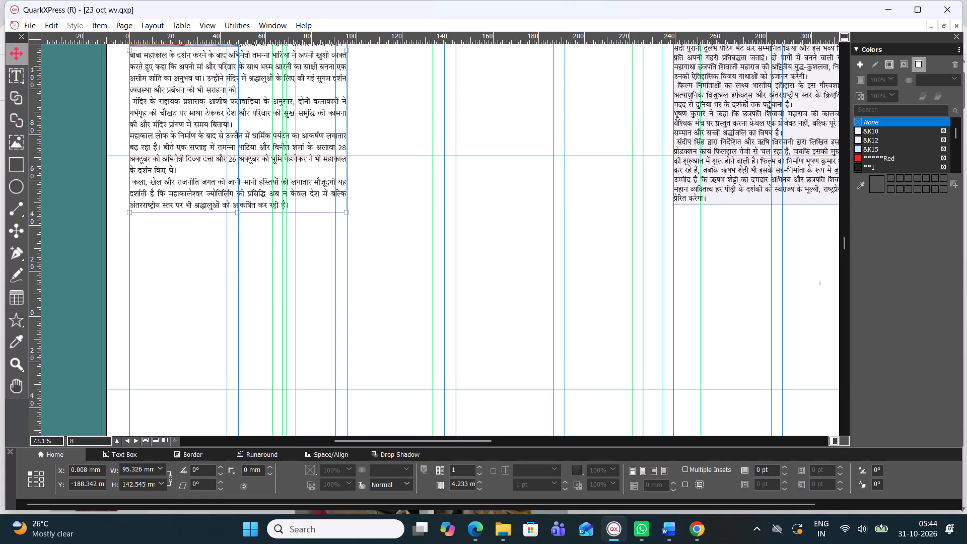
Join the story's last paragraph, starting "कला, खेल", to the preceding paragraph with a single space between them.
left_click(133, 179)
triple_click(132, 182)
key("BackSpace")
key("BackSpace")
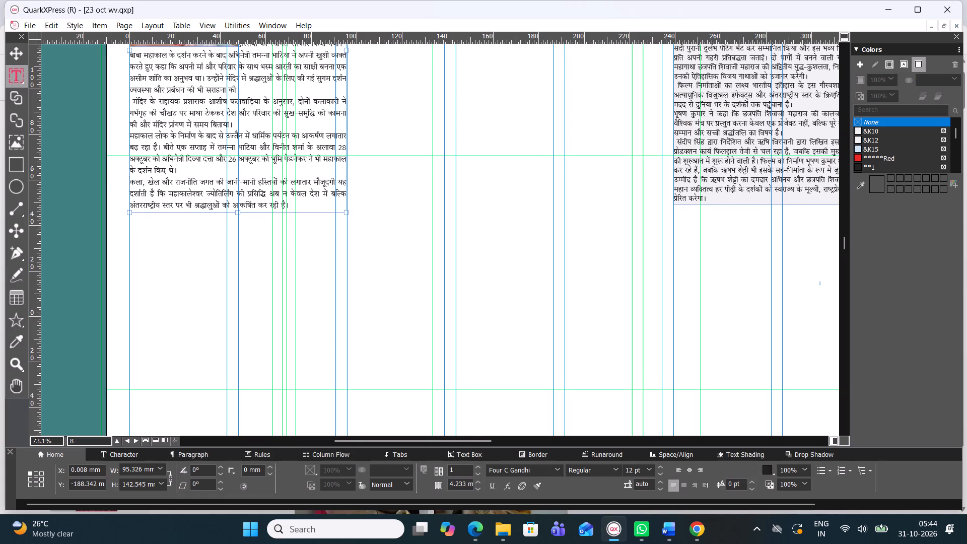
key("space")
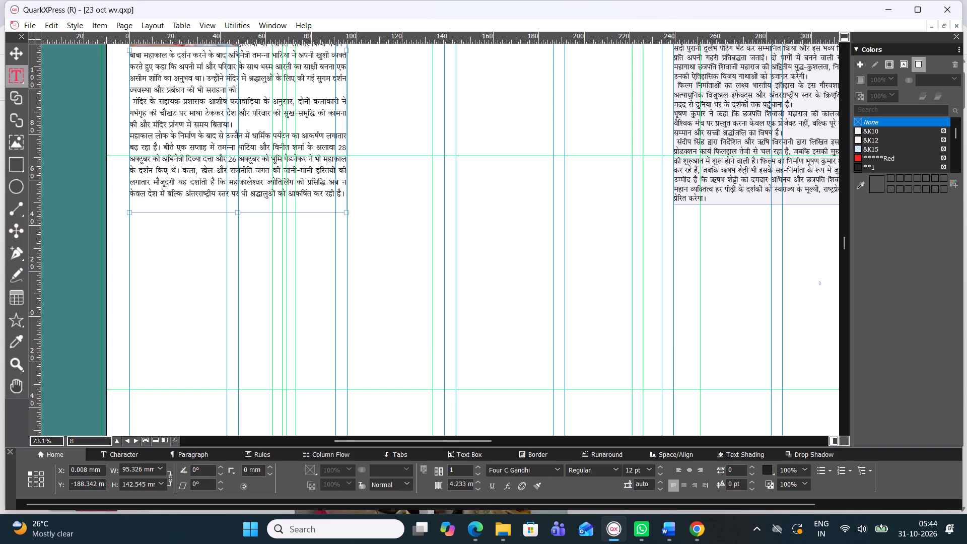
left_click(130, 135)
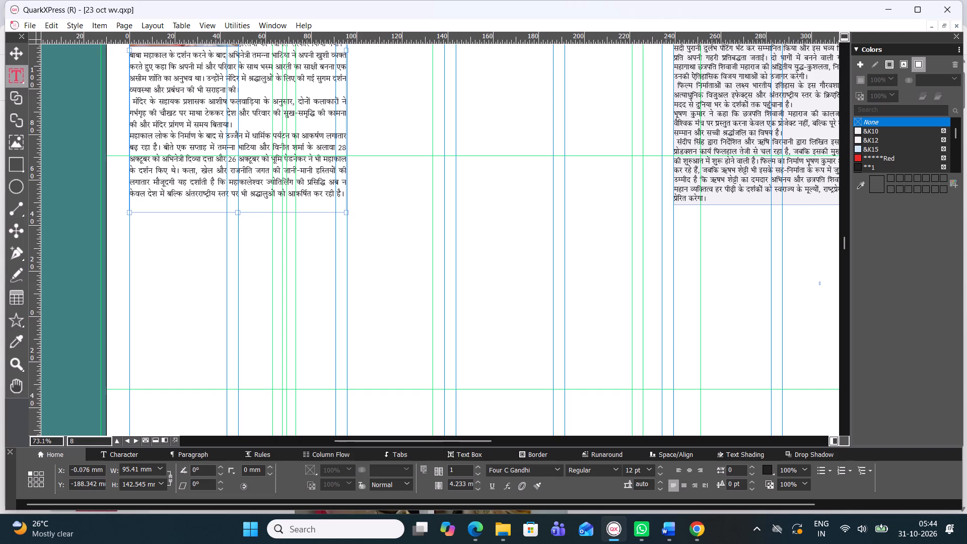
Shorten the Mahakal story's text box from its bottom edge to a height of about 139.2 mm.
left_click_drag(238, 211, 238, 205)
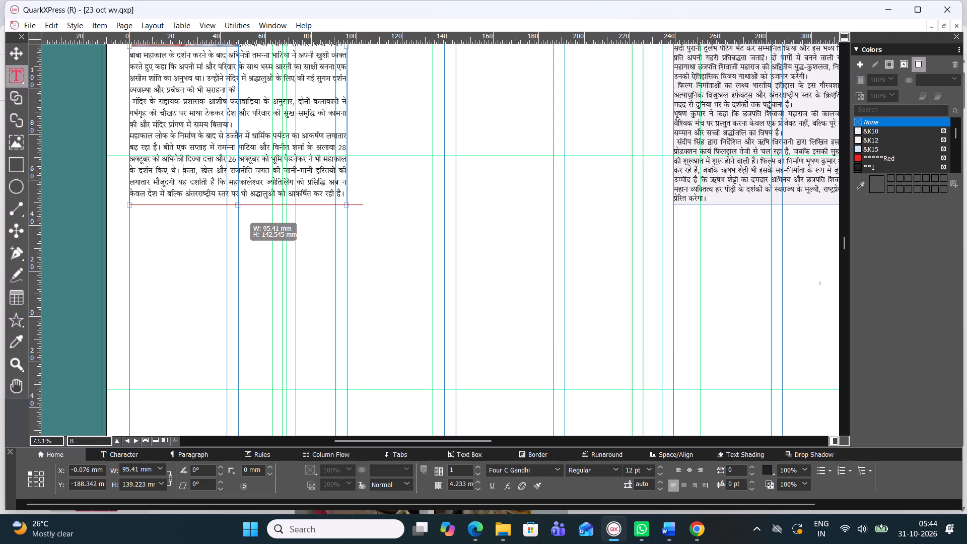
left_click_drag(238, 205, 238, 204)
left_click(244, 261)
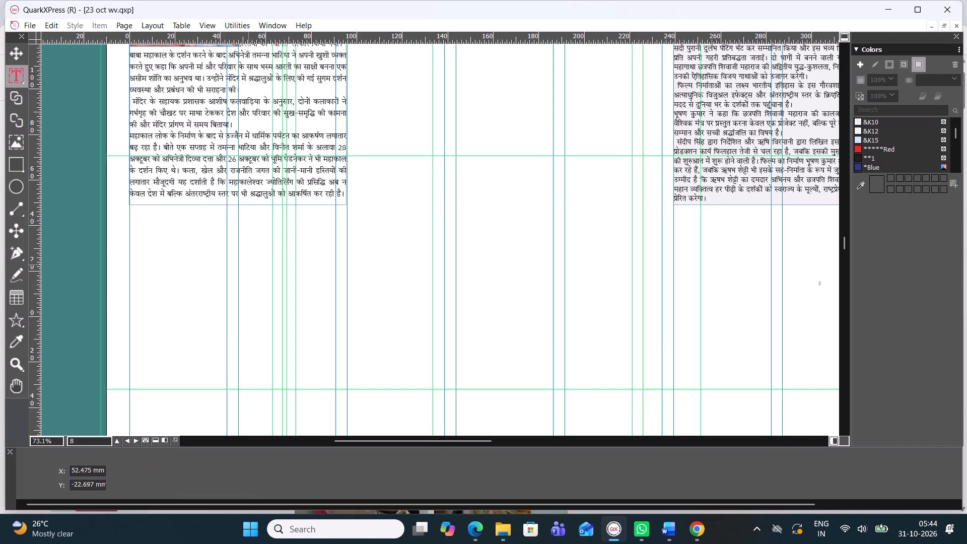
Lower the top edge of the Mahakal headline's text box, reducing its height to about 22.6 mm.
scroll(249, 265, "down", 1, "ctrl")
left_click_drag(445, 442, 456, 444)
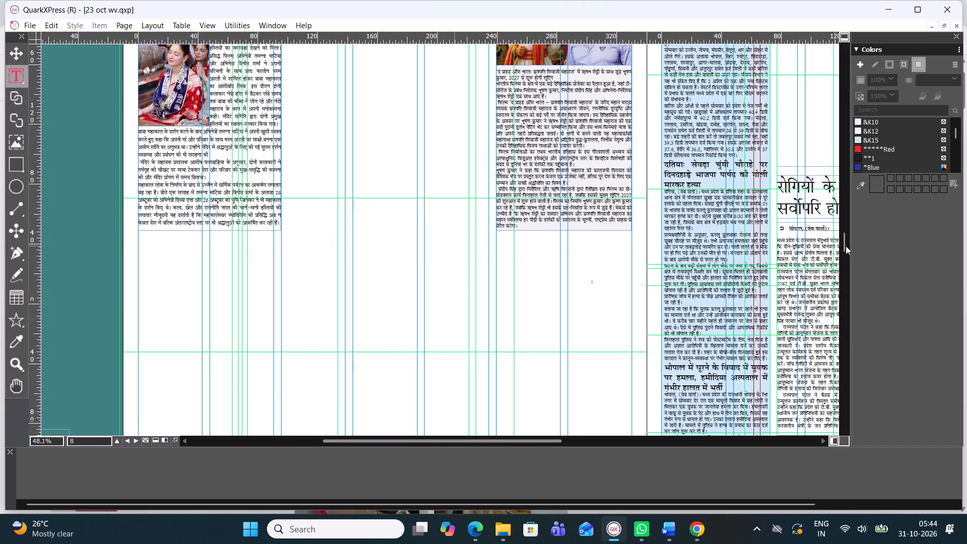
left_click_drag(845, 246, 846, 235)
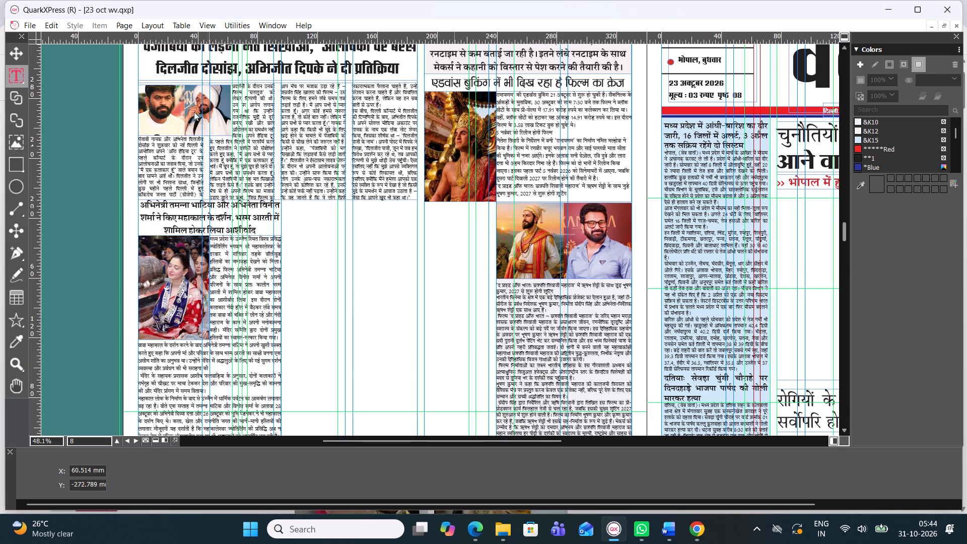
left_click(160, 224)
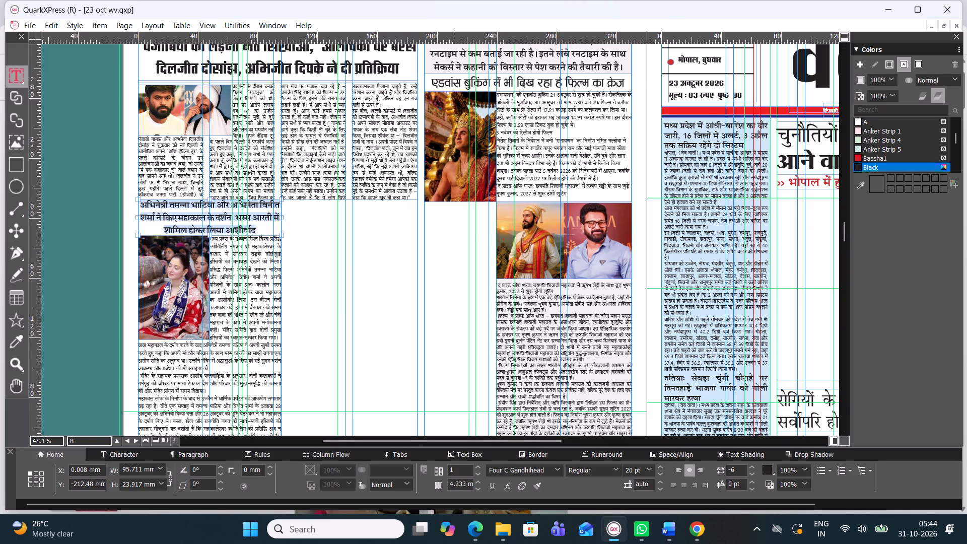
left_click(25, 57)
scroll(205, 196, "up", 1, "ctrl")
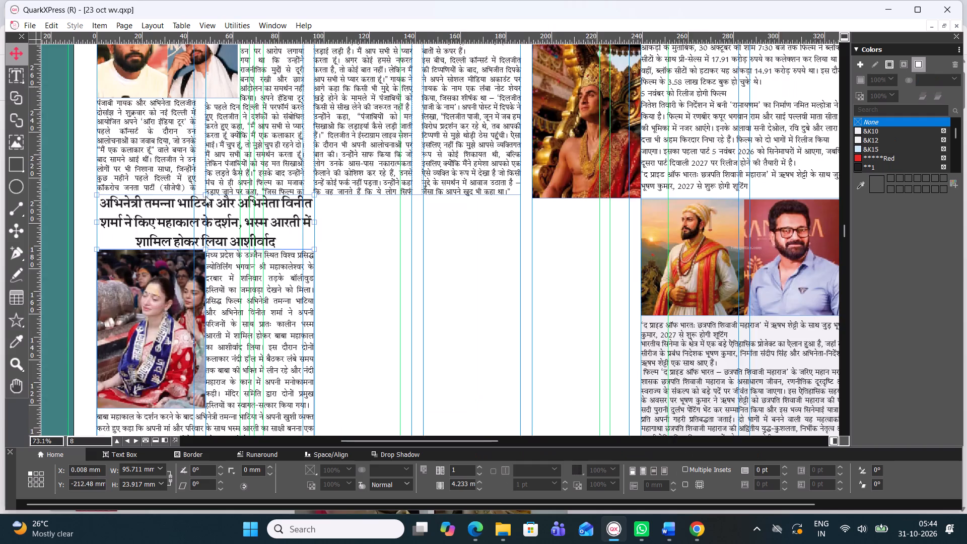
scroll(205, 196, "up", 1, "ctrl")
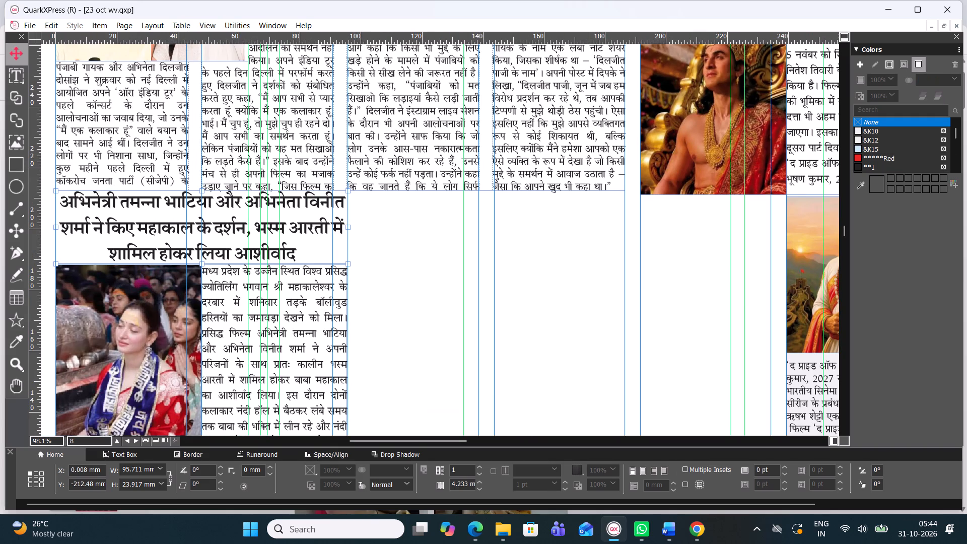
left_click(202, 188)
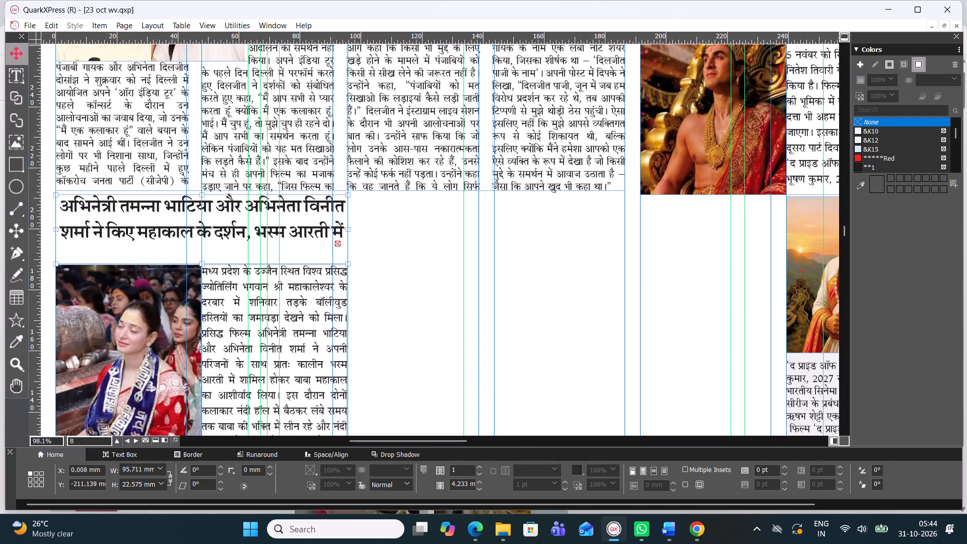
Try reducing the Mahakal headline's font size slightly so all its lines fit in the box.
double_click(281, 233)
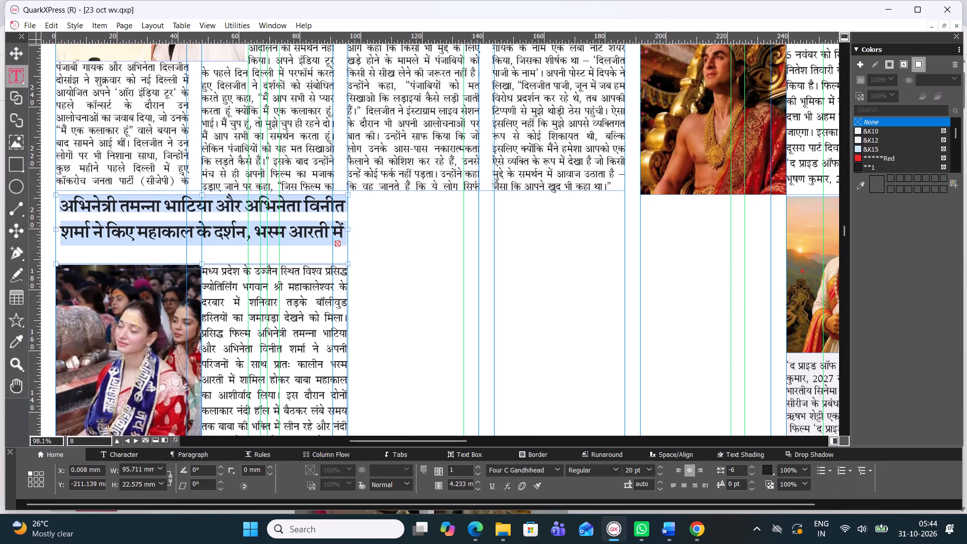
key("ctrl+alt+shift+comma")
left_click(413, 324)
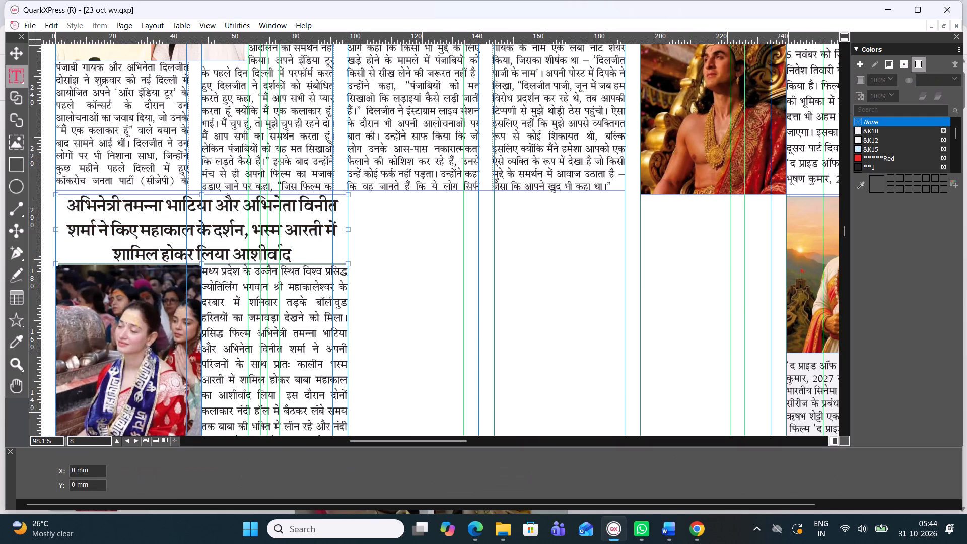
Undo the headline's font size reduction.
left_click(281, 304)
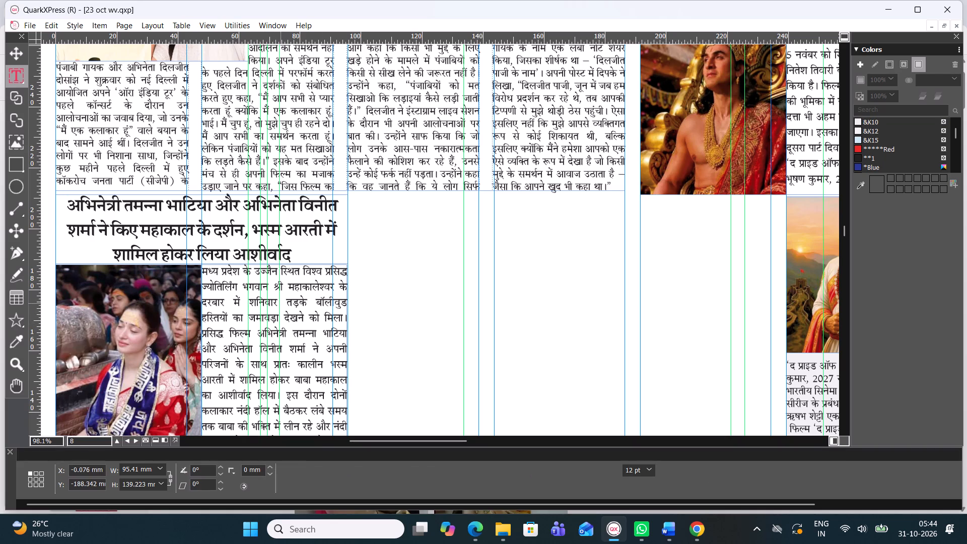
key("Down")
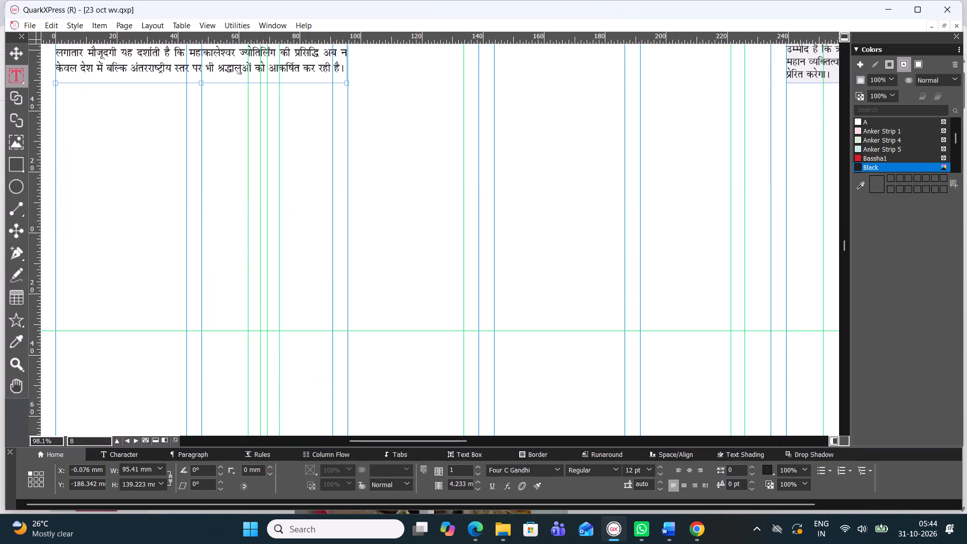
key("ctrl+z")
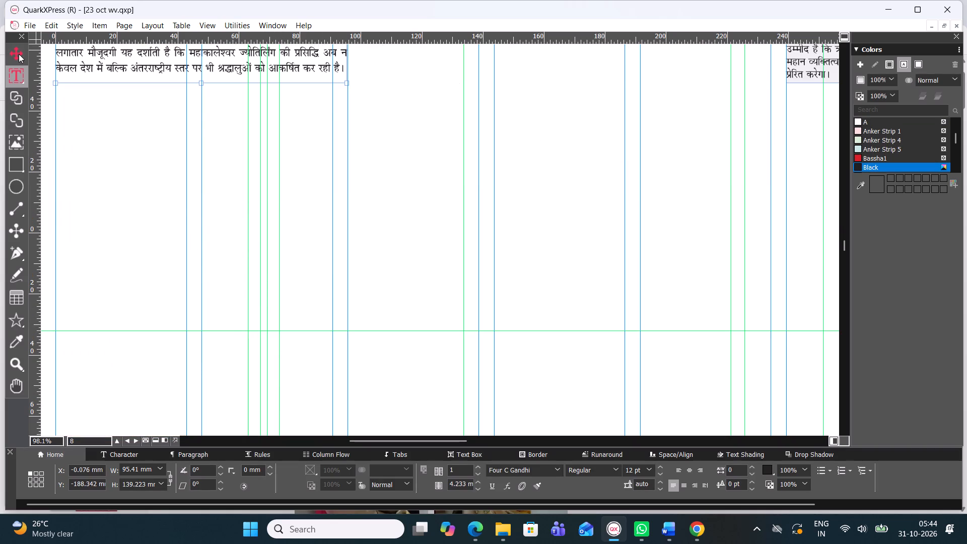
Nudge the Mahakal story's text box slightly down, away from the headline.
left_click(19, 54)
scroll(121, 88, "up", 2)
left_click(181, 120)
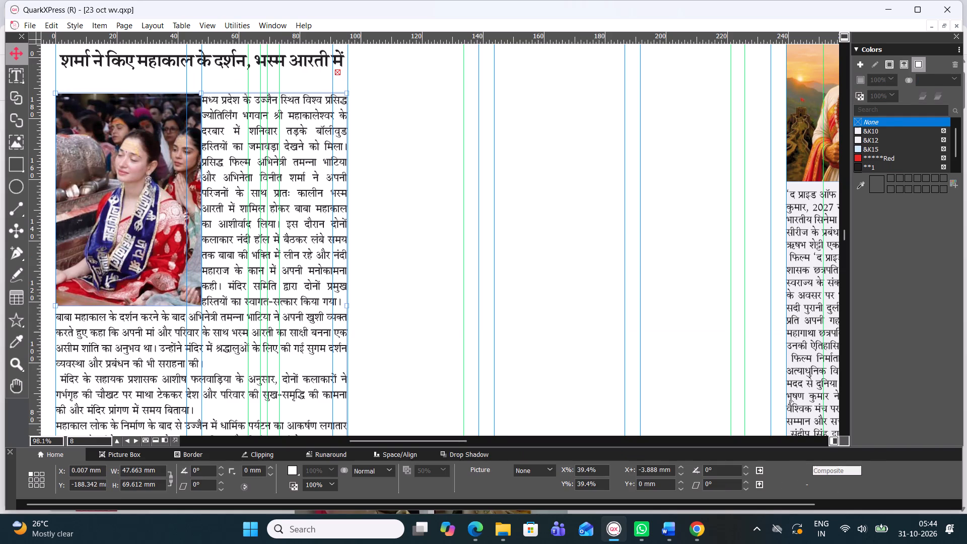
left_click(245, 178)
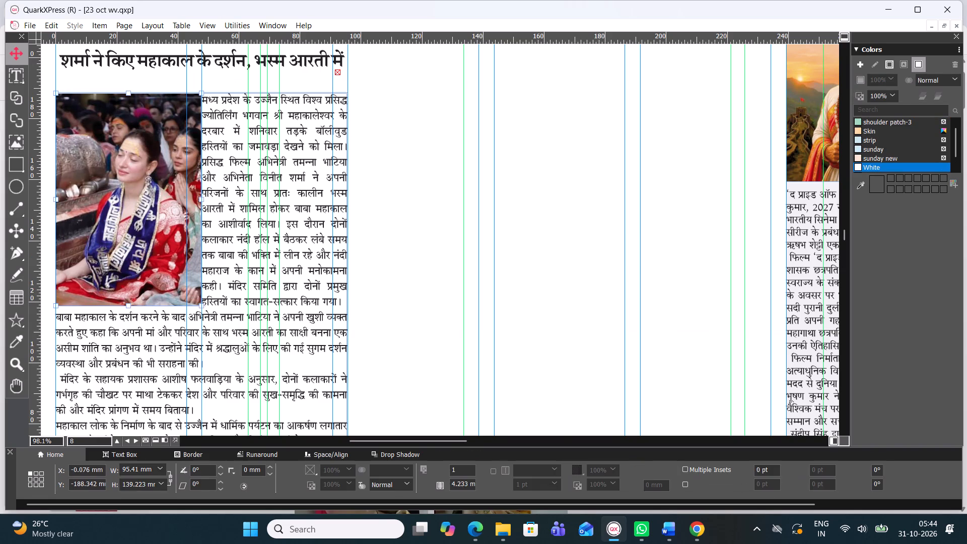
key("Down")
key("Down")
key("Down")
key("Down")
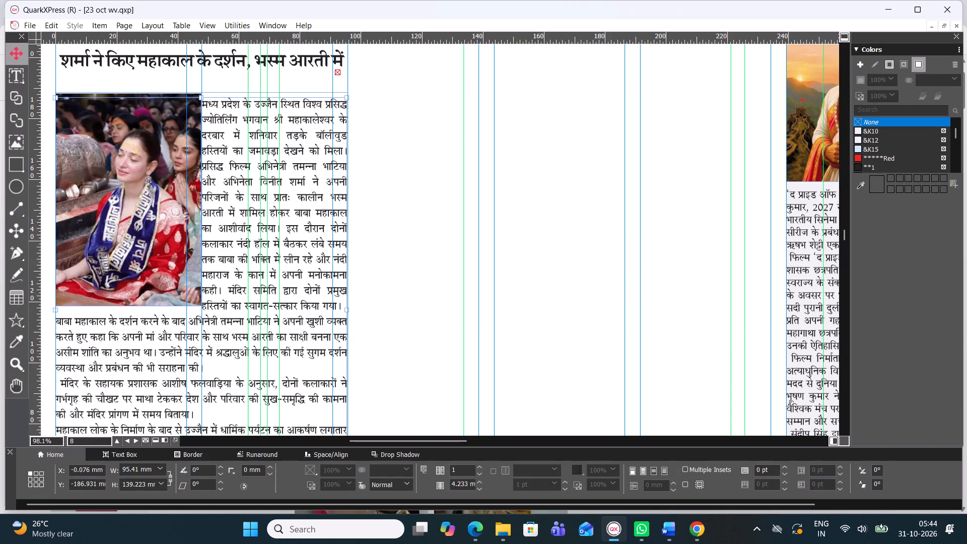
key("Down")
Lower the top edge of the Tamannaah Bhatia temple photo's box to line up with the top of the story text.
left_click(175, 210)
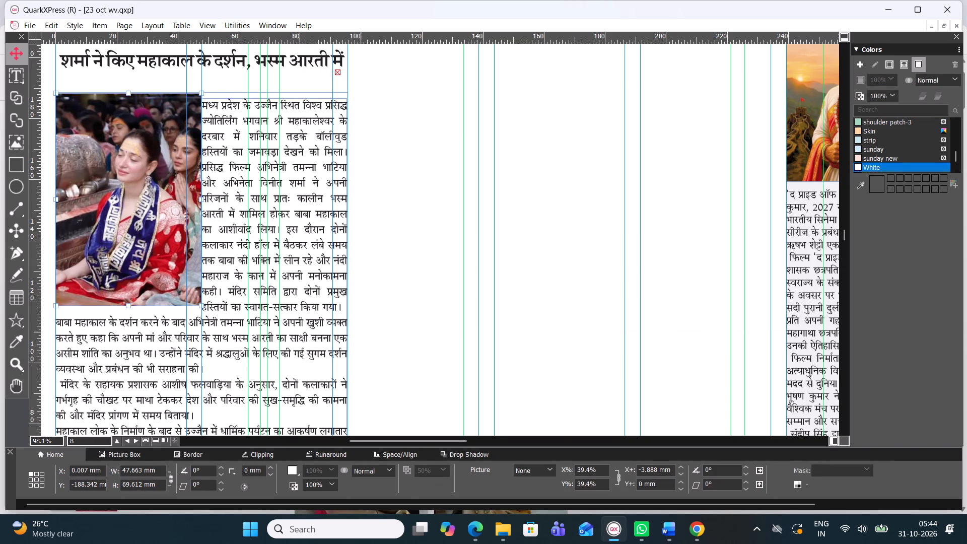
left_click_drag(128, 93, 128, 98)
left_click(450, 155)
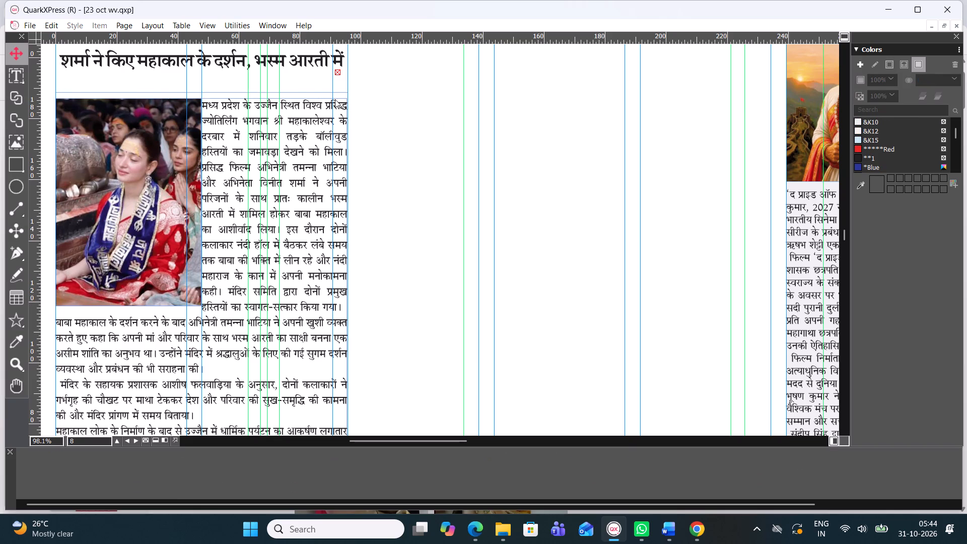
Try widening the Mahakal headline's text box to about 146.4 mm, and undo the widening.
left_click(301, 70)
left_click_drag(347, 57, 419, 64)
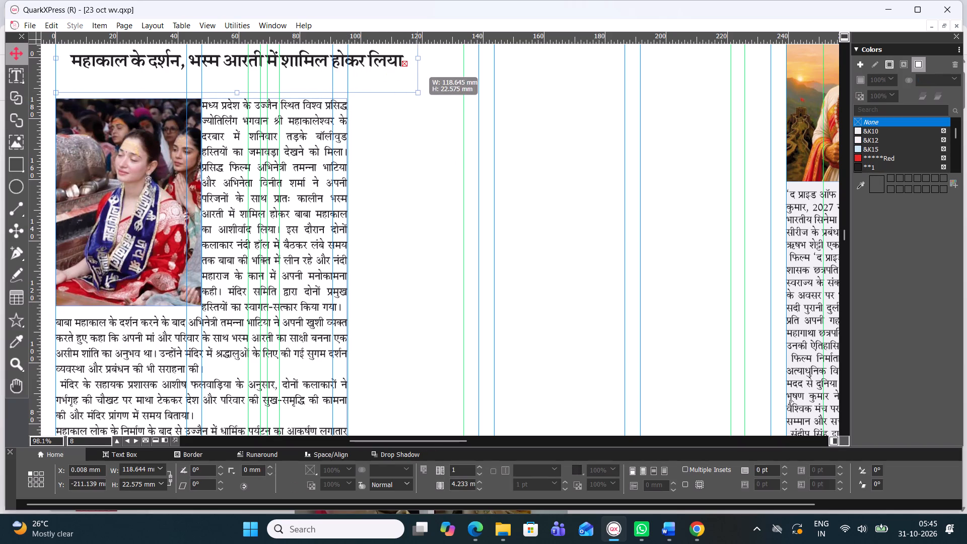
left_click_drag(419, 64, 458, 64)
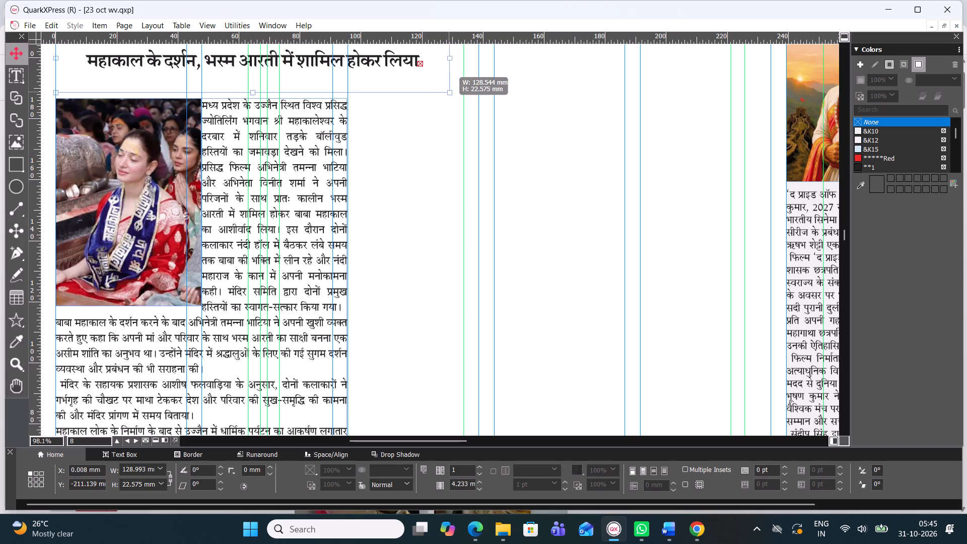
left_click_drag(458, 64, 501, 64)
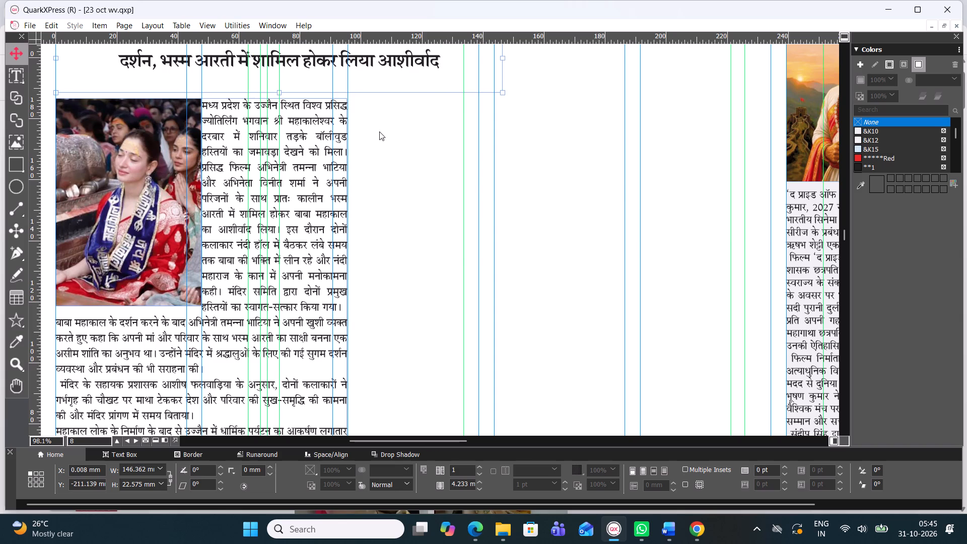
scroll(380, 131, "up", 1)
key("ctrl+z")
Reduce the whole Mahakal headline's font size to 19 pt.
double_click(269, 253)
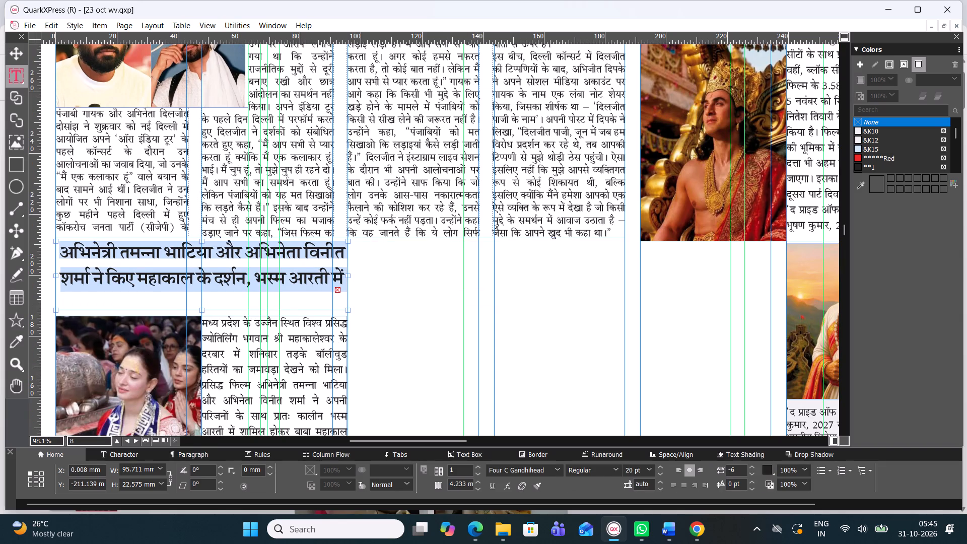
key("ctrl+alt+shift+comma")
key("ctrl+z")
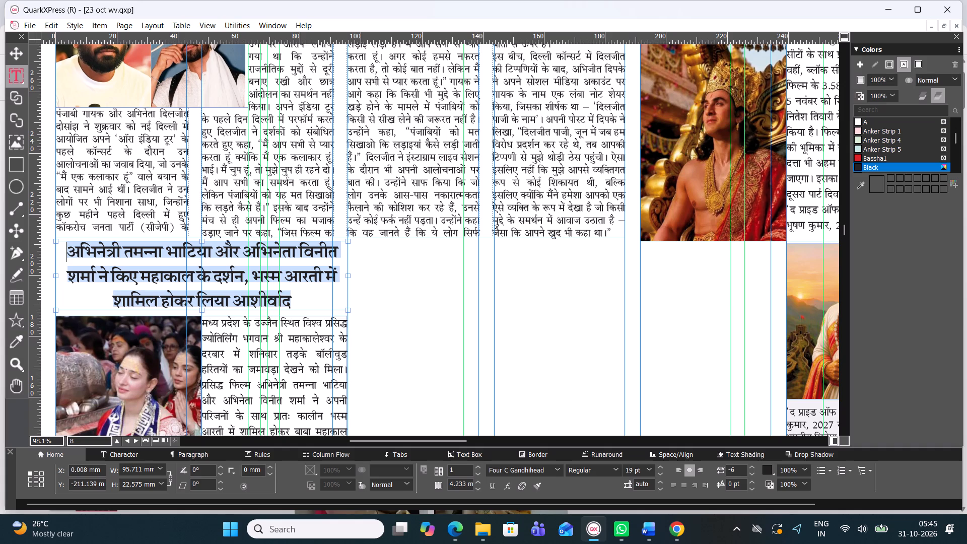
left_click(405, 312)
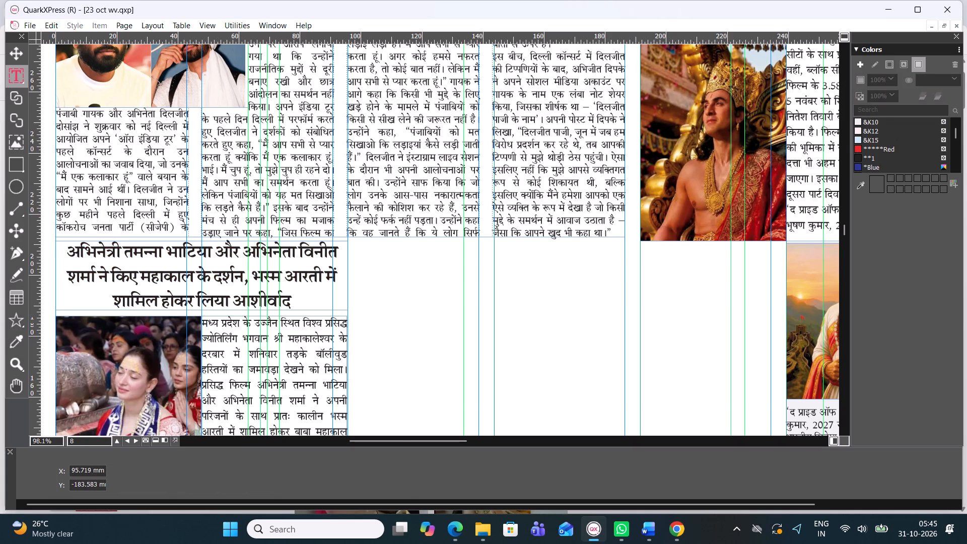
Look over the pages and the empty area between the Mahakal story and the Shivaji Maharaj film story.
scroll(380, 323, "up", 2)
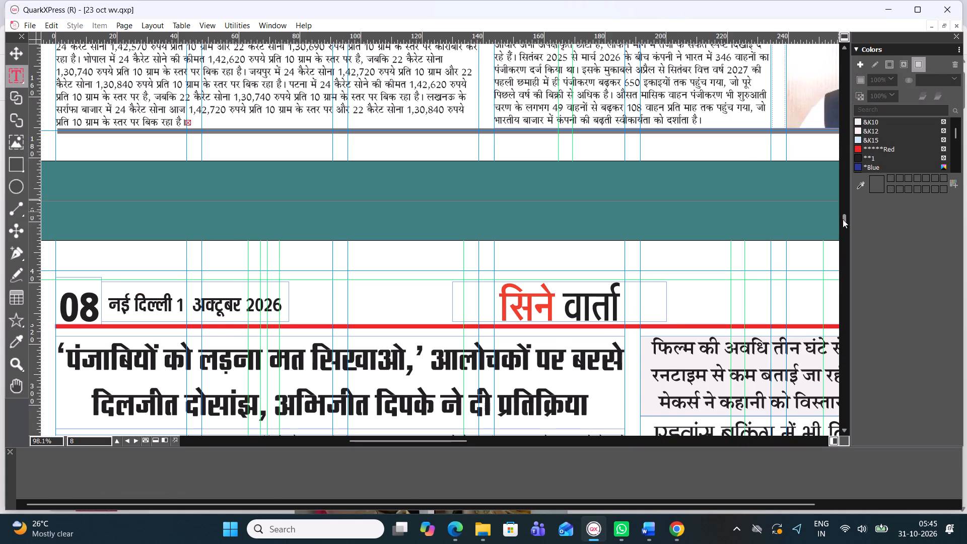
left_click_drag(844, 218, 834, 141)
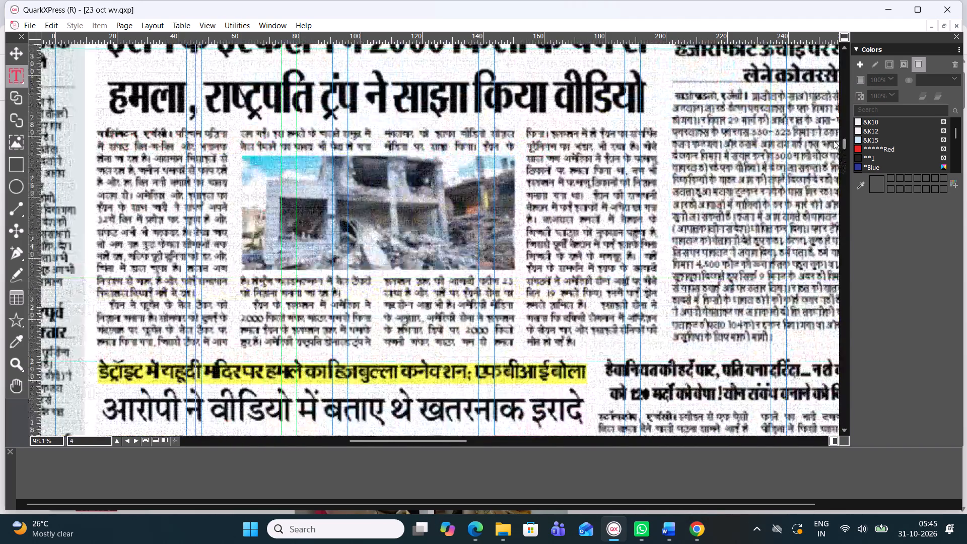
left_click_drag(834, 141, 830, 238)
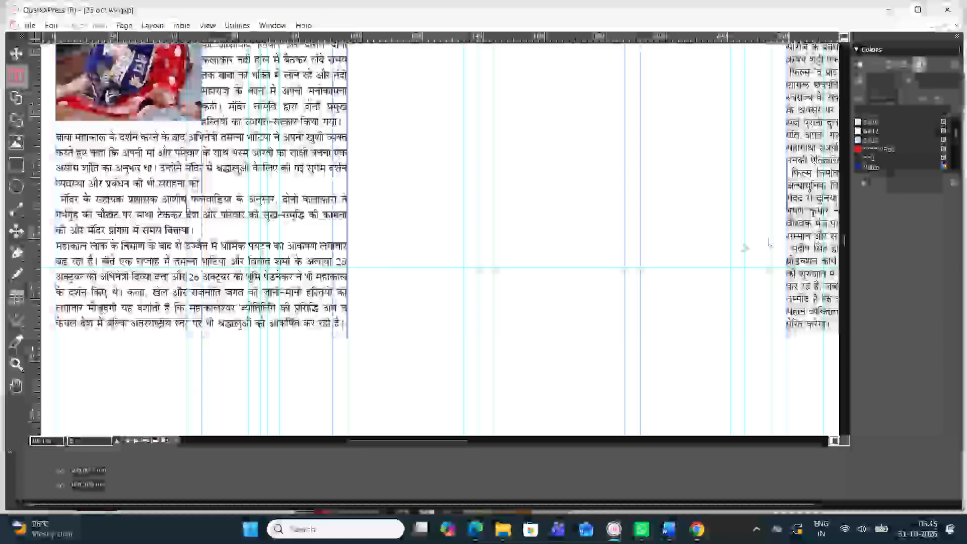
left_click(545, 382)
left_click_drag(453, 439, 483, 441)
left_click_drag(846, 236, 845, 229)
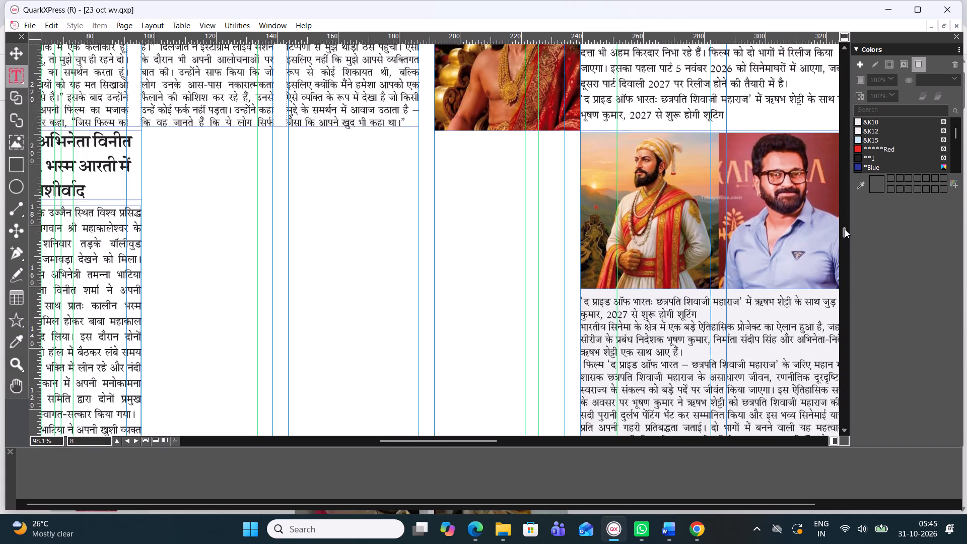
left_click_drag(845, 229, 844, 229)
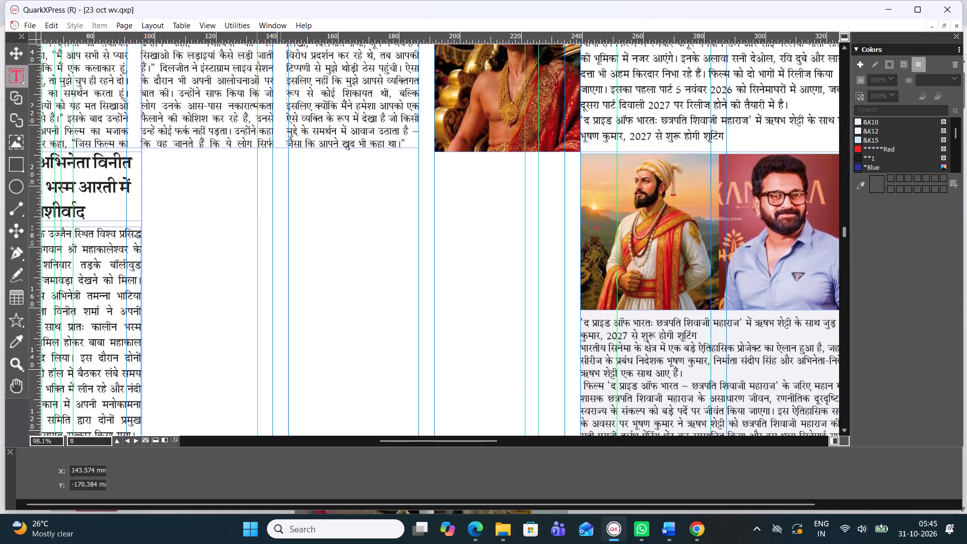
left_click(17, 52)
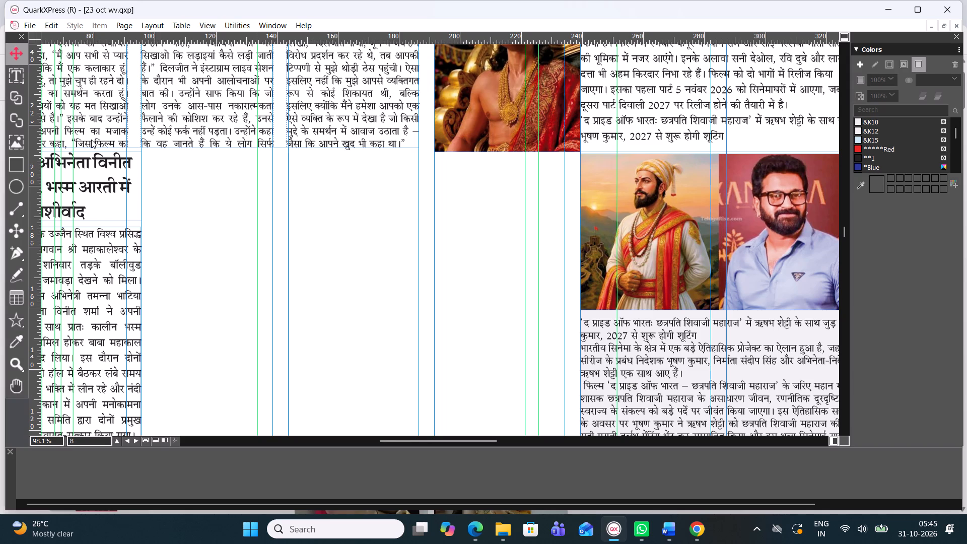
Switch to Word and copy the Shraddha Kapoor 'ईठा' trailer headline from the 31 Oct Cinema document.
left_click(671, 539)
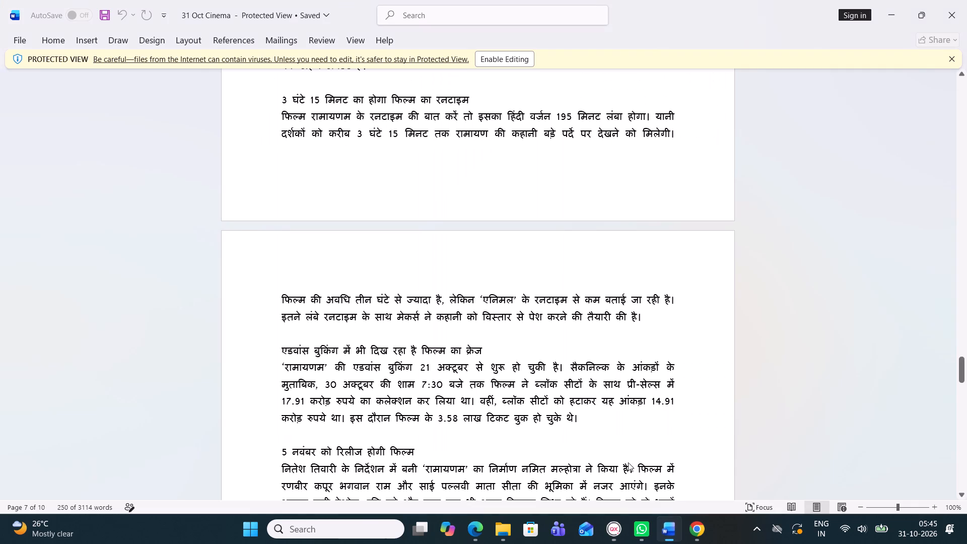
scroll(559, 392, "down", 3)
scroll(504, 313, "up", 2)
scroll(507, 313, "down", 2)
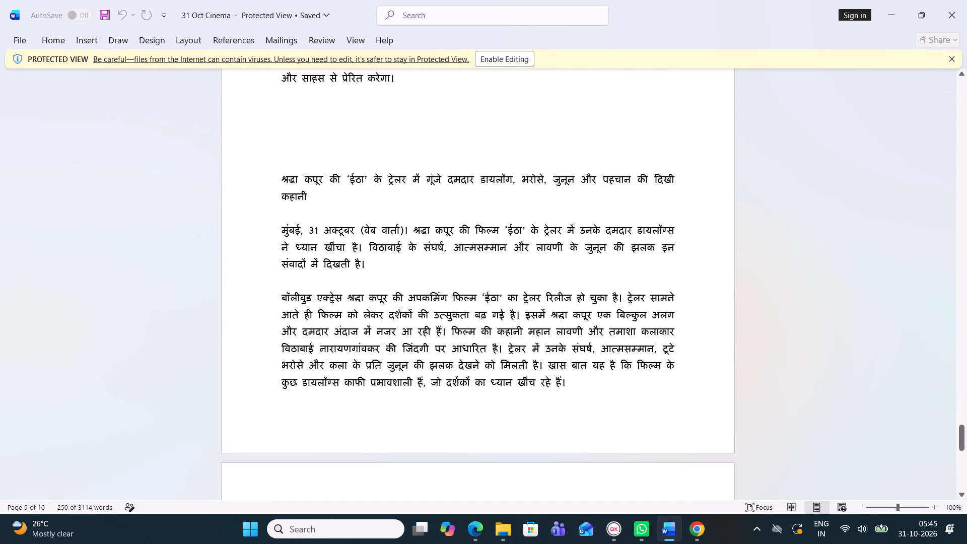
left_click_drag(282, 176, 313, 190)
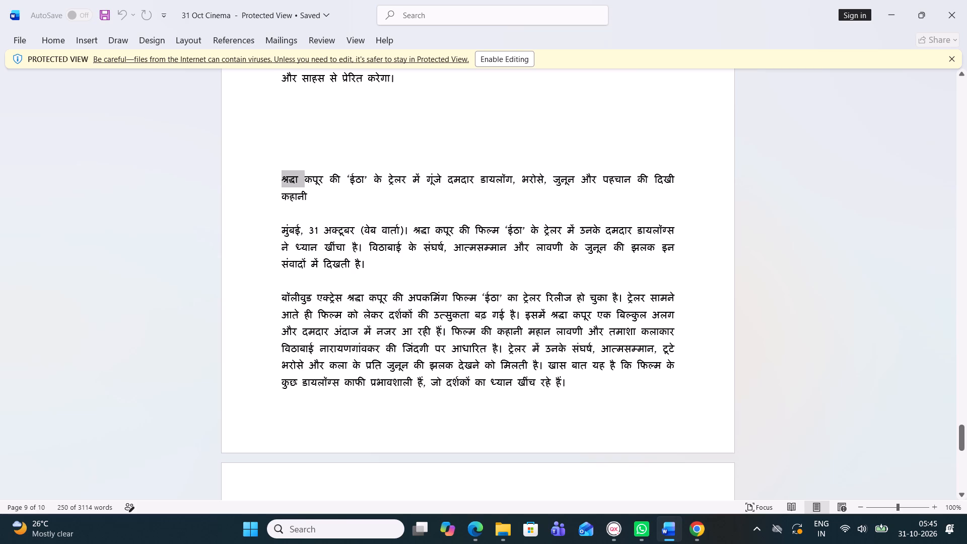
left_click_drag(313, 190, 330, 200)
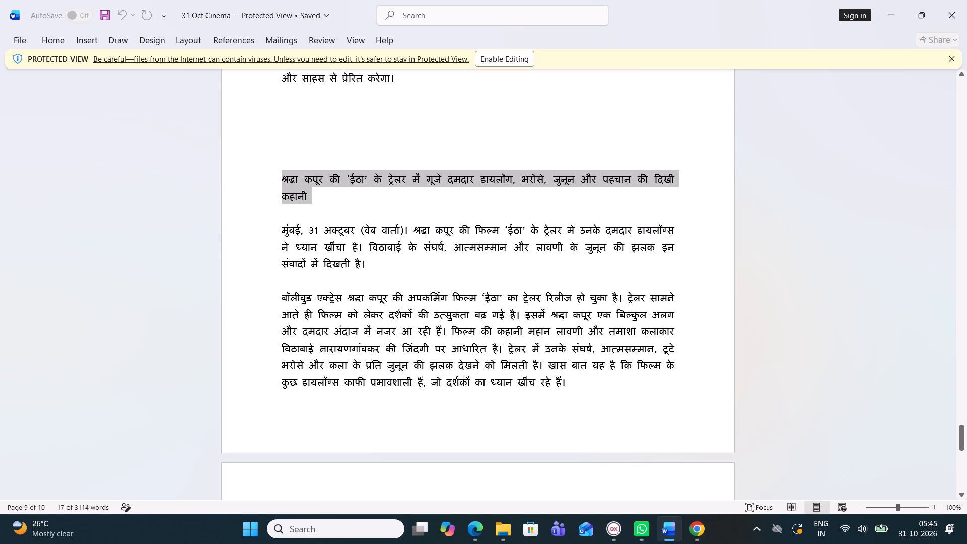
key("ctrl+c")
Back in QuarkXPress, draw a headline text box about 90.7 by 21.7 mm below the Diljit story's last column and the Ramayana photo.
left_click(608, 522)
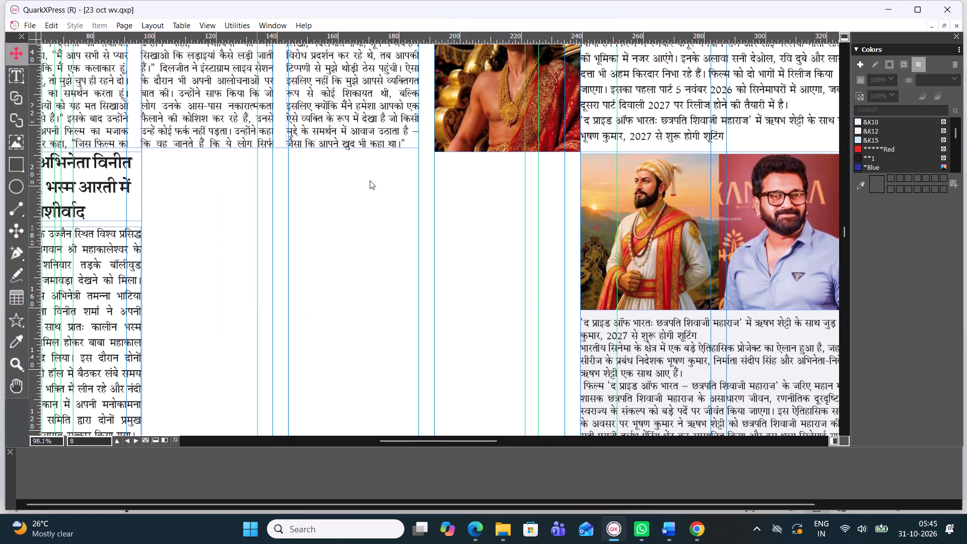
left_click(16, 54)
left_click(15, 67)
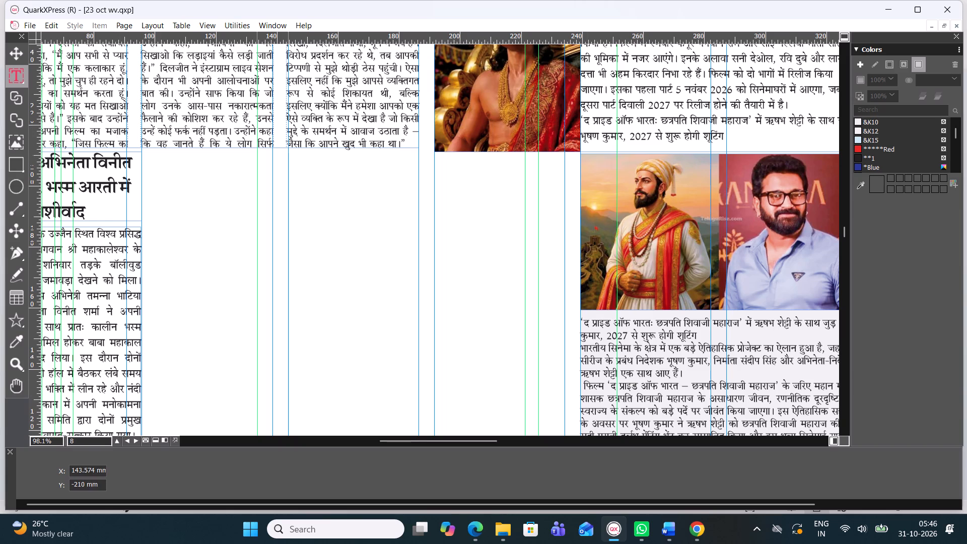
left_click_drag(289, 155, 472, 210)
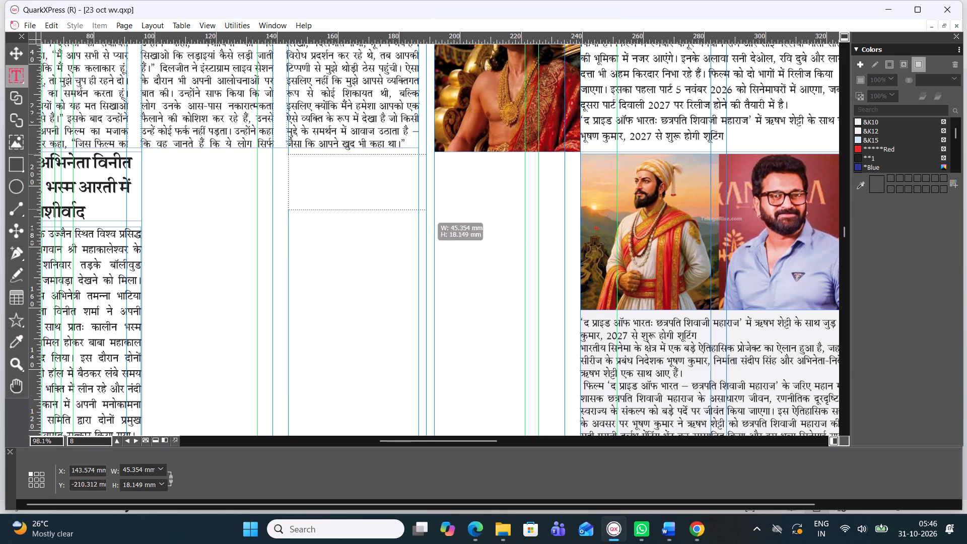
left_click_drag(472, 210, 565, 218)
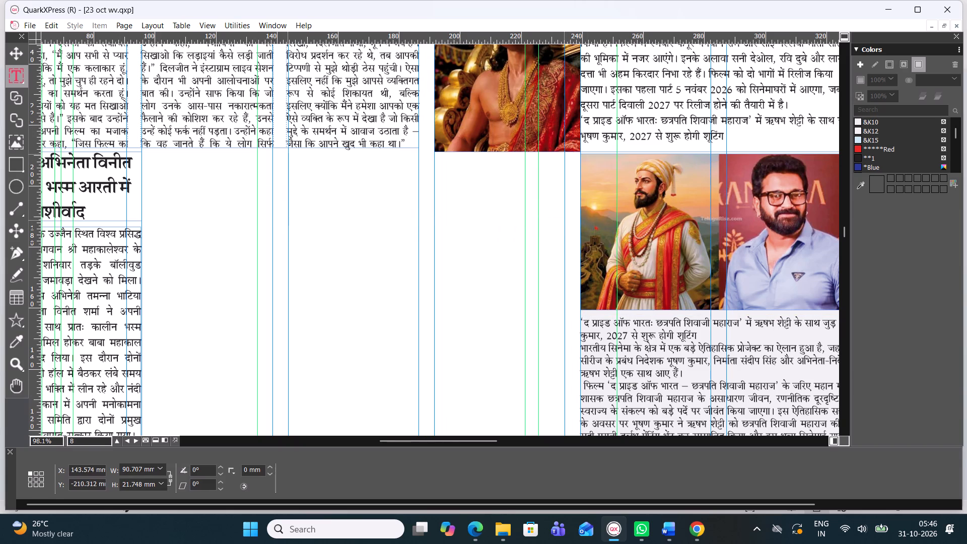
Nudge the new headline text box down to a Y position of about -208.9 mm.
key("Down")
key("Down")
key("Down")
key("Down")
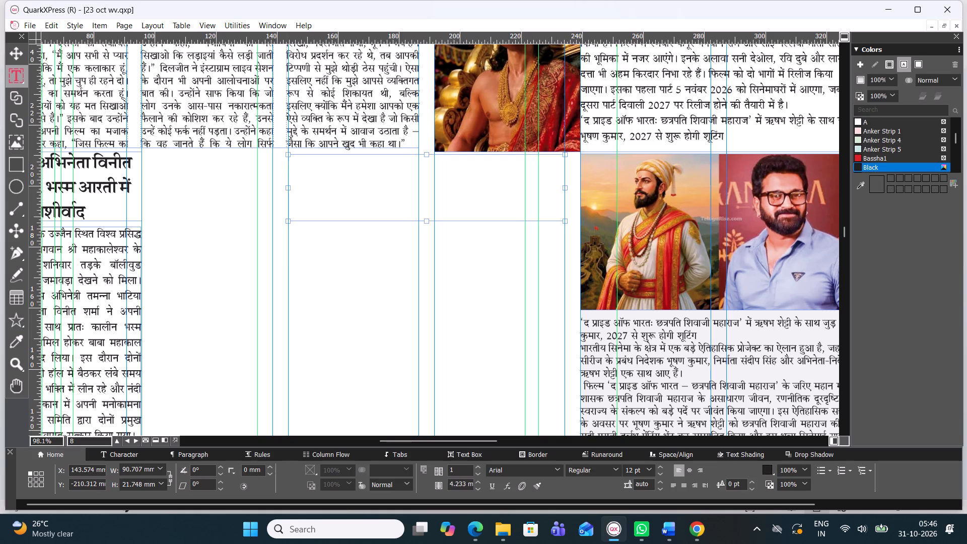
left_click(12, 55)
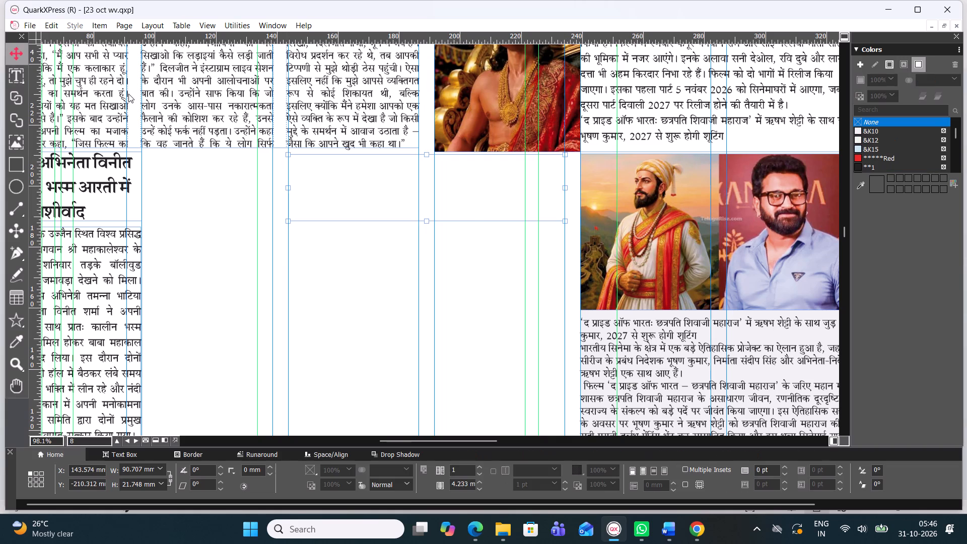
key("Down")
key("Down")
key("Down")
key("Down")
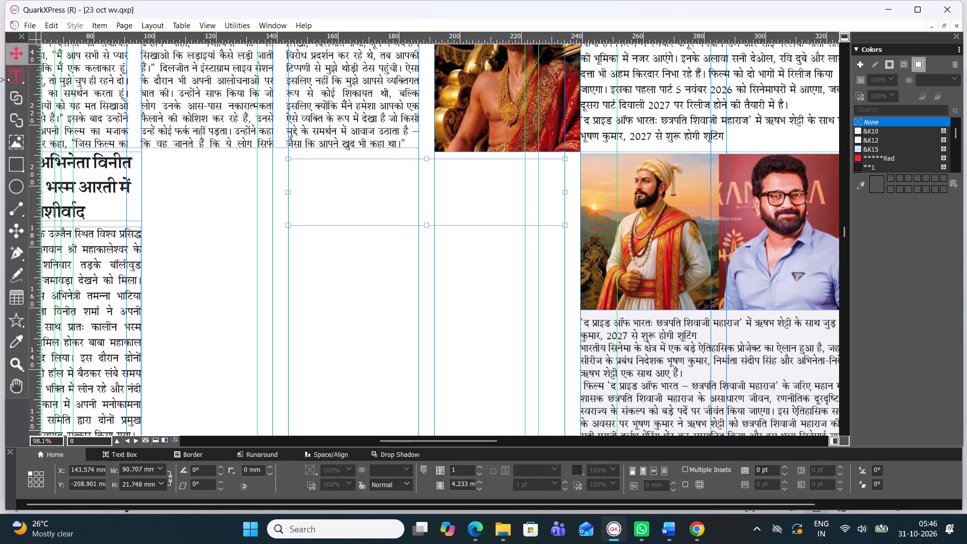
Paste the copied Shraddha Kapoor headline into the new text box.
left_click(14, 77)
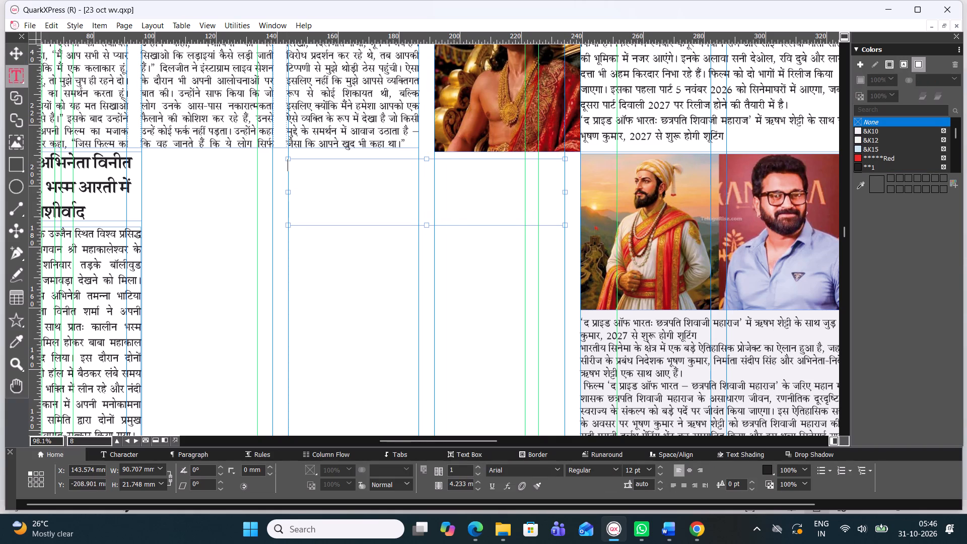
key("ctrl+a")
key("ctrl+v")
Set the whole Shraddha Kapoor headline in the Four C Laxman font.
key("ctrl+a")
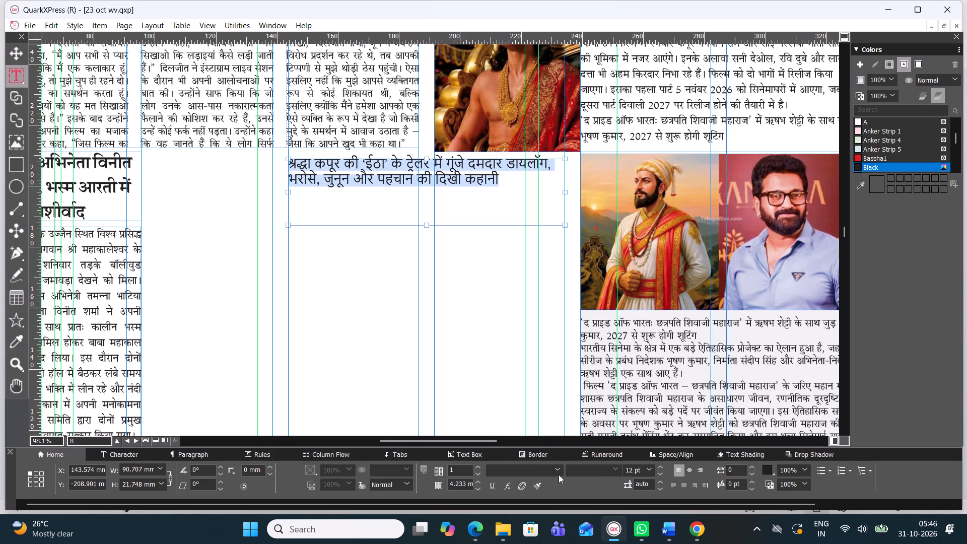
left_click(558, 465)
left_click(567, 102)
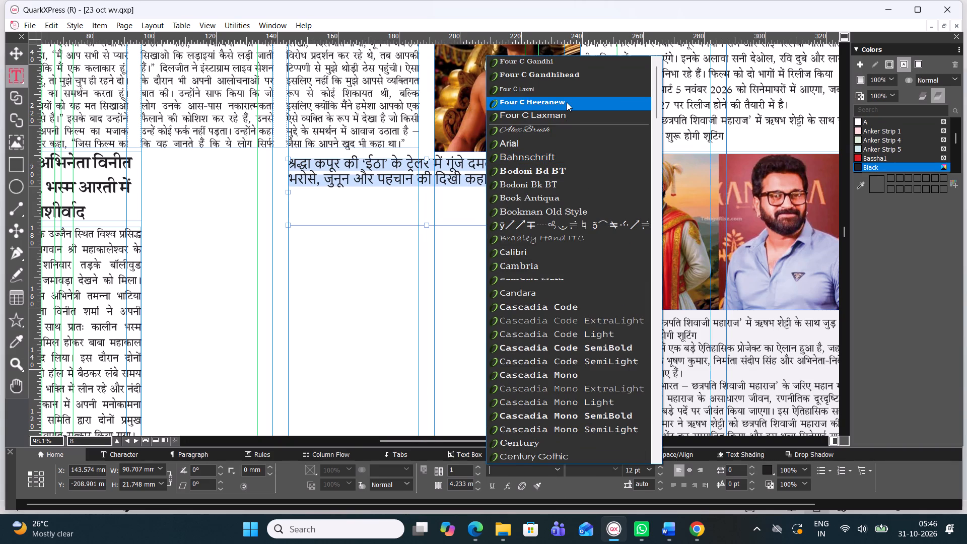
left_click(561, 468)
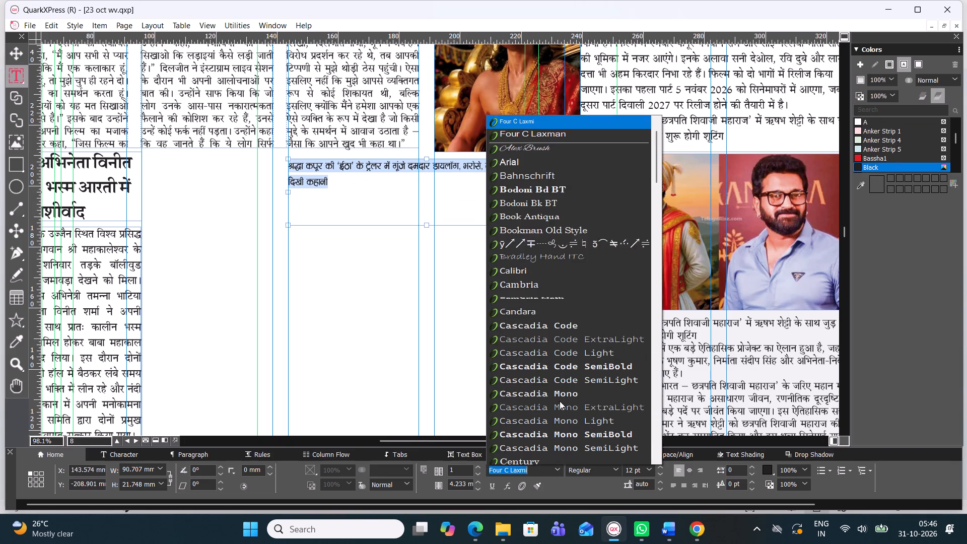
left_click(552, 77)
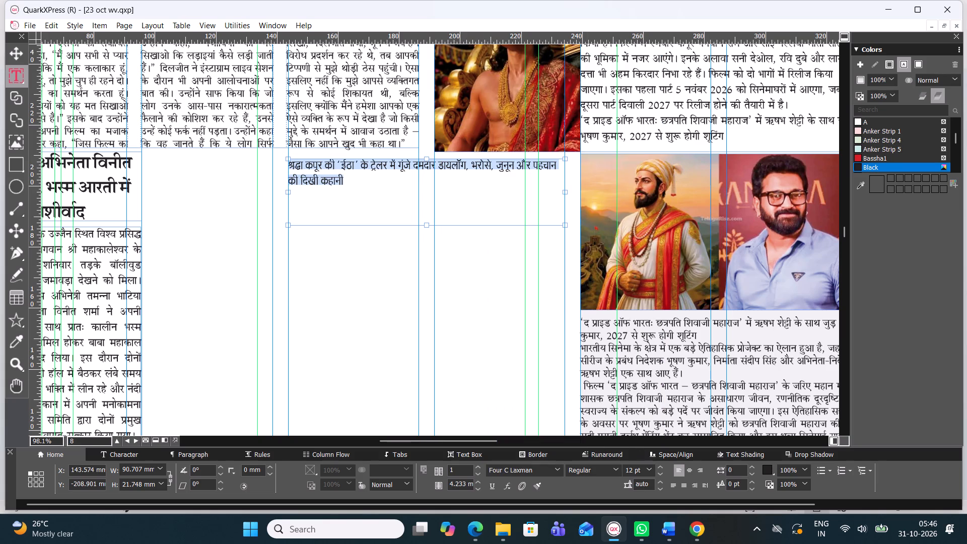
Size the whole Shraddha Kapoor headline at 19 pt and centre it in its text box.
key("ctrl+alt+shift+period")
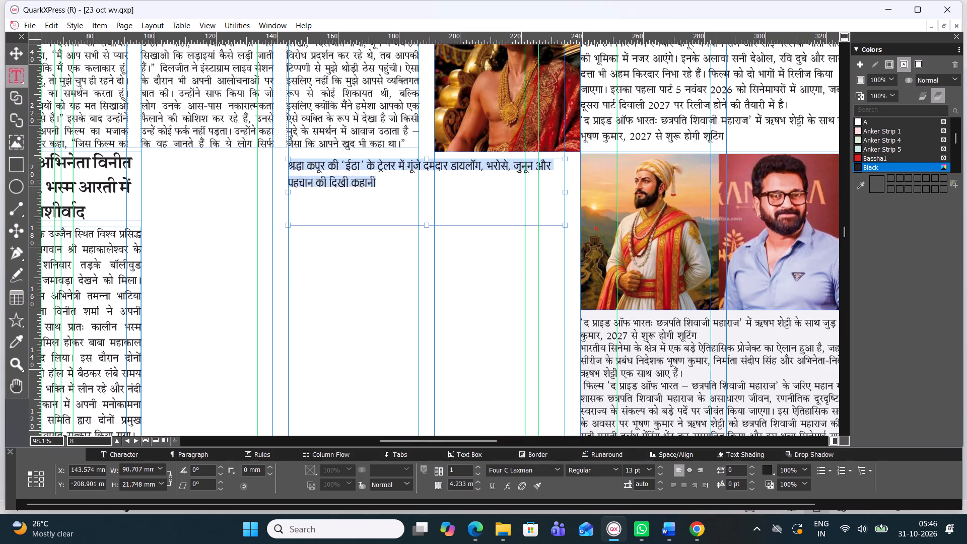
key("ctrl+alt+shift+period")
key("ctrl+alt+shift+period")
key("ctrl+alt+shift+period")
key("ctrl+alt+shift+period")
key("ctrl+alt+shift+period")
key("ctrl+alt+shift+period")
key("ctrl+alt+shift+period")
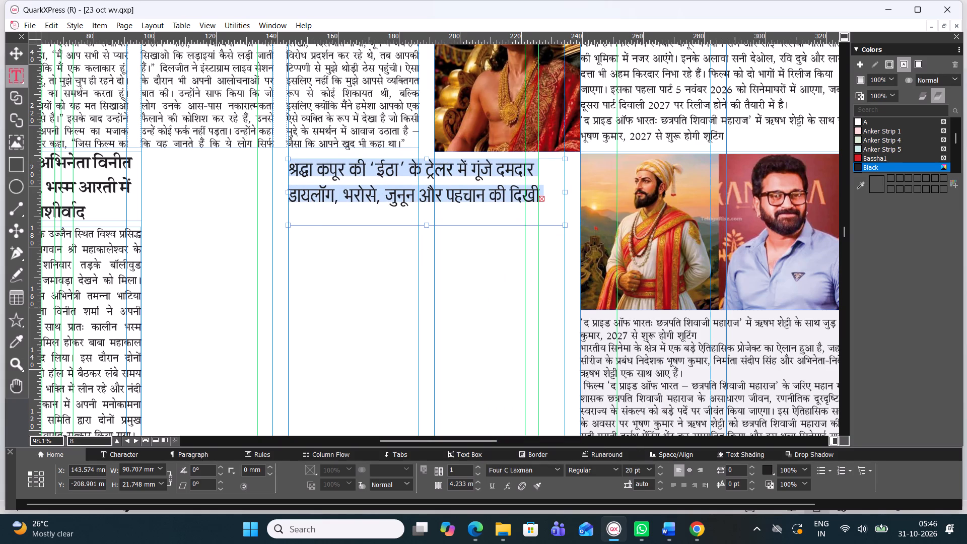
key("ctrl+alt+shift+comma")
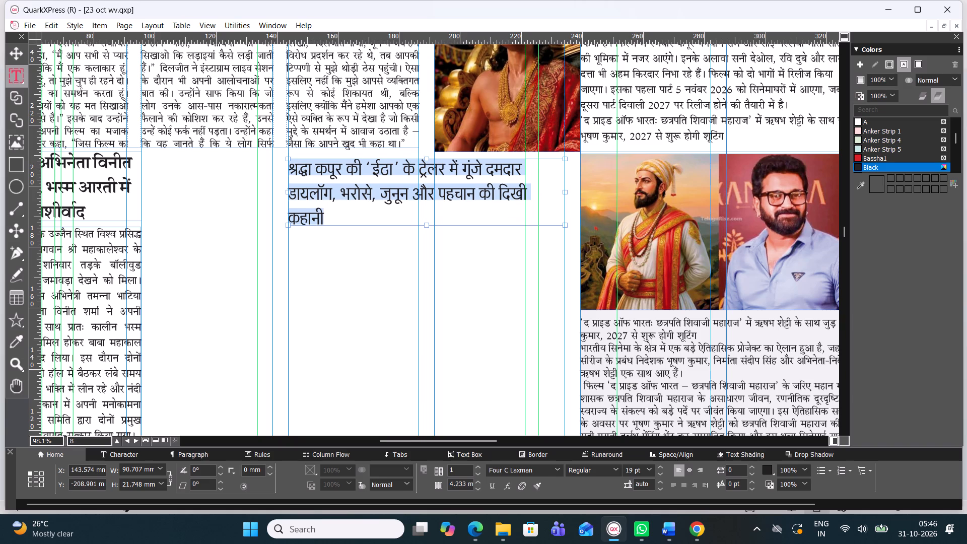
left_click(688, 473)
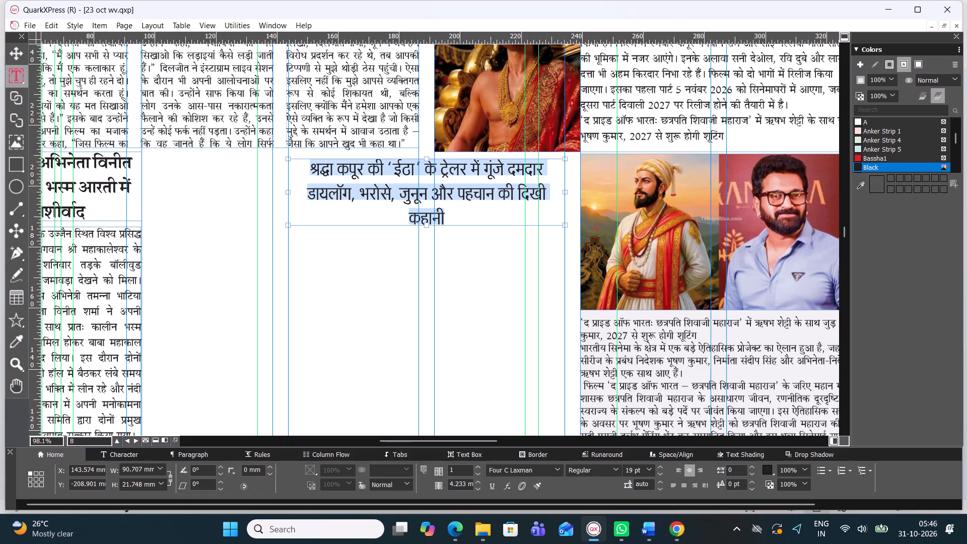
Narrow the headline text box from its left edge to about 66.8 mm wide, keeping the whole headline on three lines.
left_click_drag(288, 192, 348, 191)
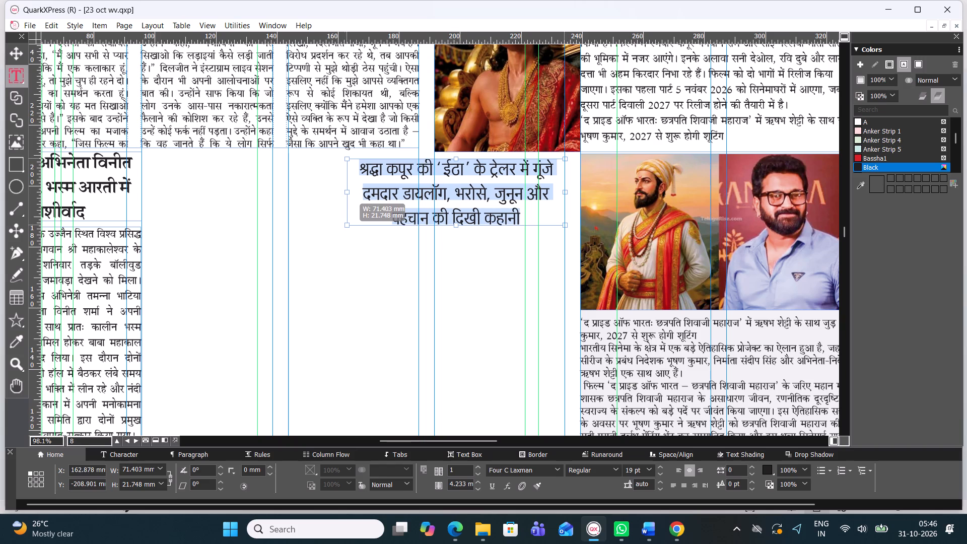
left_click_drag(348, 191, 375, 191)
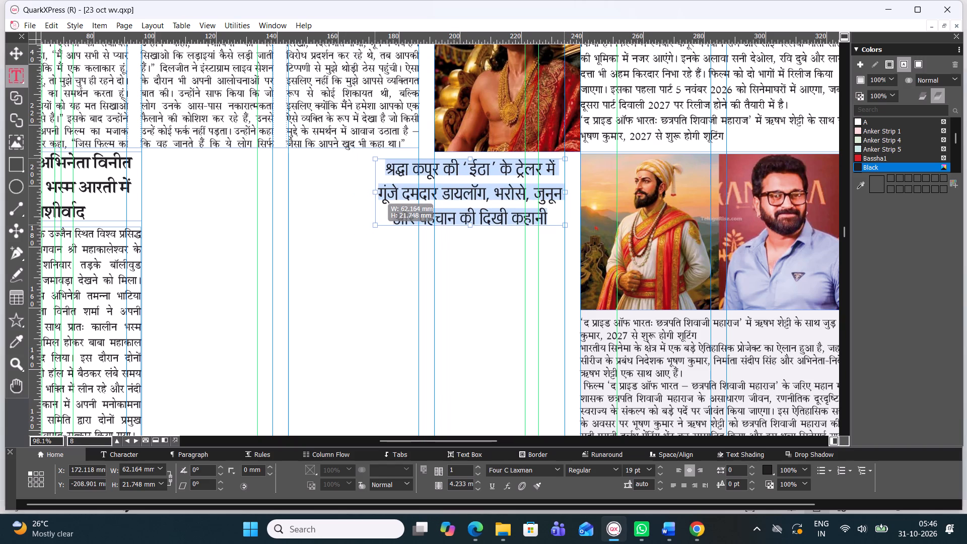
left_click_drag(375, 191, 398, 190)
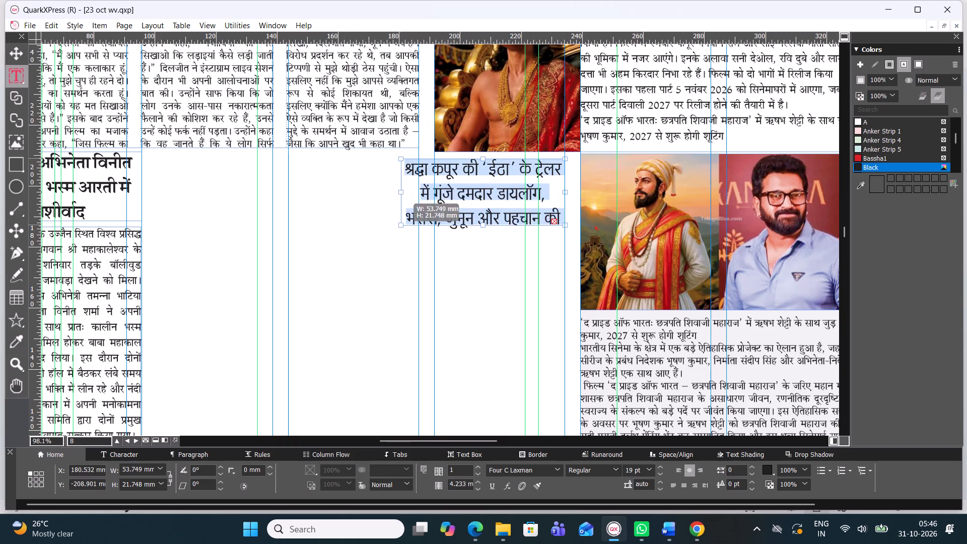
left_click_drag(398, 190, 381, 187)
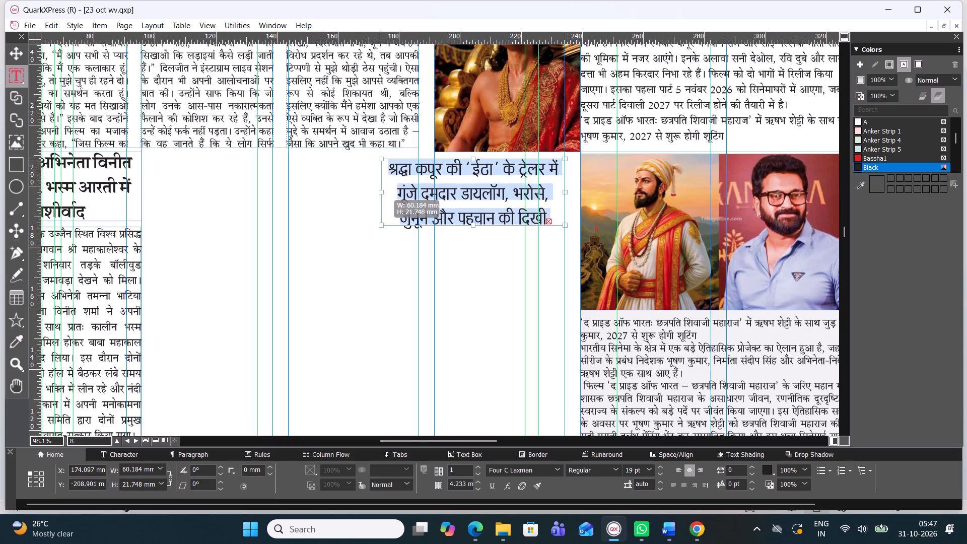
left_click_drag(381, 187, 353, 186)
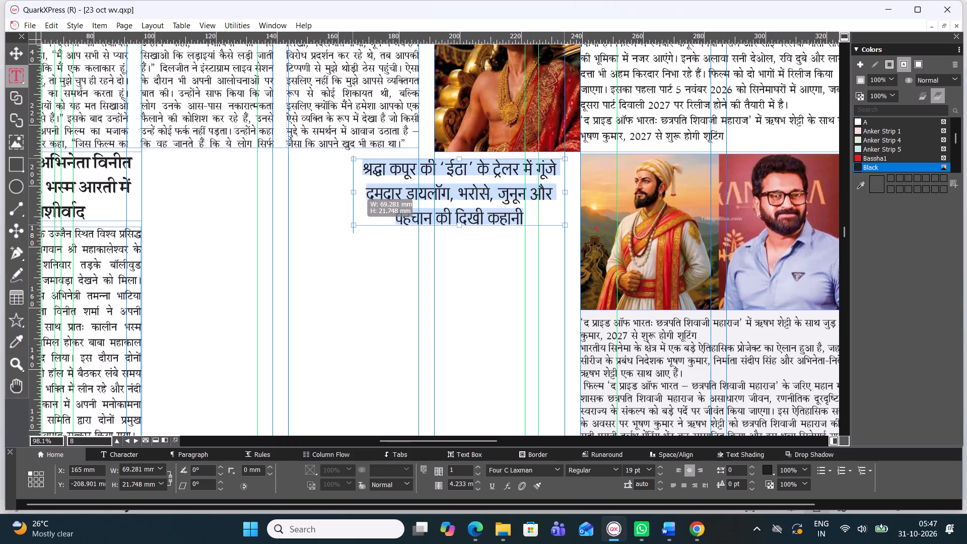
left_click_drag(353, 186, 360, 182)
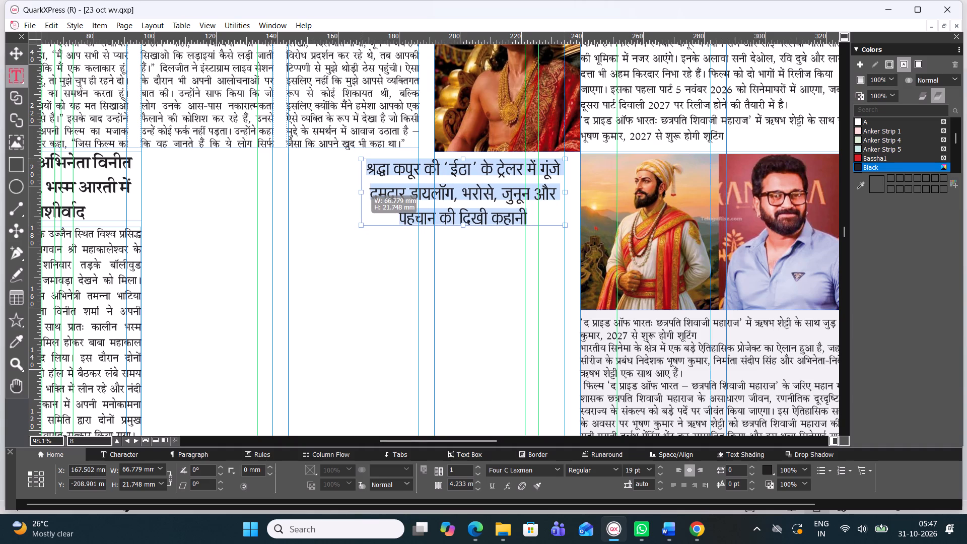
left_click_drag(360, 182, 362, 181)
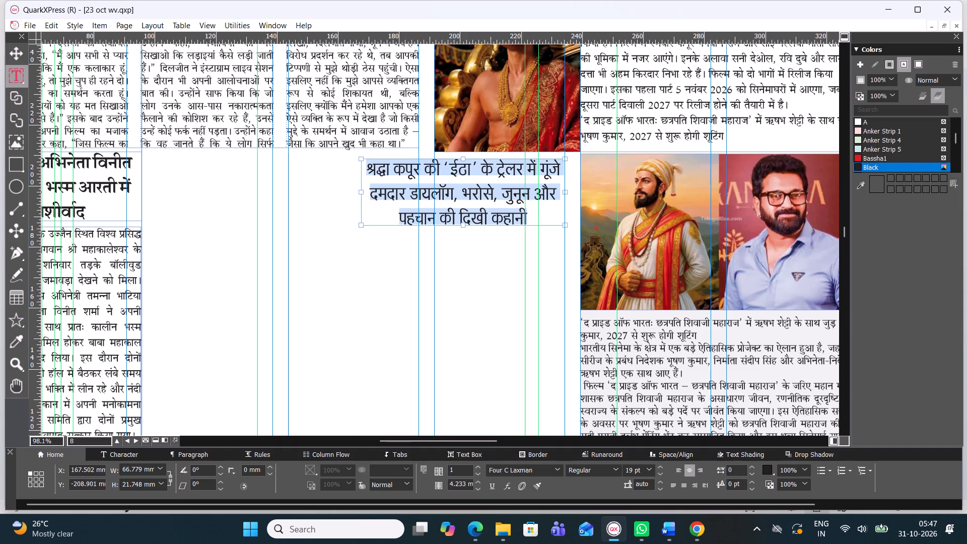
Reposition two vertical guides onto the left and right edges of the narrowed Shraddha Kapoor headline box.
left_click(8, 50)
left_click(325, 246)
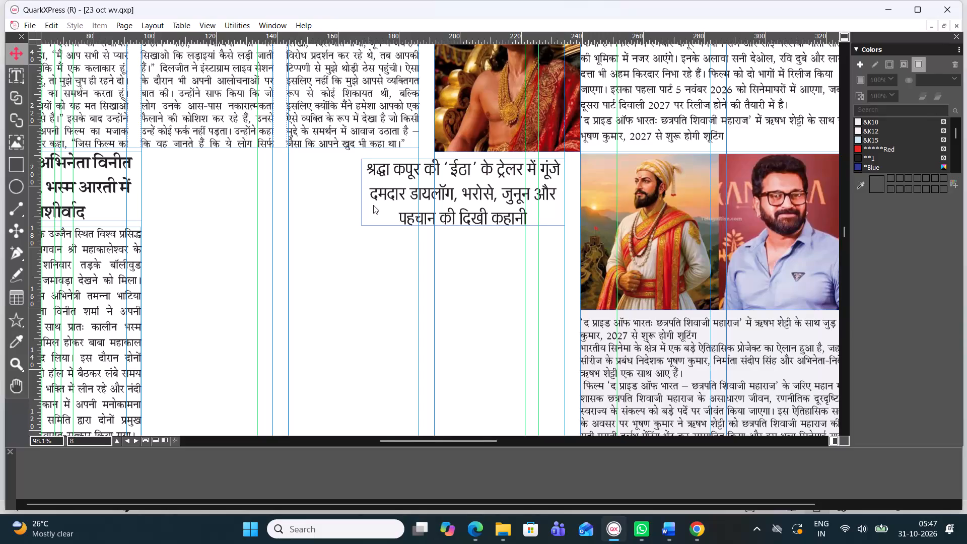
left_click(203, 185)
left_click_drag(256, 209, 290, 208)
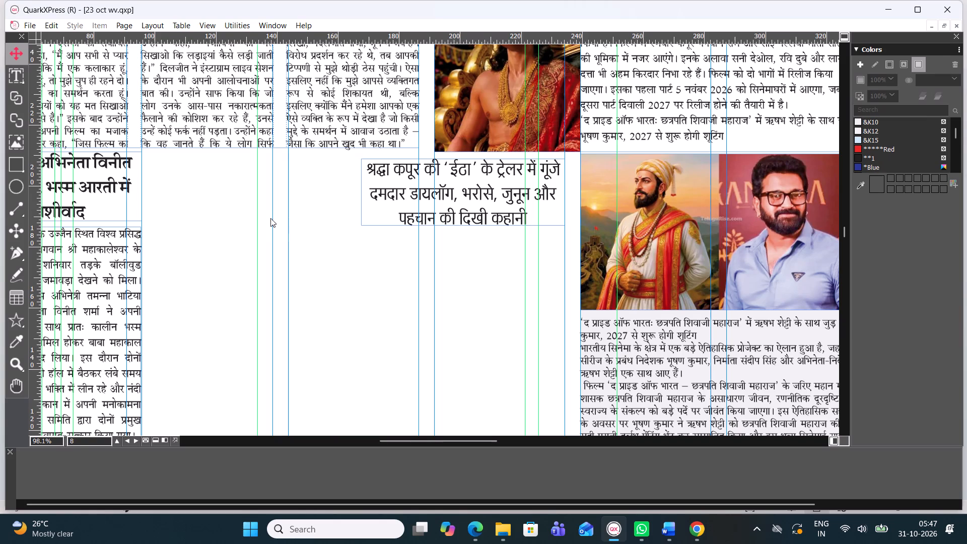
left_click_drag(257, 221, 409, 233)
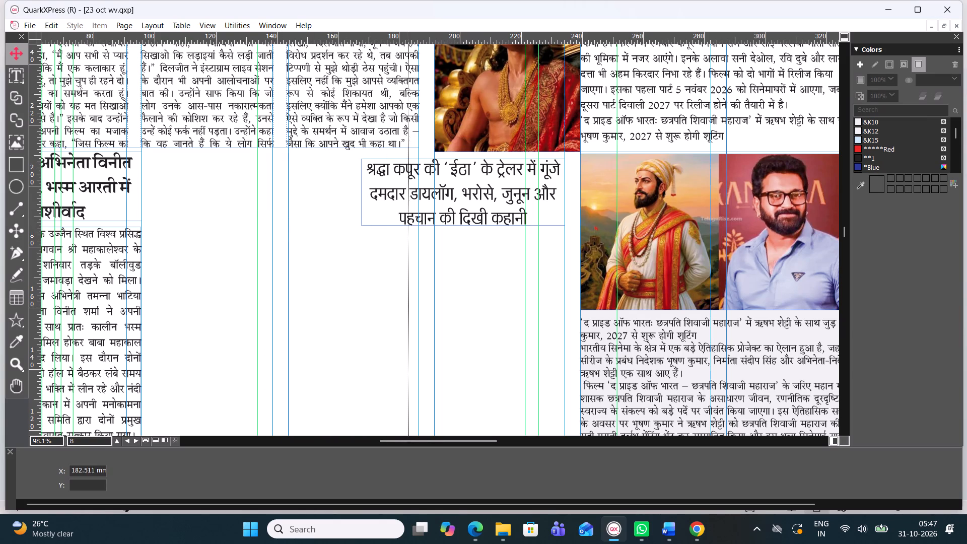
left_click_drag(409, 233, 362, 231)
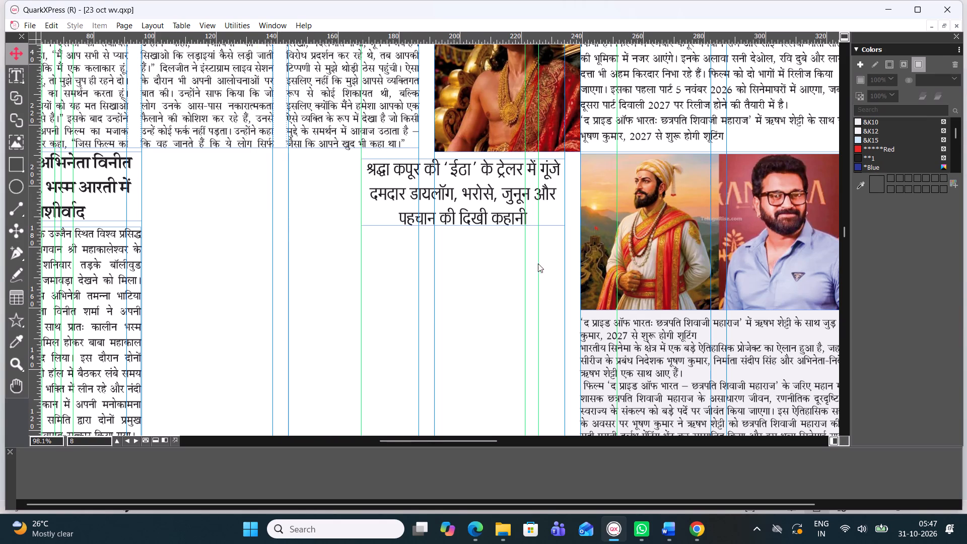
left_click_drag(538, 252, 566, 250)
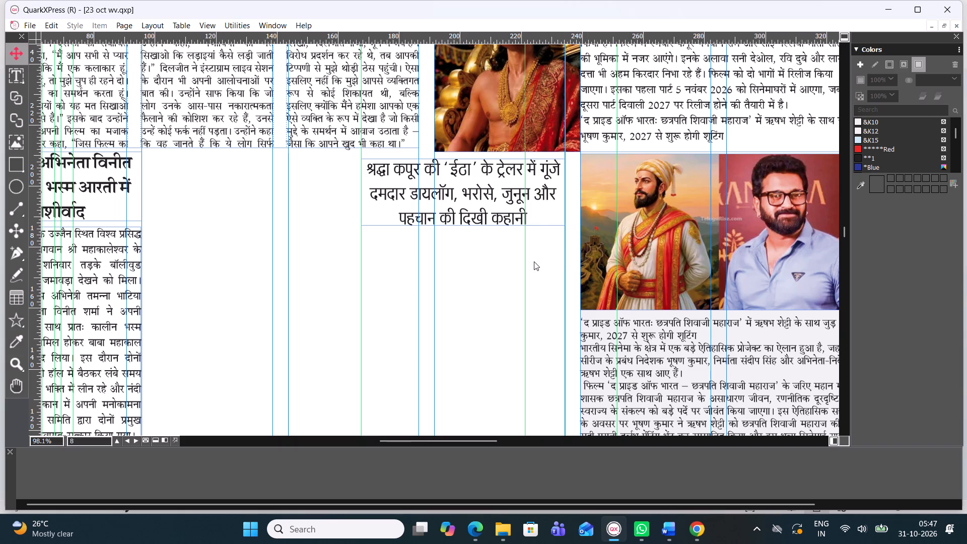
Reposition the remaining vertical guide crossing the headline box onto the left edge of the Diljit story's last column.
left_click_drag(525, 259, 499, 258)
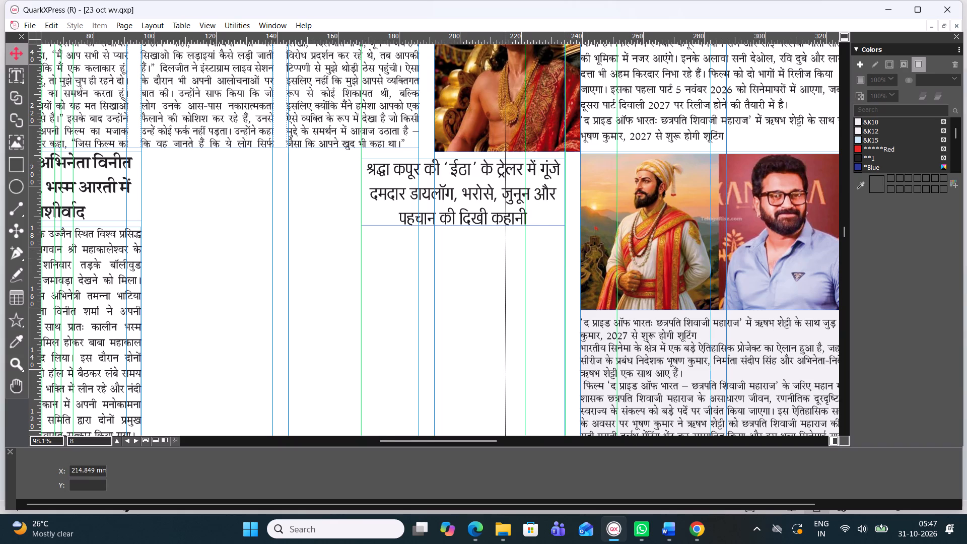
left_click_drag(499, 258, 494, 259)
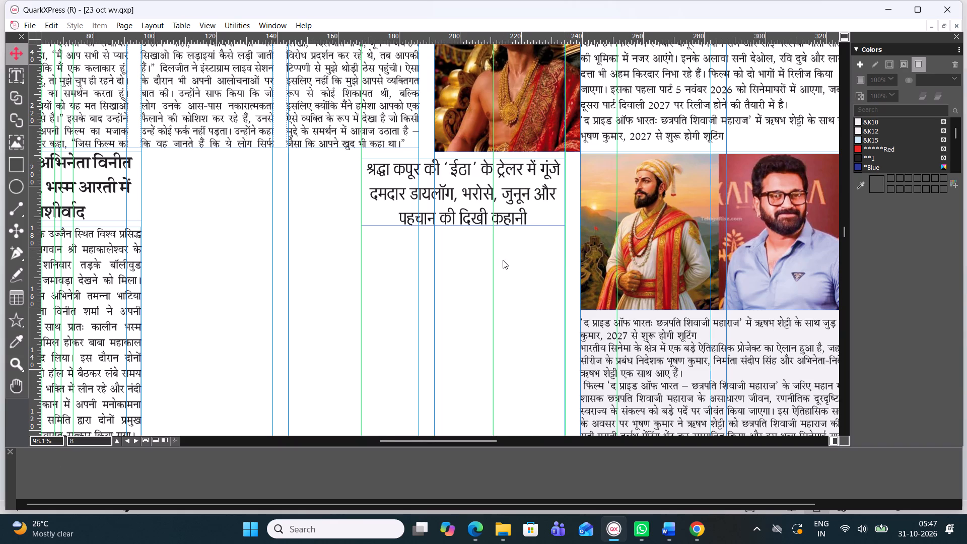
left_click_drag(493, 246, 298, 239)
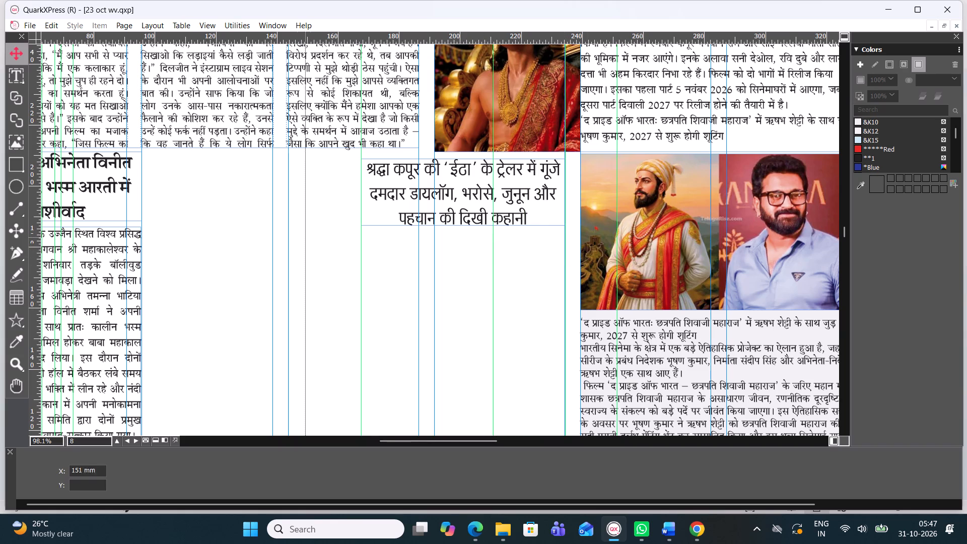
left_click_drag(298, 239, 289, 240)
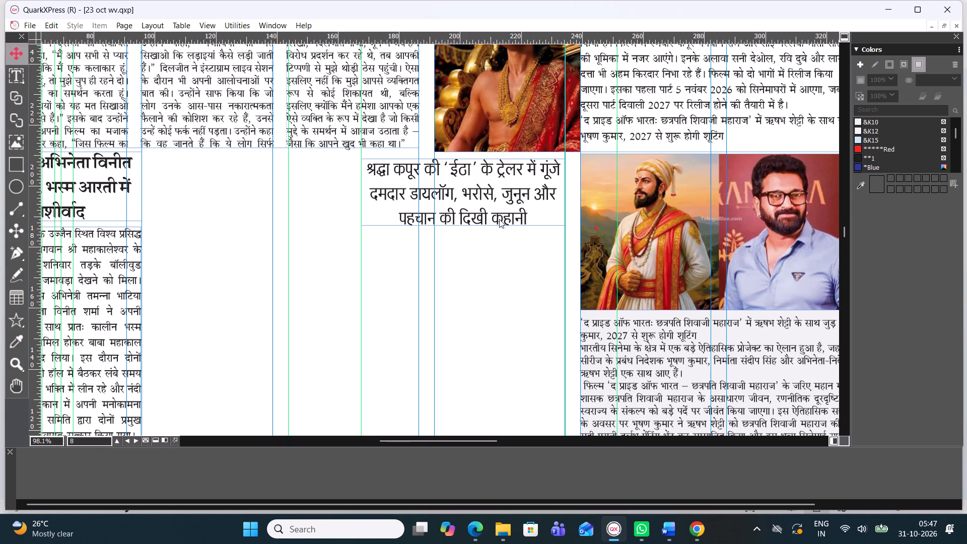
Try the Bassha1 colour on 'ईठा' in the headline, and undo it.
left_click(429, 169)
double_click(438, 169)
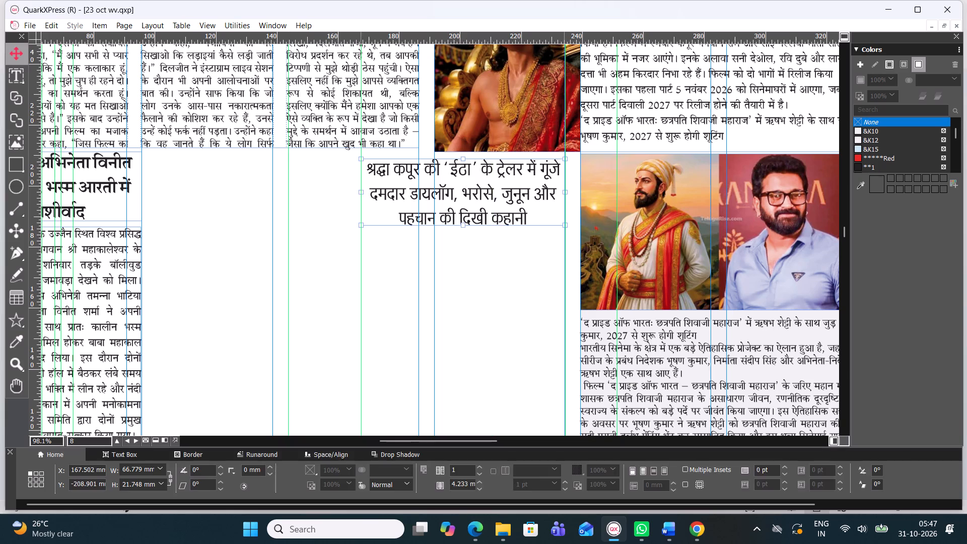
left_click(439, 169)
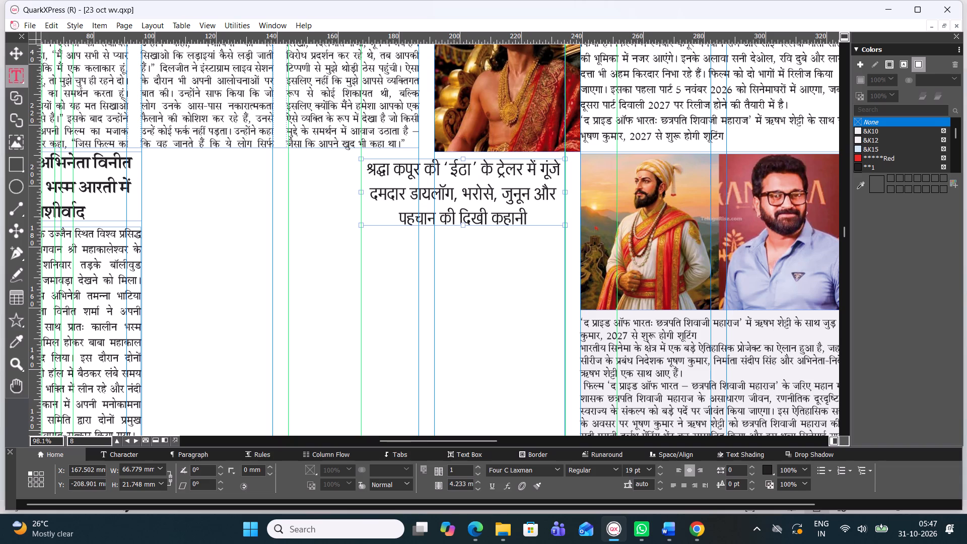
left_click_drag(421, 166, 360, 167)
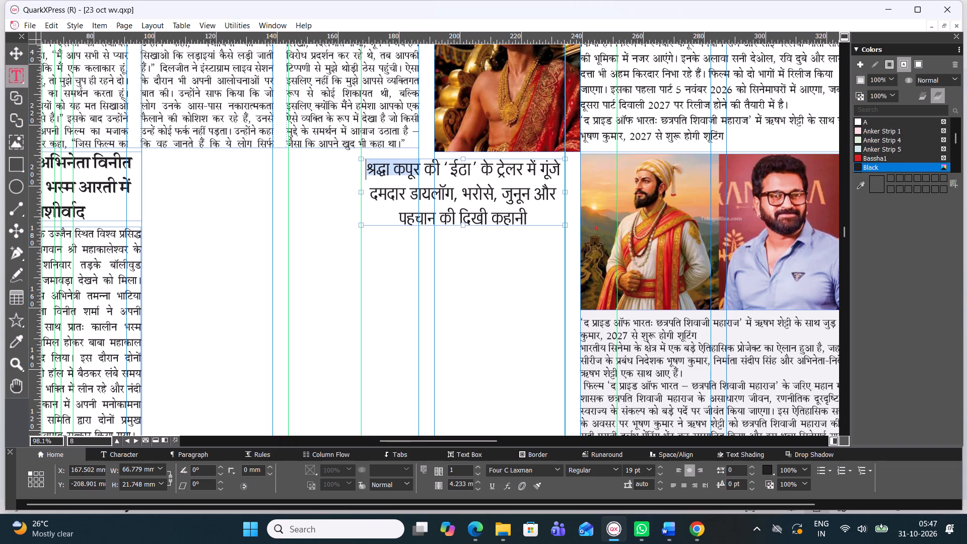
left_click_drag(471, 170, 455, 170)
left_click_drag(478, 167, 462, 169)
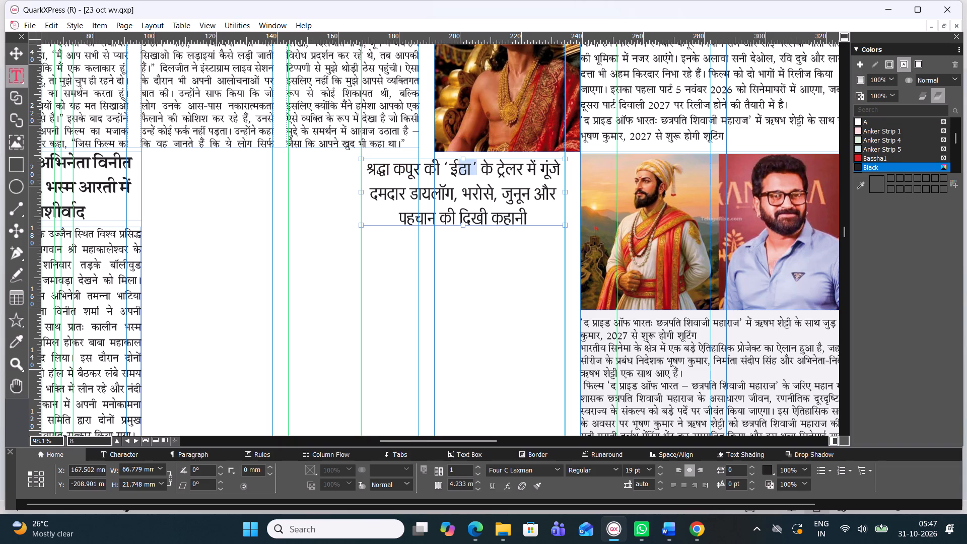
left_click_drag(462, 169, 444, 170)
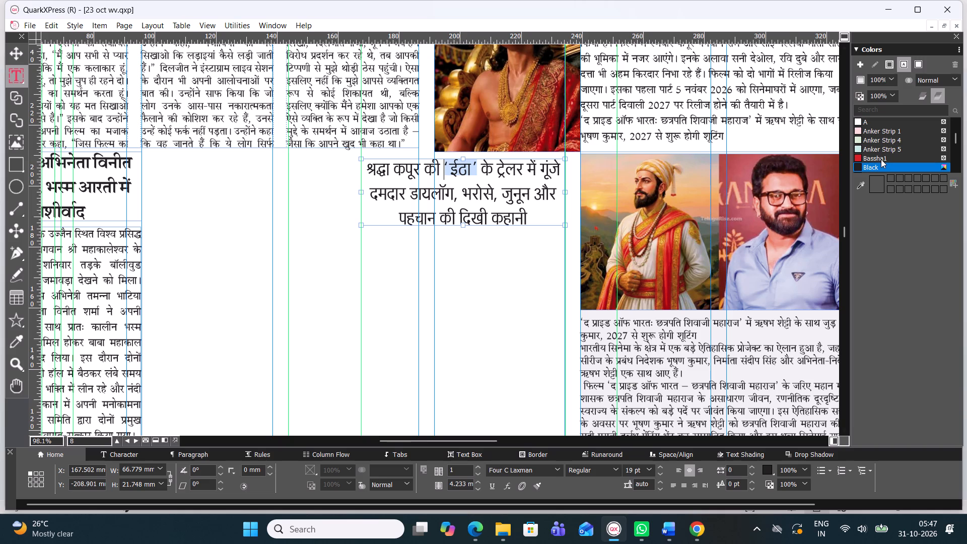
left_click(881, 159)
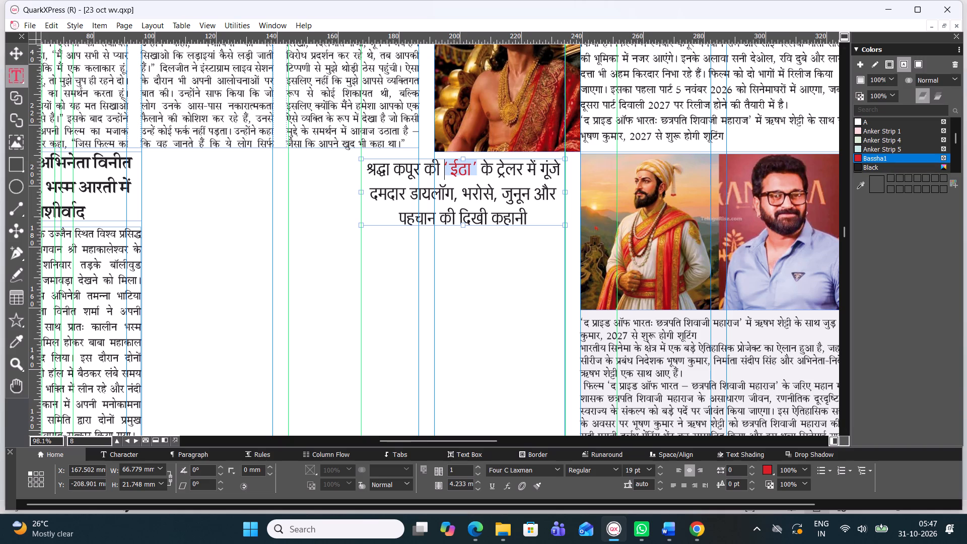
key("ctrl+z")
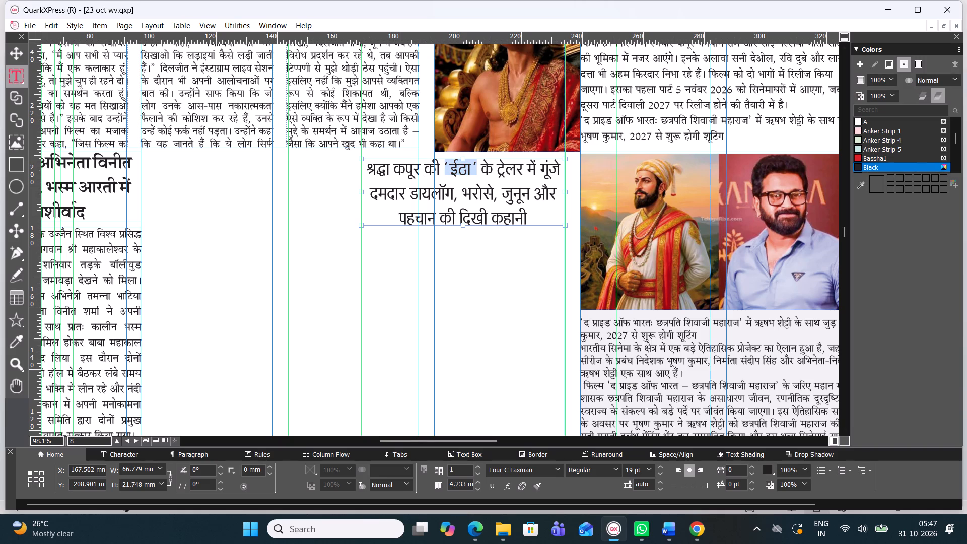
Colour the words श्रद्धा कपूर in the headline with Bassha1, and deselect the text box.
left_click_drag(420, 173, 352, 163)
left_click(864, 156)
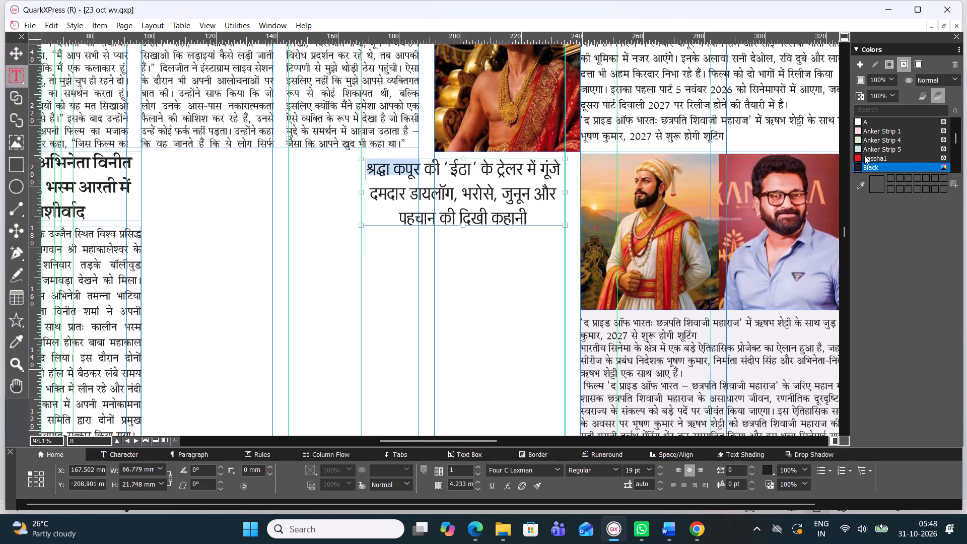
left_click(18, 56)
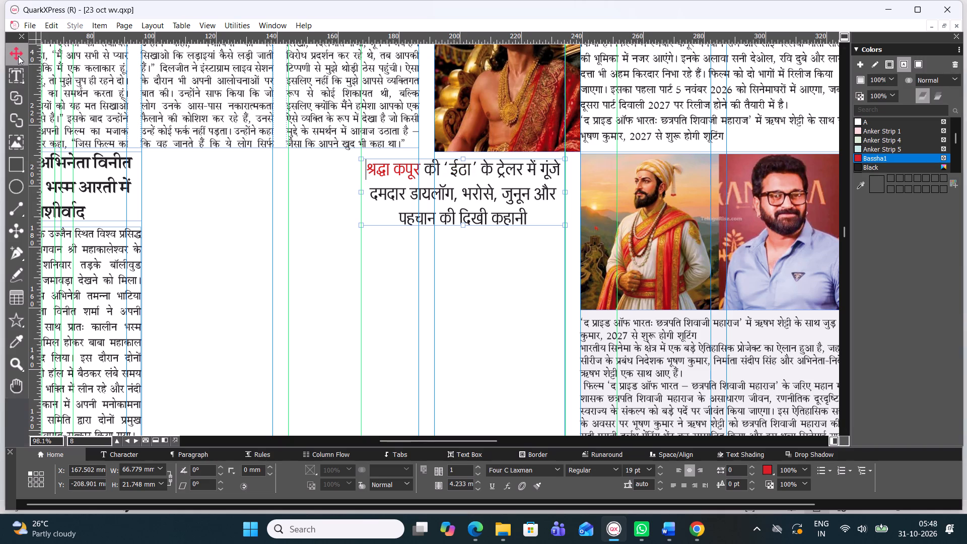
left_click(261, 263)
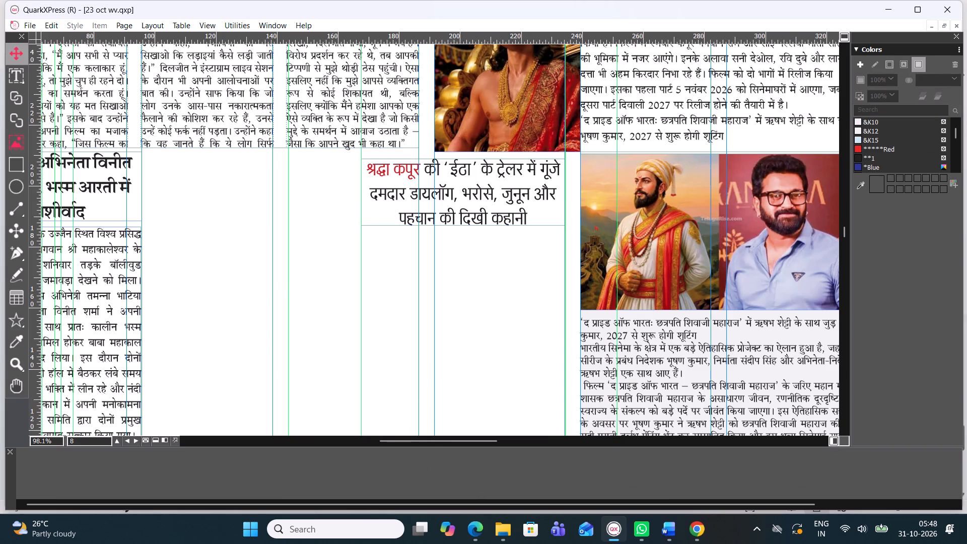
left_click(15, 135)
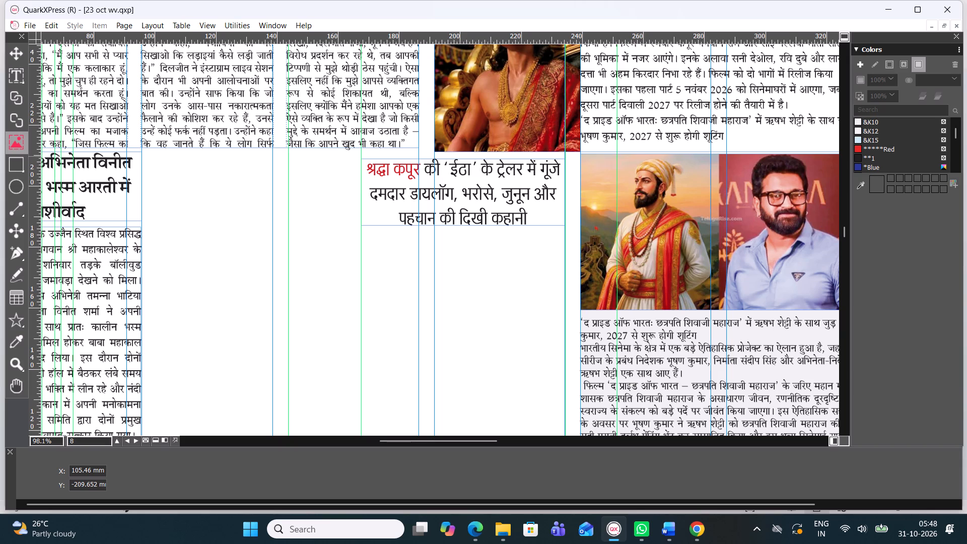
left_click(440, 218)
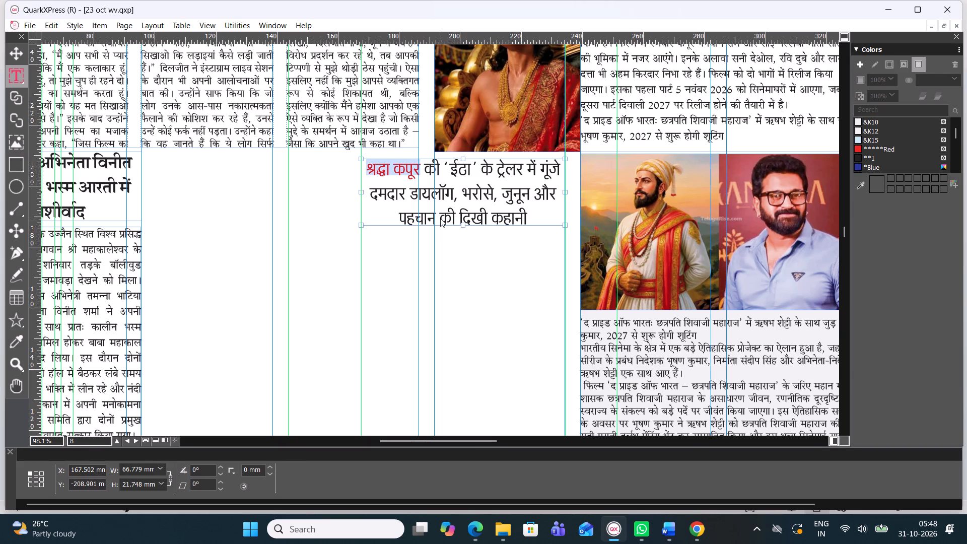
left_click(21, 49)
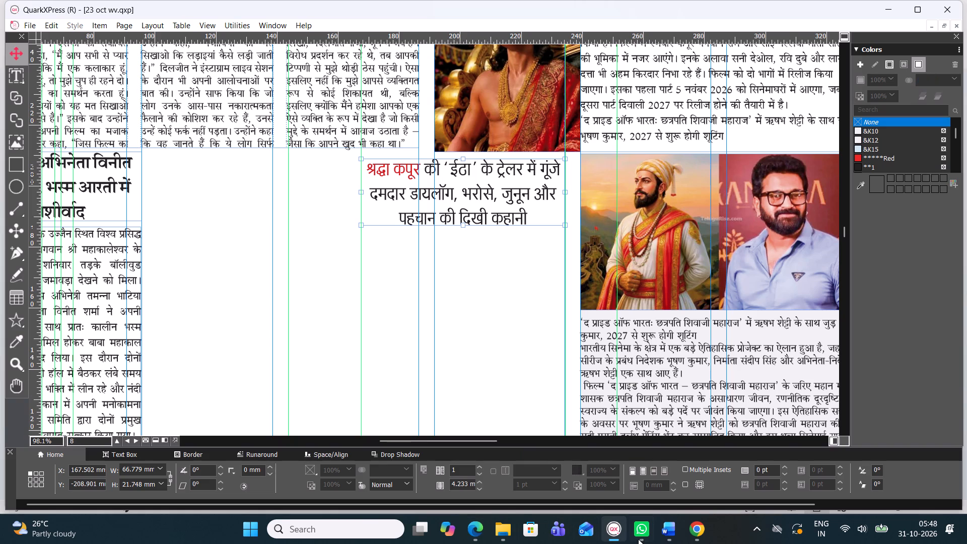
Switch to Chrome and replace the Tamannaah Bhatia query with an image search for 'shardha kapoor'.
left_click(701, 529)
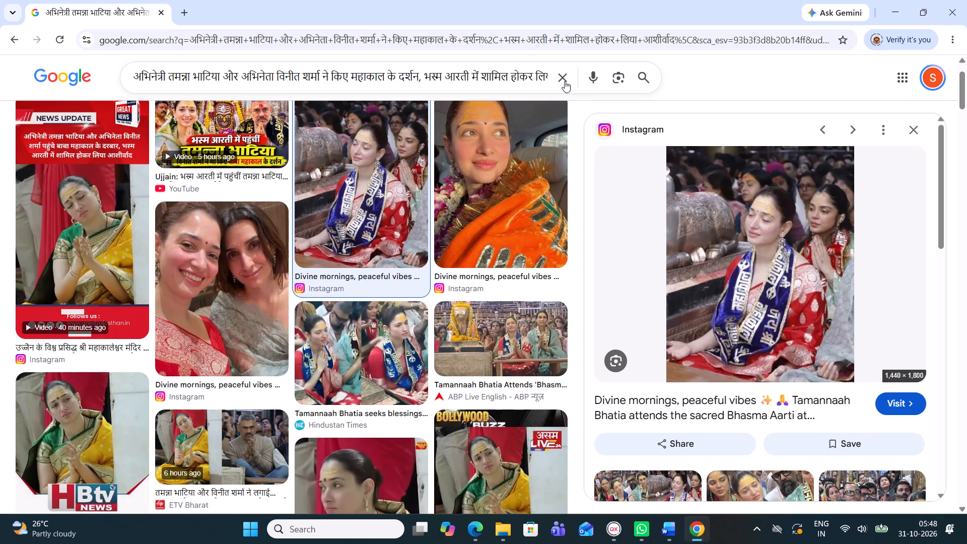
left_click(565, 81)
type("shardha")
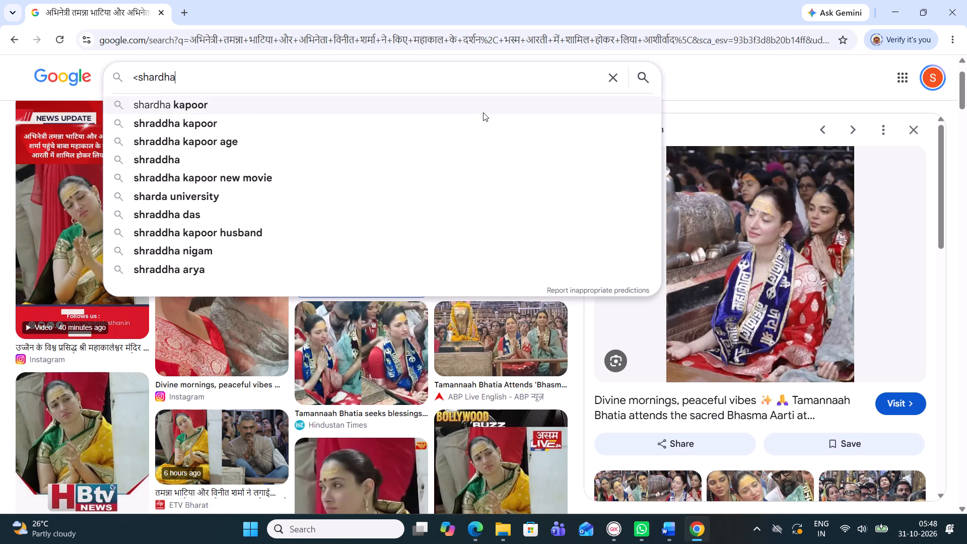
left_click(483, 112)
Extend the image search to 'shardha kapoor png transpraint images' and browse the first results.
left_click(320, 92)
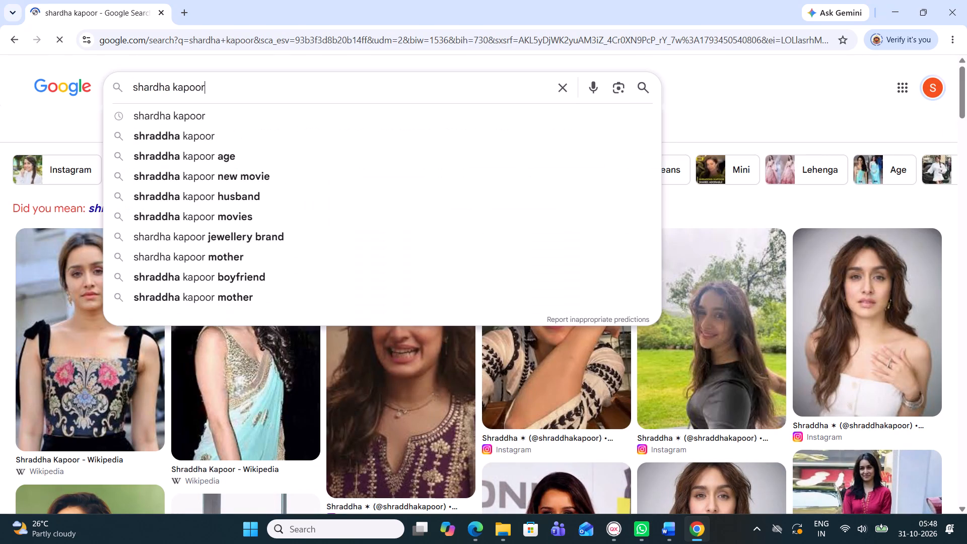
key("space")
type("png")
key("space")
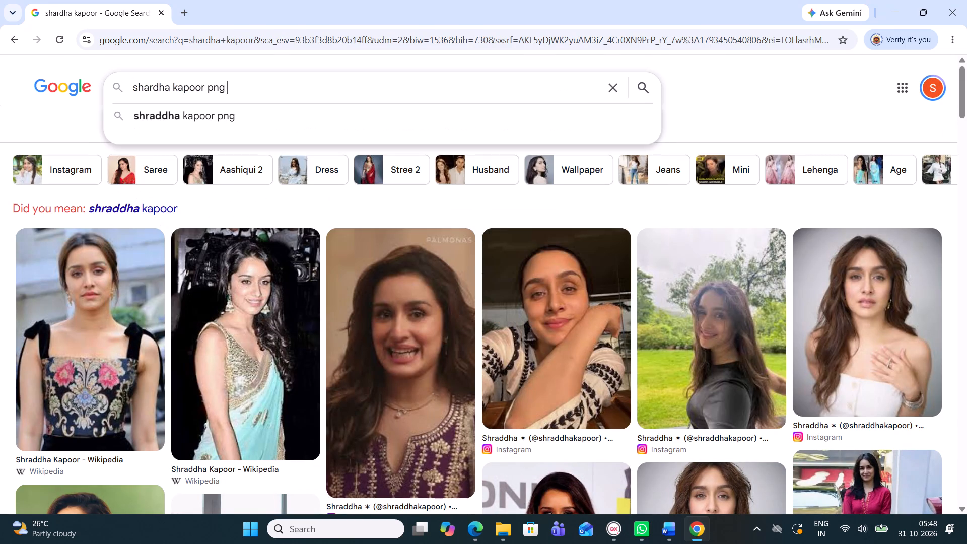
type("tran")
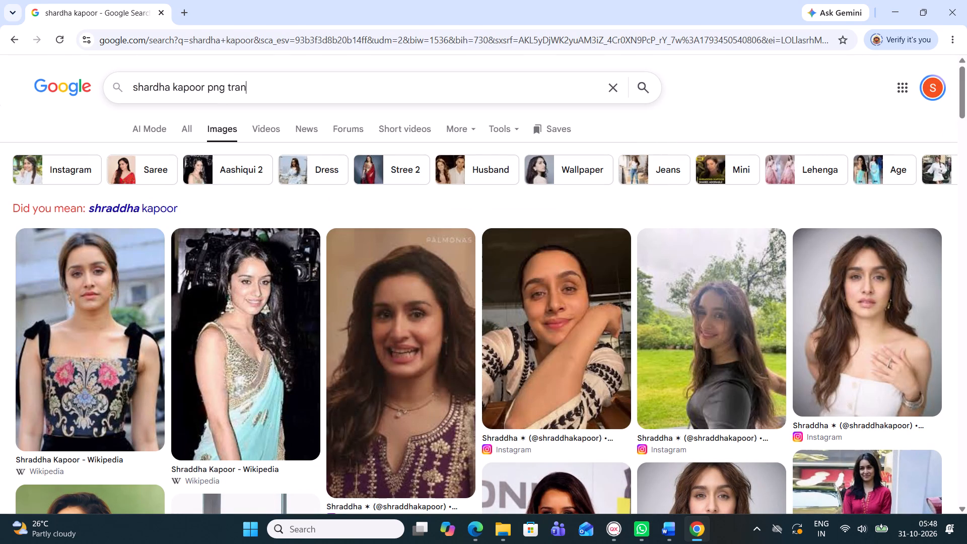
type("sp")
key("BackSpace")
key("p")
key("p")
type("raint images")
key("Return")
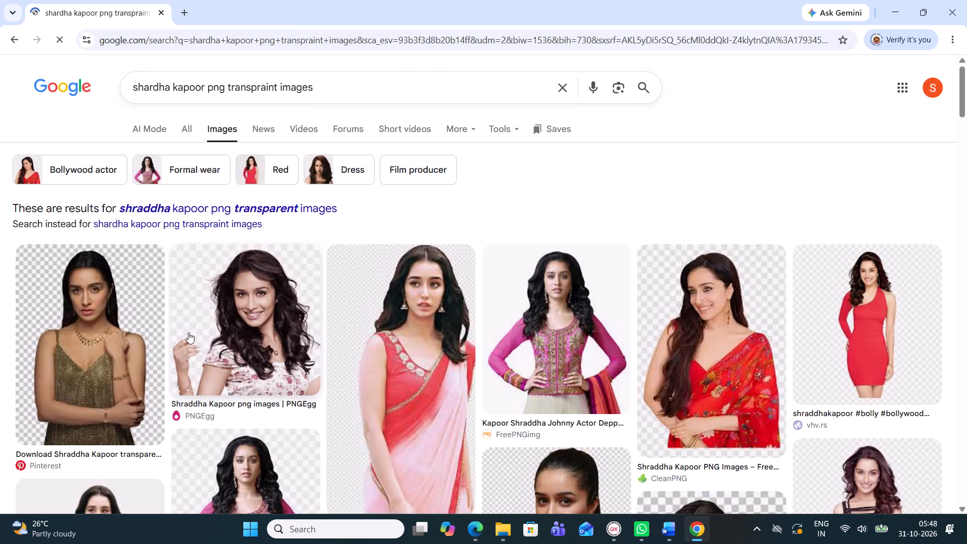
scroll(434, 350, "down", 1)
scroll(434, 350, "up", 1)
scroll(434, 350, "down", 2)
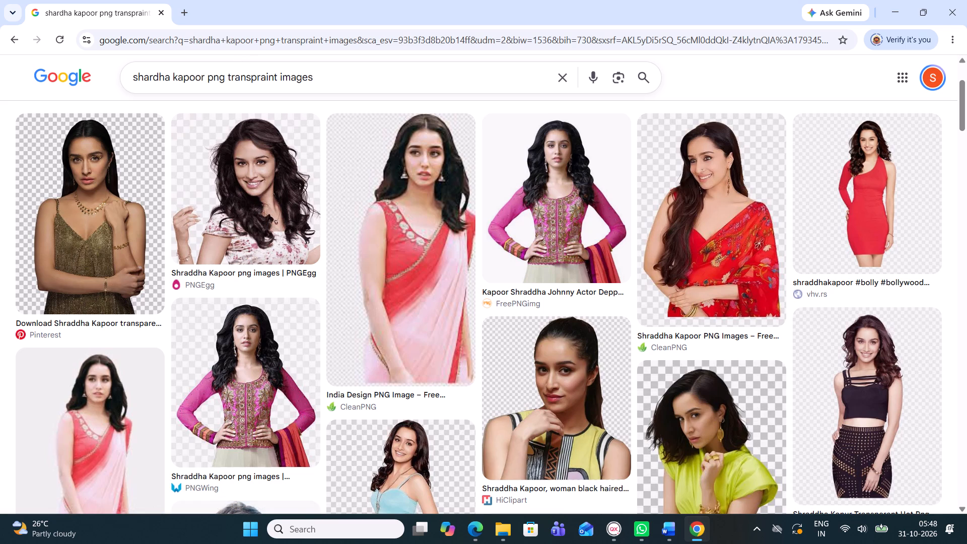
Remove the actress's name from the search query, leaving 'png transpraint images'.
left_click_drag(202, 80, 34, 77)
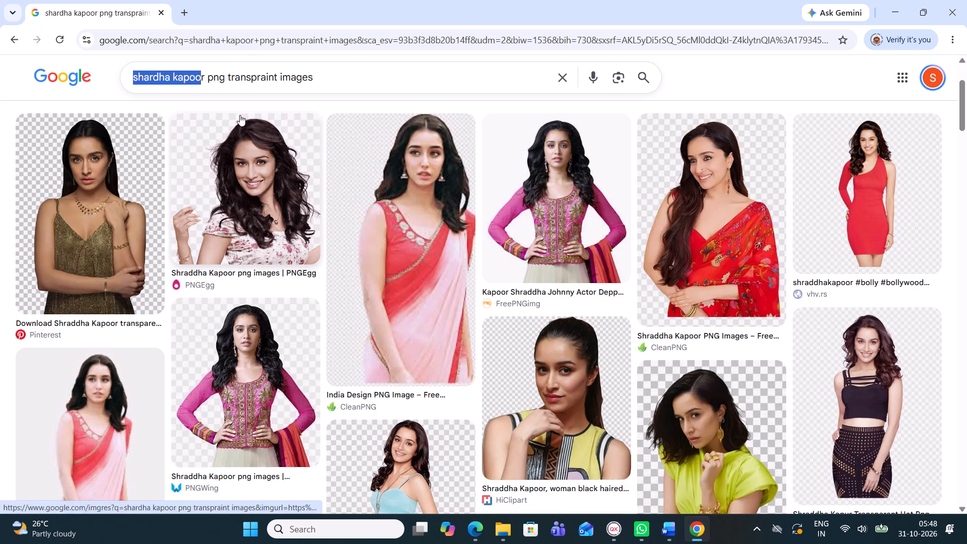
key("BackSpace")
left_click(139, 77)
key("BackSpace")
key("BackSpace")
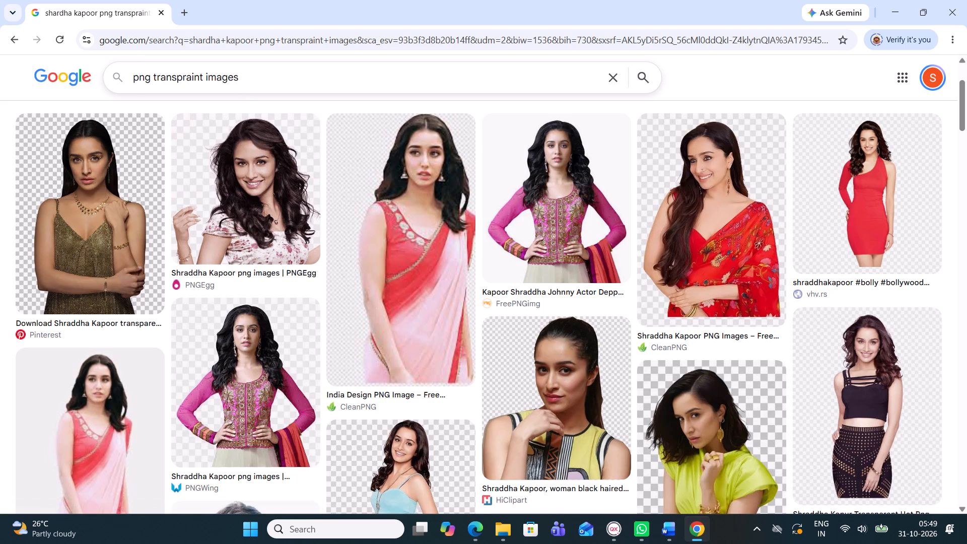
Switch to QuarkXPress and copy the full text of the three-line Shraddha Kapoor 'ईठा' headline.
left_click(611, 529)
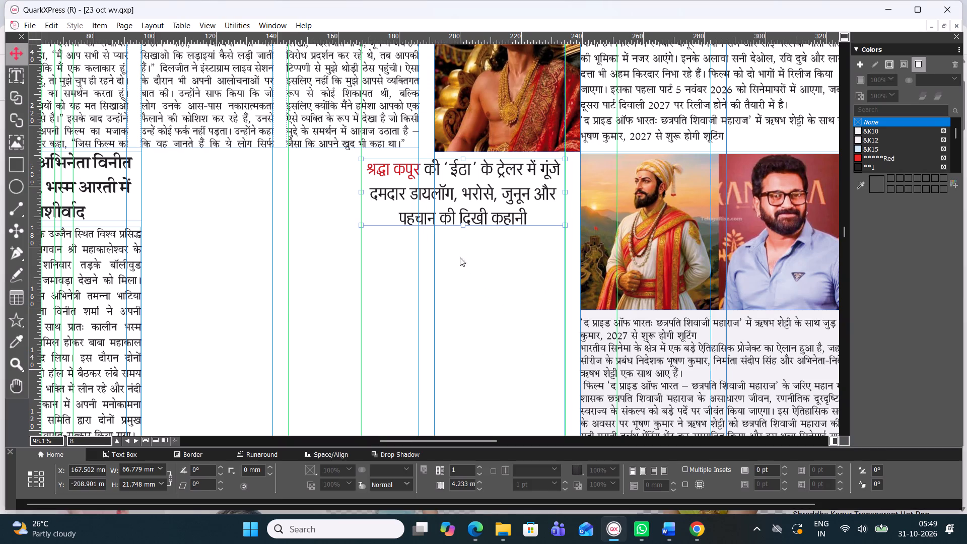
triple_click(466, 211)
left_click(466, 211)
triple_click(472, 214)
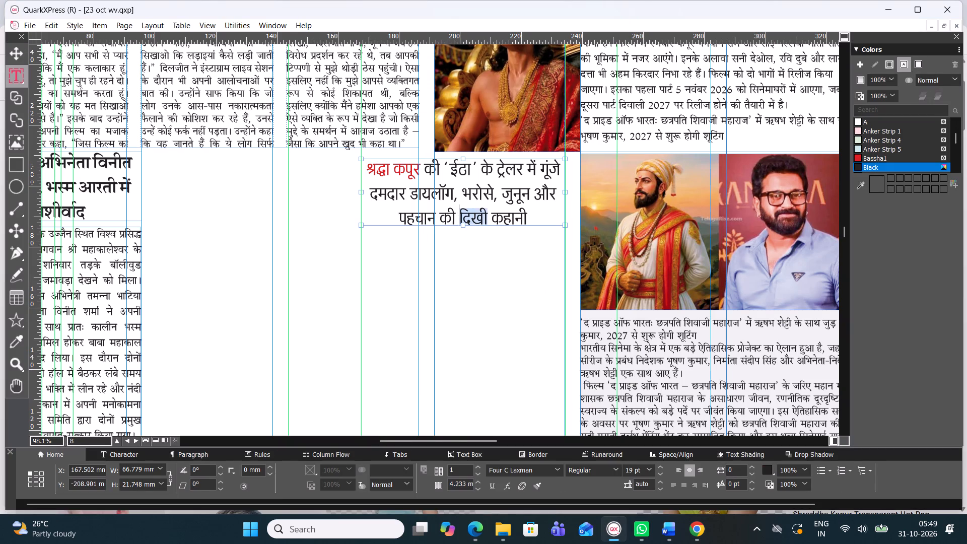
left_click(472, 214)
key("ctrl+c")
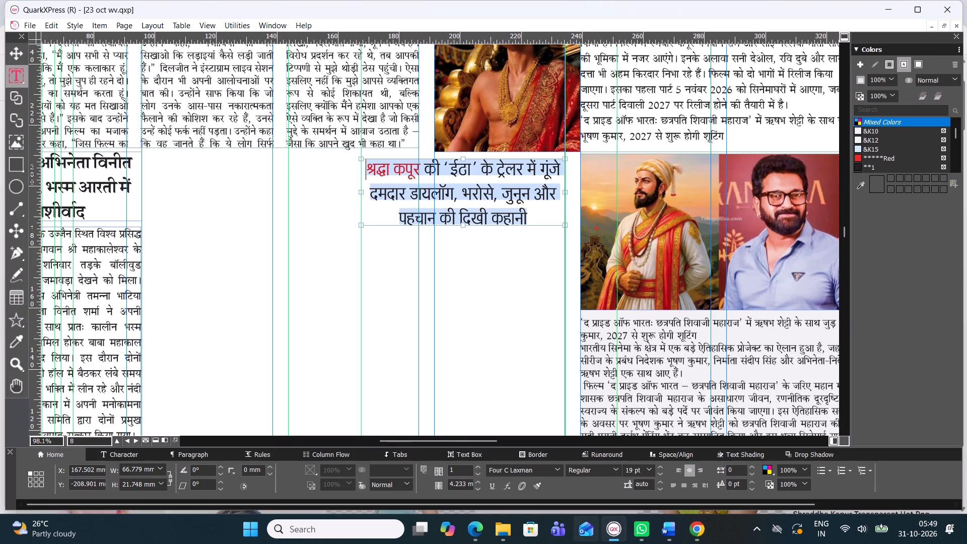
Return to Chrome and search images with the copied headline placed before 'png transpraint images'.
left_click(688, 529)
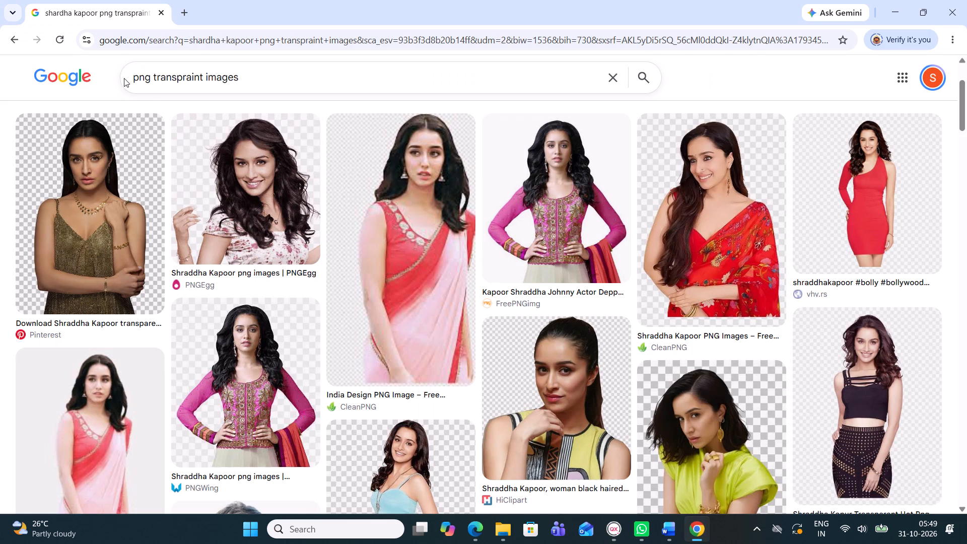
key("ctrl+v")
key("Return")
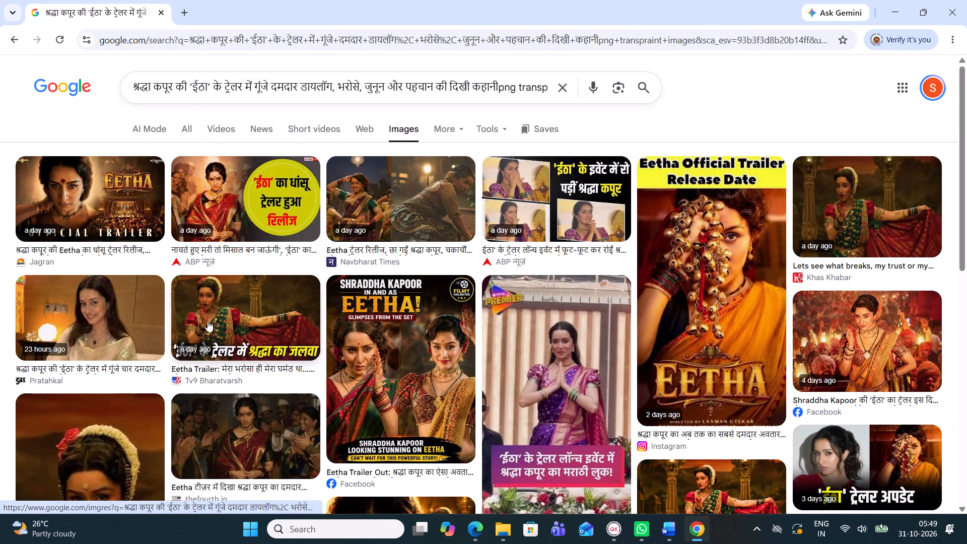
Examine the image results for a picture of Shraddha Kapoor in 'ईठा' that suits the story.
scroll(508, 315, "down", 1)
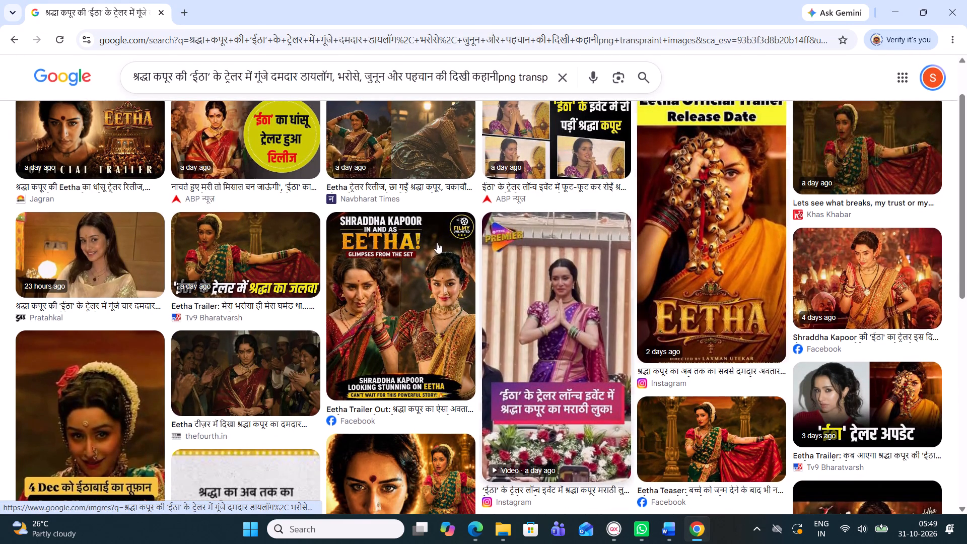
scroll(360, 299, "up", 1)
scroll(360, 303, "down", 6)
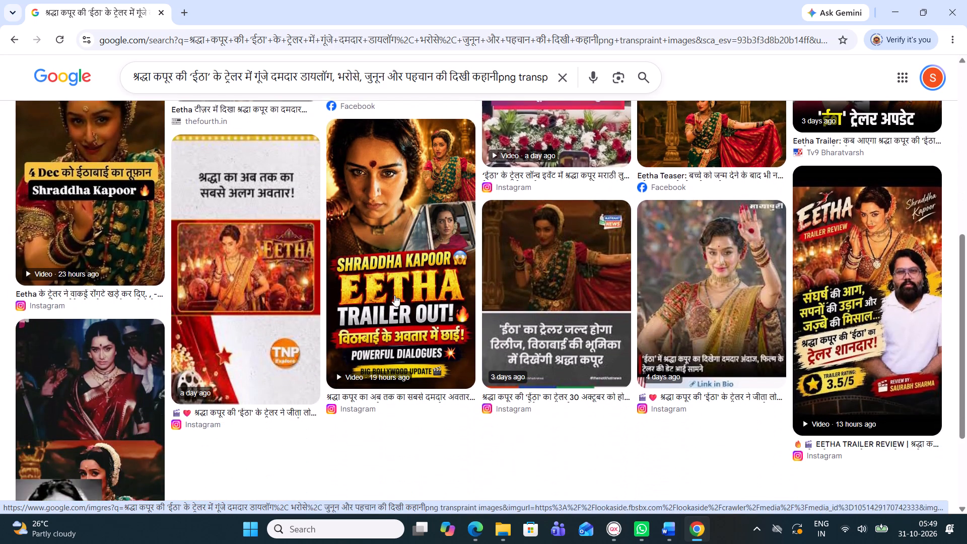
scroll(315, 339, "down", 5)
scroll(413, 313, "up", 2)
scroll(705, 301, "down", 1)
scroll(705, 301, "up", 1)
scroll(705, 301, "down", 1)
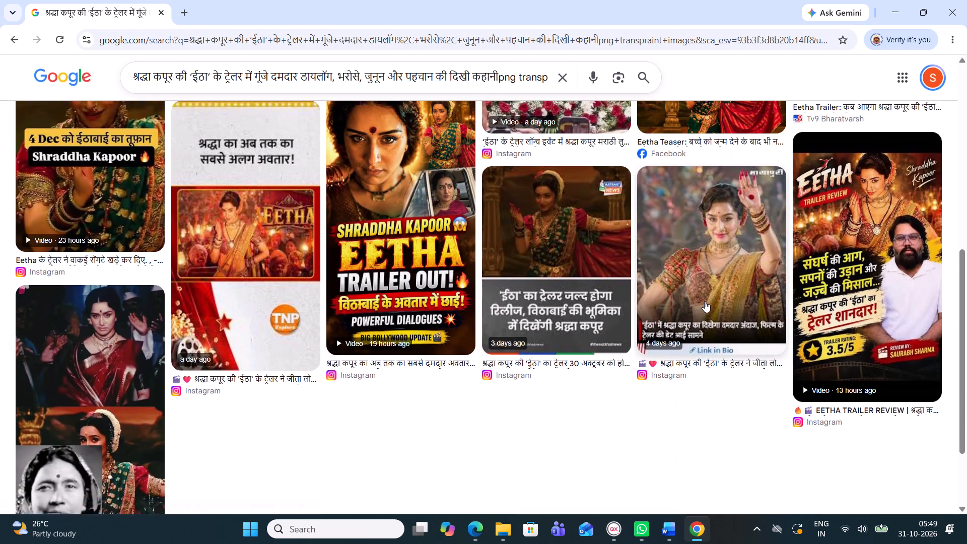
scroll(744, 247, "up", 3)
scroll(744, 247, "down", 1)
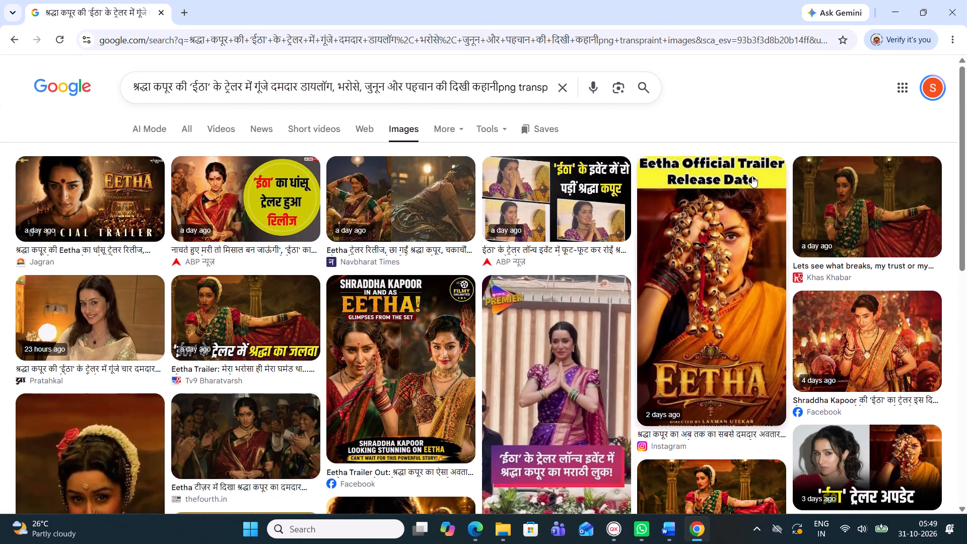
Insert a space between 'कहानी' and 'png' in the query and rerun the image search.
left_click(497, 90)
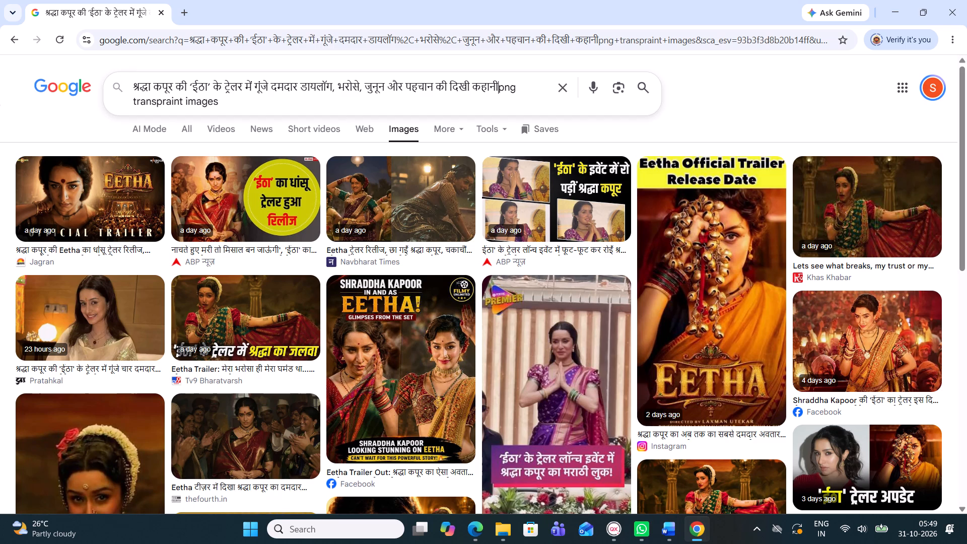
key("space")
key("Return")
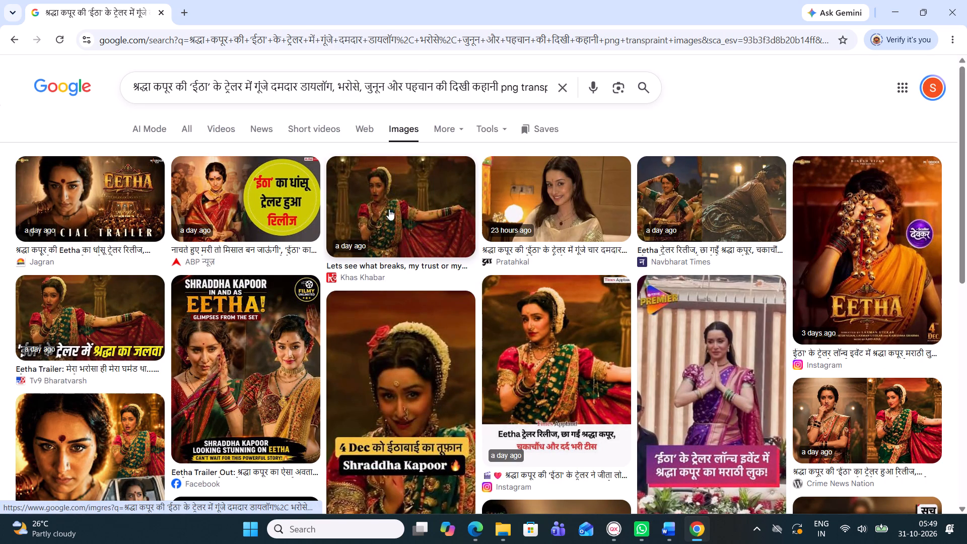
Examine the refreshed image results for a usable 'ईठा' picture of Shraddha Kapoor.
scroll(352, 243, "up", 1)
scroll(352, 243, "down", 2)
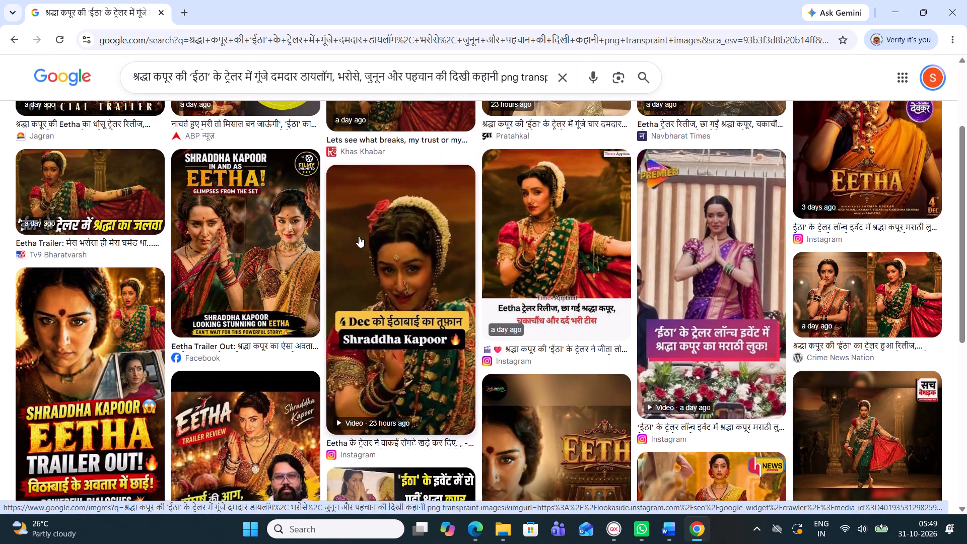
scroll(383, 240, "down", 3)
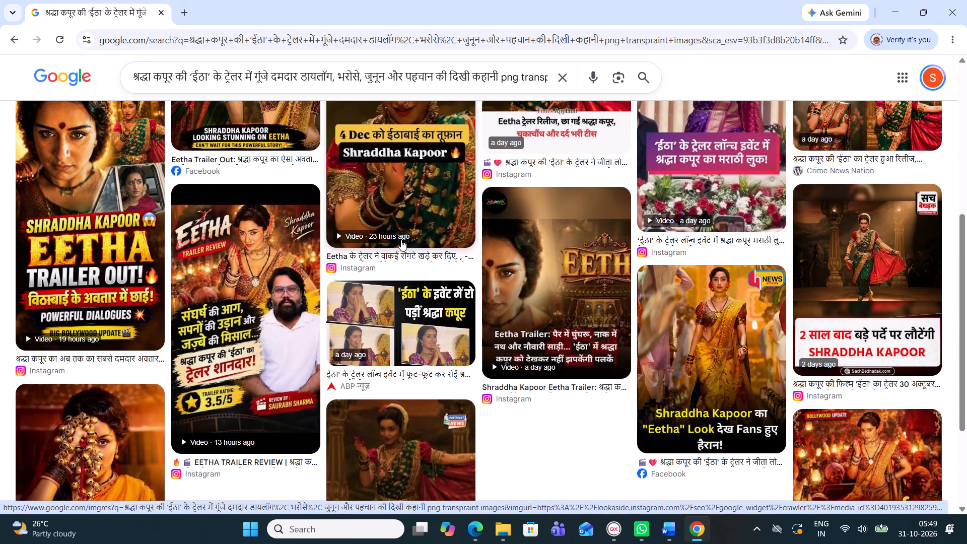
scroll(401, 240, "up", 1)
scroll(892, 332, "down", 5)
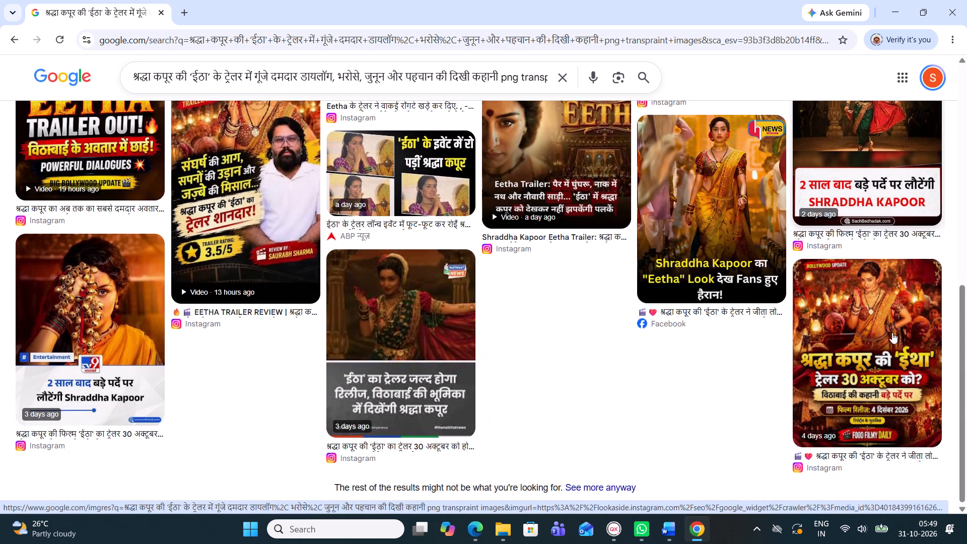
scroll(676, 249, "up", 1)
scroll(665, 228, "down", 1)
scroll(665, 228, "up", 1)
scroll(665, 228, "down", 1)
scroll(658, 224, "up", 3)
scroll(658, 224, "down", 1)
scroll(658, 224, "up", 4)
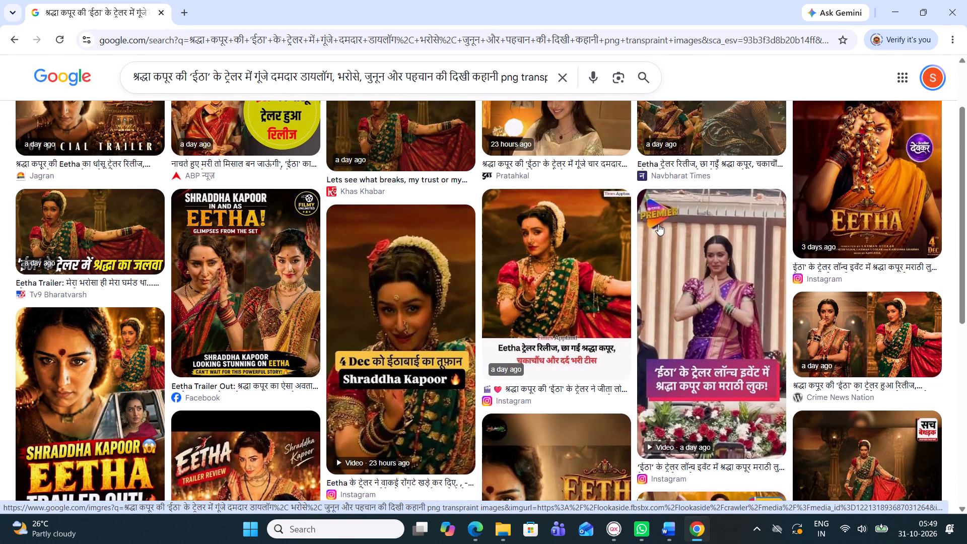
scroll(658, 224, "up", 3)
scroll(658, 224, "down", 1)
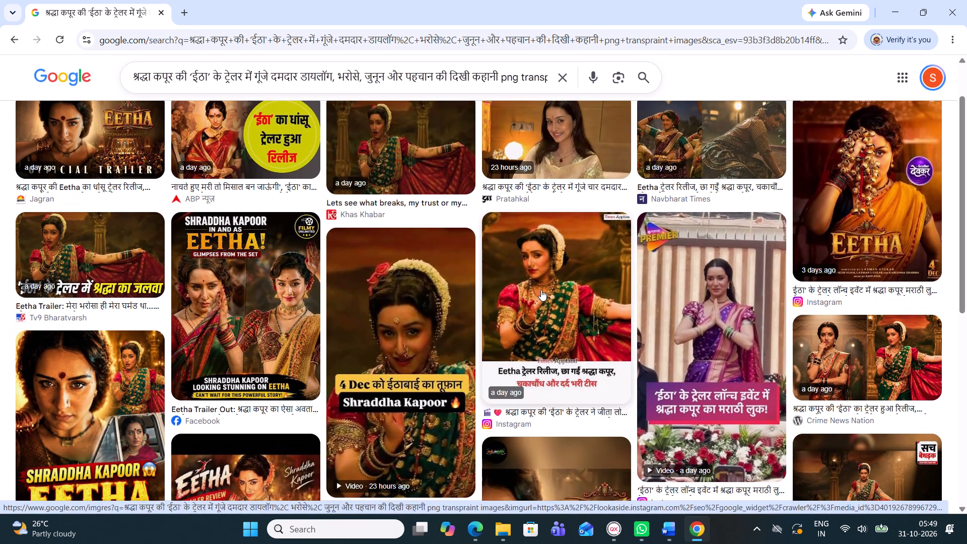
Preview the Instagram picture of Shraddha Kapoor in a green and red sari and examine its related images.
left_click(541, 290)
scroll(706, 266, "down", 2)
scroll(780, 298, "down", 1)
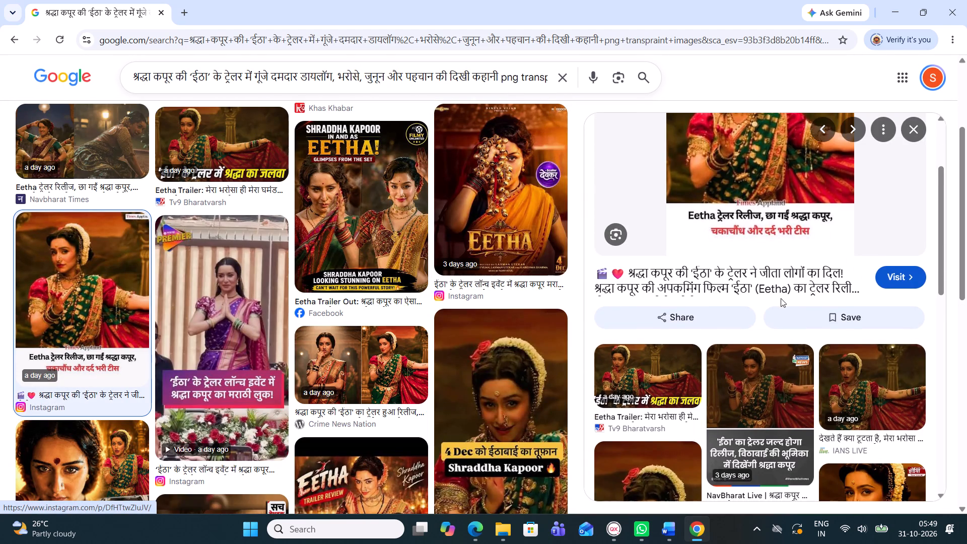
scroll(651, 447, "down", 1)
scroll(720, 406, "down", 1)
scroll(795, 374, "down", 4)
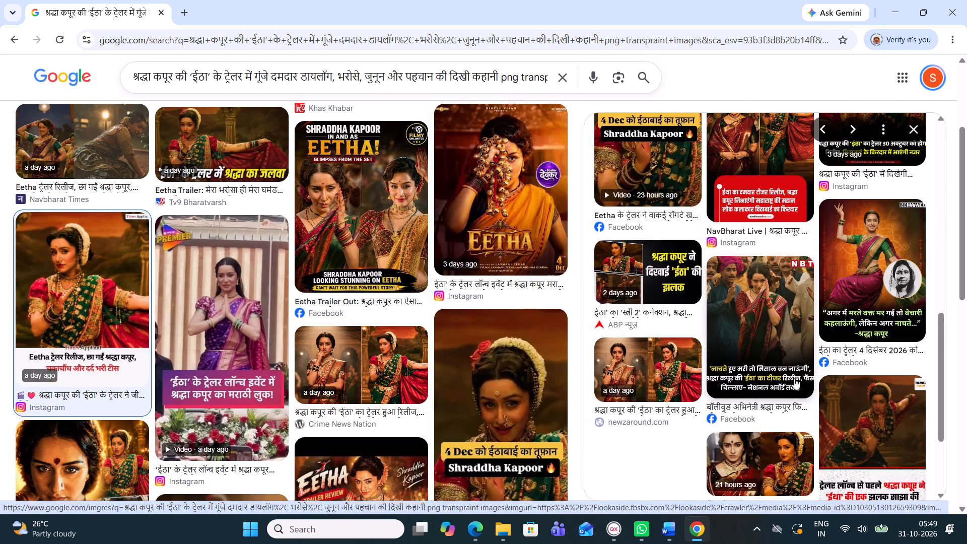
scroll(667, 329, "down", 1)
scroll(666, 329, "up", 1)
scroll(659, 333, "down", 2)
Remove 'png transpraint images' from the query and search images with the Hindi headline alone.
left_click(503, 76)
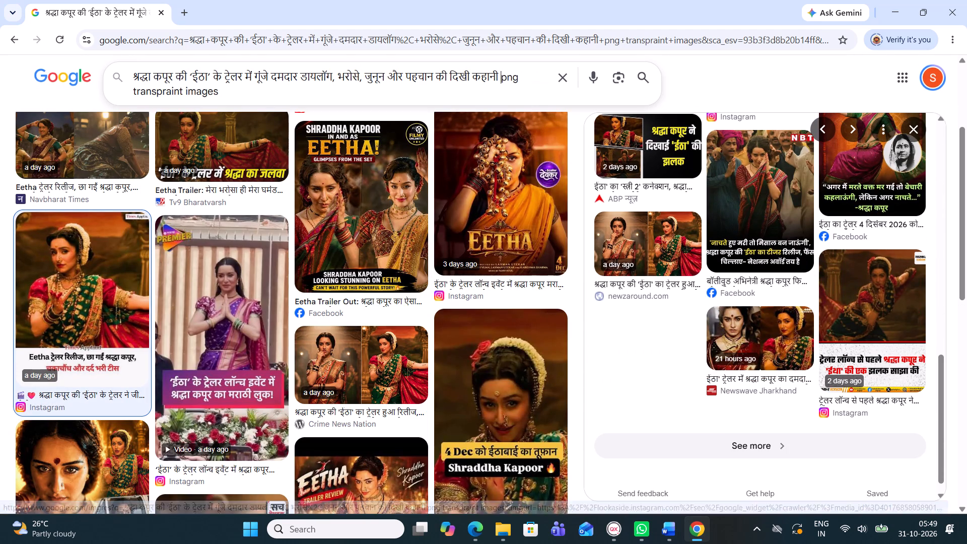
left_click_drag(489, 95, 112, 107)
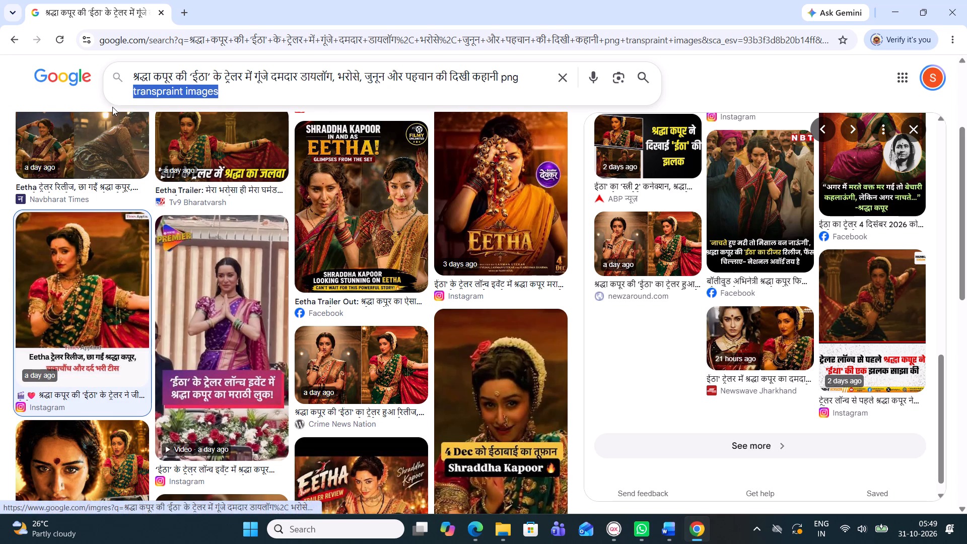
left_click_drag(112, 107, 500, 77)
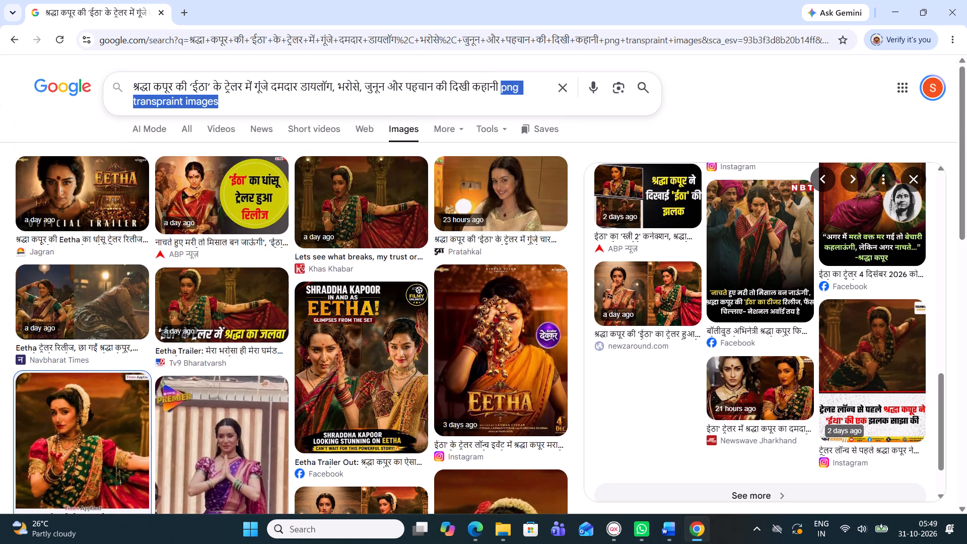
key("BackSpace")
key("Return")
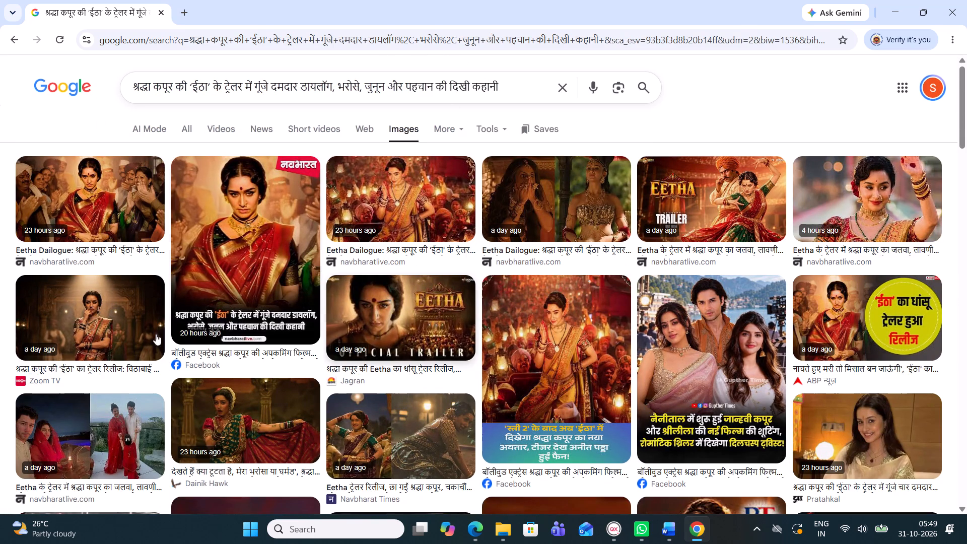
Browse the navbharatlive picture's related images and copy the News18 Hindi picture of Shraddha Kapoor in the green and red sari.
left_click(94, 189)
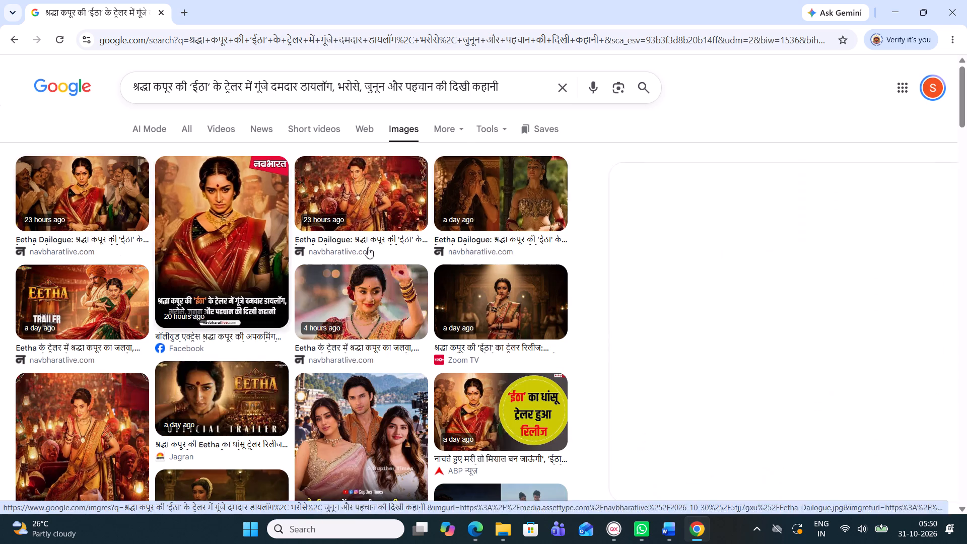
scroll(808, 266, "down", 5)
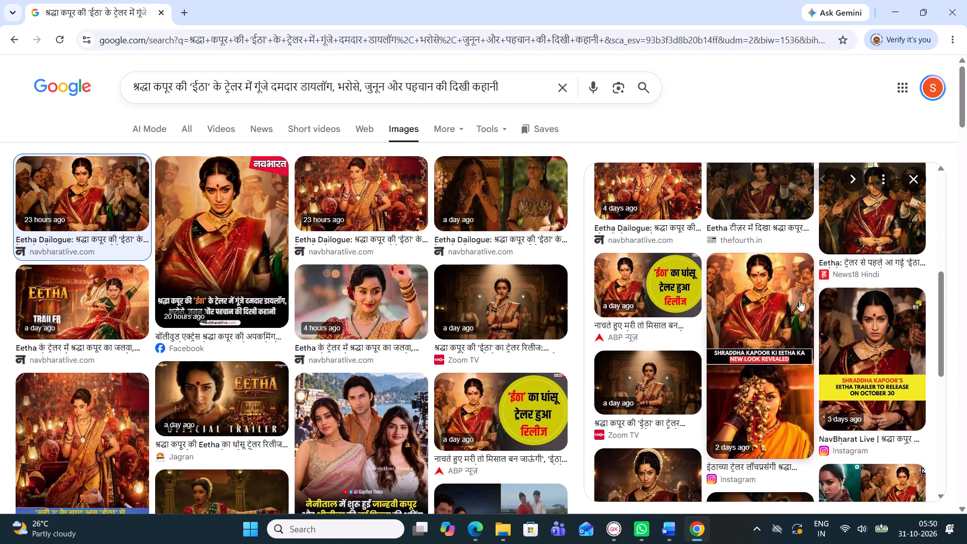
scroll(864, 306, "up", 2)
left_click(869, 303)
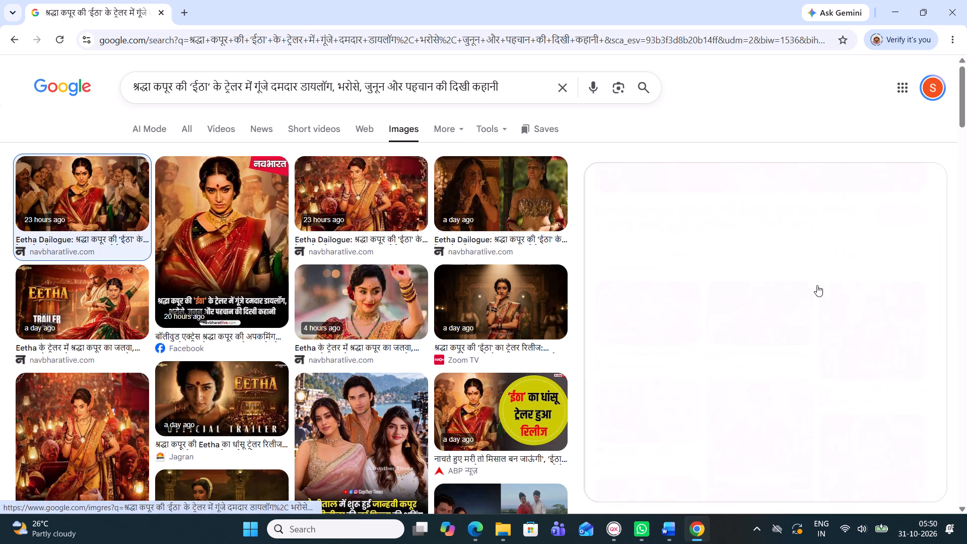
right_click(736, 283)
left_click(805, 205)
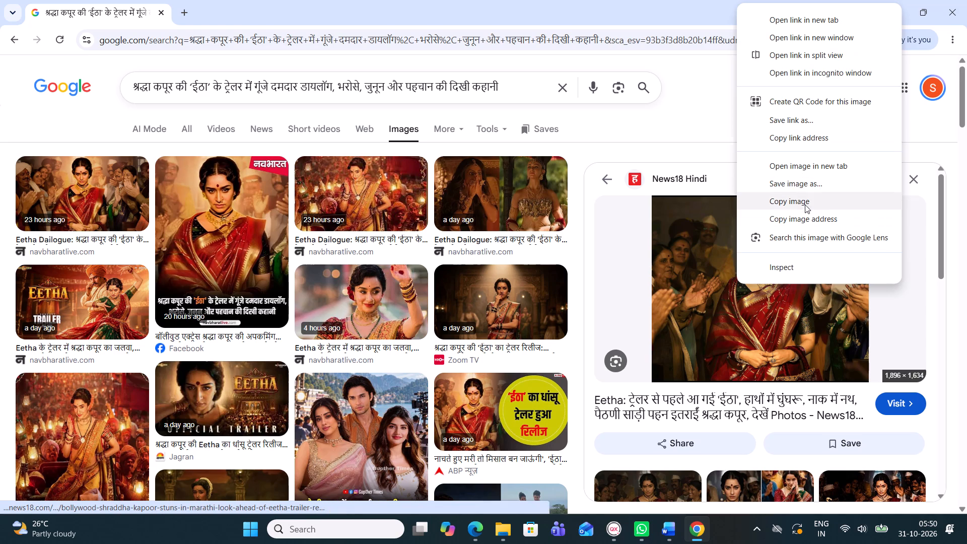
Switch to QuarkXPress and widen the 'ईठा' headline box to about 138.6 mm, extending its left edge to the neighbouring story.
left_click(612, 532)
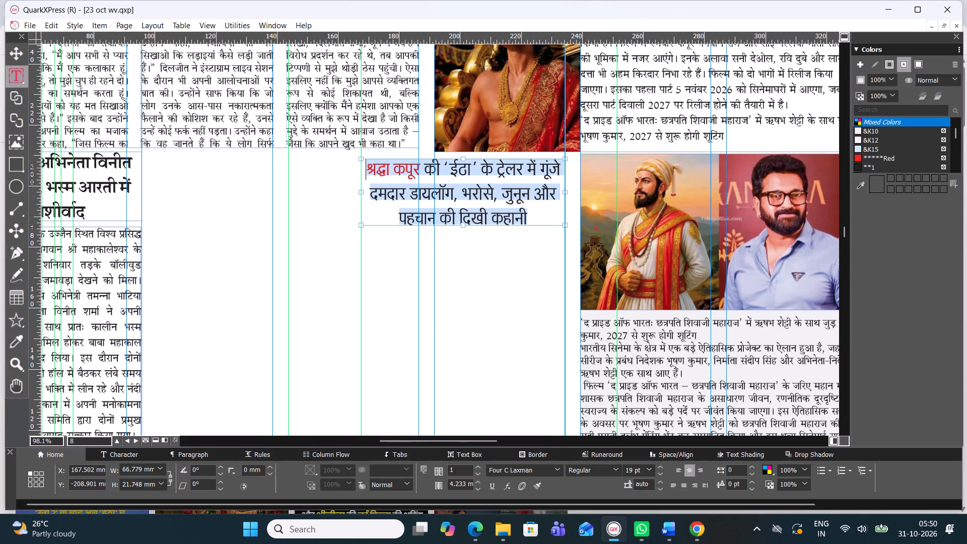
left_click(10, 54)
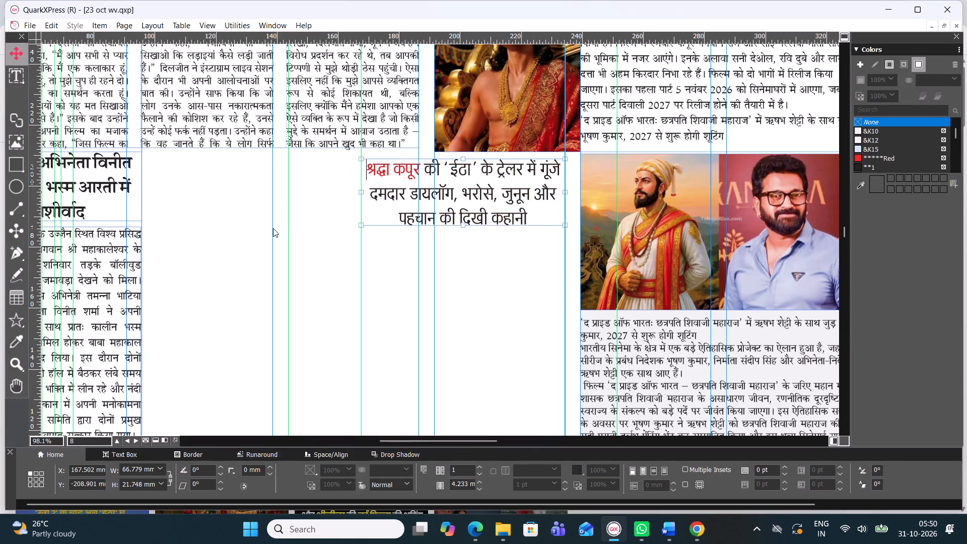
left_click(16, 141)
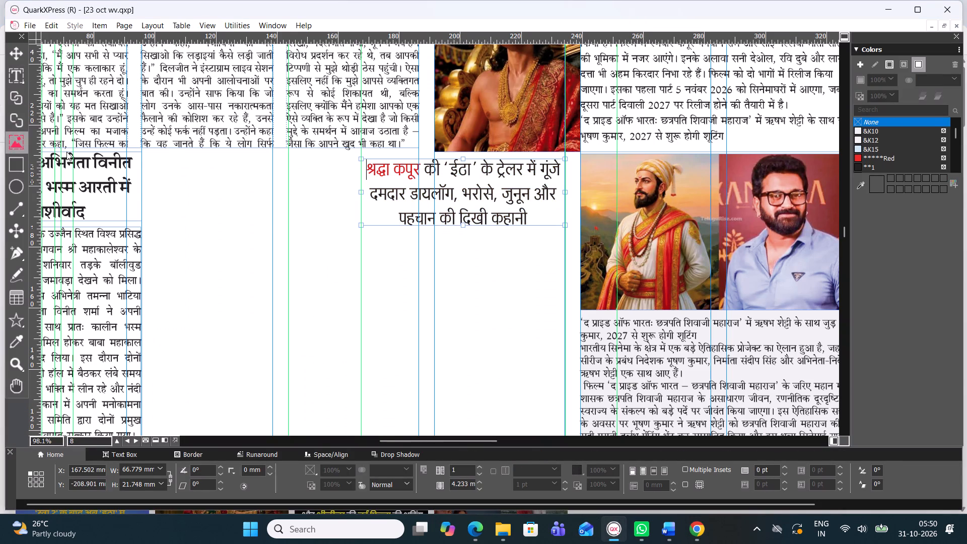
left_click(8, 56)
left_click(388, 198)
left_click_drag(360, 192, 142, 185)
Enlarge the whole 'ईठा' headline to 28 pt and tighten its tracking to -2.
double_click(422, 189)
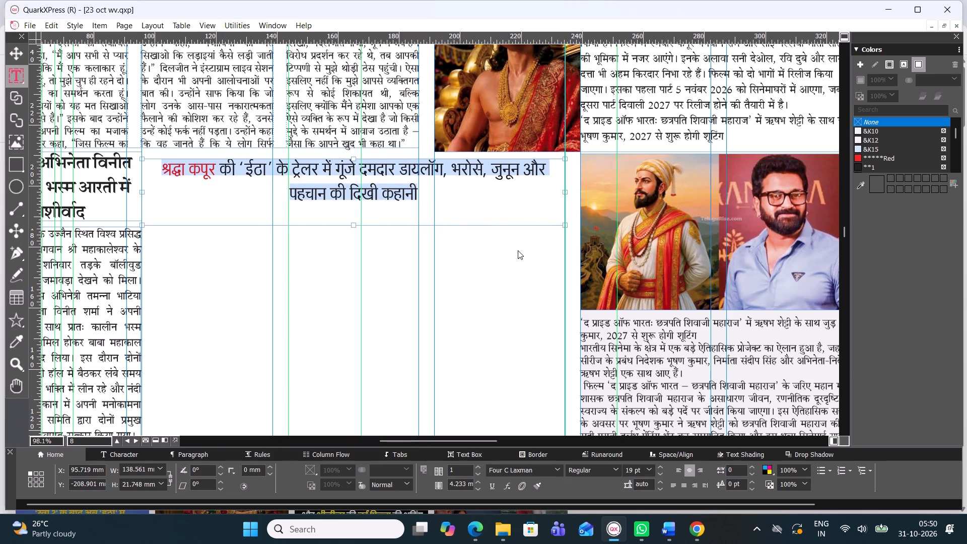
key("ctrl+alt+shift+period")
key("ctrl+alt+shift+period")
key("ctrl+alt+shift+period")
key("ctrl+alt+shift+period")
key("ctrl+alt+shift+period")
key("ctrl+alt+shift+period")
key("ctrl+alt+shift+period")
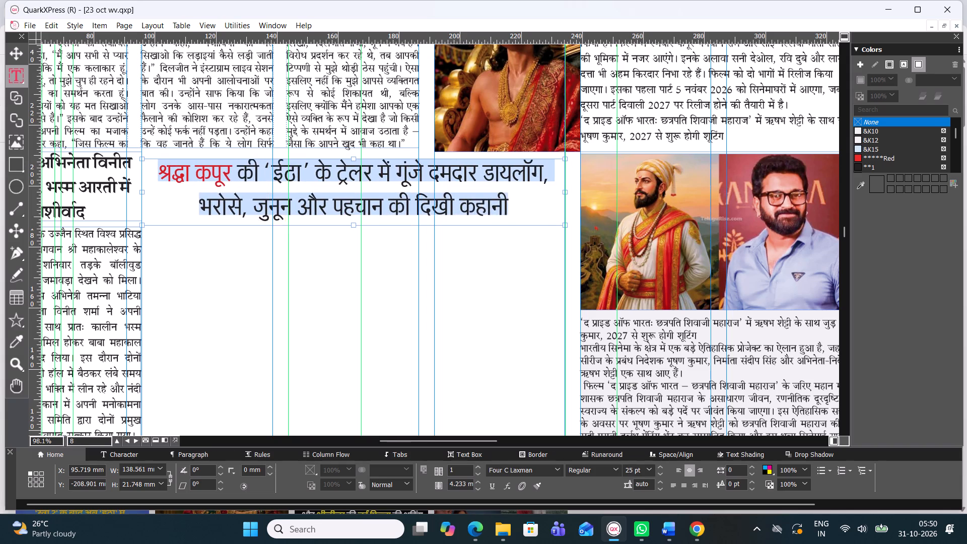
key("ctrl+alt+shift+period")
key("ctrl+alt+shift+period")
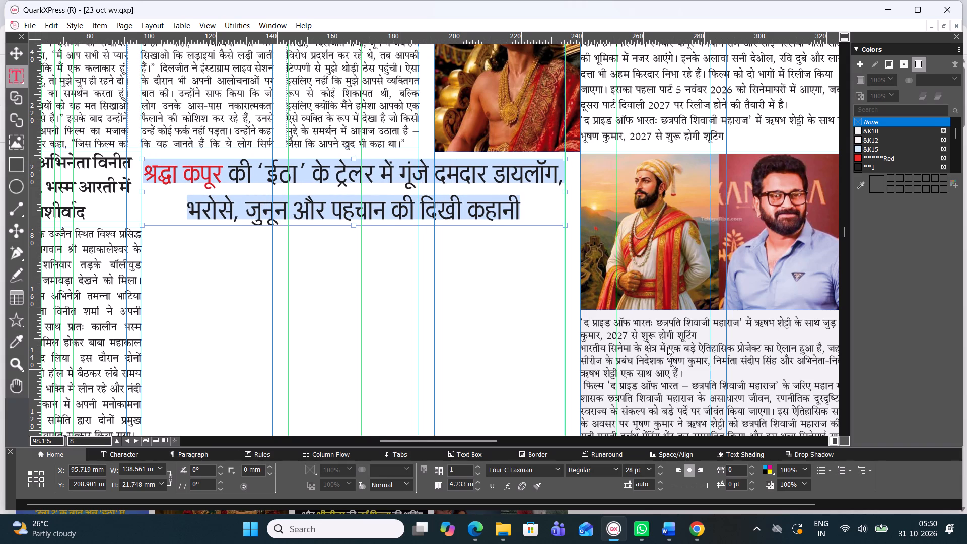
left_click(752, 473)
left_click(752, 473)
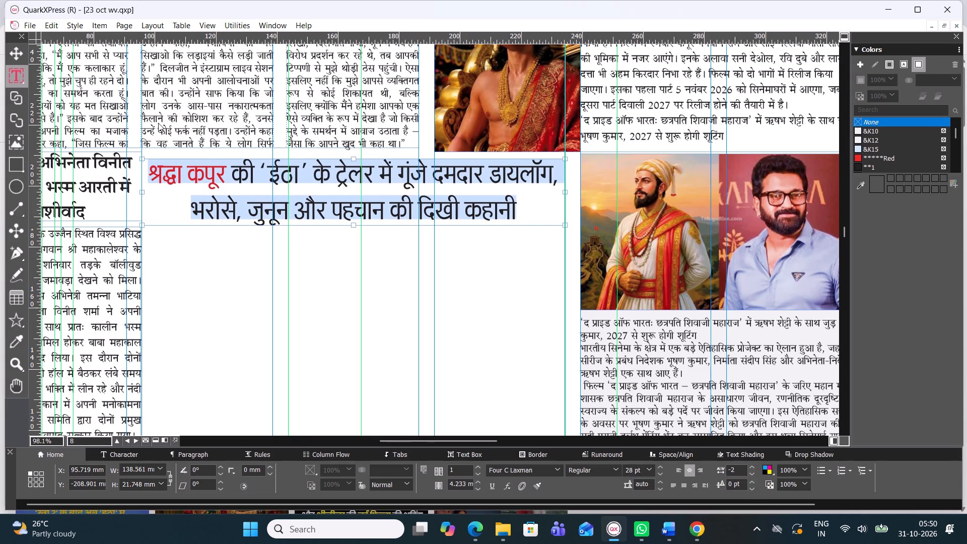
Draw a text box about 138.6 mm wide and 75 mm high directly below the 'ईठा' headline.
left_click(16, 50)
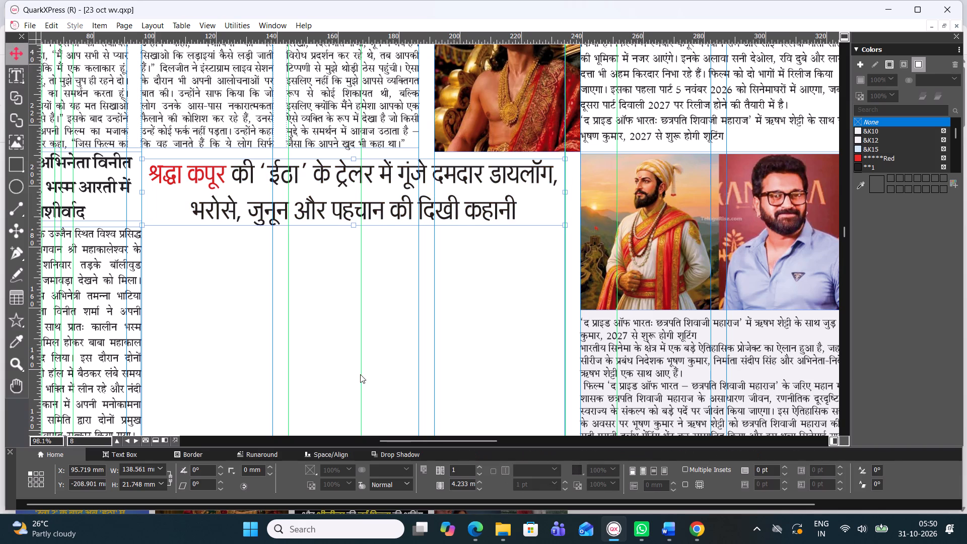
scroll(347, 344, "down", 1)
left_click(294, 202)
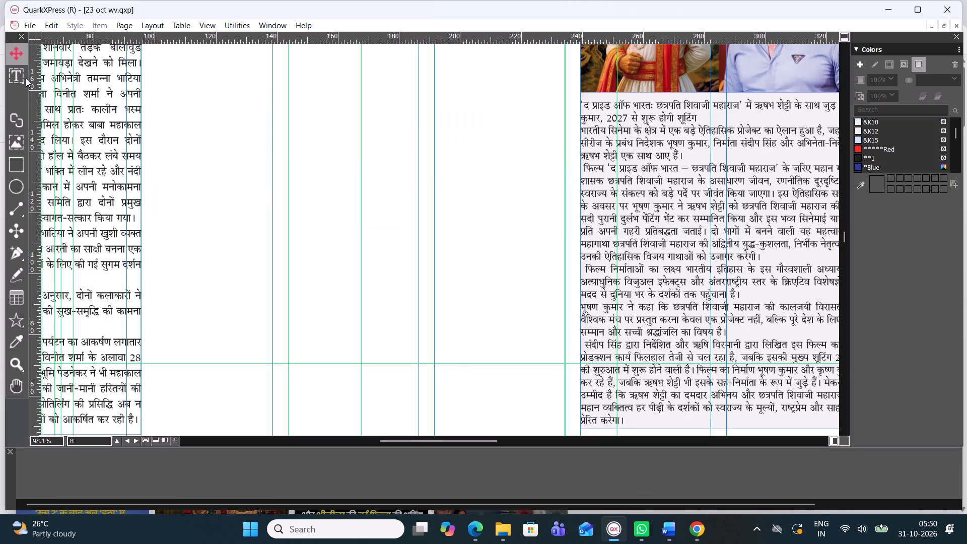
left_click(26, 78)
scroll(174, 106, "up", 2)
scroll(174, 106, "down", 1)
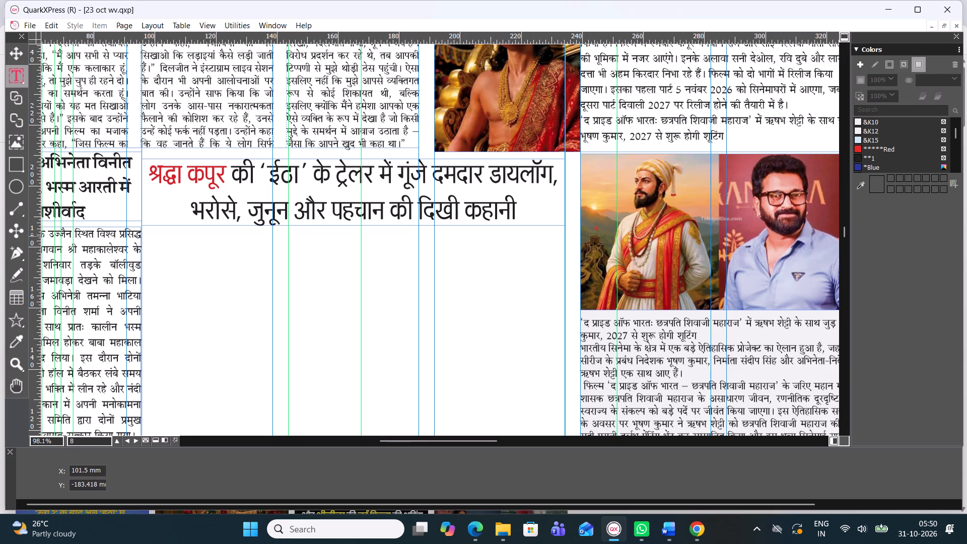
left_click_drag(141, 232, 401, 390)
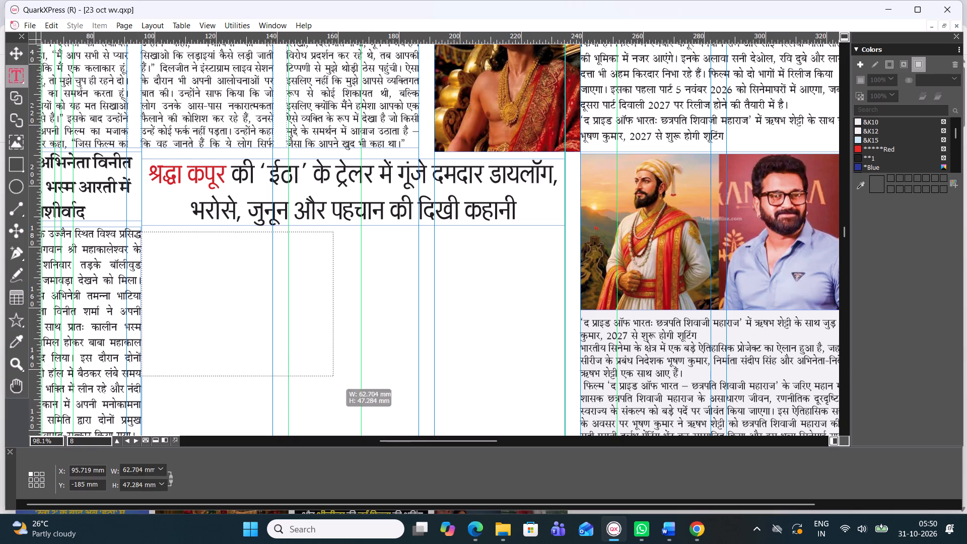
left_click_drag(401, 390, 561, 391)
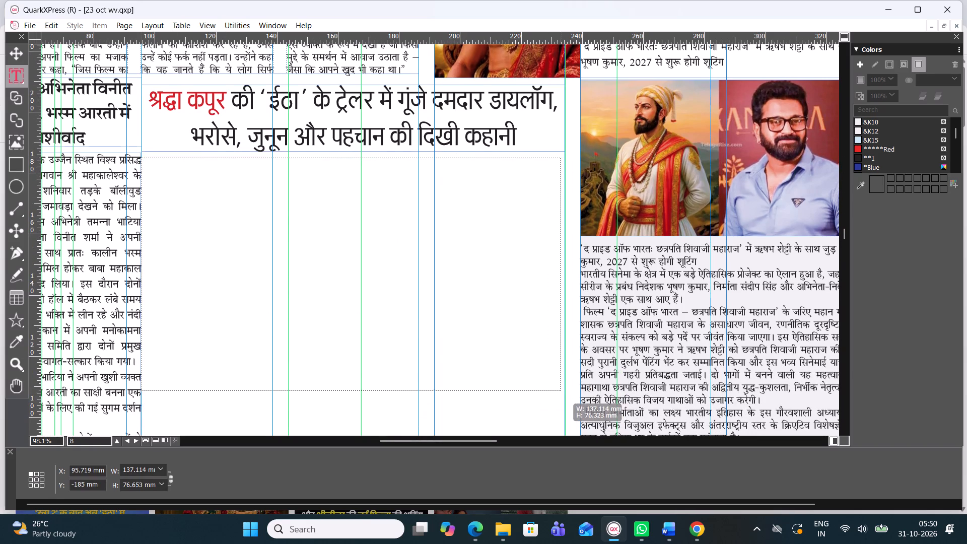
left_click_drag(561, 391, 563, 387)
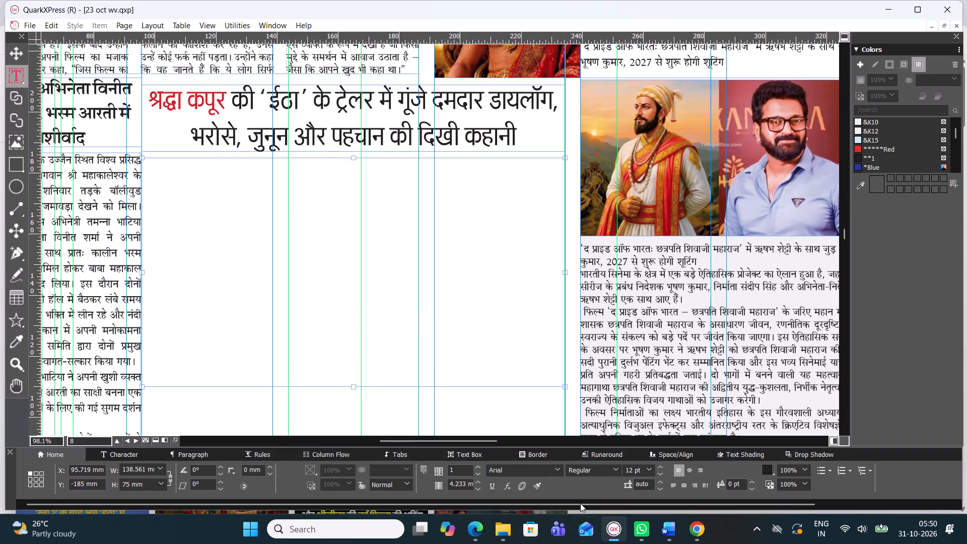
Copy the 'ईठा' story body after the dateline from the Word document and paste it into the new text box.
left_click(667, 532)
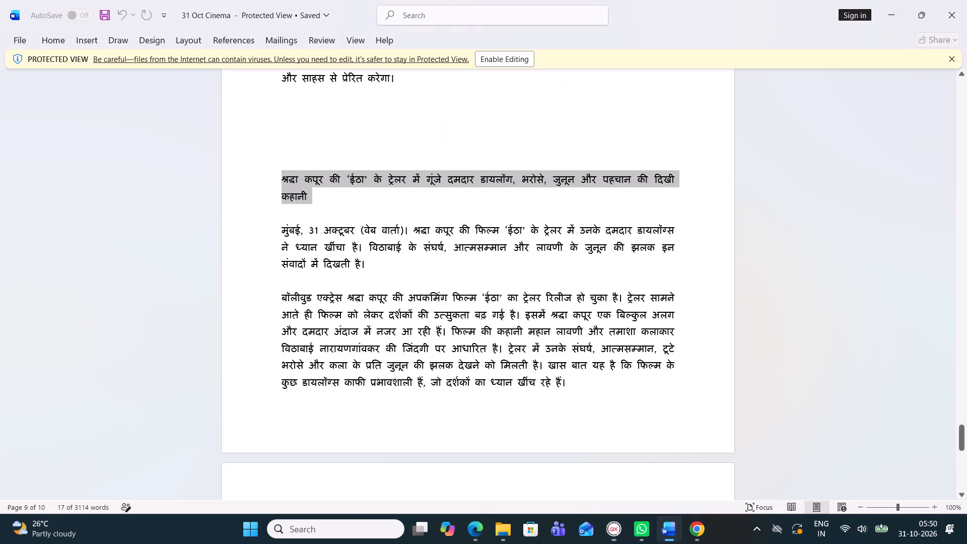
left_click_drag(413, 229, 705, 543)
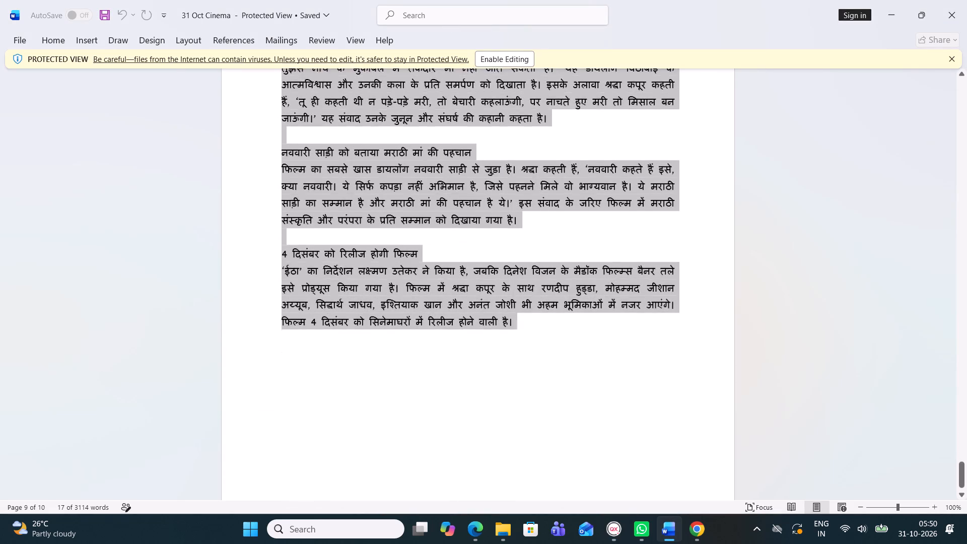
left_click_drag(705, 543, 516, 287)
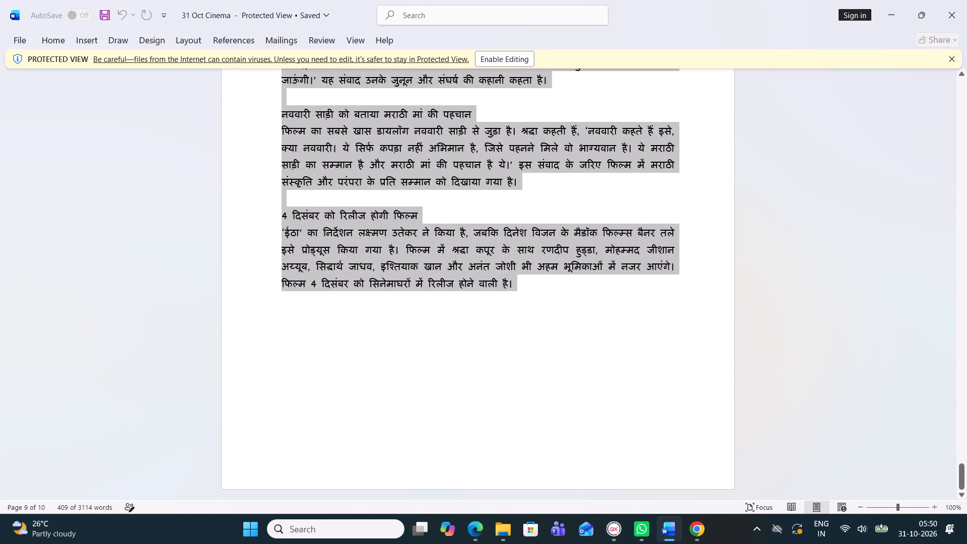
key("ctrl+c")
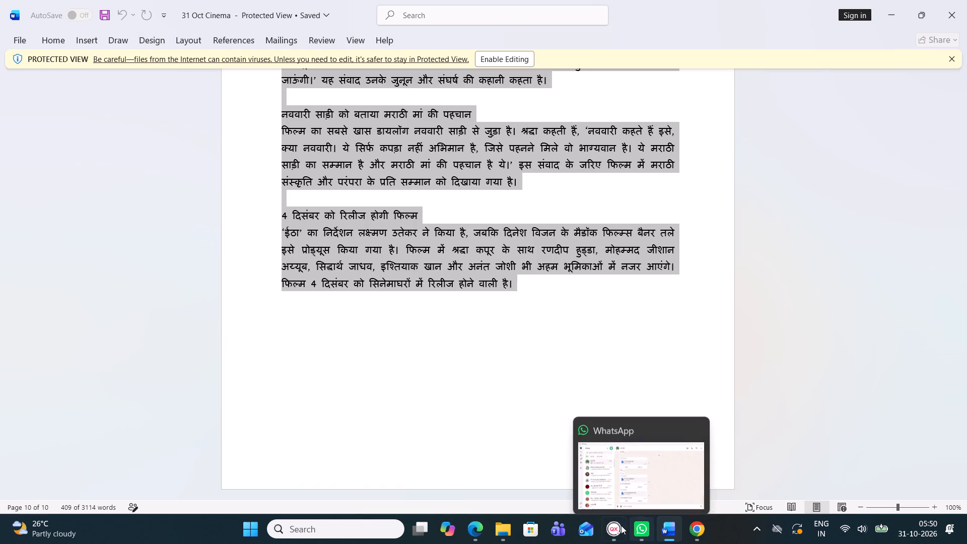
left_click(620, 527)
left_click(251, 193)
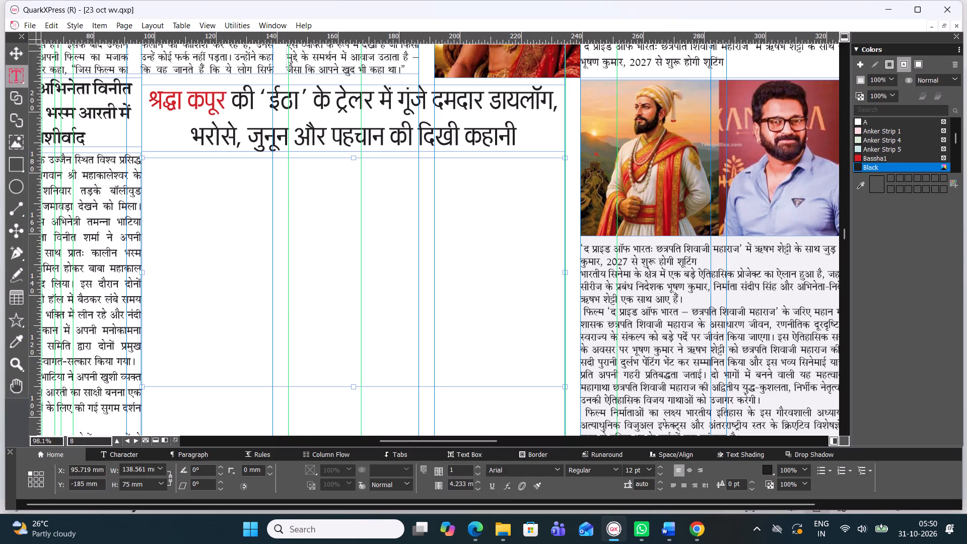
key("ctrl+v")
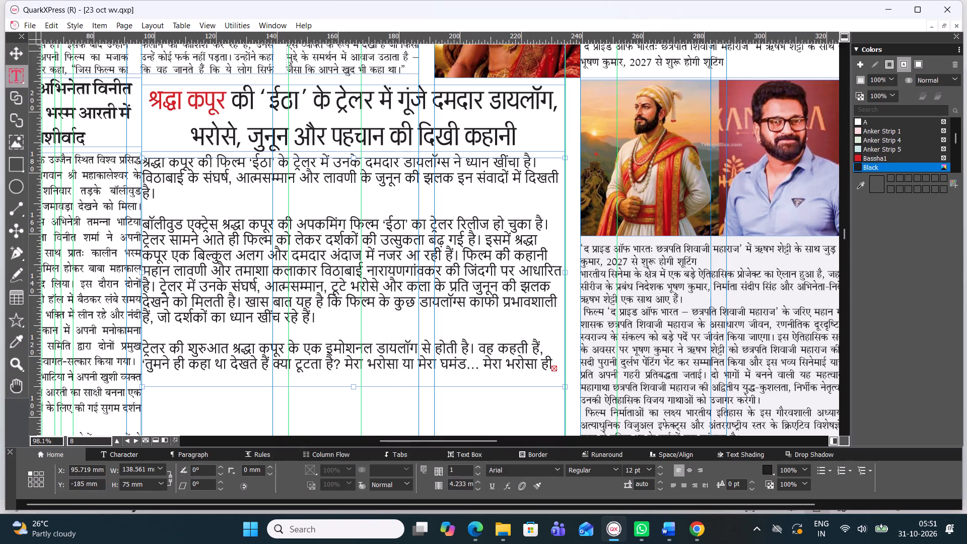
Lengthen the story's text box downward to about 249 mm high to fit all the pasted text.
left_click_drag(354, 386, 357, 449)
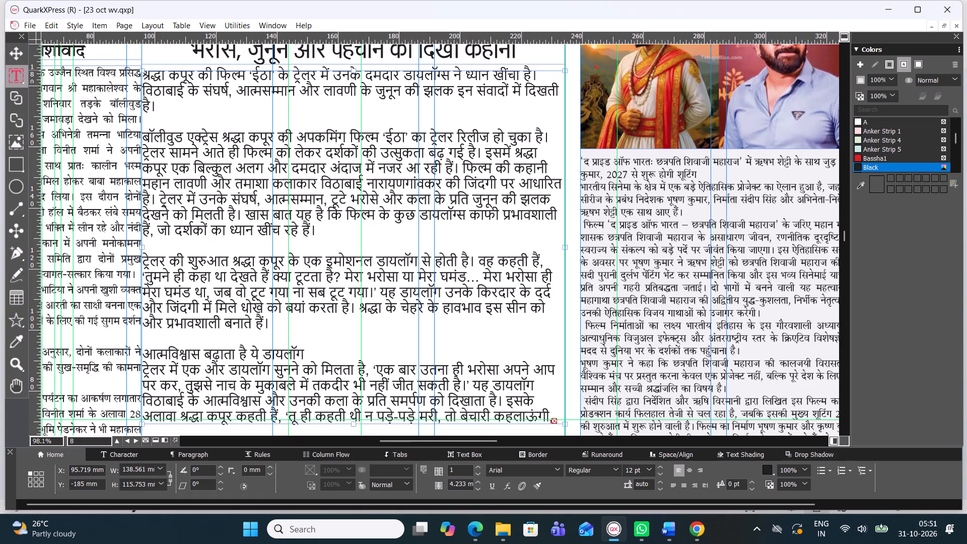
left_click_drag(357, 449, 357, 478)
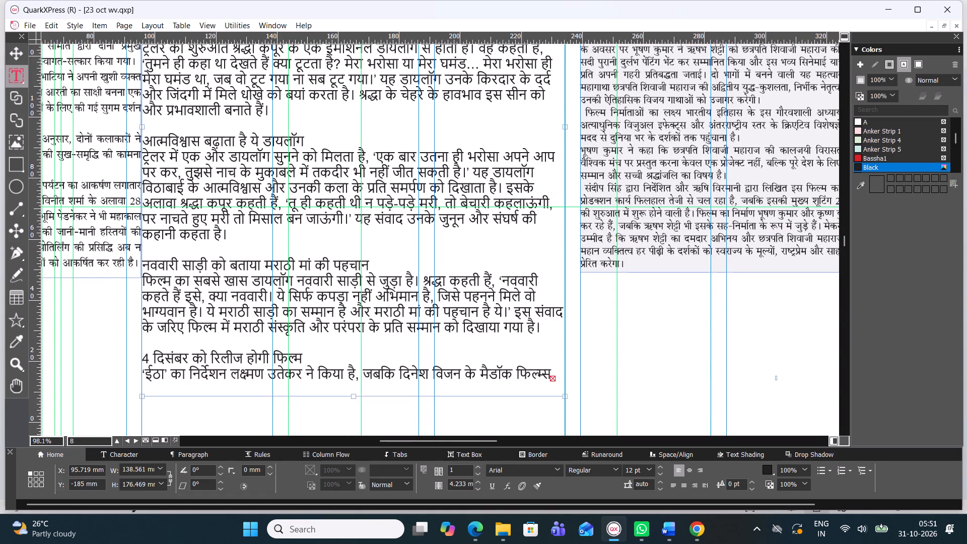
left_click_drag(357, 478, 361, 446)
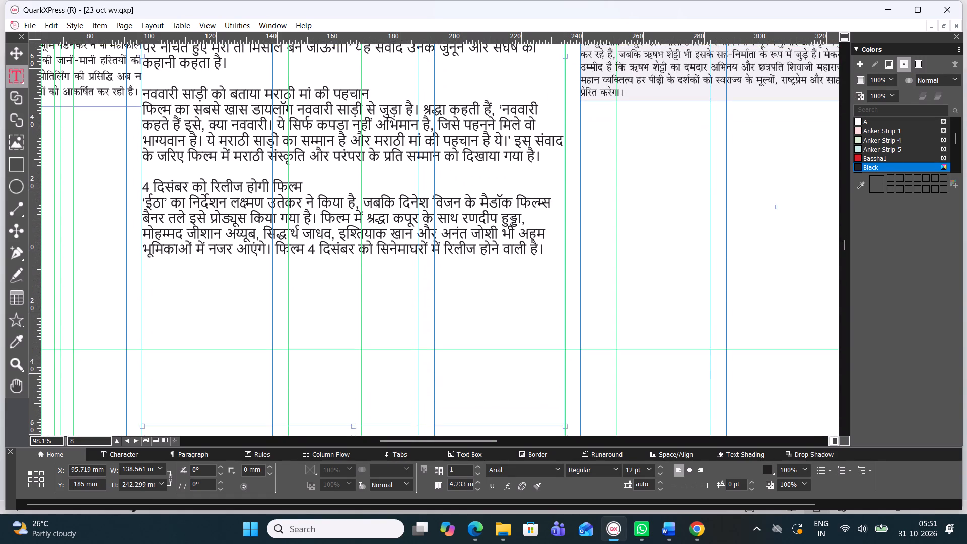
left_click_drag(361, 446, 364, 446)
Select the entire 'ईठा' story body and set its font size to 11.5 pt.
left_click_drag(547, 246, 208, 12)
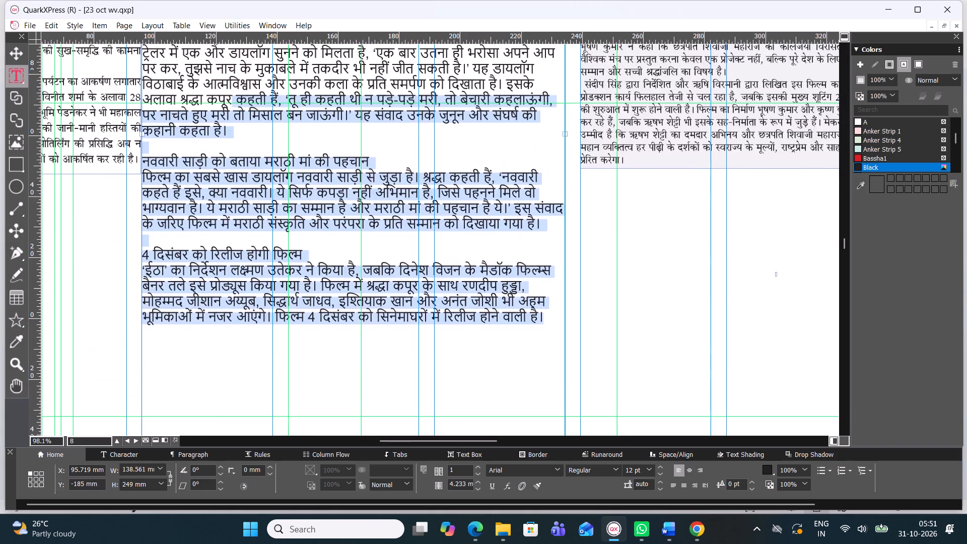
left_click_drag(208, 12, 158, 266)
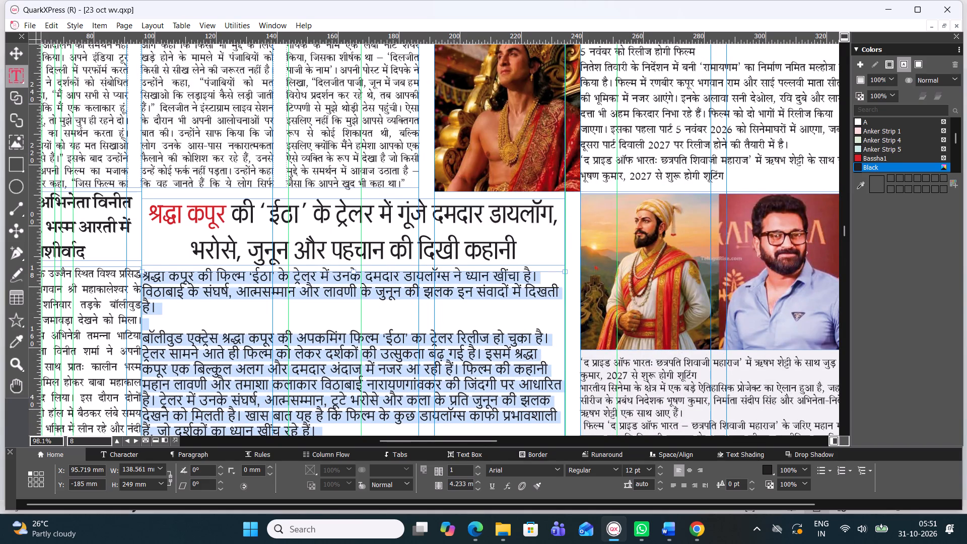
left_click_drag(158, 266, 158, 266)
left_click_drag(640, 473, 625, 474)
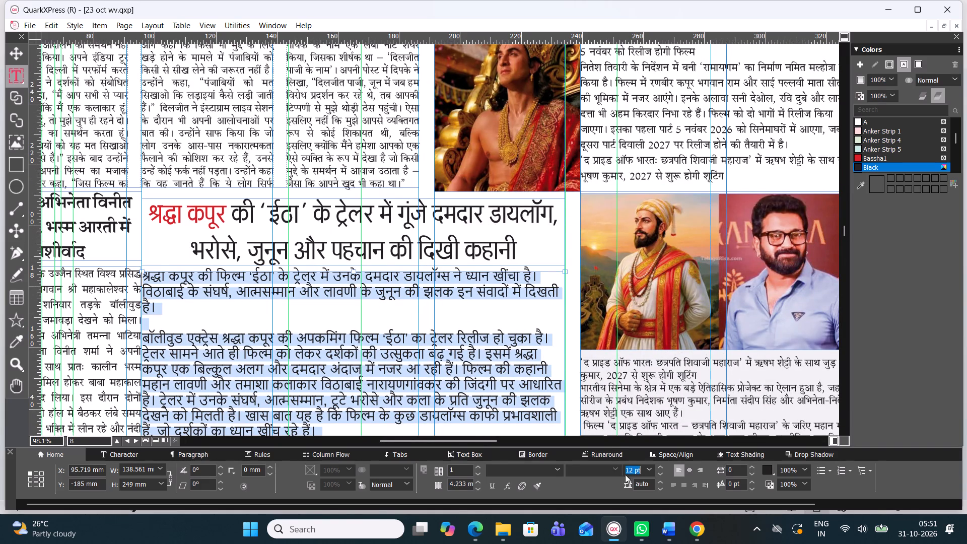
left_click_drag(625, 474, 619, 475)
type("11")
type(".5")
key("Return")
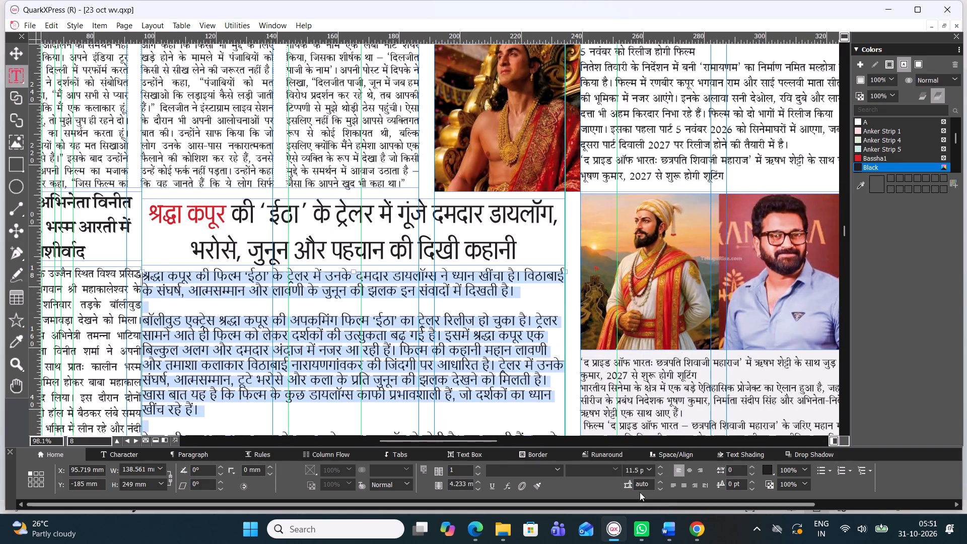
Set the leading of the selected story body to 11.7 pt.
left_click_drag(651, 486, 642, 481)
left_click_drag(646, 482, 611, 486)
left_click_drag(649, 485, 576, 487)
type("11")
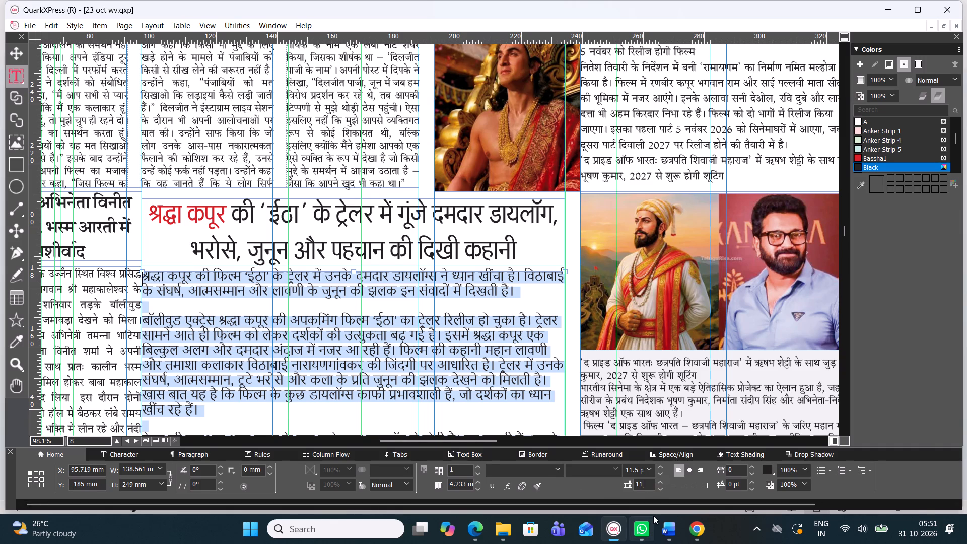
key("period")
key("7")
key("Return")
Set the font of the selected story body to Four C Gandhihead.
left_click(558, 466)
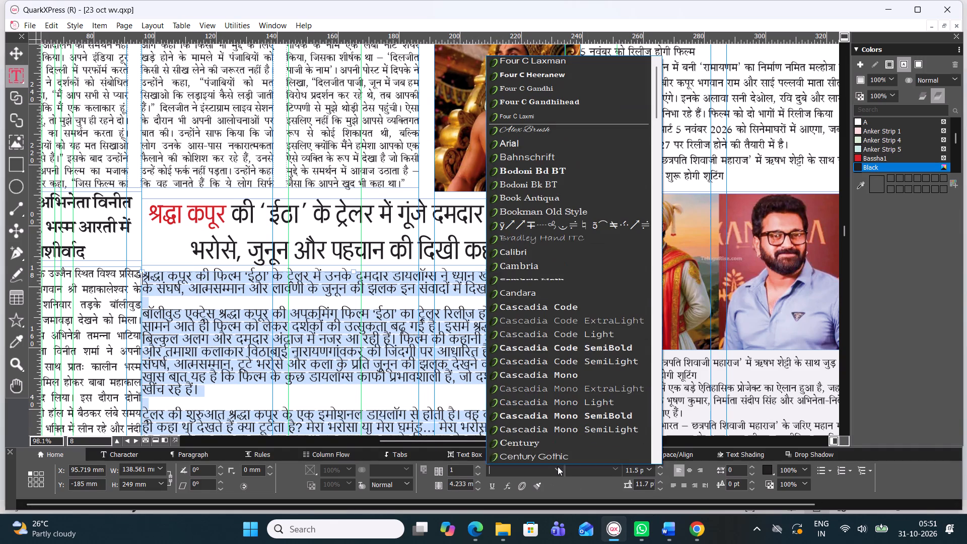
left_click(583, 99)
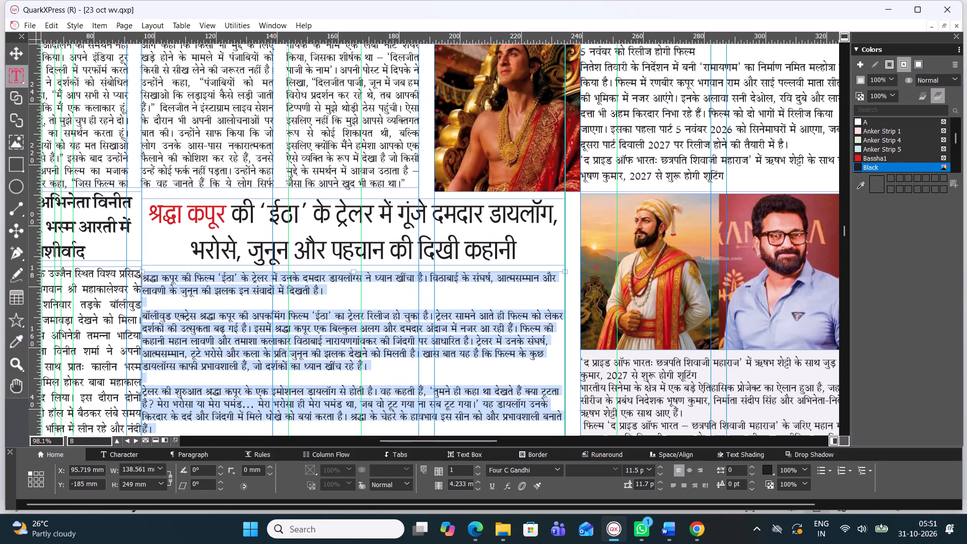
Set the font of the selected 'ईठा' story body to Four C Gandhi.
left_click(558, 473)
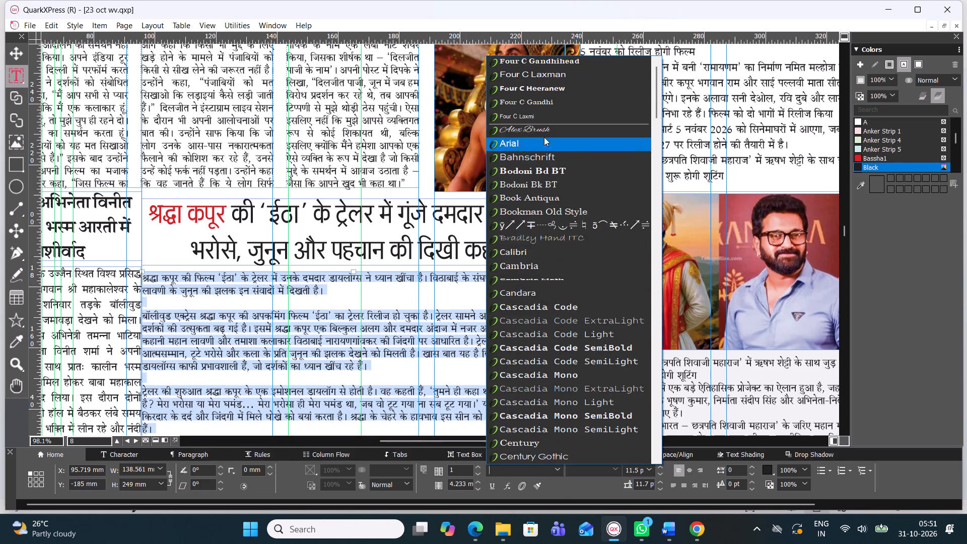
left_click(552, 101)
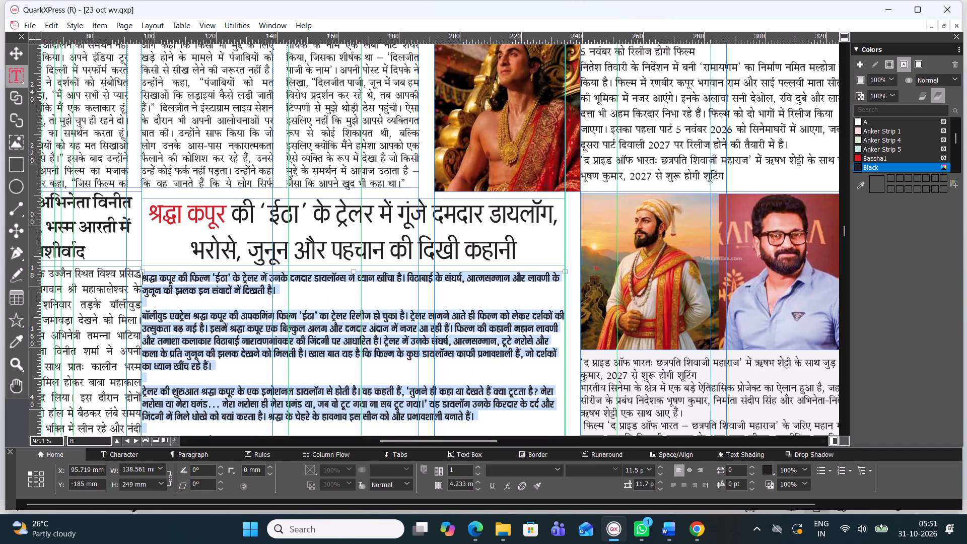
left_click(556, 467)
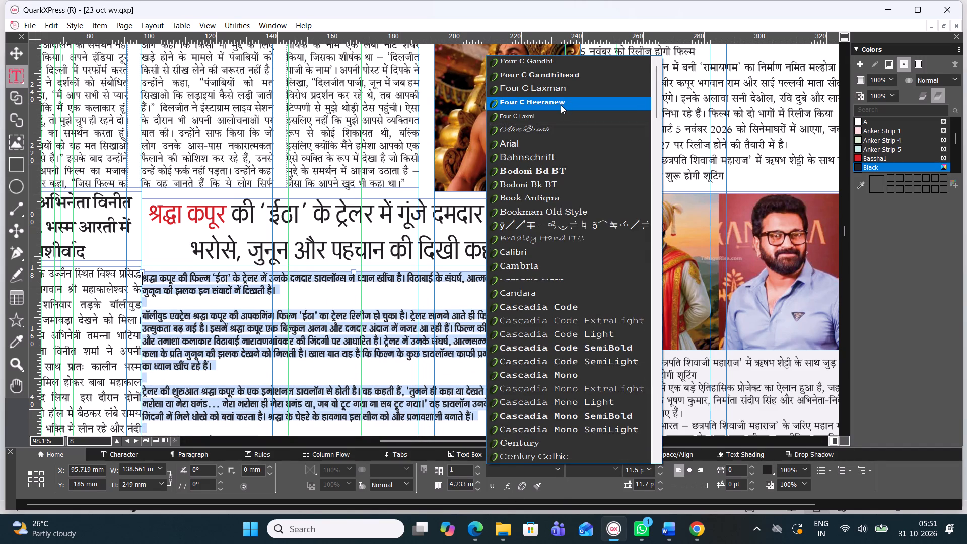
left_click(565, 59)
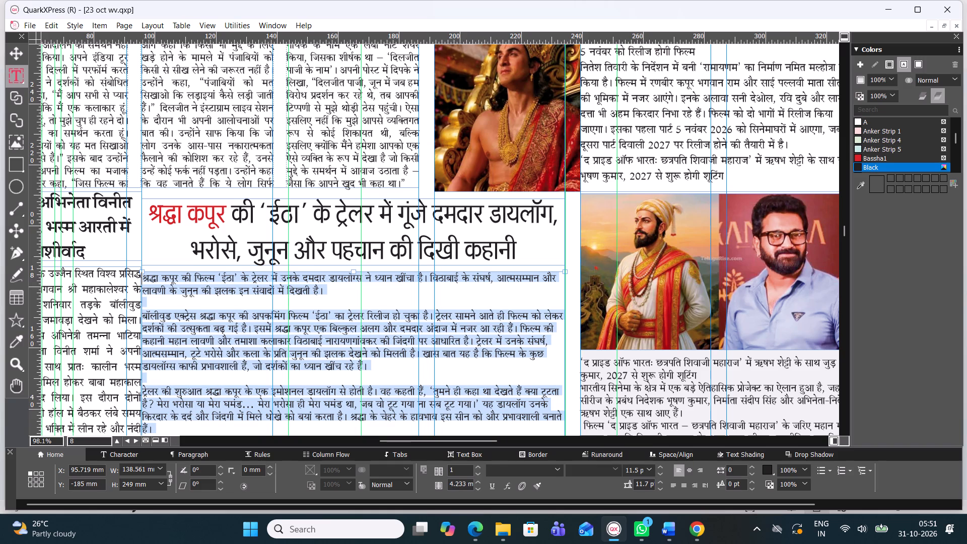
Remove the blank lines between the story's paragraphs, down to the 'नववारी साड़ी को बताया मराठी मां की पहचान' subheading.
left_click(276, 302)
key("BackSpace")
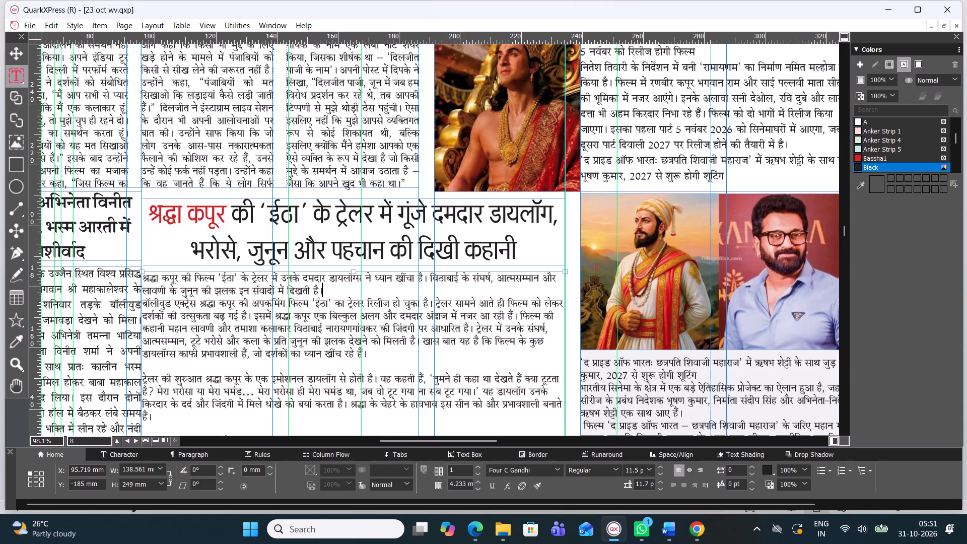
left_click(222, 364)
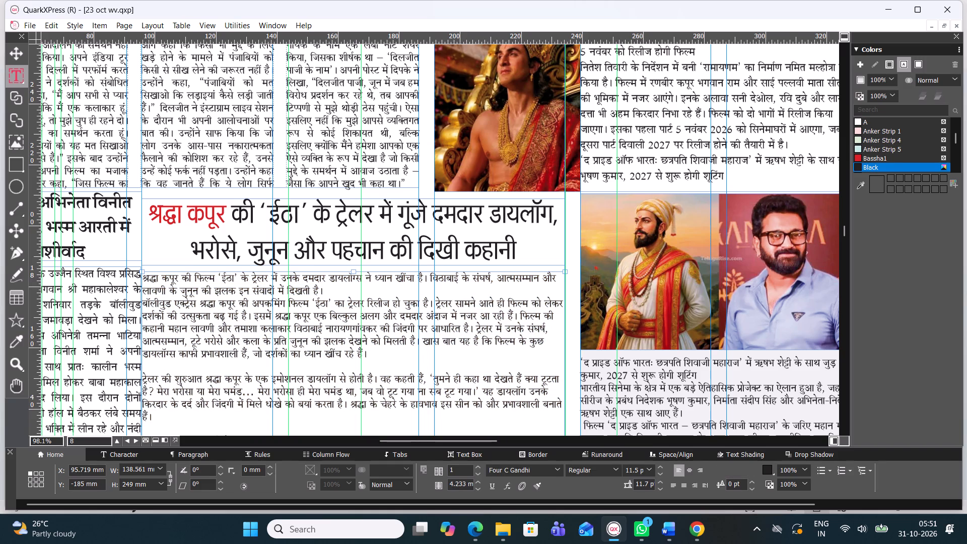
key("BackSpace")
scroll(285, 320, "down", 1)
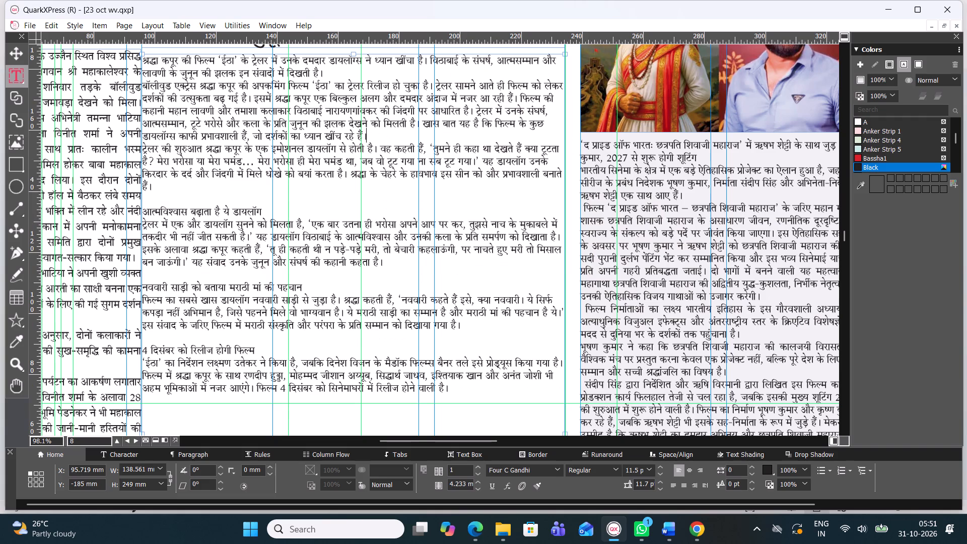
left_click(257, 186)
key("BackSpace")
left_click(219, 201)
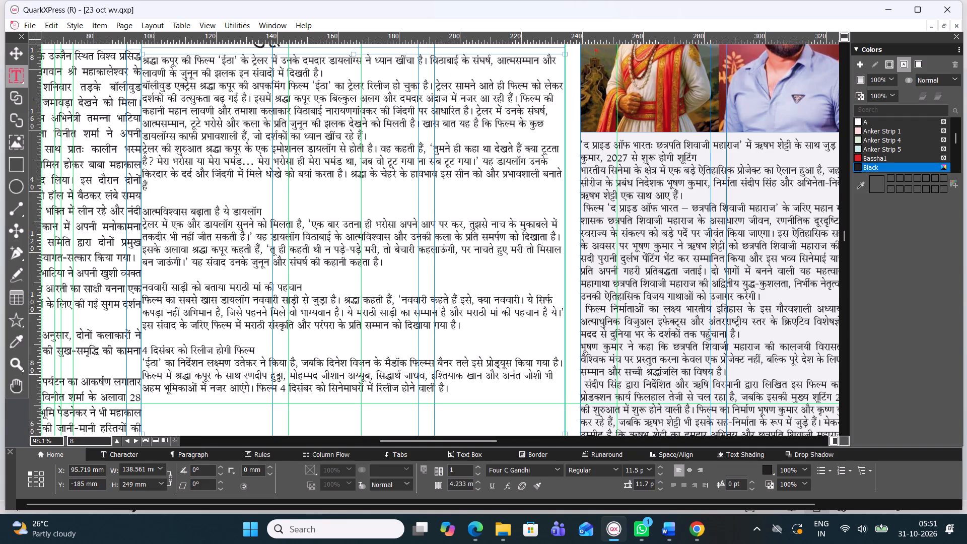
key("BackSpace")
left_click(207, 261)
key("BackSpace")
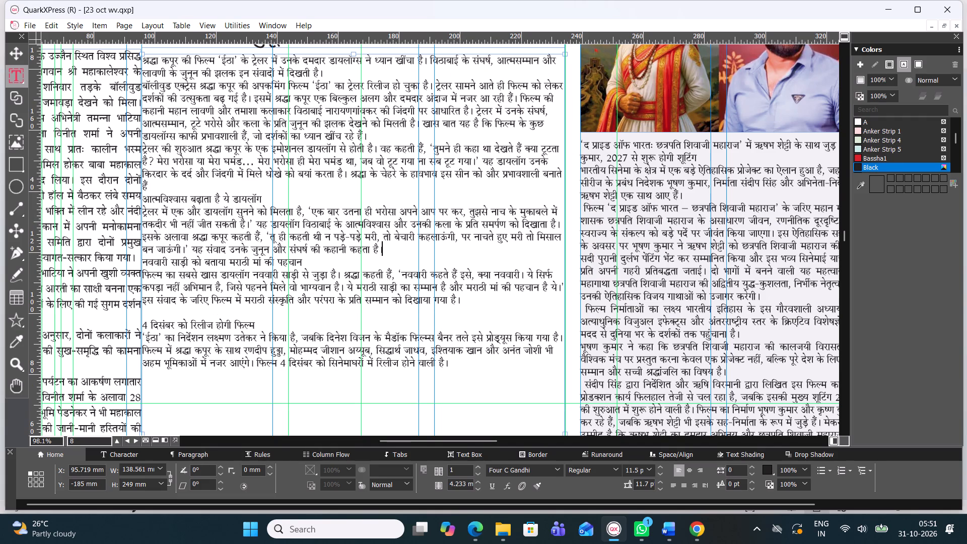
Join the 'आत्मविश्वास बढ़ाता है ये डायलॉग' line to the end of the preceding paragraph, separated by a space.
left_click(145, 197)
key("BackSpace")
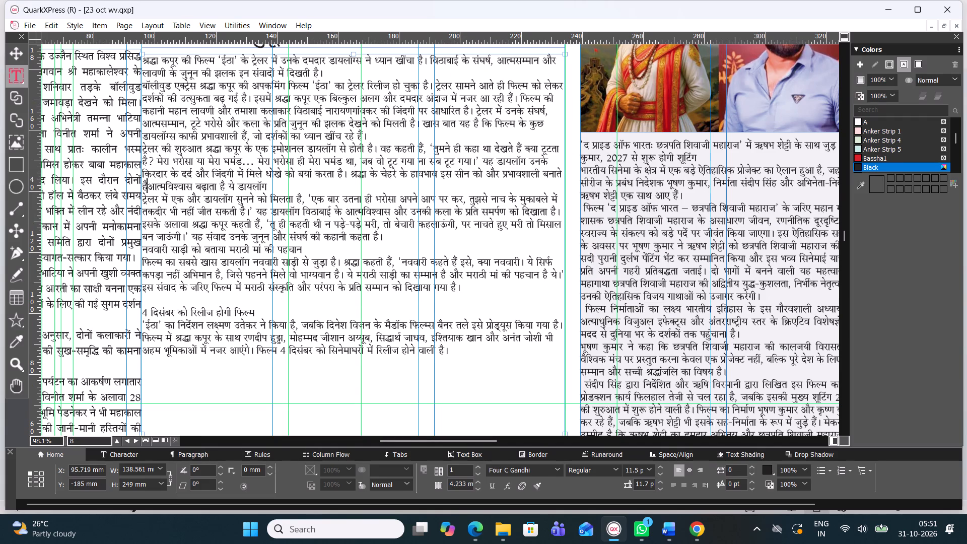
key("space")
Remove the blank line above the '4 दिसंबर को रिलीज होगी फिल्म' subheading.
left_click(241, 300)
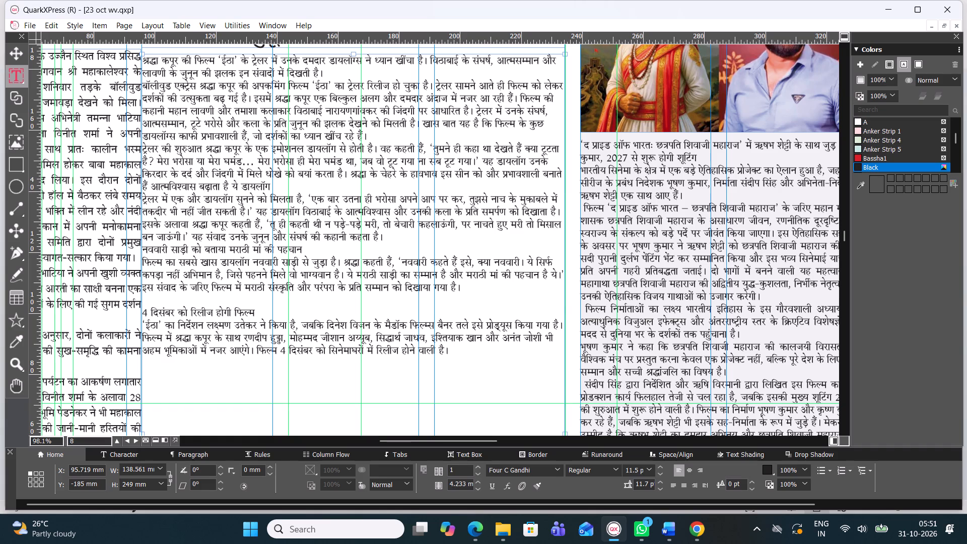
key("BackSpace")
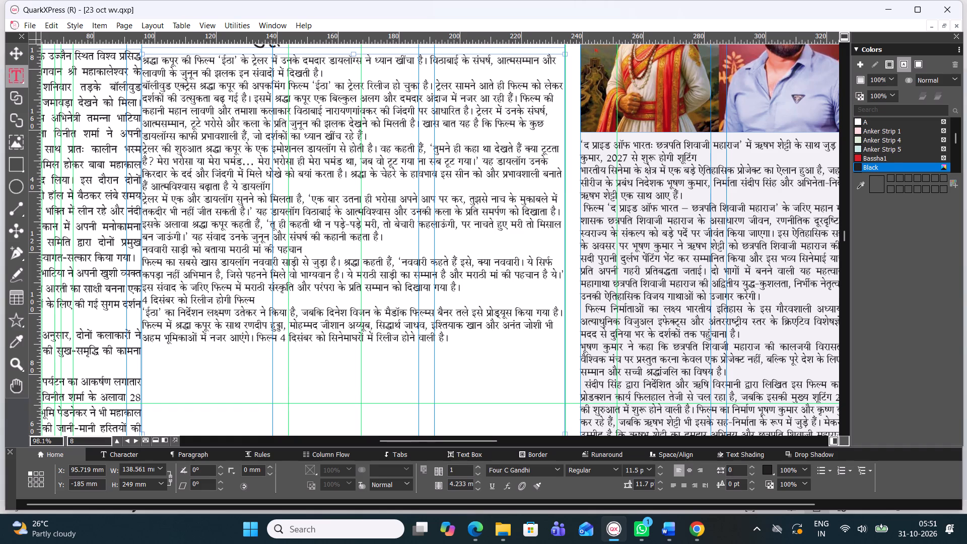
Select the entire 'ईठा' story body and set its text box to 3 columns.
triple_click(387, 335)
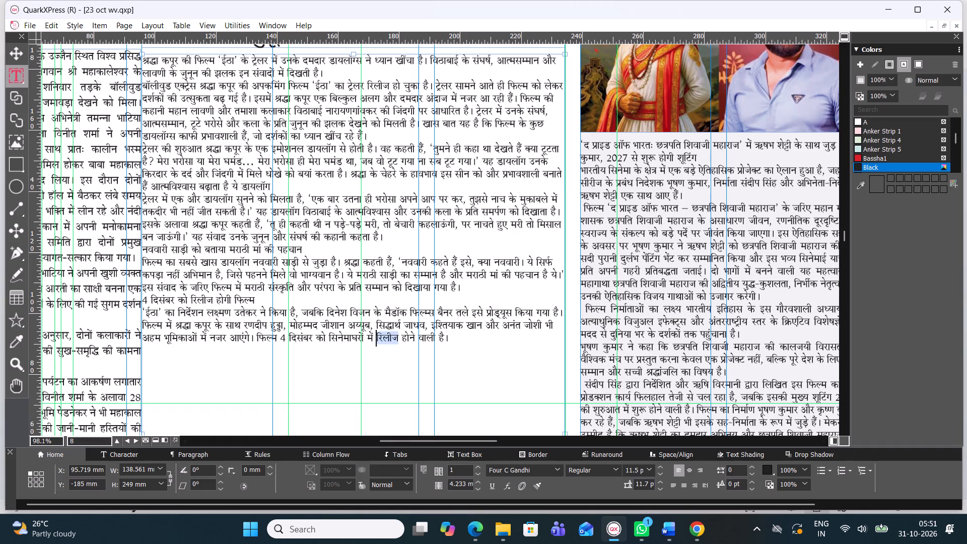
double_click(387, 334)
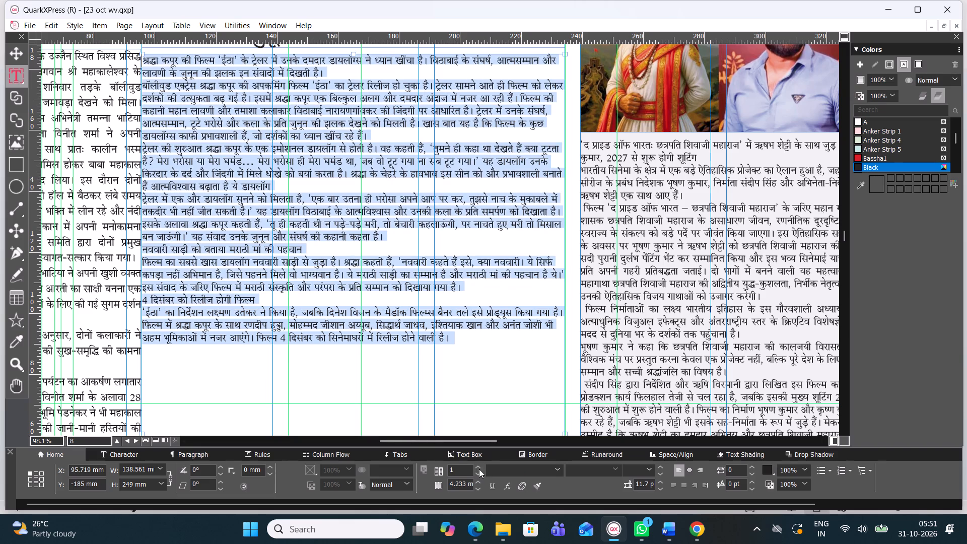
left_click(478, 464)
left_click(478, 464)
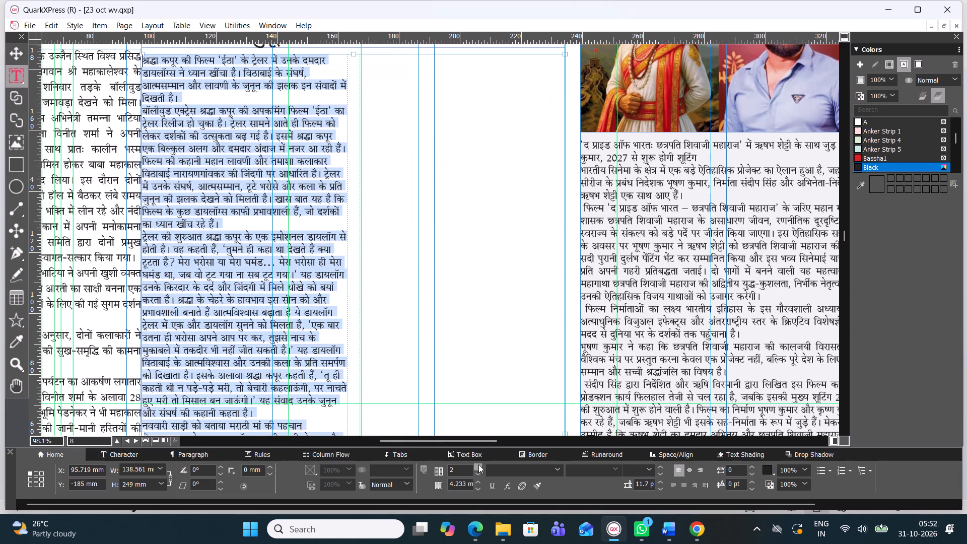
left_click(478, 464)
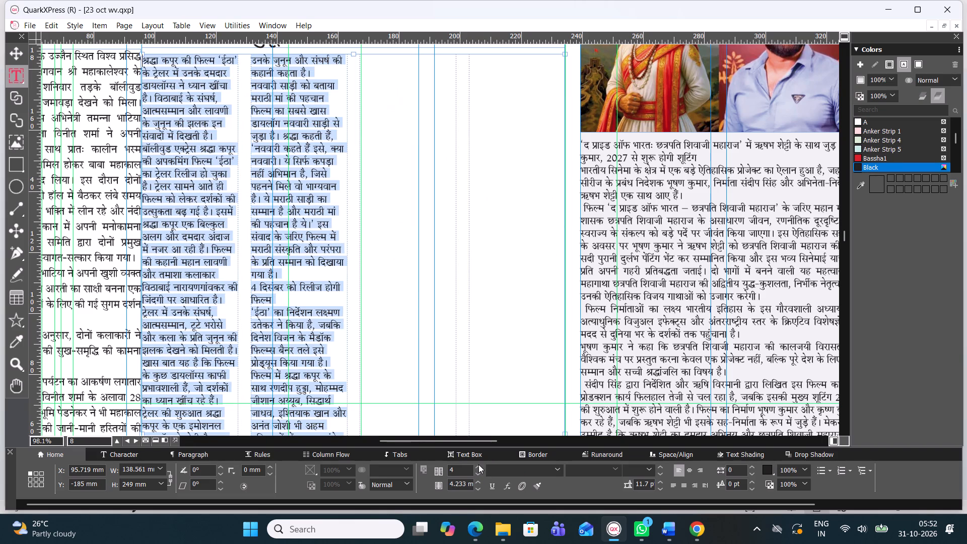
left_click(476, 473)
Shorten the three-column story text box from its bottom edge to about 90 mm high.
scroll(451, 388, "down", 1)
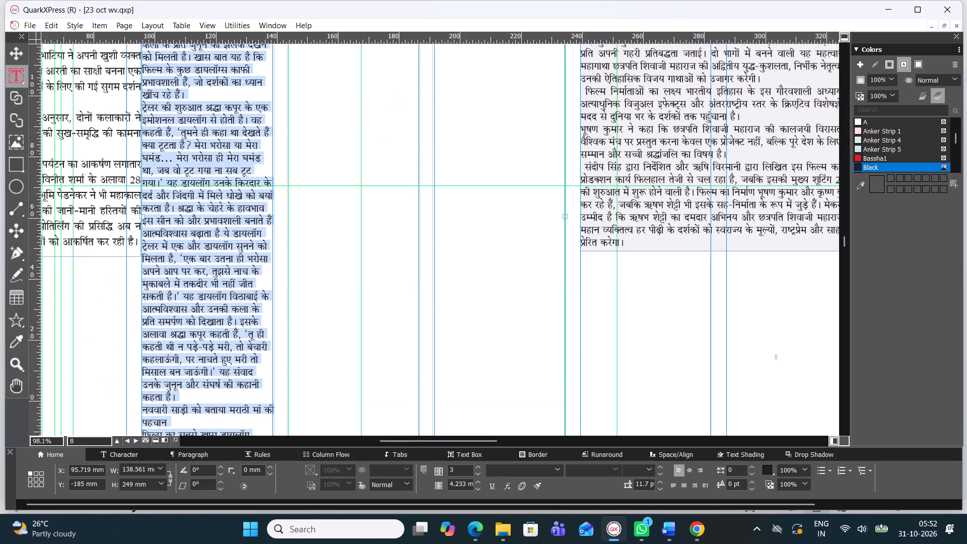
scroll(385, 277, "down", 2)
scroll(384, 278, "up", 2)
left_click_drag(356, 378, 368, 197)
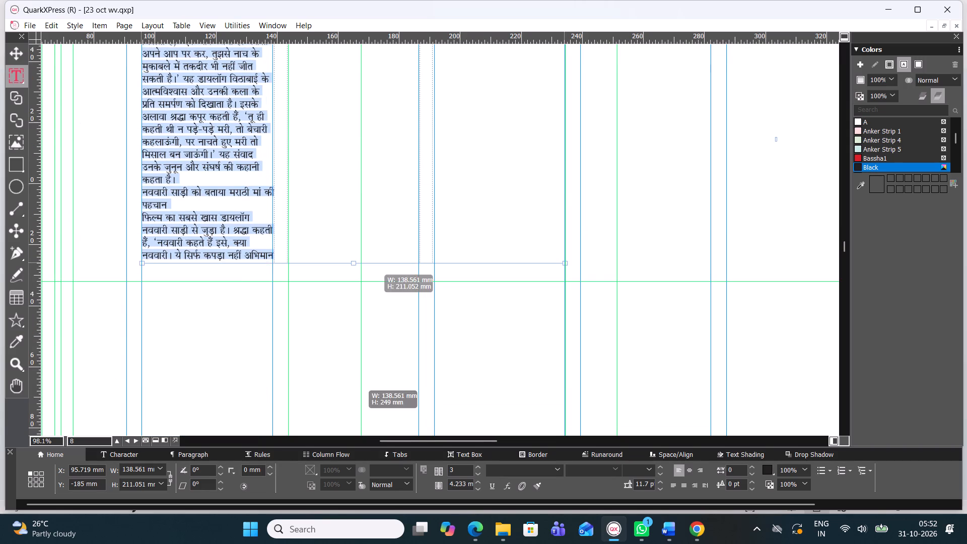
left_click_drag(368, 197, 366, 59)
scroll(362, 88, "up", 3)
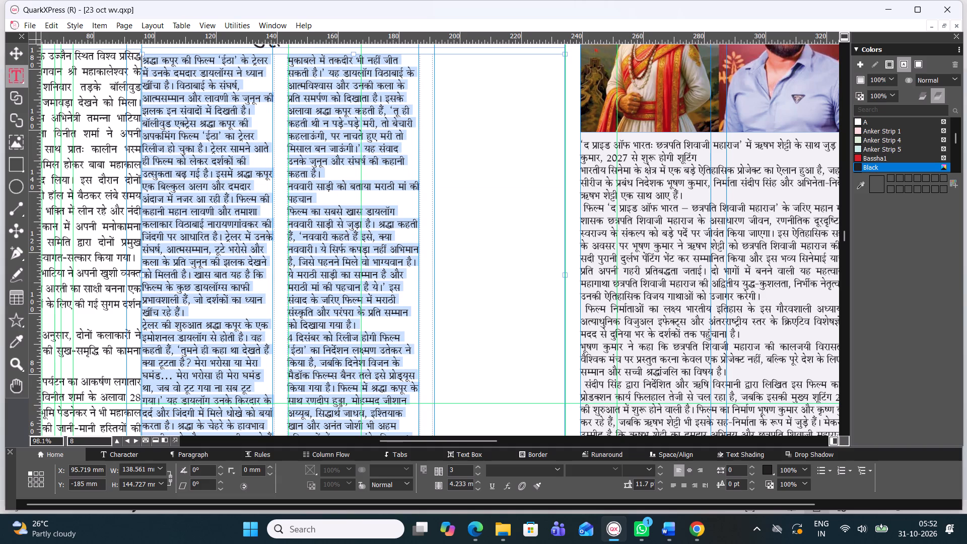
scroll(373, 128, "down", 1)
left_click_drag(356, 280, 356, 246)
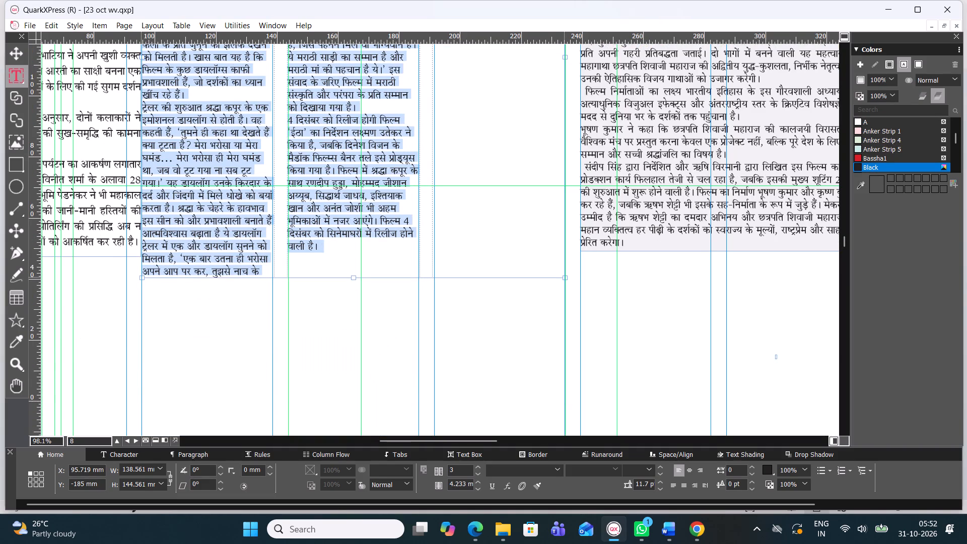
left_click_drag(356, 246, 362, 140)
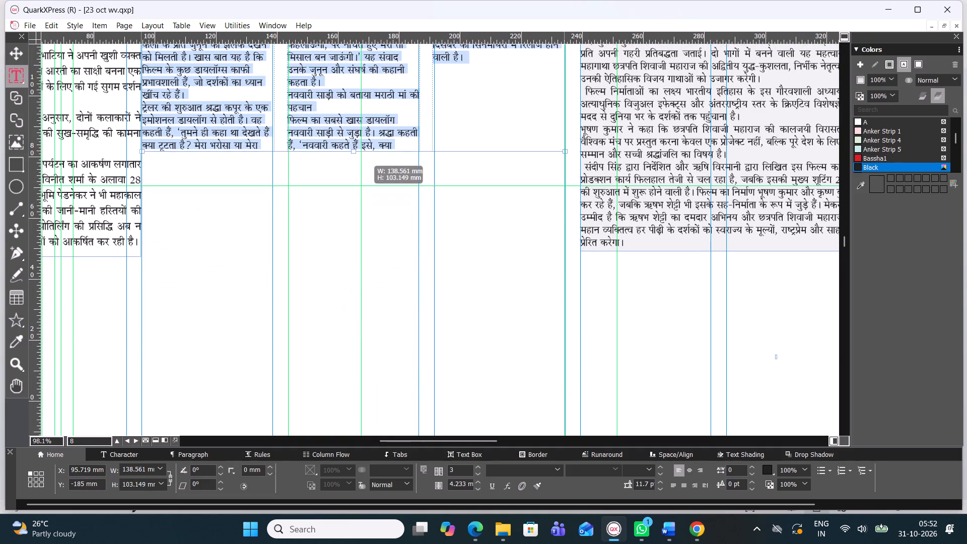
left_click_drag(362, 140, 365, 113)
scroll(365, 113, "up", 1)
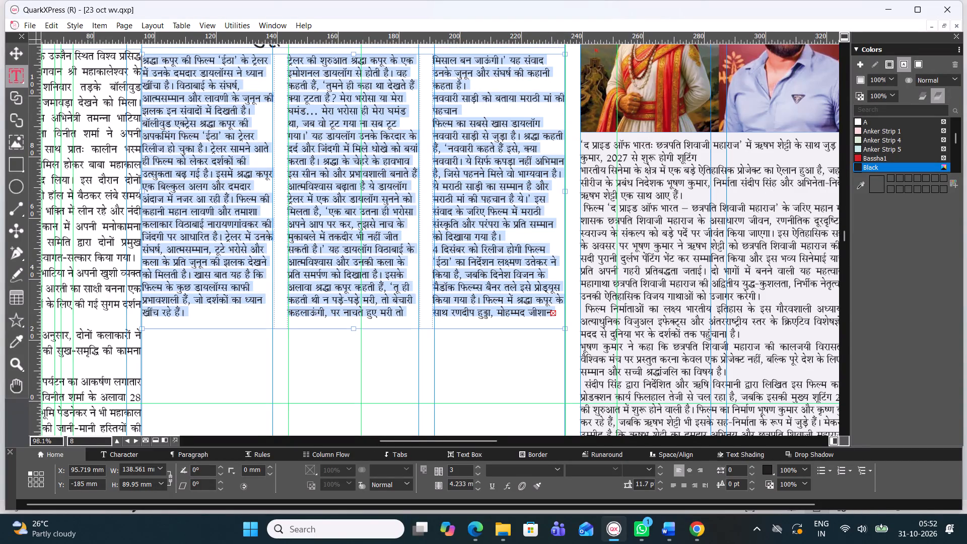
Justify the selected 'ईठा' story body text.
left_click(668, 483)
left_click(674, 487)
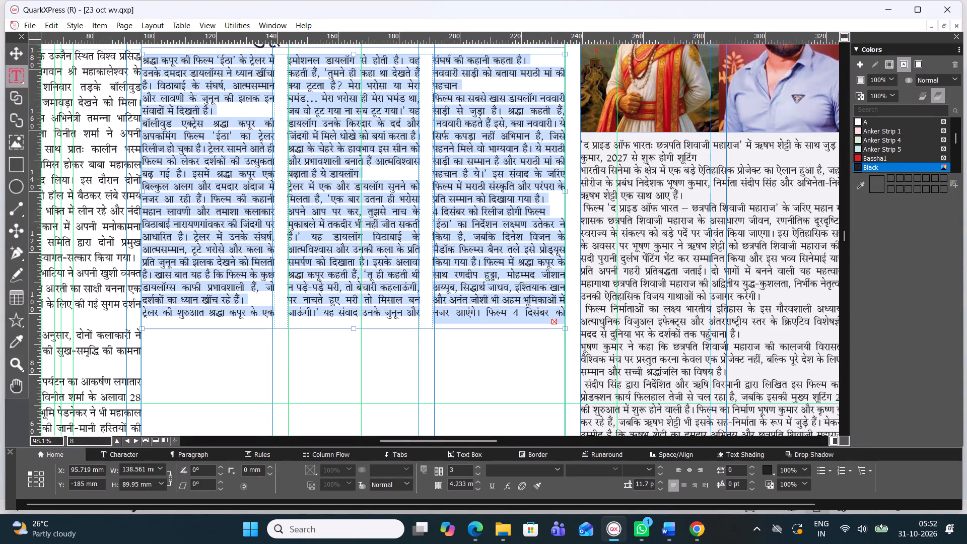
Lengthen the story's text box downward to about 103.5 mm high to fit all the justified text.
left_click(352, 330)
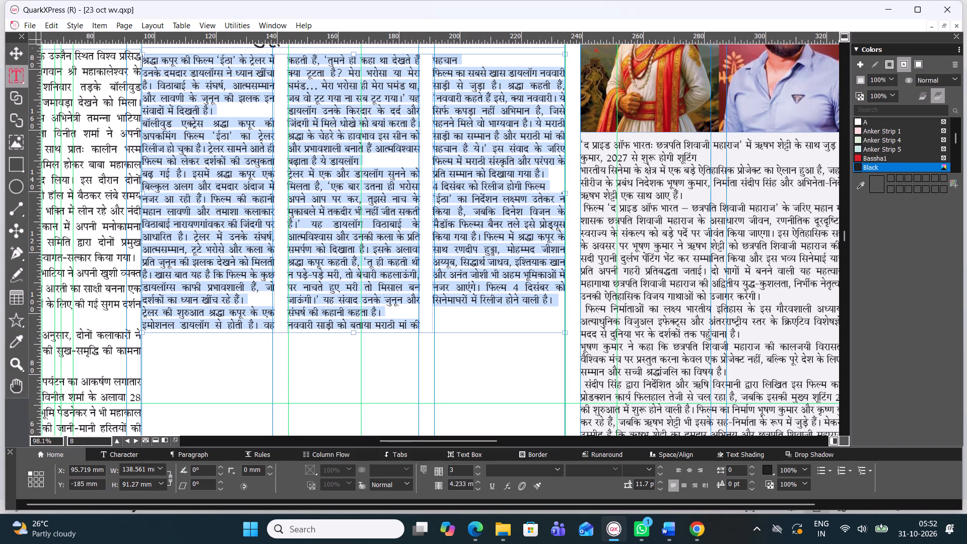
left_click(357, 335)
left_click(353, 331)
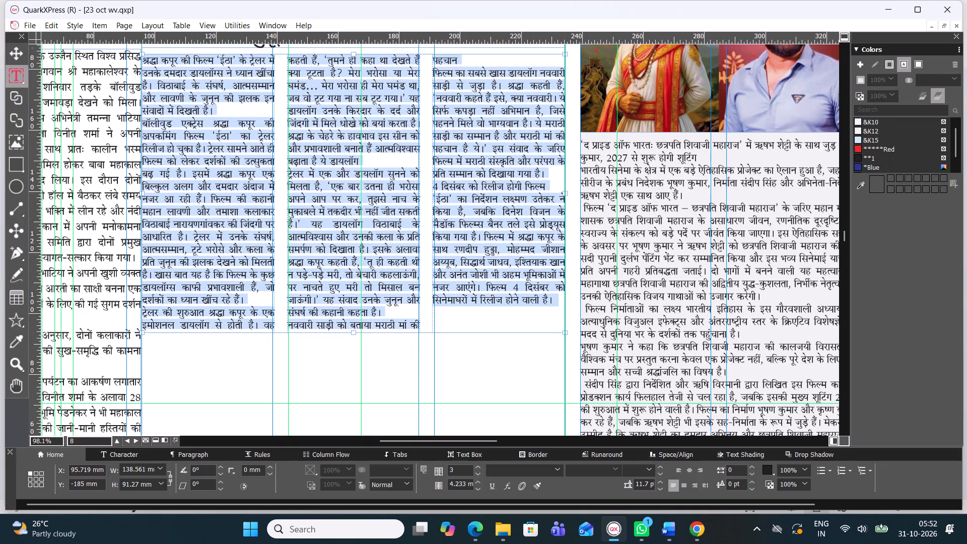
left_click_drag(353, 332, 354, 370)
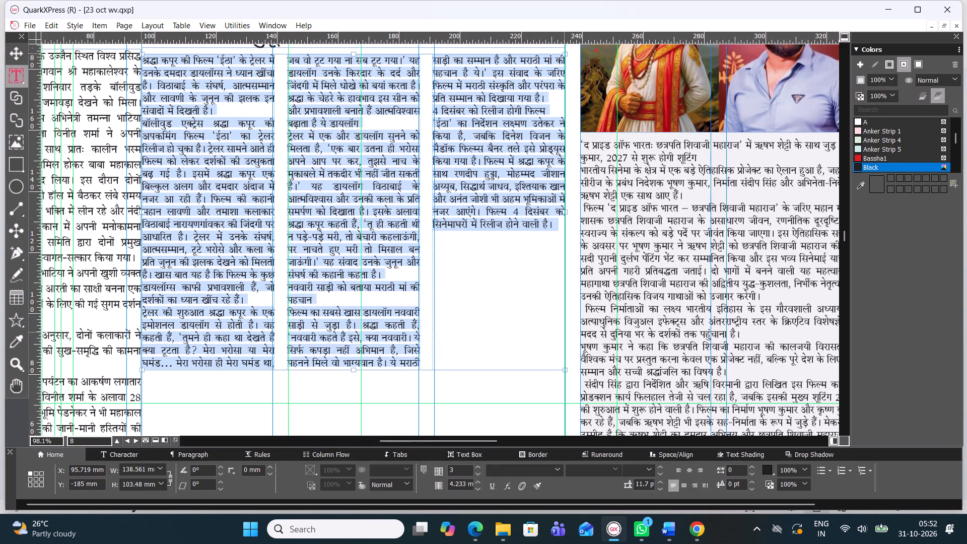
Draw a picture box about 43 mm wide and 42 mm high at the top of the story's middle column.
left_click(12, 56)
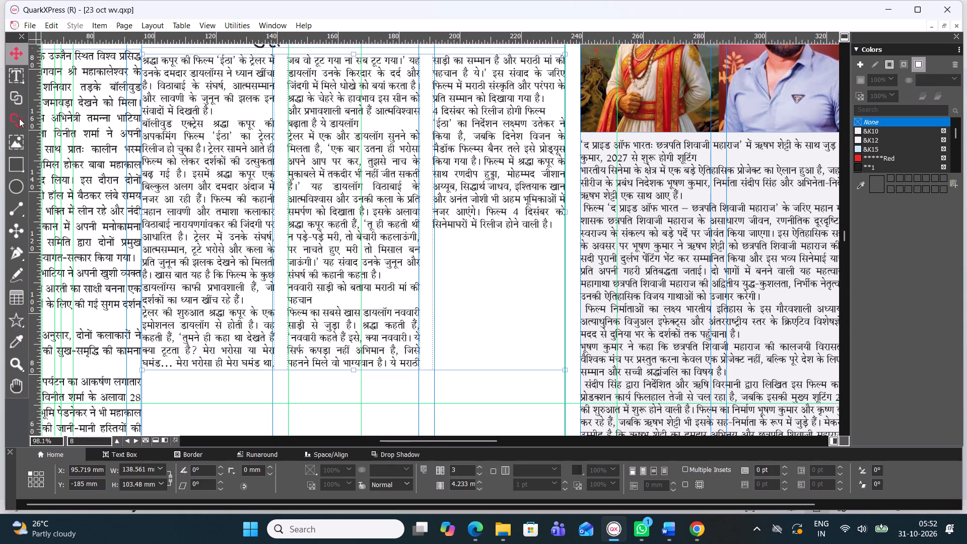
left_click(18, 140)
scroll(344, 83, "up", 1)
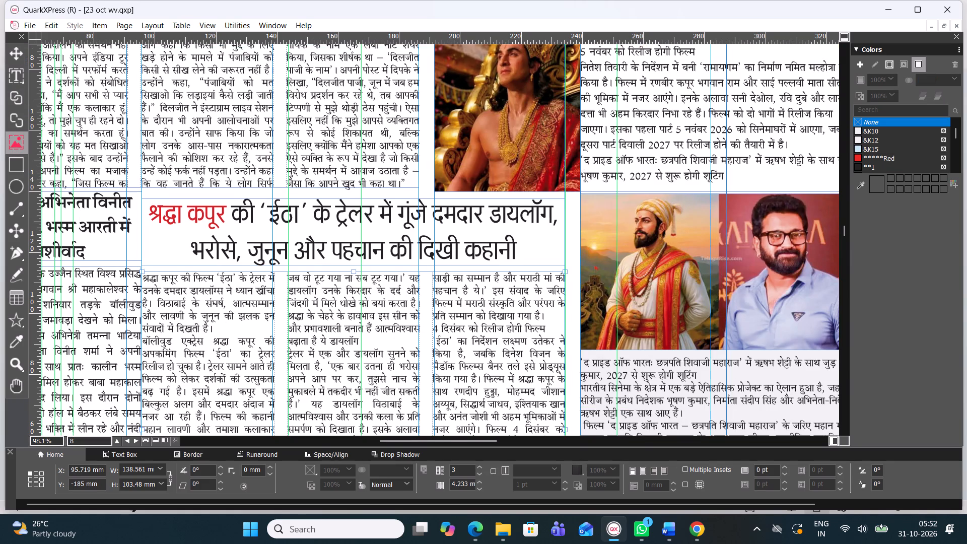
left_click_drag(287, 272, 319, 327)
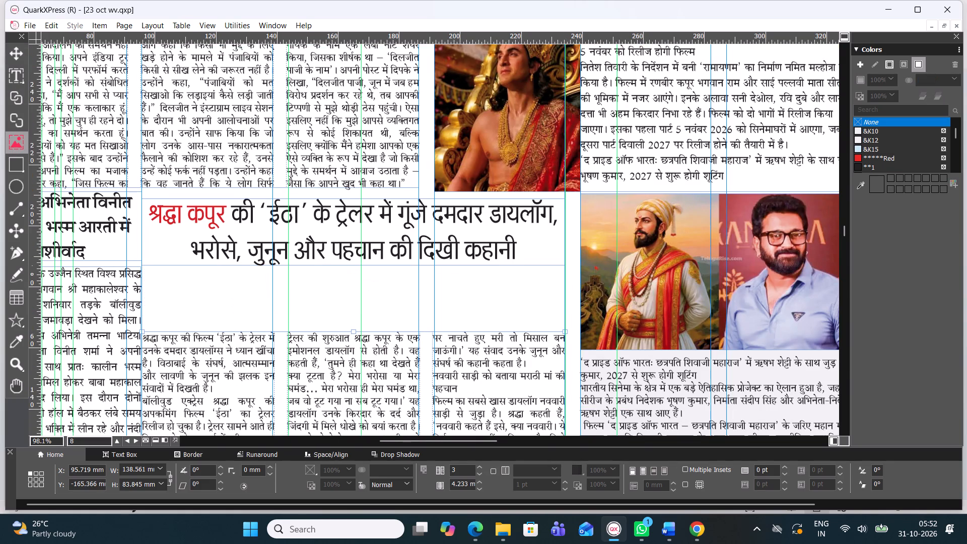
key("ctrl+z")
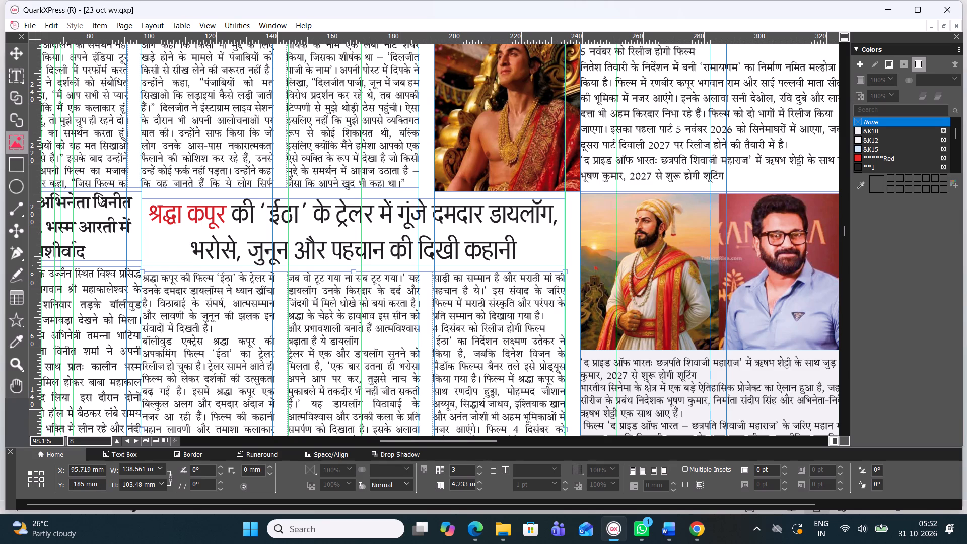
left_click_drag(288, 281, 293, 288)
left_click_drag(293, 288, 419, 407)
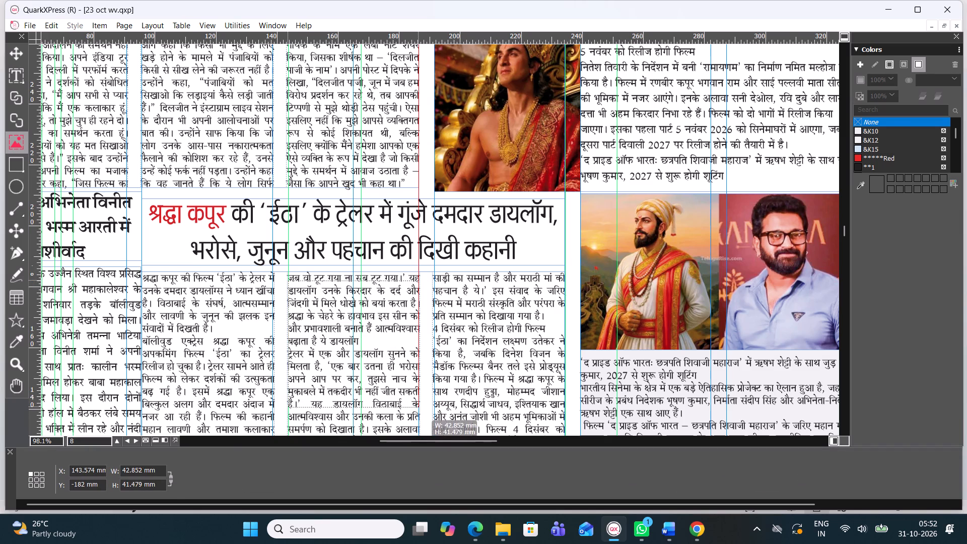
left_click_drag(419, 407, 419, 408)
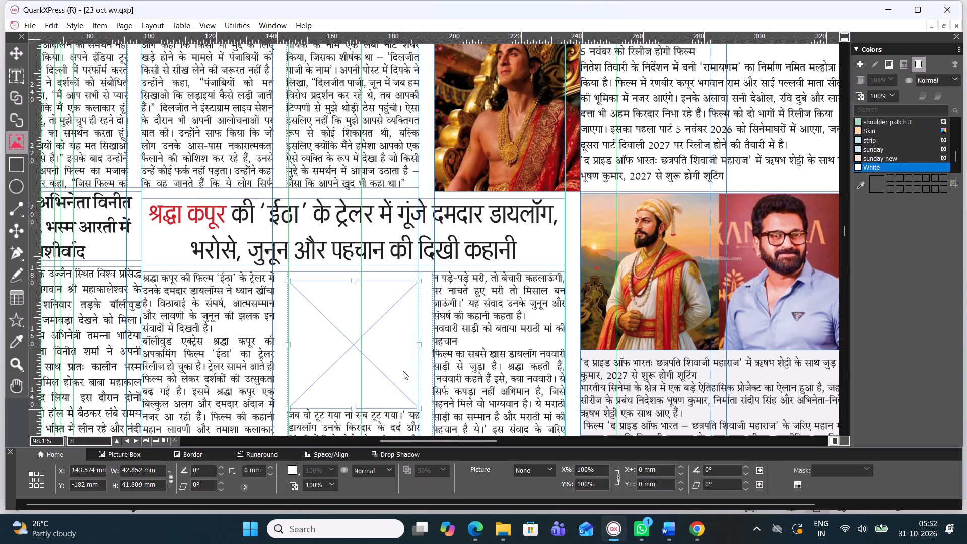
Switch to Chrome and copy the enlarged News18 Hindi photo of Shraddha Kapoor in the red sari from the image results.
right_click(386, 364)
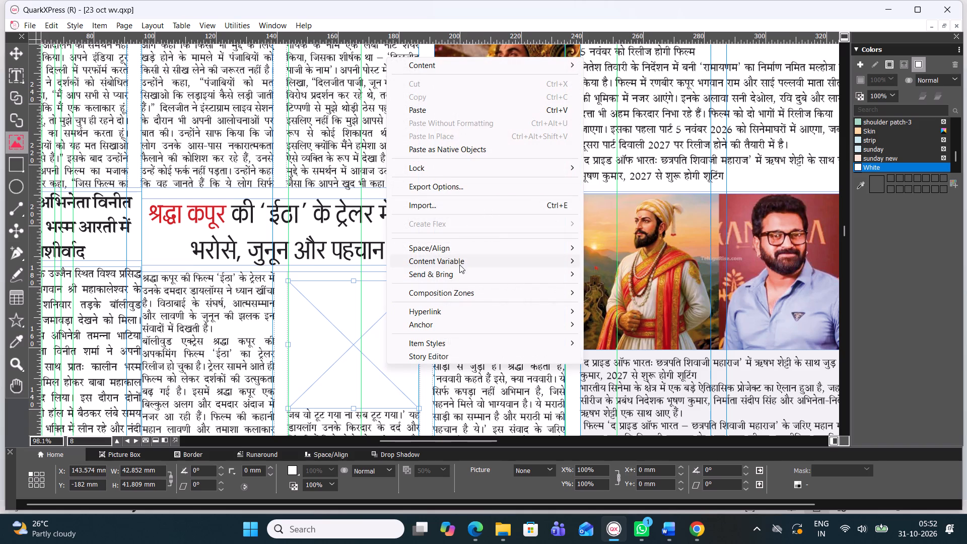
left_click(693, 537)
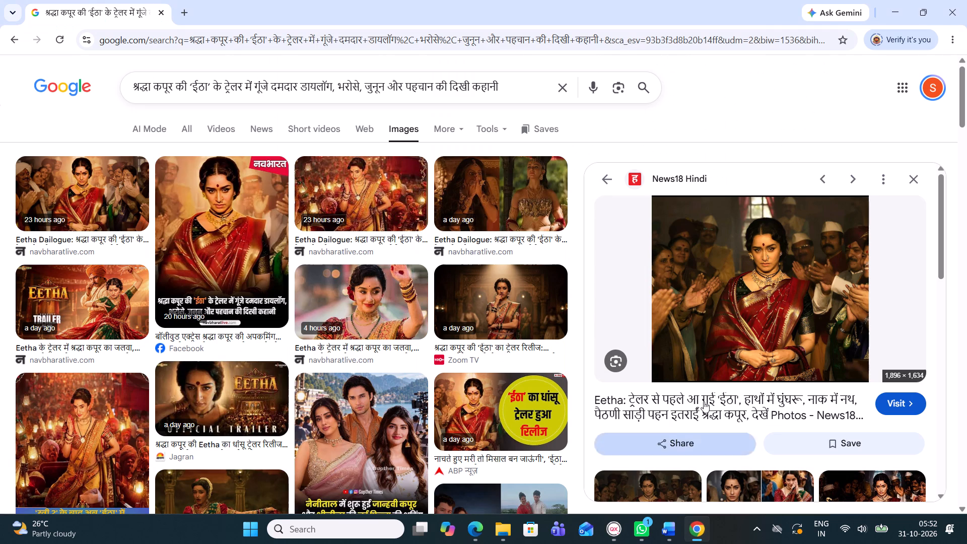
right_click(757, 293)
left_click(807, 207)
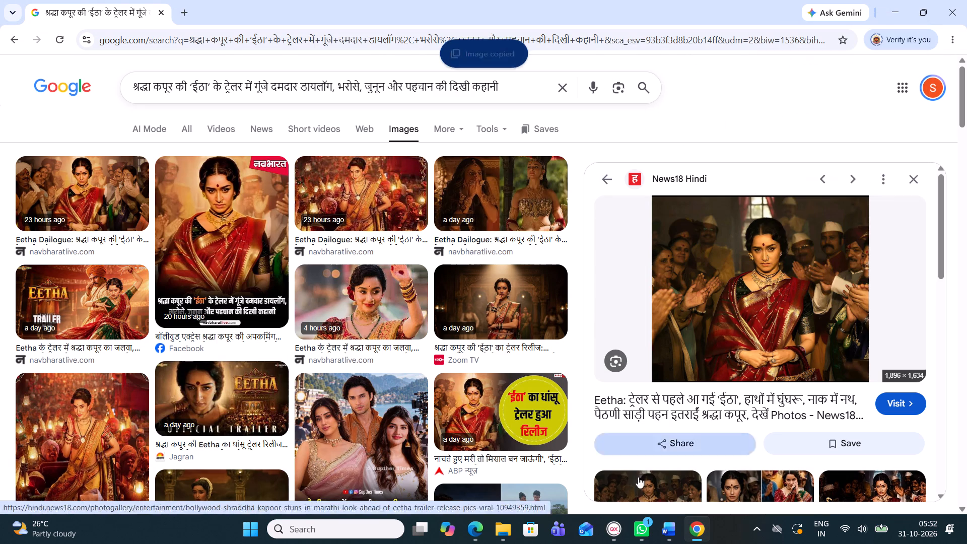
Back in QuarkXPress, paste the copied photo into the middle column's picture box and scale it proportionally to fill the box.
left_click(607, 534)
right_click(362, 315)
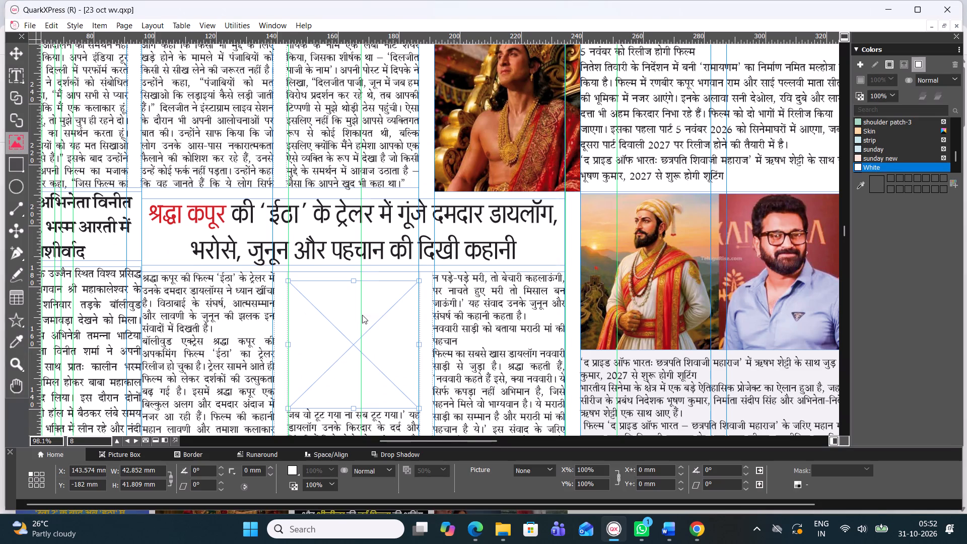
left_click(410, 55)
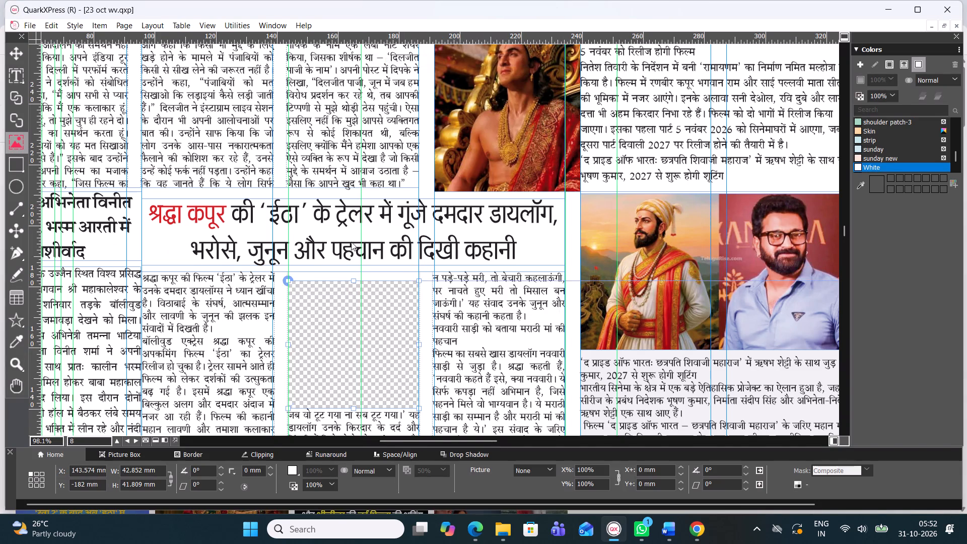
right_click(363, 330)
left_click(482, 298)
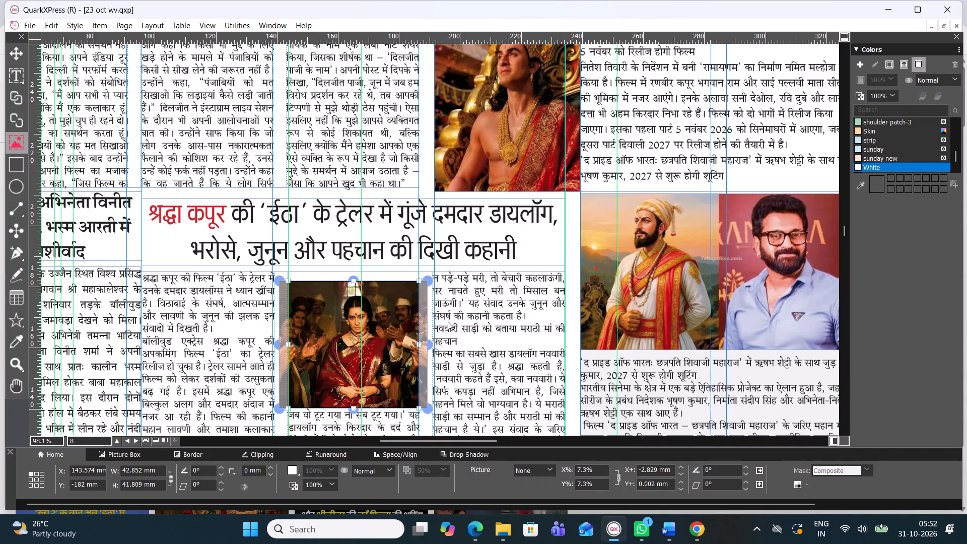
Nudge the Shraddha Kapoor picture box straight up to about Y -184.8 mm, level with the top of the story text.
left_click(18, 52)
left_click(169, 248)
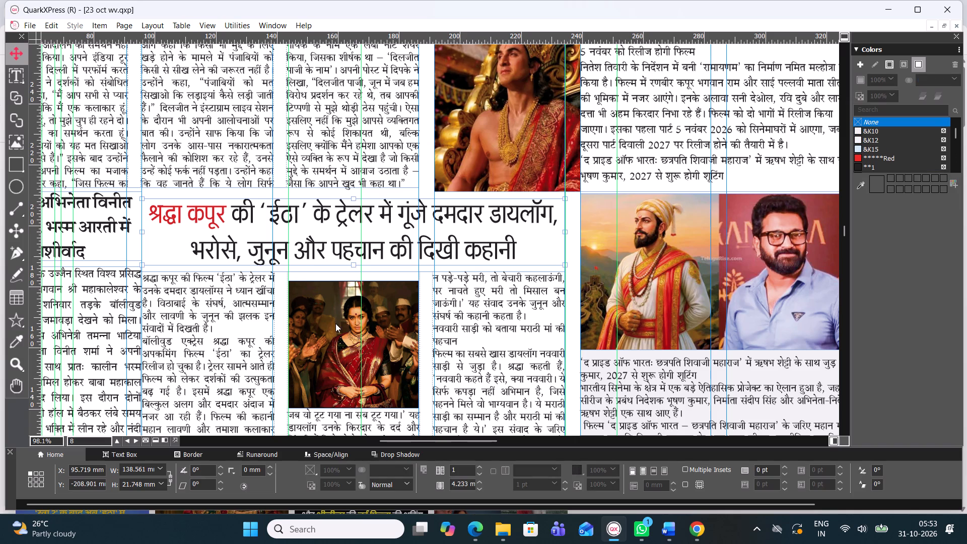
left_click_drag(335, 323, 334, 317)
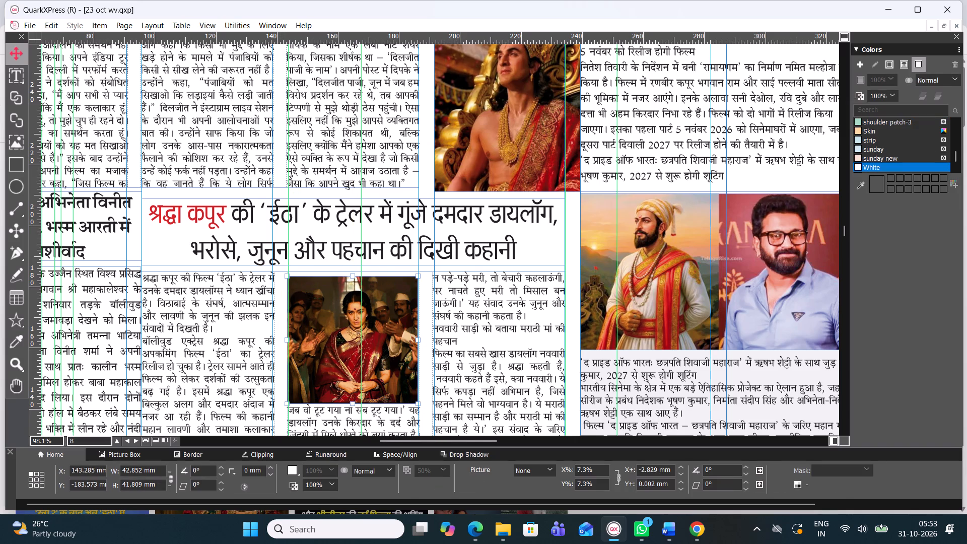
key("ctrl+z")
key("Up")
key("Up")
key("Up")
key("Up")
key("Up")
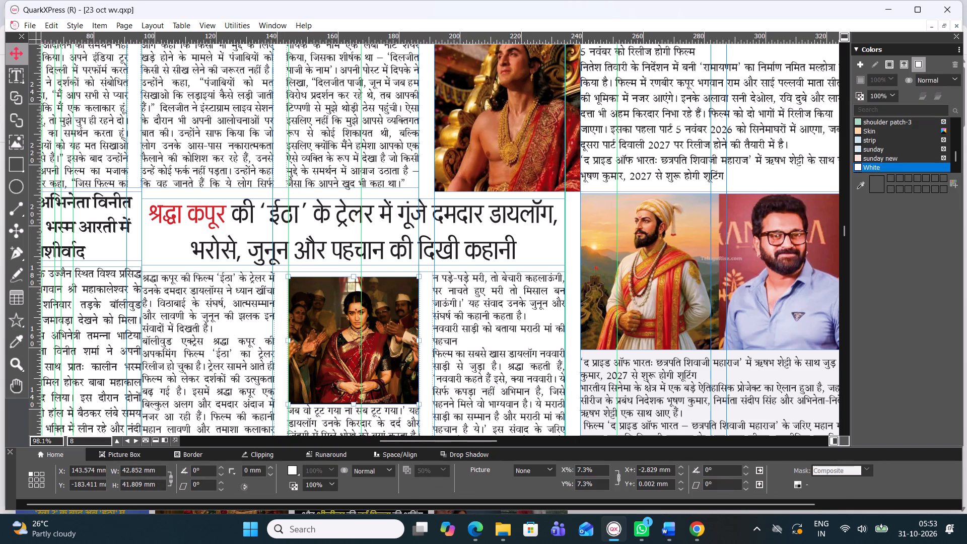
key("Up")
key("Up")
key("Up")
Adjust the bottom edge of the 'ईठा' story's text box to a height of about 103.8 mm.
scroll(368, 290, "down", 1)
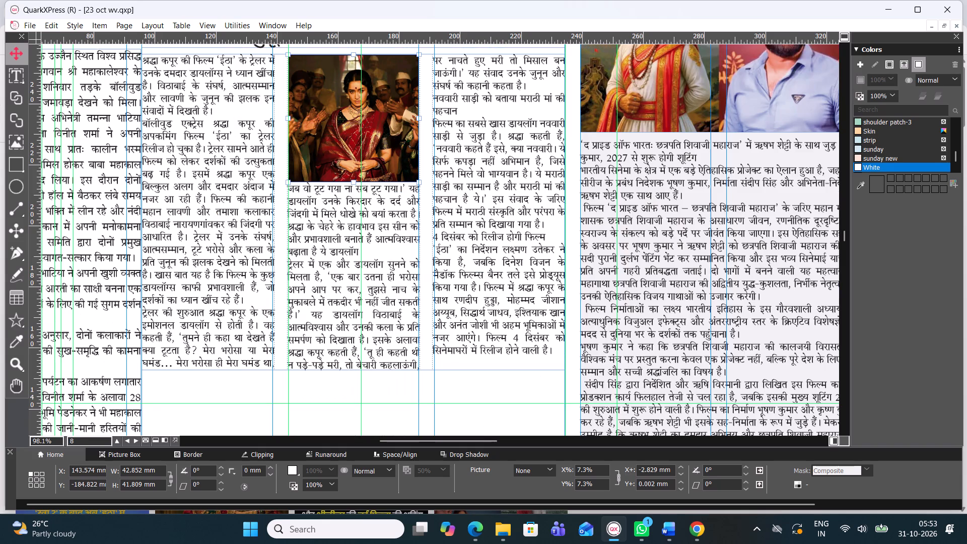
left_click(357, 359)
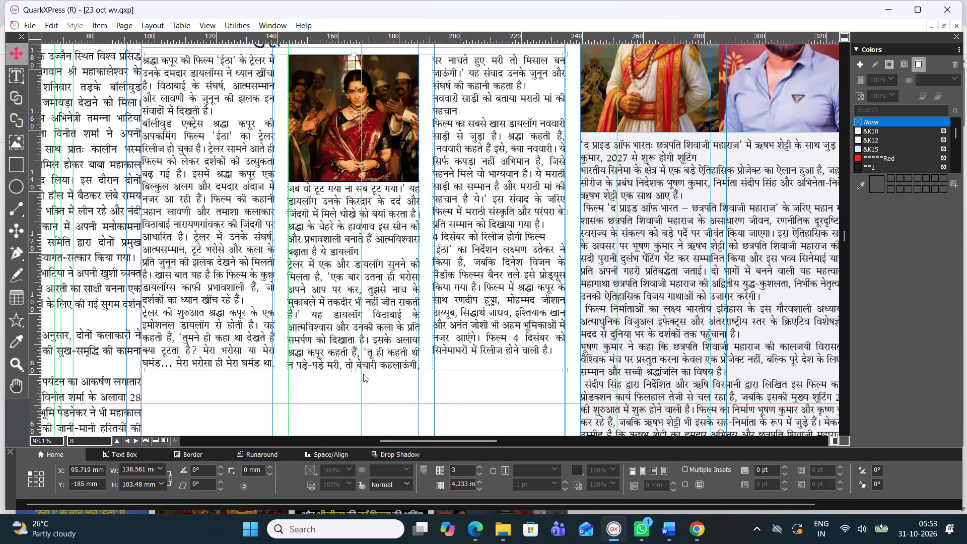
left_click(355, 372)
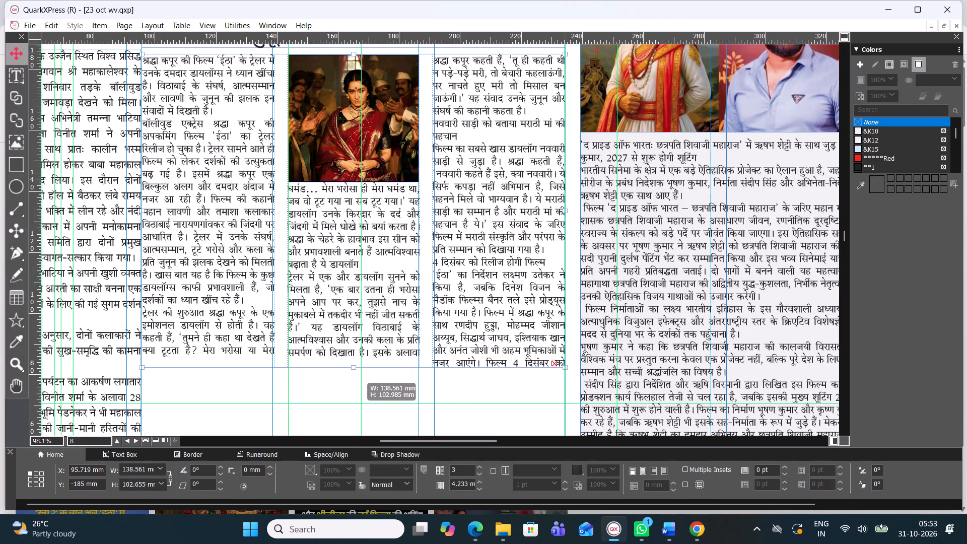
left_click(390, 399)
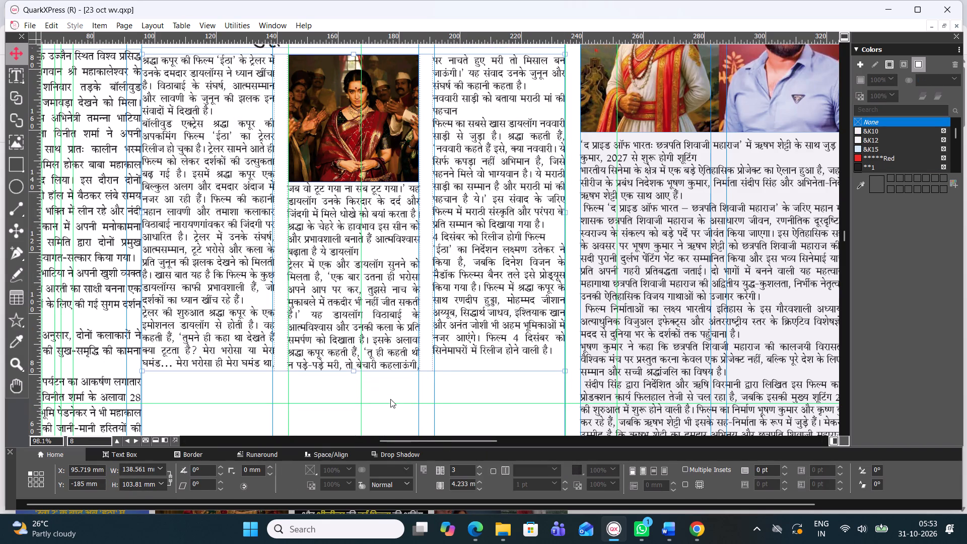
Fill the 'ईठा' headline text box with the &K15 background colour.
scroll(390, 399, "down", 1)
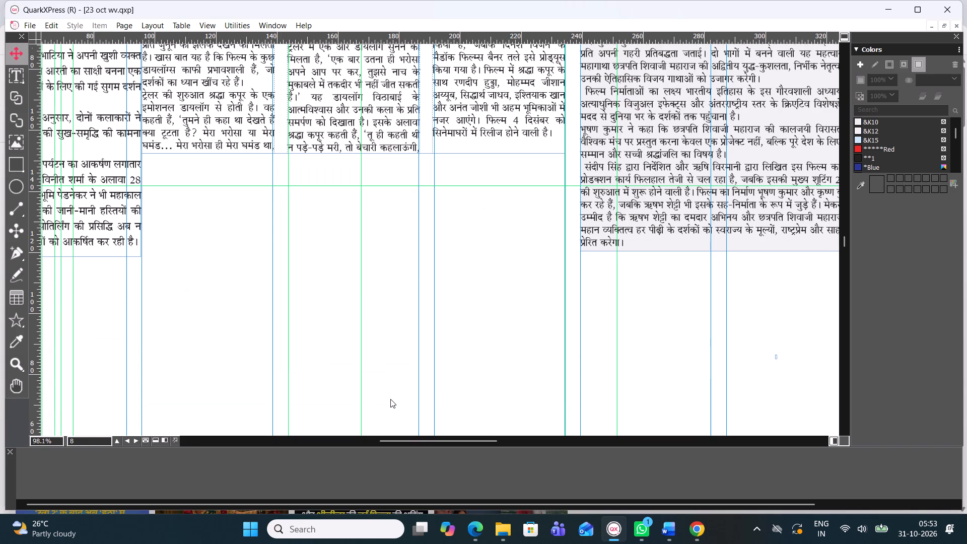
scroll(288, 366, "up", 1, "ctrl")
scroll(288, 366, "down", 2, "ctrl")
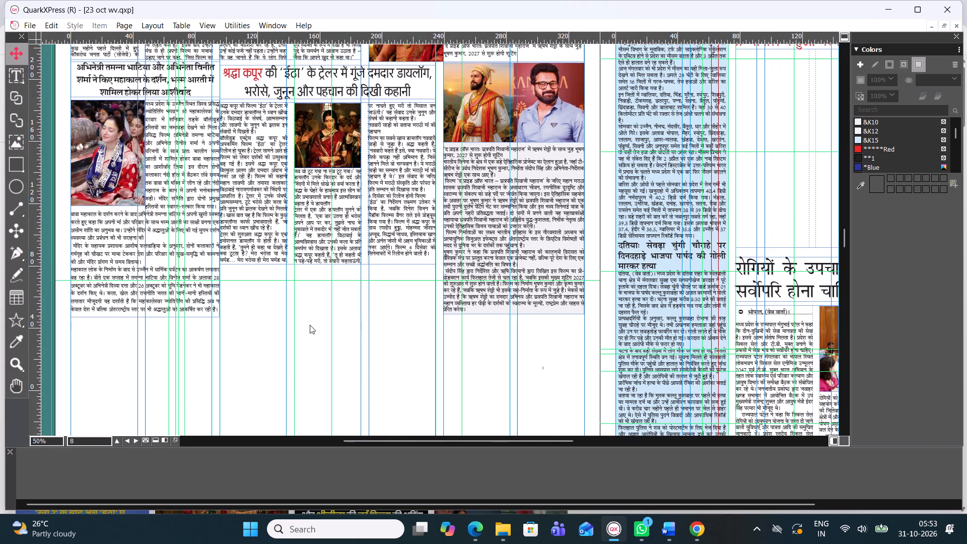
scroll(323, 295, "up", 2)
scroll(323, 295, "down", 1)
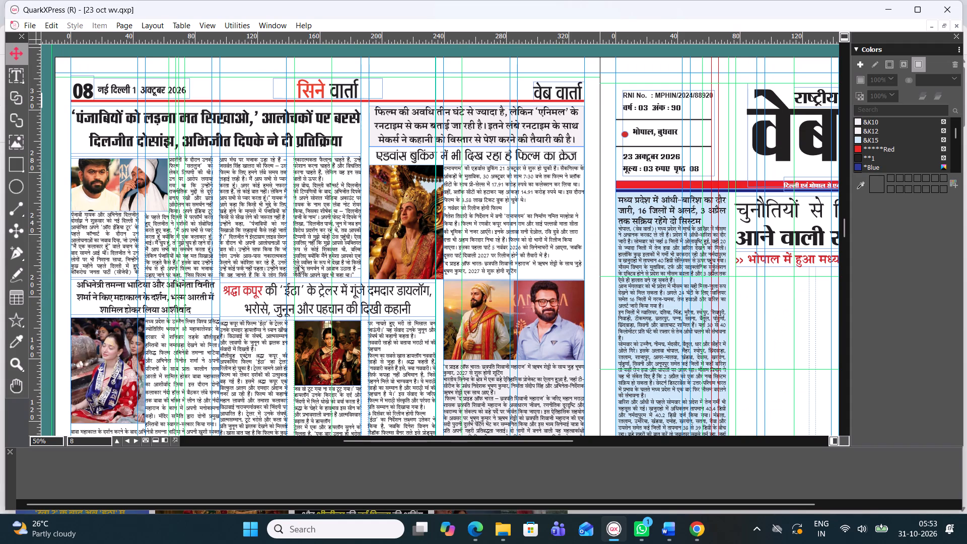
left_click(298, 296)
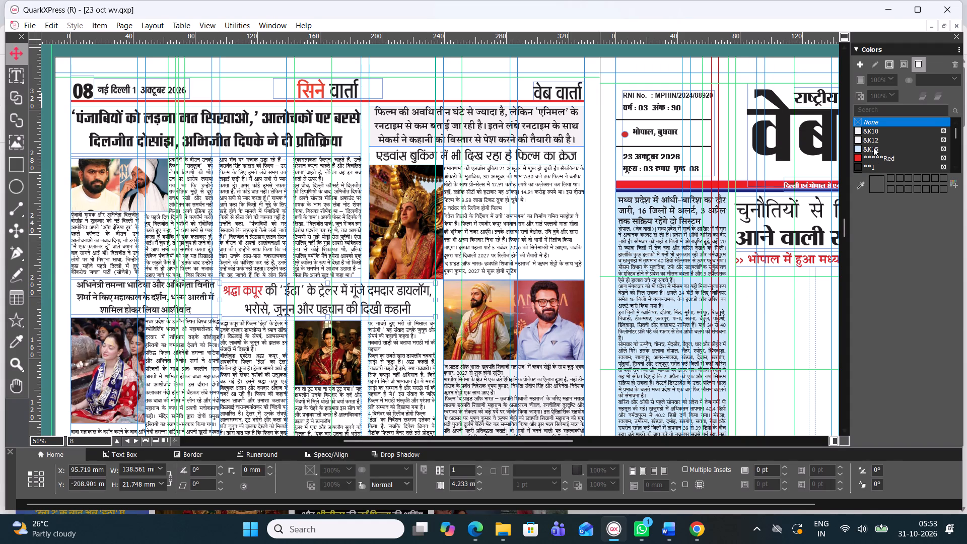
left_click(873, 147)
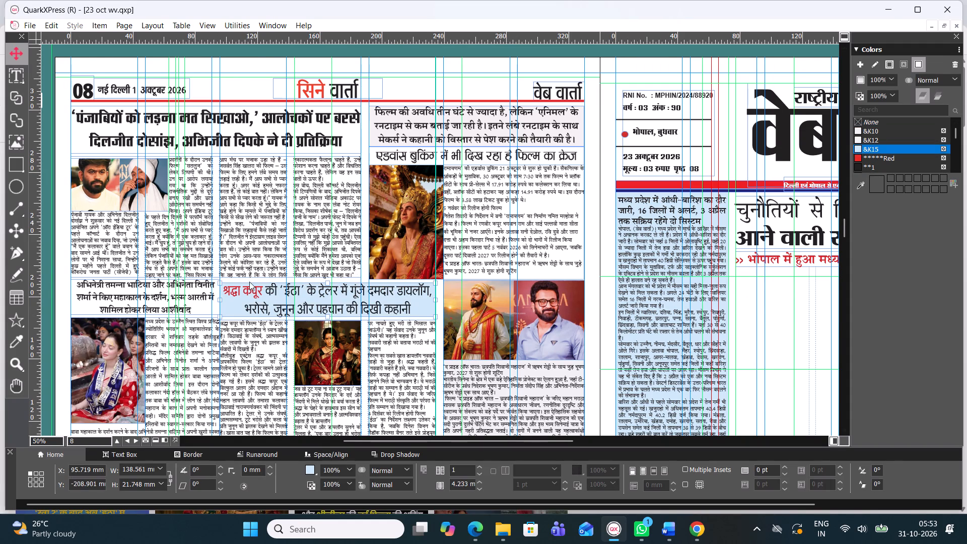
Draw a text box about 138.6 mm wide and 31.6 mm high directly below the three-column 'ईठा' story.
scroll(249, 282, "up", 2)
scroll(249, 282, "down", 1)
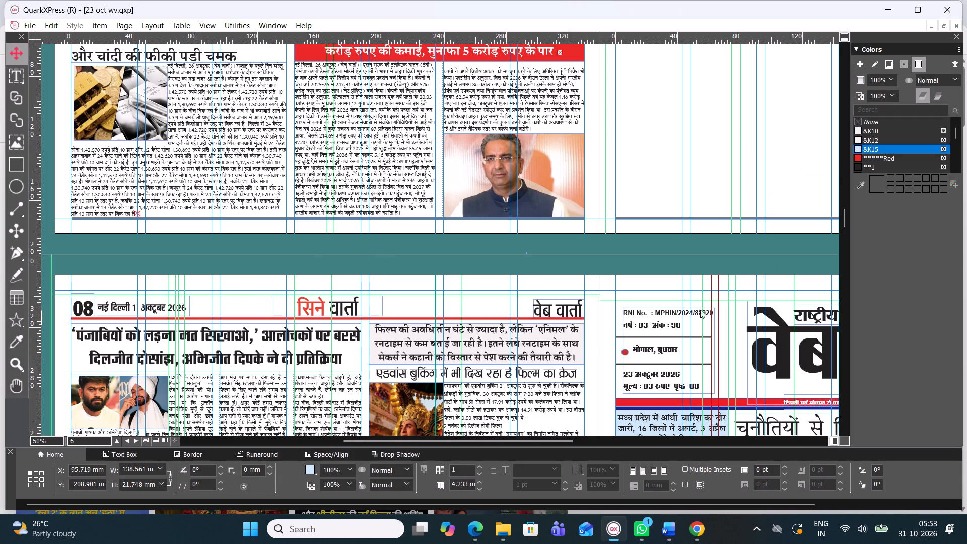
left_click_drag(848, 217, 849, 239)
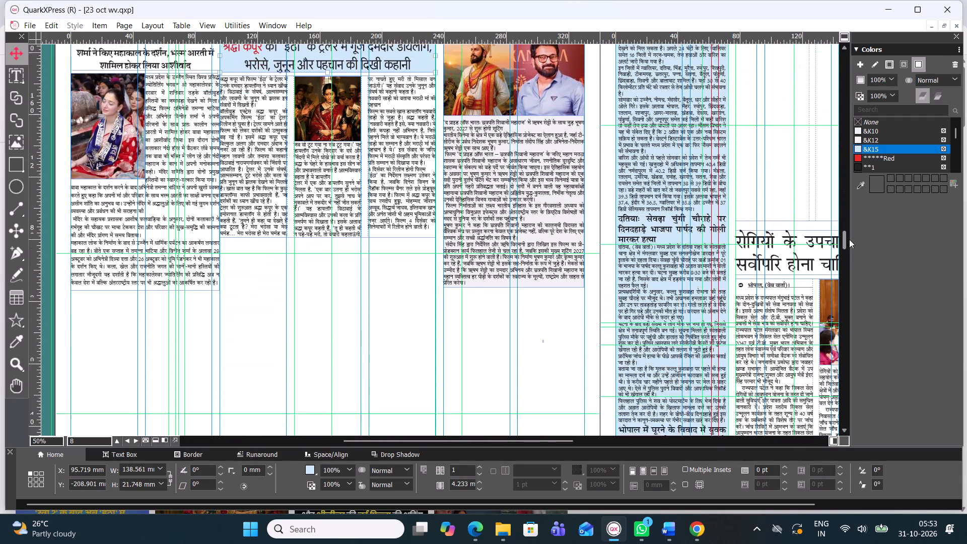
left_click_drag(849, 239, 849, 240)
left_click(463, 315)
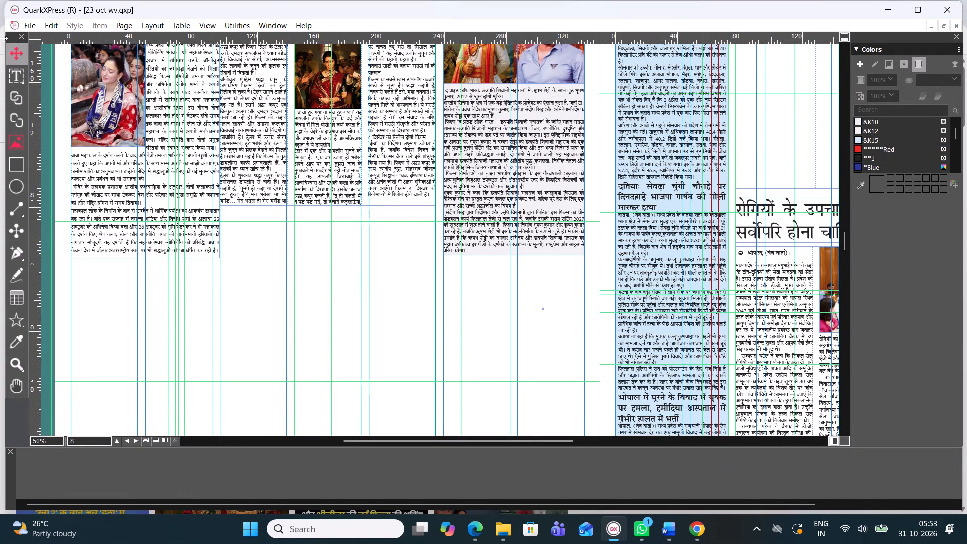
left_click(12, 75)
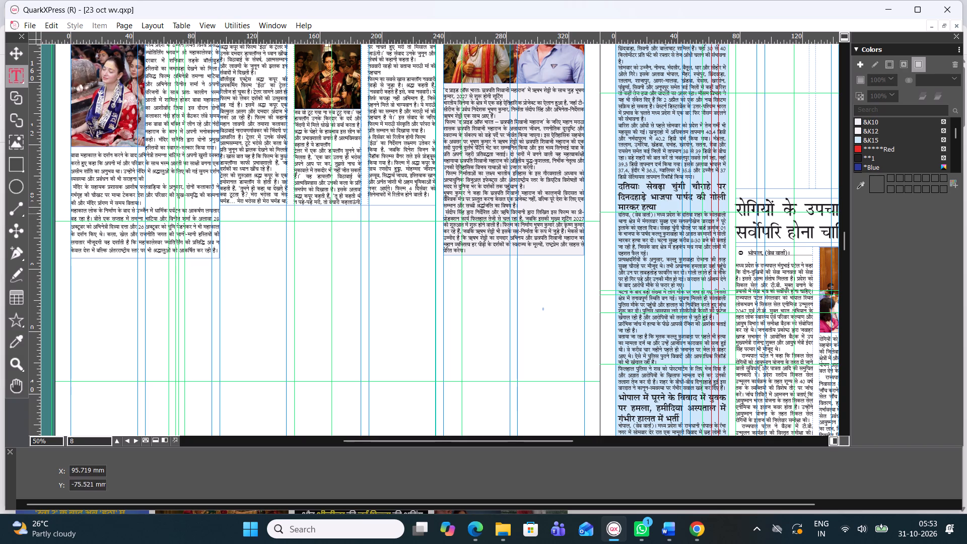
left_click_drag(221, 206, 241, 237)
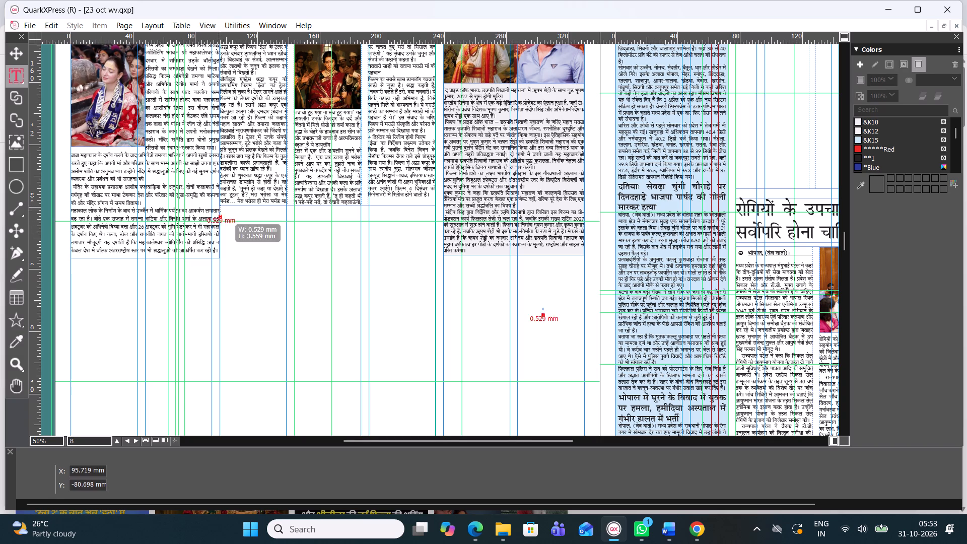
left_click_drag(241, 237, 449, 257)
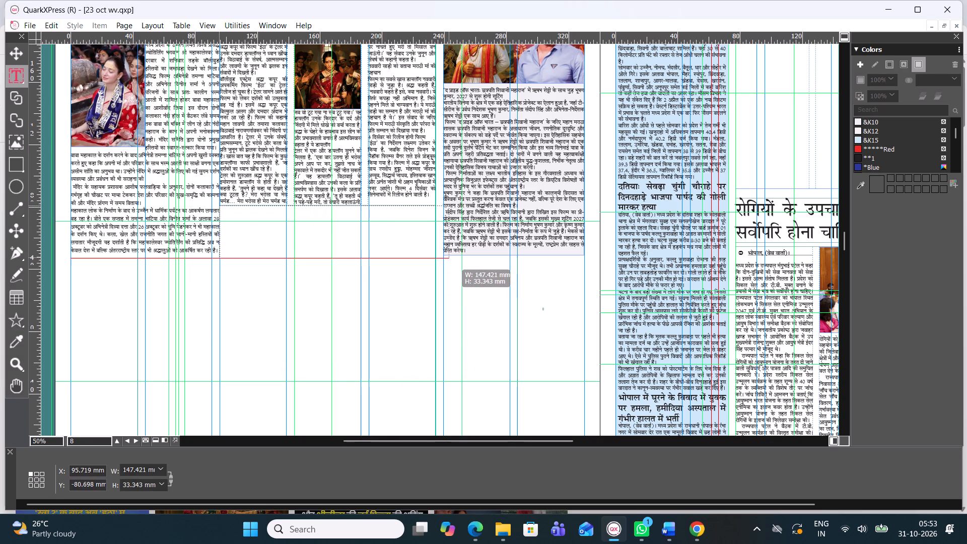
left_click_drag(449, 257, 442, 256)
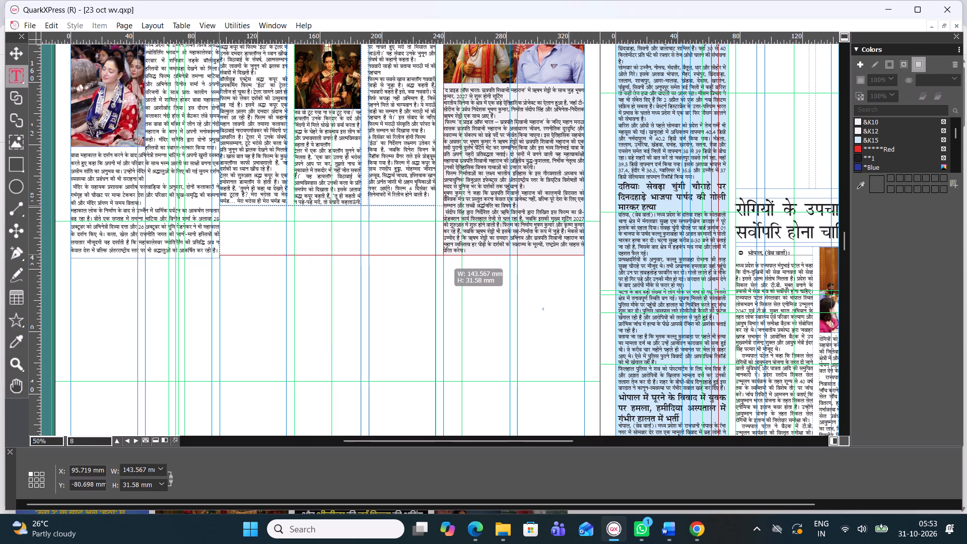
left_click_drag(442, 256, 431, 259)
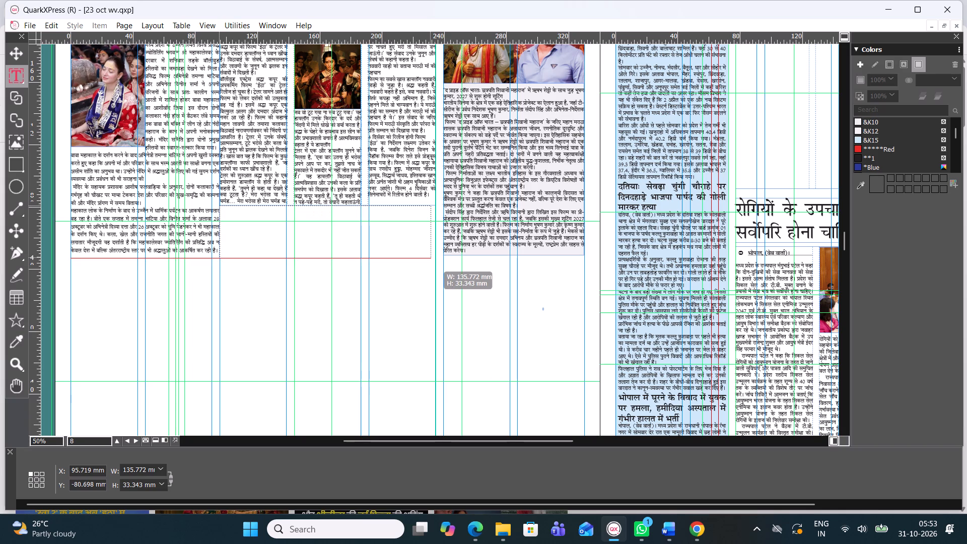
left_click_drag(431, 259, 435, 256)
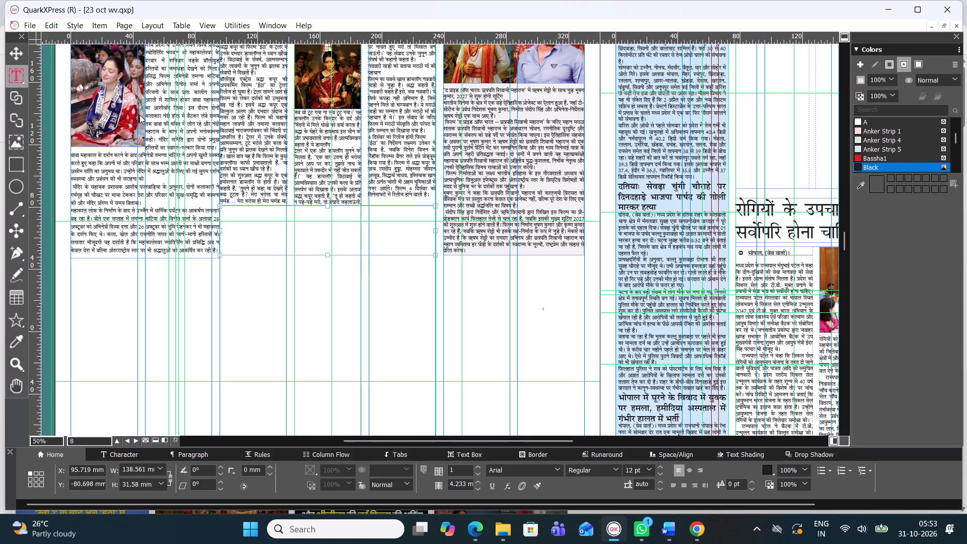
Narrow the Tamannaah Bhatia story's text box from its right edge to about 90.5 mm wide.
left_click(11, 55)
left_click(205, 209)
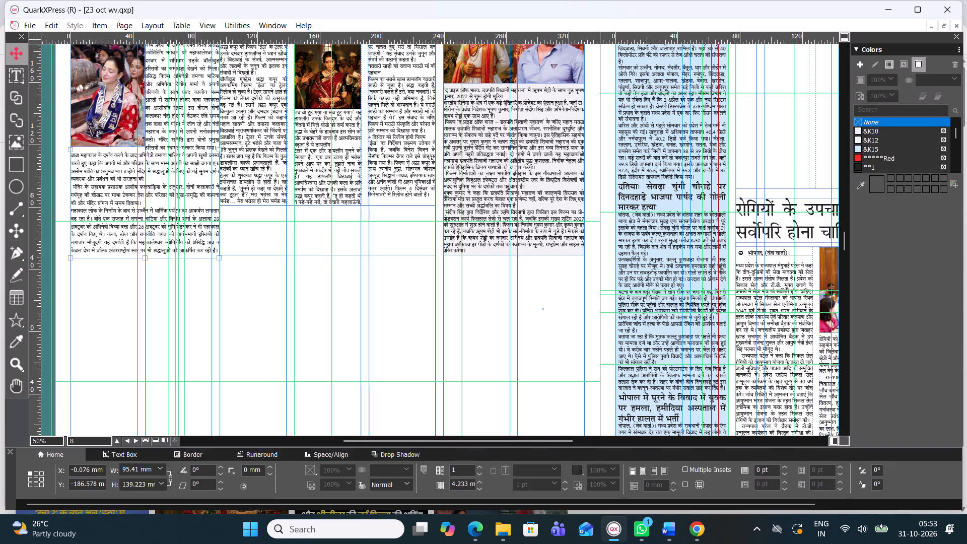
left_click(182, 192)
left_click(210, 162)
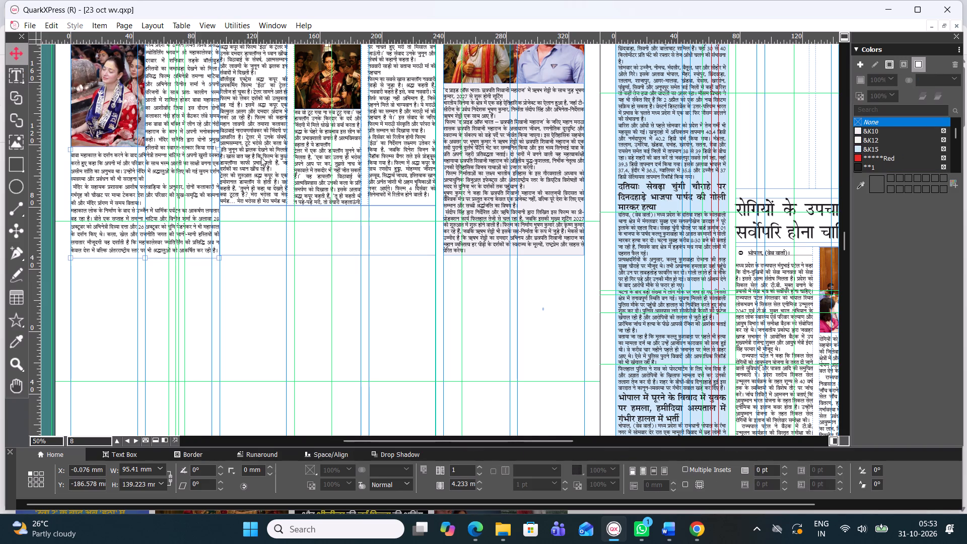
left_click(261, 157)
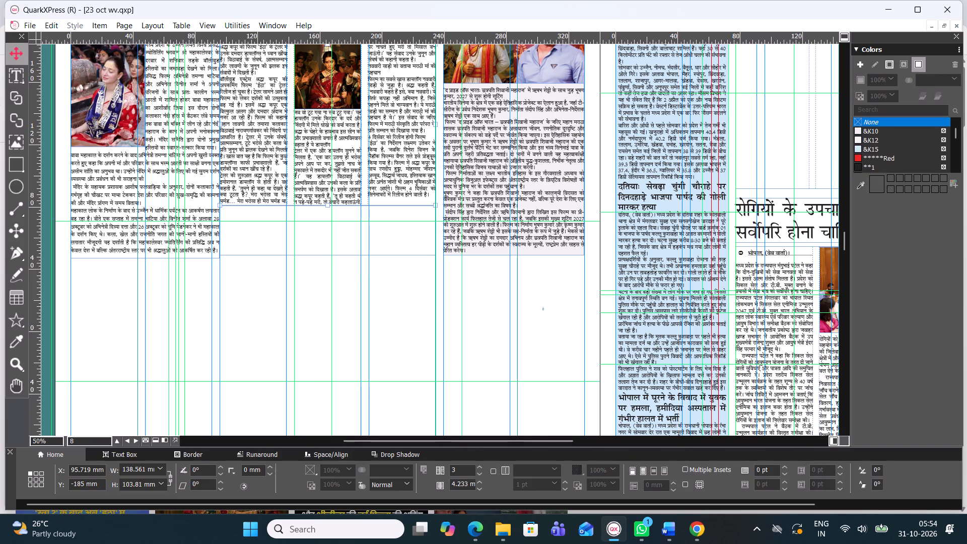
scroll(308, 223, "up", 3)
scroll(308, 223, "down", 1)
scroll(308, 223, "up", 1)
scroll(289, 237, "down", 2)
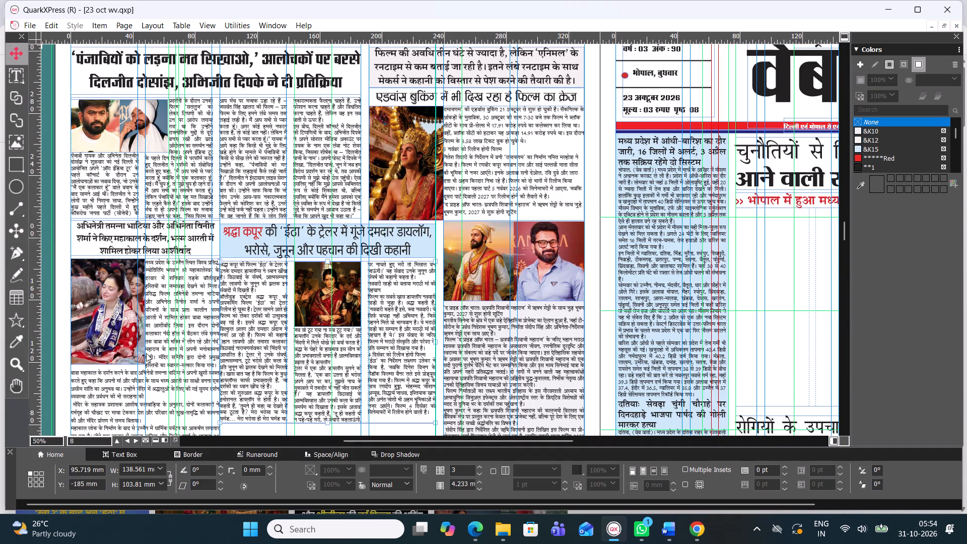
scroll(146, 353, "down", 1, "ctrl")
scroll(146, 353, "up", 2, "ctrl")
scroll(186, 351, "down", 1, "ctrl")
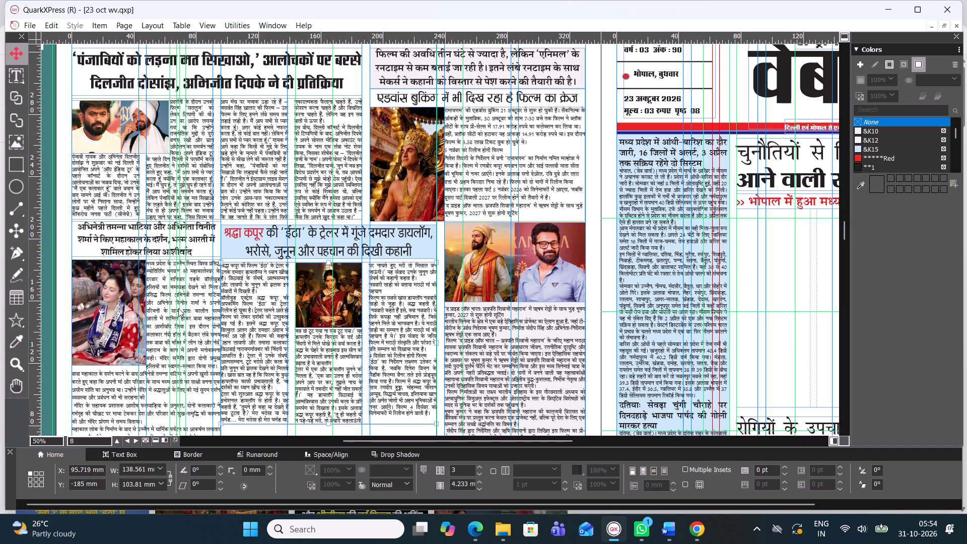
left_click(178, 308)
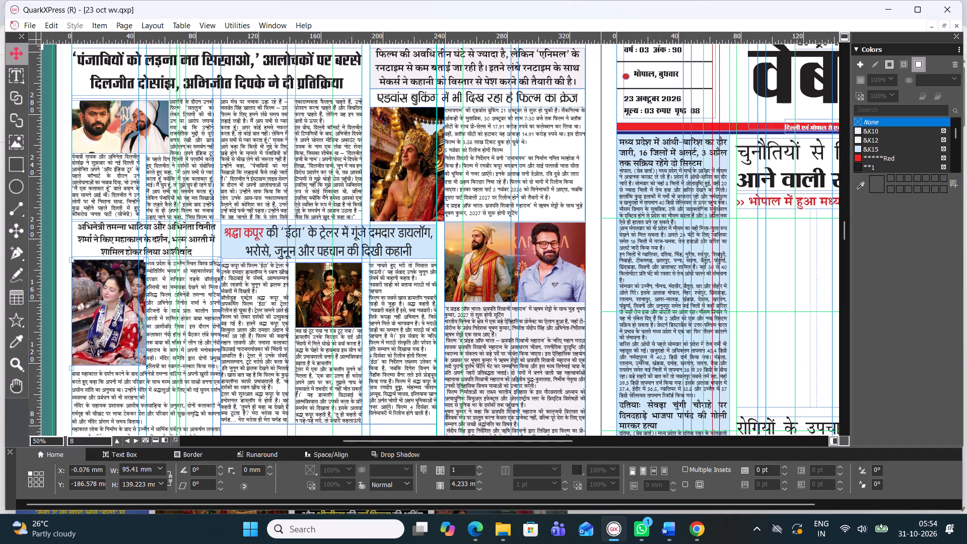
left_click_drag(220, 369, 213, 369)
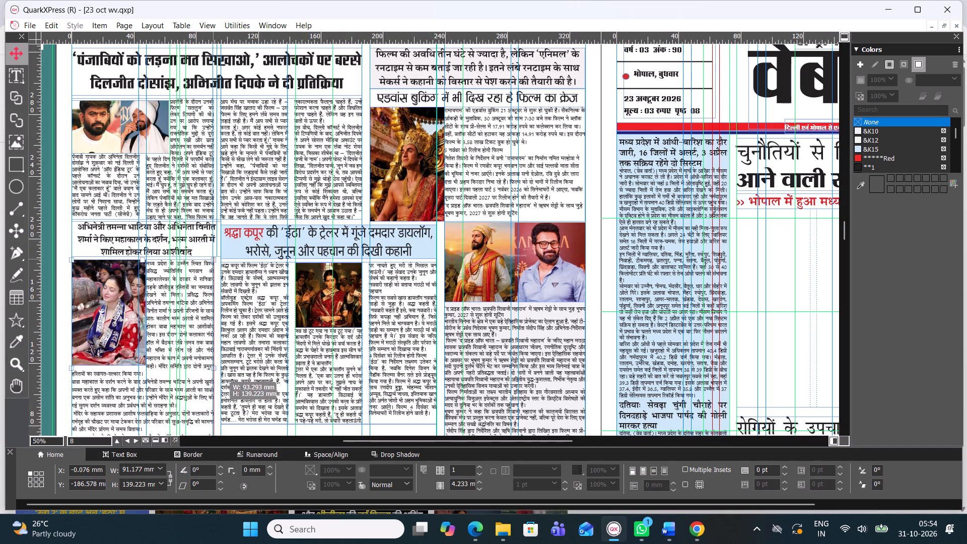
left_click_drag(213, 369, 211, 369)
scroll(195, 345, "down", 1)
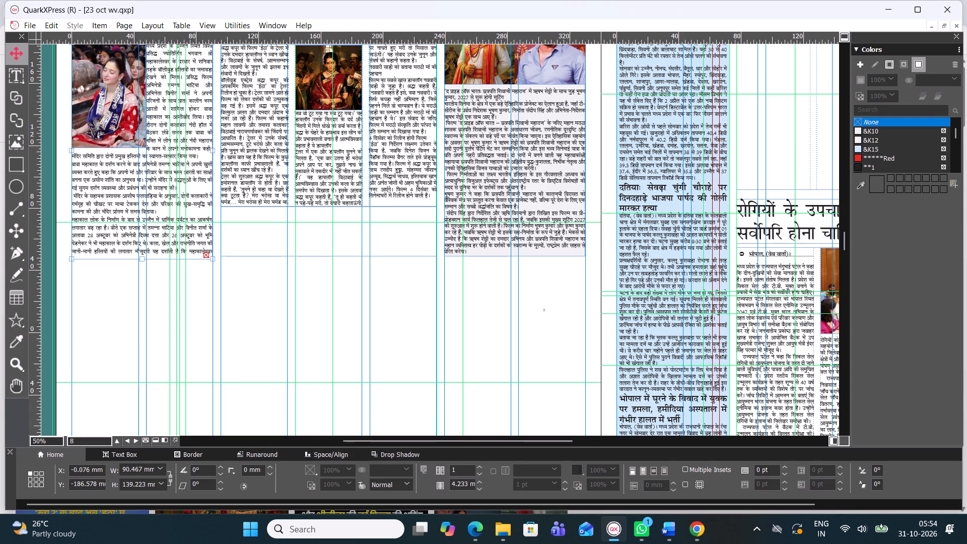
Extend the bottom edge of the Tamannaah Bhatia story's text box to a height of about 150 mm.
left_click_drag(143, 263, 143, 283)
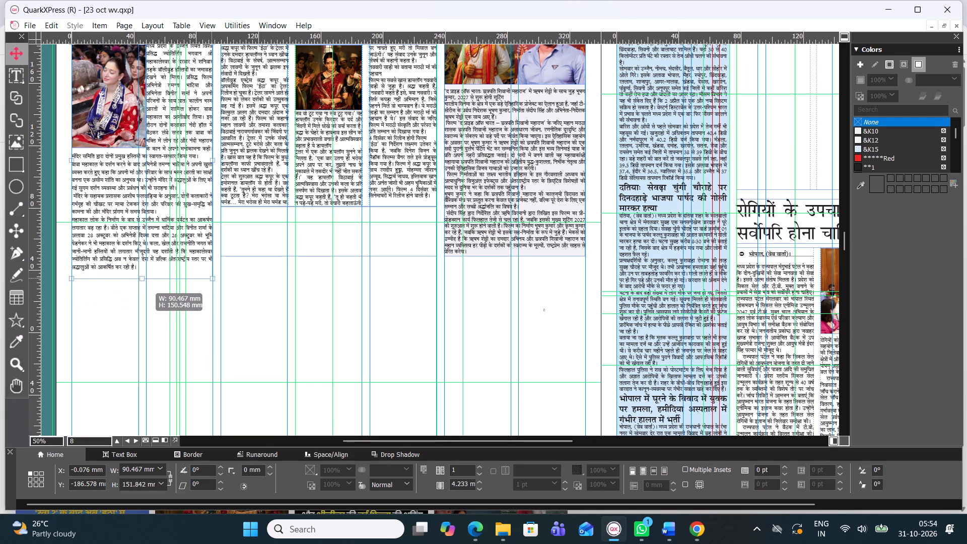
left_click_drag(143, 283, 143, 278)
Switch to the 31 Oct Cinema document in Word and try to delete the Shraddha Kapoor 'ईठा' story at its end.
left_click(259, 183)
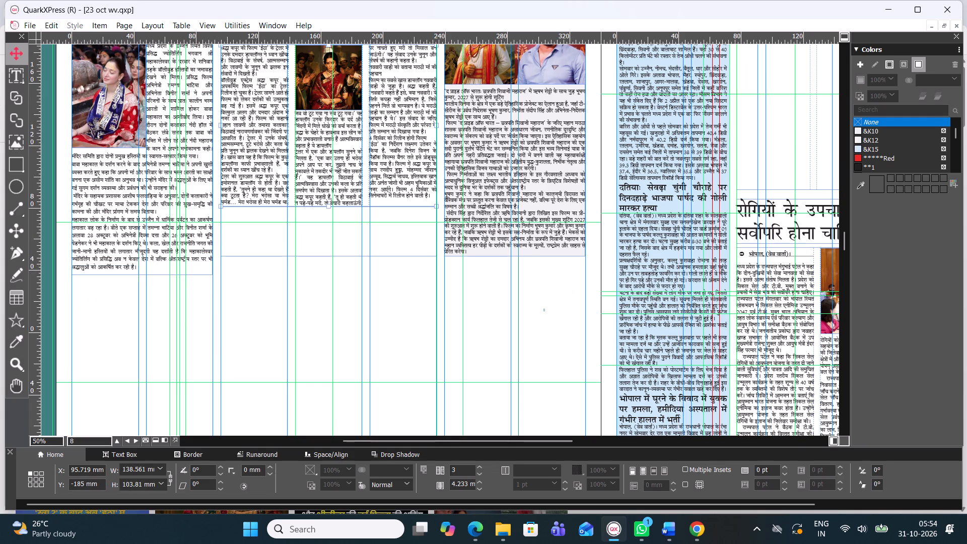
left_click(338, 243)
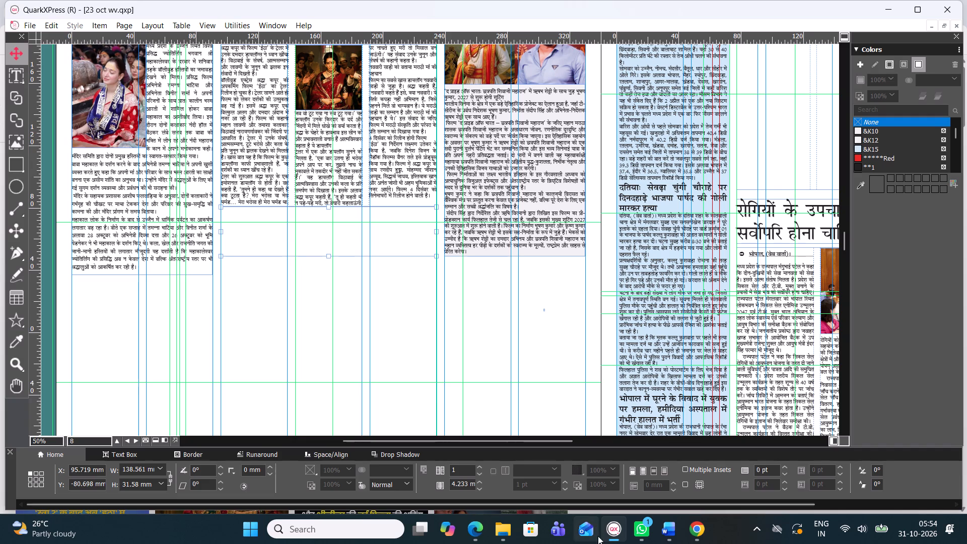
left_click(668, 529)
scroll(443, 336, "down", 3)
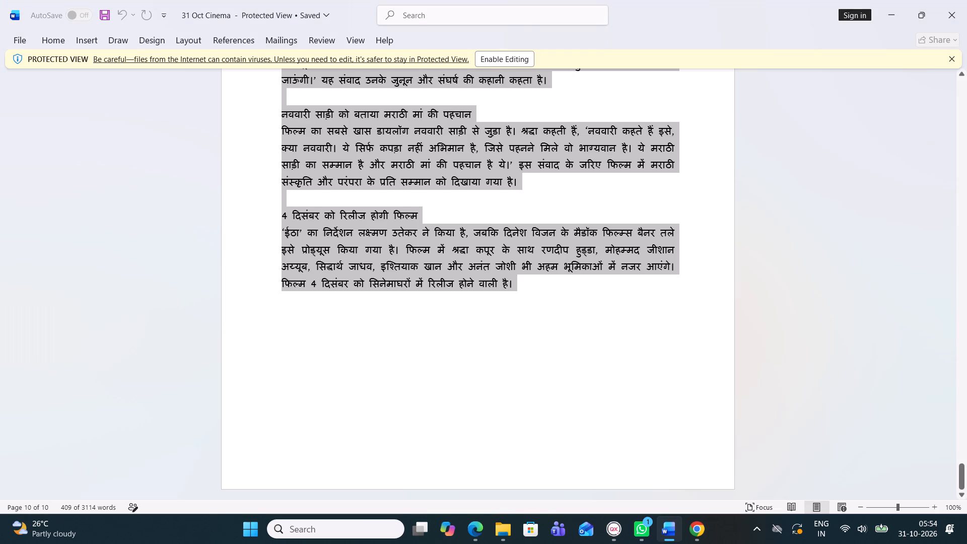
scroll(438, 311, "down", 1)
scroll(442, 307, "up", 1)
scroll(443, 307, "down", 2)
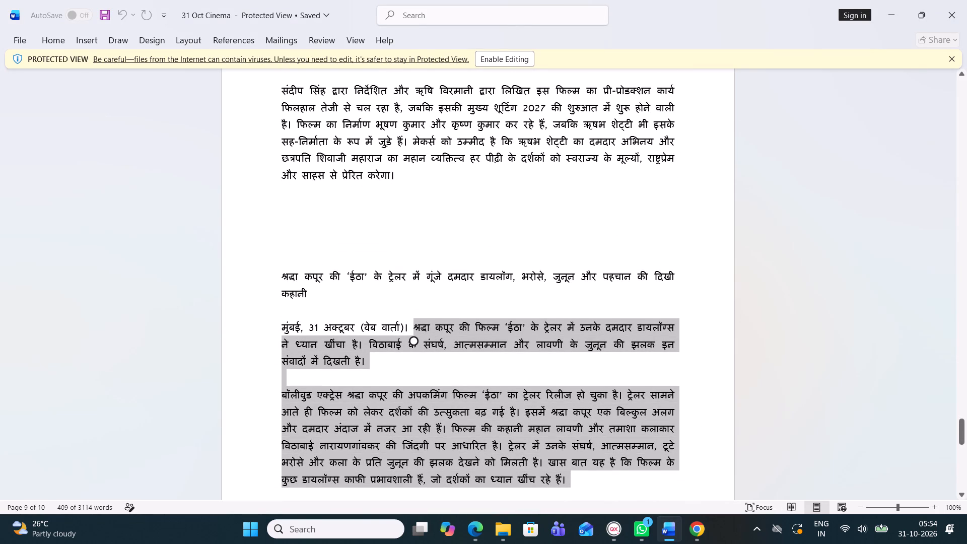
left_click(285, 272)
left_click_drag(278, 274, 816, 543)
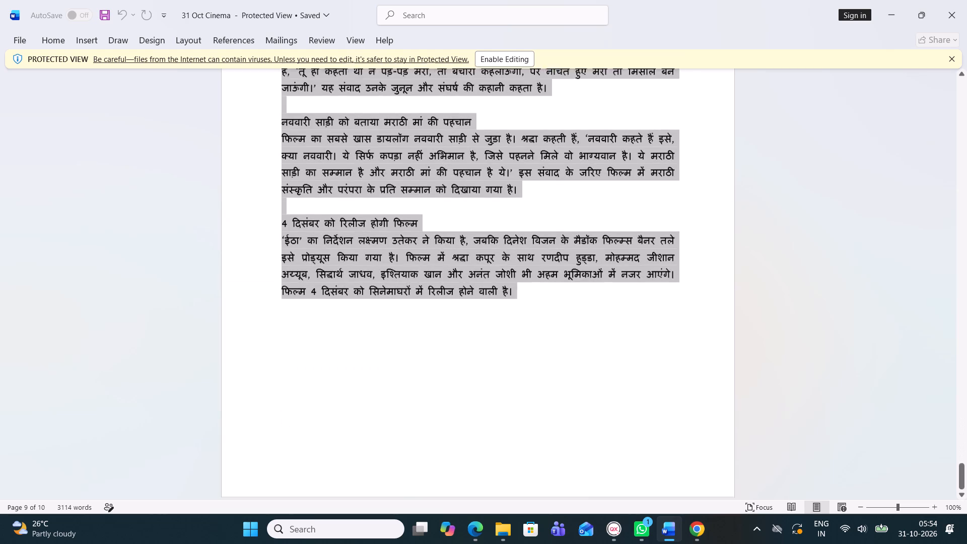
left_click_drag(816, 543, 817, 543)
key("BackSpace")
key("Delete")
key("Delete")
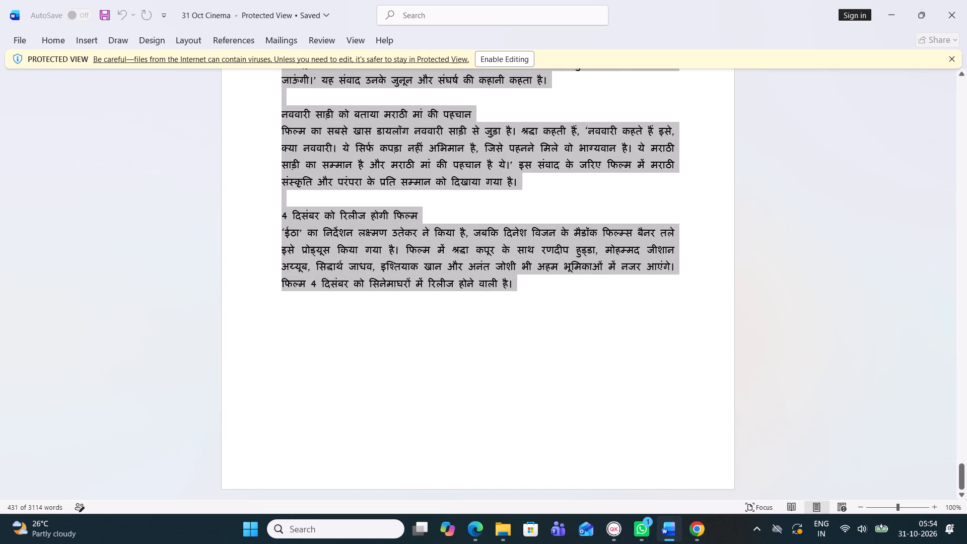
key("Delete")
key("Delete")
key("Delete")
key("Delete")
Enable editing of the protected 31 Oct Cinema document.
left_click(498, 59)
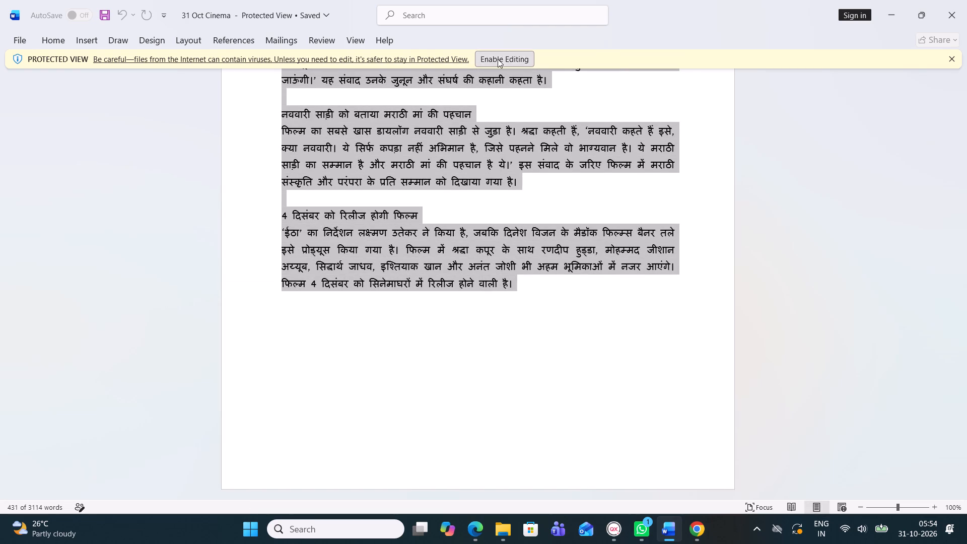
Copy the Sanjay Gupta headline from the Word document and paste it into QuarkXPress's empty text box below the 'ईठा' story.
scroll(371, 252, "down", 1)
scroll(371, 252, "up", 3)
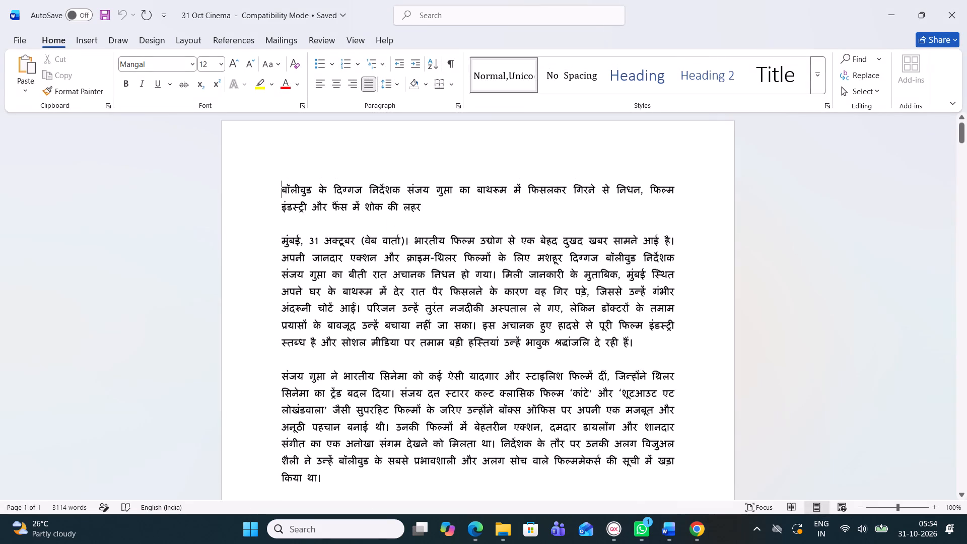
scroll(361, 237, "down", 2)
scroll(357, 230, "up", 2)
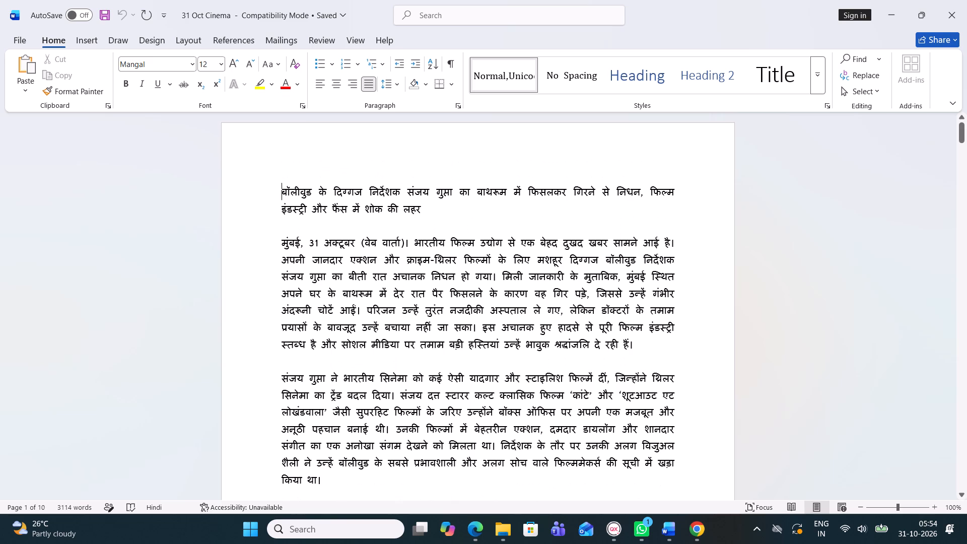
left_click_drag(281, 192, 502, 214)
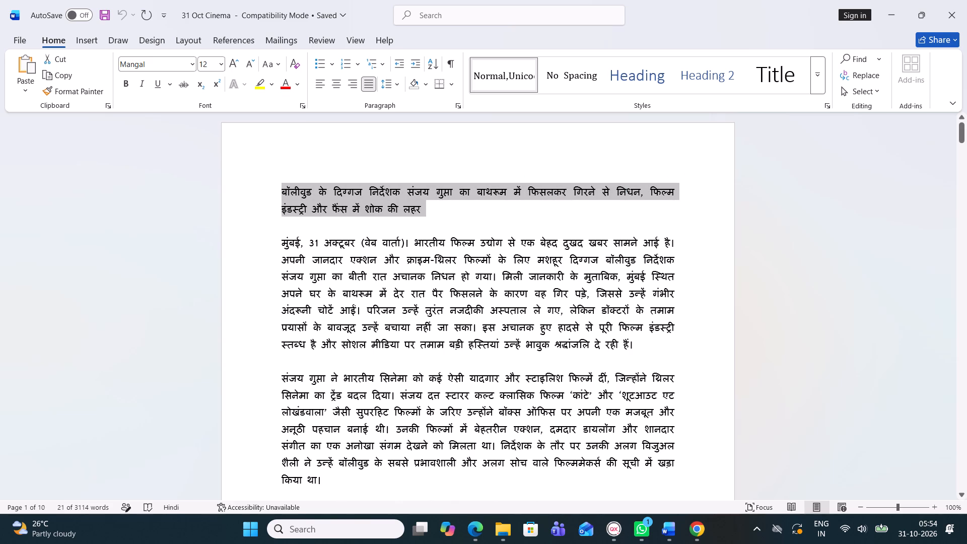
key("ctrl+c")
left_click(607, 540)
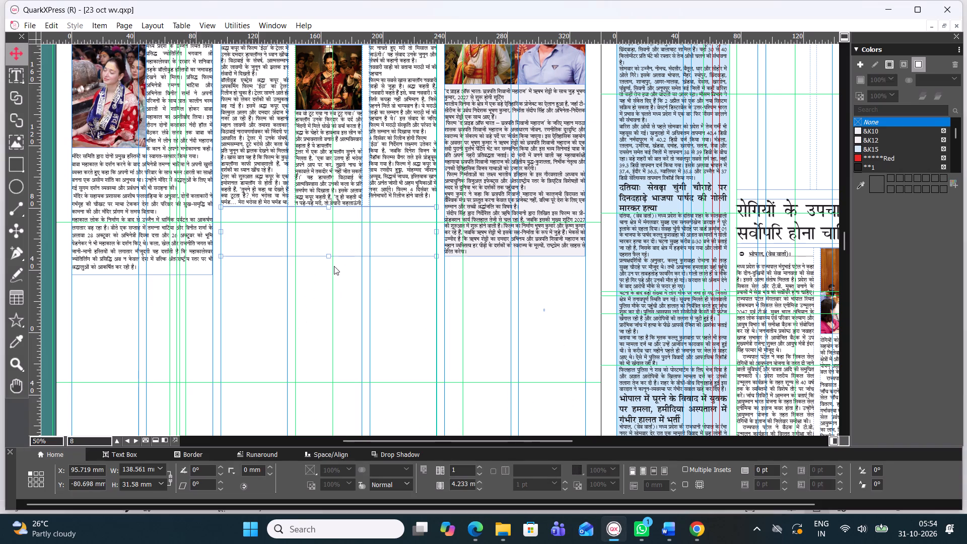
key("ctrl+v")
left_click(15, 64)
left_click(19, 73)
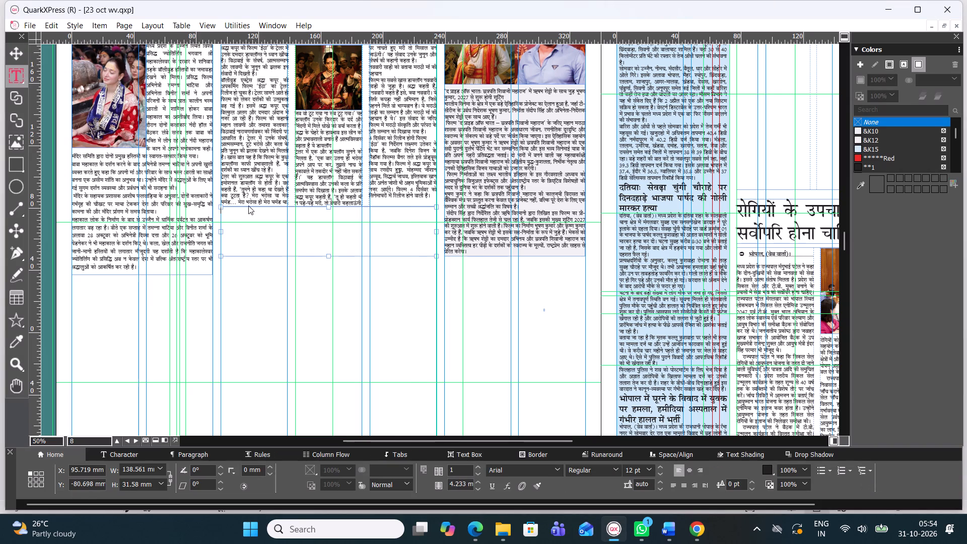
left_click(248, 206)
left_click(253, 232)
left_click(253, 232)
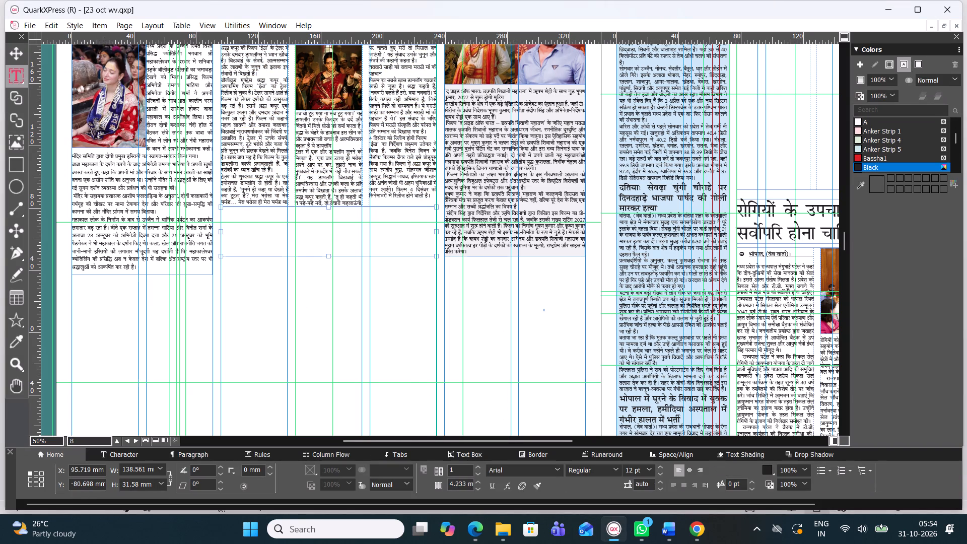
key("ctrl+v")
Set the whole pasted Sanjay Gupta headline in the Four C Gandhihead font.
key("ctrl+a")
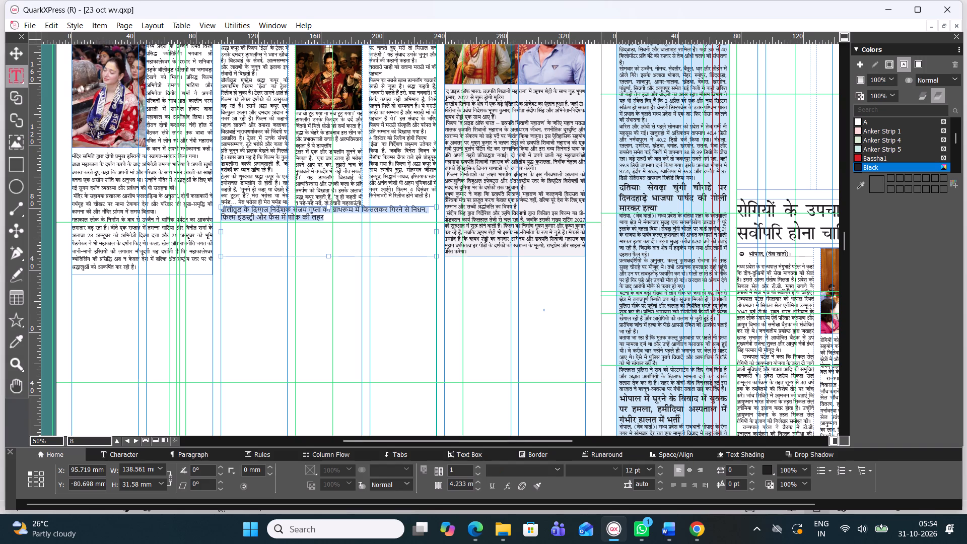
left_click(549, 470)
left_click(556, 468)
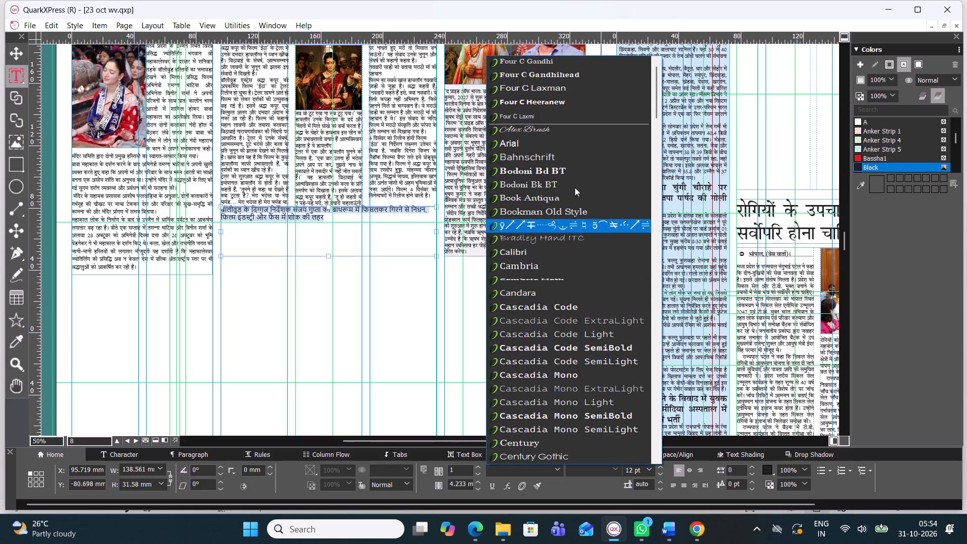
left_click(564, 80)
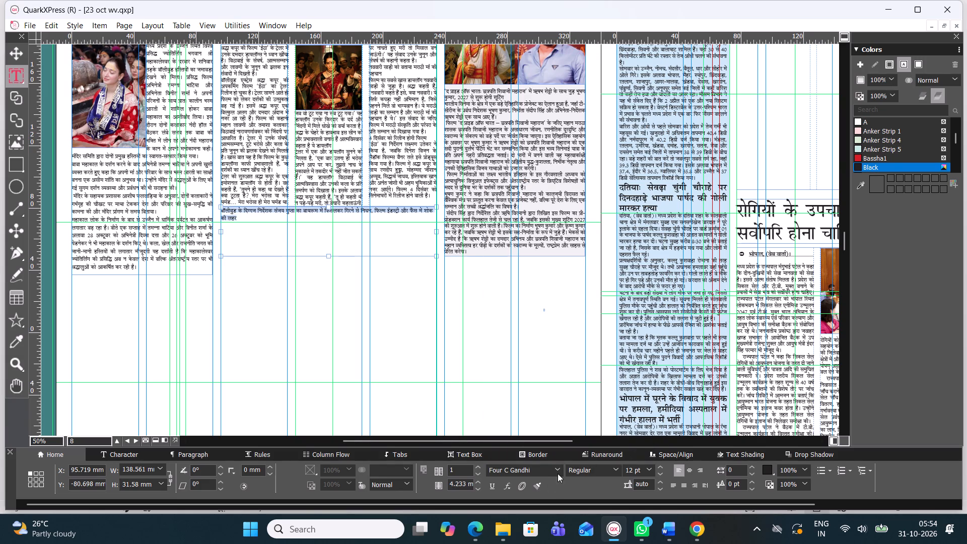
left_click(555, 470)
left_click(559, 59)
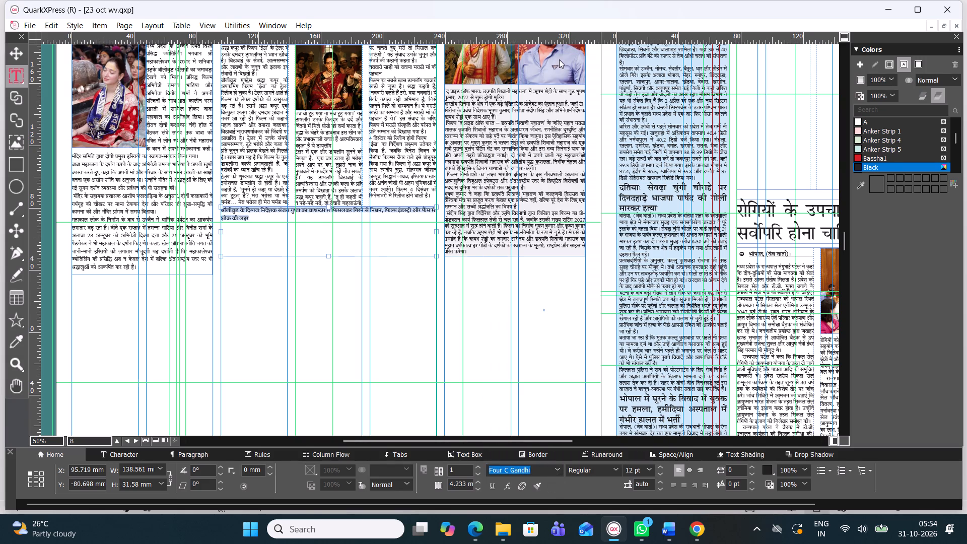
Enlarge the Sanjay Gupta headline to 27 pt and centre it in its text box.
key("ctrl+alt+shift+period")
key("ctrl+alt+shift+period")
key("ctrl+alt+shift+period")
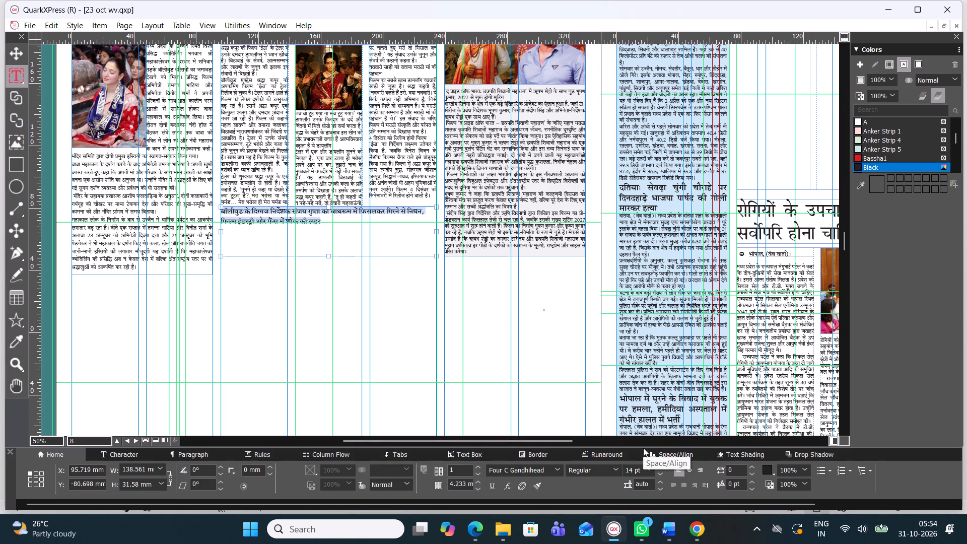
key("ctrl+alt+shift+period")
key("ctrl+alt+shift+period")
key("ctrl+alt+shift+period")
key("ctrl+alt+shift+period")
key("ctrl+alt+shift+period")
key("ctrl+alt+shift+period")
key("ctrl+alt+shift+period")
key("ctrl+alt+shift+period")
key("ctrl+alt+shift+period")
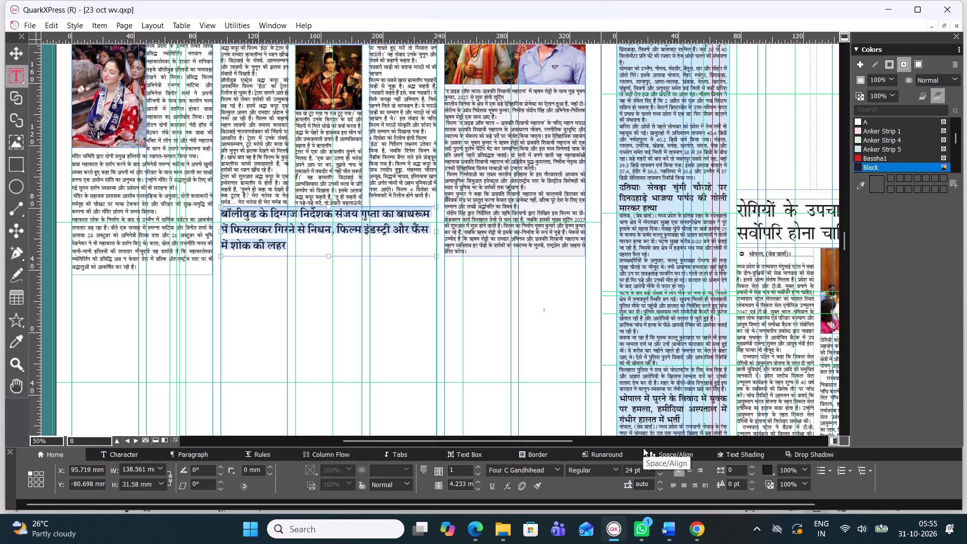
key("ctrl+alt+shift+period")
key("ctrl+alt+shift+period")
key("ctrl+alt+shift+period")
key("ctrl+alt+shift+period")
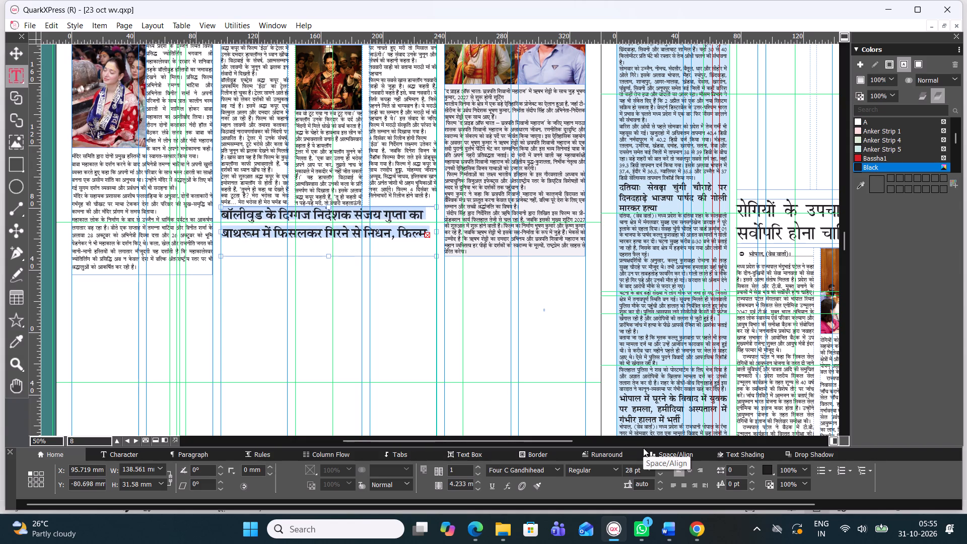
key("ctrl+alt+shift+comma")
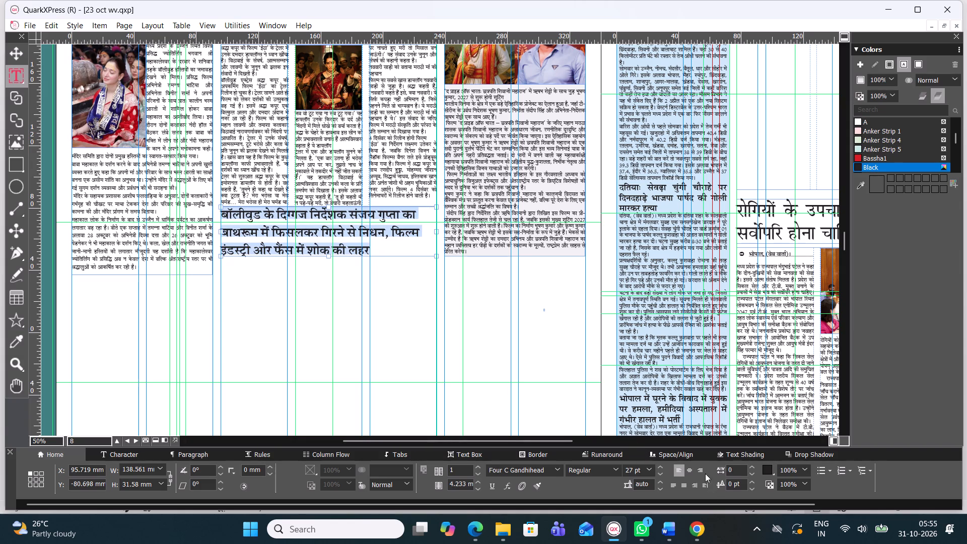
left_click(692, 469)
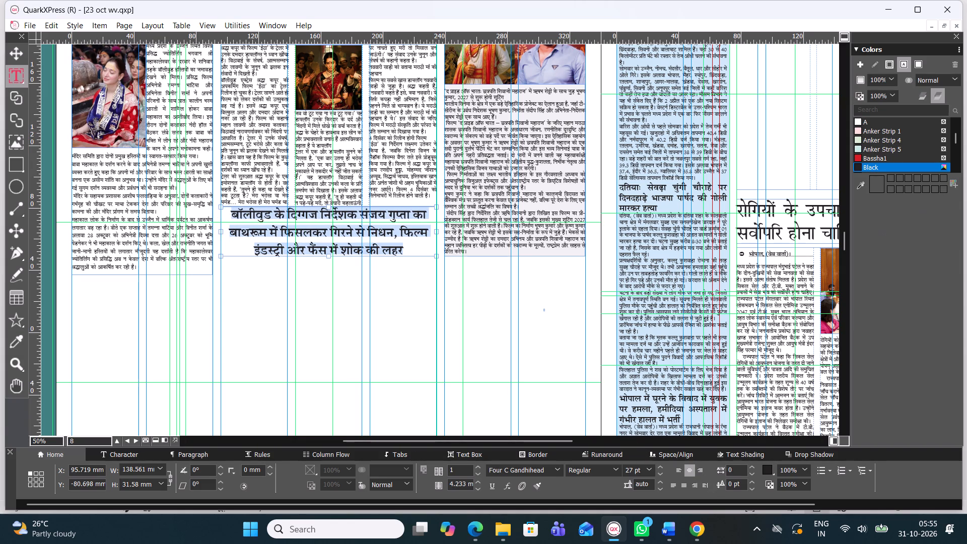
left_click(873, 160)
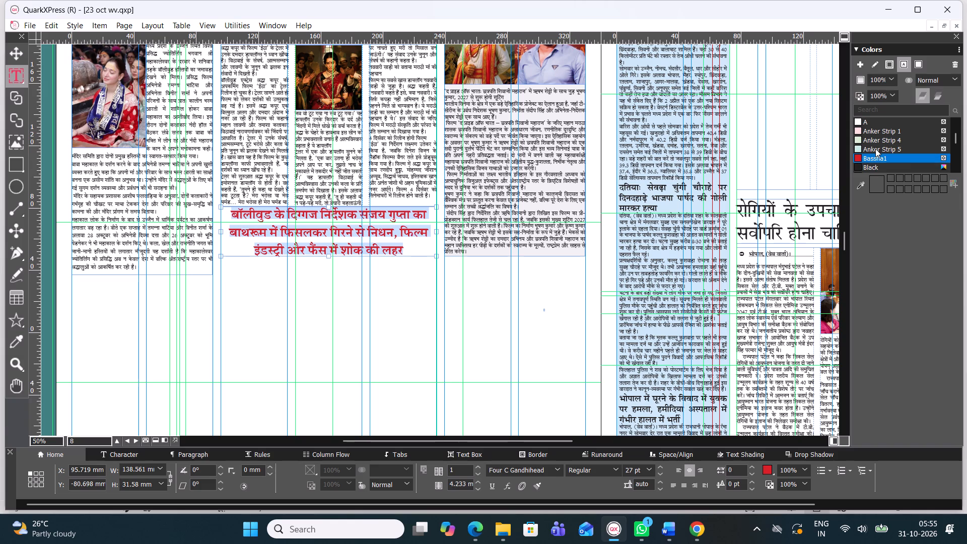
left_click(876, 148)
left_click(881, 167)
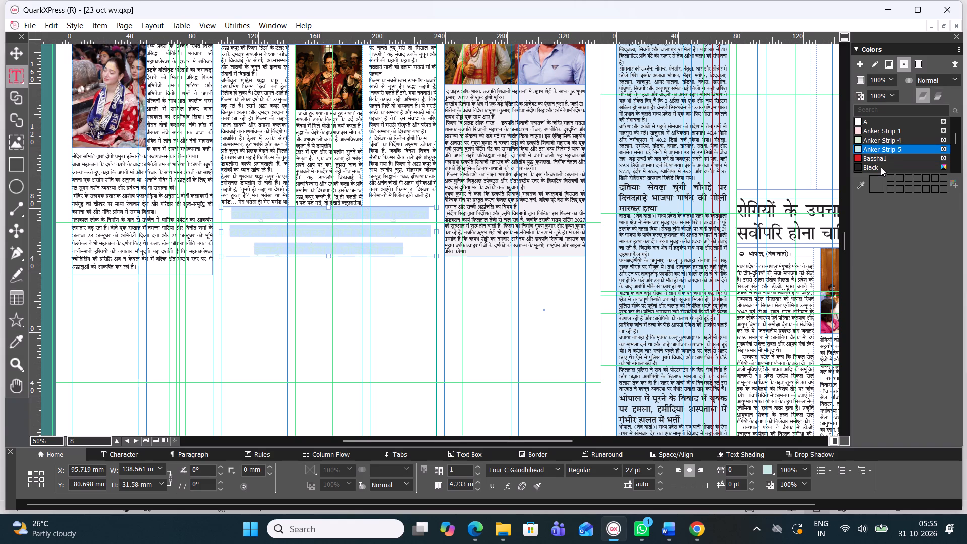
Nudge the Sanjay Gupta headline's text box down about 2 mm, away from the 'ईठा' story above it.
left_click(15, 52)
double_click(314, 232)
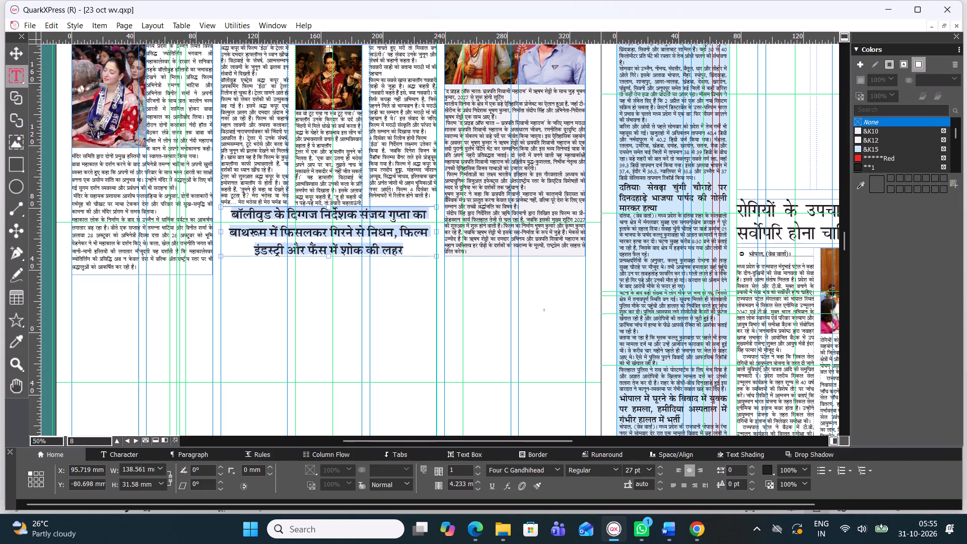
left_click(15, 52)
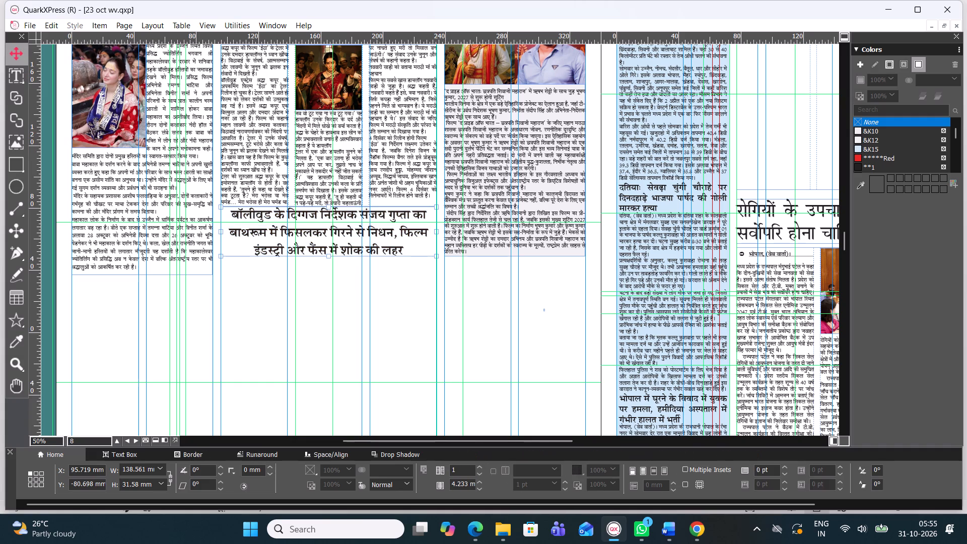
key("Down")
key("Down")
key("Down")
key("Down")
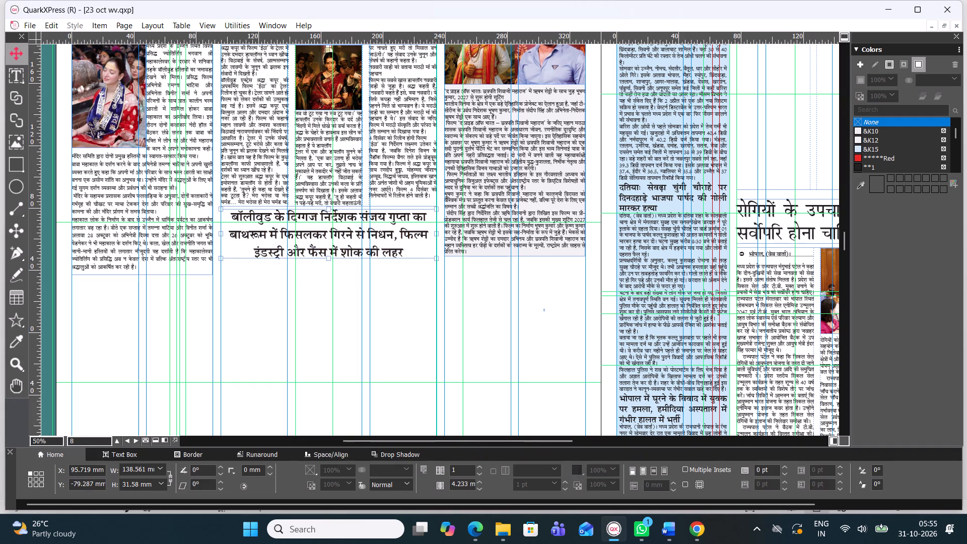
key("Left")
key("Right")
key("Down")
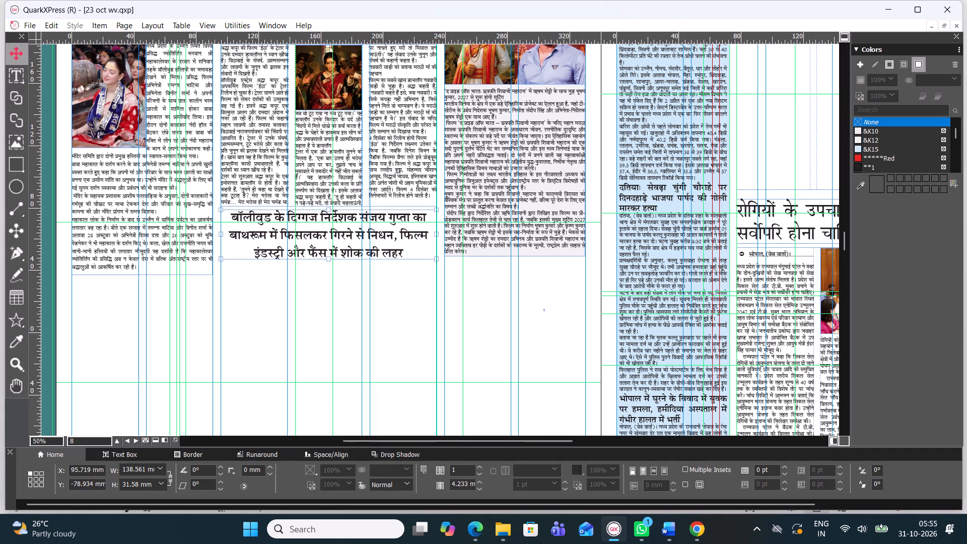
key("Down")
left_click(391, 283)
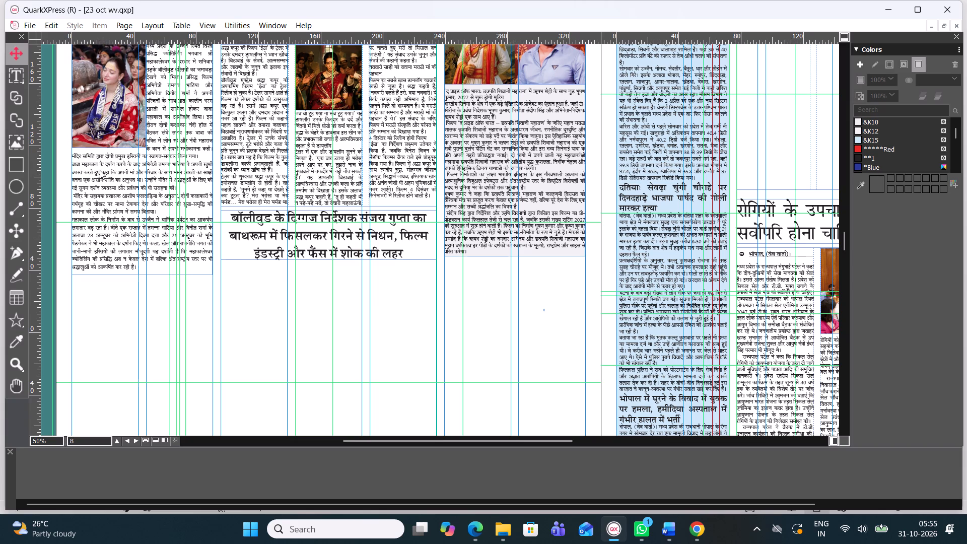
Draw a text box about 234.3 mm wide and 96.4 mm high directly below the Sanjay Gupta headline.
left_click(19, 80)
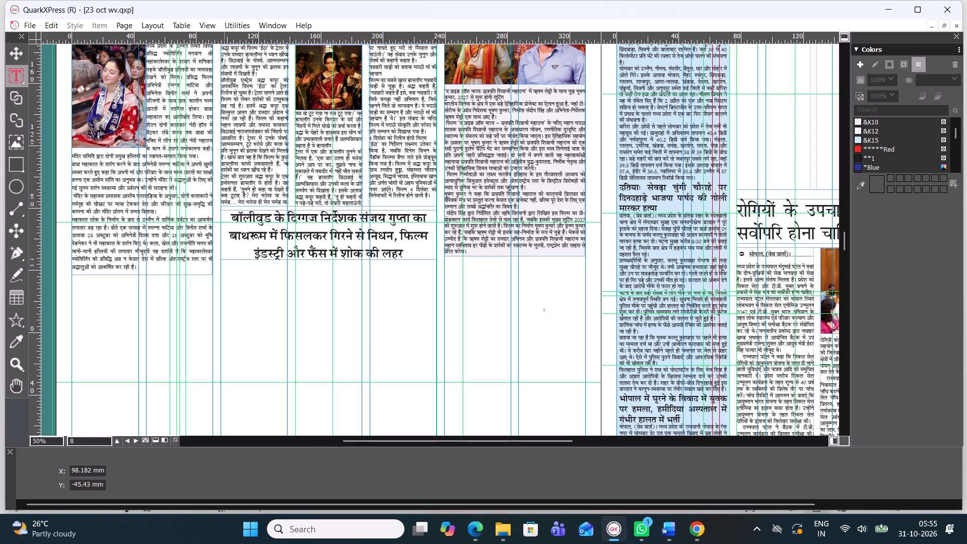
left_click_drag(223, 260, 531, 390)
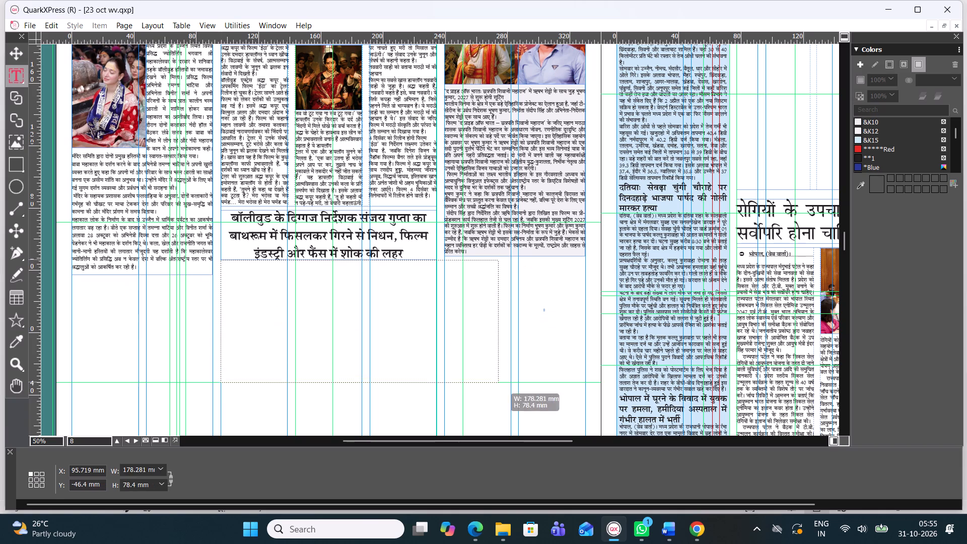
left_click_drag(531, 390, 583, 355)
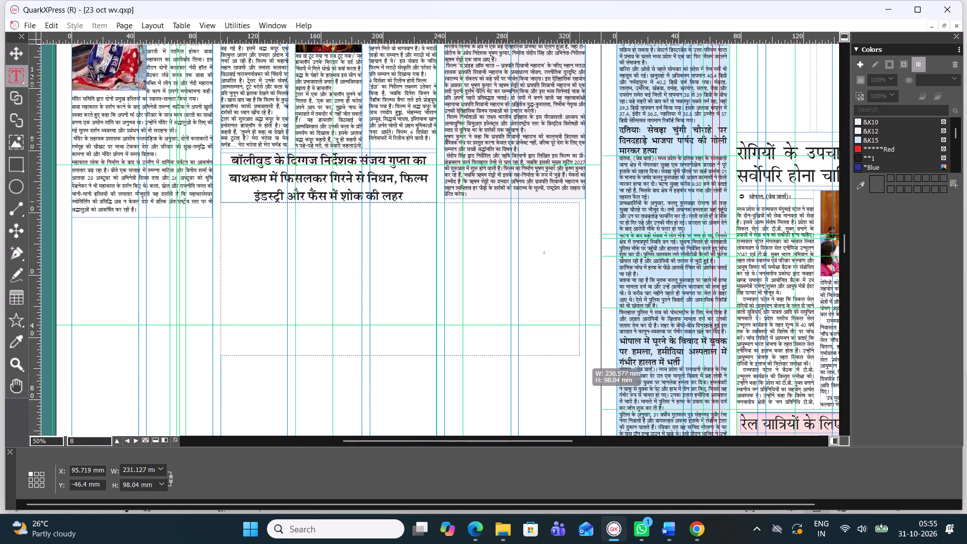
left_click_drag(583, 355, 585, 353)
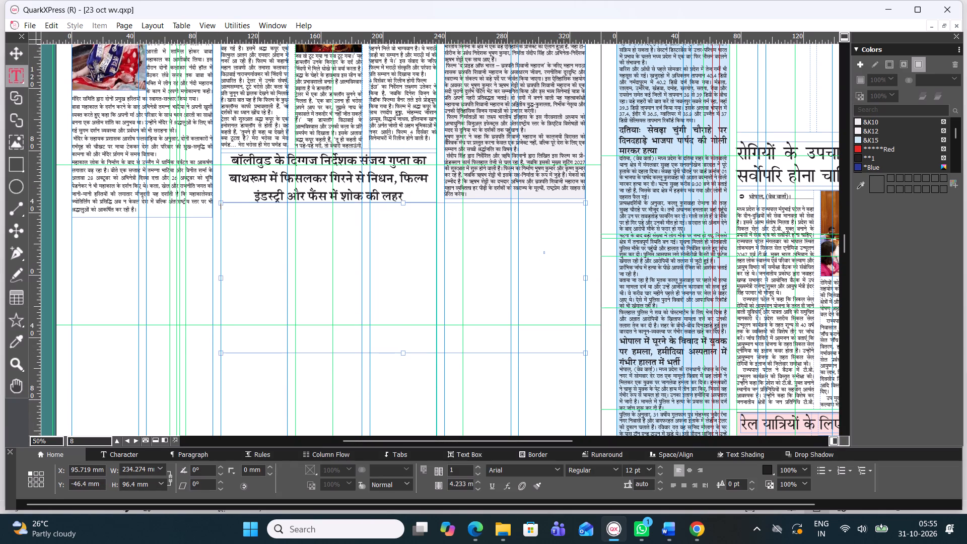
key("Down")
key("Down")
key("Down")
key("Down")
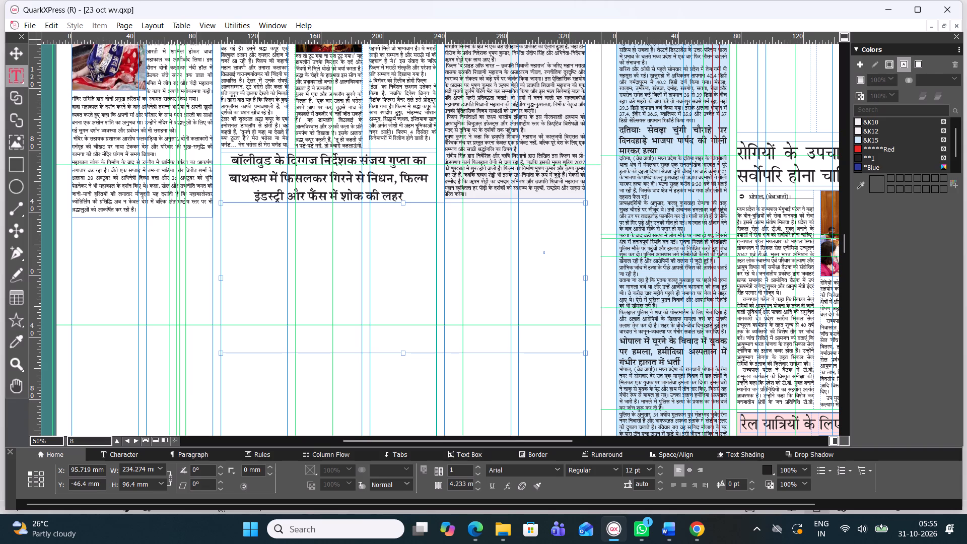
left_click(19, 54)
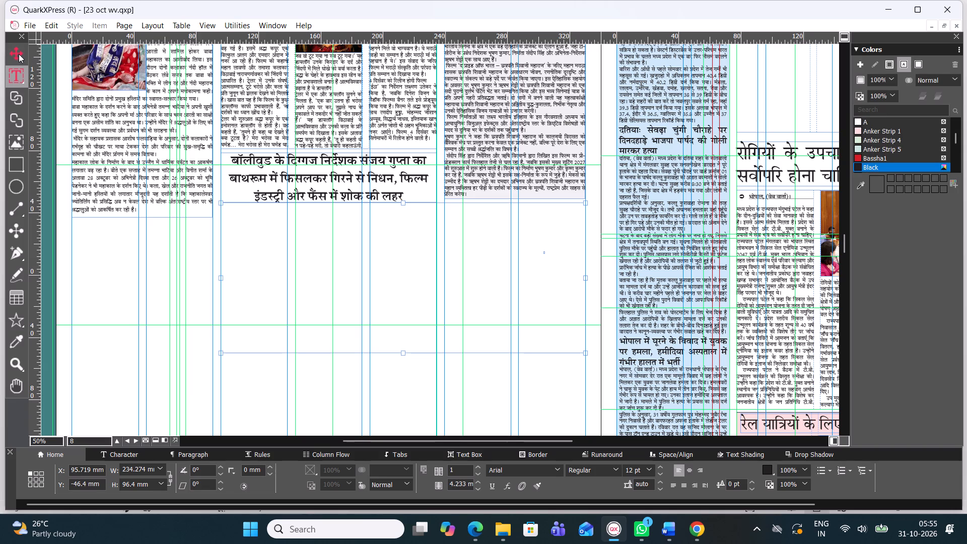
key("Down")
key("Down")
key("Down")
key("Down")
key("Down")
key("Down")
key("Down")
key("Down")
key("Down")
key("Down")
key("Down")
key("Down")
key("Down")
key("Down")
key("Down")
key("Down")
key("Down")
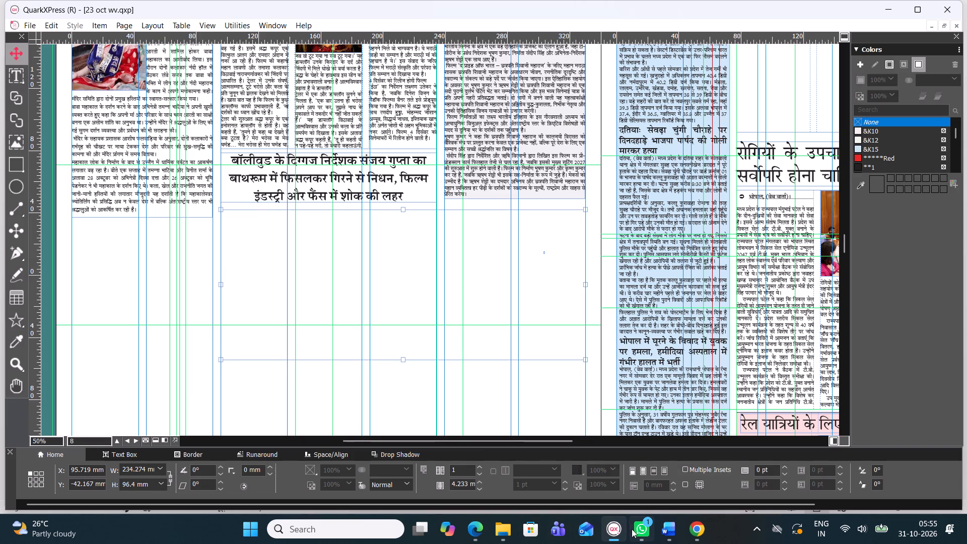
Switch to the 31 Oct Cinema document in Word and copy the Sanjay Gupta story's body, from 'भारतीय फिल्म उद्योग' through 'शुरू हो गया है।'.
left_click(701, 531)
left_click(672, 531)
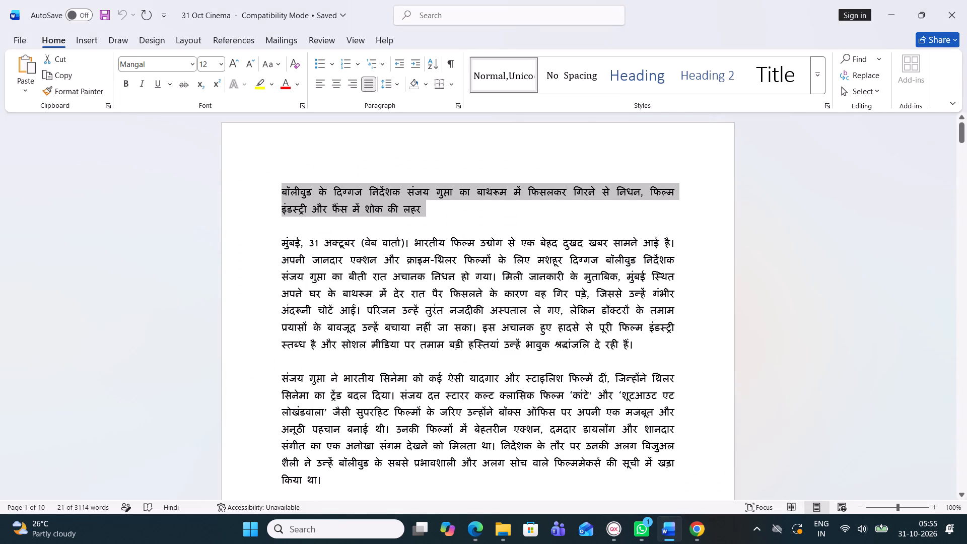
left_click_drag(415, 239, 651, 479)
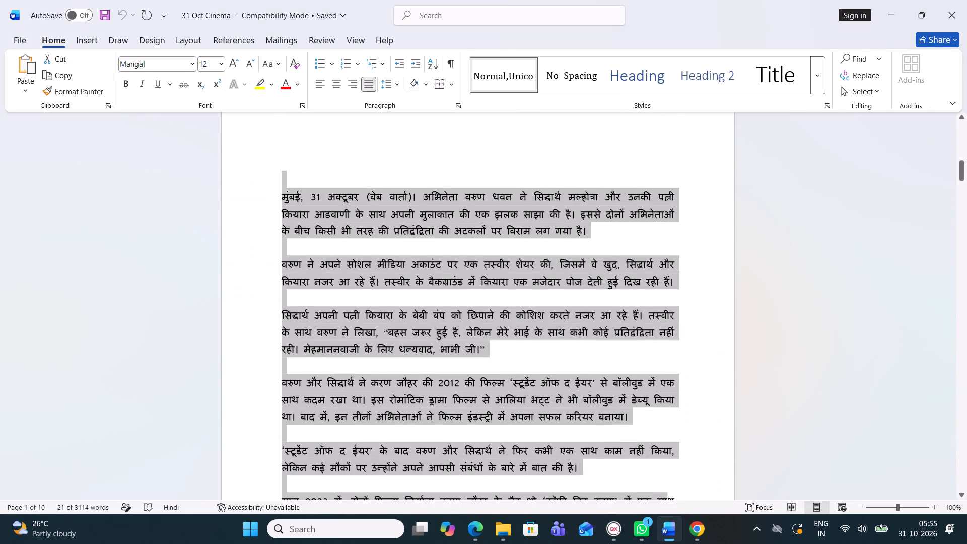
left_click_drag(651, 479, 498, 138)
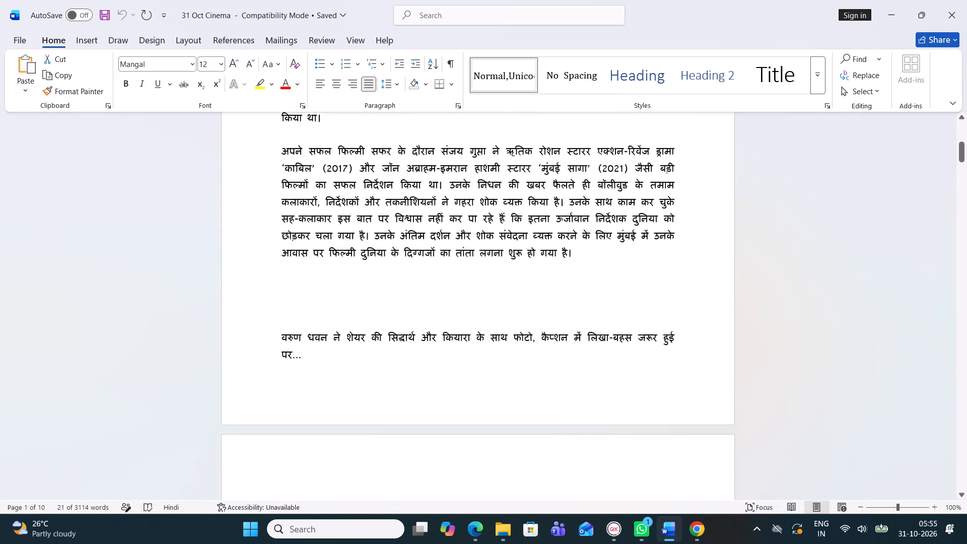
left_click_drag(498, 138, 552, 268)
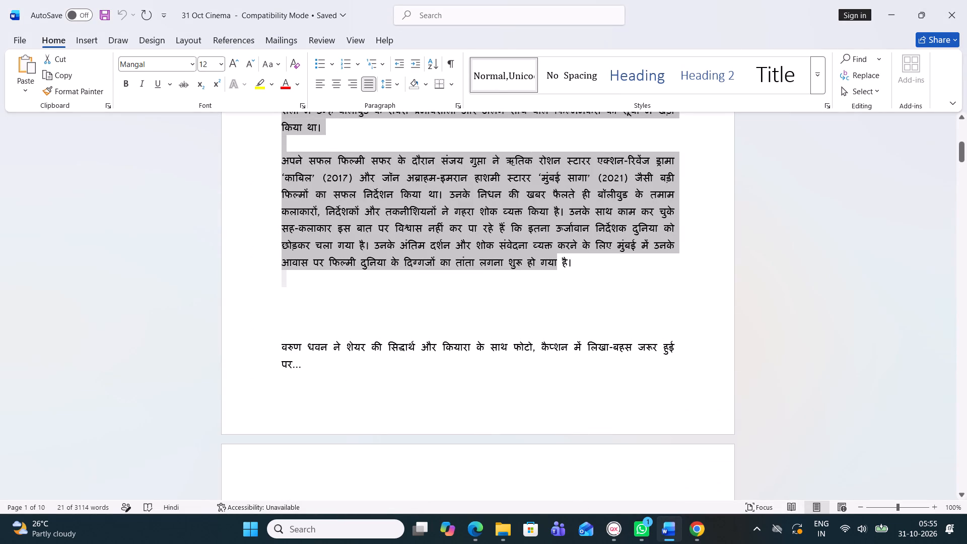
left_click_drag(552, 268, 573, 263)
key("ctrl+c")
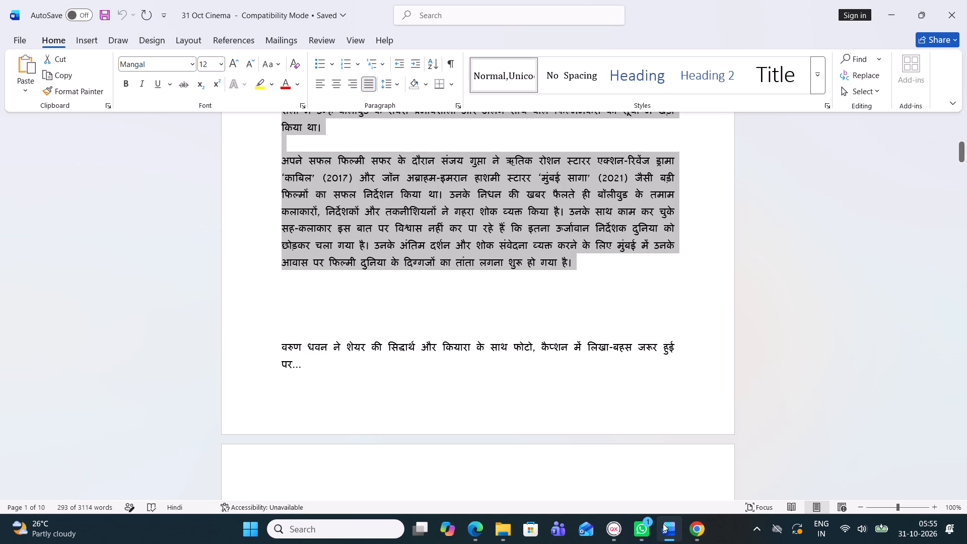
left_click(615, 529)
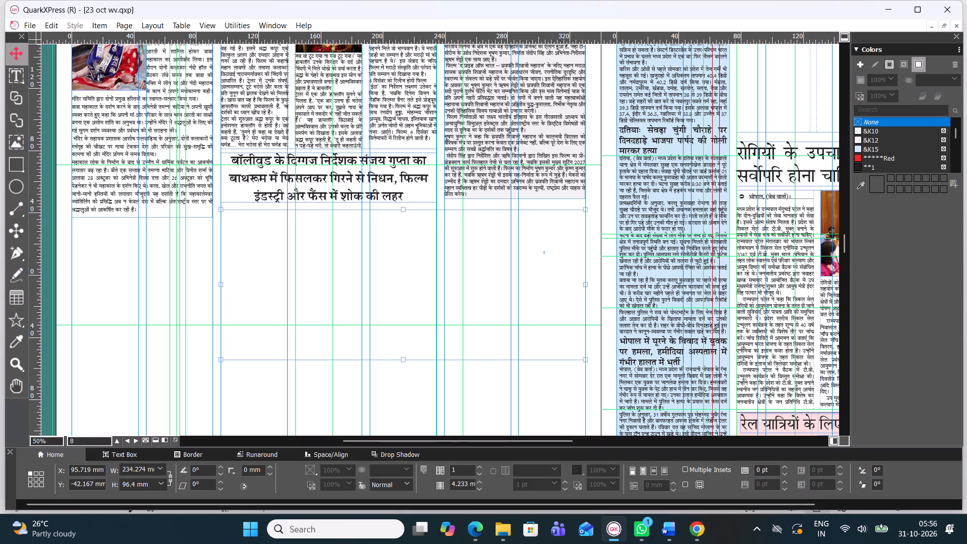
left_click(278, 215)
double_click(279, 236)
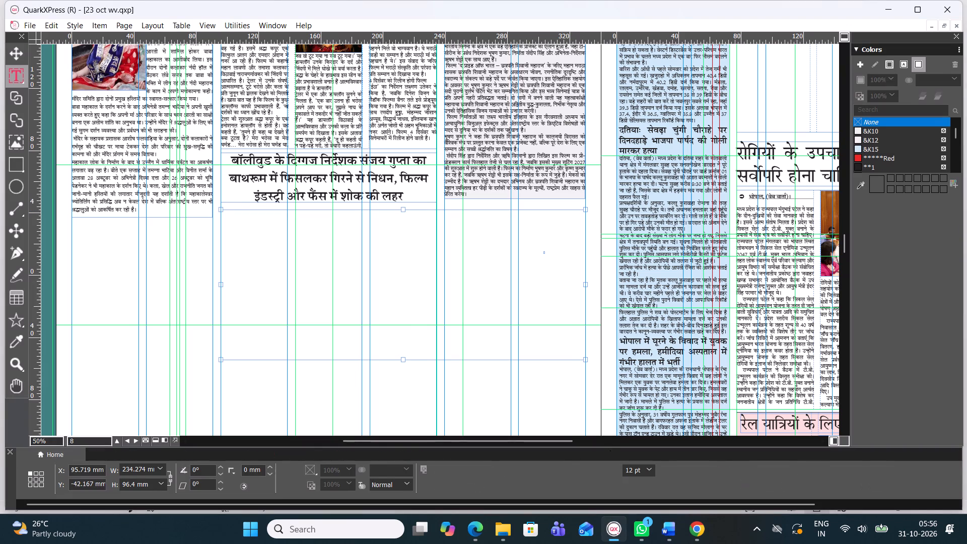
left_click(279, 236)
left_click(640, 471)
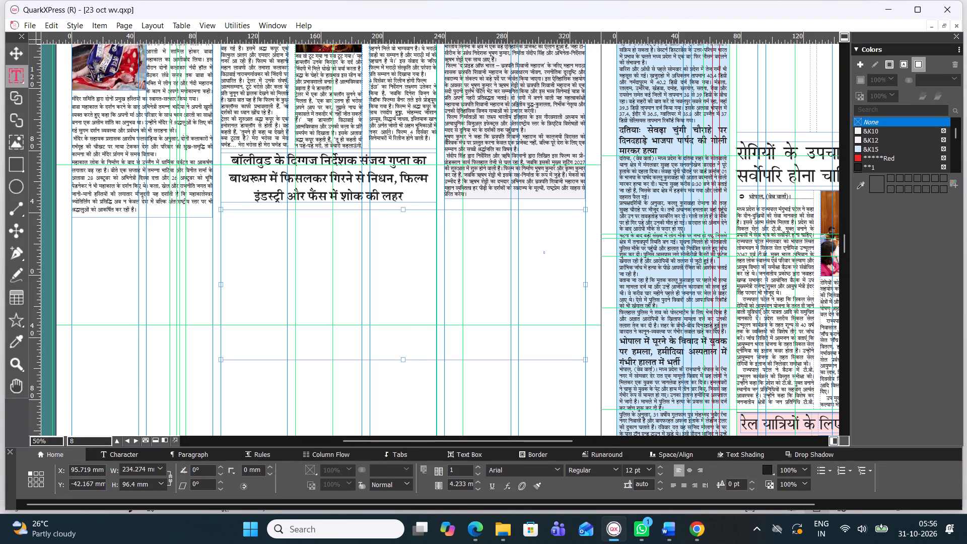
key("1")
key("1")
type(".5")
key("Return")
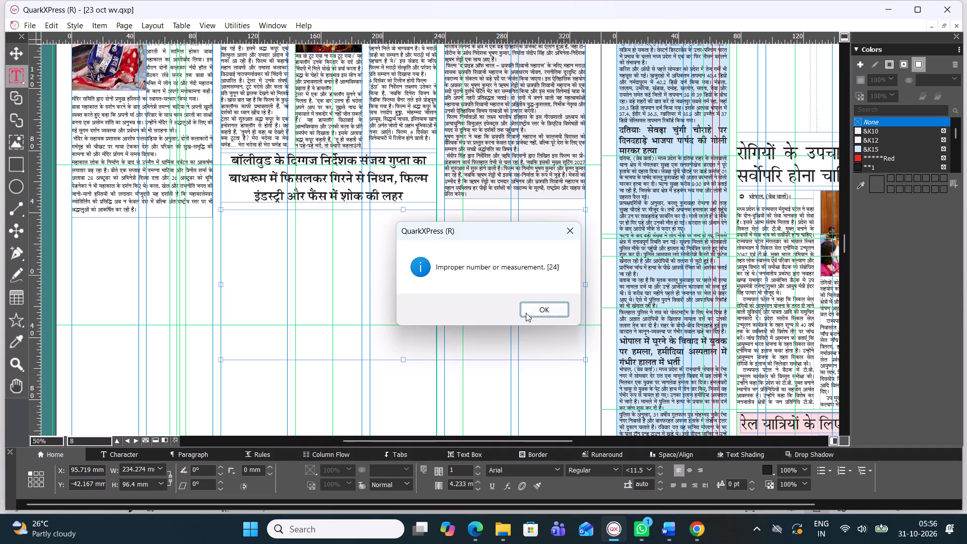
left_click(530, 312)
key("BackSpace")
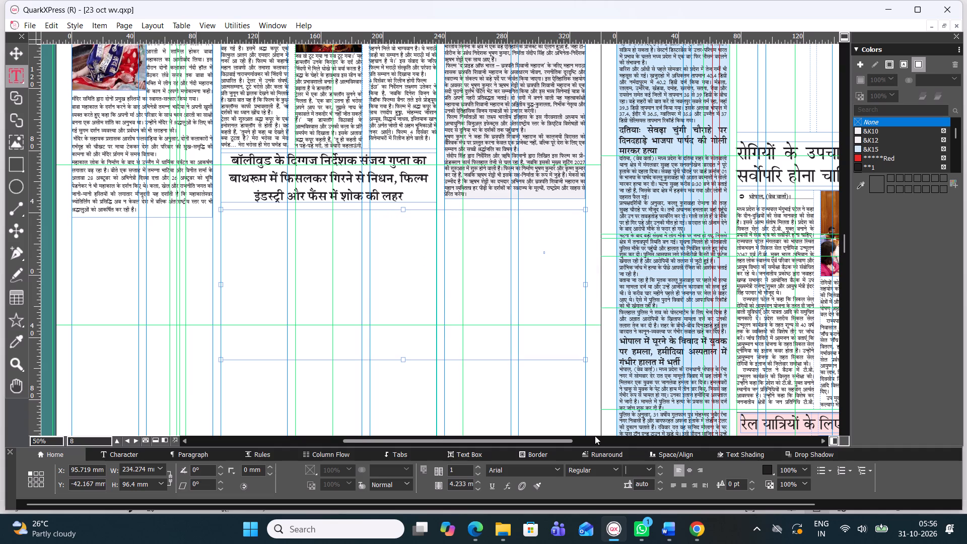
type("11")
type(".5")
key("Return")
left_click_drag(651, 482, 634, 484)
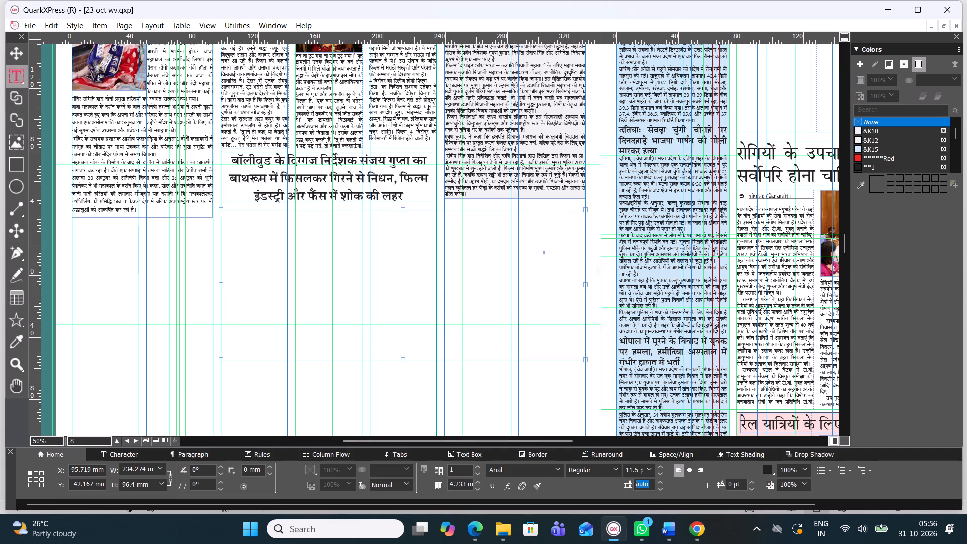
left_click_drag(634, 484, 617, 487)
key("1")
key("1")
type(".7")
key("Return")
Set the body text box's font to Four C Gandhi and paste the copied Sanjay Gupta story into it.
left_click(557, 469)
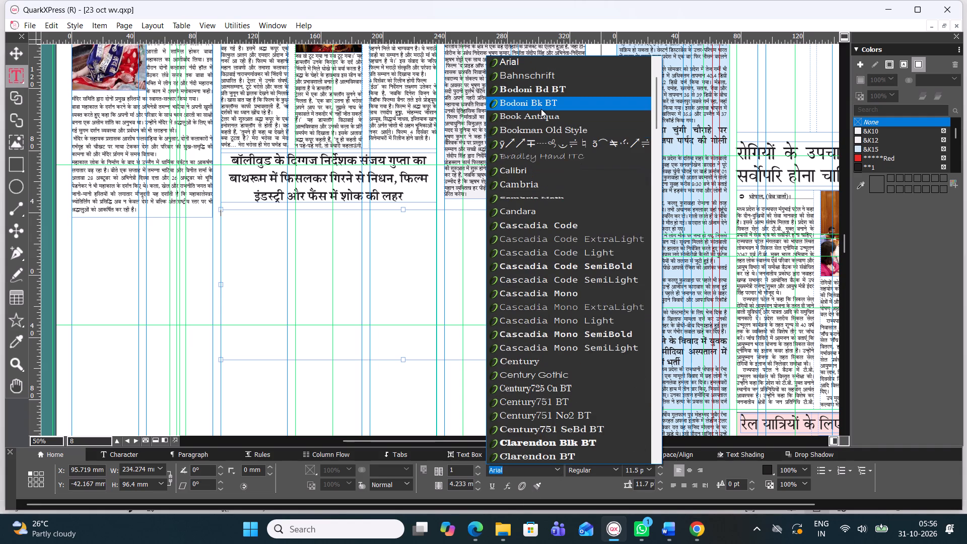
scroll(545, 110, "up", 2)
left_click(539, 81)
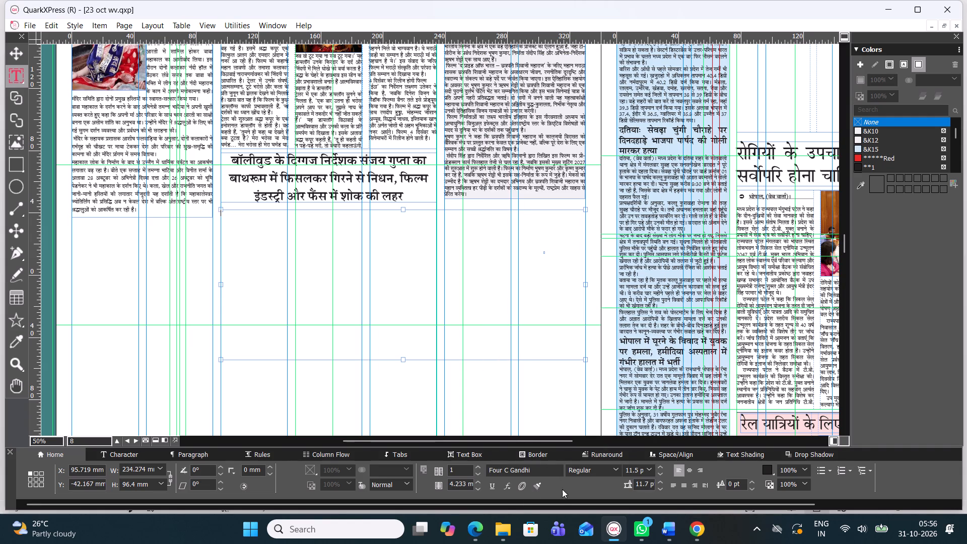
key("ctrl+v")
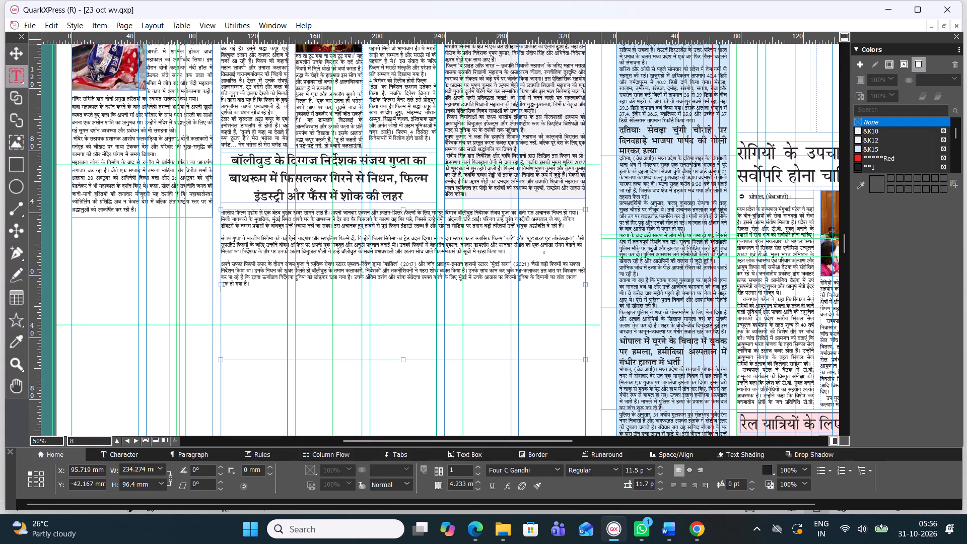
Narrow the Sanjay Gupta body text box to about 138.8 mm, in line with the headline box above it.
left_click_drag(587, 286, 451, 298)
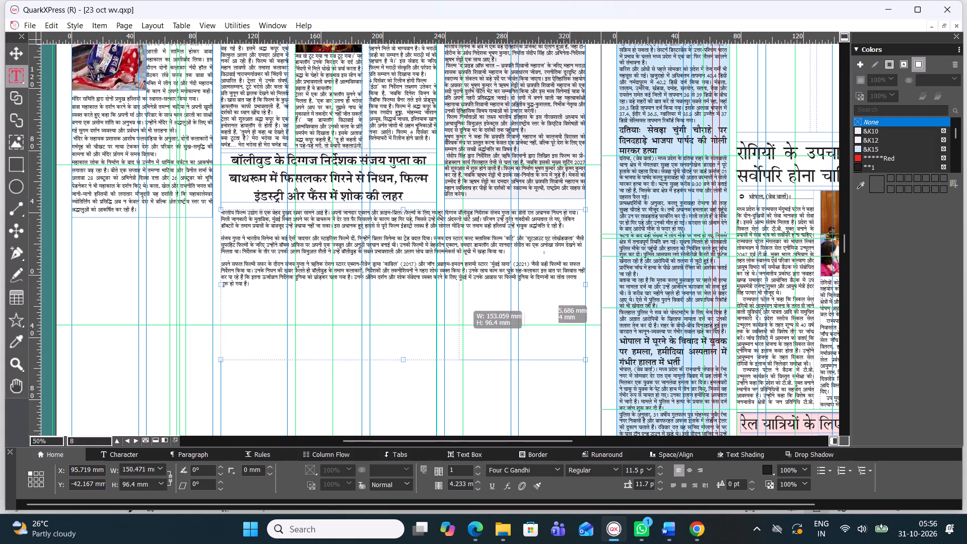
left_click_drag(451, 298, 438, 284)
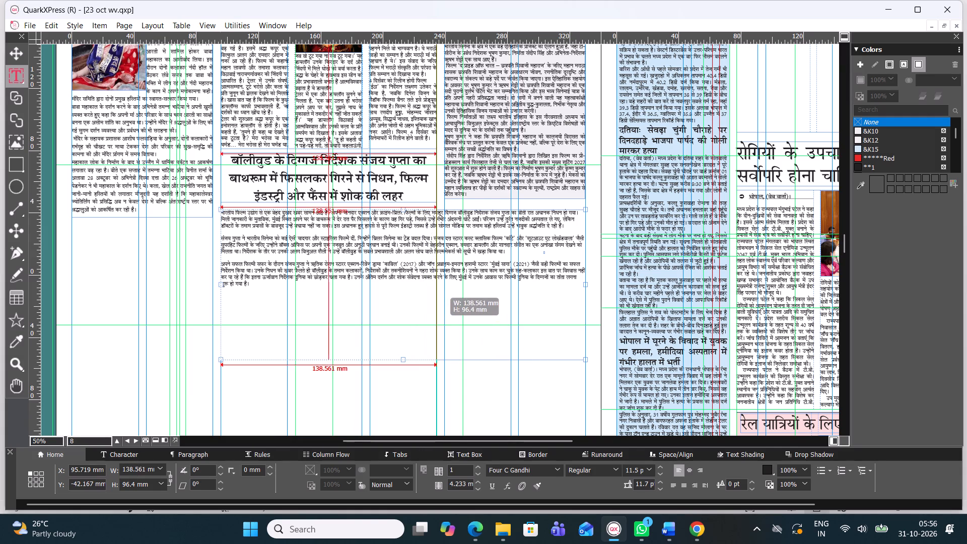
left_click_drag(438, 284, 439, 283)
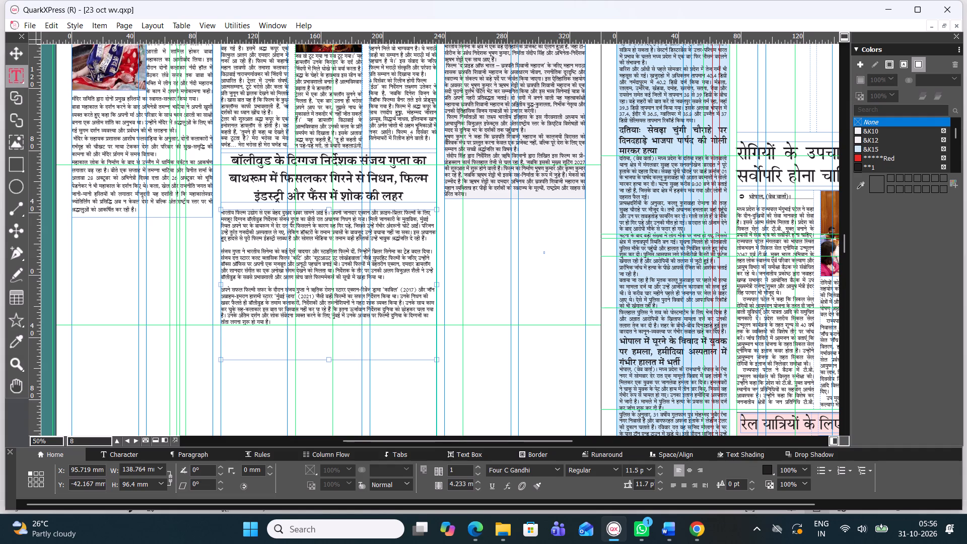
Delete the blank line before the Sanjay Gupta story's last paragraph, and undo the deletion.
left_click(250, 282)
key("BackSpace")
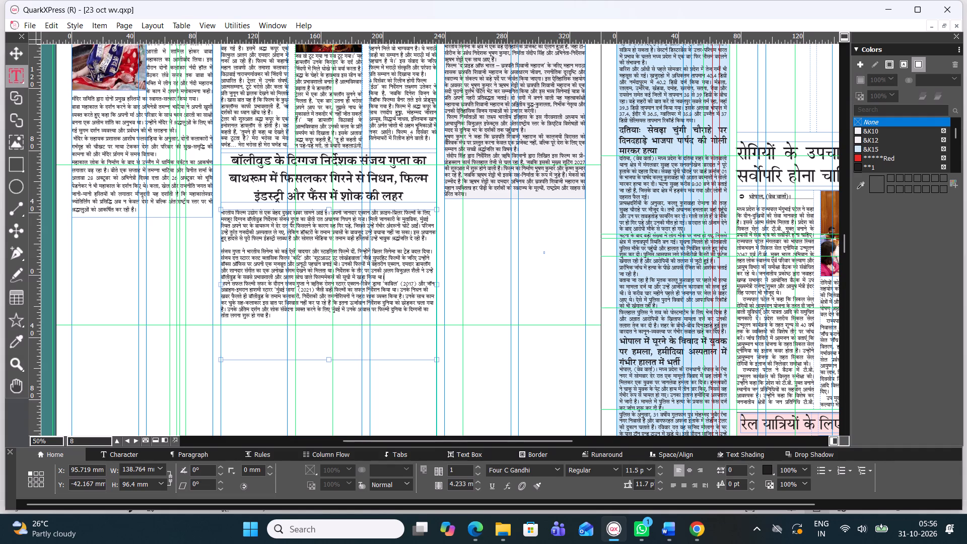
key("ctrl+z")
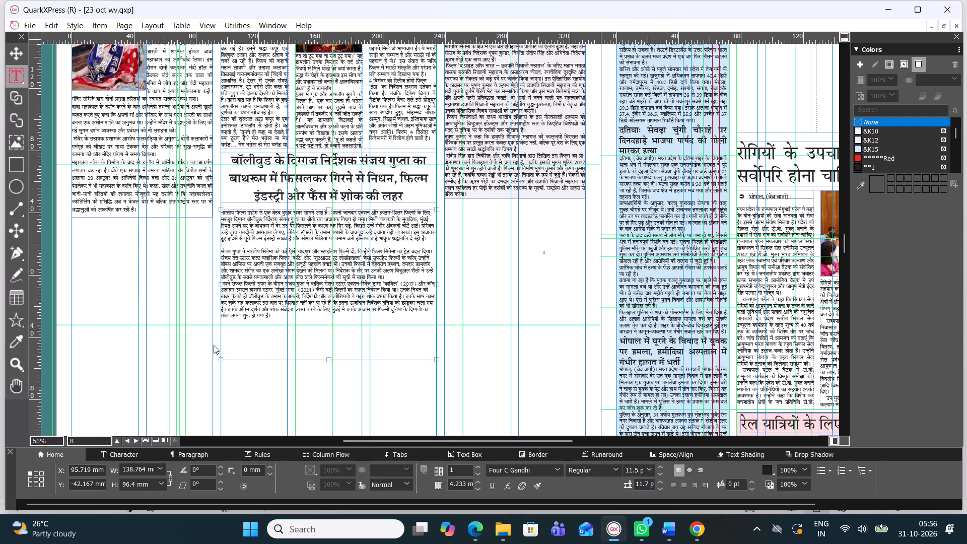
triple_click(278, 292)
double_click(277, 292)
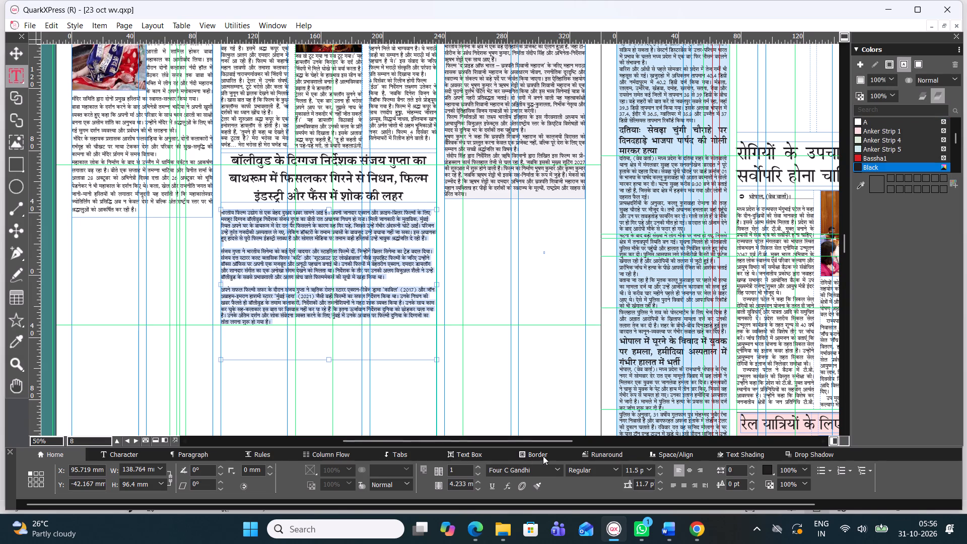
left_click(674, 486)
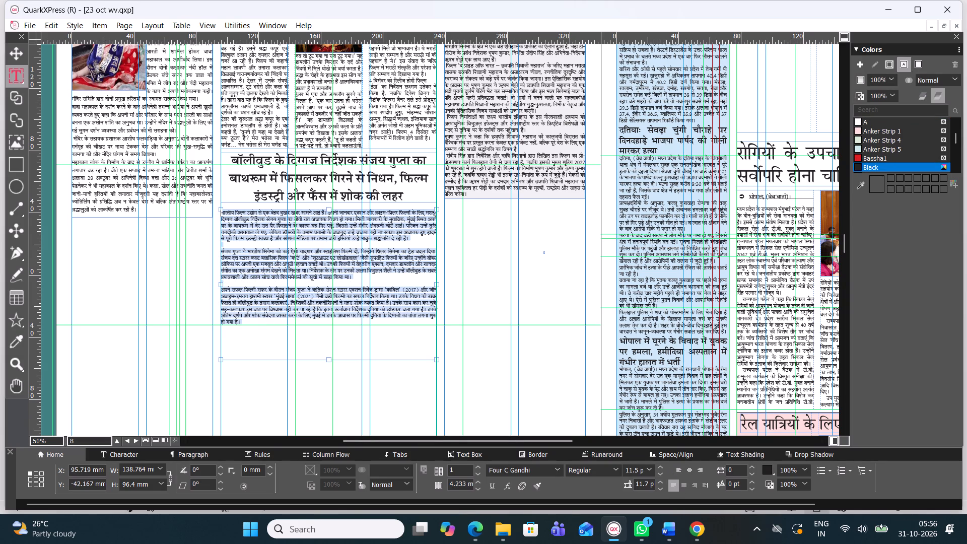
left_click_drag(331, 359, 330, 353)
left_click_drag(330, 353, 329, 324)
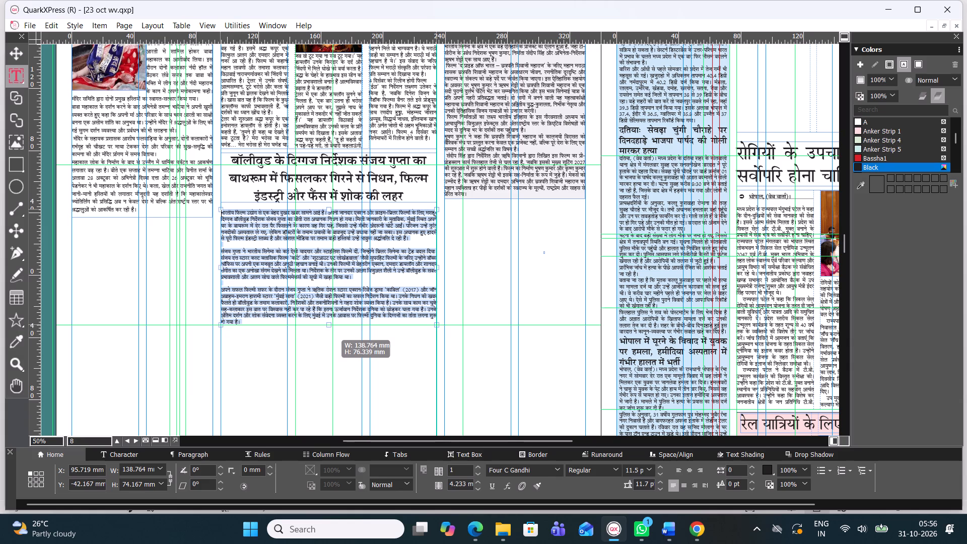
left_click_drag(329, 324, 329, 321)
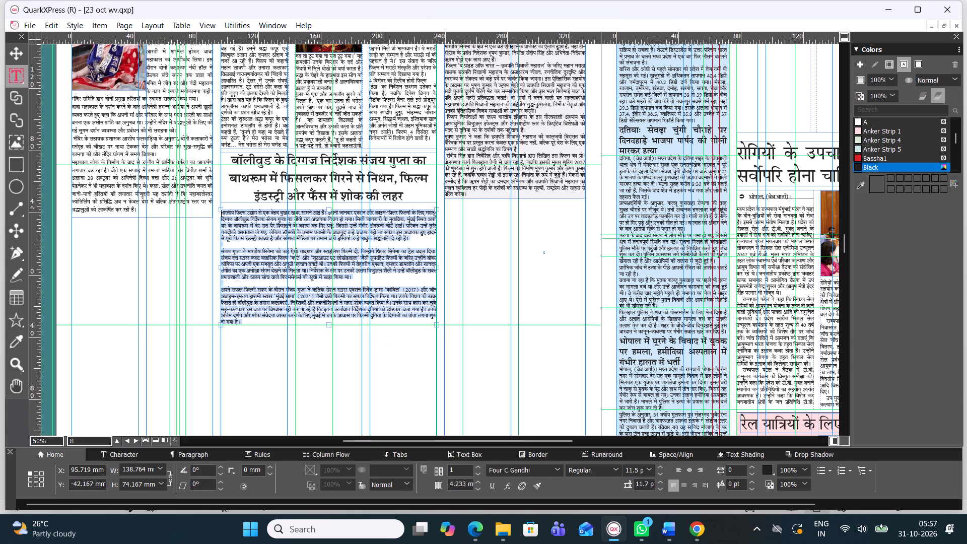
Divide the Sanjay Gupta body text box into two columns, trim its height to about 71.9 mm, and deselect it.
left_click(480, 466)
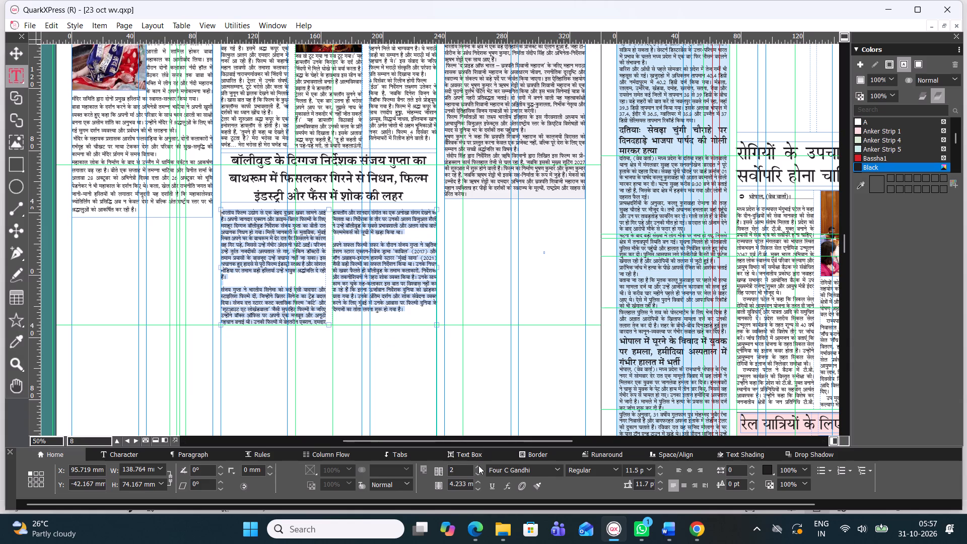
left_click(330, 325)
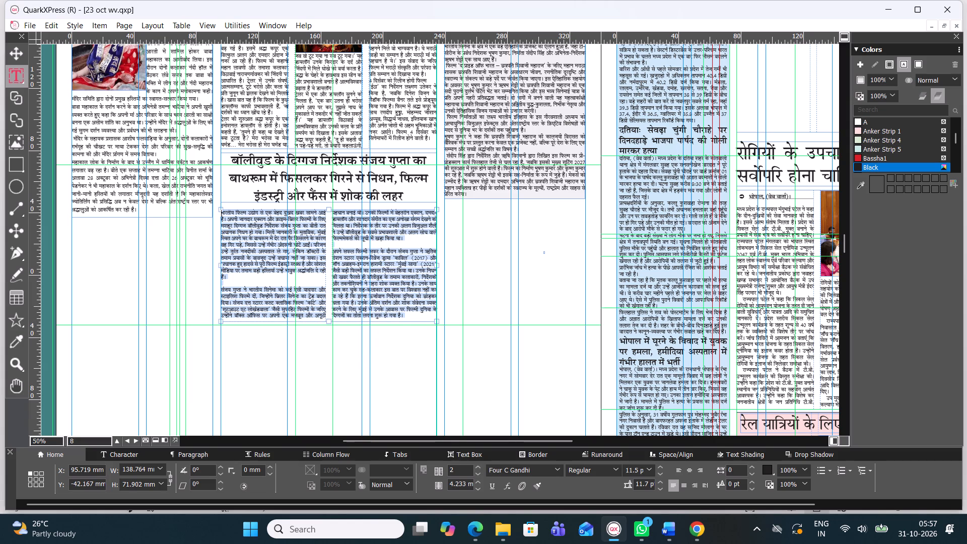
left_click(13, 56)
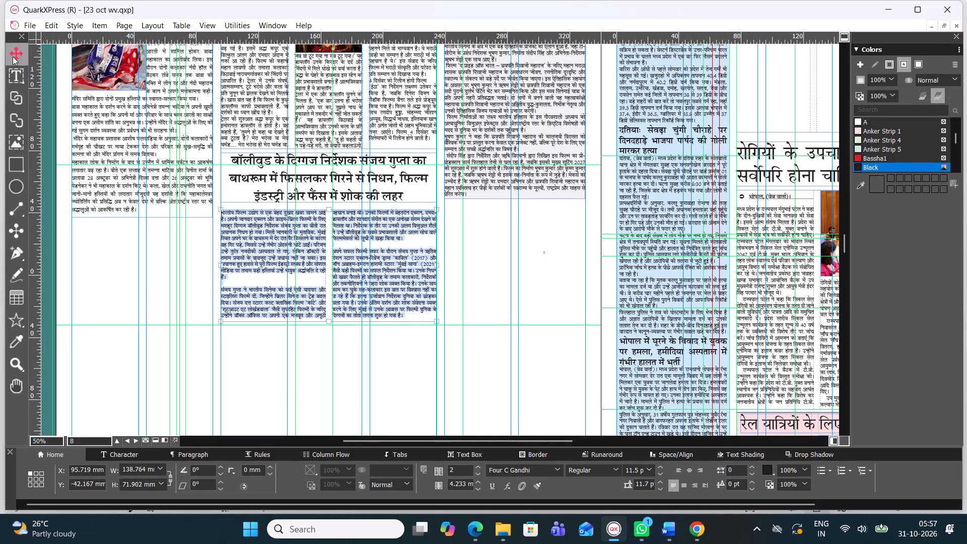
left_click(104, 291)
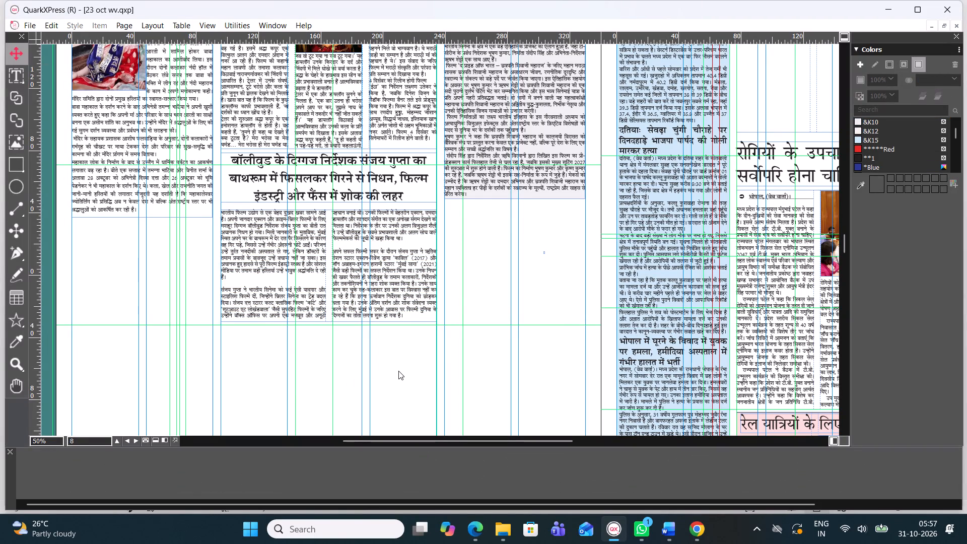
Draw a text box about 91.5 mm wide and 28.6 mm high directly below the छत्रपति शिवाजी महाराज film story.
scroll(398, 371, "down", 1)
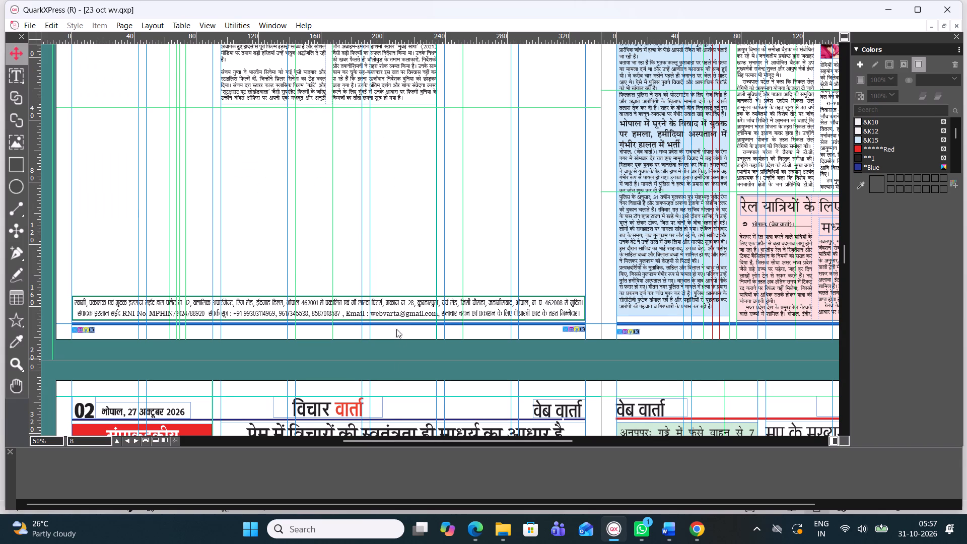
scroll(389, 320, "up", 1)
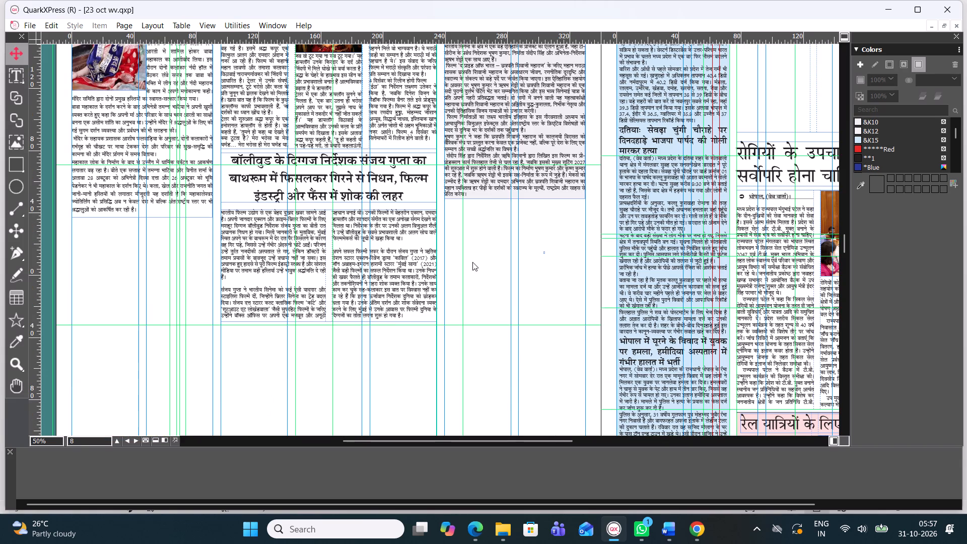
left_click(9, 76)
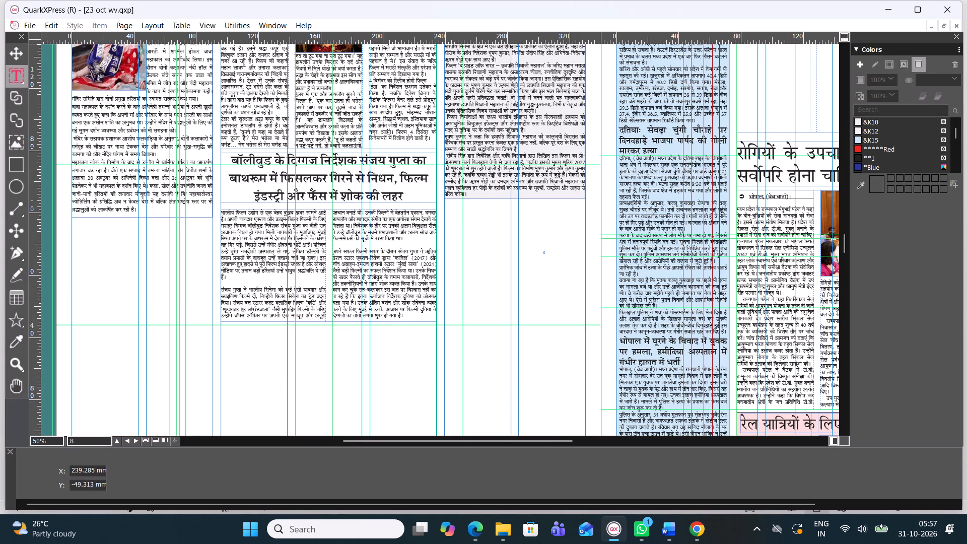
left_click_drag(445, 200, 596, 239)
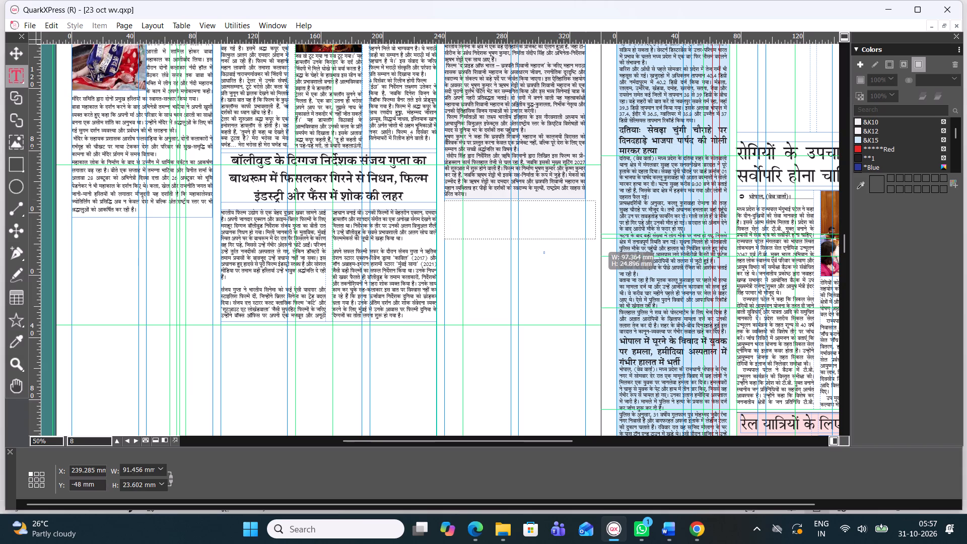
left_click_drag(596, 239, 587, 244)
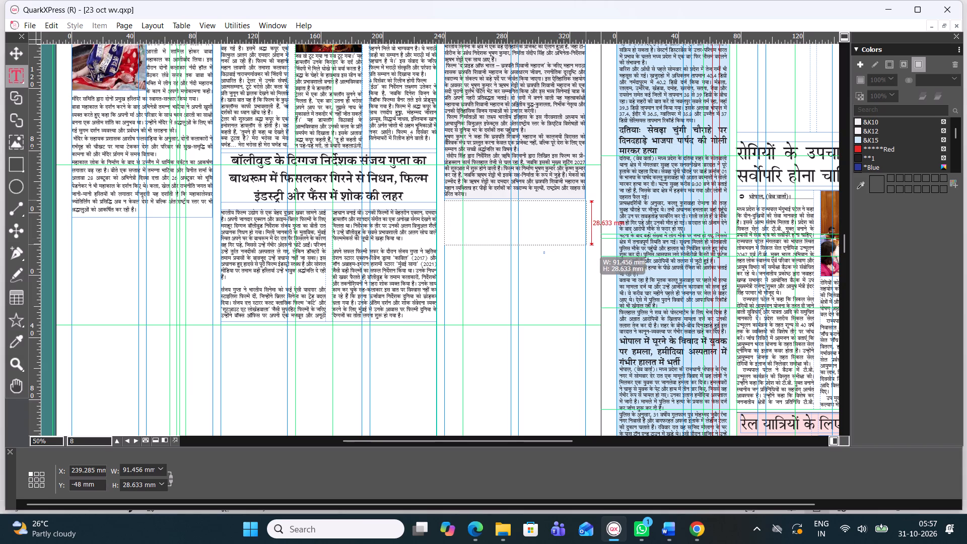
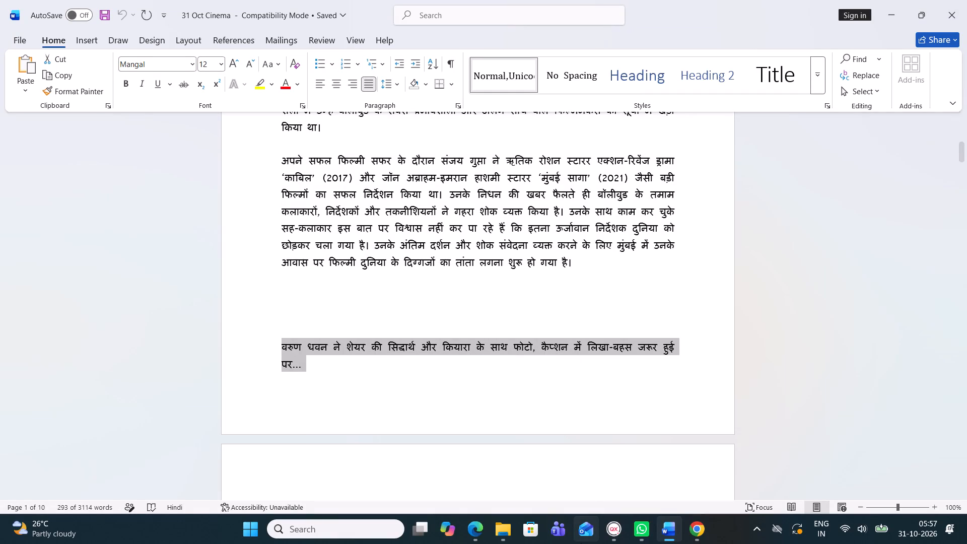
Copy the वरुण धवन headline from the 31 Oct Cinema document in Word and paste it into the new text box in QuarkXPress.
key("ctrl+c")
scroll(458, 354, "down", 3)
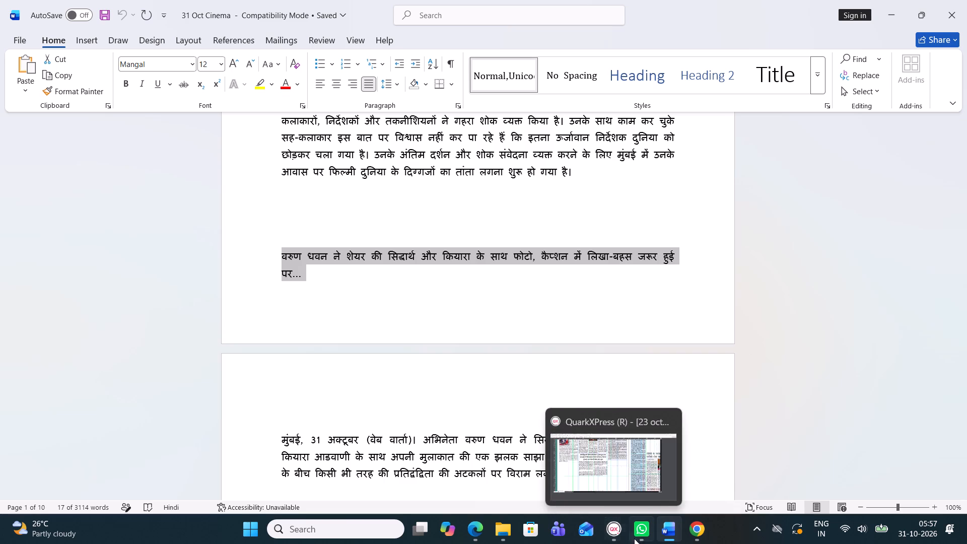
left_click(608, 534)
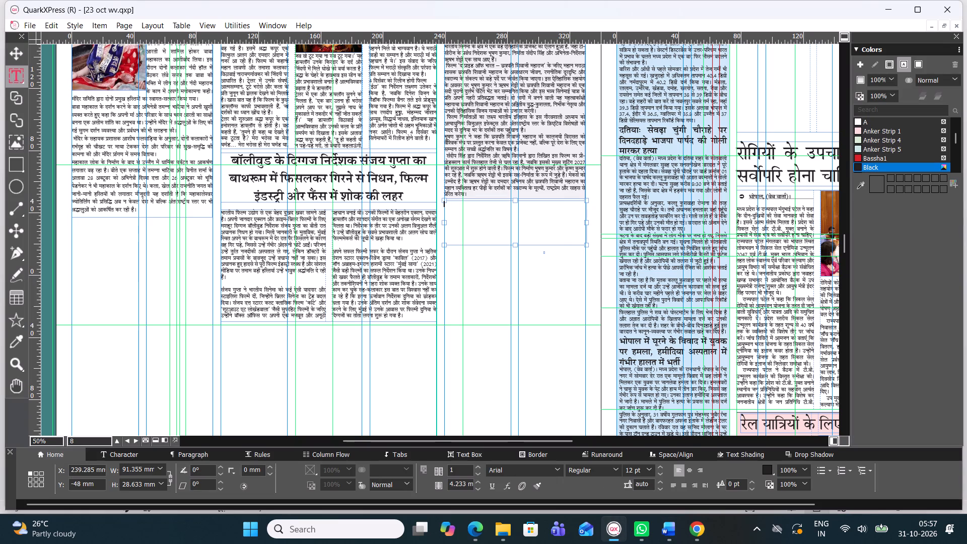
key("ctrl+v")
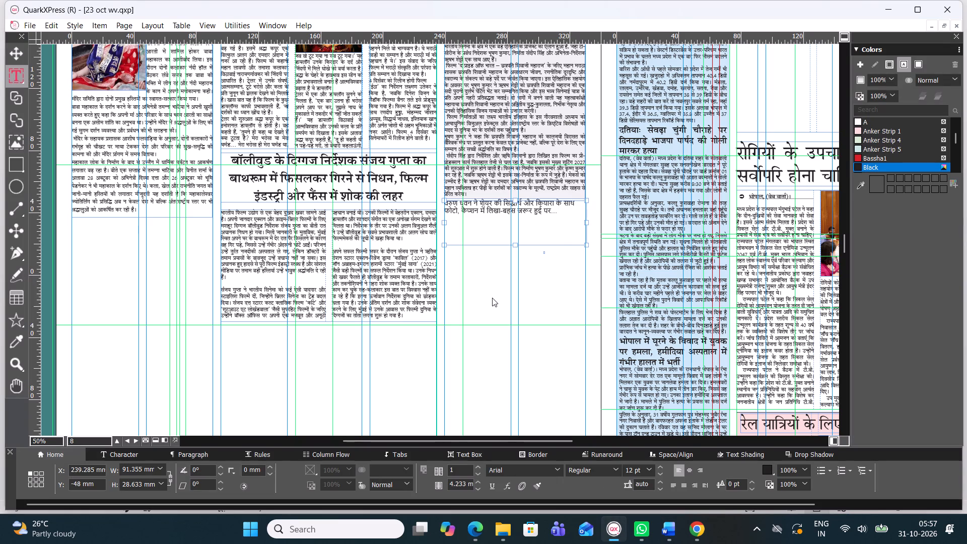
Try Four C Heeranew and Four C Gandhihead on the whole वरुण धवन headline, settling on the Bodoni Bd BT font.
key("ctrl+a")
left_click(562, 470)
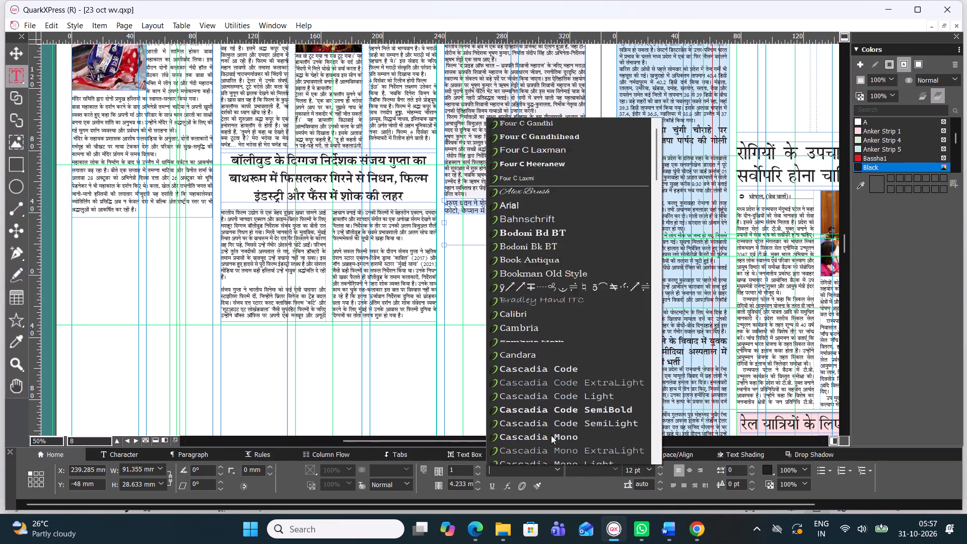
left_click(546, 108)
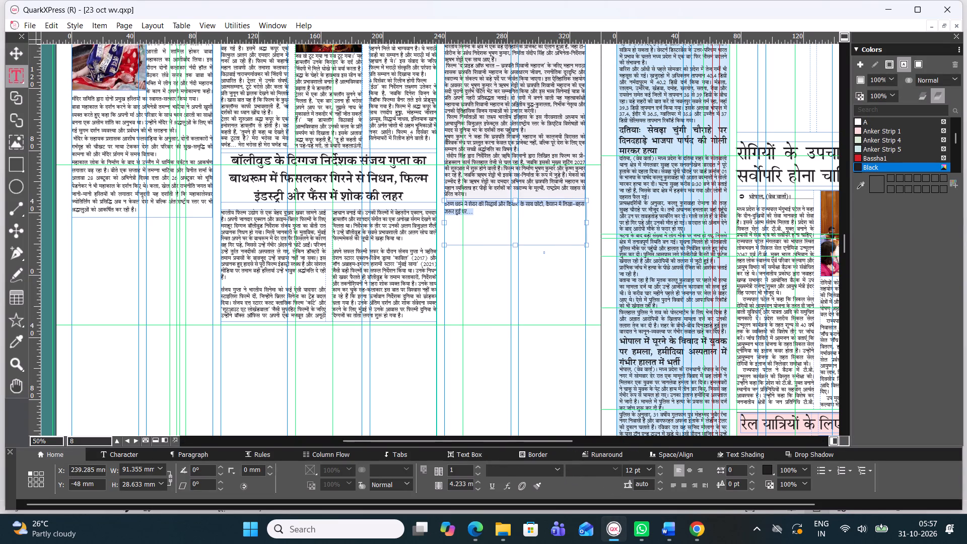
left_click(556, 462)
left_click(556, 471)
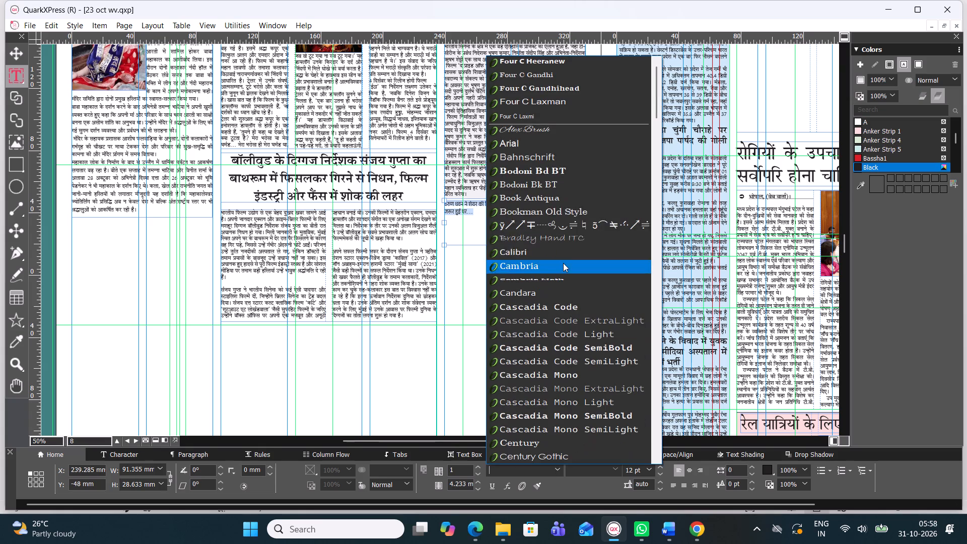
left_click(575, 175)
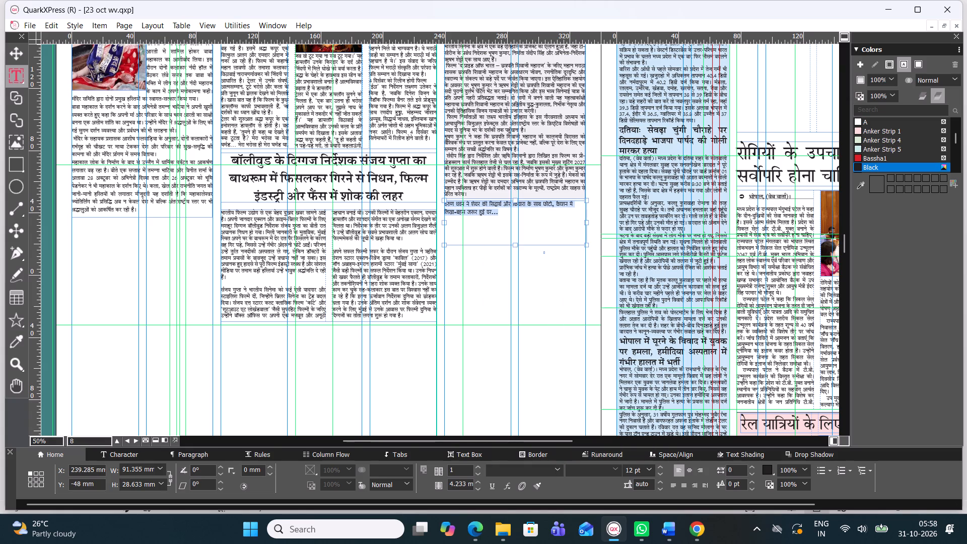
left_click(559, 471)
left_click(539, 99)
left_click(553, 469)
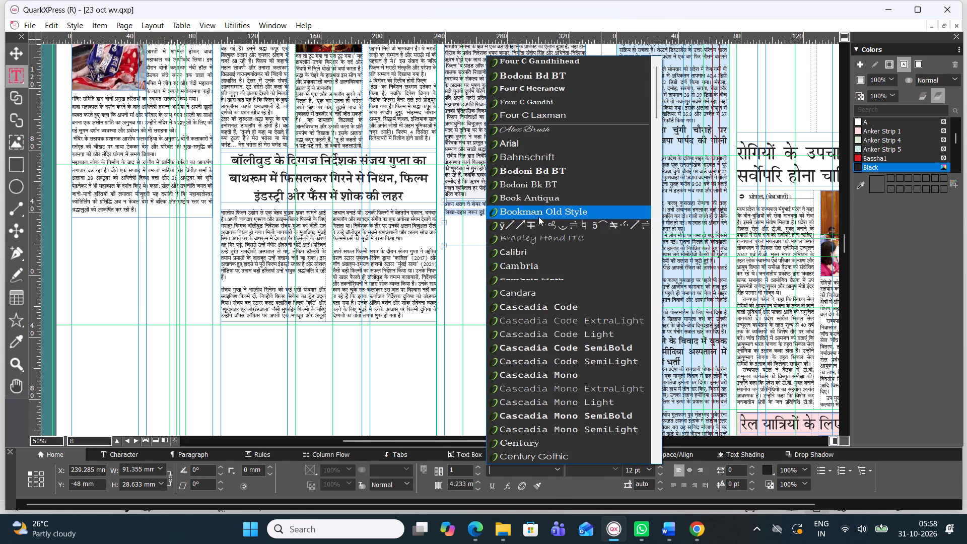
left_click(542, 82)
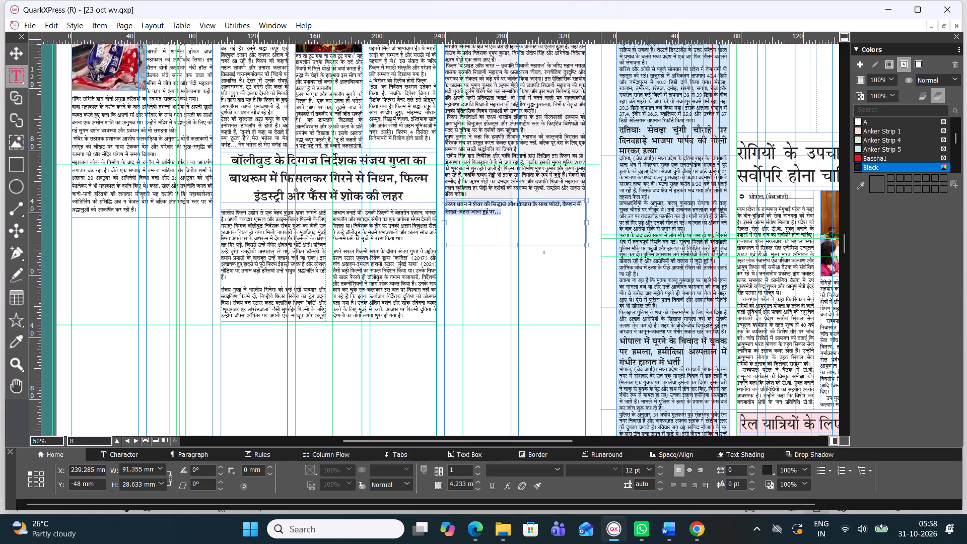
Look through the other newspaper pages, including the older cinema page, and return to the current सिने वार्ता page.
scroll(511, 213, "up", 1)
scroll(511, 213, "down", 1, "ctrl")
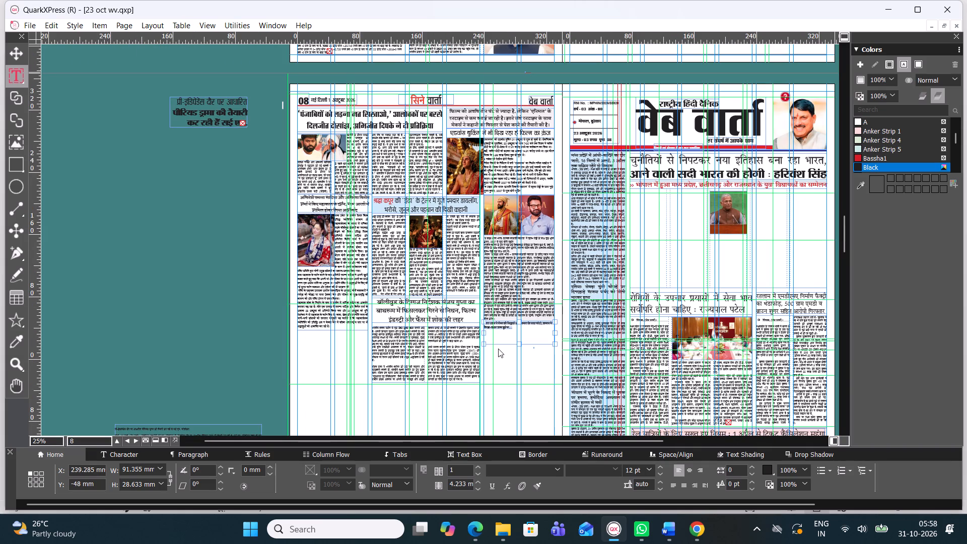
scroll(498, 349, "down", 1, "ctrl")
scroll(498, 349, "up", 1, "ctrl")
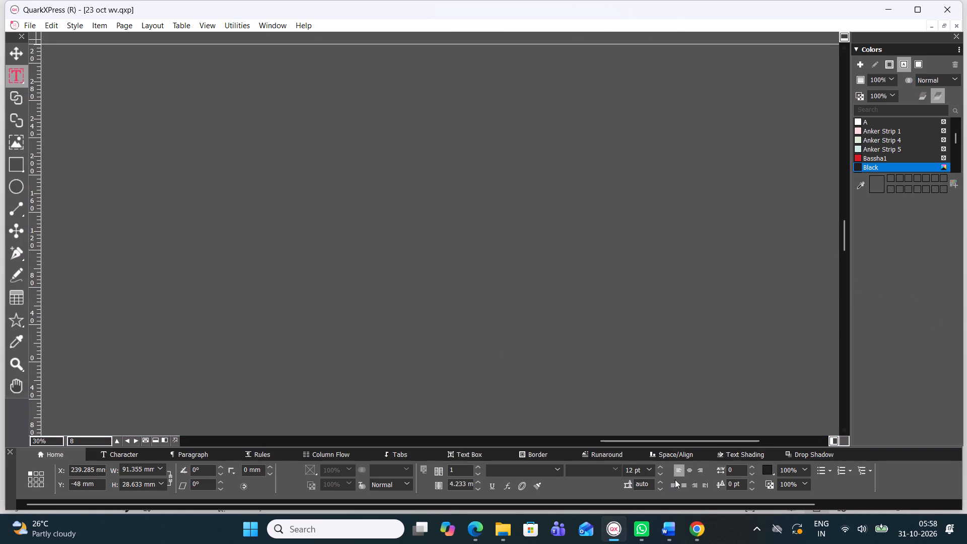
left_click_drag(693, 439, 580, 445)
left_click_drag(845, 245, 853, 307)
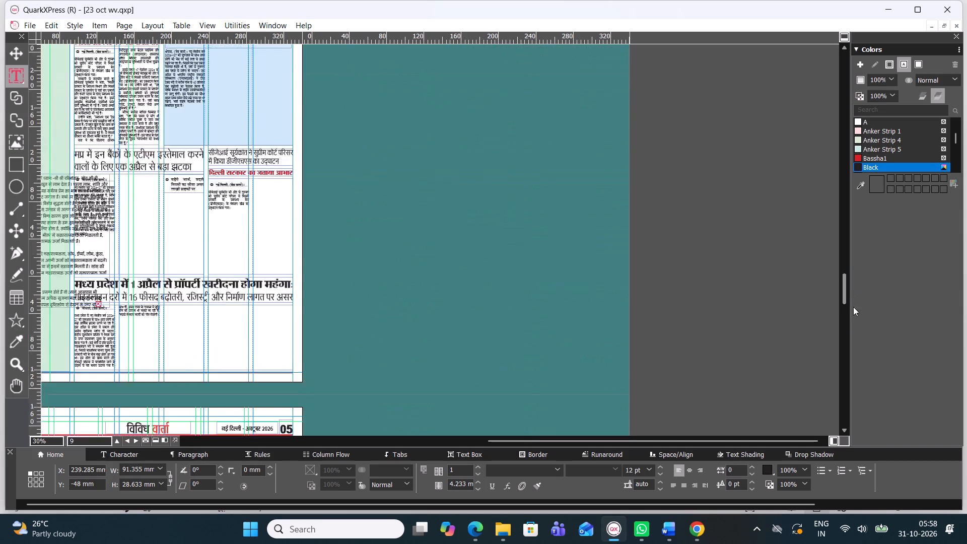
left_click_drag(853, 307, 860, 355)
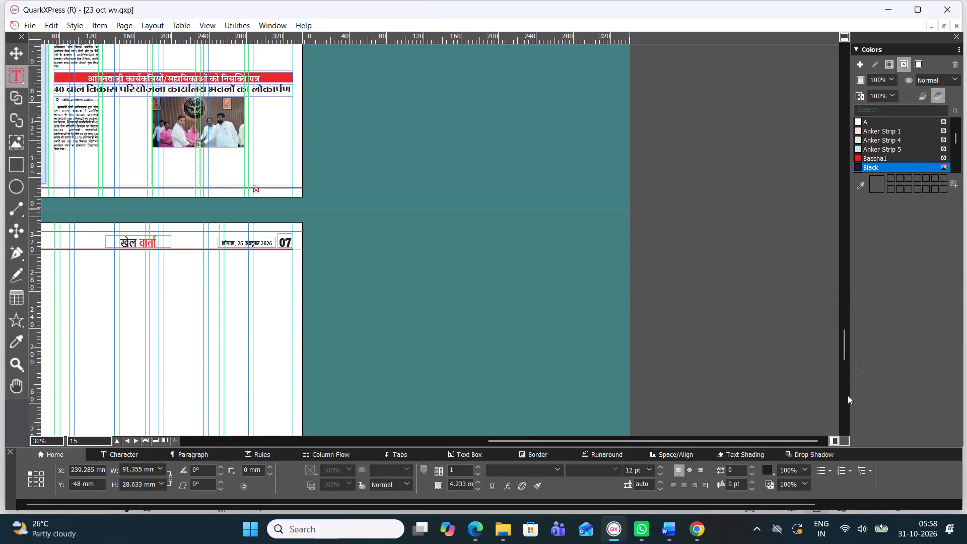
left_click_drag(629, 444, 404, 421)
left_click_drag(844, 339, 852, 417)
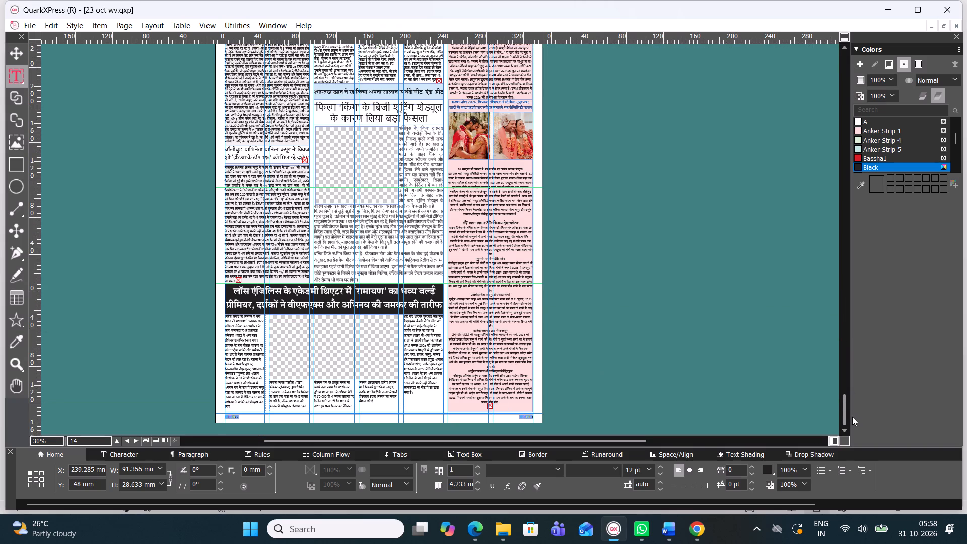
left_click_drag(852, 417, 862, 464)
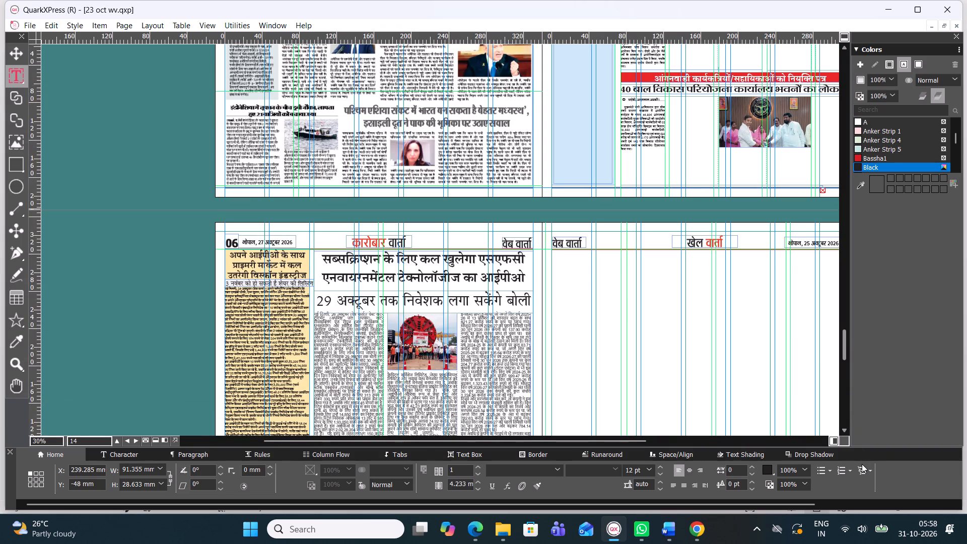
left_click_drag(862, 464, 864, 461)
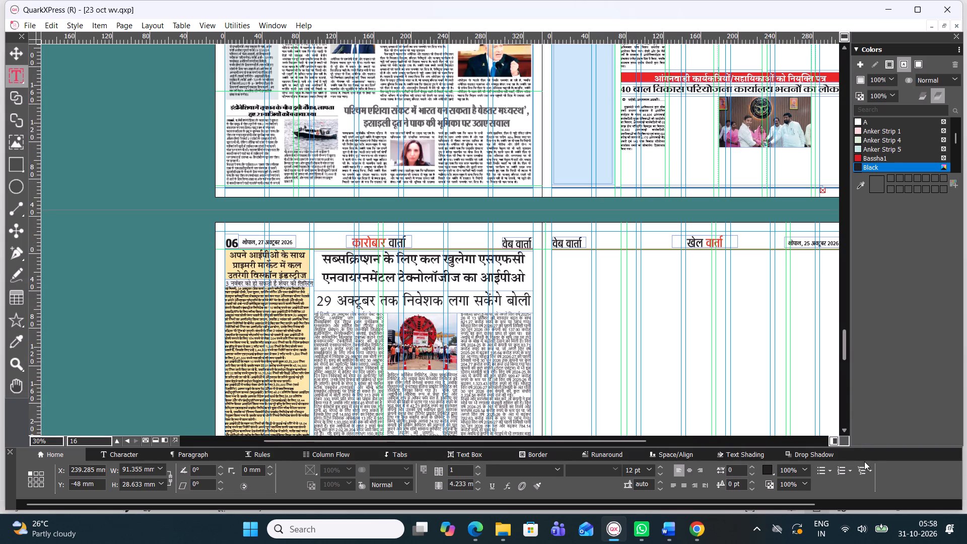
left_click_drag(864, 461, 866, 519)
scroll(534, 337, "down", 1)
scroll(534, 337, "up", 1)
scroll(534, 337, "down", 5)
scroll(387, 347, "up", 2)
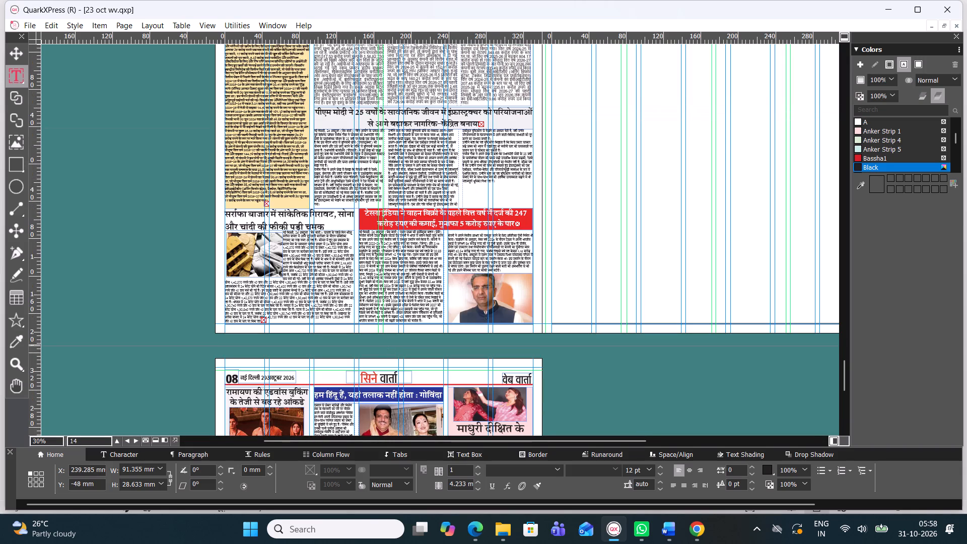
scroll(387, 347, "down", 1)
scroll(387, 347, "up", 1)
scroll(387, 347, "down", 1)
scroll(392, 339, "up", 1)
scroll(392, 339, "down", 2)
scroll(392, 339, "up", 1)
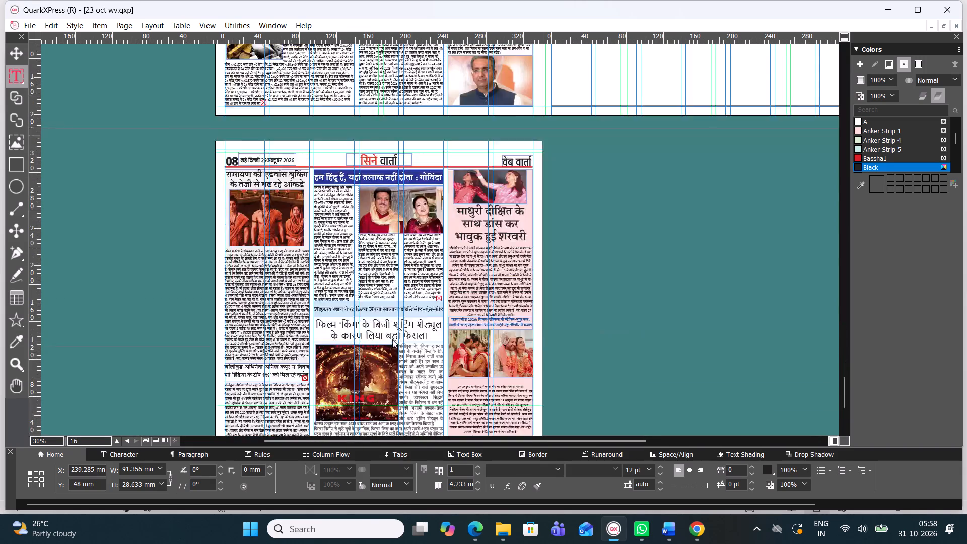
scroll(410, 305, "up", 1)
scroll(410, 305, "down", 1)
scroll(410, 305, "up", 1)
scroll(410, 305, "down", 1)
scroll(410, 305, "up", 2)
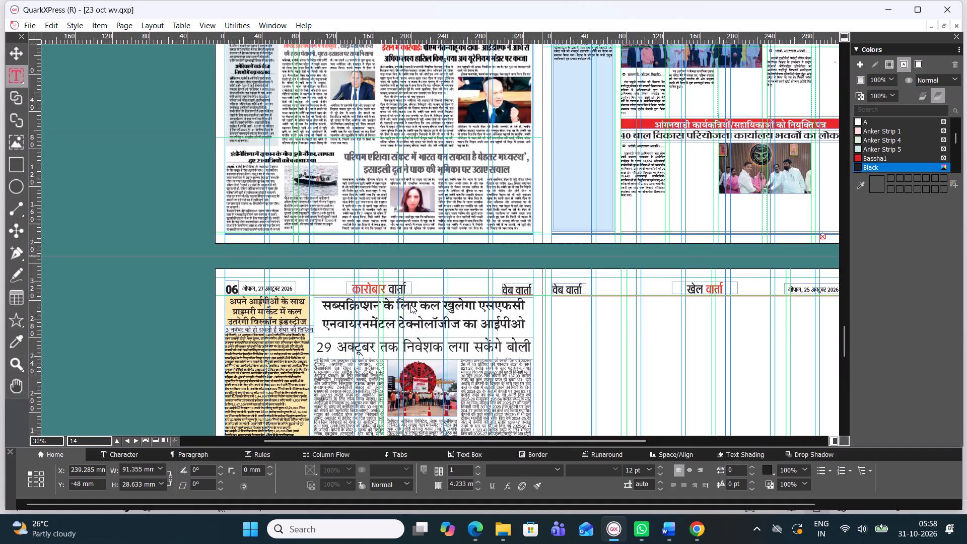
scroll(410, 305, "down", 1)
scroll(410, 305, "up", 2)
scroll(410, 305, "down", 1)
scroll(410, 305, "up", 1)
scroll(410, 305, "down", 1)
scroll(410, 305, "up", 2)
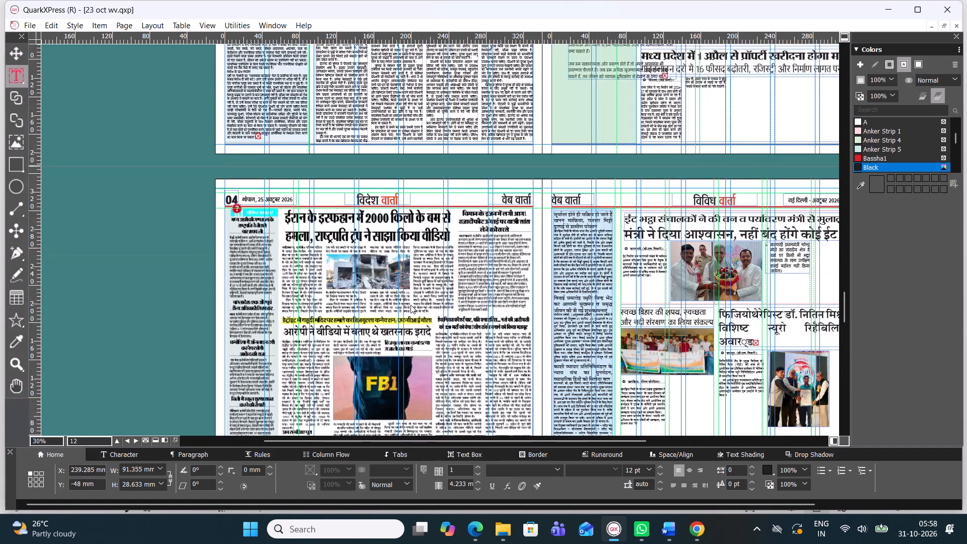
scroll(410, 305, "up", 2)
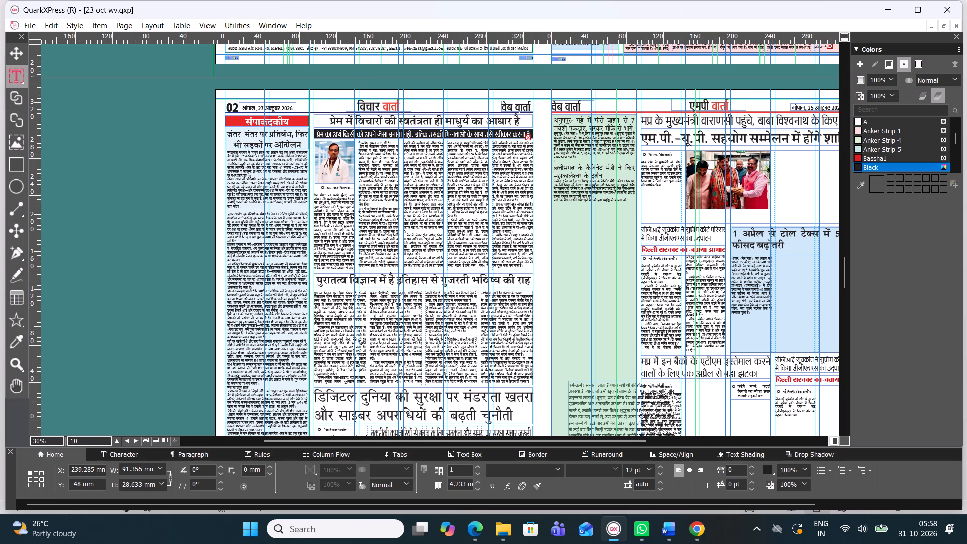
left_click_drag(399, 193, 346, 271, "alt")
left_click_drag(516, 185, 314, 308, "alt")
left_click_drag(460, 173, 502, 294, "alt")
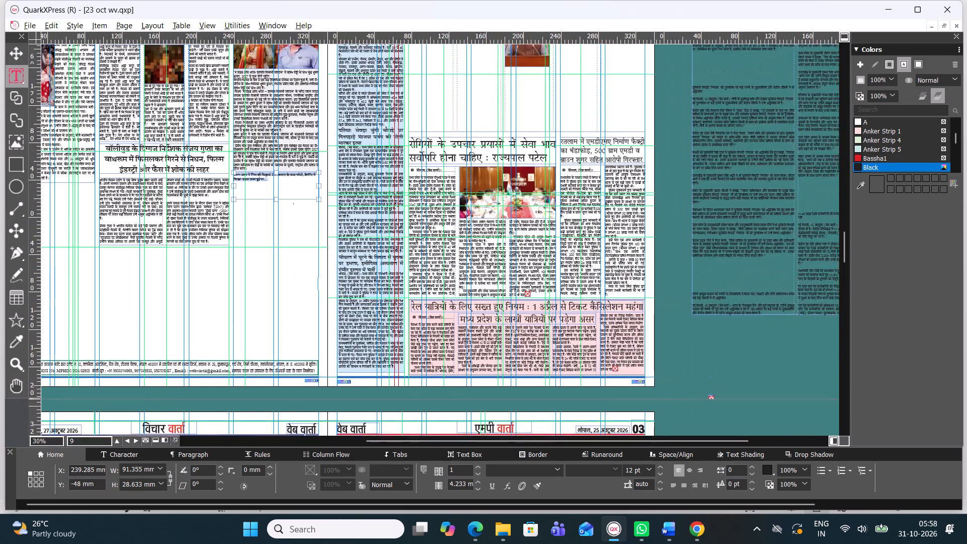
left_click_drag(488, 172, 548, 305, "alt")
left_click_drag(268, 220, 324, 253, "alt")
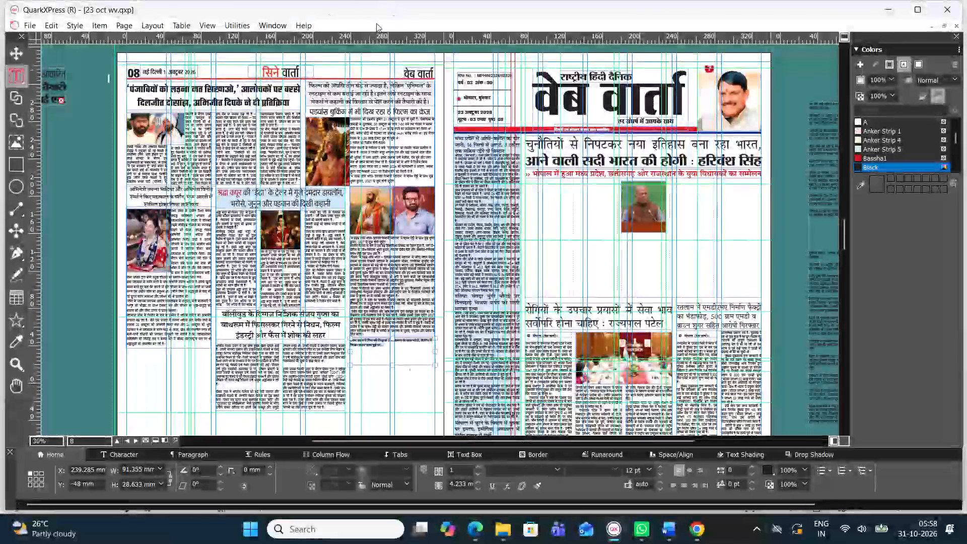
scroll(258, 164, "up", 1)
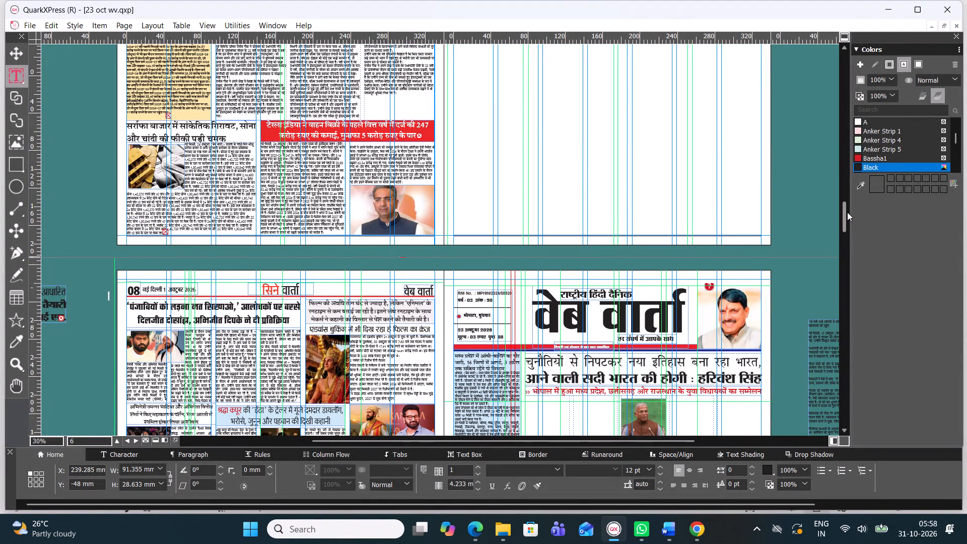
left_click_drag(847, 212, 847, 239)
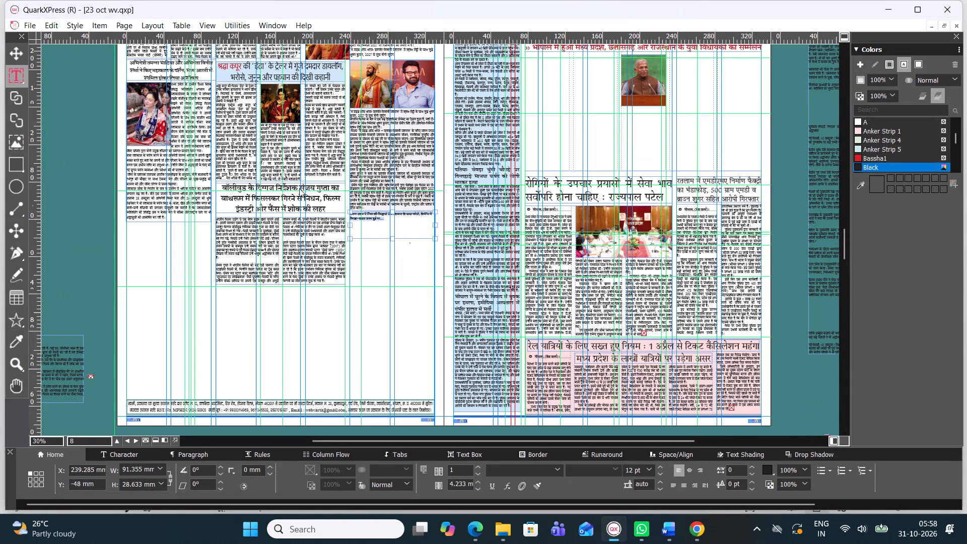
Enlarge the वरुण धवन headline text to 24 pt.
key("ctrl+alt+shift+period")
key("ctrl+alt+shift+period")
key("ctrl+alt+shift+period")
key("ctrl+alt+shift+period")
key("ctrl+alt+shift+period")
key("ctrl+alt+shift+period")
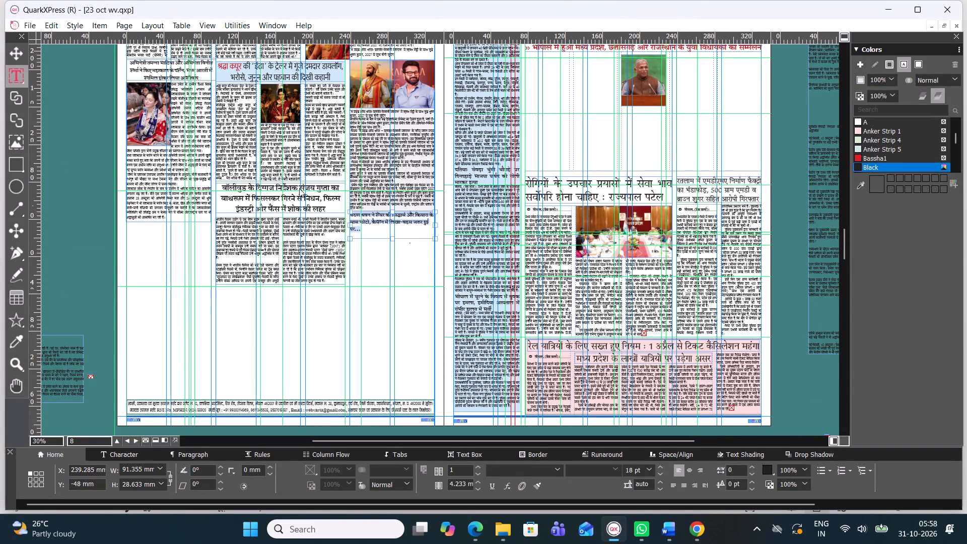
key("ctrl+alt+shift+period")
key("ctrl+alt+shift+period")
key("ctrl+alt+shift+period")
key("ctrl+alt+shift+period")
key("ctrl+alt+shift+period")
key("ctrl+alt+shift+period")
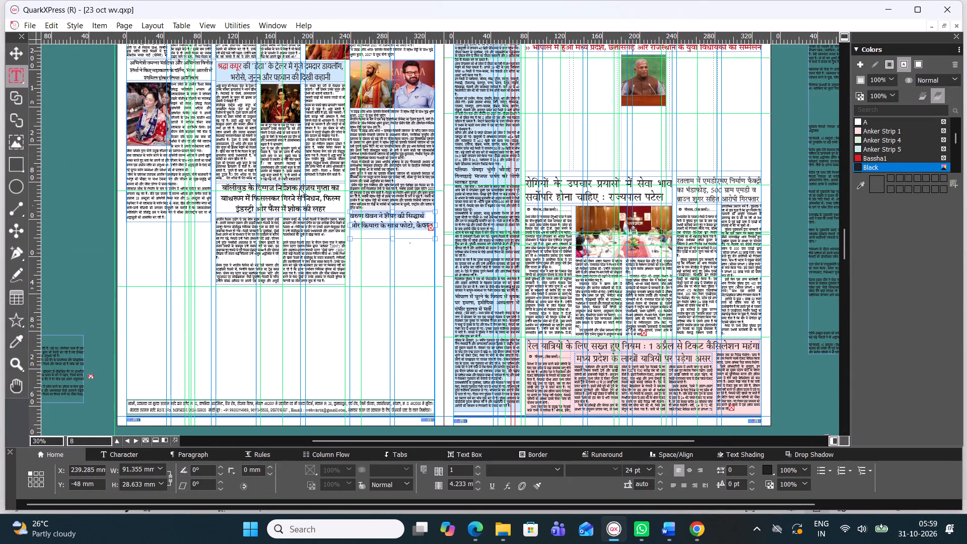
Extend the वरुण धवन headline box downward to about 34 mm high so all its text fits.
scroll(353, 262, "down", 1, "ctrl")
scroll(353, 262, "up", 1, "ctrl")
scroll(353, 262, "down", 3, "ctrl")
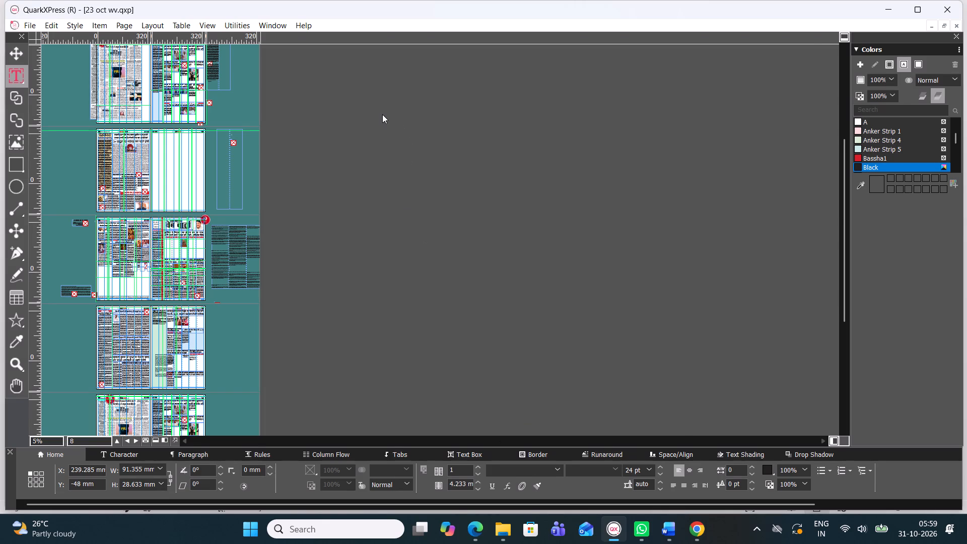
key("ctrl+0")
scroll(466, 334, "up", 2, "ctrl")
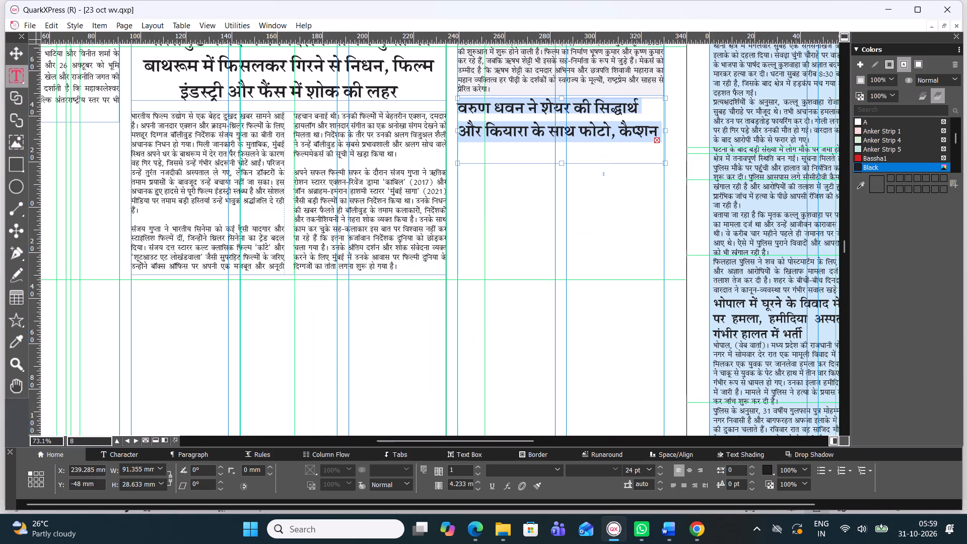
left_click_drag(562, 163, 562, 176)
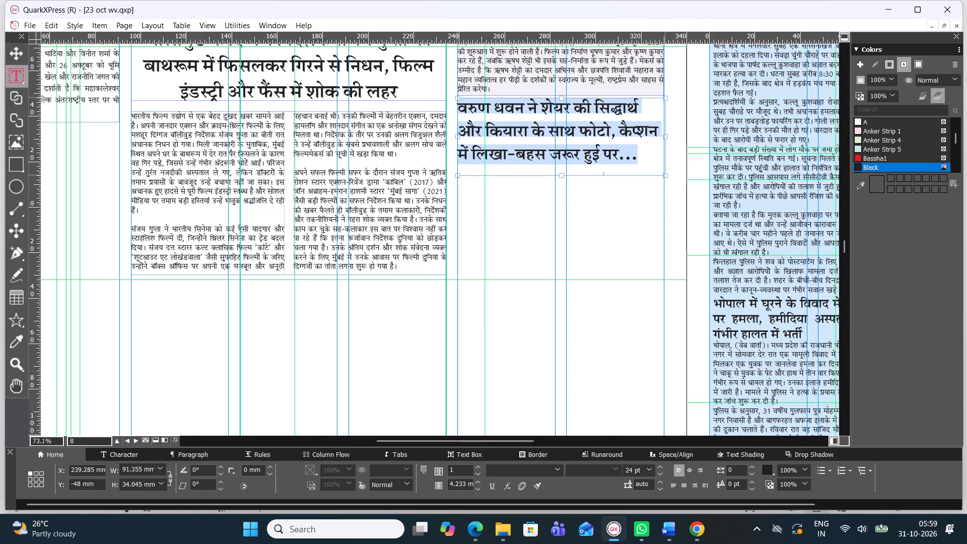
Center the वरुण धवन headline in its text box, keeping the current font.
left_click(689, 469)
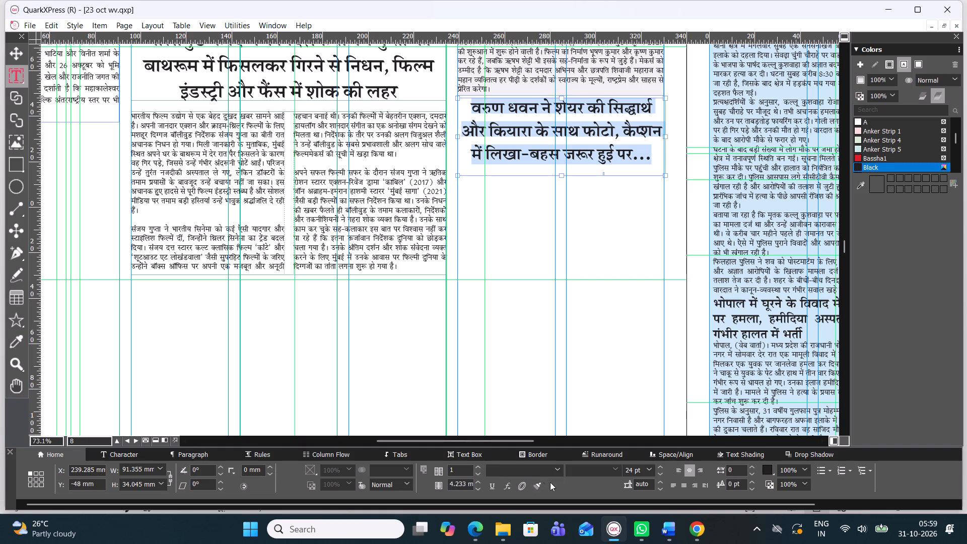
left_click(556, 470)
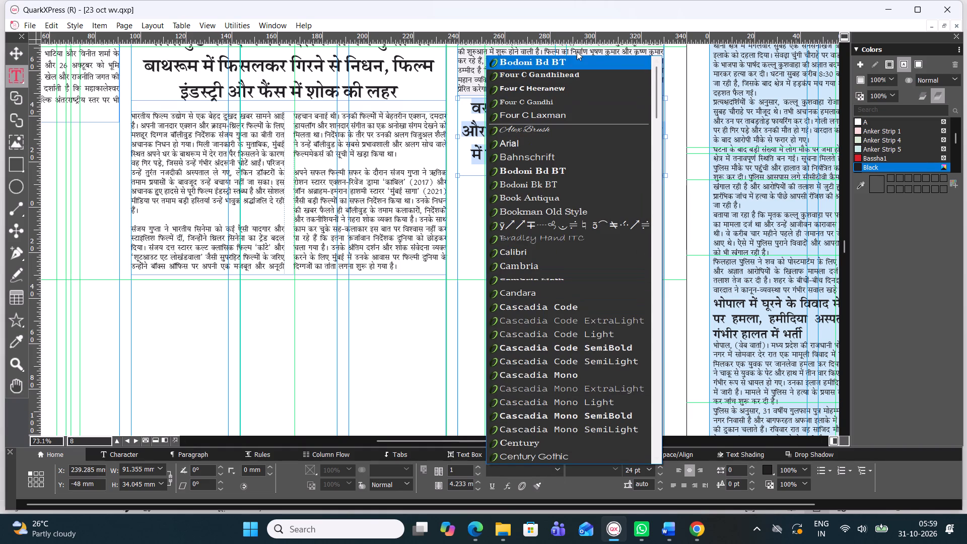
left_click(425, 305)
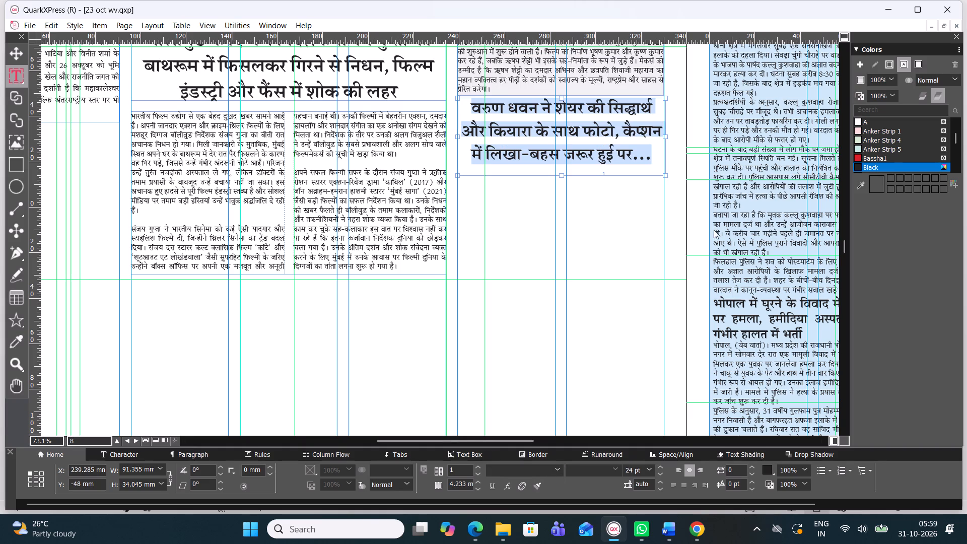
Color the वरुण धवन headline text with the red Bassha1 swatch.
left_click(878, 156)
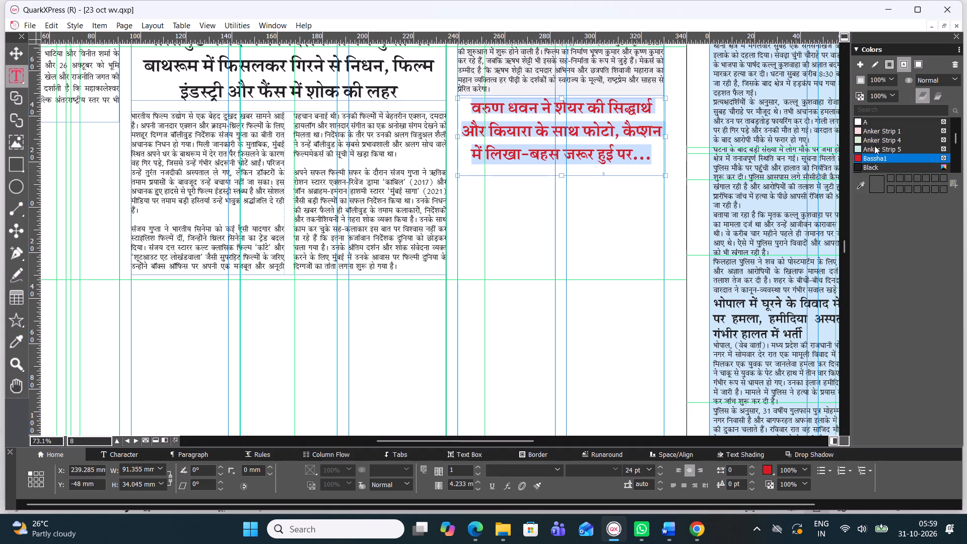
Recolor the वरुण धवन headline text with the Black swatch.
left_click(875, 167)
left_click(472, 229)
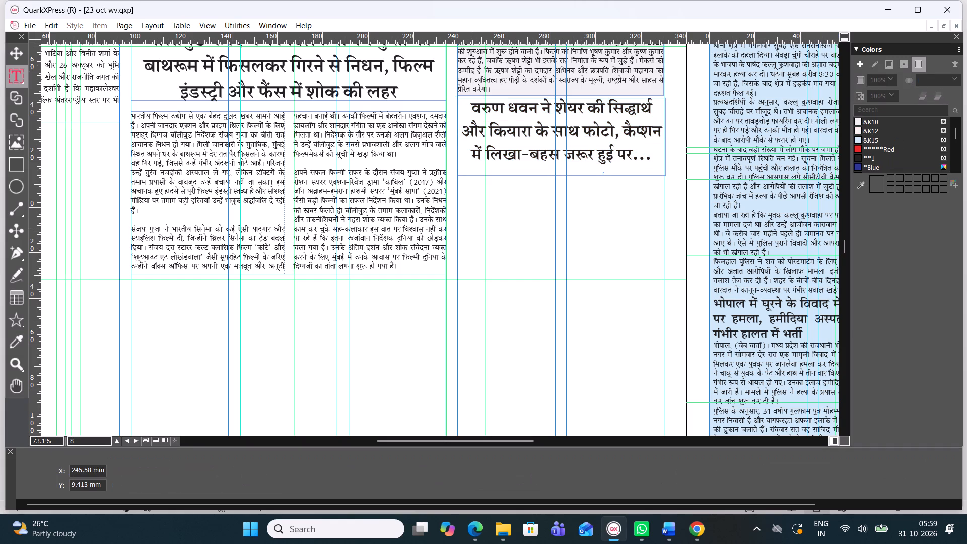
Shorten the वरुण धवन headline box from its lower edge so it ends just beneath the last headline line.
left_click(516, 165)
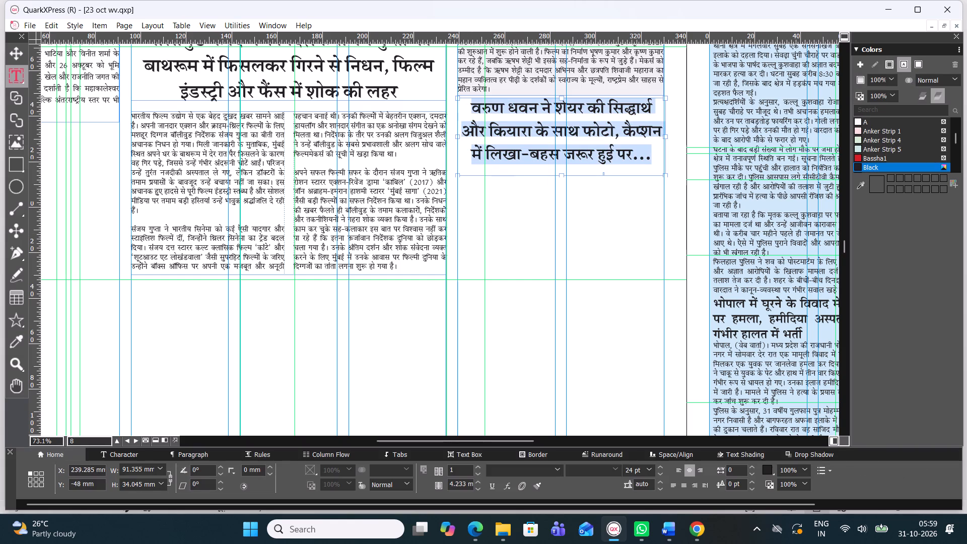
left_click_drag(562, 172, 562, 168)
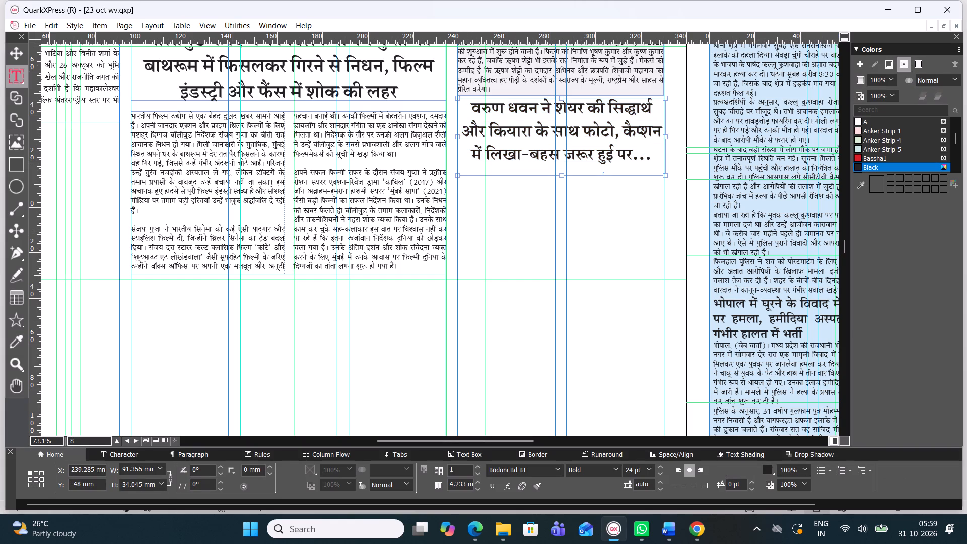
left_click_drag(561, 176, 560, 167)
left_click(541, 234)
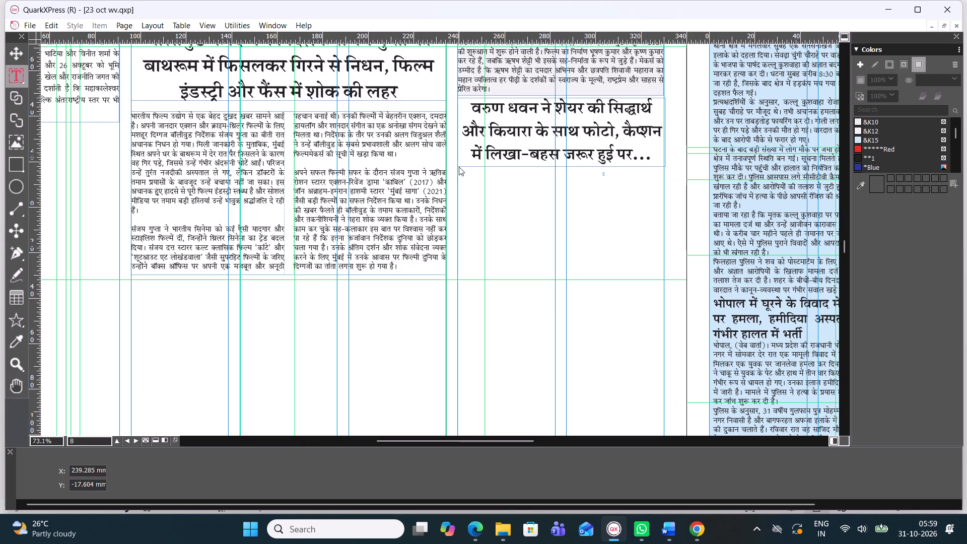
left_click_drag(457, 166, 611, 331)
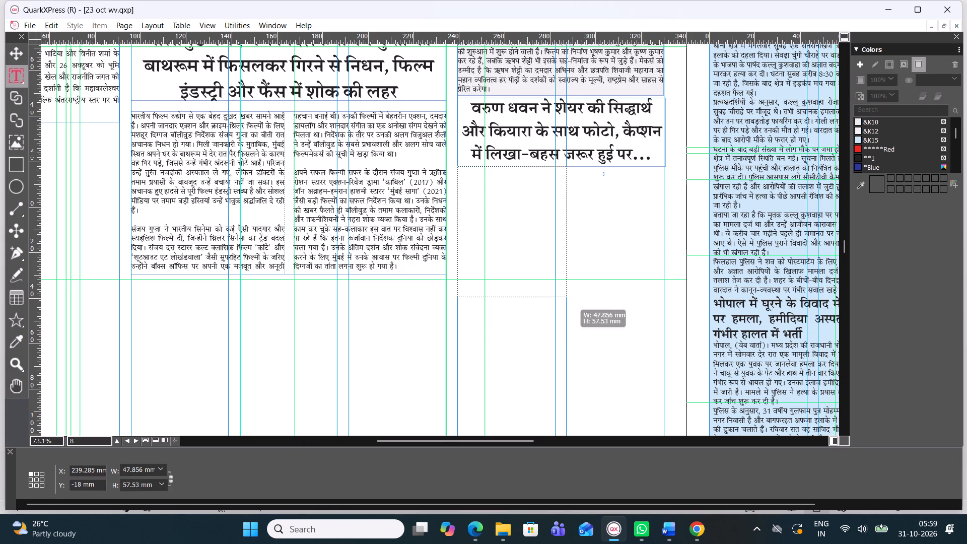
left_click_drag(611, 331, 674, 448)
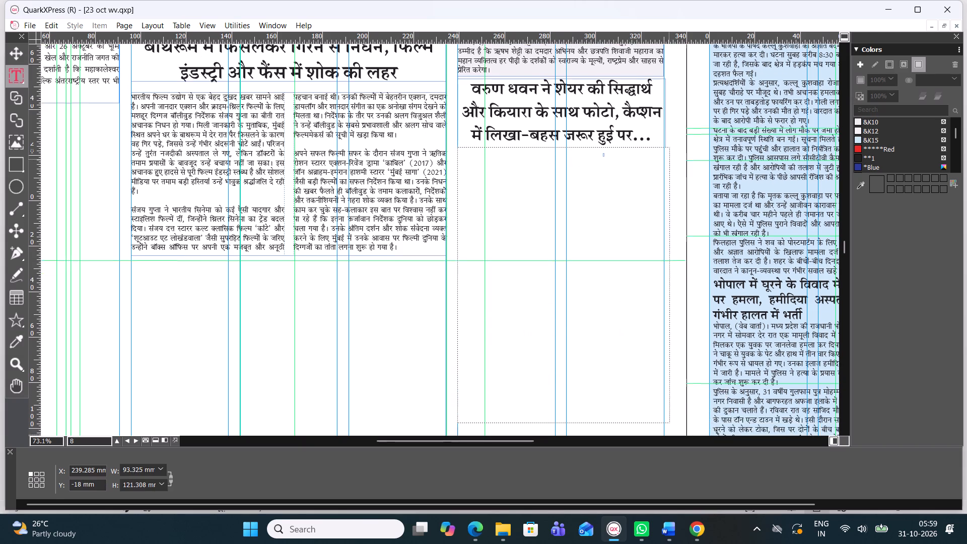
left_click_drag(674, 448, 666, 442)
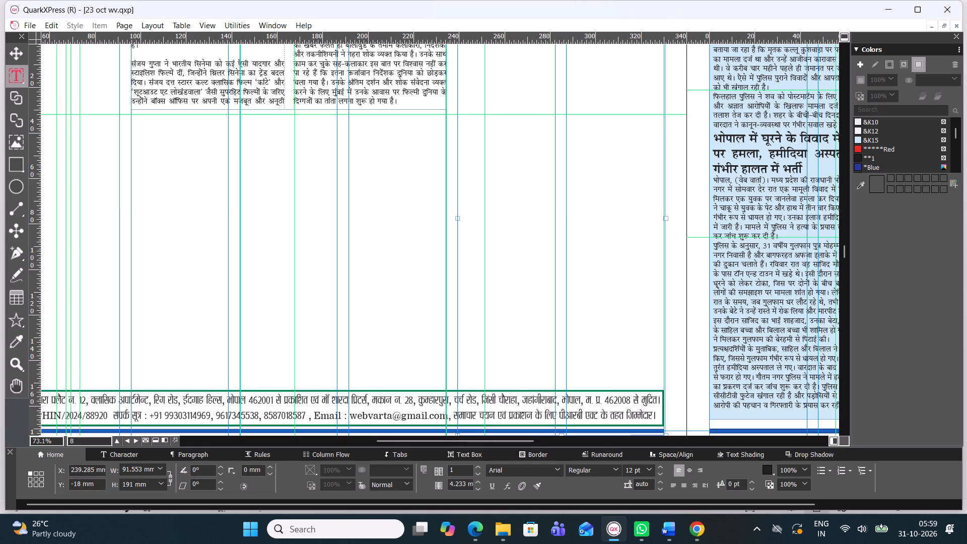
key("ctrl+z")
Draw a text box about 90 mm wide and 163 mm high below the वरुण धवन headline, ending above the imprint strip.
scroll(566, 328, "up", 1)
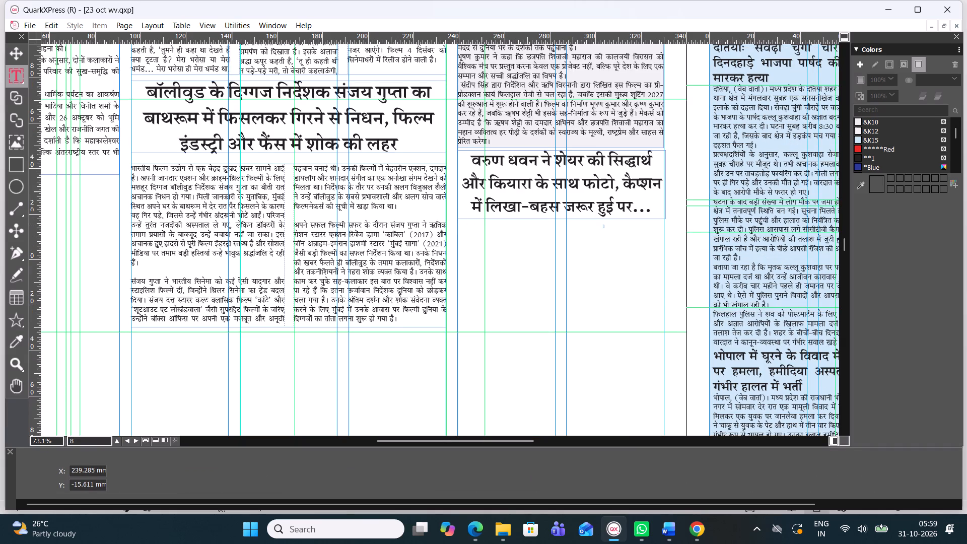
left_click_drag(457, 225, 628, 446)
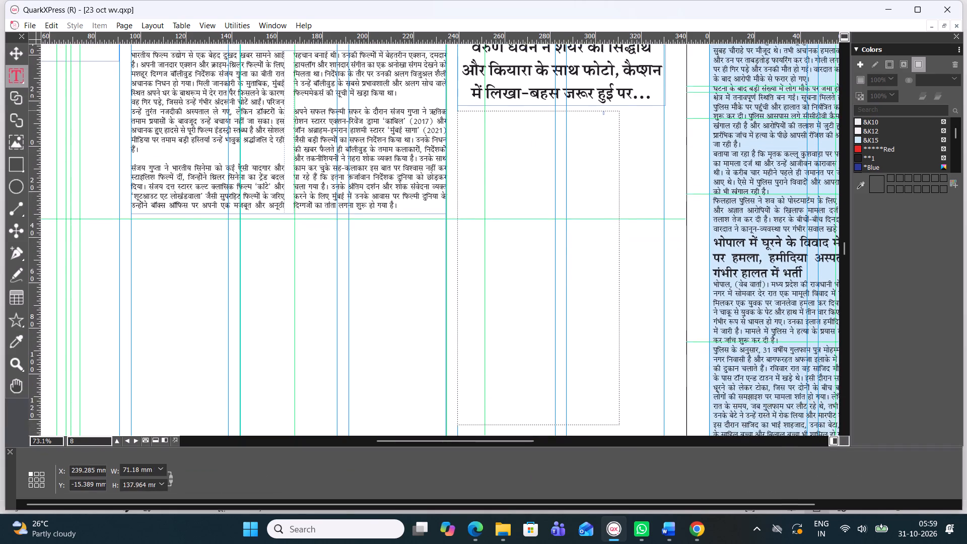
left_click_drag(628, 446, 661, 335)
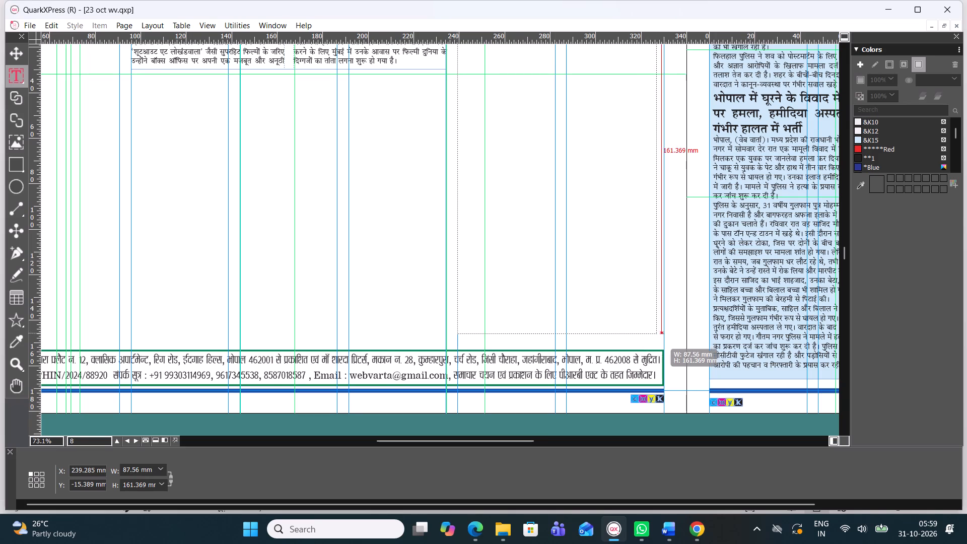
left_click_drag(661, 335, 663, 337)
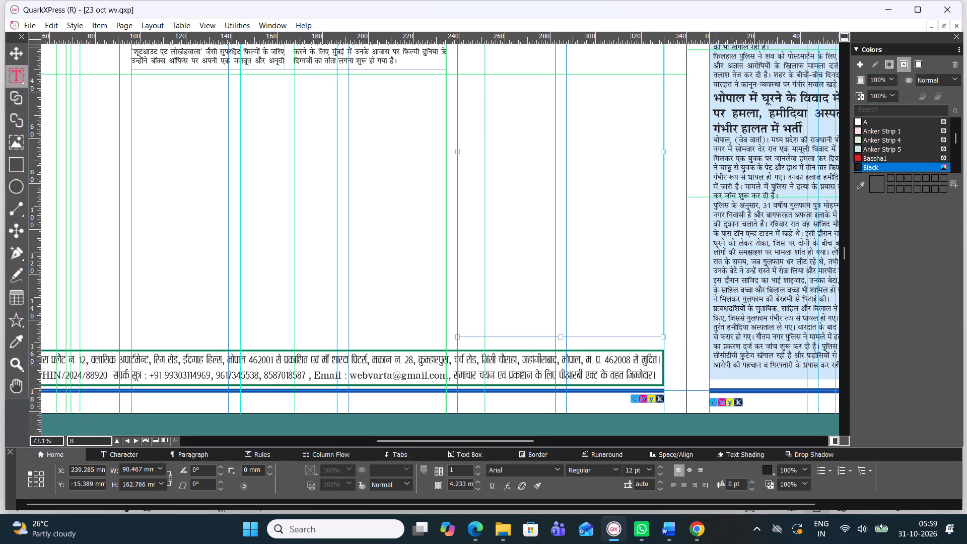
Copy the वरुण धवन story's body, from अभिनेता to माता-पिता बने थे, from the 31 Oct Cinema Word document into the new text box.
left_click(669, 530)
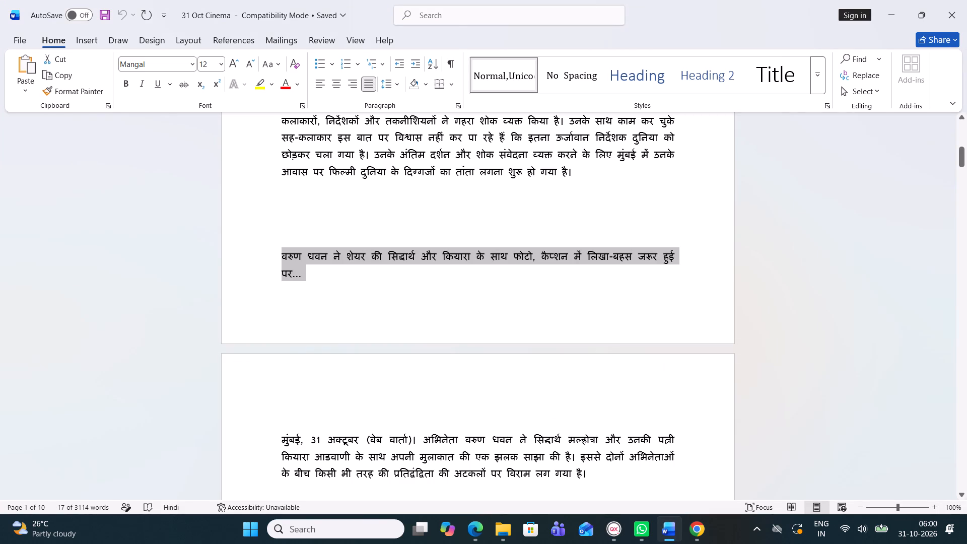
scroll(370, 414, "down", 2)
left_click_drag(421, 376, 652, 443)
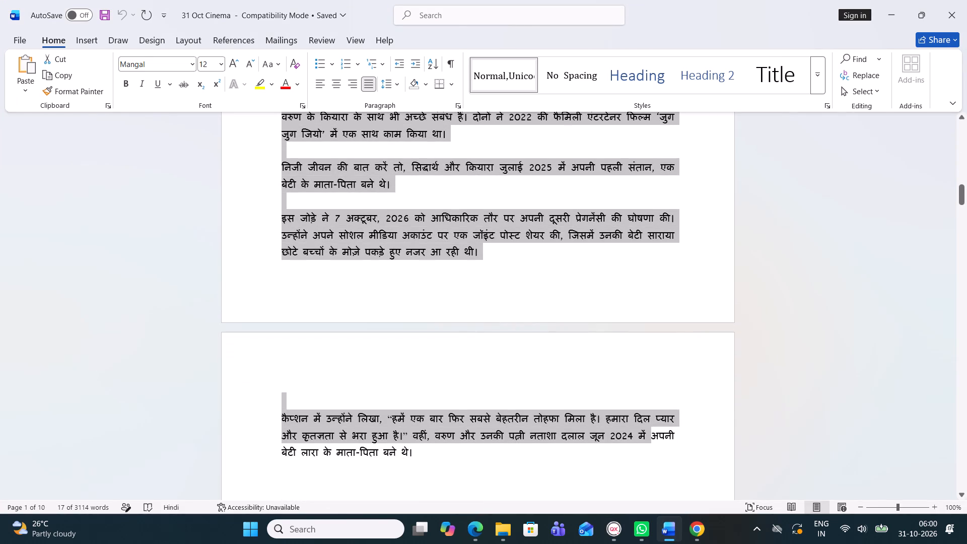
left_click_drag(652, 443, 490, 218)
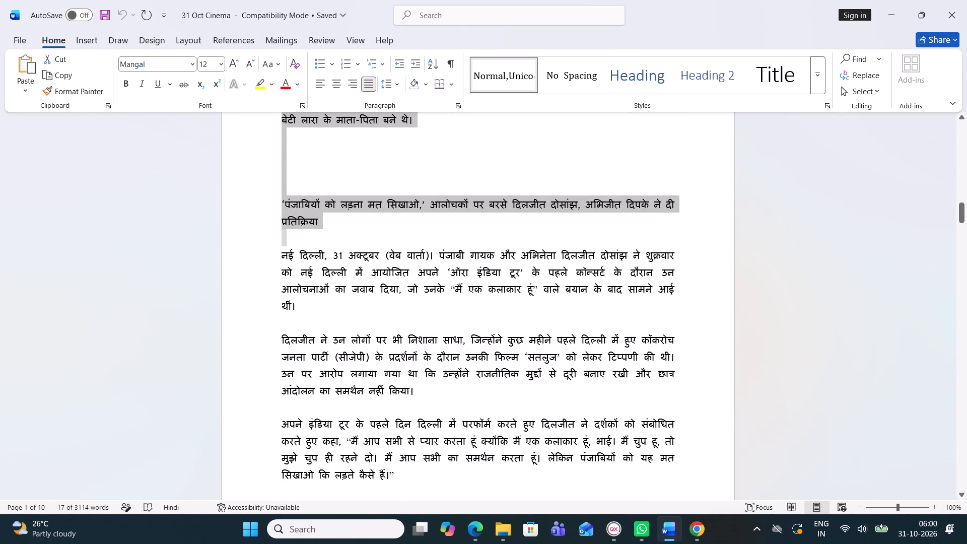
left_click_drag(490, 218, 410, 115)
key("ctrl+c")
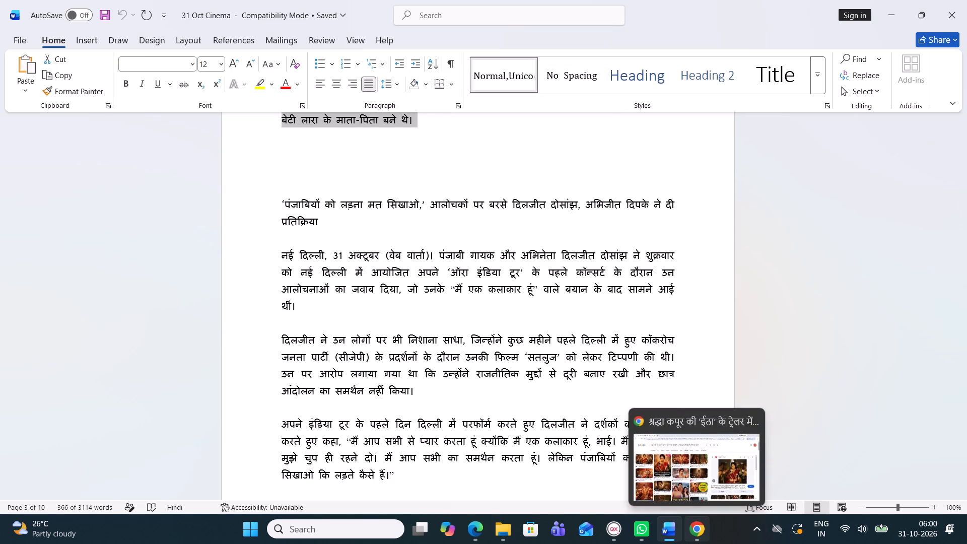
key("ctrl+c")
left_click(609, 531)
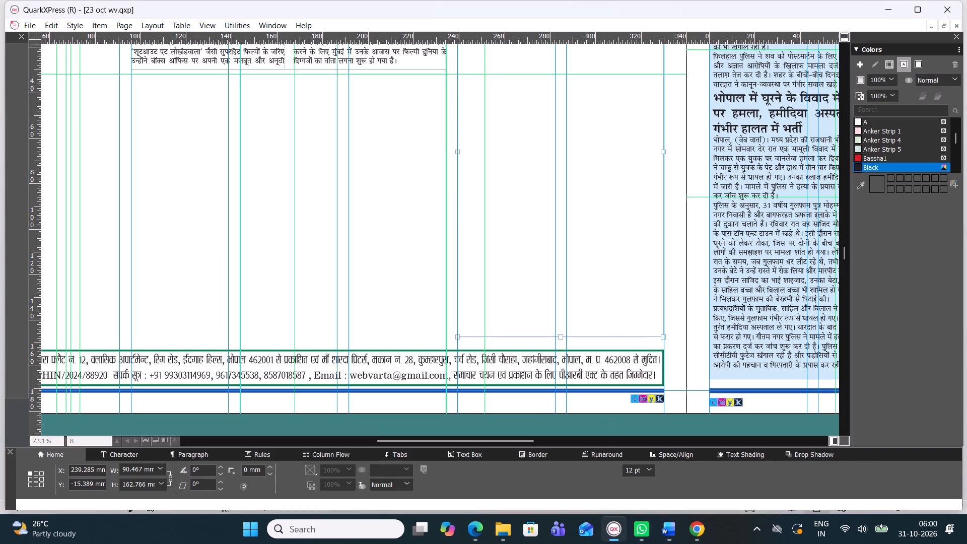
key("ctrl+v")
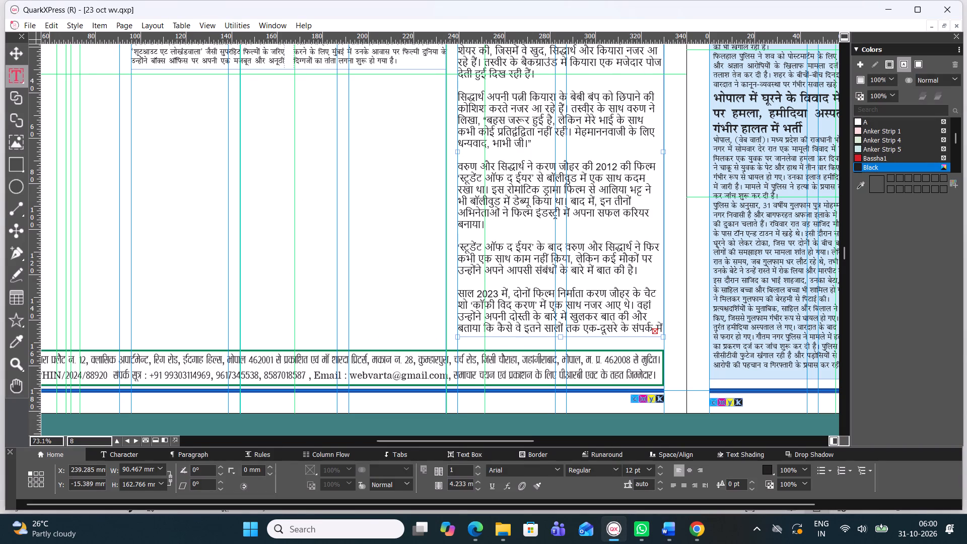
Extend the वरुण धवन story's body box downward past the page bottom to about 209 mm high.
left_click_drag(559, 335, 560, 364)
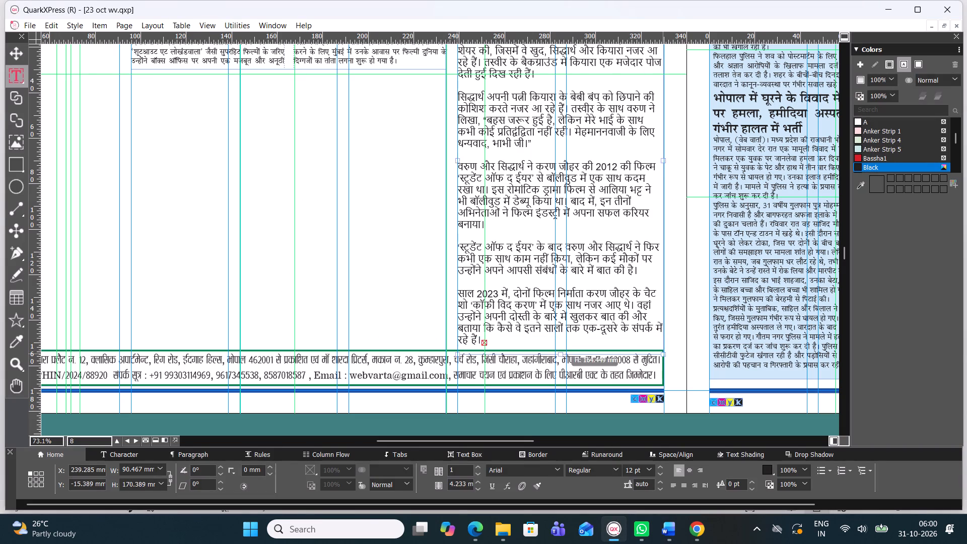
left_click_drag(560, 364, 561, 412)
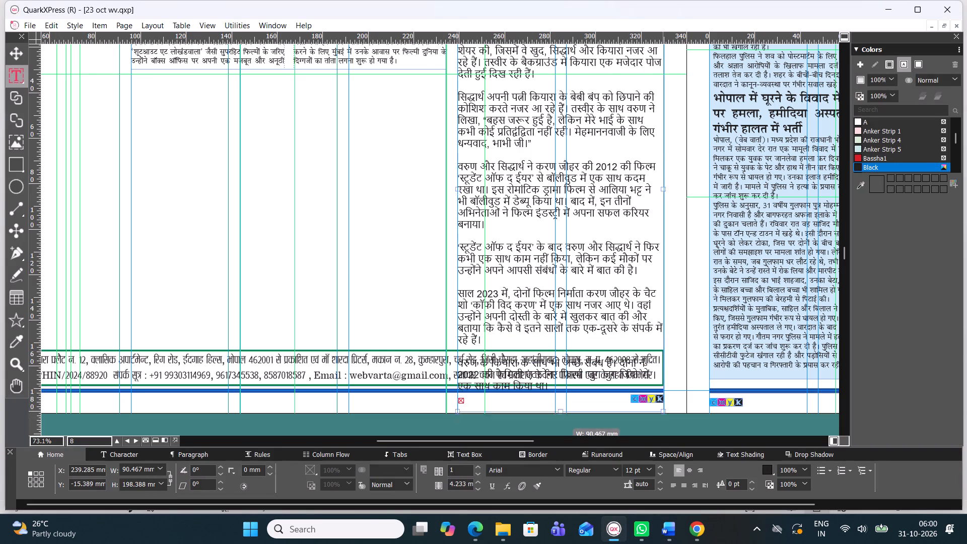
scroll(555, 337, "down", 2)
scroll(529, 179, "up", 1)
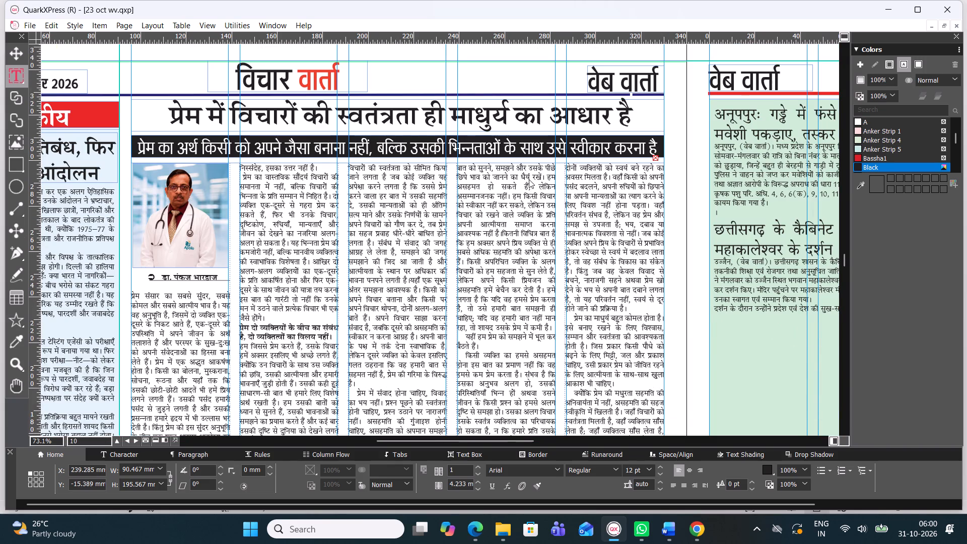
left_click_drag(560, 195, 560, 221)
left_click_drag(565, 220, 565, 226)
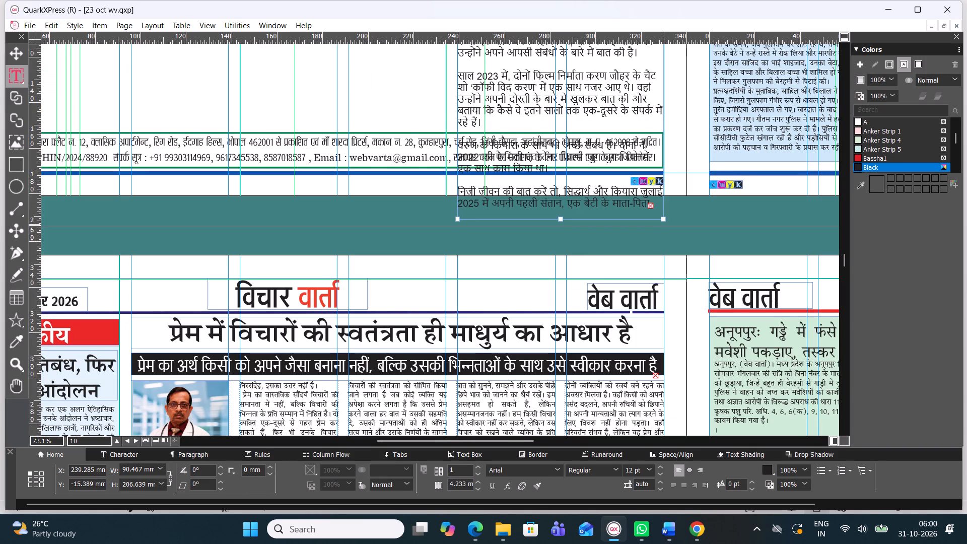
left_click_drag(565, 226, 565, 231)
Set the वरुण धवन body text, from the start through the July 2025 paragraph, in the Four C Gandhi font.
left_click_drag(545, 213, 353, 63)
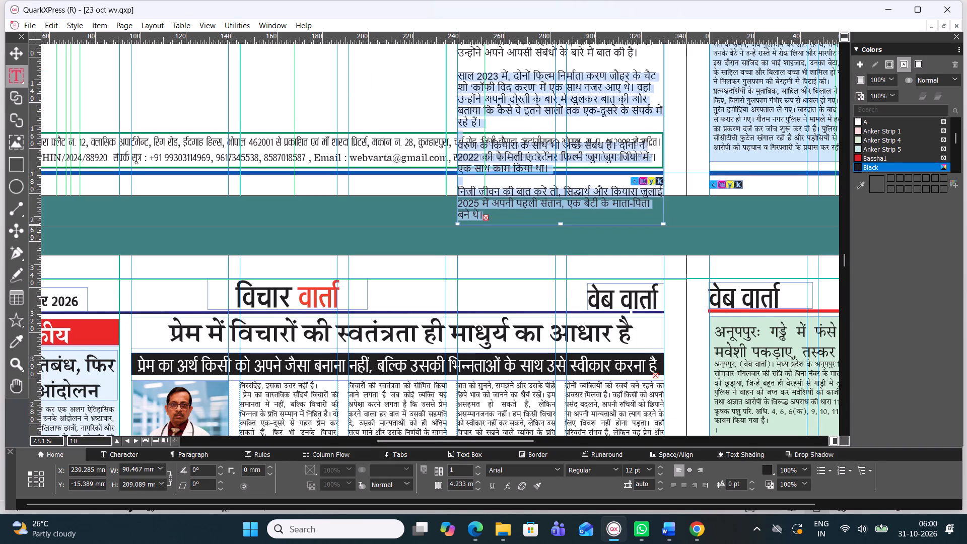
left_click_drag(353, 63, 382, 155)
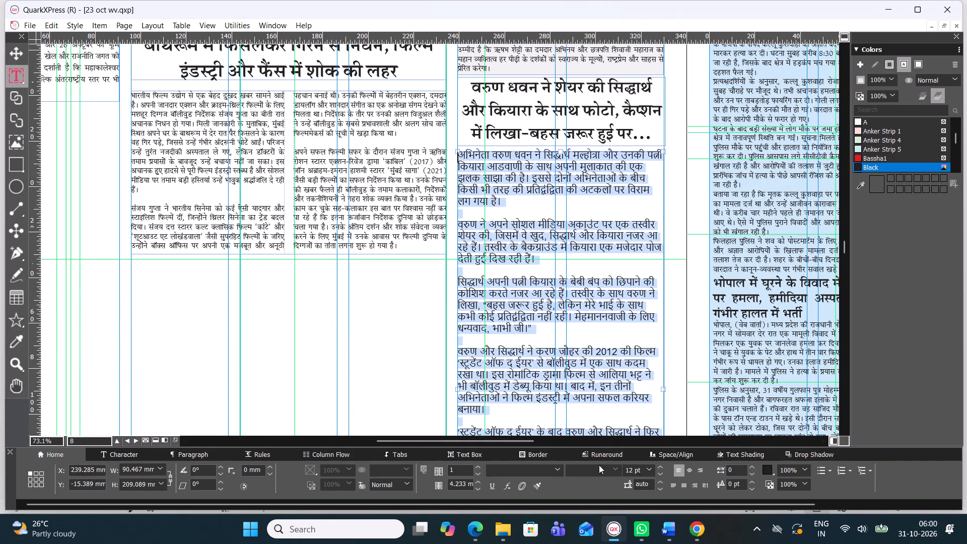
left_click(559, 469)
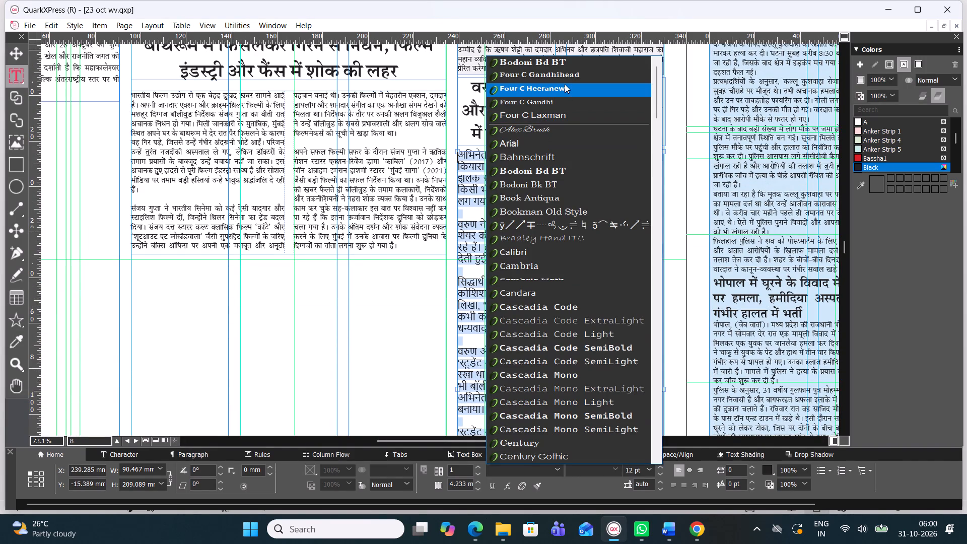
left_click(559, 95)
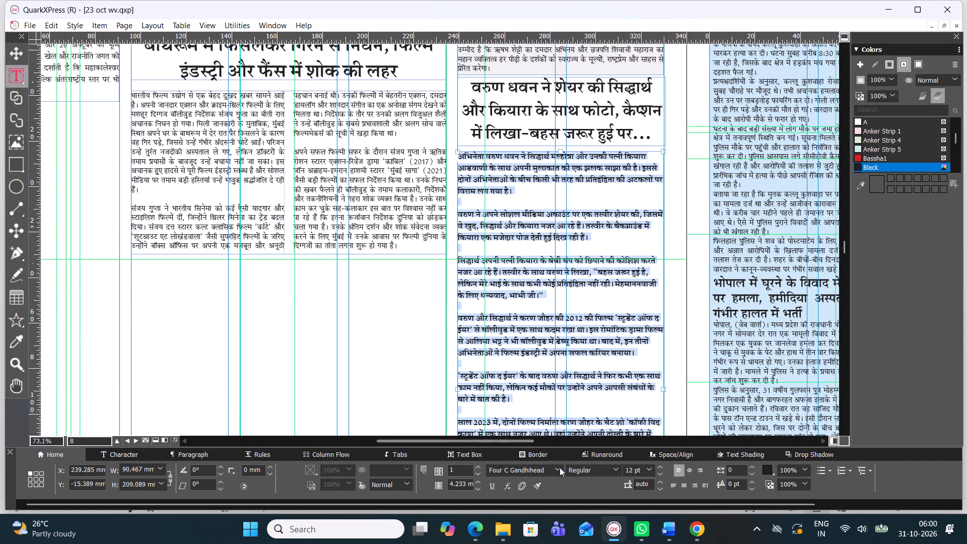
left_click(549, 467)
left_click(555, 475)
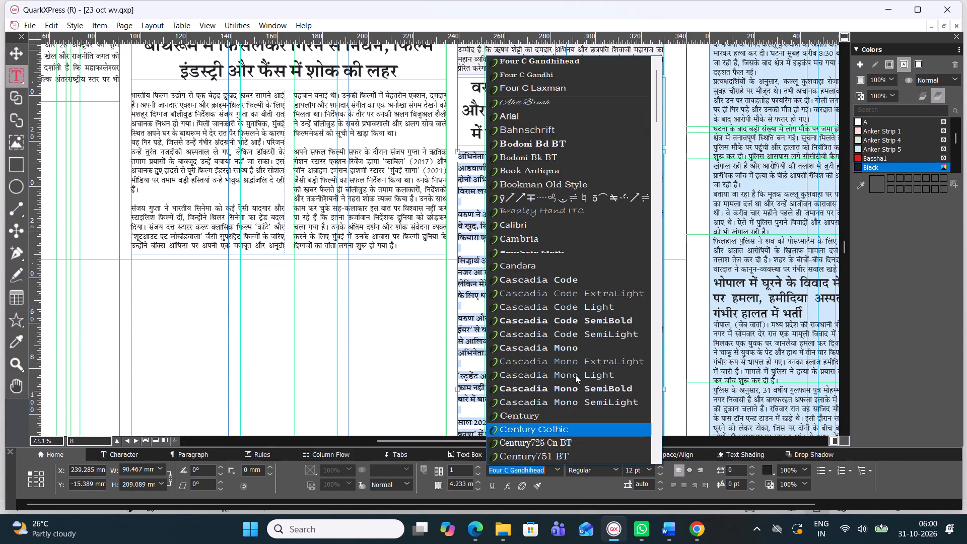
left_click(558, 70)
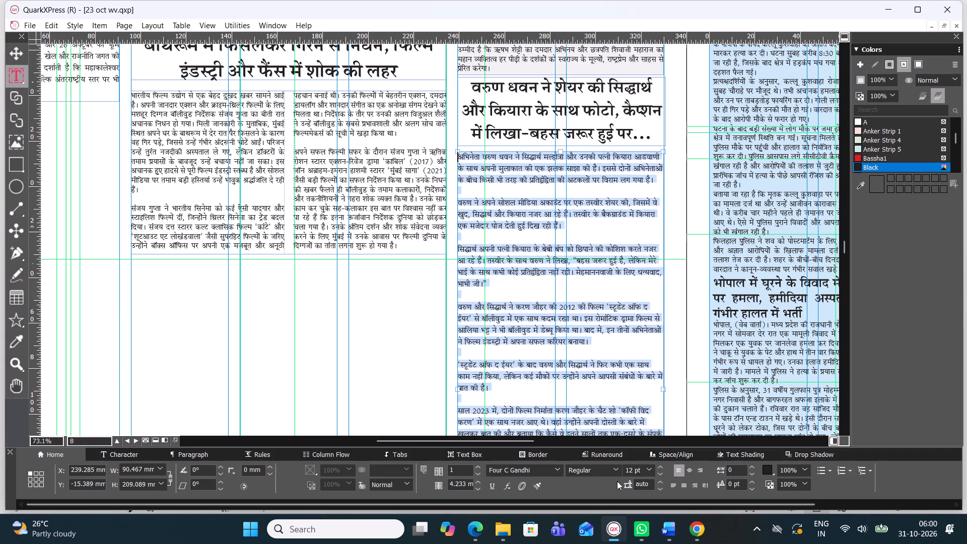
Set the selected वरुण धवन body text to 11.5 pt.
left_click(638, 469)
key("1")
key("1")
type(".5")
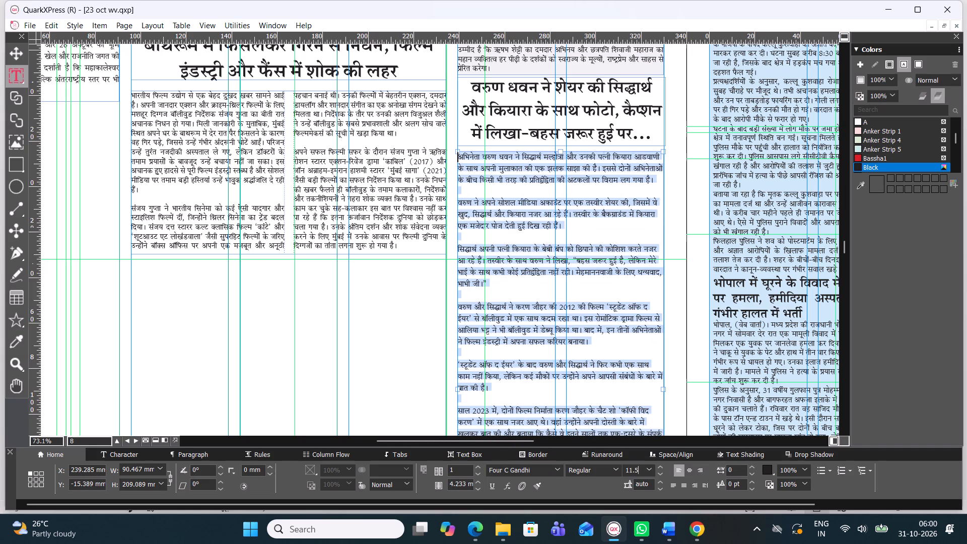
key("Return")
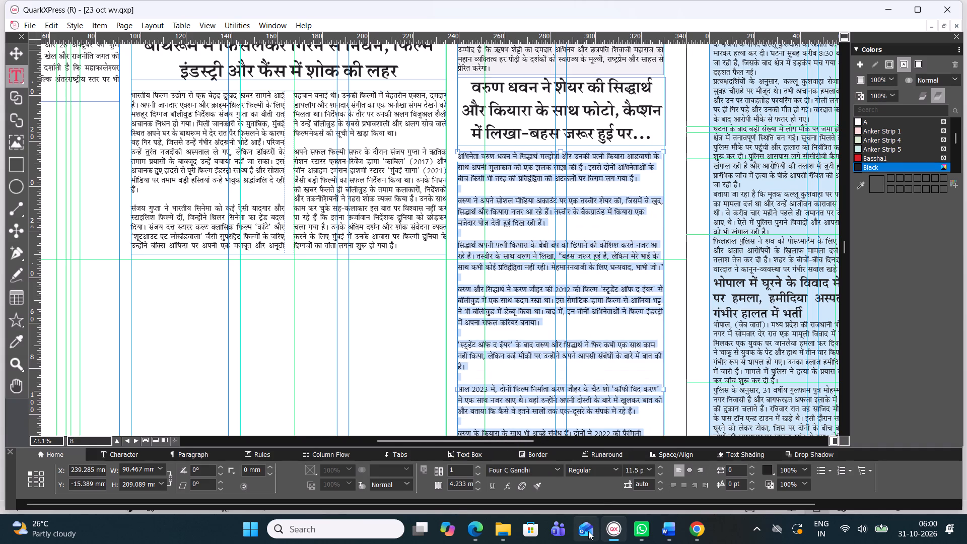
Set the leading of the selected वरुण धवन body text to 11.7 pt.
left_click_drag(650, 489, 606, 483)
key("1")
type("1.7")
key("Return")
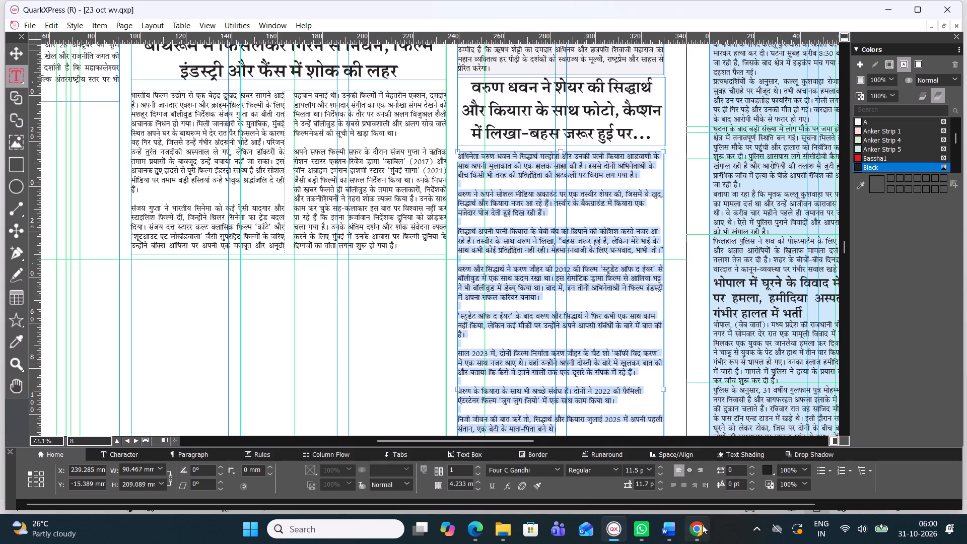
Set the last two paragraphs of the वरुण धवन body text, from इस जोड़े ने 7 अक्टूबर onward, in the Four C Gandhi font.
scroll(683, 358, "down", 1)
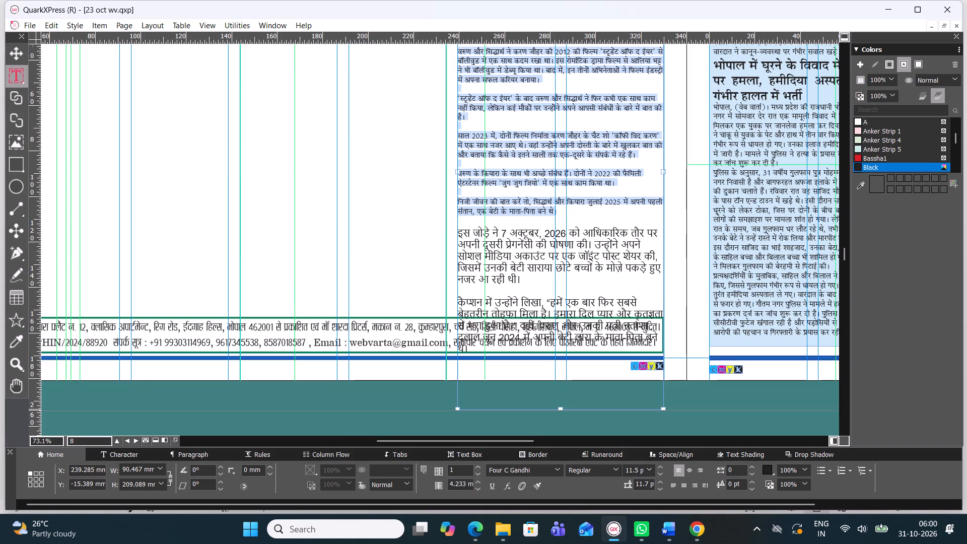
left_click_drag(461, 228, 601, 338)
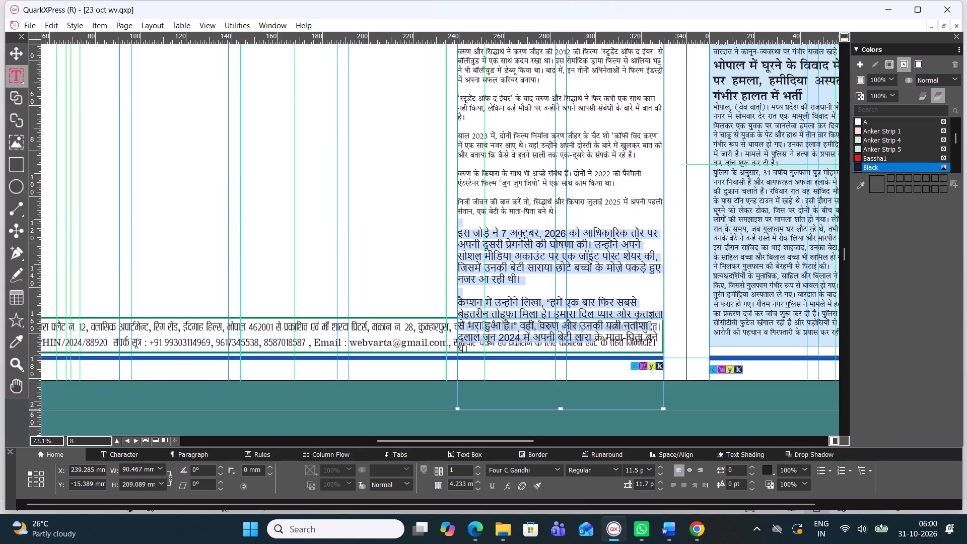
left_click_drag(601, 338, 722, 395)
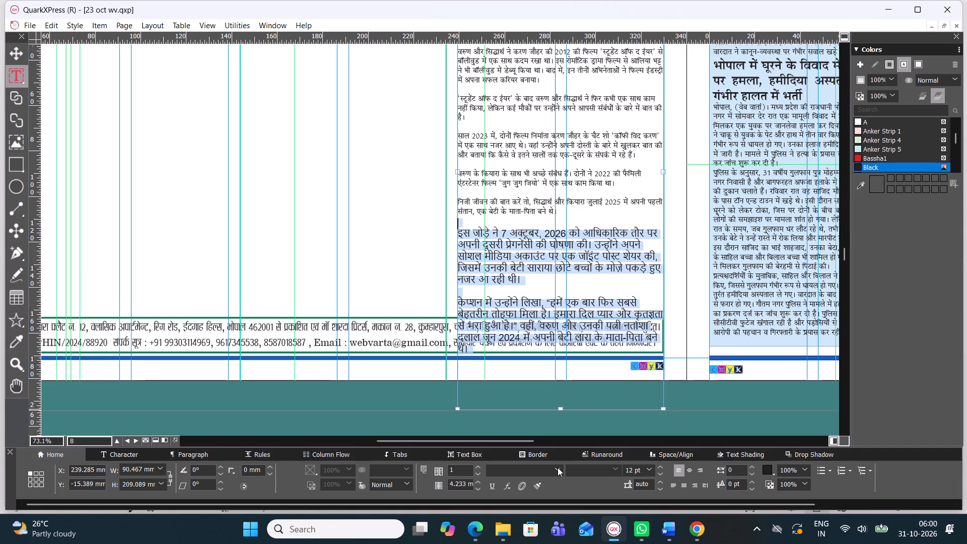
left_click(558, 467)
left_click(545, 57)
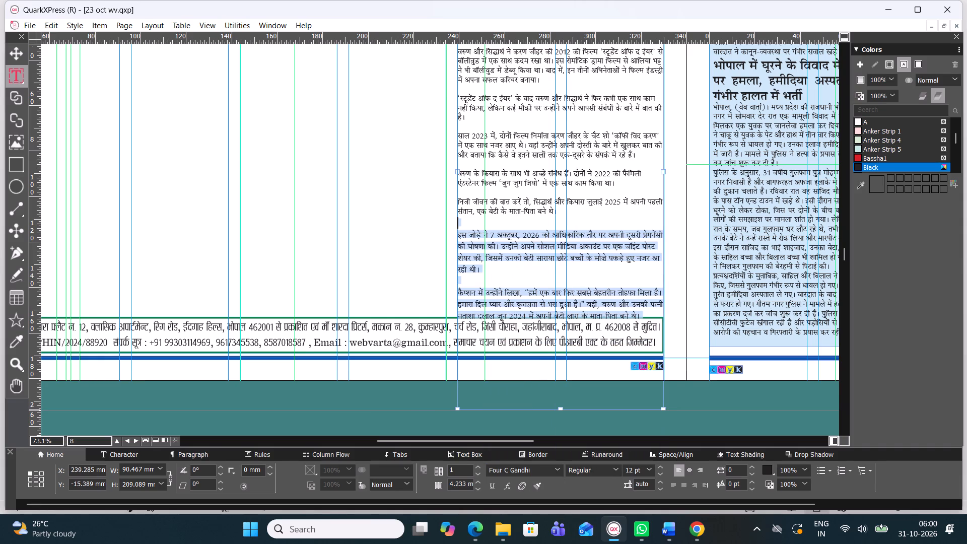
Set the selected last two paragraphs of the वरुण धवन body text to 11.5 pt.
left_click_drag(642, 471, 592, 474)
type("11")
type(".5")
key("Return")
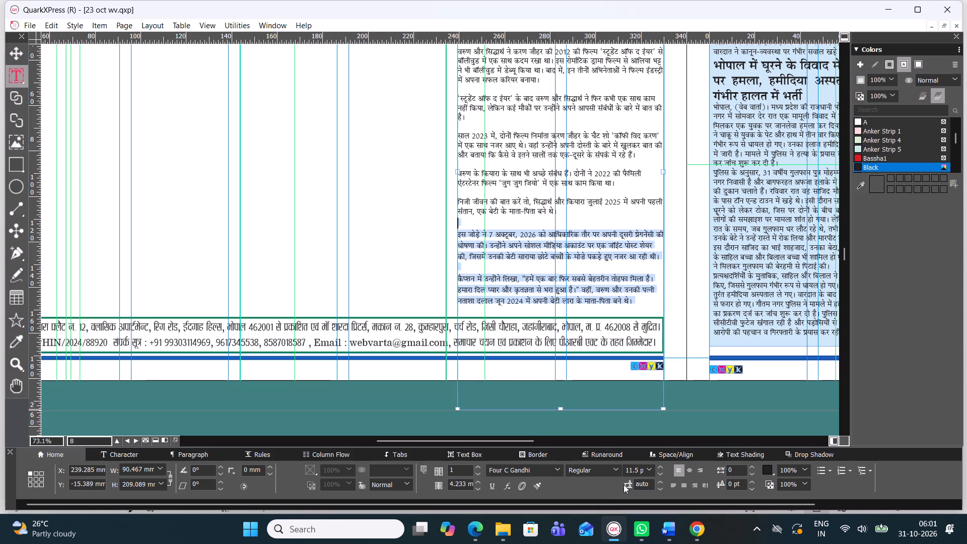
Set the leading of the selected last two वरुण धवन paragraphs to 11.7 pt.
left_click_drag(650, 485, 596, 499)
key("1")
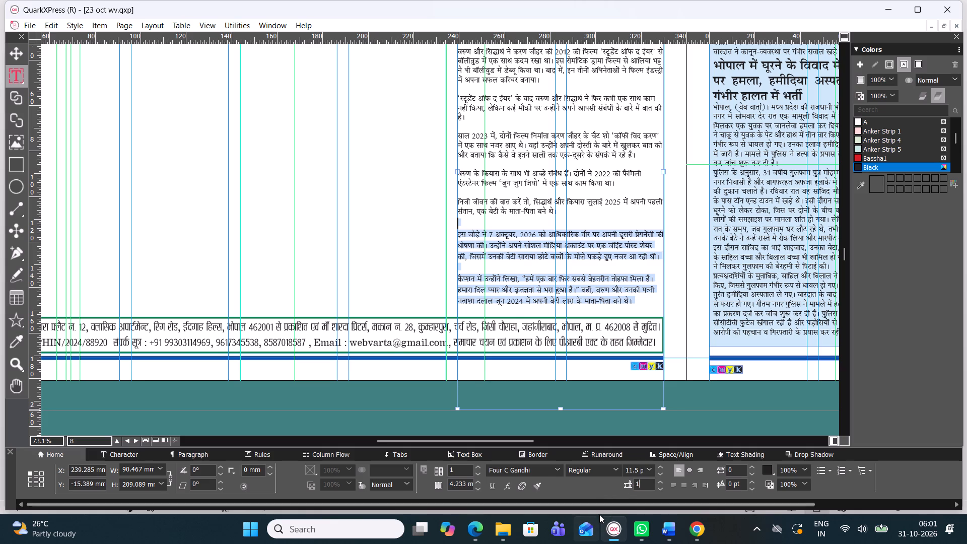
key("1")
key("period")
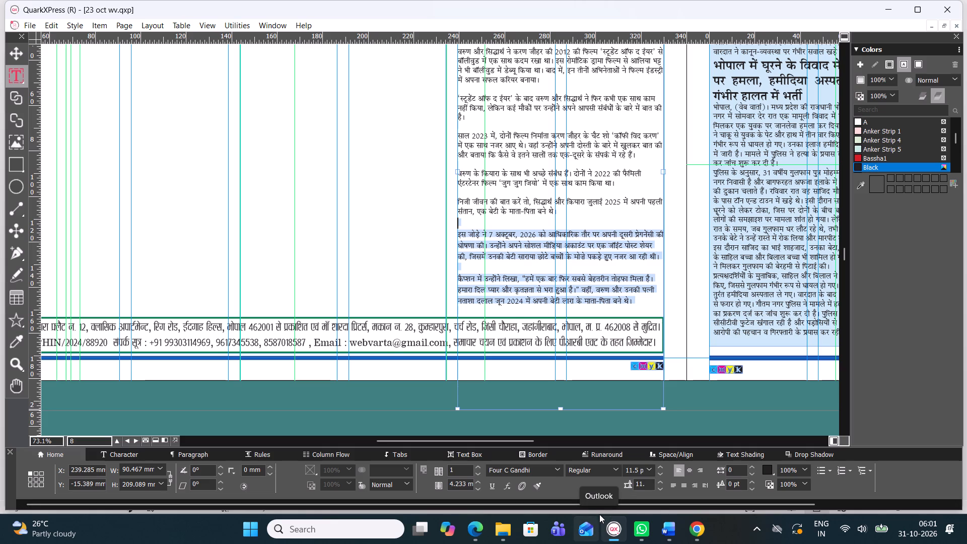
key("7")
key("Return")
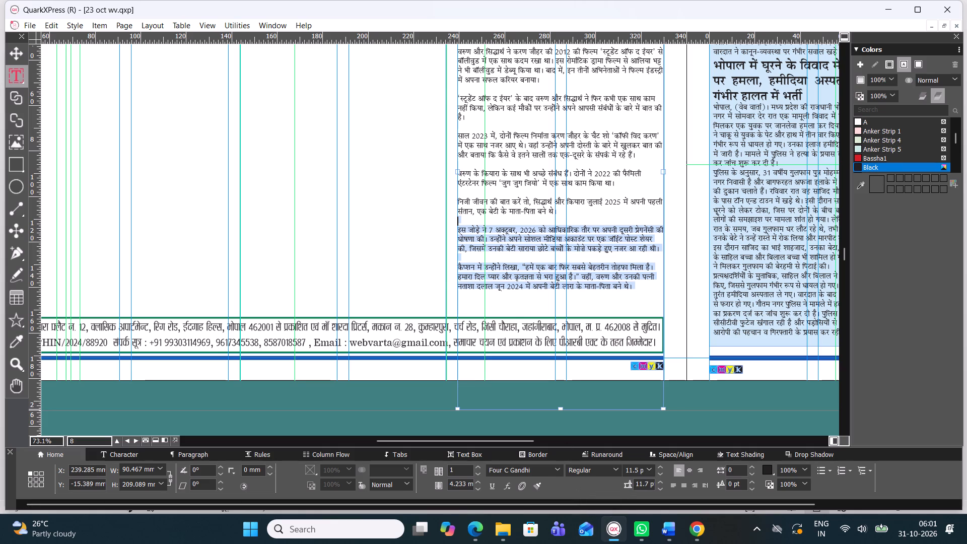
Justify all of the वरुण धवन story's body text.
triple_click(570, 242)
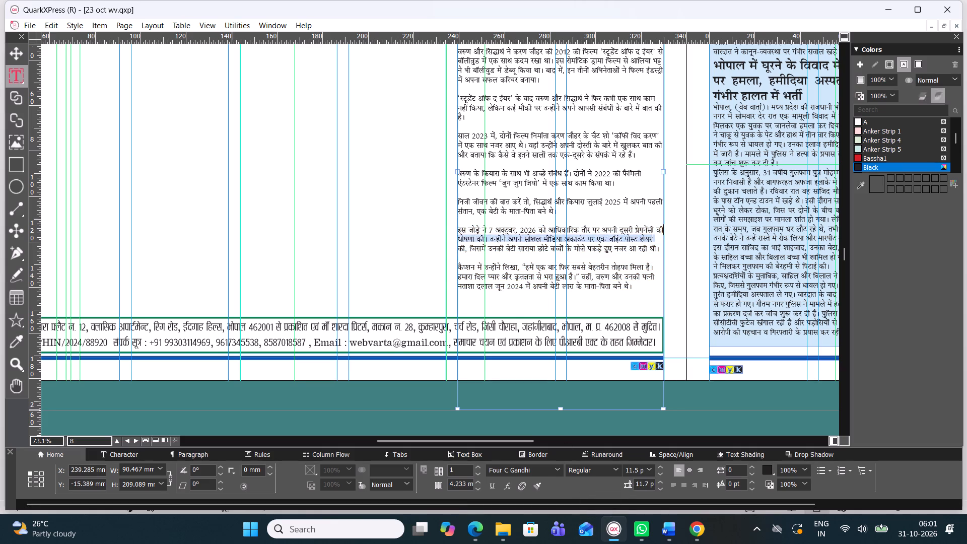
triple_click(570, 242)
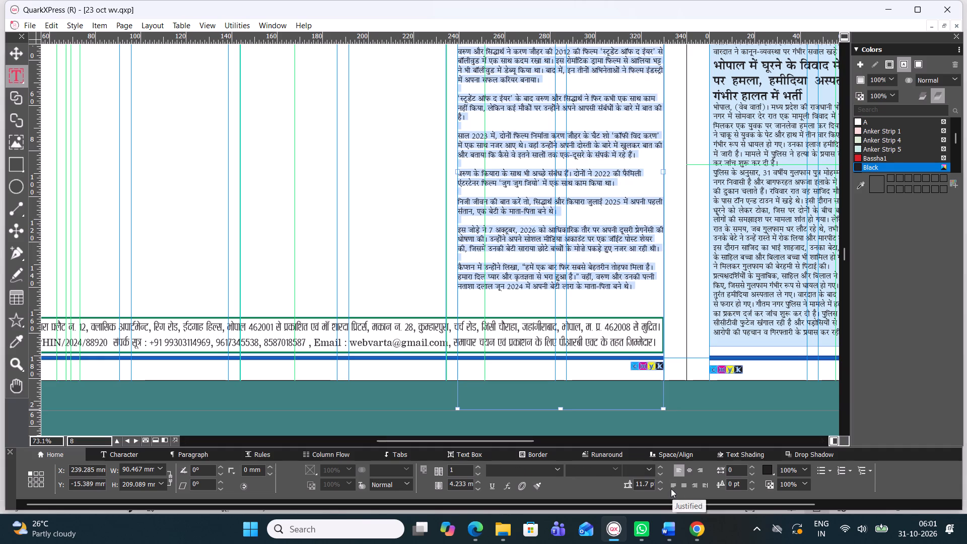
left_click(671, 489)
Remove the blank lines between the वरुण धवन story's first five paragraphs, down to the one starting 'स्टूडेंट ऑफ द ईयर' के बाद.
scroll(596, 348, "up", 1)
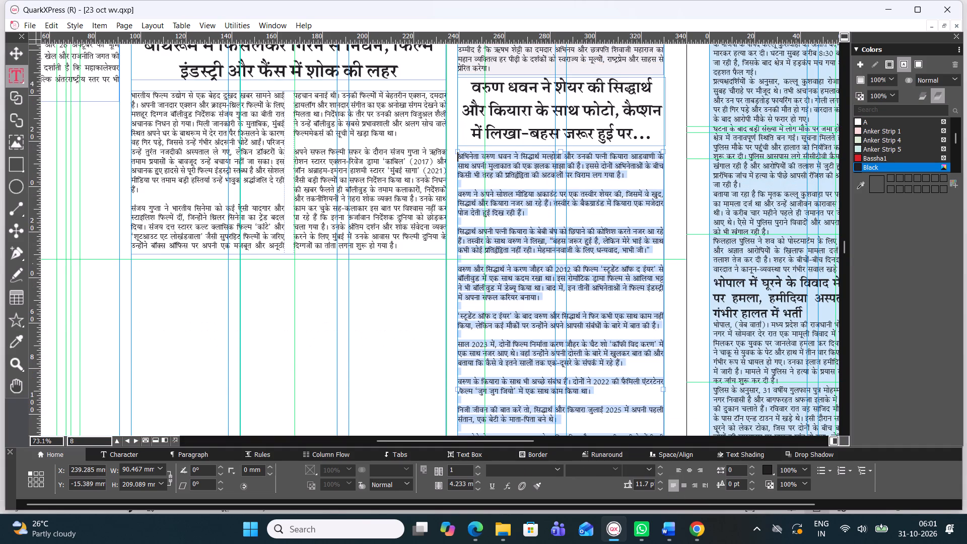
left_click(472, 183)
key("BackSpace")
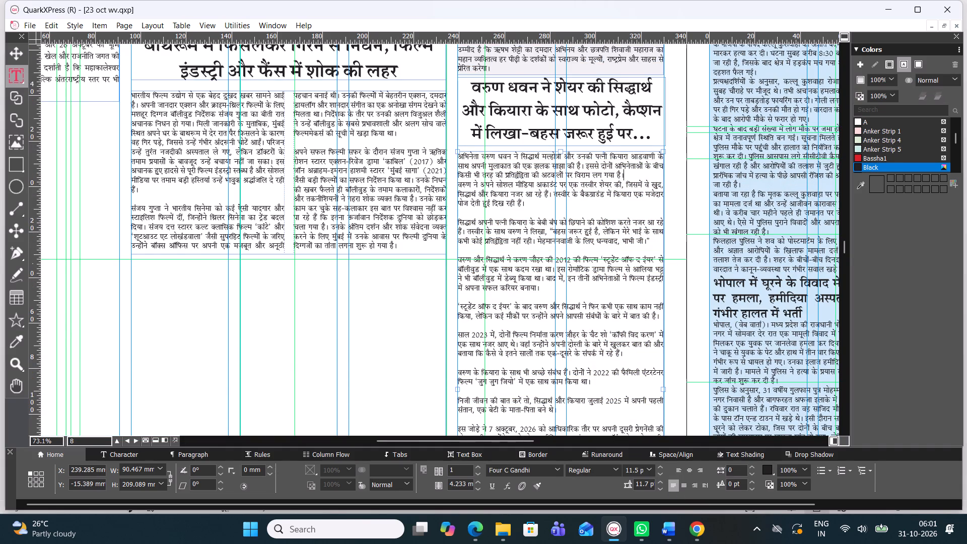
left_click(466, 213)
key("BackSpace")
left_click(488, 243)
key("BackSpace")
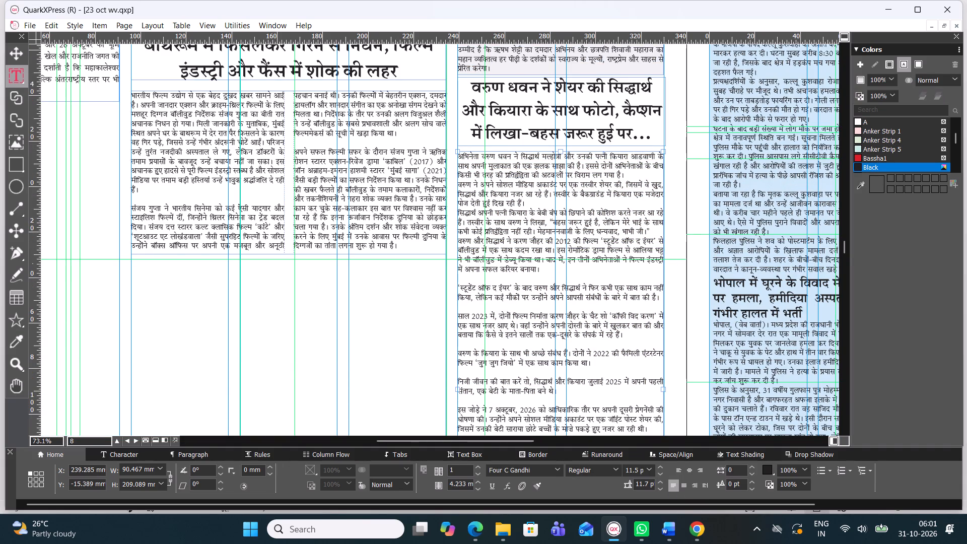
left_click(489, 279)
key("BackSpace")
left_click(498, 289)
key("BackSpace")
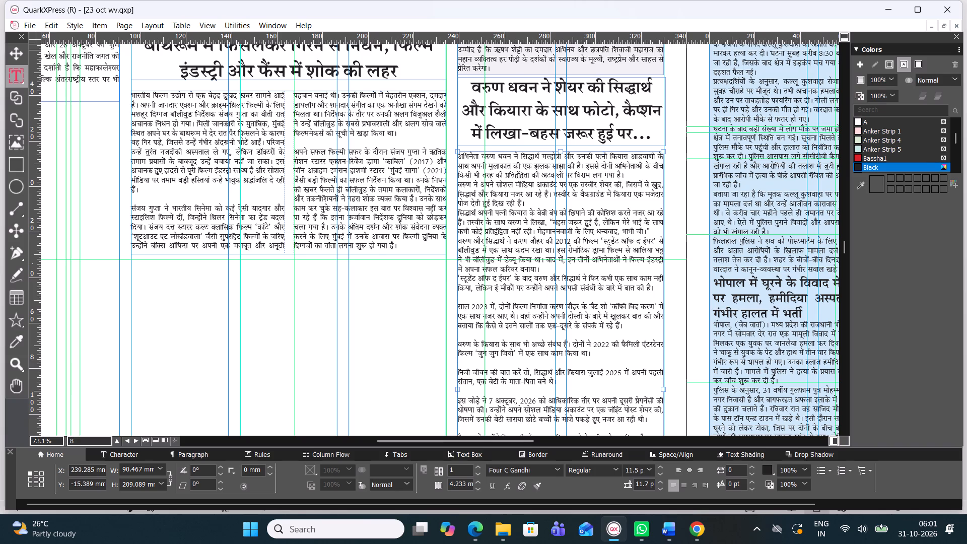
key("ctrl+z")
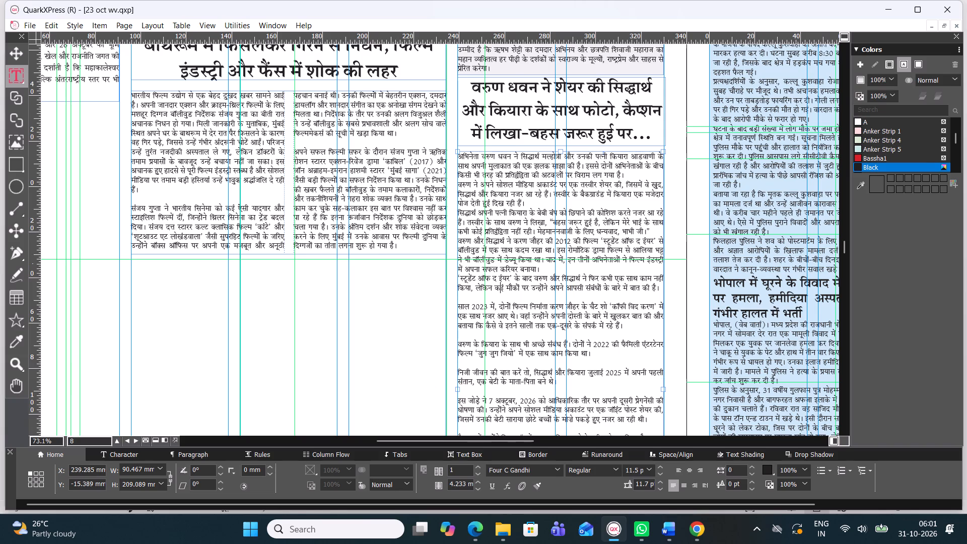
Remove the remaining blank lines between the वरुण धवन paragraphs, from before साल 2023 down to the final caption paragraph.
left_click(479, 299)
key("BackSpace")
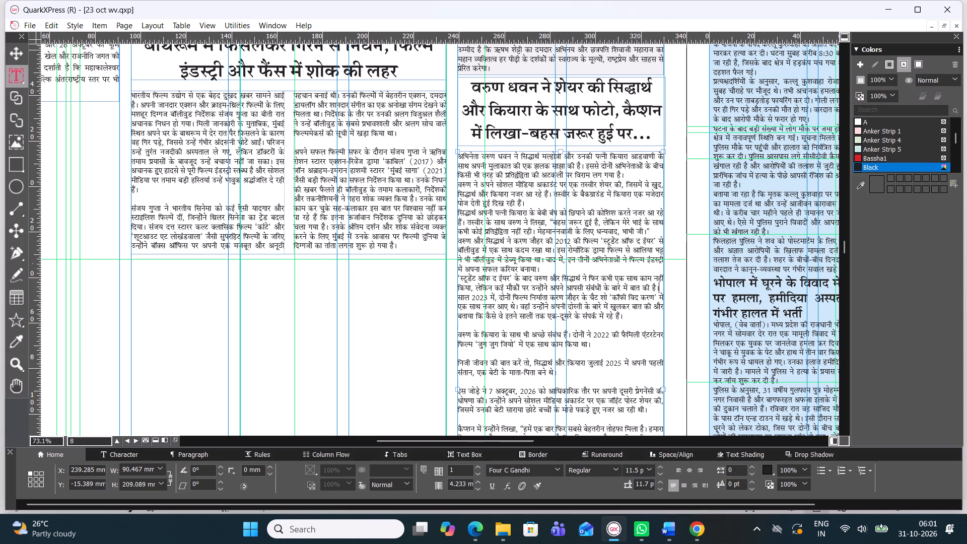
left_click(482, 324)
key("BackSpace")
left_click(495, 344)
key("BackSpace")
left_click(496, 361)
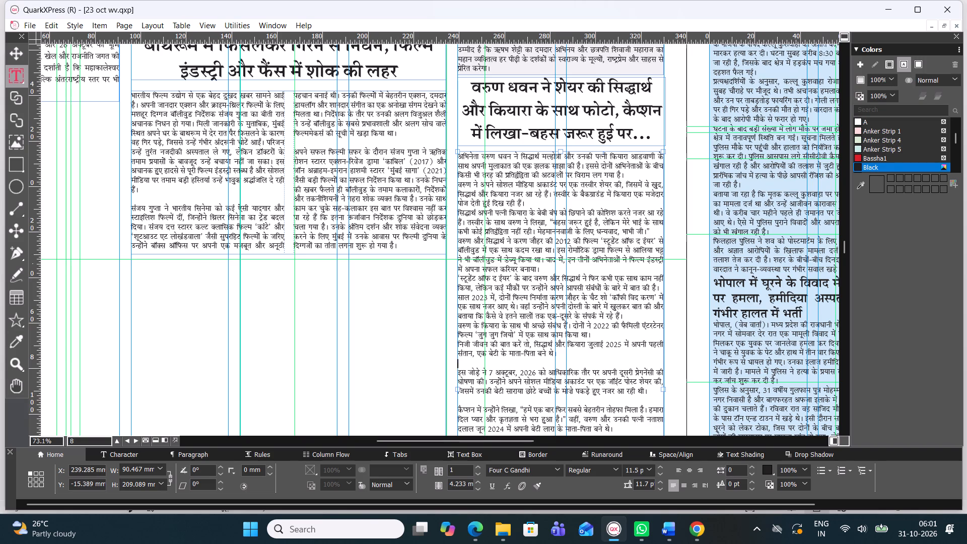
key("BackSpace")
left_click(486, 392)
key("BackSpace")
Shorten the वरुण धवन body box to about 164 mm high so it ends just above the page's imprint strip.
scroll(514, 316, "down", 1)
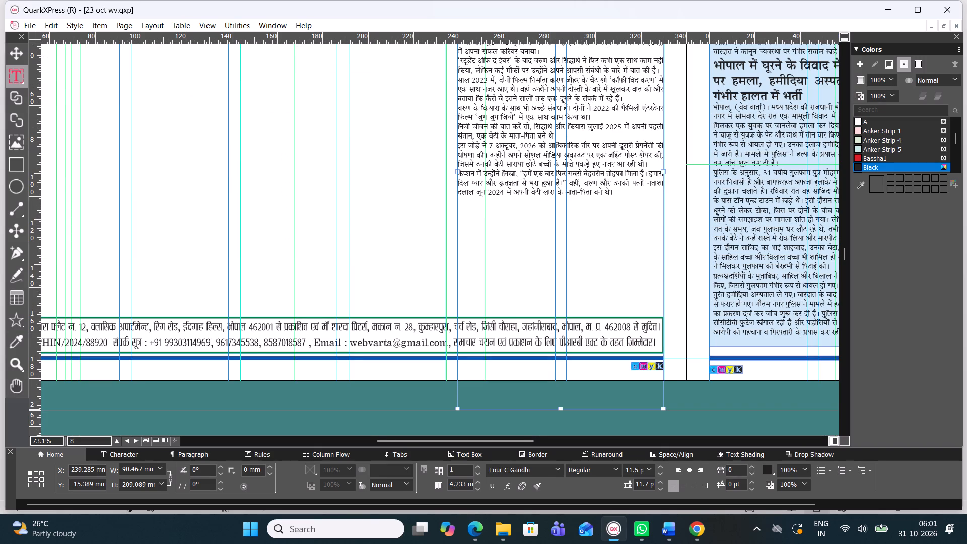
left_click_drag(562, 408, 550, 308)
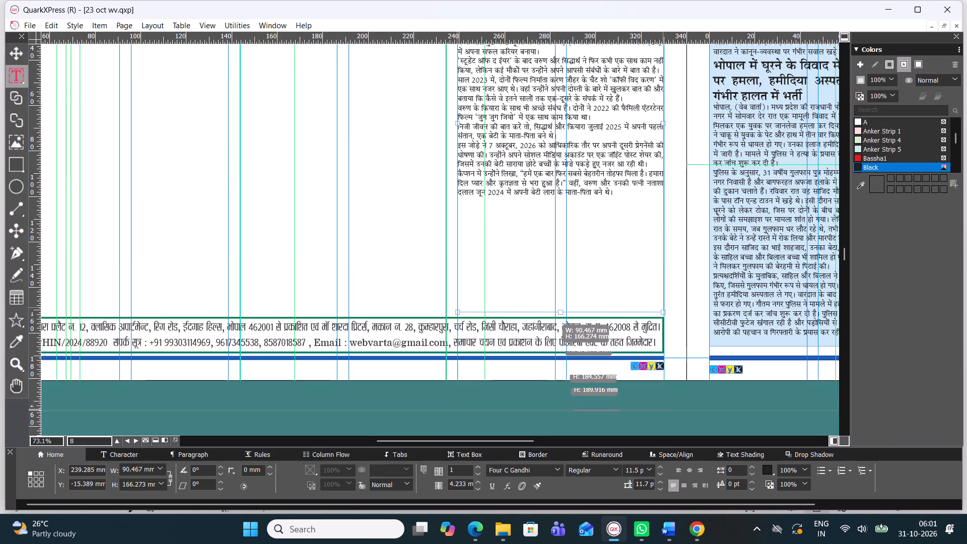
left_click_drag(550, 308, 548, 308)
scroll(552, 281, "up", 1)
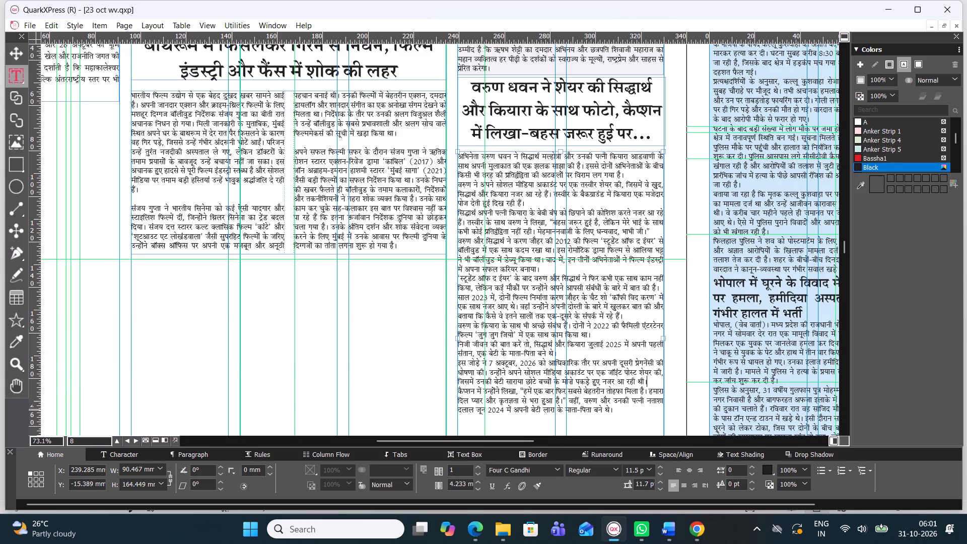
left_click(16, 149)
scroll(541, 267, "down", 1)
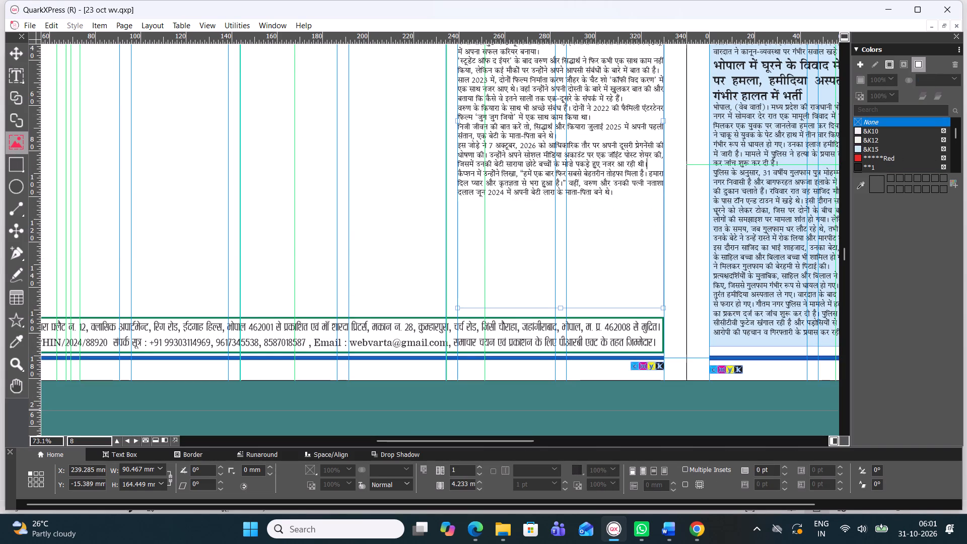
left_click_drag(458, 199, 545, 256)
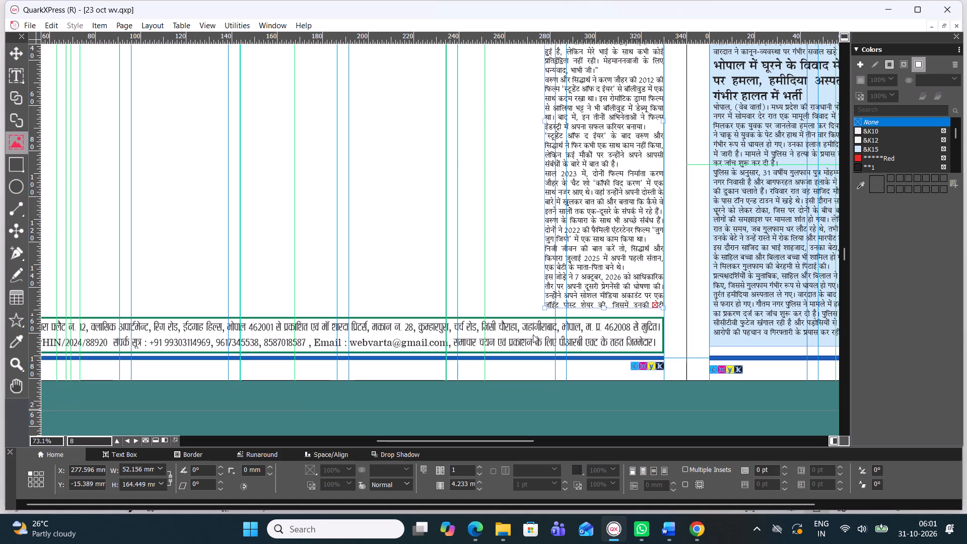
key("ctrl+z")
Draw a picture box about 90.5 mm wide and 47.7 mm high beneath the last line of the वरुण धवन body text.
left_click(11, 146)
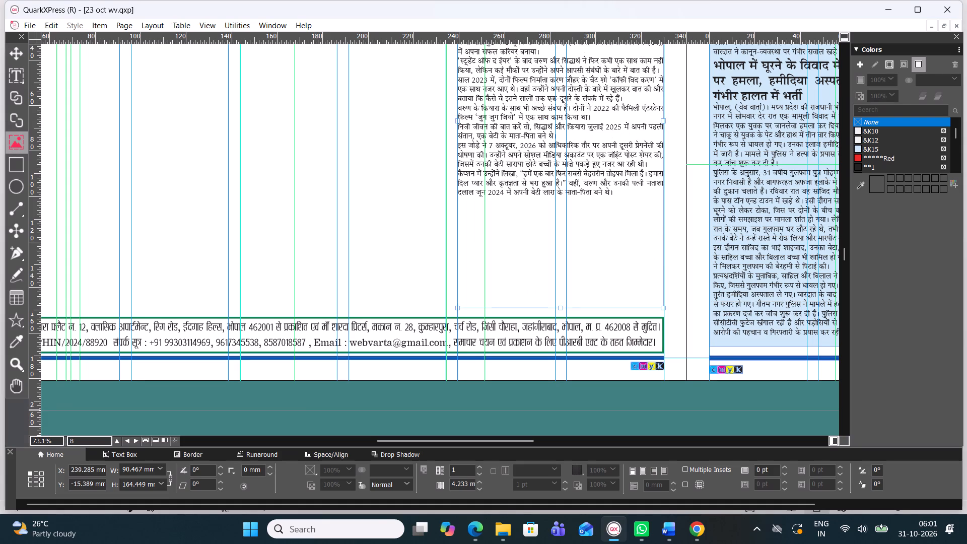
left_click(194, 195)
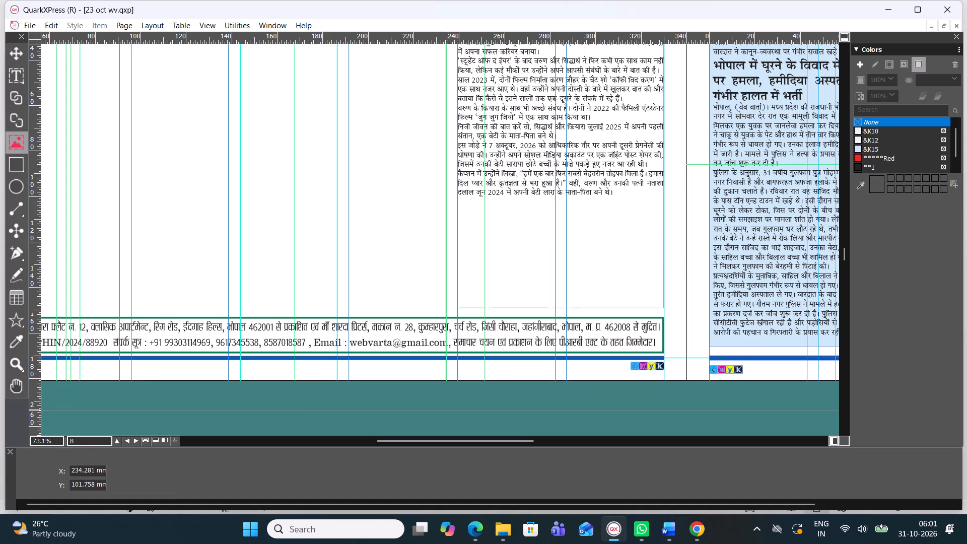
left_click_drag(457, 199, 612, 303)
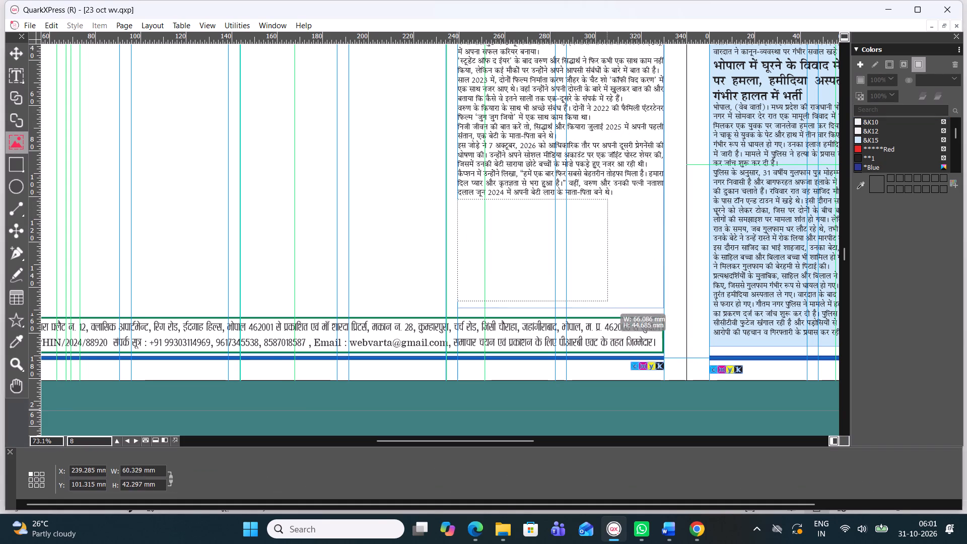
left_click_drag(612, 303, 661, 305)
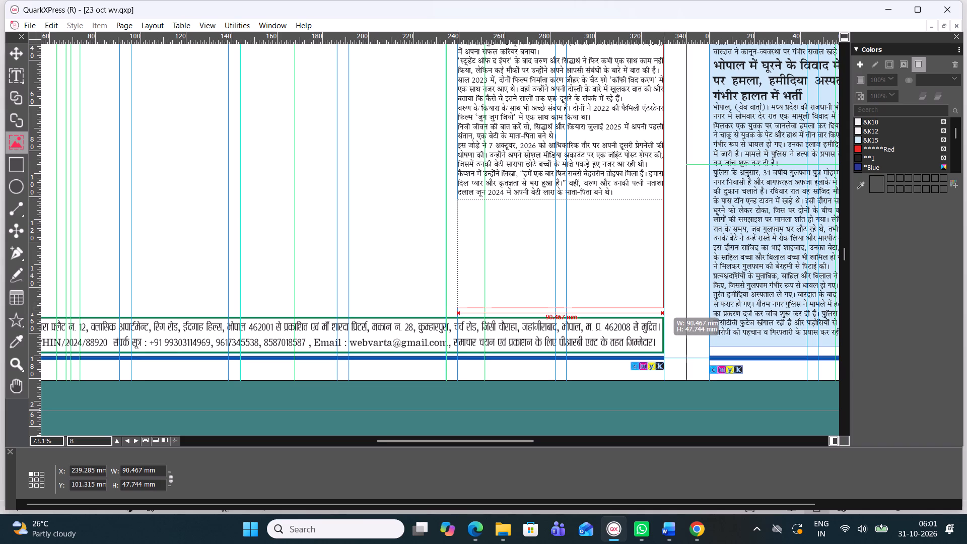
left_click_drag(661, 305, 662, 305)
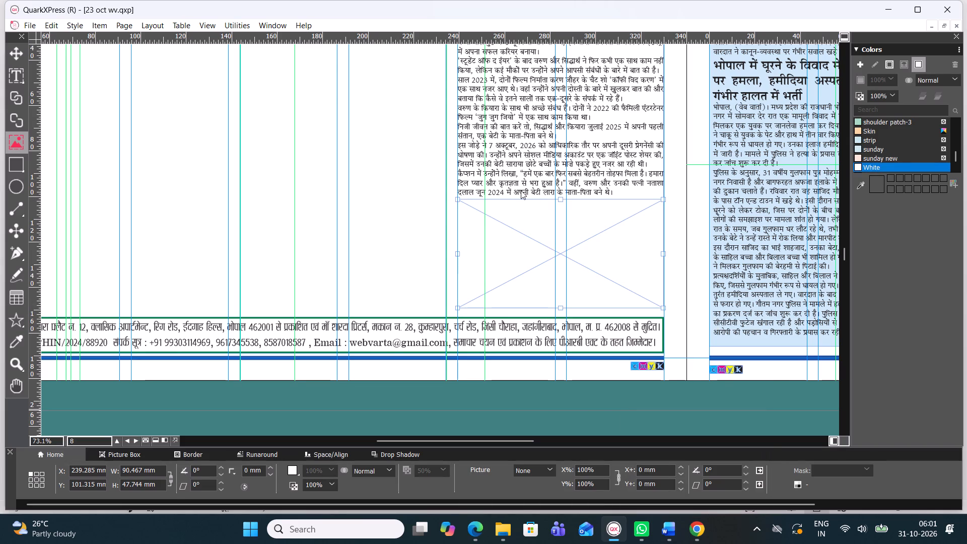
Copy the complete three-line headline of the वरुण धवन story.
scroll(521, 190, "up", 1)
scroll(521, 190, "down", 2)
scroll(521, 190, "up", 1)
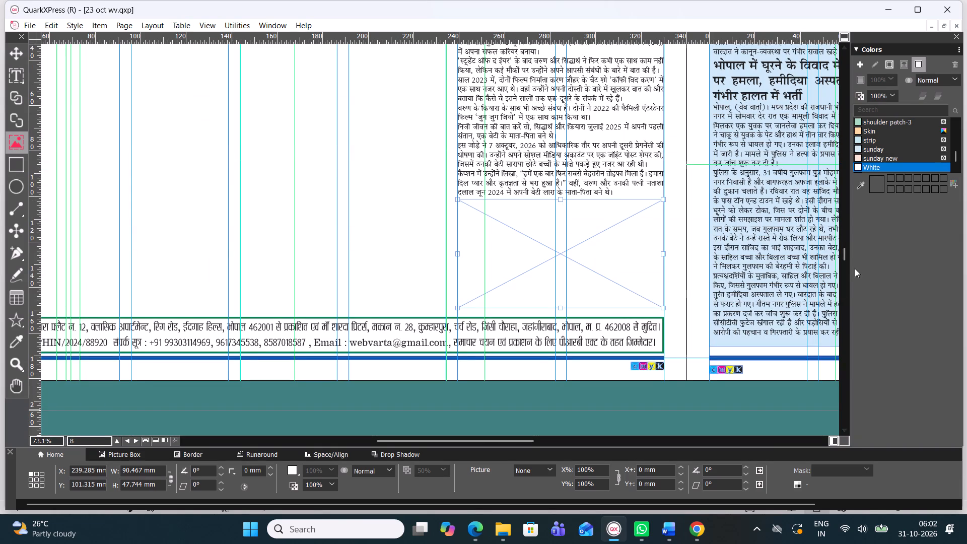
left_click_drag(844, 254, 839, 254)
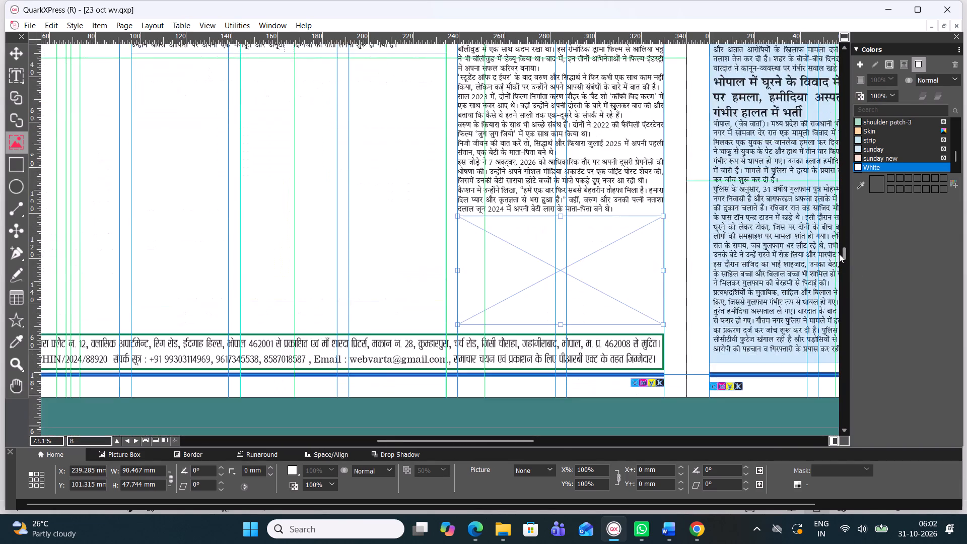
left_click_drag(839, 254, 838, 244)
triple_click(594, 245)
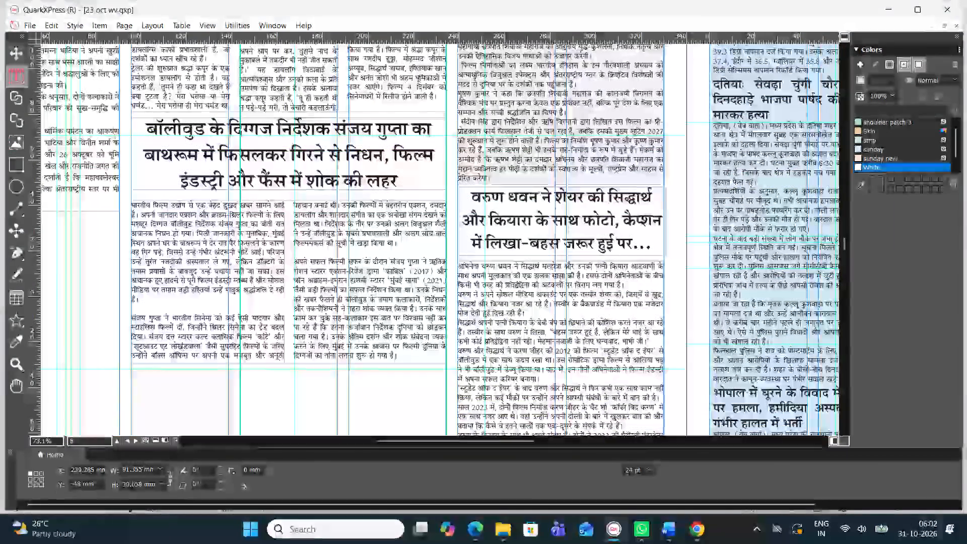
left_click(594, 245)
left_click(594, 245)
key("ctrl+c")
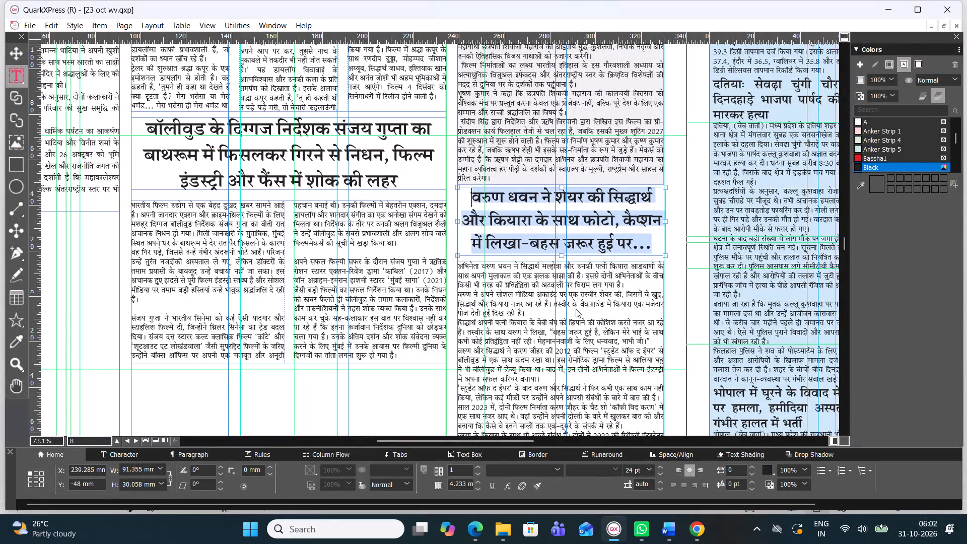
Switch to Chrome and search Google Images for the copied वरुण धवन headline, replacing the previous query.
left_click(697, 529)
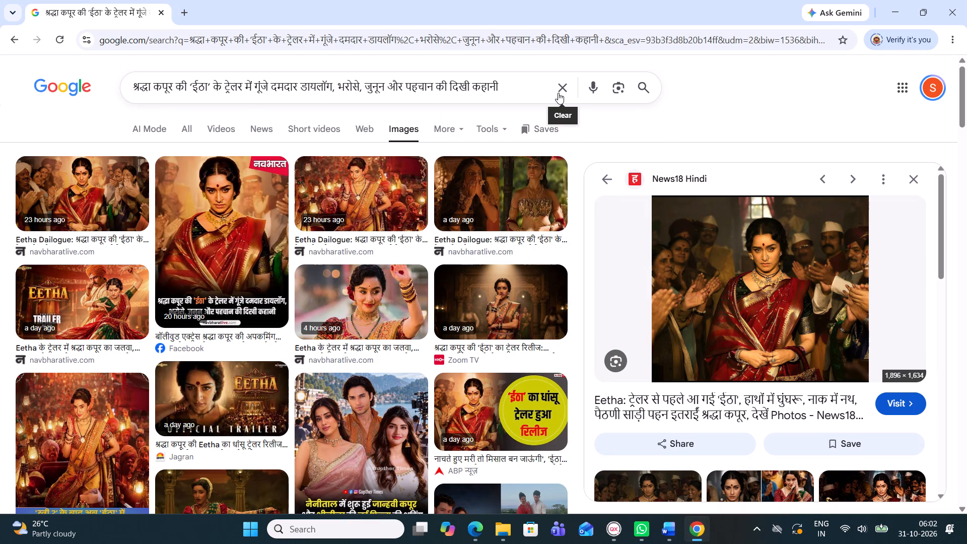
left_click(558, 93)
key("ctrl+v")
key("Return")
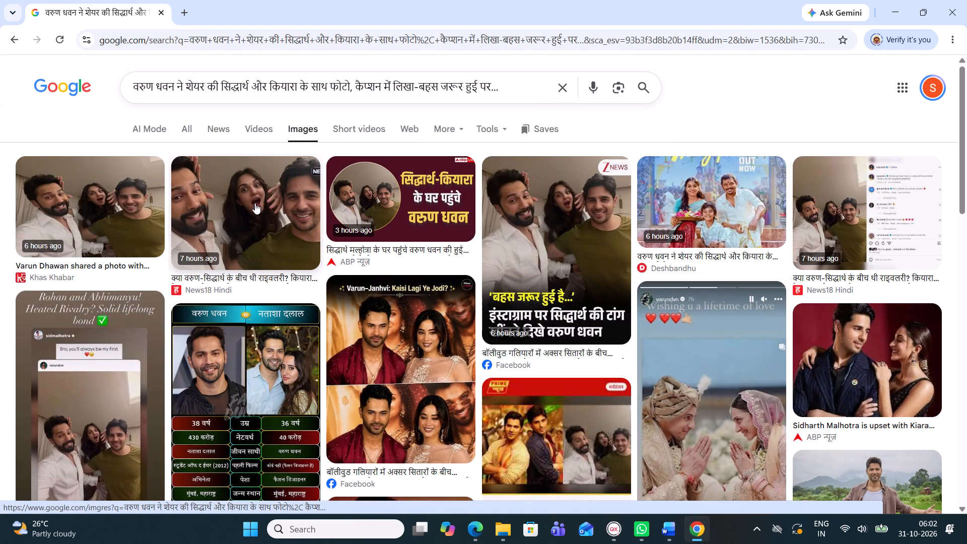
Preview the News18 Hindi and Khas Khabar image results, and copy the 600 × 400 group photo from Khas Khabar.
left_click(255, 203)
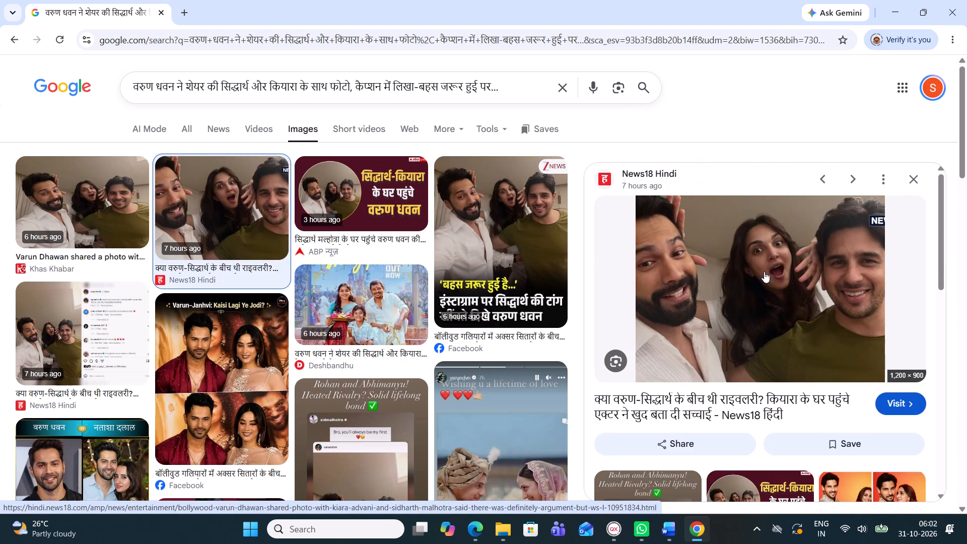
left_click(69, 204)
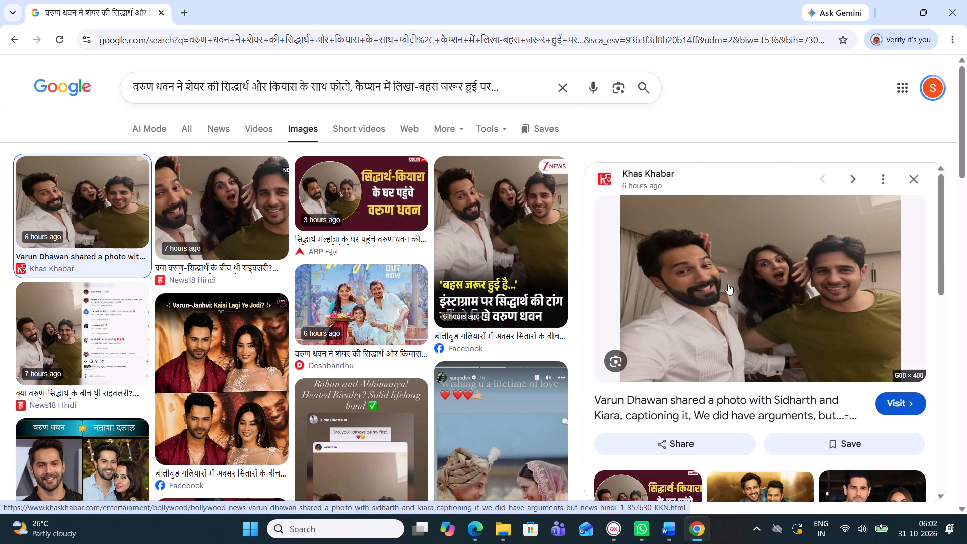
scroll(729, 285, "up", 2)
scroll(729, 286, "down", 1)
right_click(788, 205)
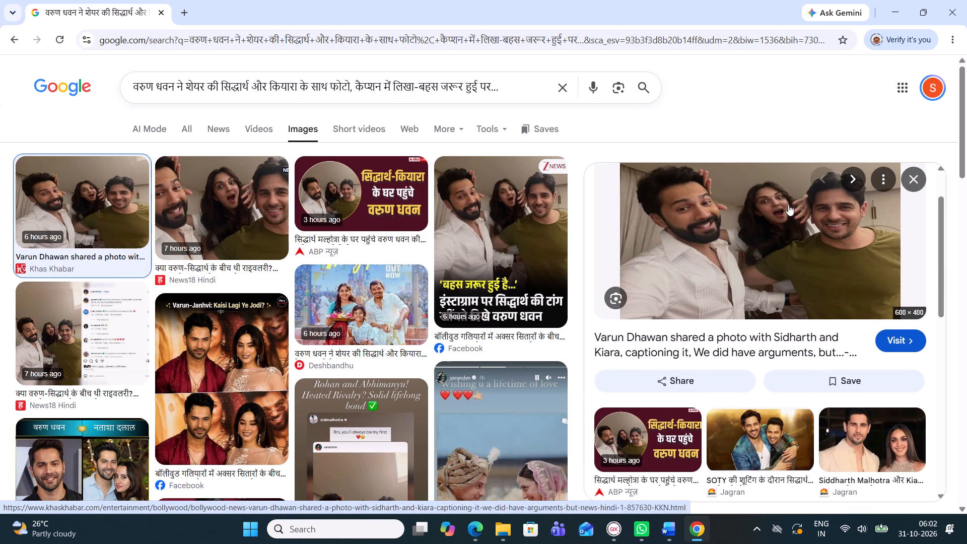
left_click(869, 403)
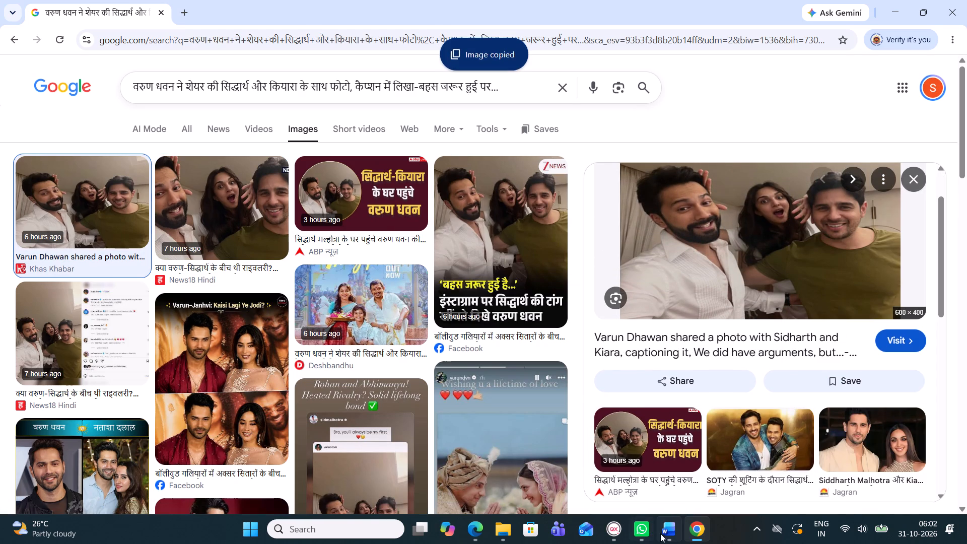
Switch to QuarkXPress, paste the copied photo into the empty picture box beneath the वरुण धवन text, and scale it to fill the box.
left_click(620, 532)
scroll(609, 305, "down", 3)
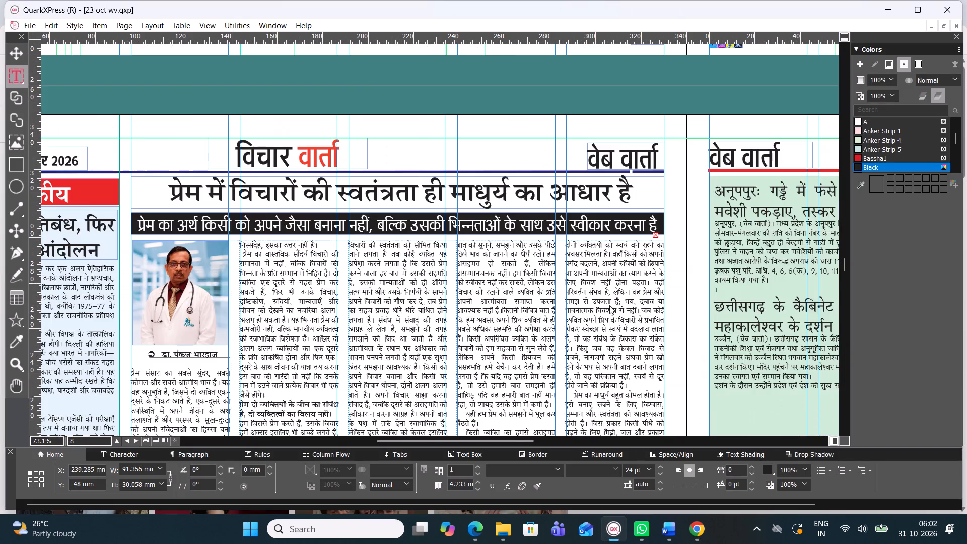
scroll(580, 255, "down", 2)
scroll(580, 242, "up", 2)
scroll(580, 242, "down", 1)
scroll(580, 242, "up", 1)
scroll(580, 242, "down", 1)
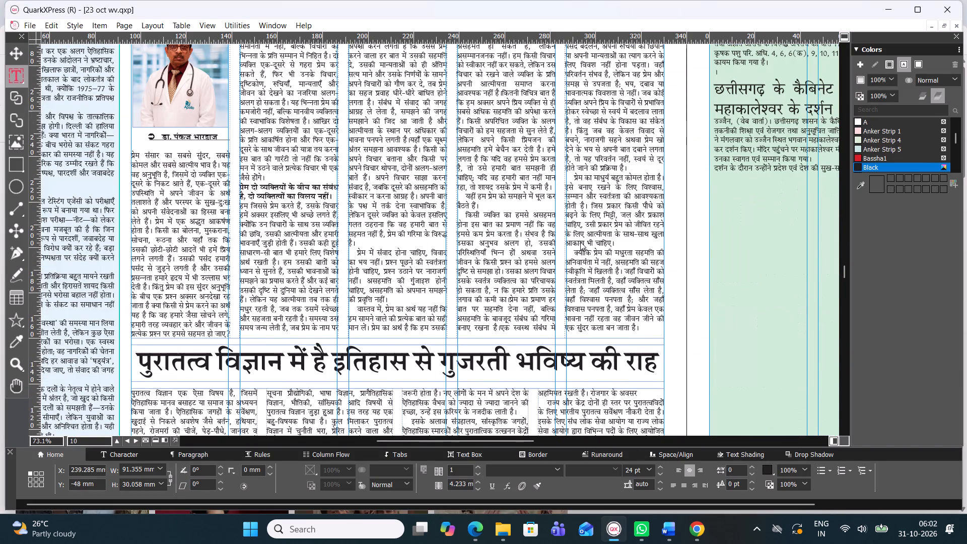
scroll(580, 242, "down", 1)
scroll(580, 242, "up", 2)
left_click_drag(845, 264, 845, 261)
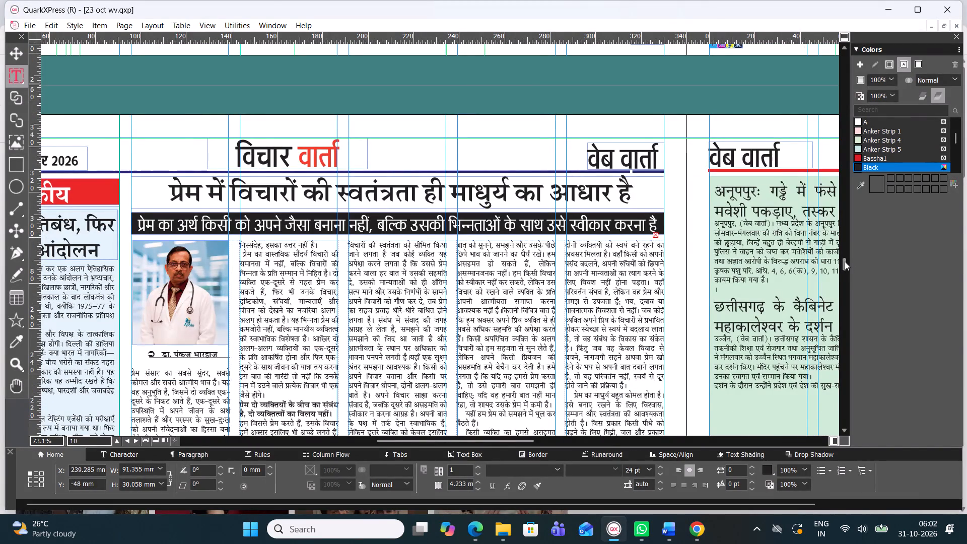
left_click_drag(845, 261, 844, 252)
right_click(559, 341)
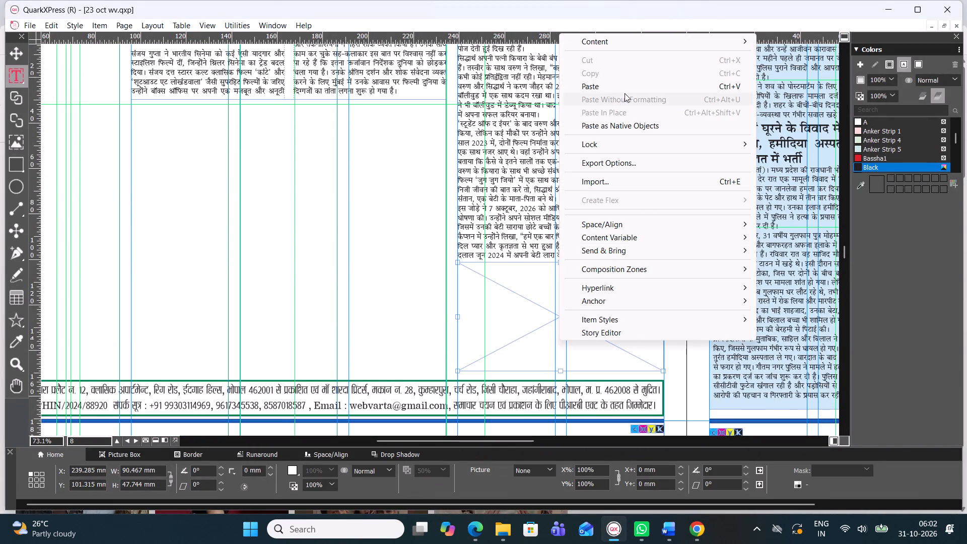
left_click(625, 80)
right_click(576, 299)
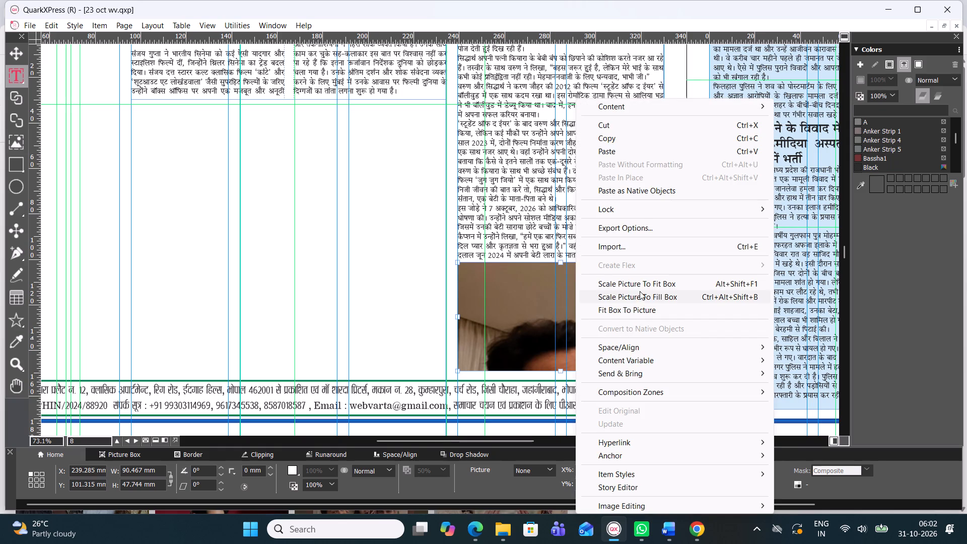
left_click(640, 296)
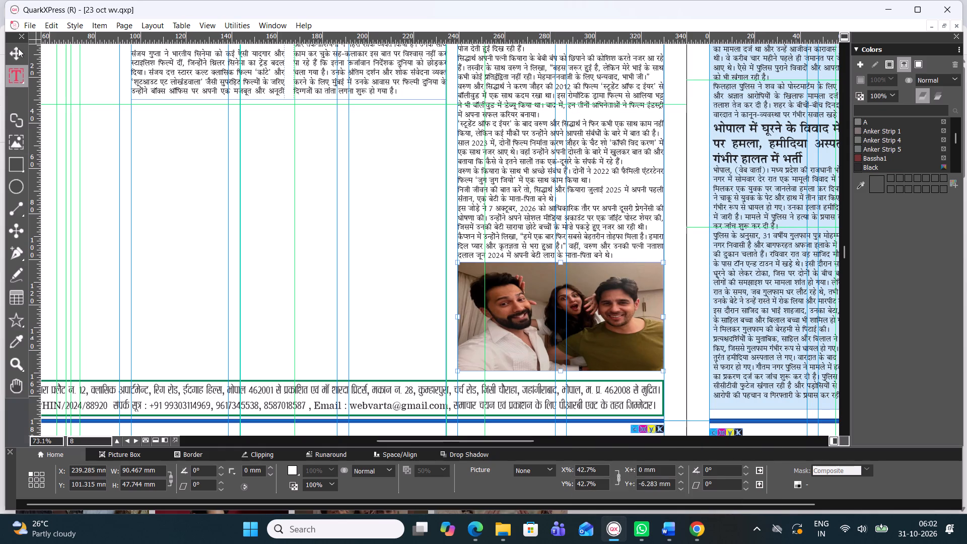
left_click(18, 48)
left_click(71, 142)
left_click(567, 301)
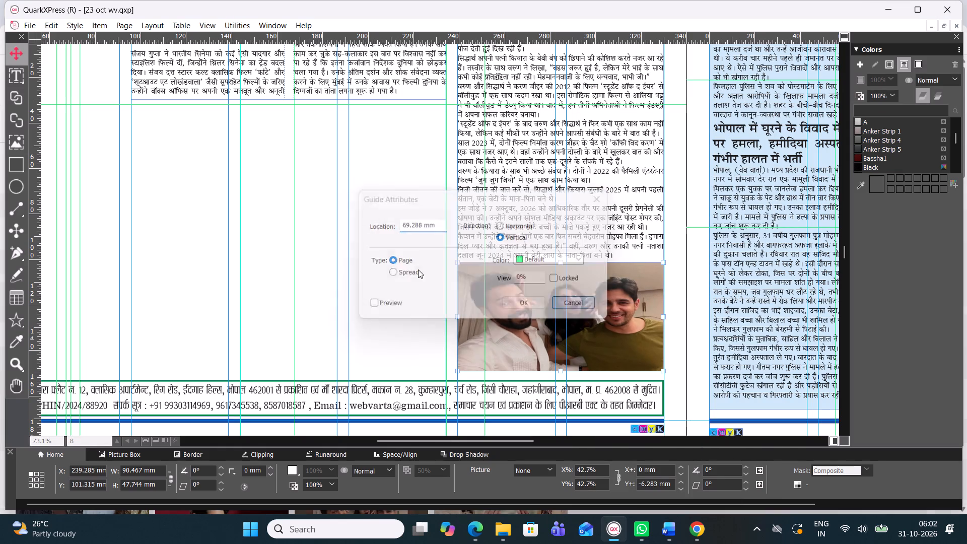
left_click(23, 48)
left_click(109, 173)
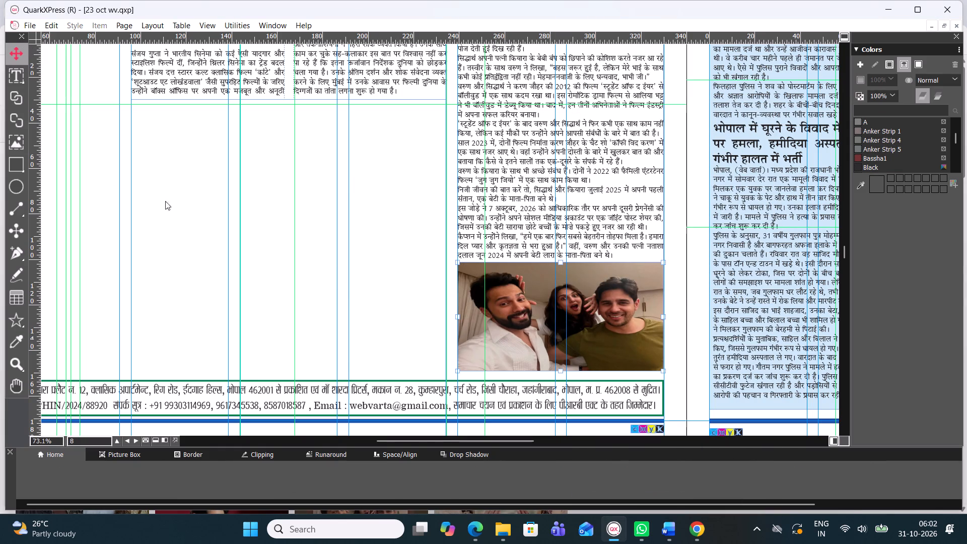
Set the वरुण धवन body text box to 2 columns.
scroll(354, 245, "down", 1, "ctrl")
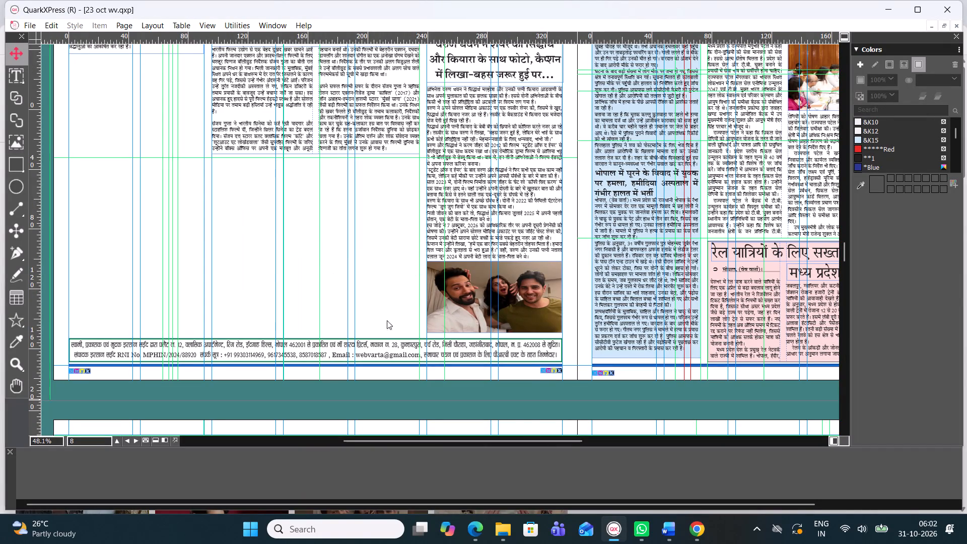
left_click_drag(515, 440, 478, 438)
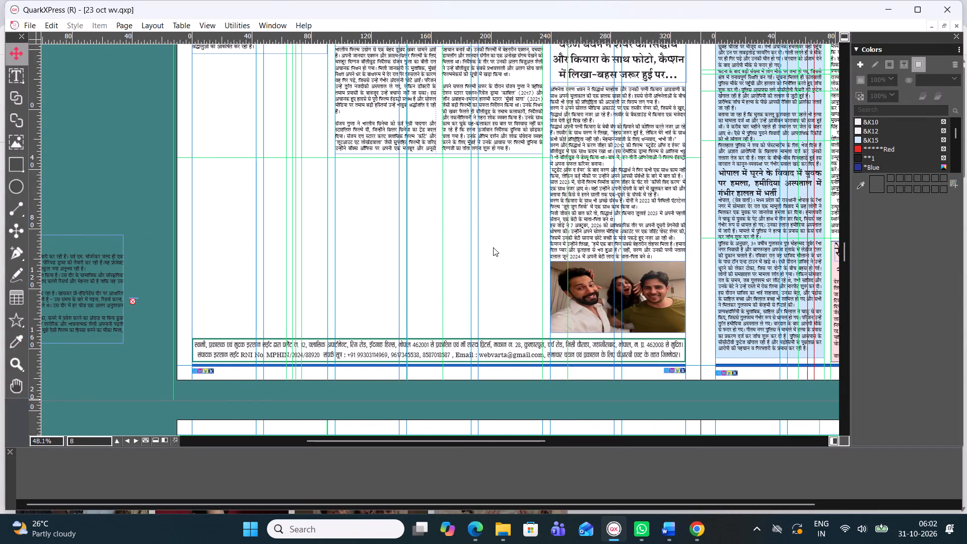
scroll(415, 192, "up", 1)
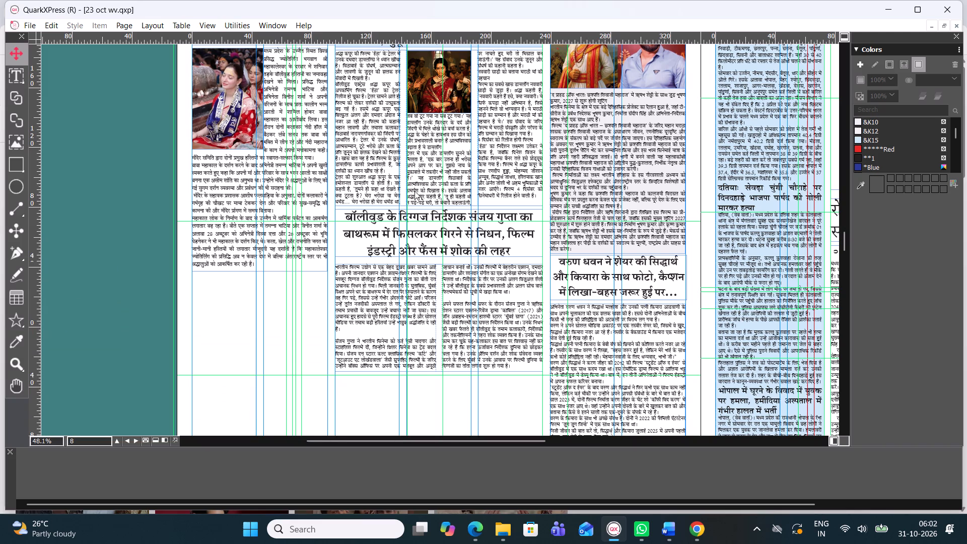
scroll(419, 213, "down", 1)
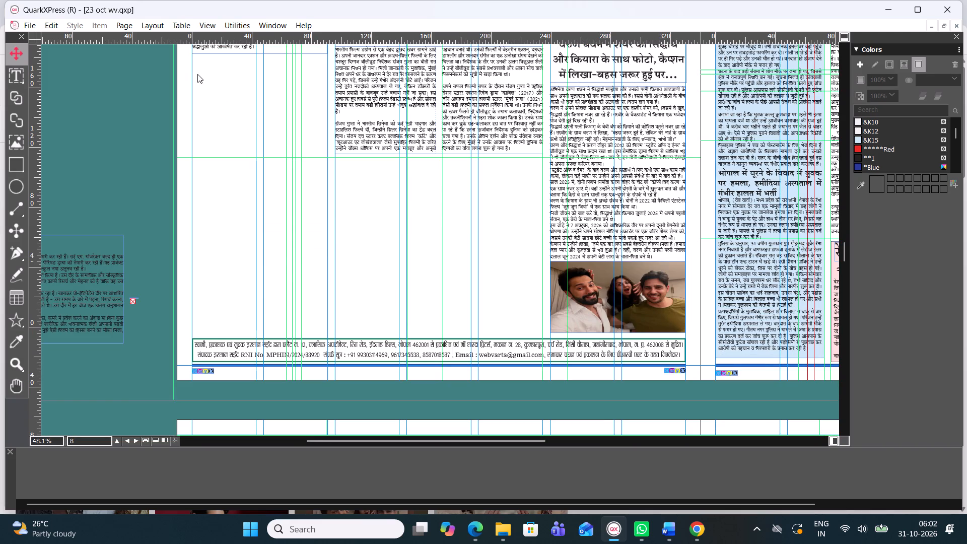
double_click(569, 222)
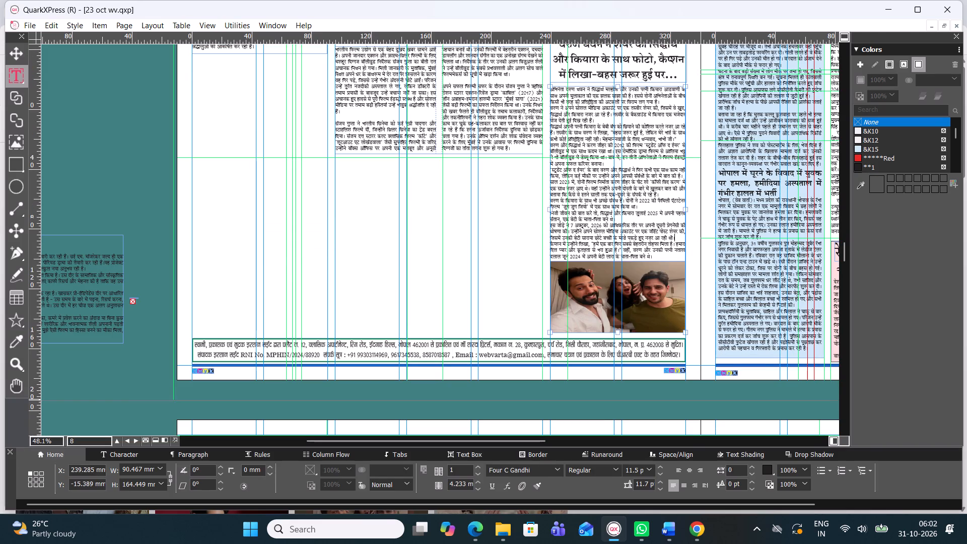
left_click(476, 468)
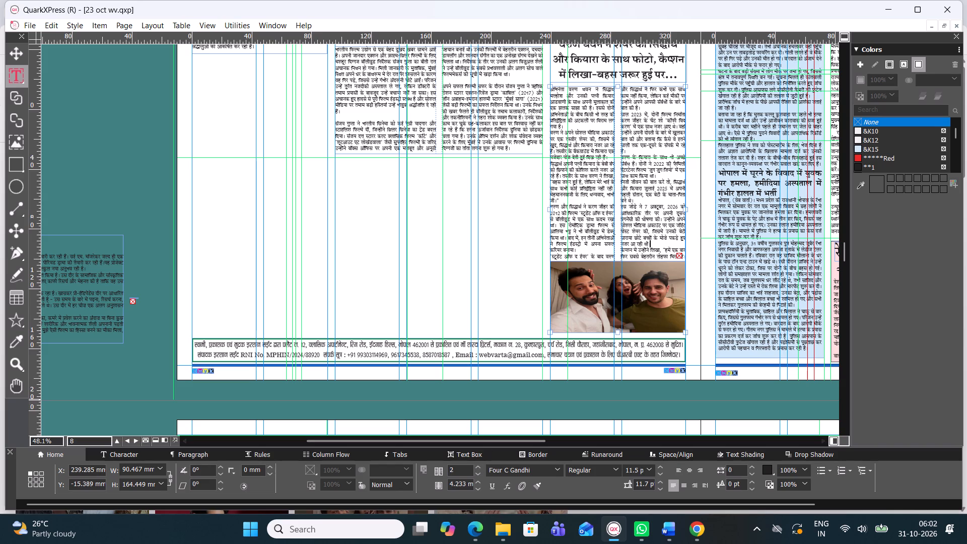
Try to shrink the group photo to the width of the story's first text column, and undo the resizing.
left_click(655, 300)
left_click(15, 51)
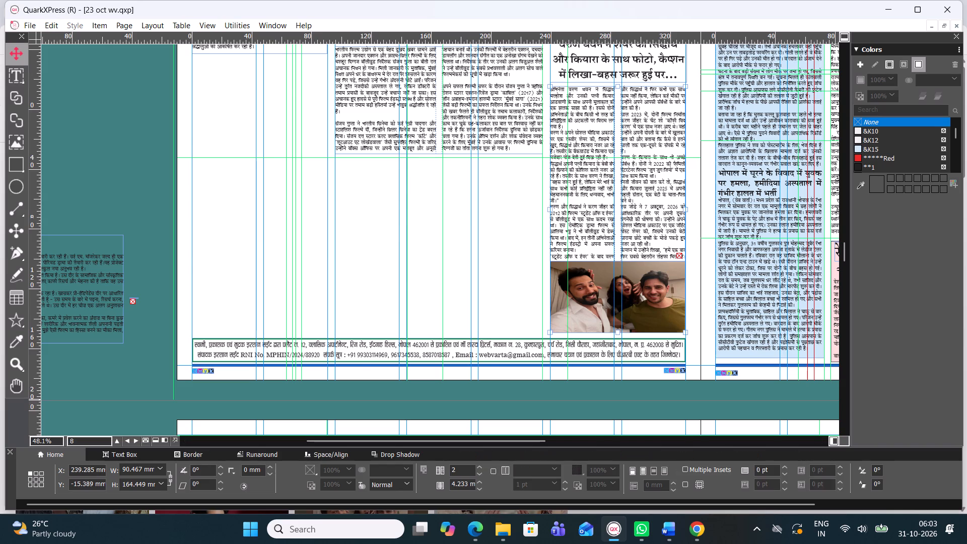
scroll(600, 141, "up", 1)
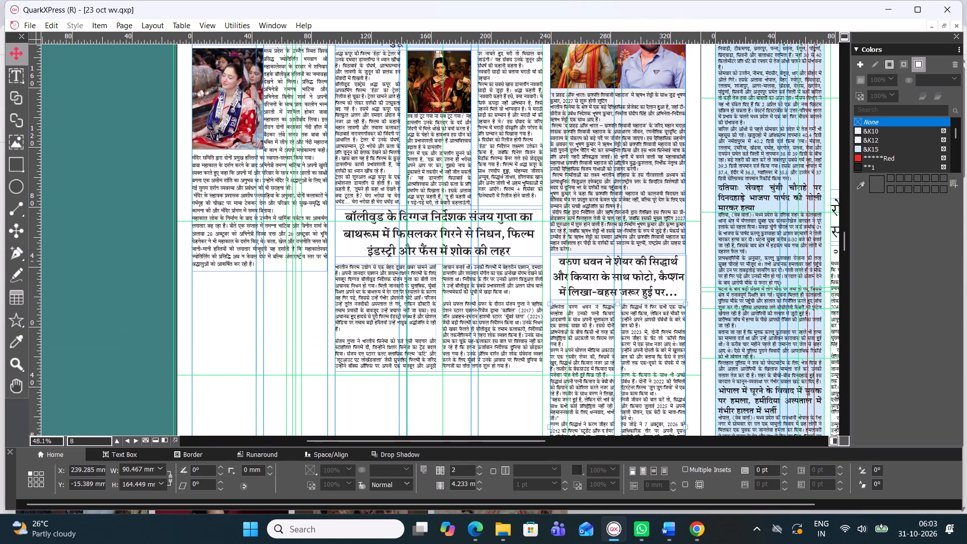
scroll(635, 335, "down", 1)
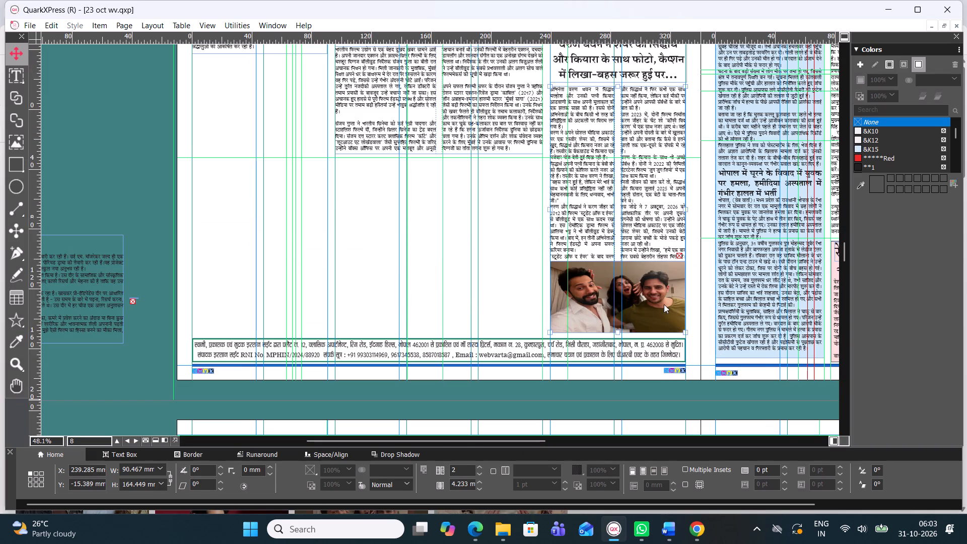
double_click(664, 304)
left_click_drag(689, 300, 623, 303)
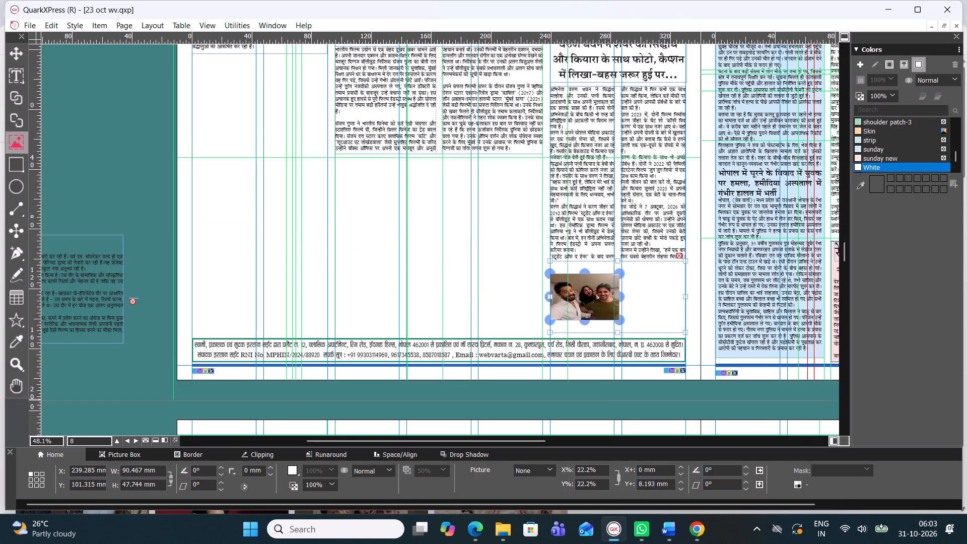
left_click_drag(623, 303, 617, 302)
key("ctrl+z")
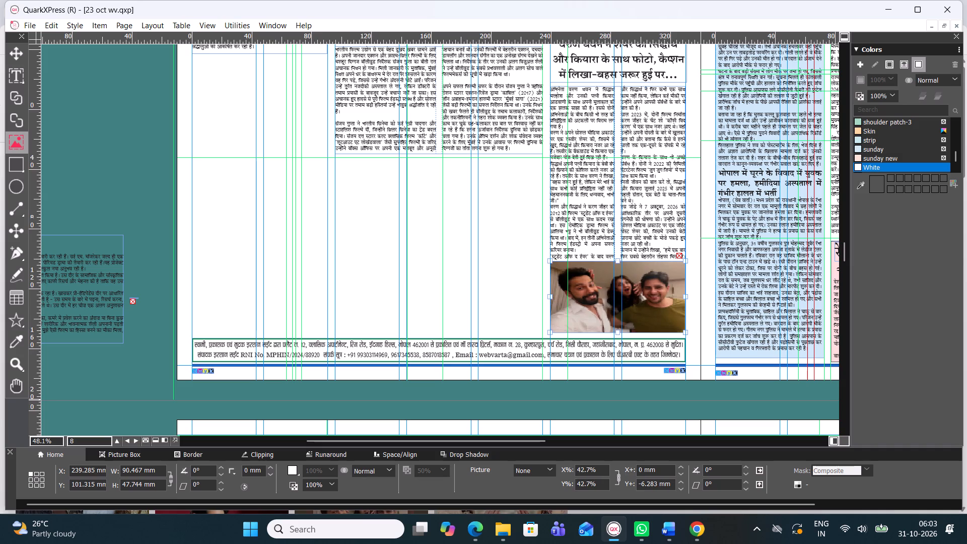
Scale the group photo to 20% and narrow its picture box to about 43 mm, matching the first text column.
left_click(696, 293)
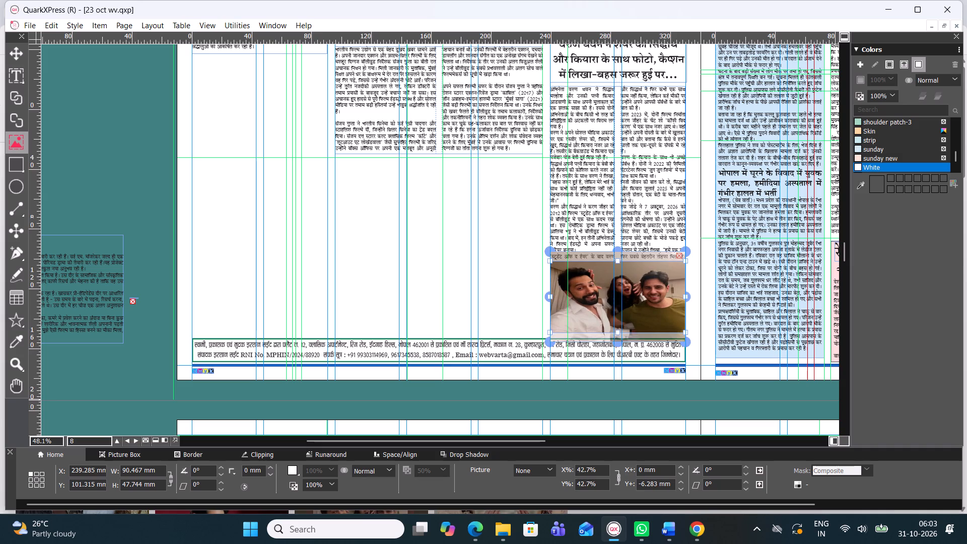
left_click_drag(687, 296, 615, 301)
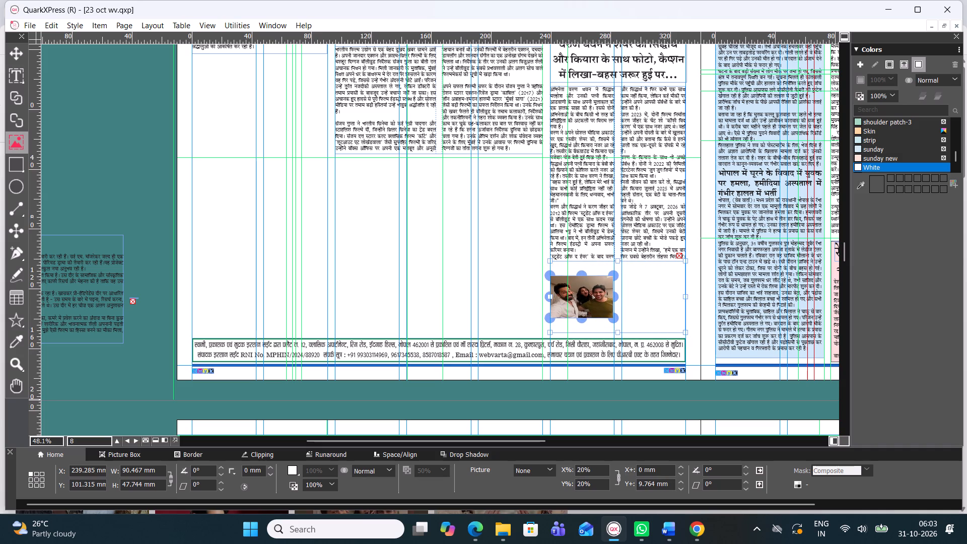
left_click_drag(685, 298, 605, 296)
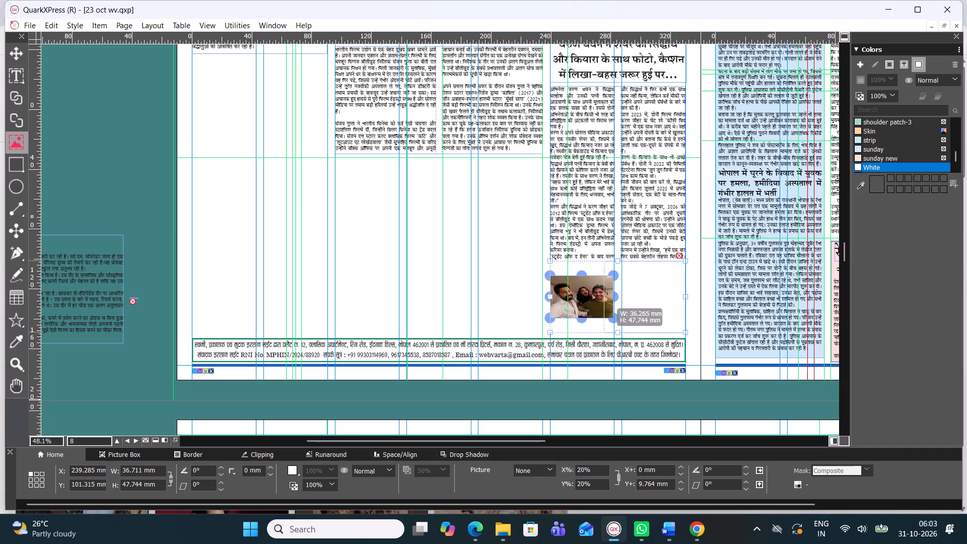
left_click_drag(605, 296, 616, 298)
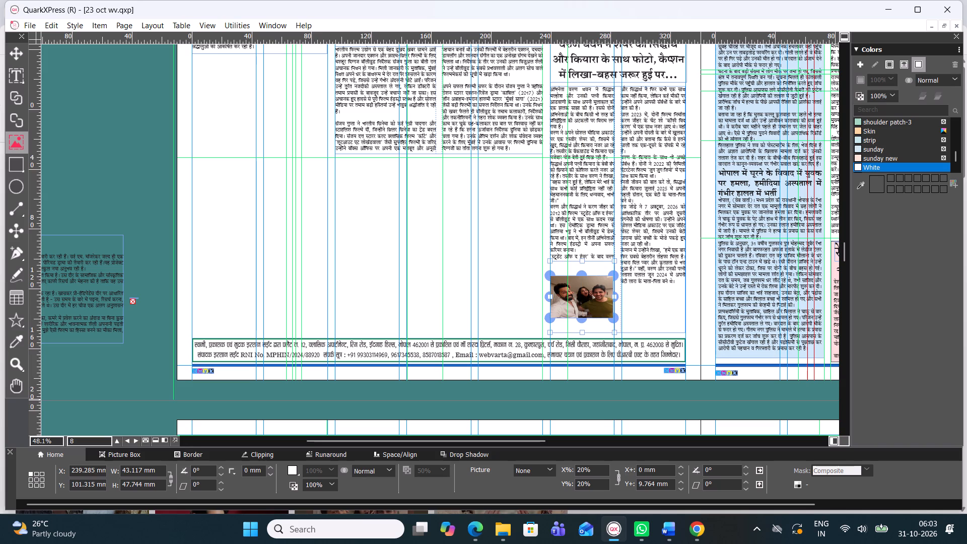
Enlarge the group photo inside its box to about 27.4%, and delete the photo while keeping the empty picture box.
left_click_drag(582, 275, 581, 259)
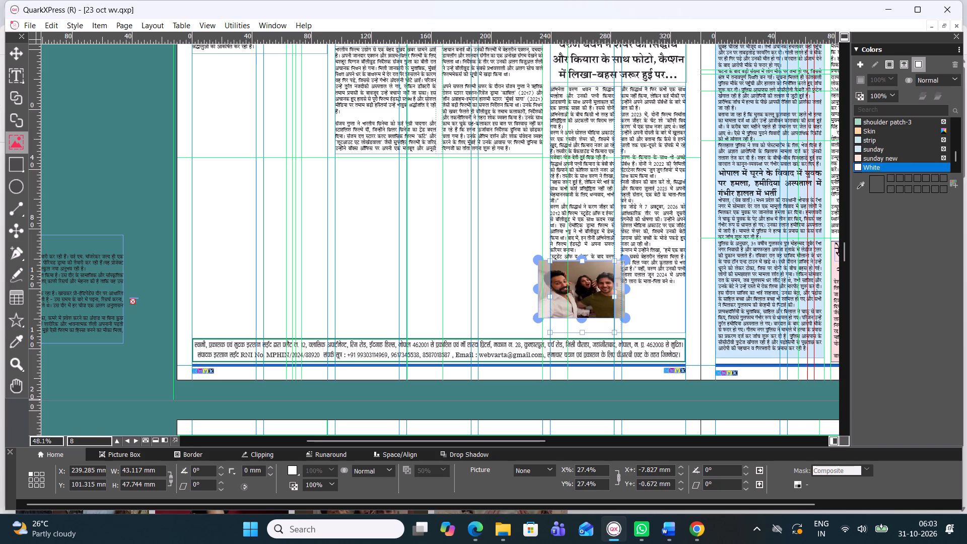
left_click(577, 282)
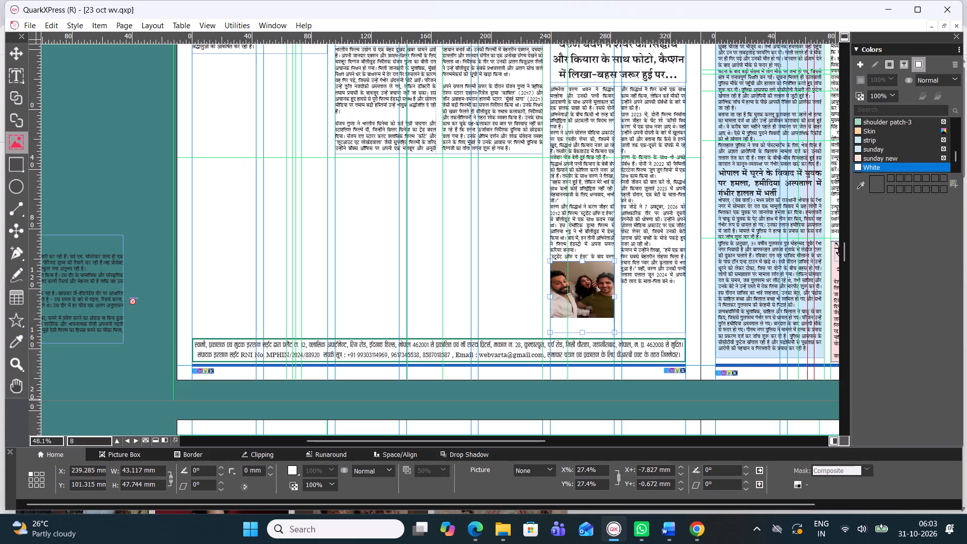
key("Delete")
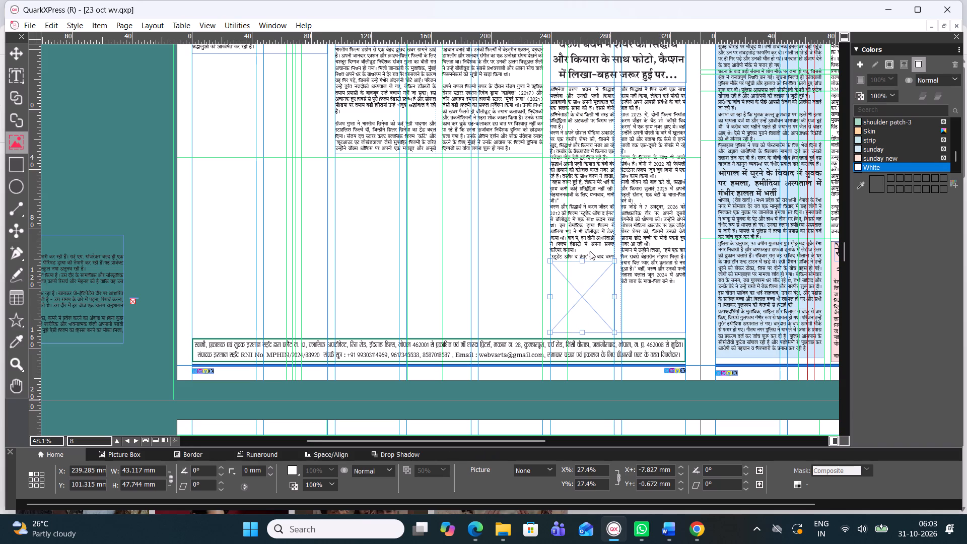
Extend the empty picture box upward to about 72.5 mm high, keeping its bottom edge in place.
left_click_drag(587, 261, 585, 246)
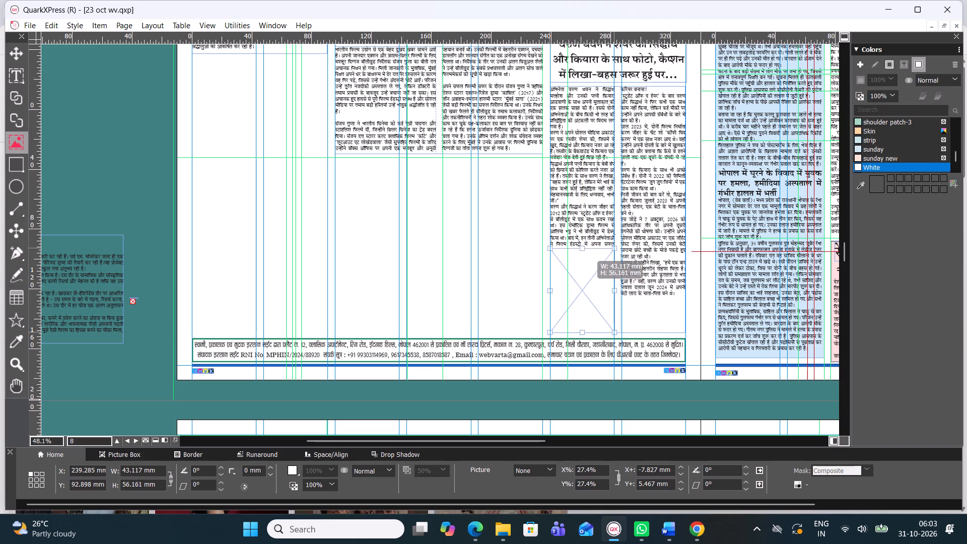
left_click_drag(585, 246, 584, 224)
Move the empty picture box to the top of the Varun Dhawan story's first column, directly below the headline.
left_click_drag(584, 279, 572, 209)
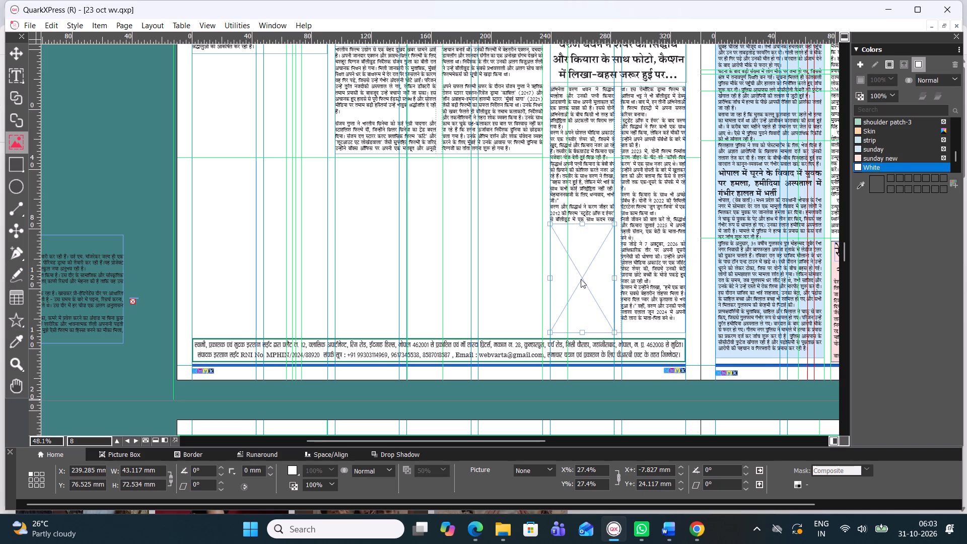
left_click_drag(581, 284, 581, 263)
left_click(588, 292)
left_click_drag(582, 287, 582, 286)
left_click_drag(582, 286, 583, 267)
left_click(16, 46)
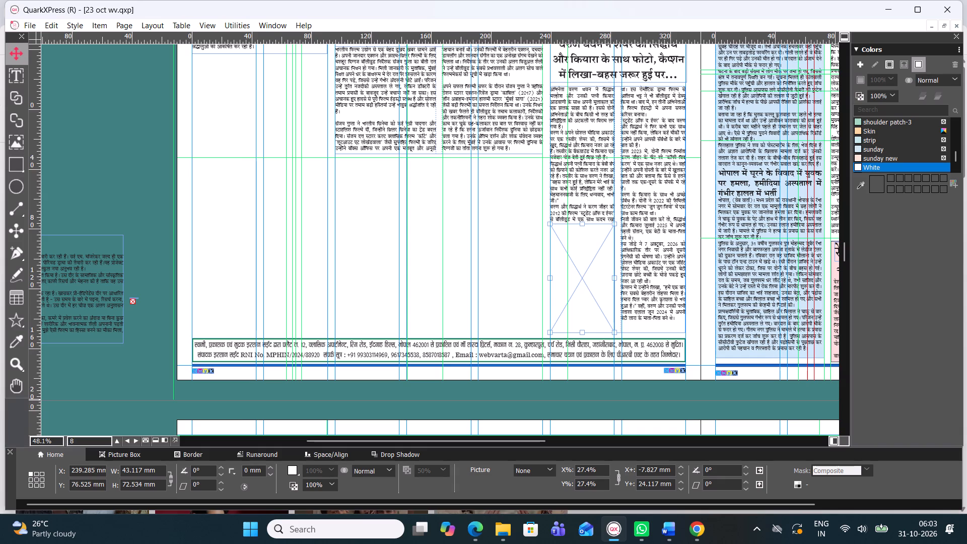
left_click_drag(595, 278, 590, 133)
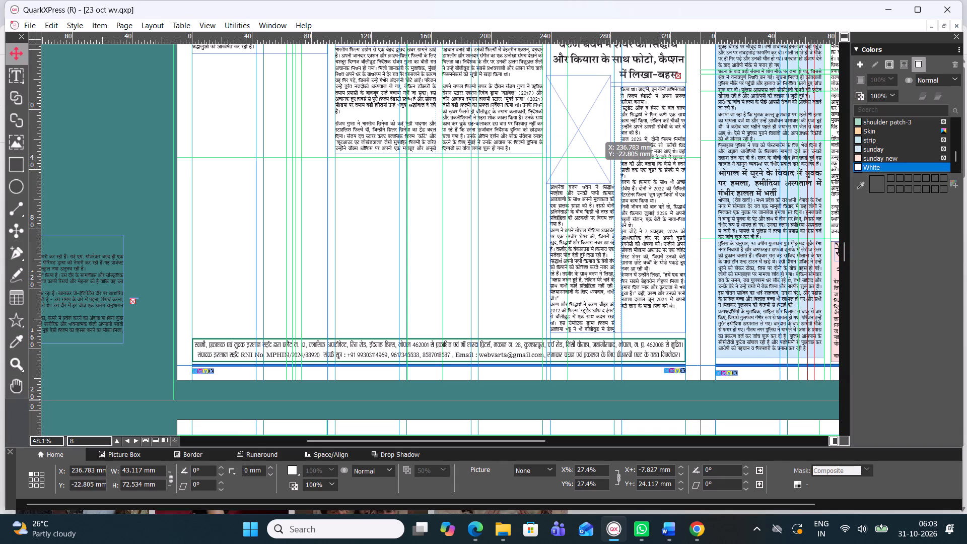
left_click_drag(590, 133, 596, 141)
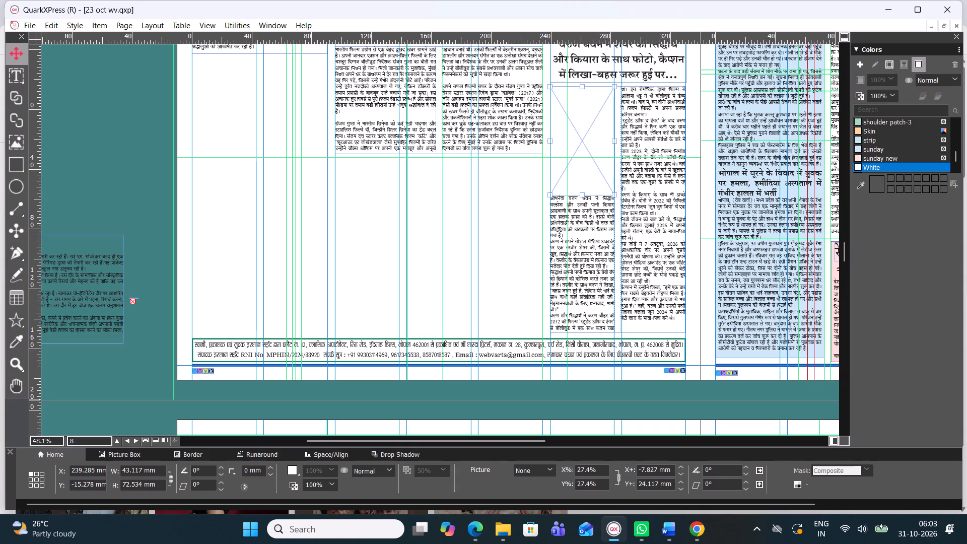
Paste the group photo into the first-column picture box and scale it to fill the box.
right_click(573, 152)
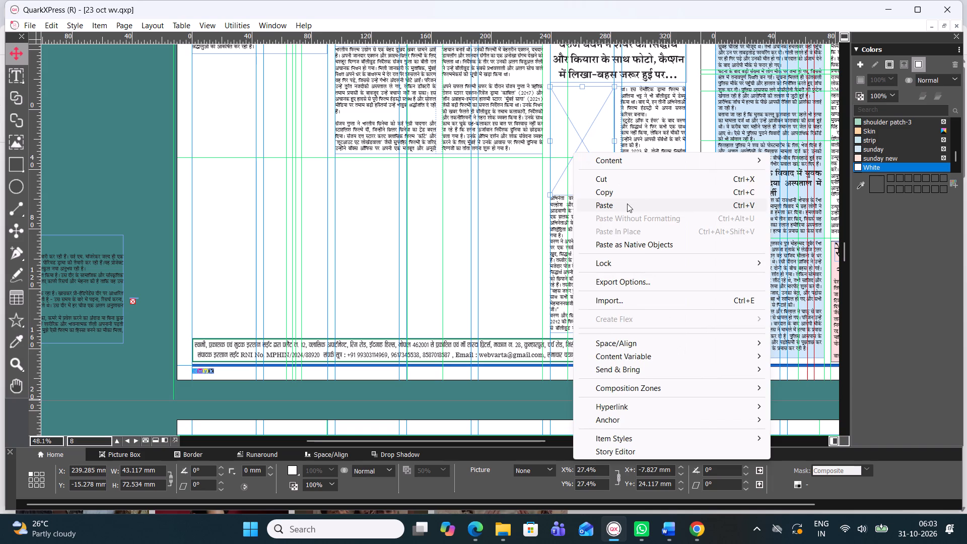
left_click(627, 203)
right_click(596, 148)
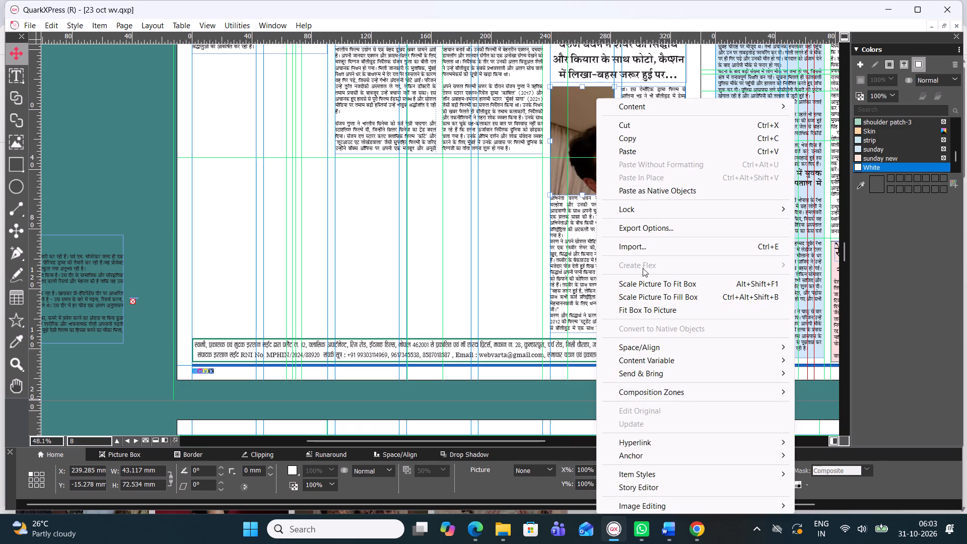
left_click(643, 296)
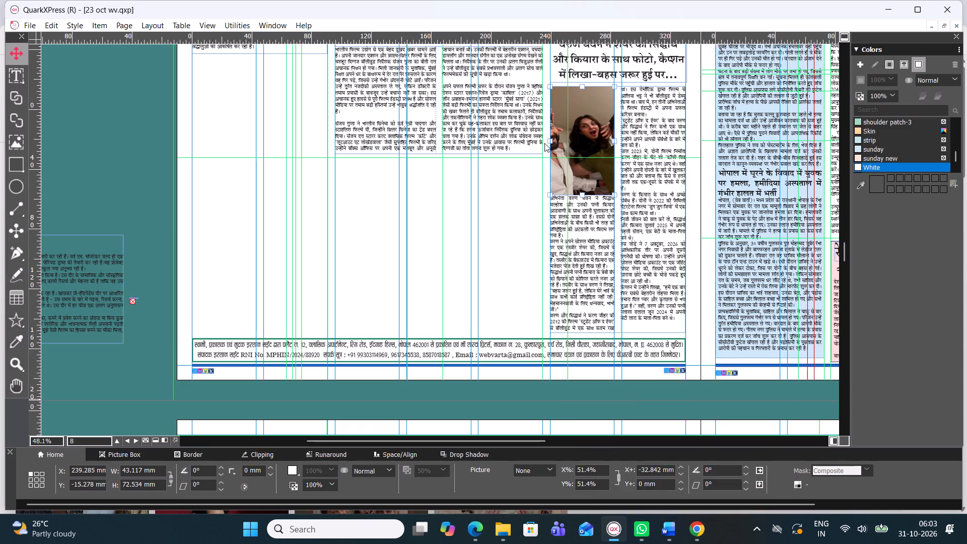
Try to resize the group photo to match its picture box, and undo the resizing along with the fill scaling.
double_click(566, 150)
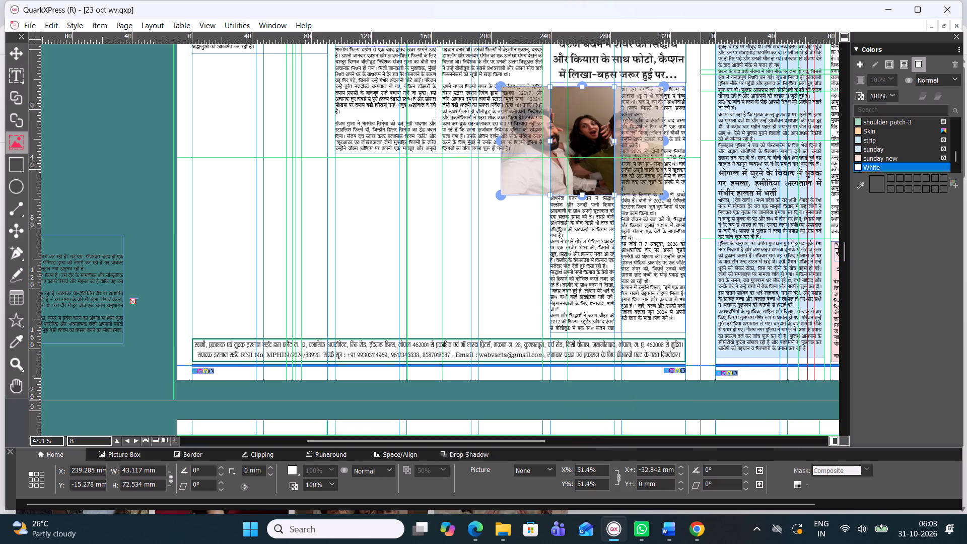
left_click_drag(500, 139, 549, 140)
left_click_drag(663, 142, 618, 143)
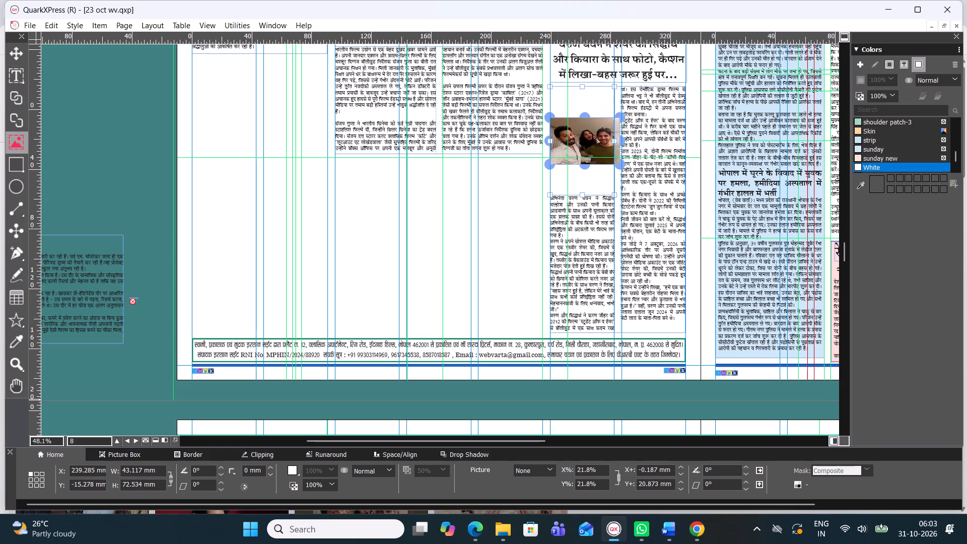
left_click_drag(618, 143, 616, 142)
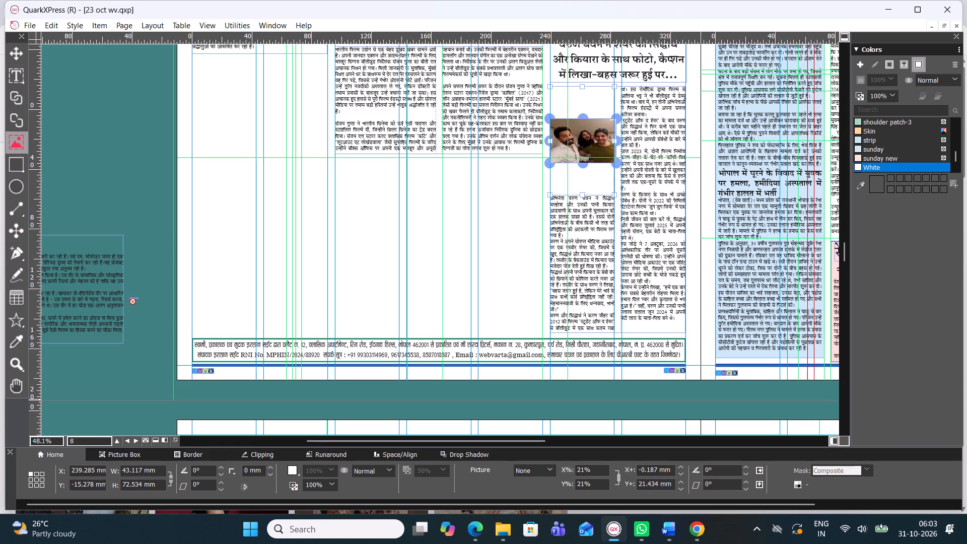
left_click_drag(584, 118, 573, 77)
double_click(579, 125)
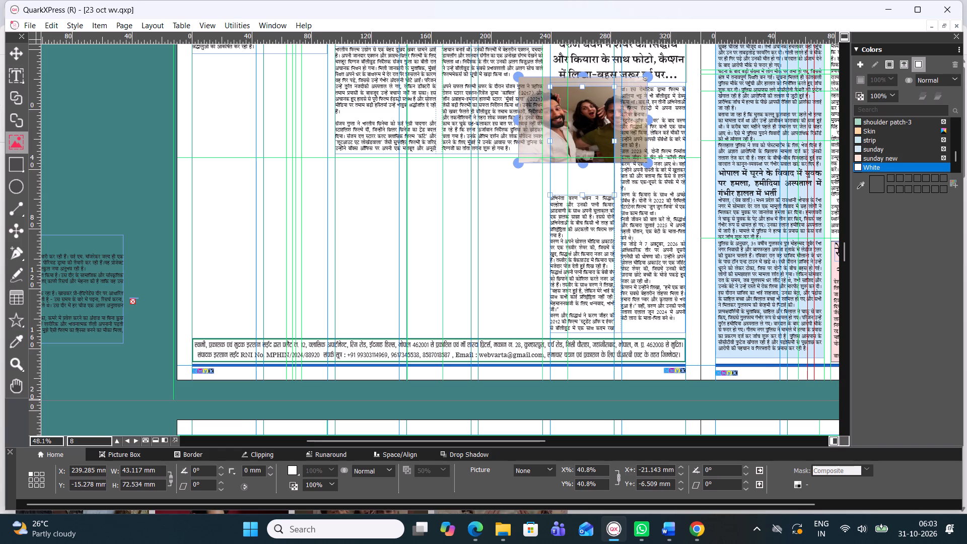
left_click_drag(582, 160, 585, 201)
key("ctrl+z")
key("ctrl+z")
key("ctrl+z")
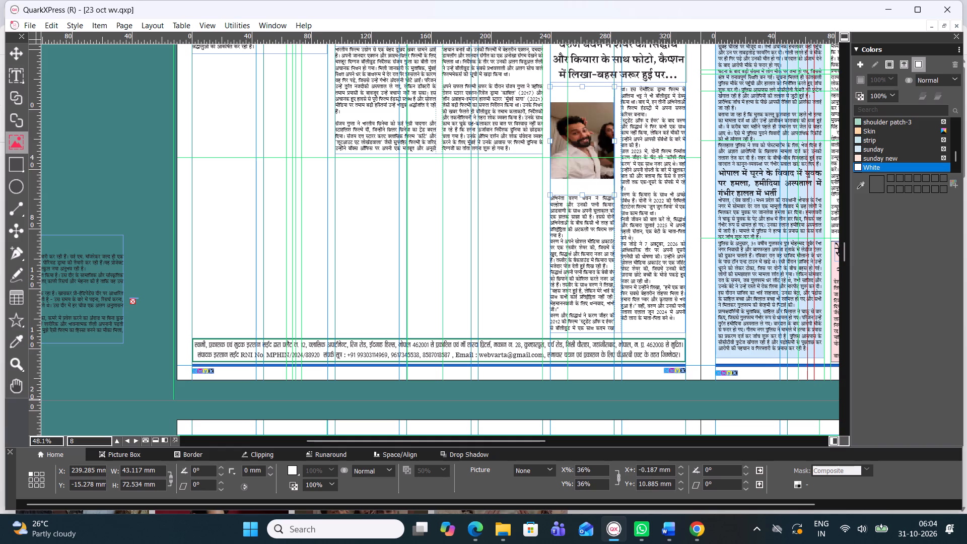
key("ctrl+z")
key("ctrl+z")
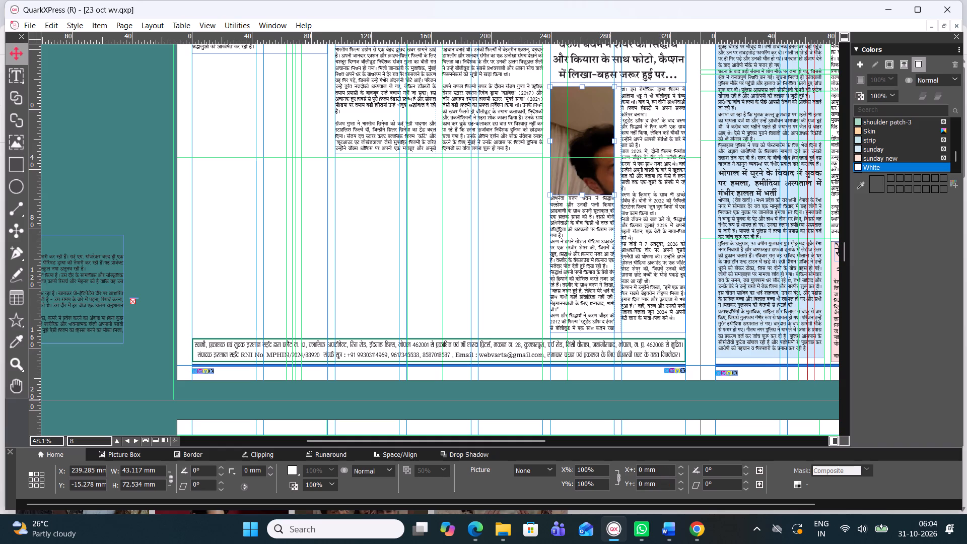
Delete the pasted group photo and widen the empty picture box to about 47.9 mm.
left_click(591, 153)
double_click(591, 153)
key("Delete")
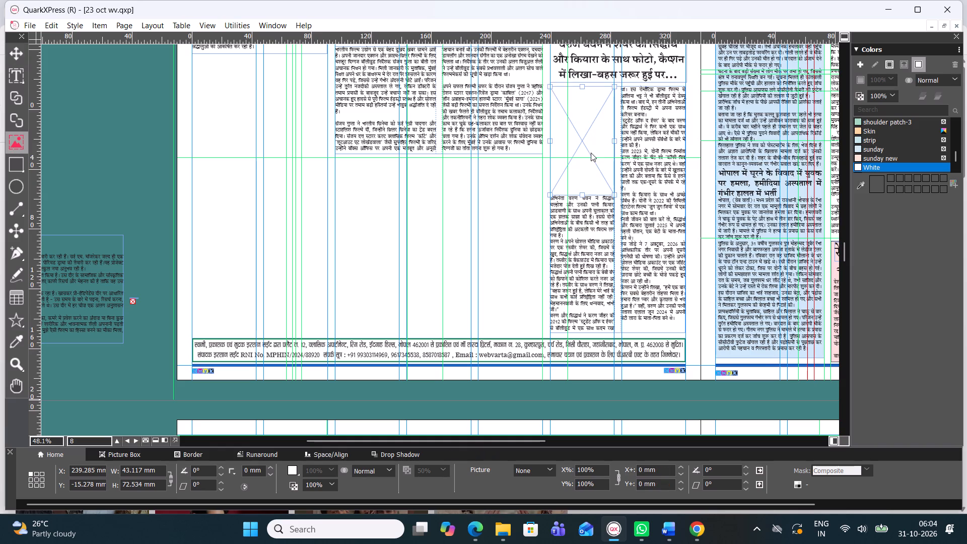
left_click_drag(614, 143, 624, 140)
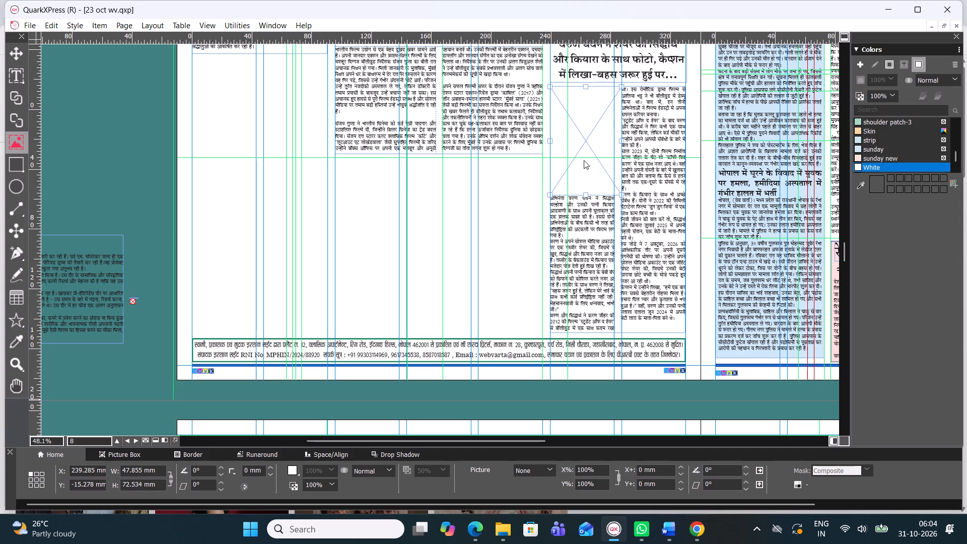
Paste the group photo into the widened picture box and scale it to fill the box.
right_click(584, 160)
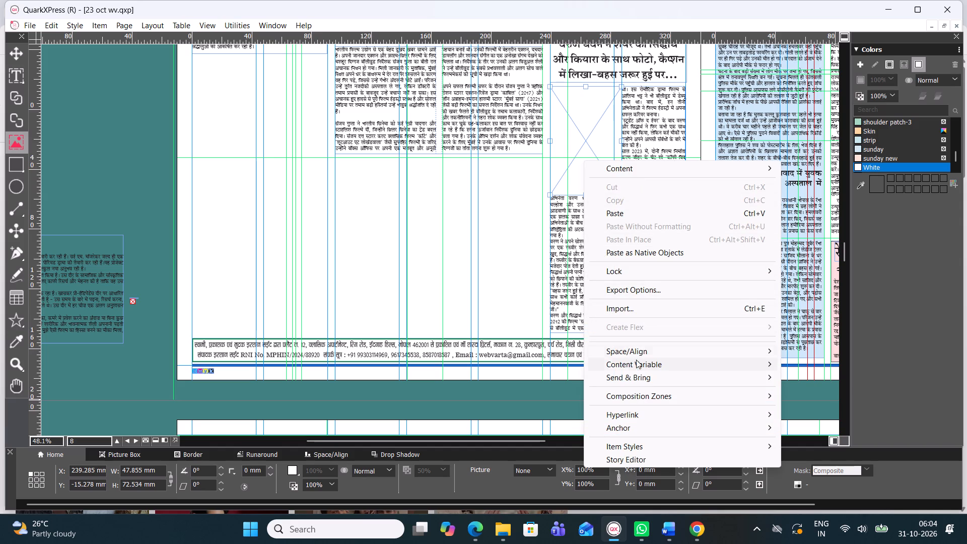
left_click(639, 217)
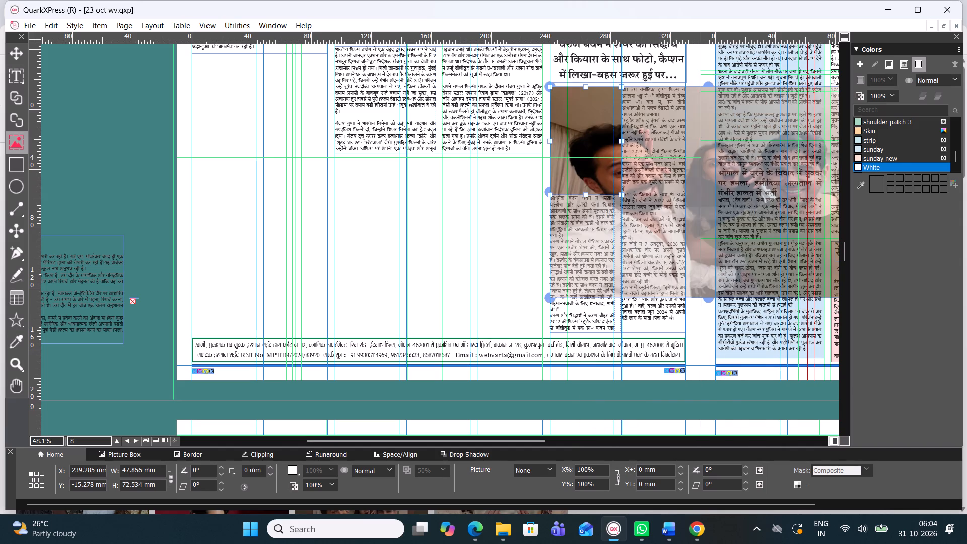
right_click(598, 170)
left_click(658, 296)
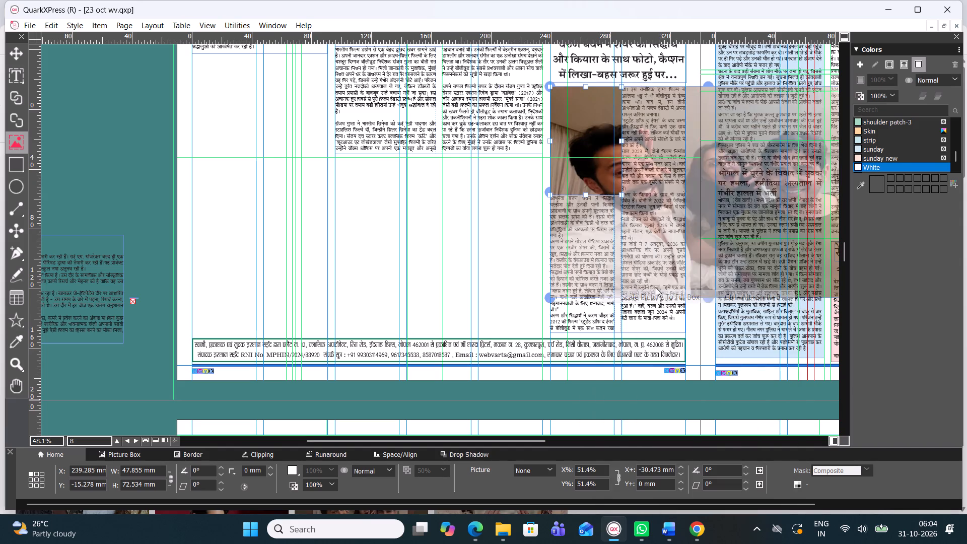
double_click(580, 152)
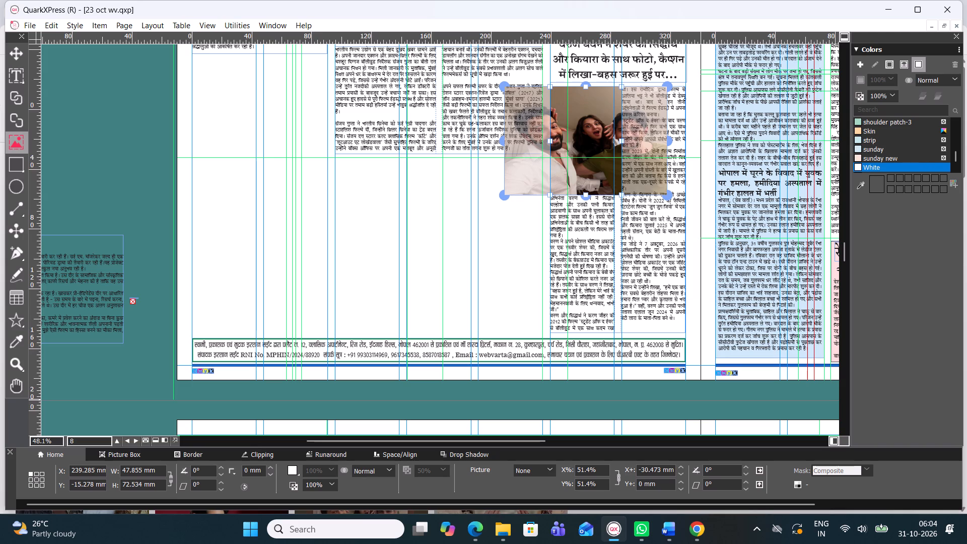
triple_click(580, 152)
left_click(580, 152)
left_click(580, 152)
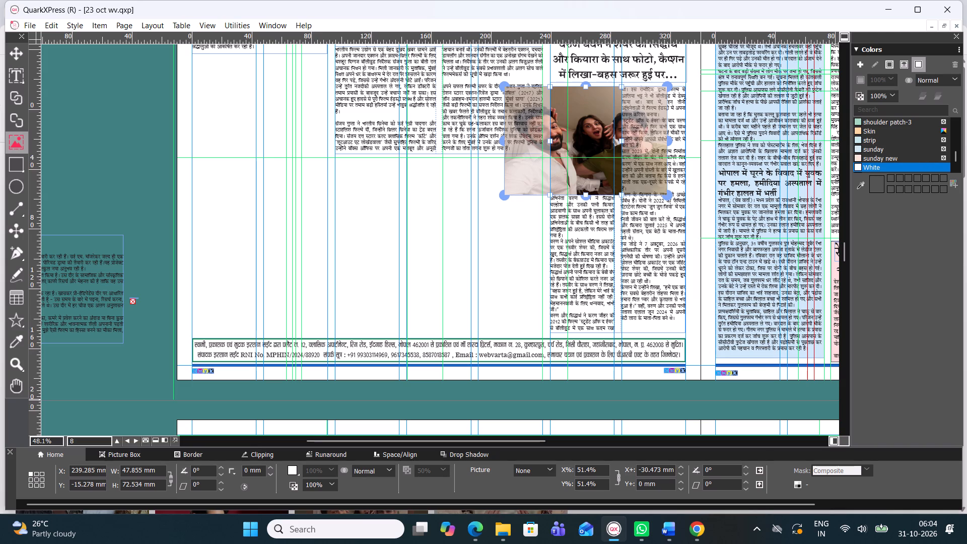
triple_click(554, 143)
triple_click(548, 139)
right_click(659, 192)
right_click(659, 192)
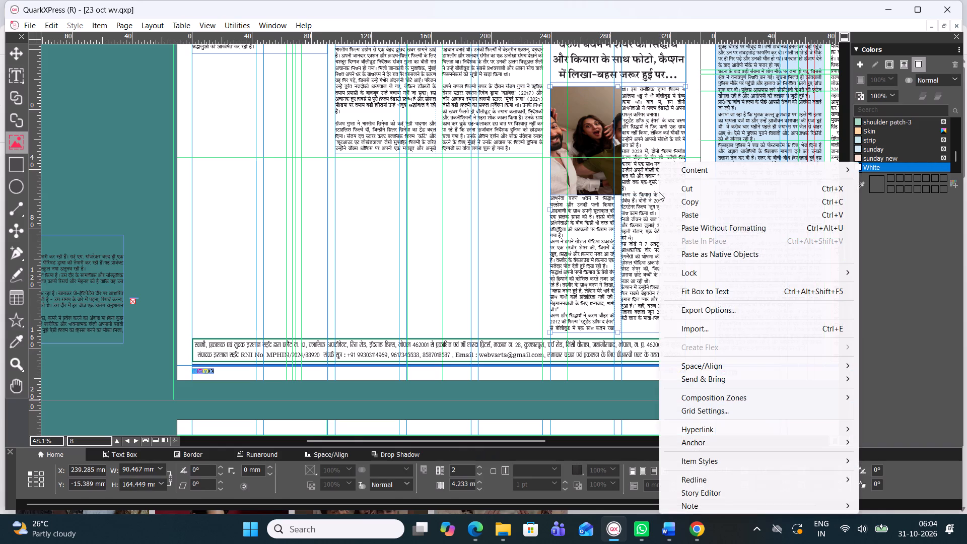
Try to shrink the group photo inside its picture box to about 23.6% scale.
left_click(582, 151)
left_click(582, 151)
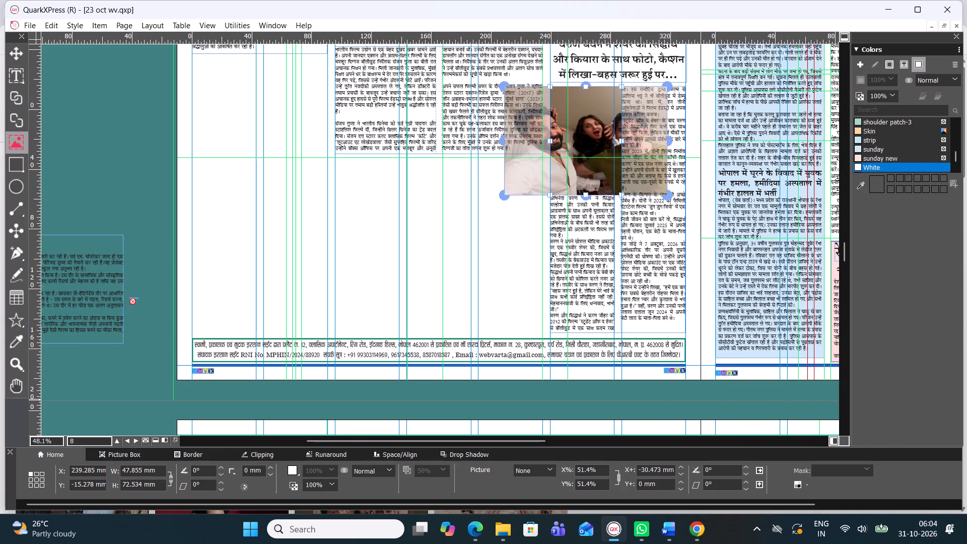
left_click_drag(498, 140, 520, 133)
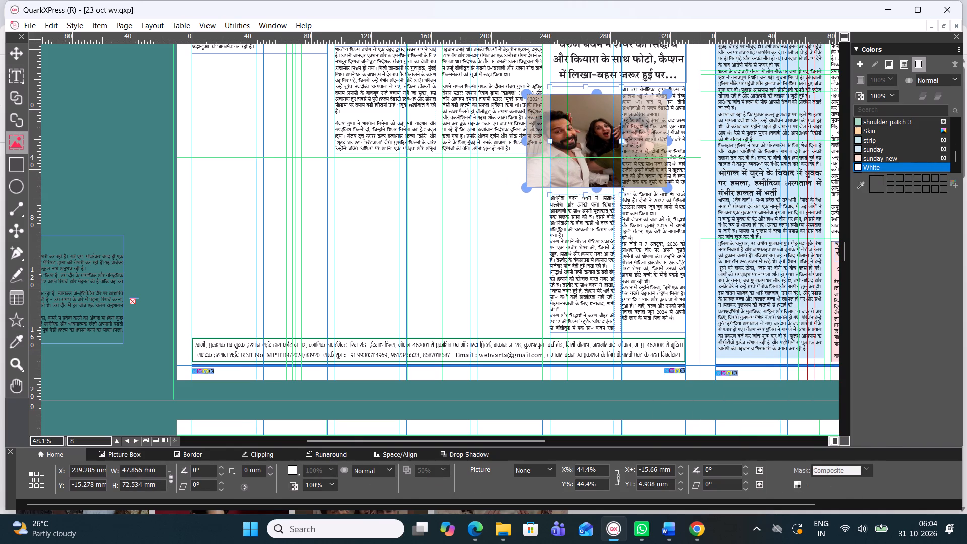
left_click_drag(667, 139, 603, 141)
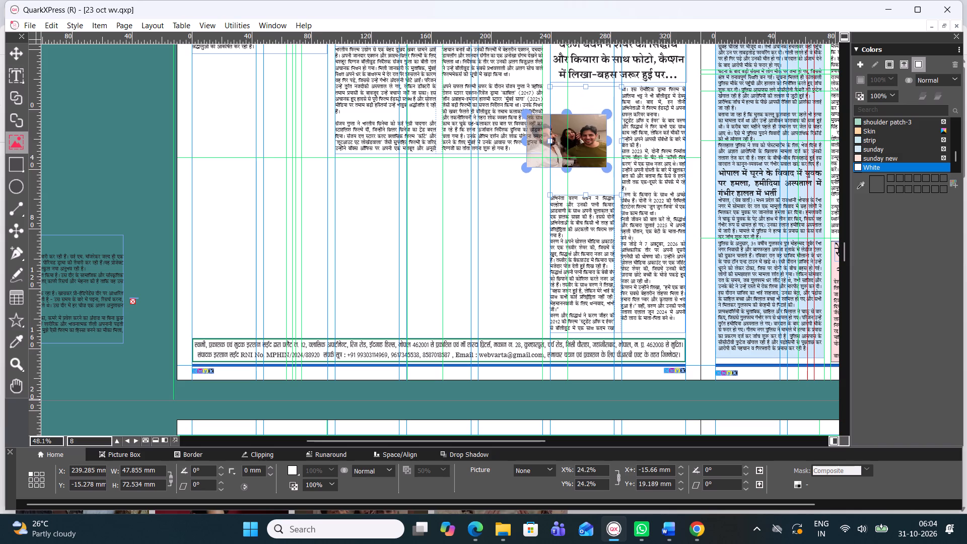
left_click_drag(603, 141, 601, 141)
Delete the group photo from the Varun Dhawan story's picture box.
left_click(580, 150)
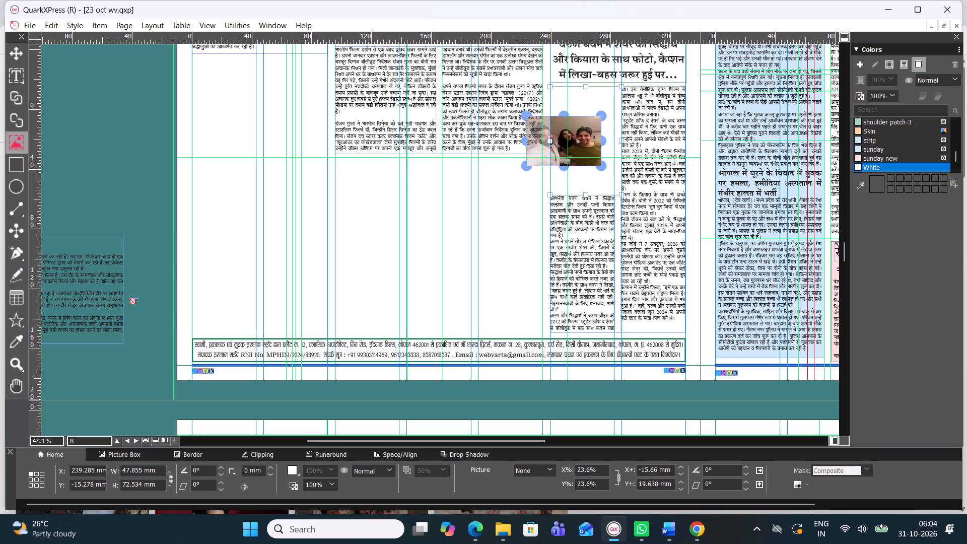
key("Delete")
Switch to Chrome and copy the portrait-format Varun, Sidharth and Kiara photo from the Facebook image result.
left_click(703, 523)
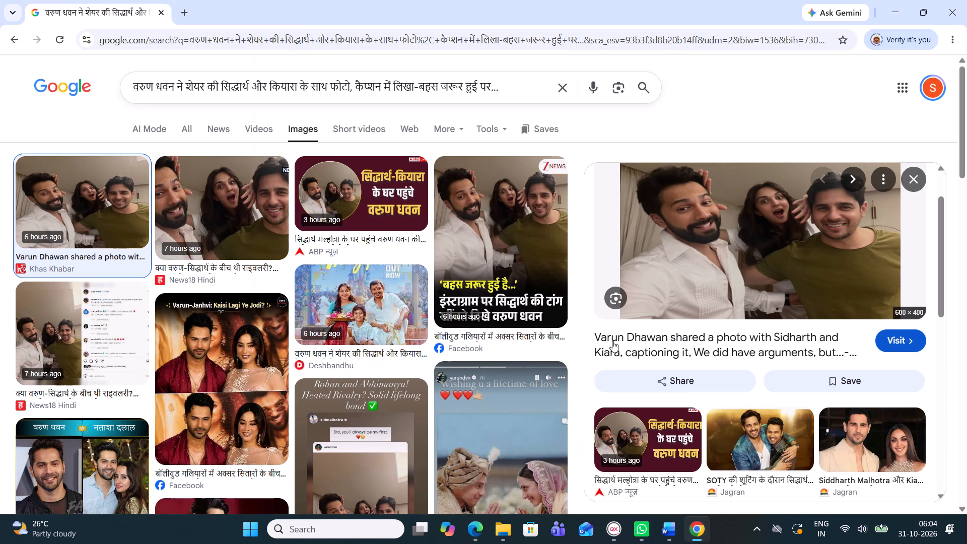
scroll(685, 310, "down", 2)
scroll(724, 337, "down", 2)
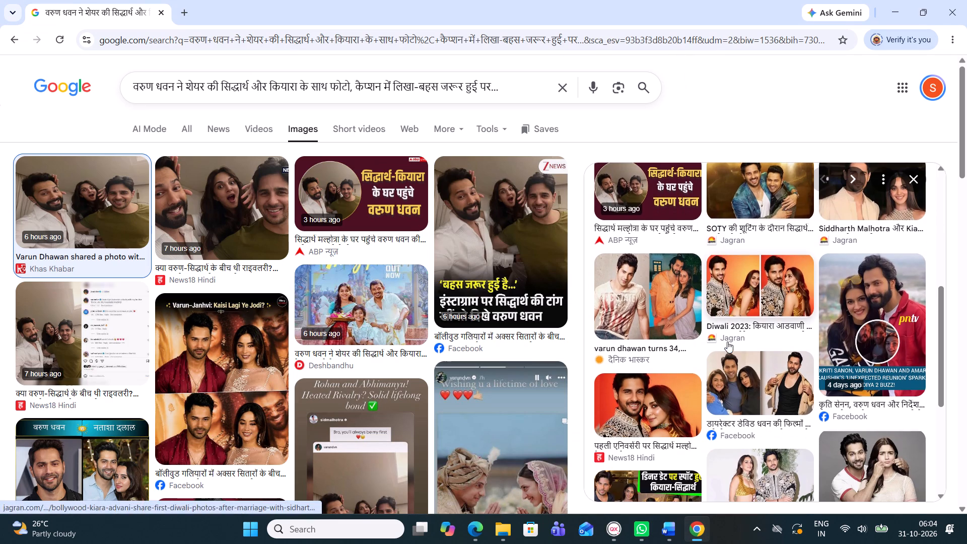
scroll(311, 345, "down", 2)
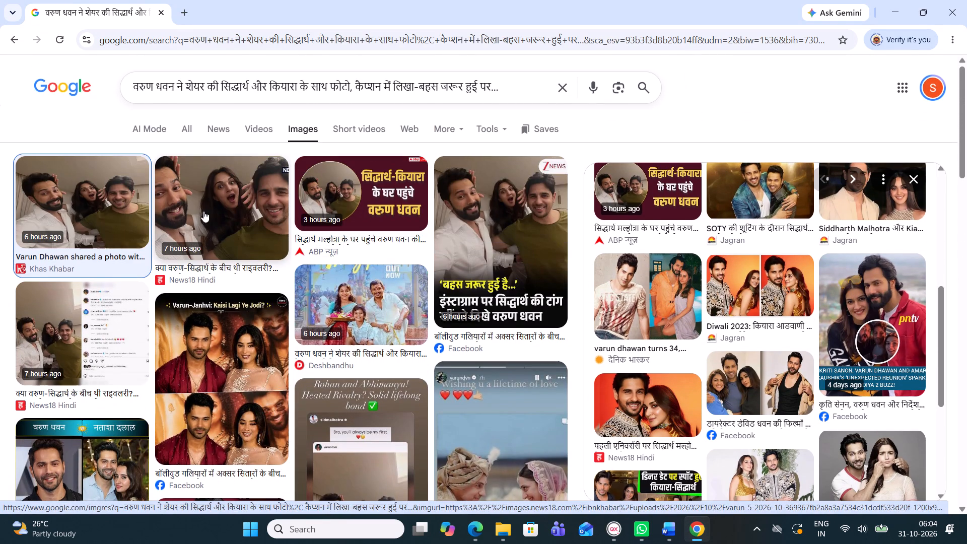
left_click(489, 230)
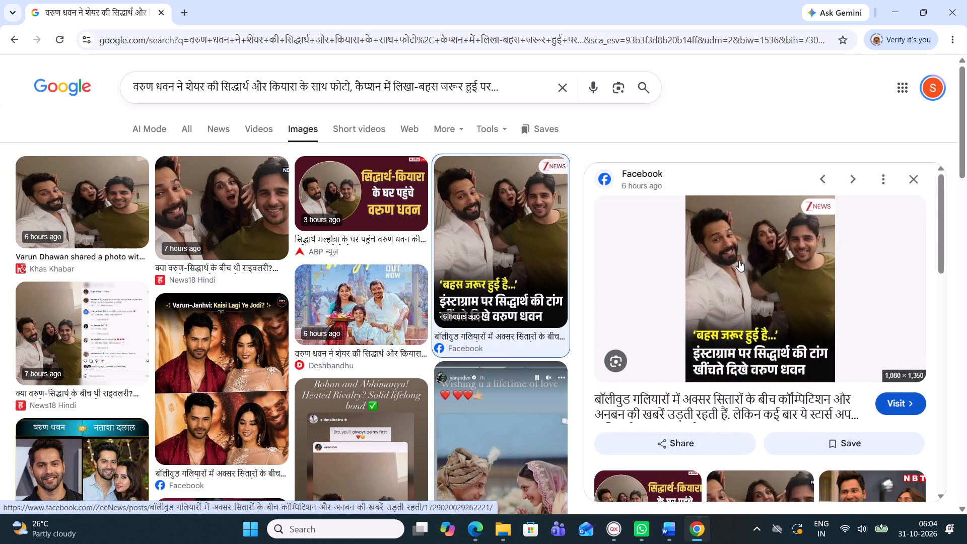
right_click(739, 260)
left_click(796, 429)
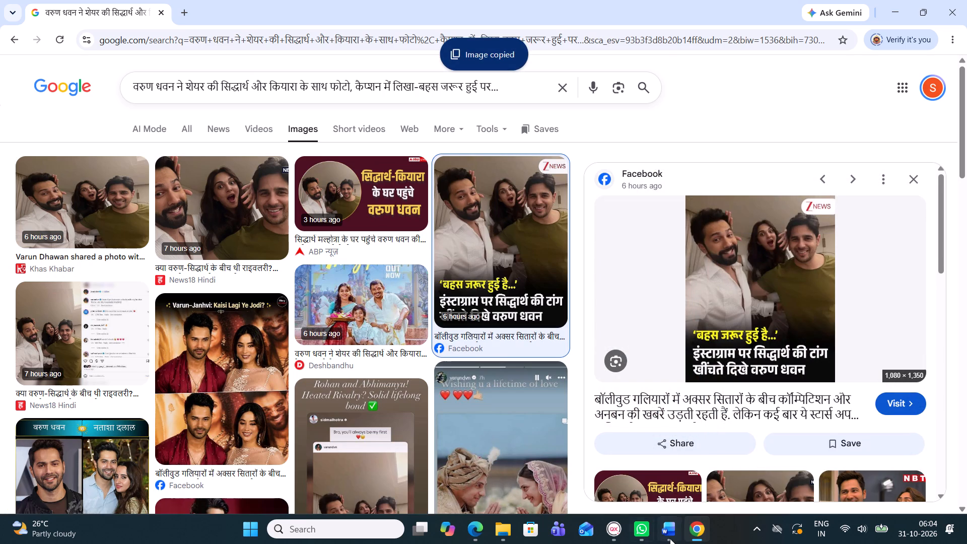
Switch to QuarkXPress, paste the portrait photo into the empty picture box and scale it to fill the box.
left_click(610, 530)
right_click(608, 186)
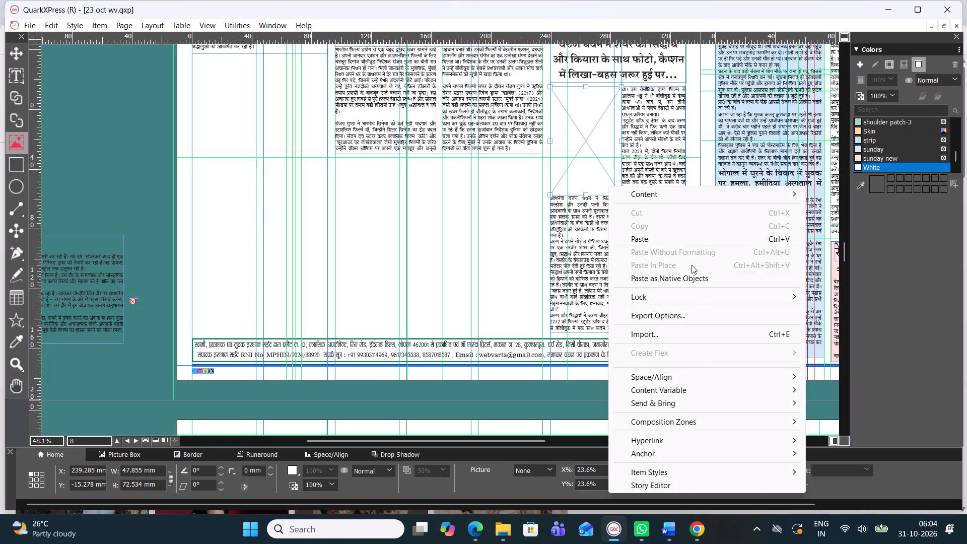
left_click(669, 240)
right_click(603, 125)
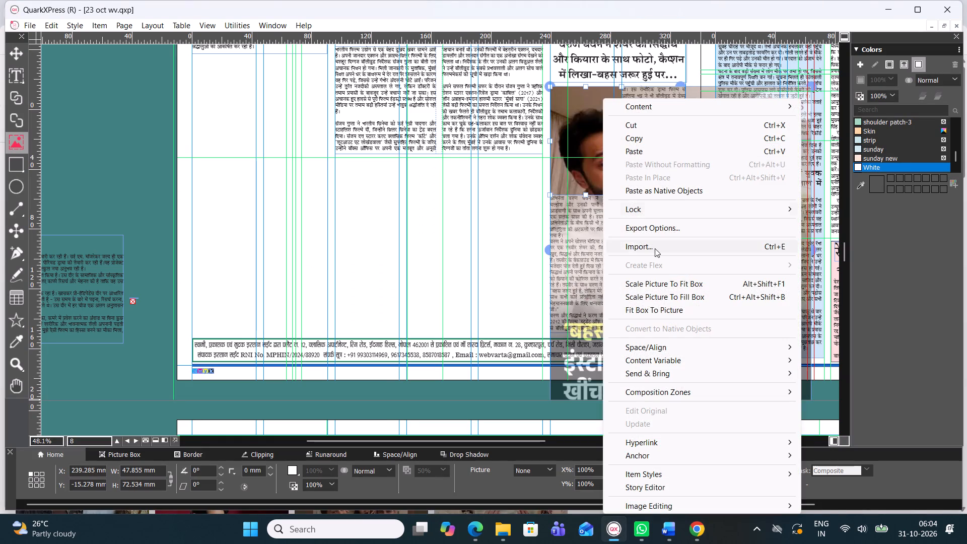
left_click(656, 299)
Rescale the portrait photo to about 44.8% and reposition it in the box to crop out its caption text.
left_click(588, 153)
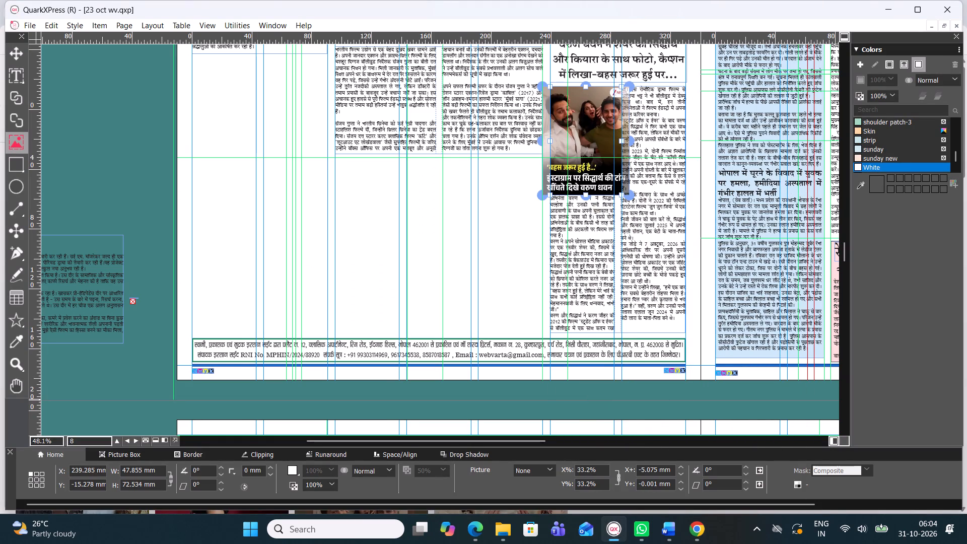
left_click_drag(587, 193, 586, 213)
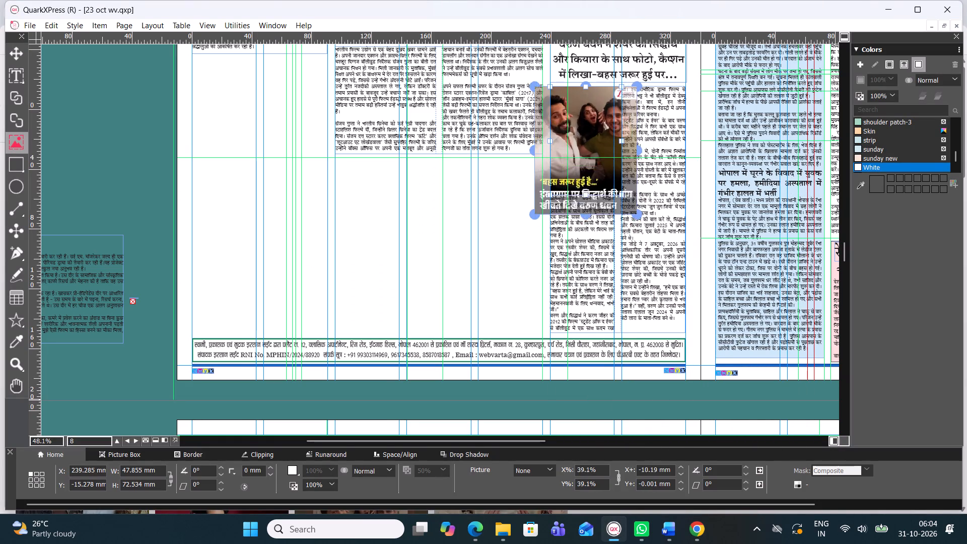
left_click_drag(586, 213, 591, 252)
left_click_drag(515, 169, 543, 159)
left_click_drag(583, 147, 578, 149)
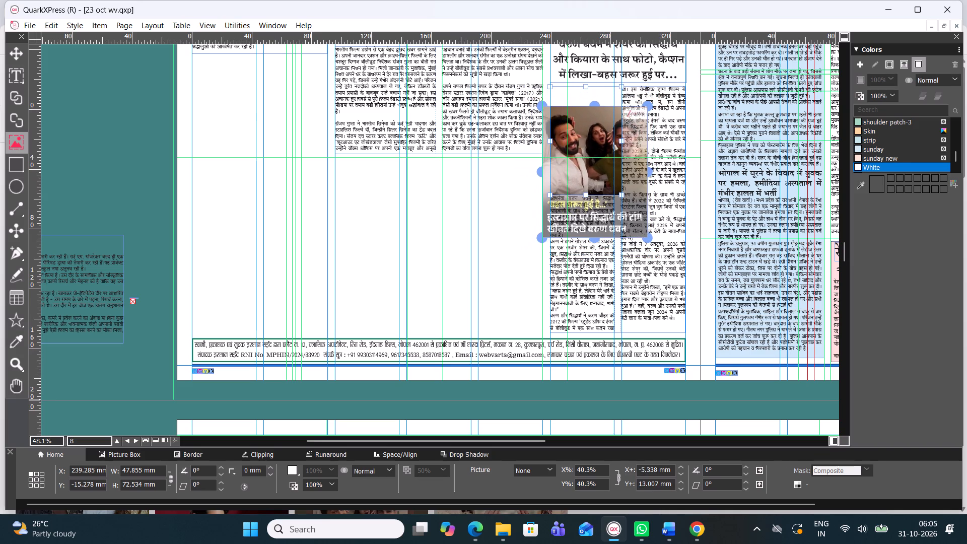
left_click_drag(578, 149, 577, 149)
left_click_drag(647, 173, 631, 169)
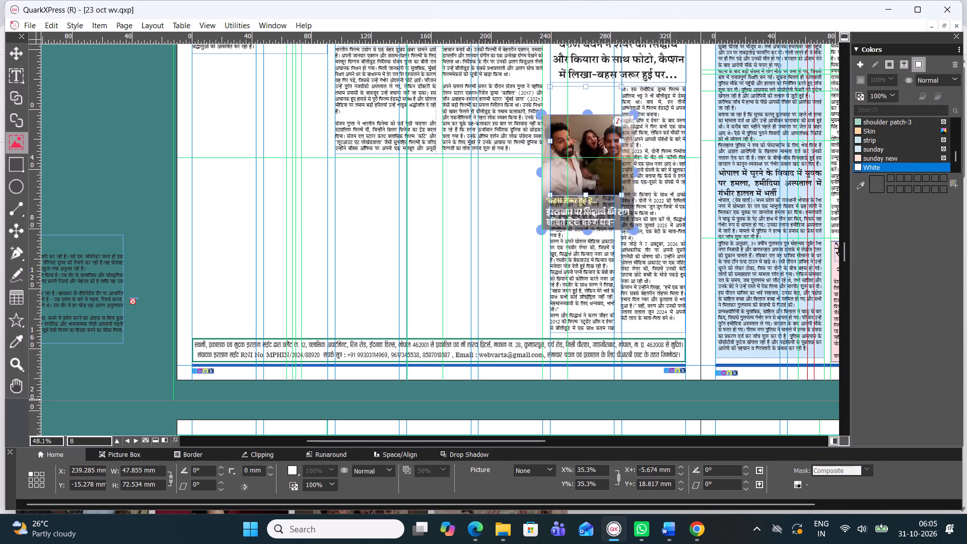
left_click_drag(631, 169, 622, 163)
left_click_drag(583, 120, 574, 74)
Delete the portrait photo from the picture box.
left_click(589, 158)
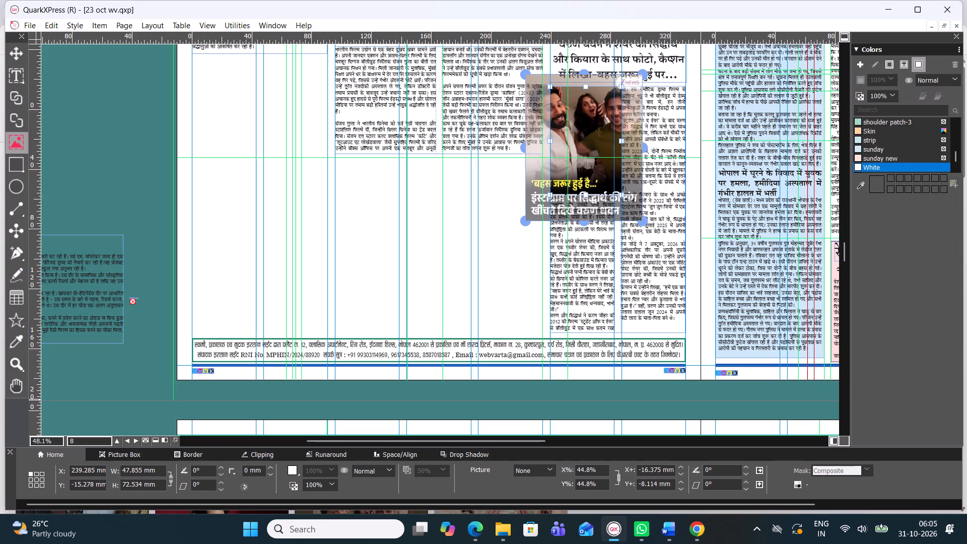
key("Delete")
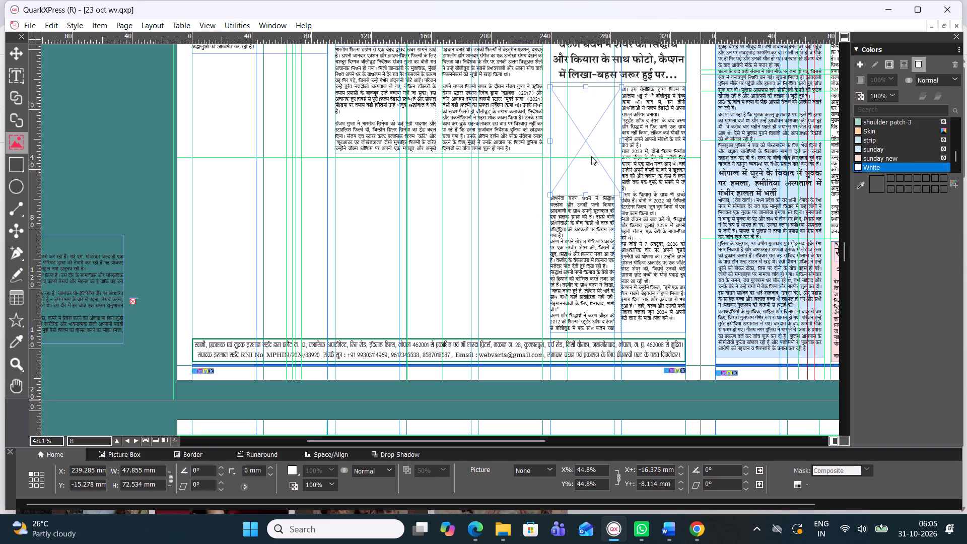
Switch to Chrome and look through the image results for another usable photo of Varun Dhawan with Sidharth and Kiara.
left_click(699, 539)
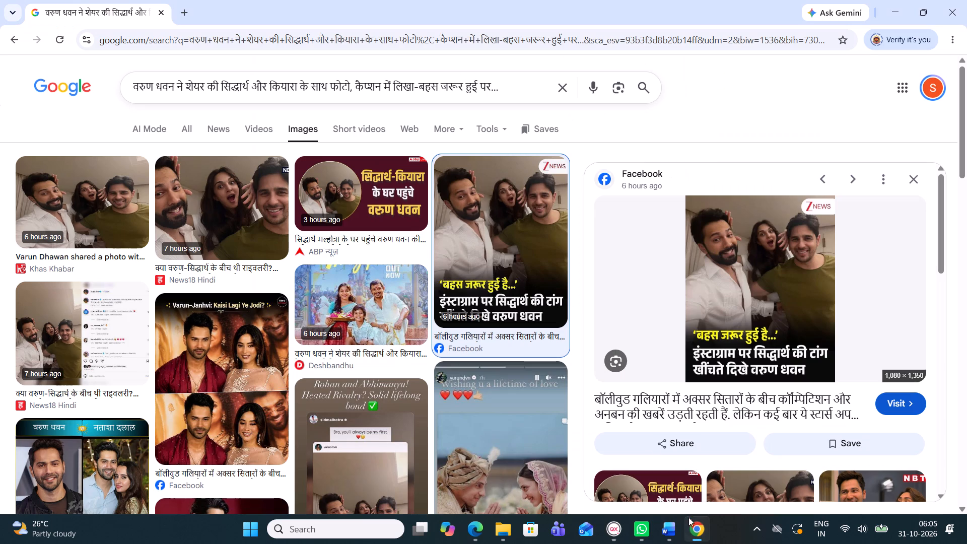
scroll(734, 406, "down", 3)
scroll(773, 392, "down", 3)
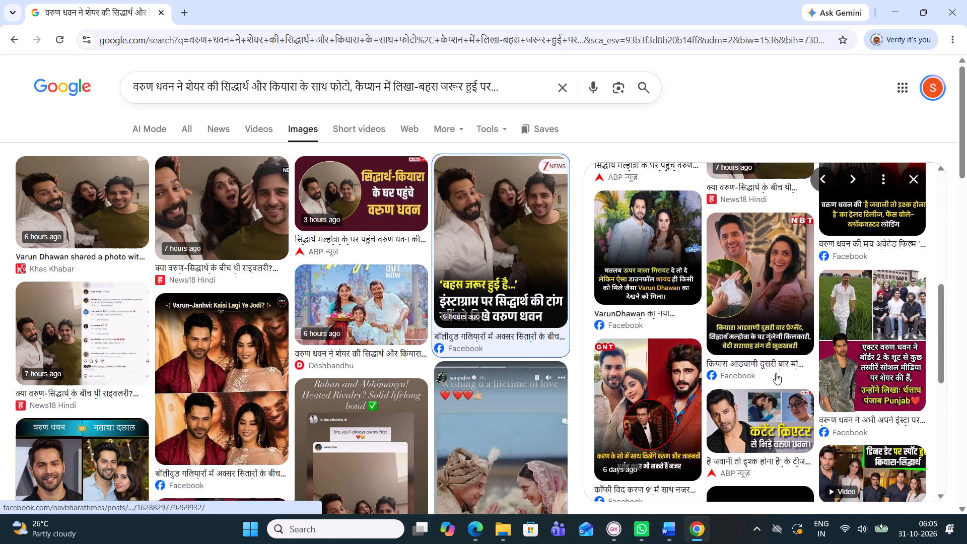
scroll(737, 309, "down", 1)
scroll(737, 309, "up", 2)
scroll(737, 309, "down", 4)
scroll(737, 309, "up", 1)
scroll(737, 309, "down", 1)
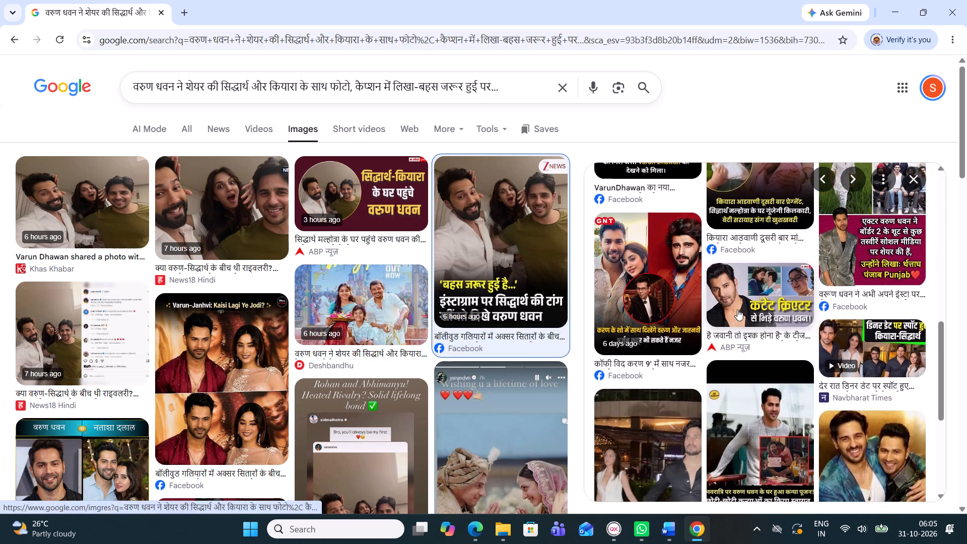
scroll(737, 309, "down", 2)
scroll(718, 305, "up", 1)
scroll(405, 296, "down", 4)
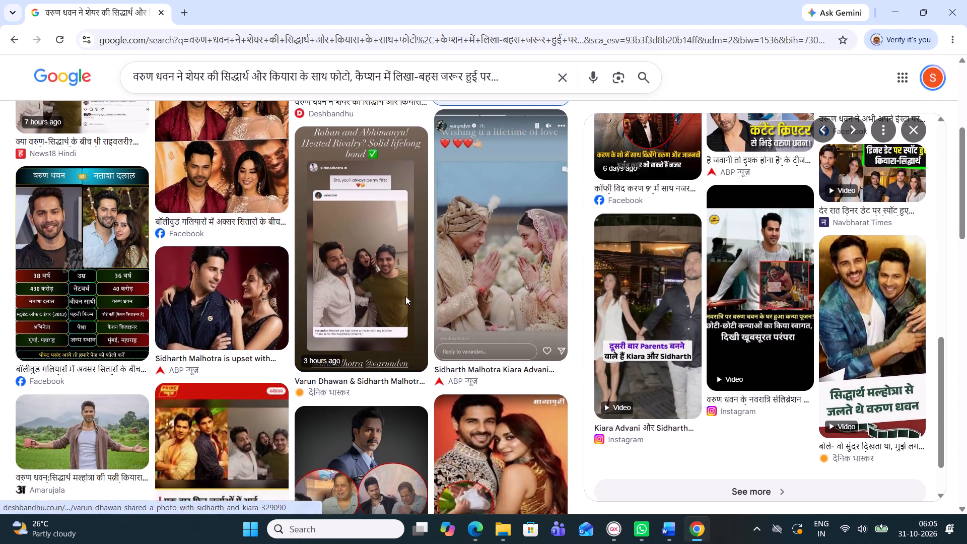
scroll(266, 245, "down", 2)
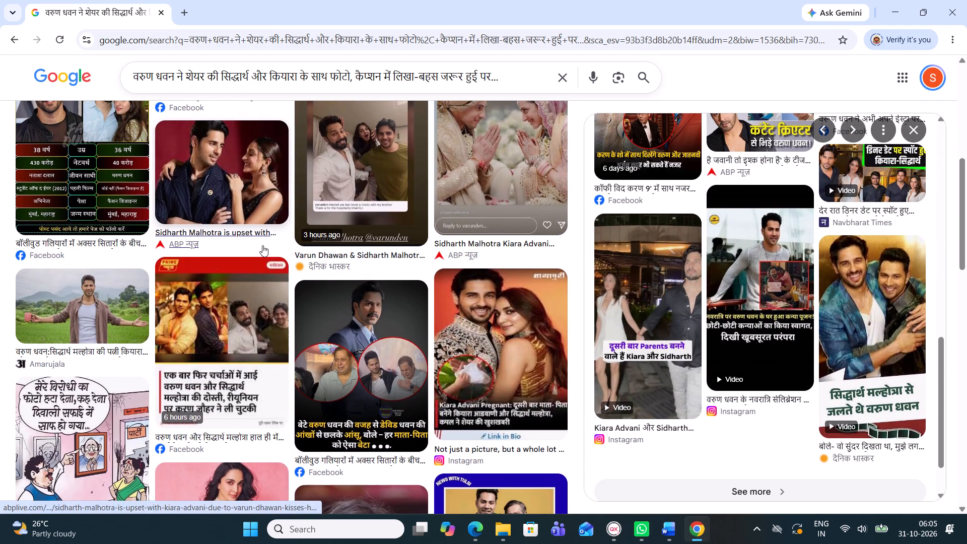
scroll(262, 245, "down", 4)
scroll(262, 245, "up", 1)
scroll(262, 245, "down", 1)
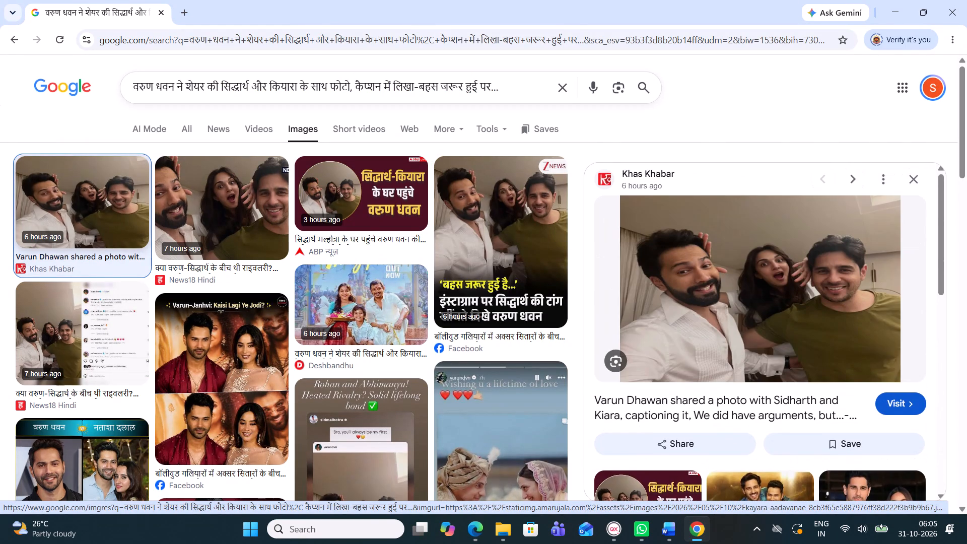
Copy the Khas Khabar photo of Varun, Sidharth and Kiara and return to the page layout in QuarkXPress.
right_click(654, 251)
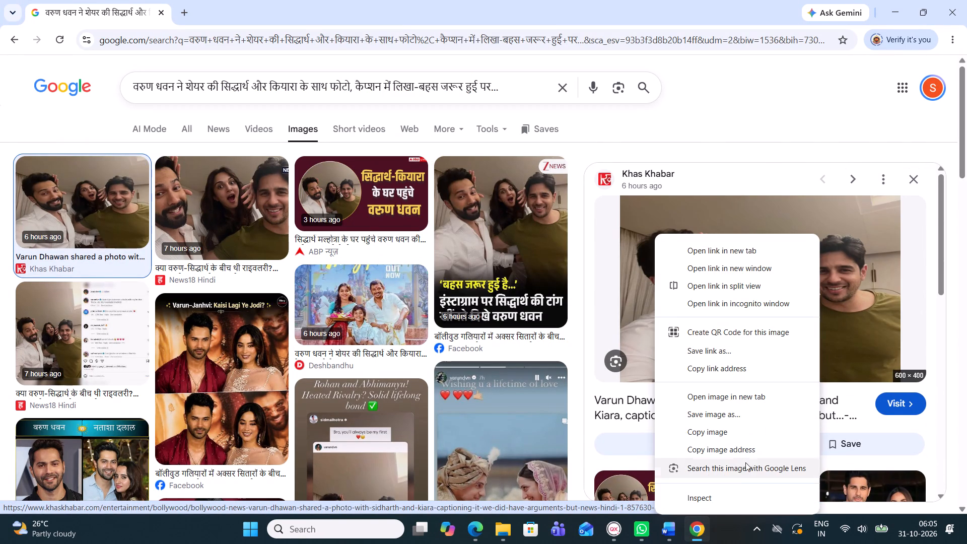
left_click(729, 430)
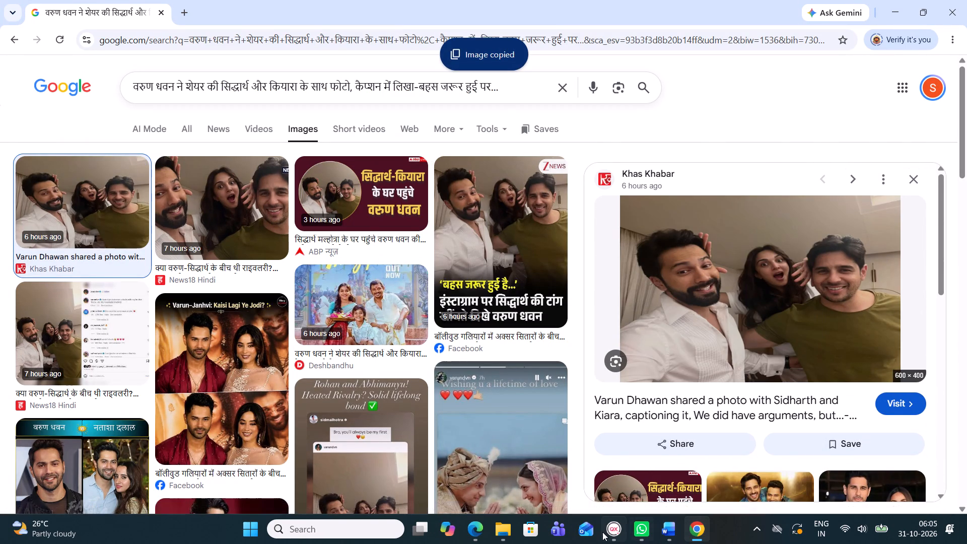
left_click(609, 528)
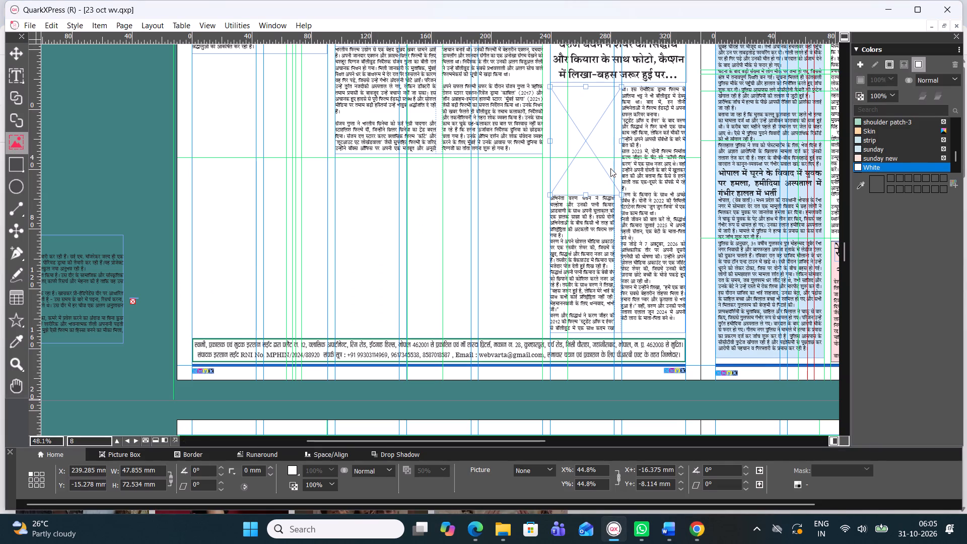
Resize the empty picture box to about 90.5 mm wide, spanning both story columns, and about 41.3 mm high.
left_click_drag(587, 197, 588, 181)
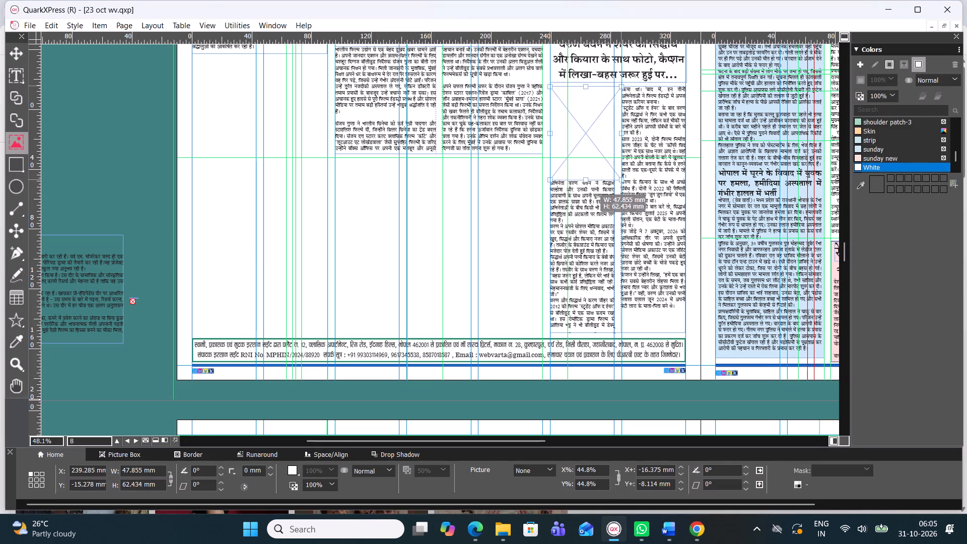
left_click_drag(588, 181, 588, 175)
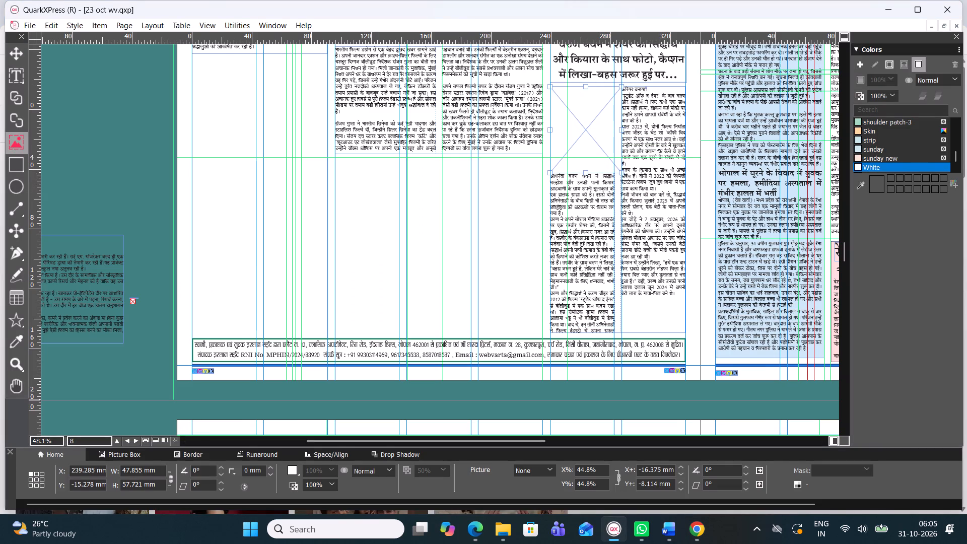
left_click_drag(627, 129, 674, 118)
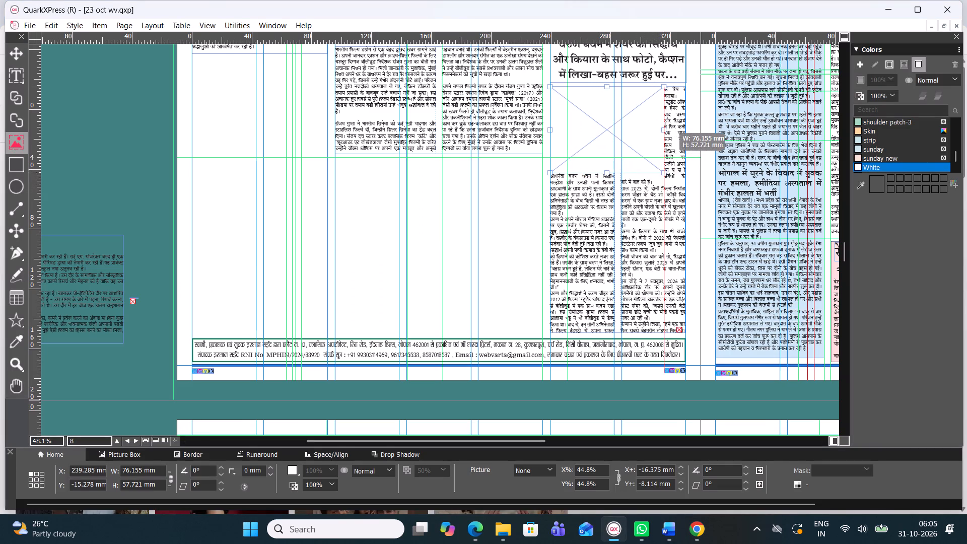
left_click_drag(674, 118, 690, 107)
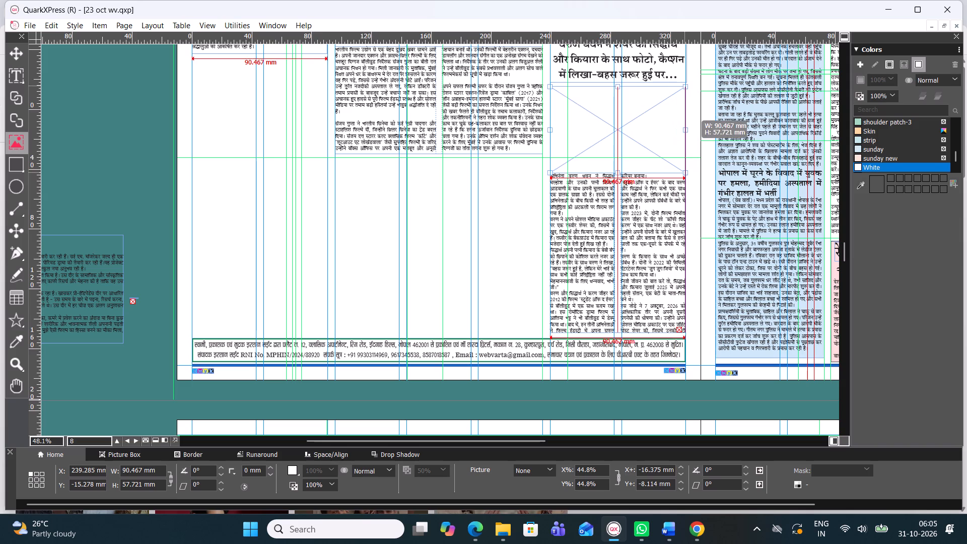
left_click_drag(690, 107, 690, 106)
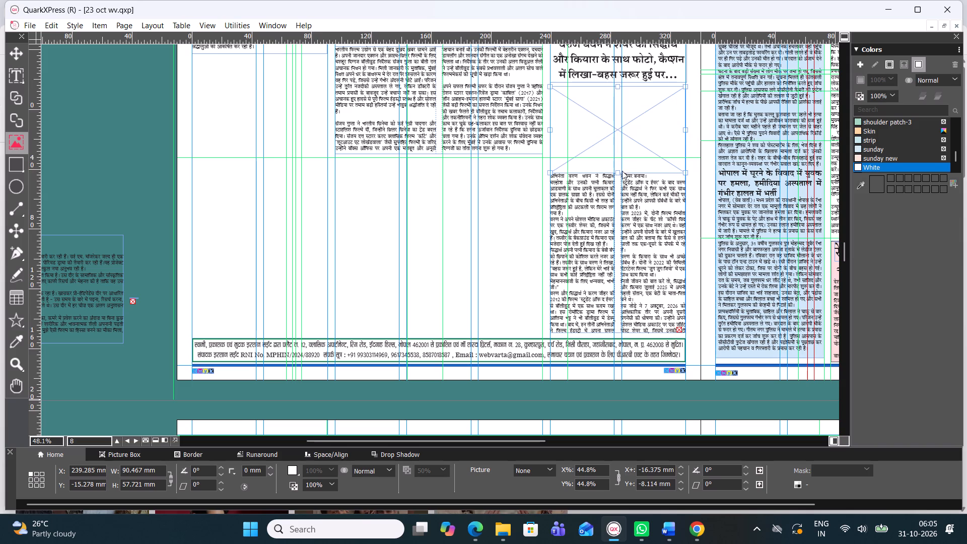
left_click_drag(619, 172, 621, 154)
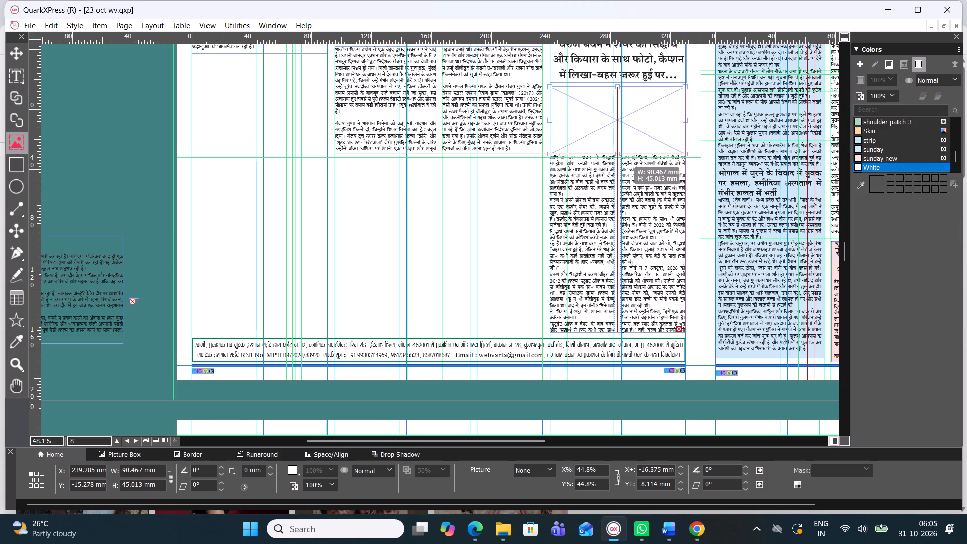
left_click_drag(621, 154, 624, 148)
Paste the group photo into the two-column picture box and open the options for fitting it.
right_click(602, 107)
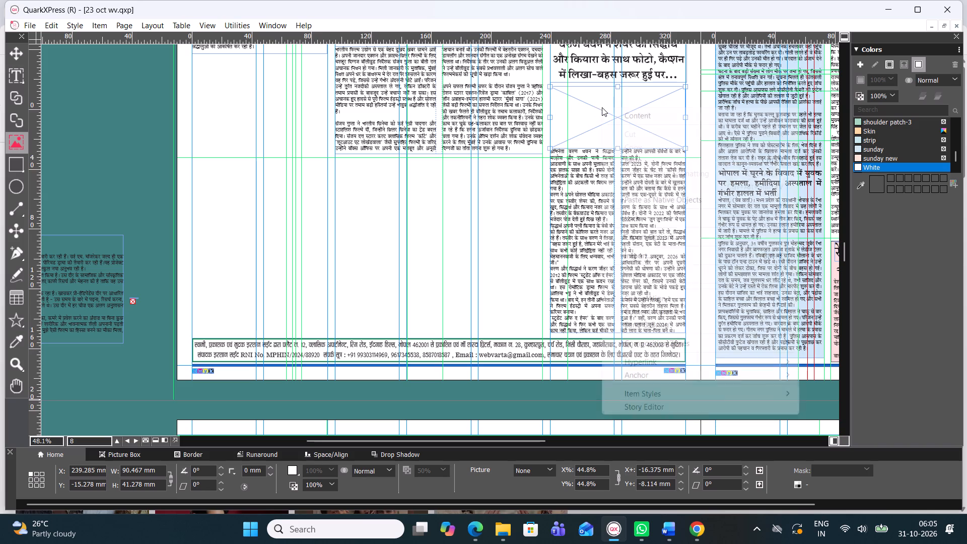
left_click(675, 161)
right_click(629, 120)
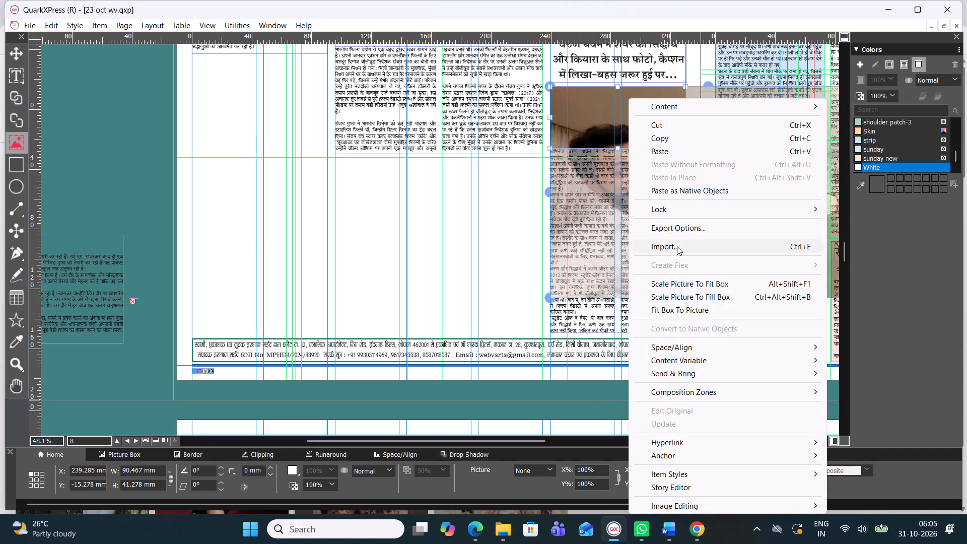
Scale the group photo to fill its two-column picture box under the Sidharth and Kiara headline.
left_click(668, 296)
left_click(397, 253)
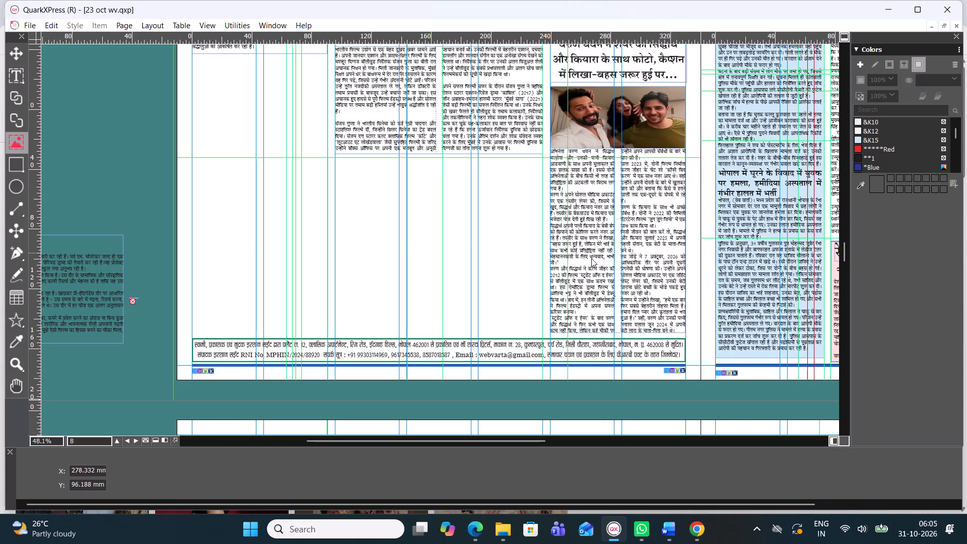
Draw a text box about 90.7 mm wide and 68.5 mm high in the empty space below page 8's leftmost story.
left_click(18, 80)
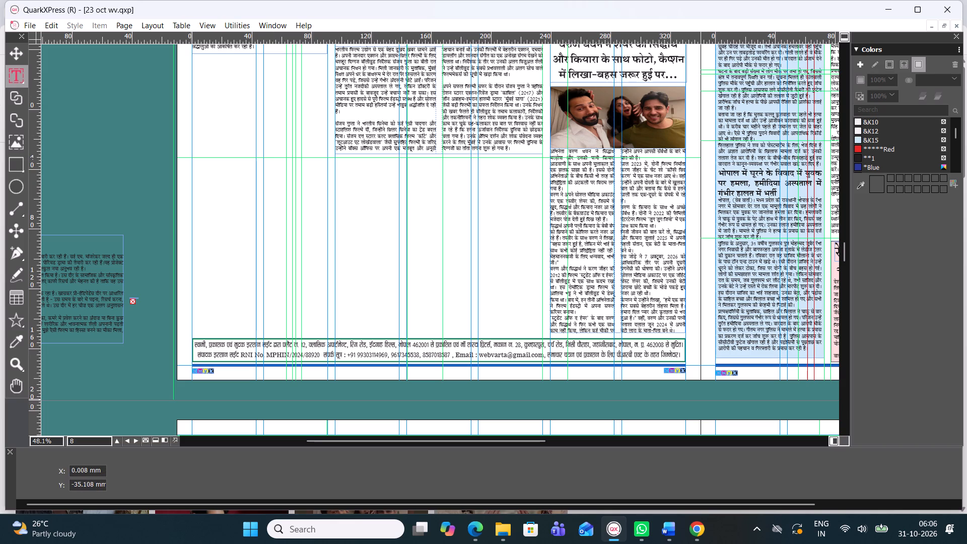
left_click_drag(193, 55, 325, 87)
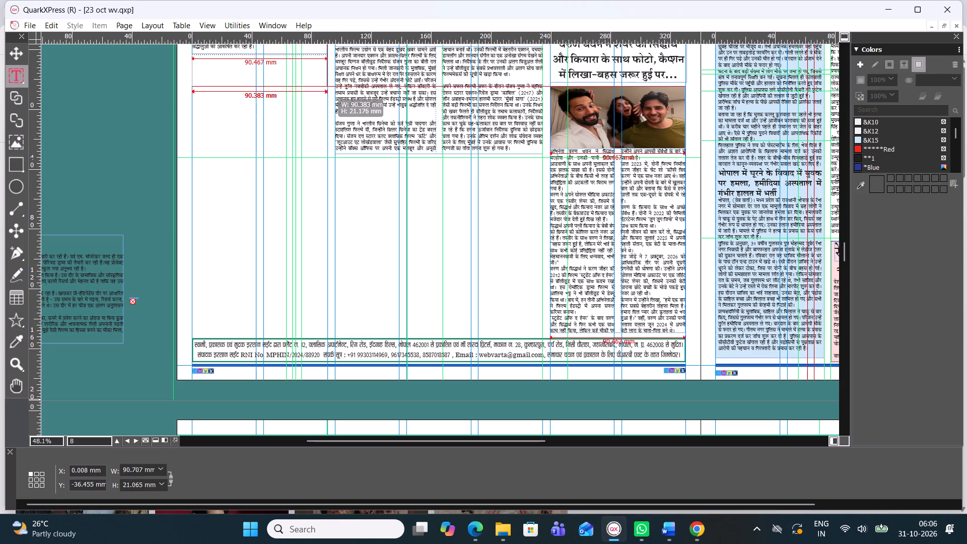
left_click_drag(325, 87, 326, 93)
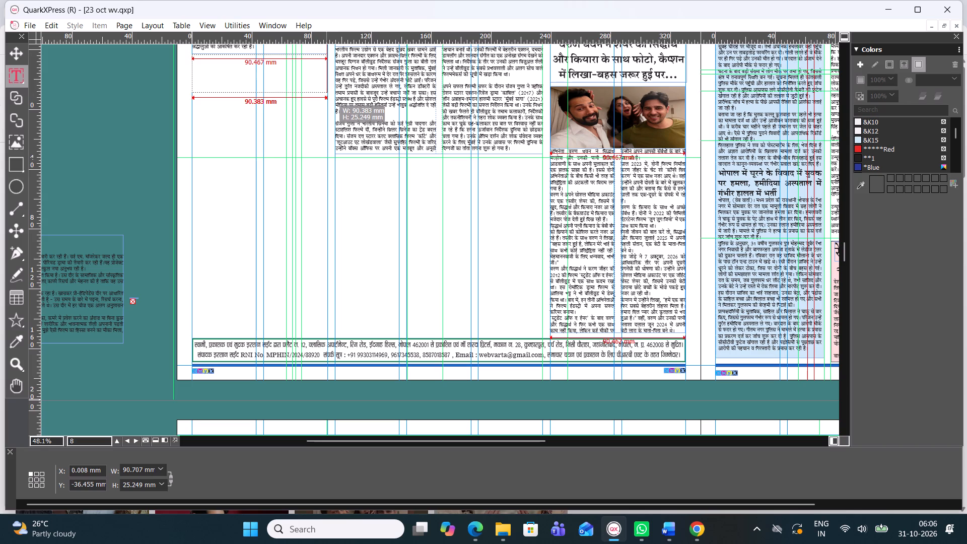
left_click_drag(326, 93, 323, 156)
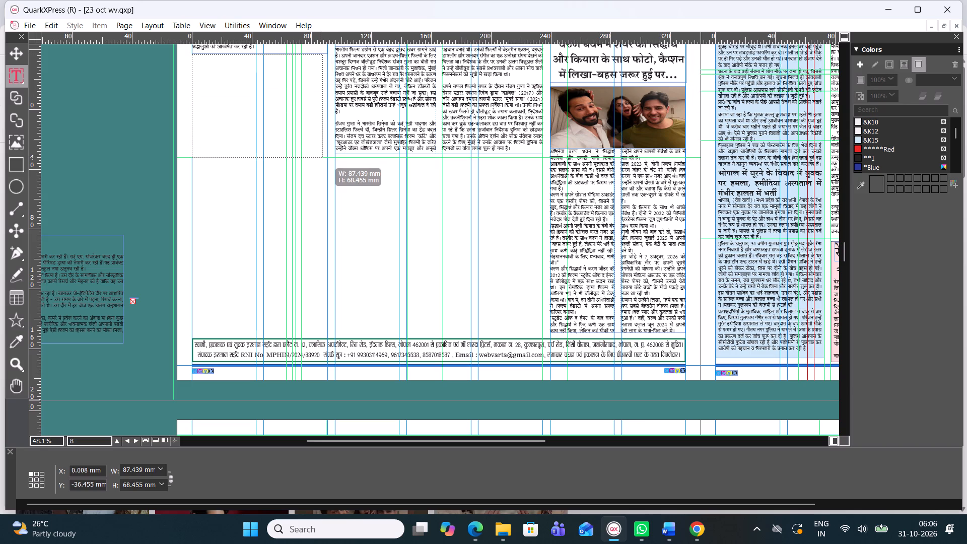
left_click_drag(323, 156, 326, 159)
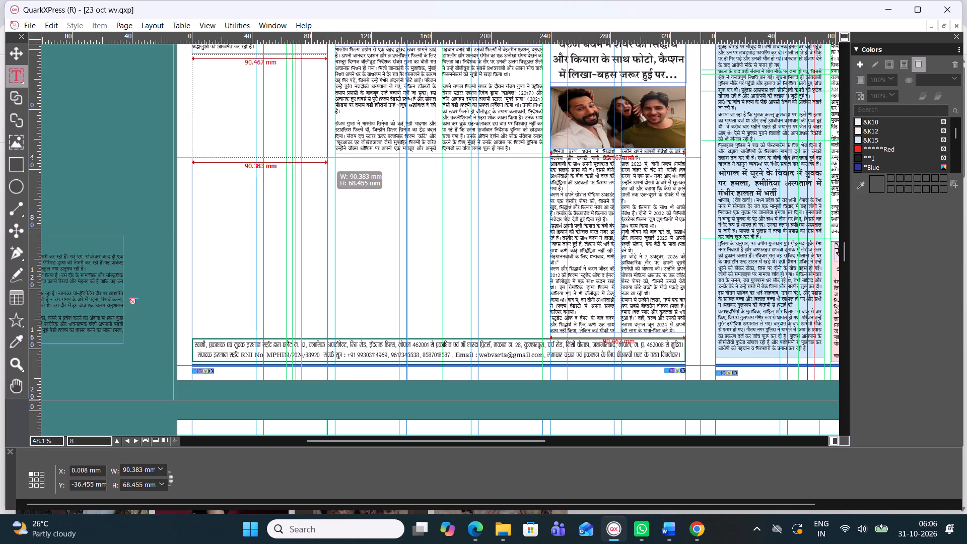
left_click_drag(326, 159, 328, 158)
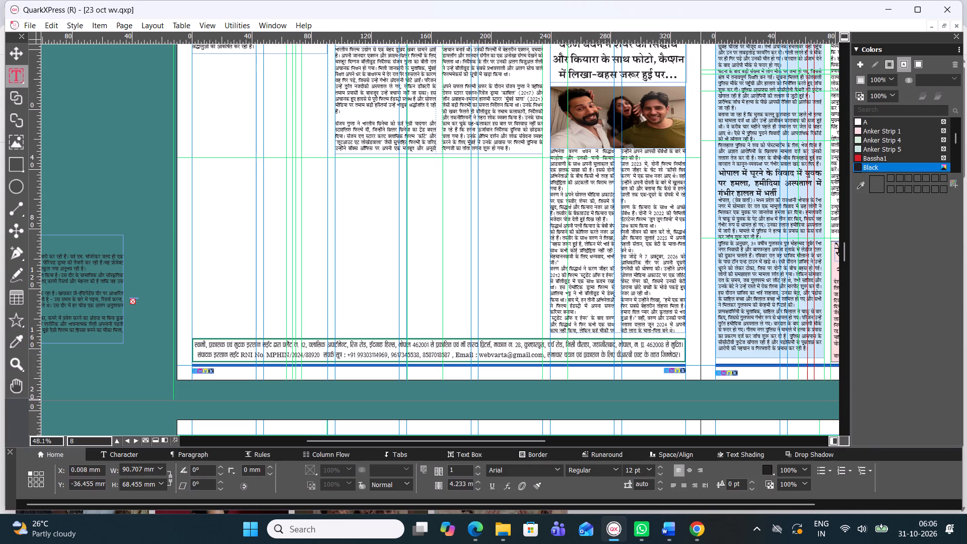
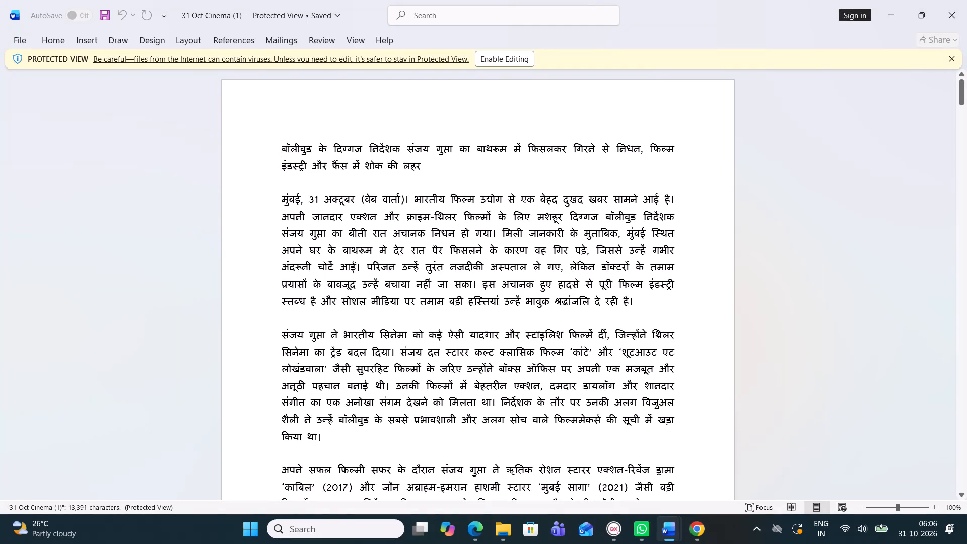
Enable editing of the 31 Oct Cinema (1) document in Word and look through its film stories from the first page.
left_click(524, 63)
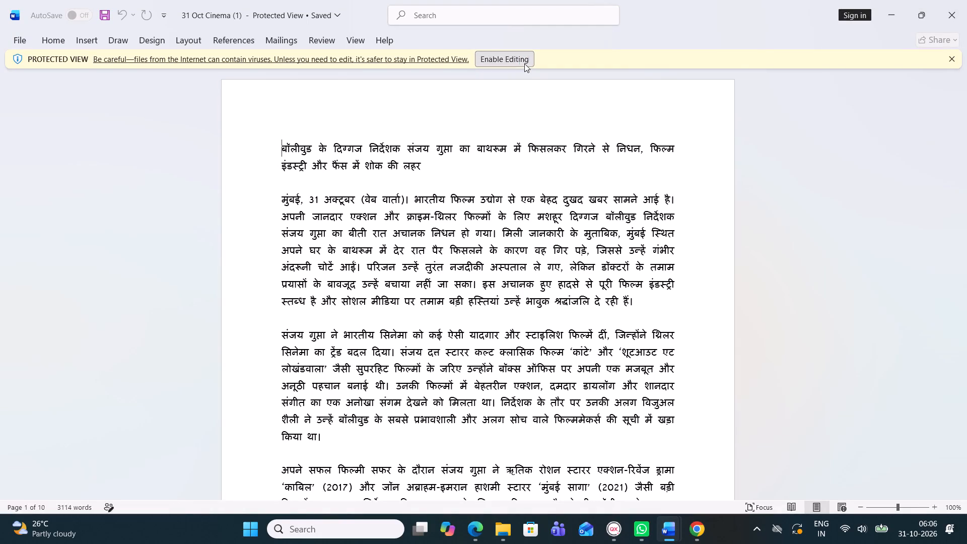
scroll(432, 219, "down", 2)
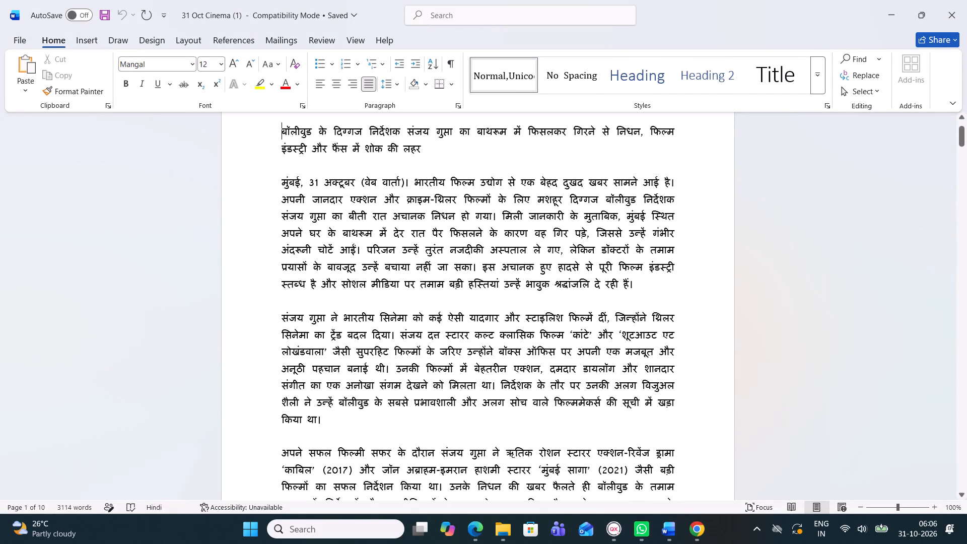
scroll(391, 298, "down", 3)
scroll(531, 338, "down", 1)
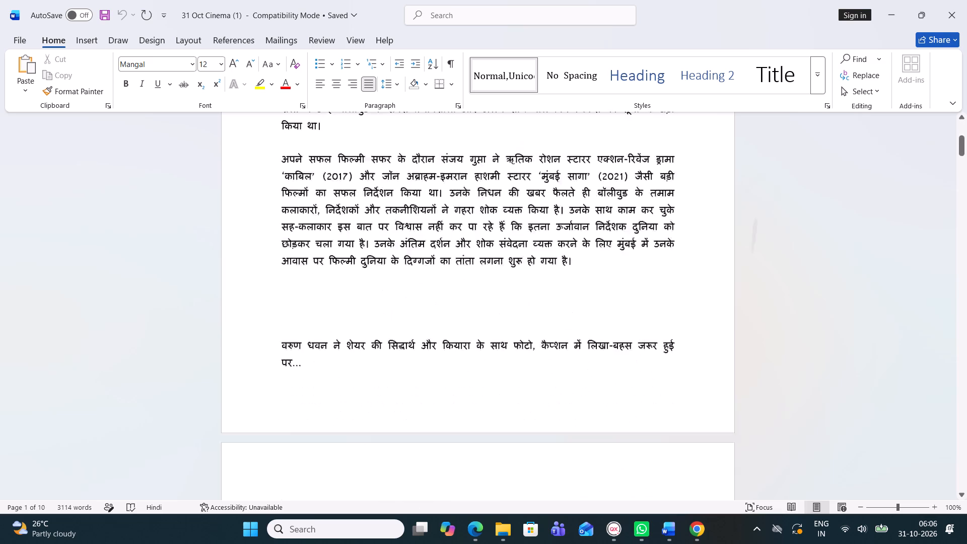
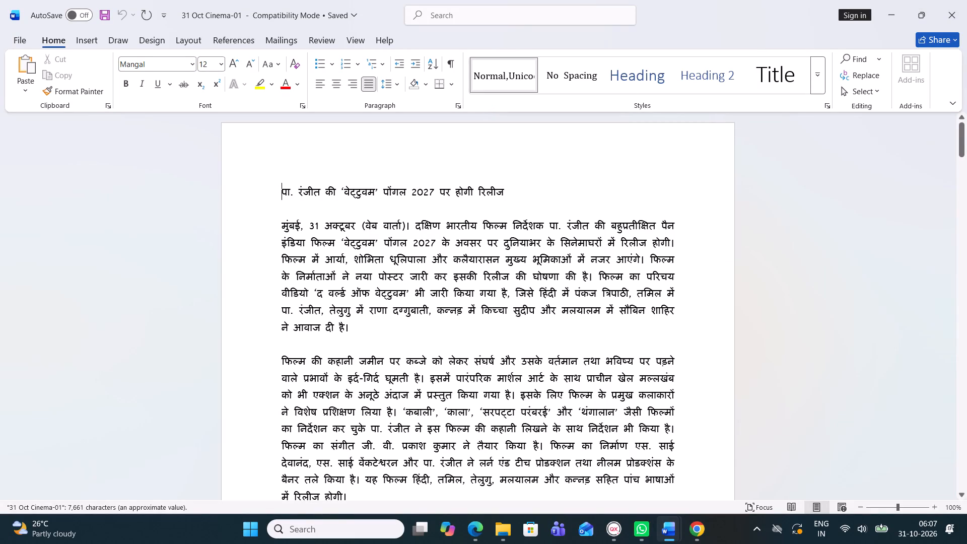
Read through the film stories in the 31 Oct Cinema-01 document to look for material for the newspaper page.
scroll(317, 227, "down", 1)
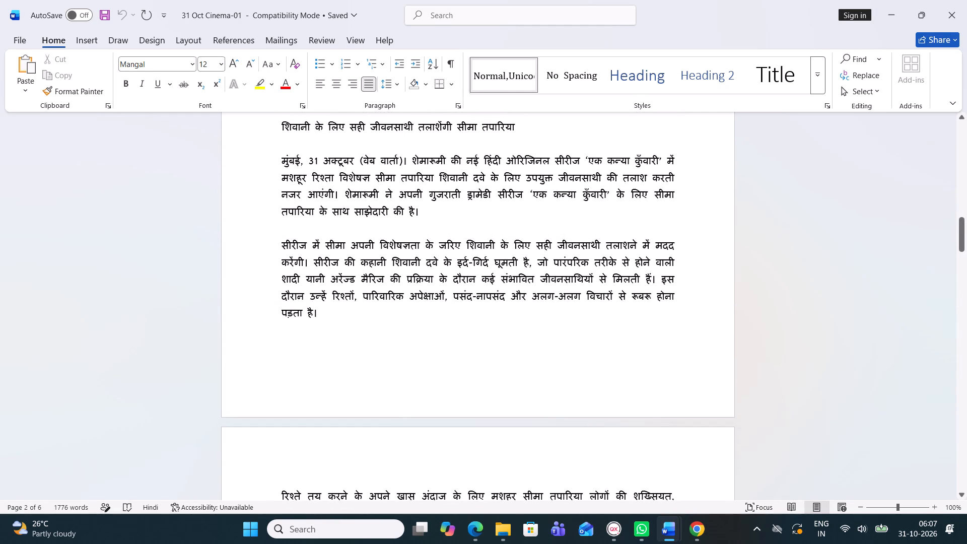
left_click_drag(282, 123, 535, 139)
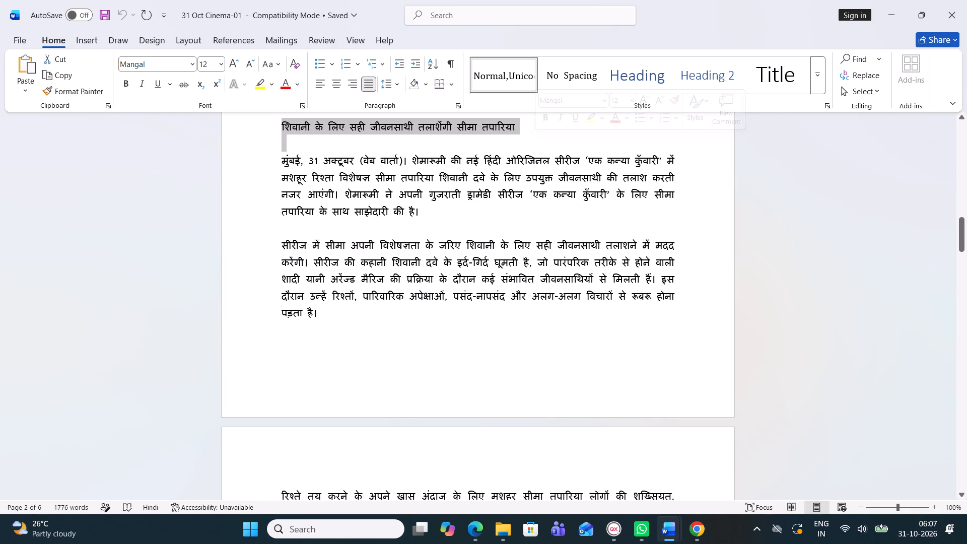
key("ctrl+c")
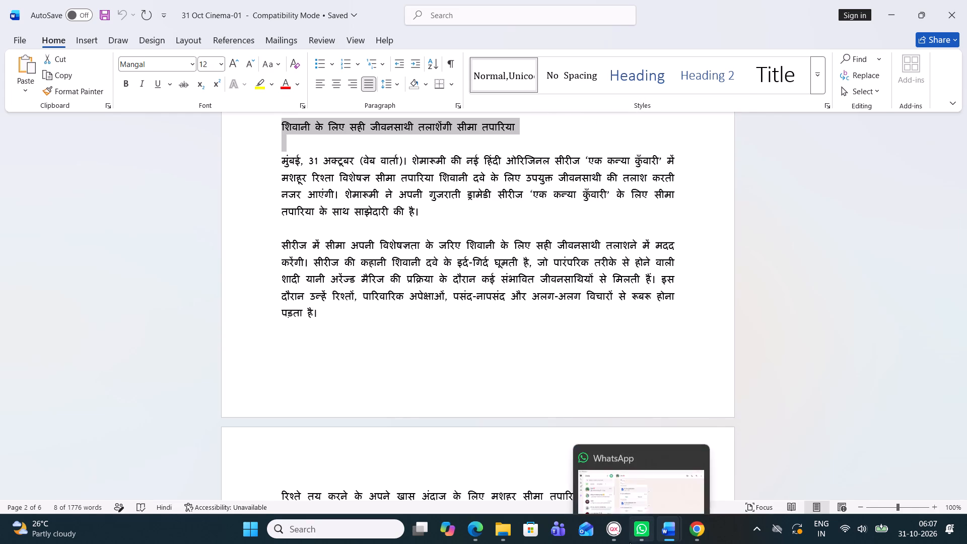
left_click(612, 540)
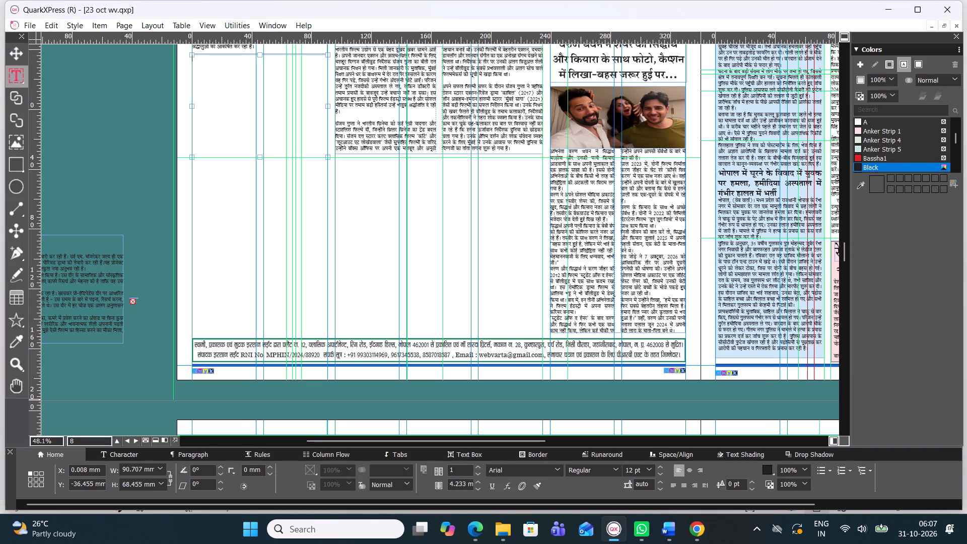
left_click_drag(259, 156, 254, 98)
key("ctrl+v")
Set all of the pasted Seema Taparia headline in the Four C Gandhihead font.
key("ctrl+a")
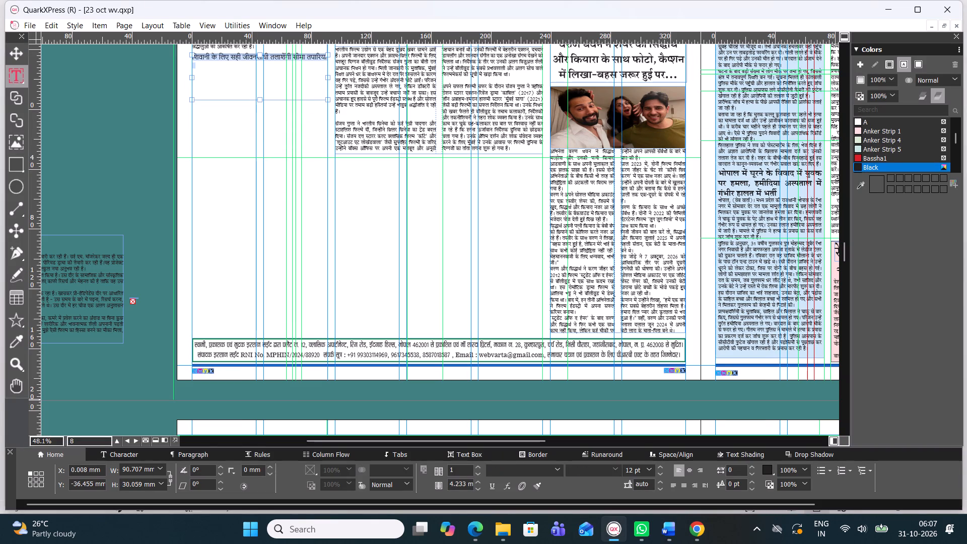
left_click(559, 469)
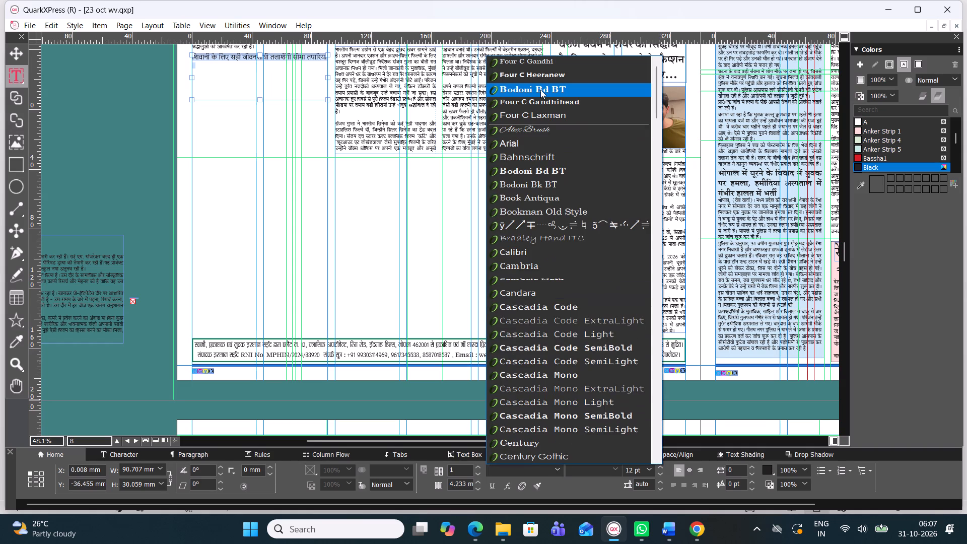
scroll(543, 86, "up", 1)
left_click(541, 105)
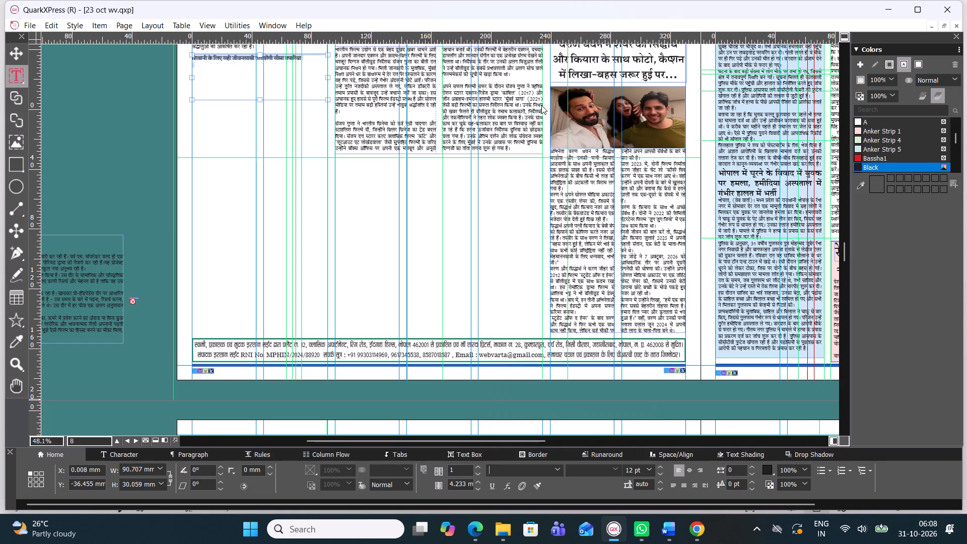
left_click(557, 466)
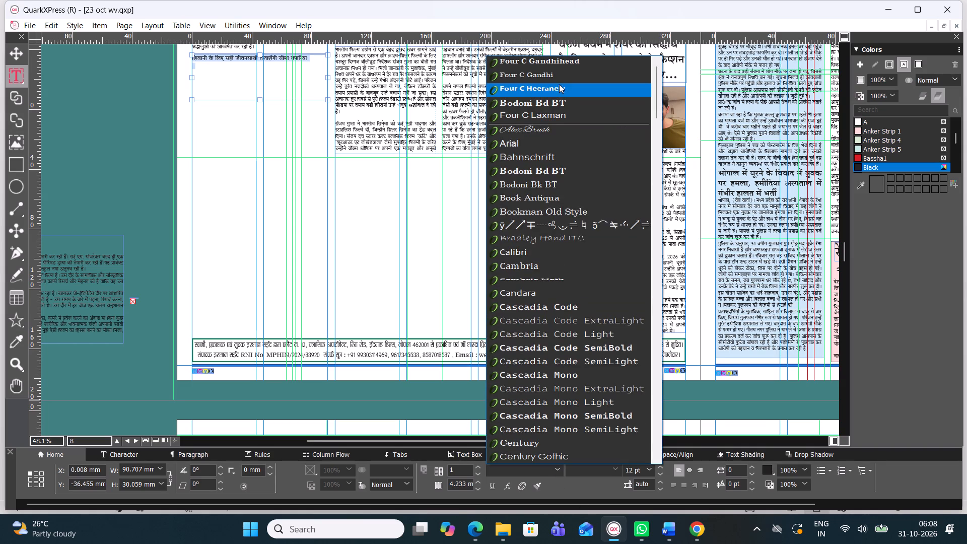
left_click(573, 64)
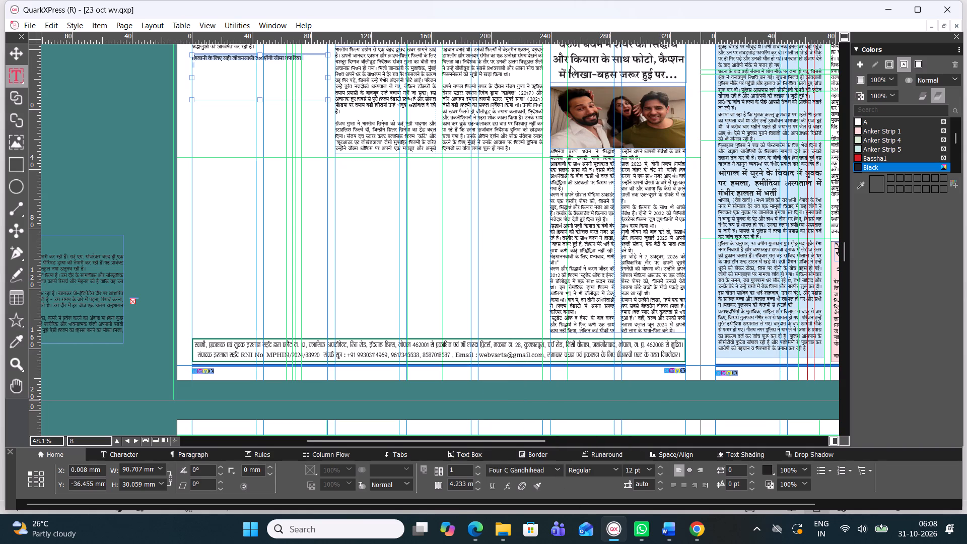
key("ctrl+alt+shift+period")
key("ctrl+alt+shift+period")
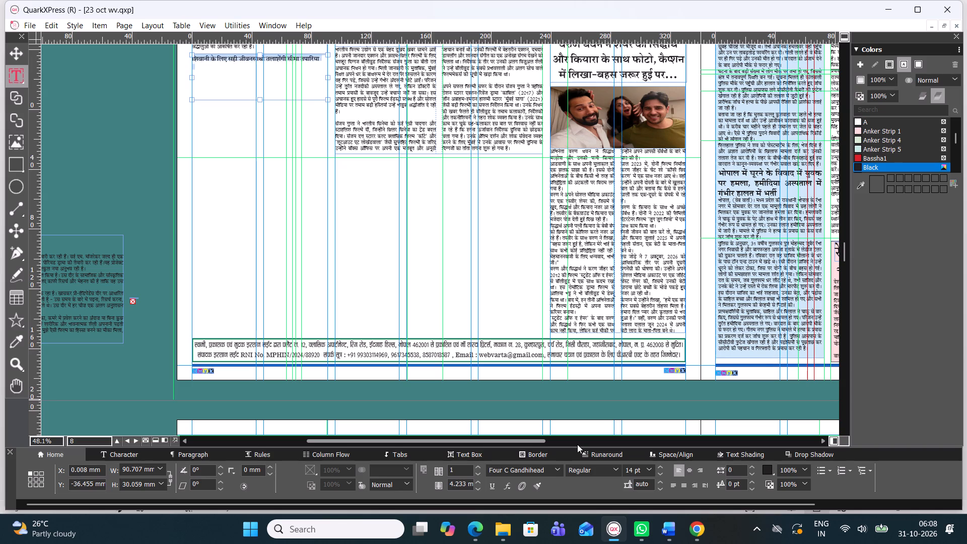
key("ctrl+alt+shift+period")
key("ctrl+alt+shift+period")
key("ctrl+alt+shift+period")
key("ctrl+alt+shift+period")
key("ctrl+alt+shift+period")
key("ctrl+alt+shift+period")
key("ctrl+alt+shift+period")
key("ctrl+alt+shift+period")
key("ctrl+alt+shift+period")
key("ctrl+alt+shift+period")
key("ctrl+alt+shift+period")
key("ctrl+alt+shift+period")
key("ctrl+alt+shift+period")
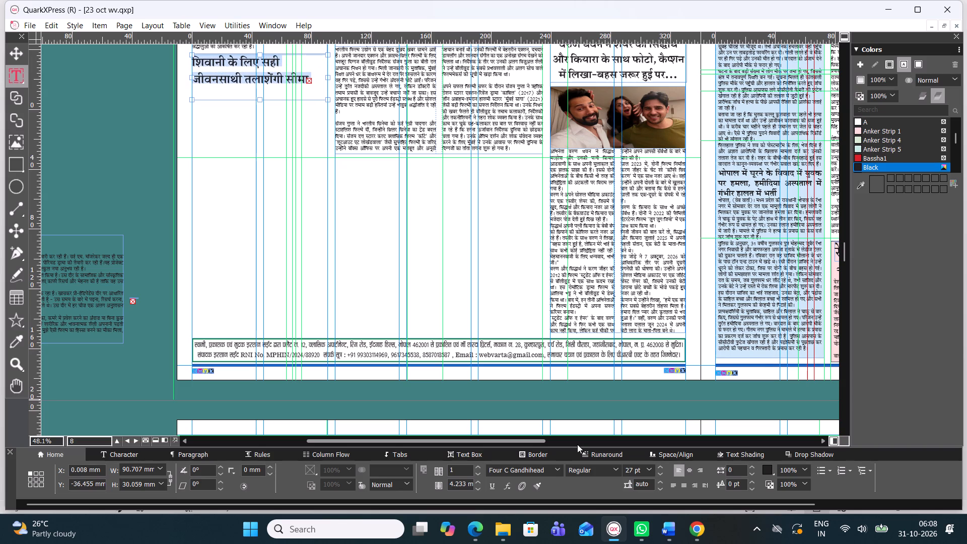
key("ctrl+alt+shift+comma")
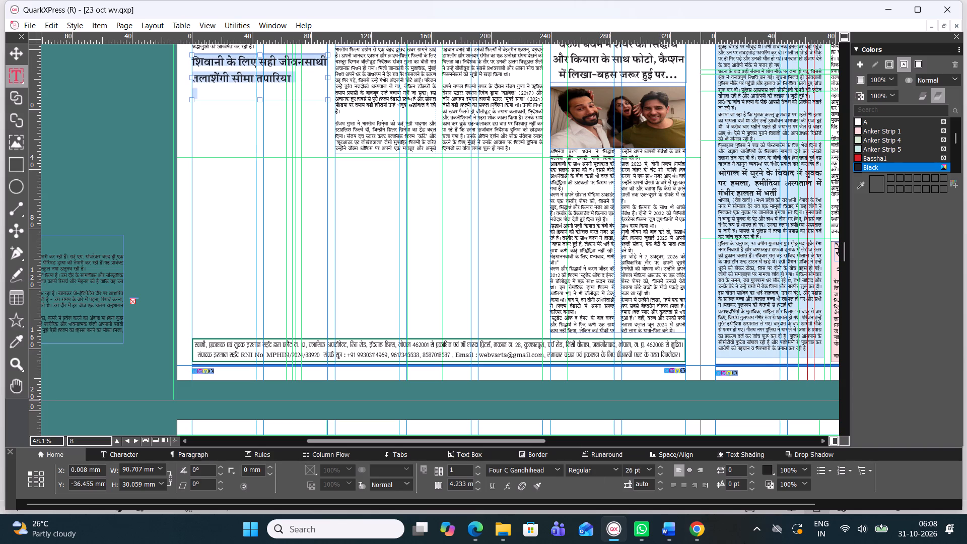
left_click(688, 466)
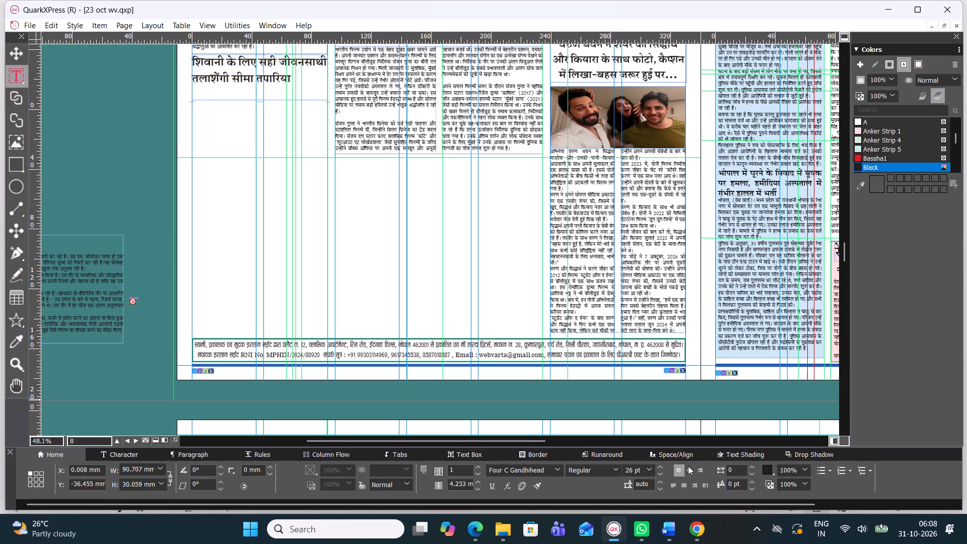
Shorten the headline box to about 22.5 mm high and try to remove the extra blank line after the headline.
left_click_drag(258, 100, 258, 92)
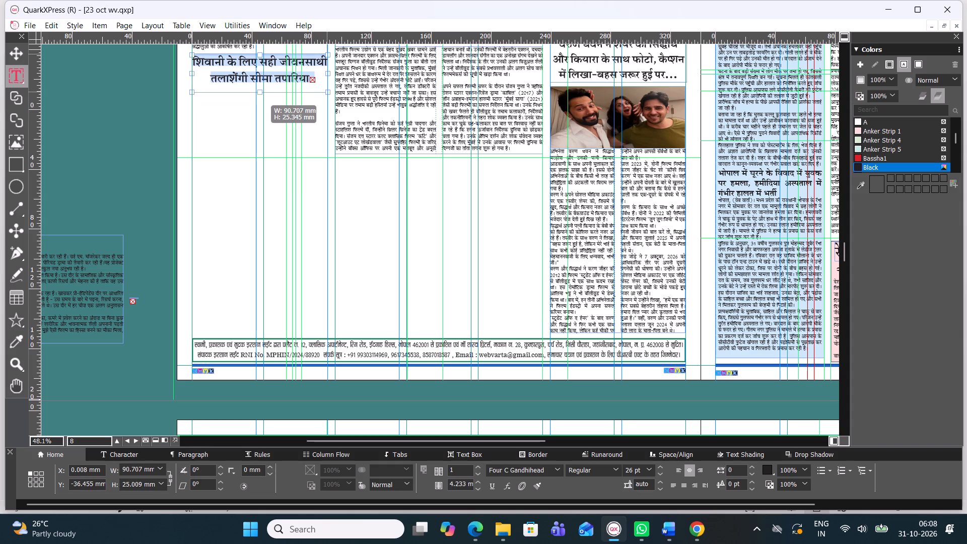
left_click_drag(258, 92, 258, 90)
left_click(313, 76)
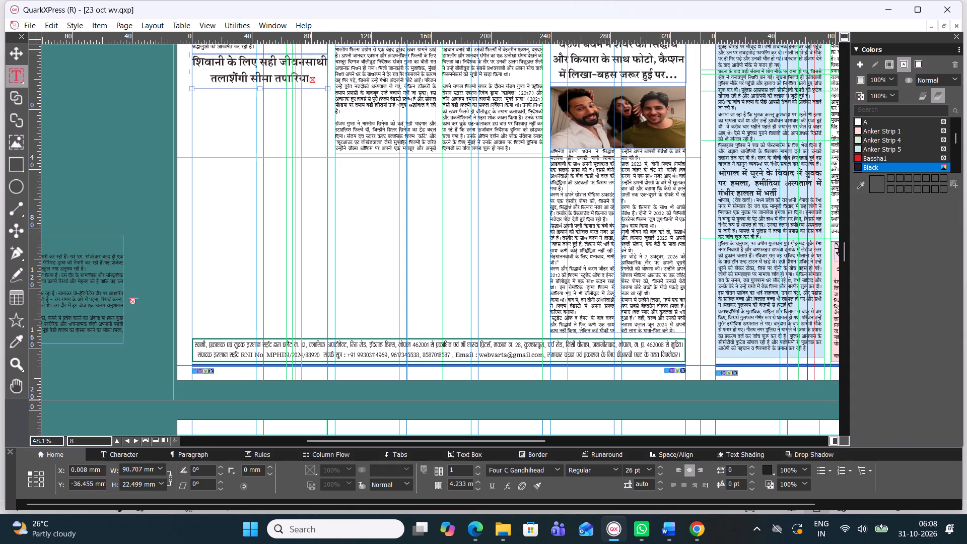
key("BackSpace")
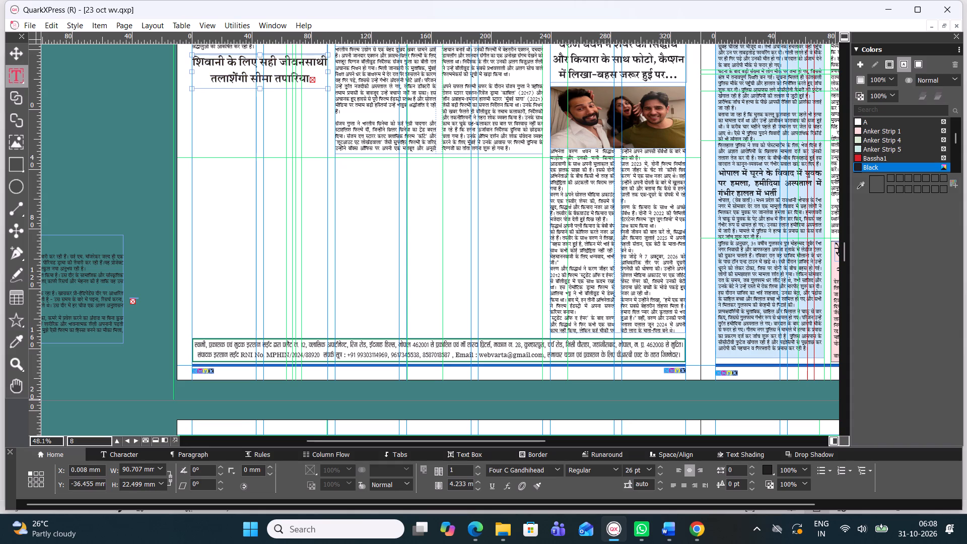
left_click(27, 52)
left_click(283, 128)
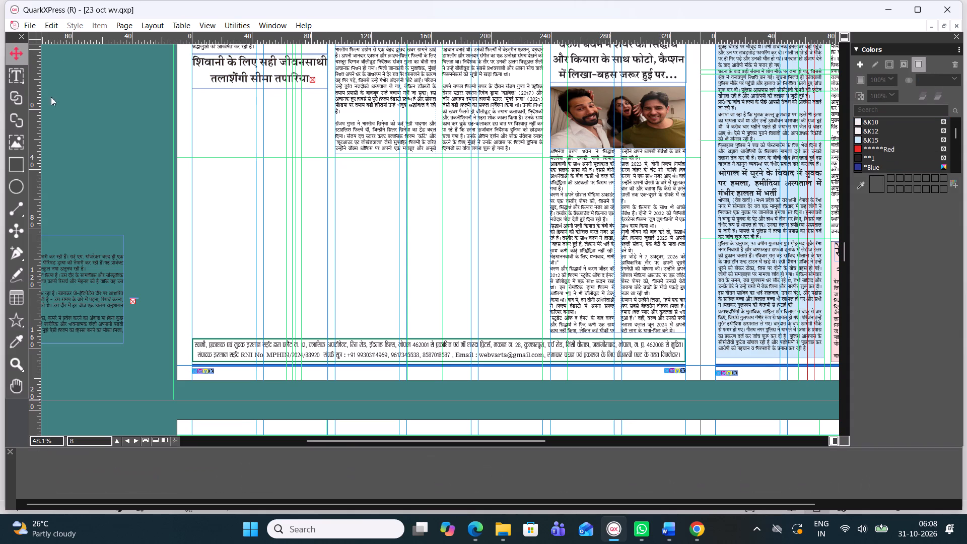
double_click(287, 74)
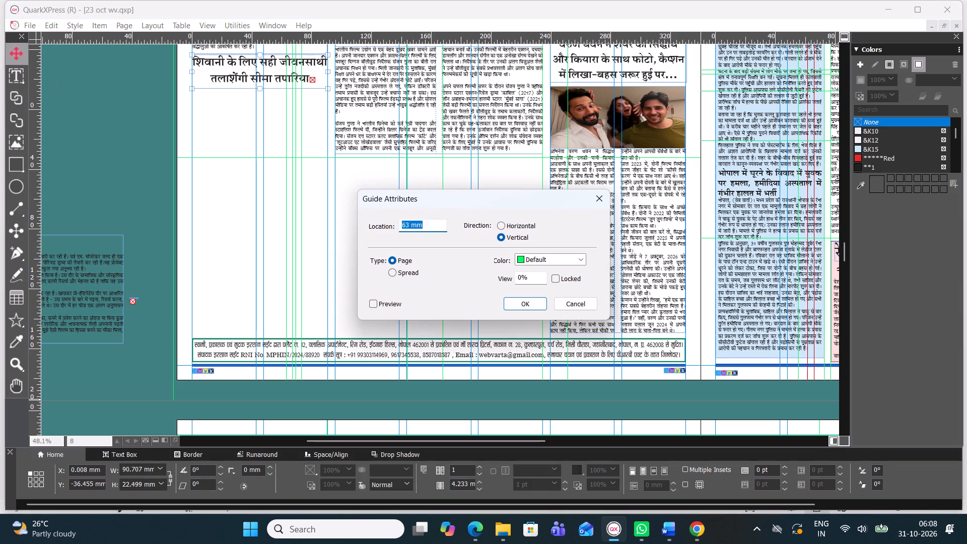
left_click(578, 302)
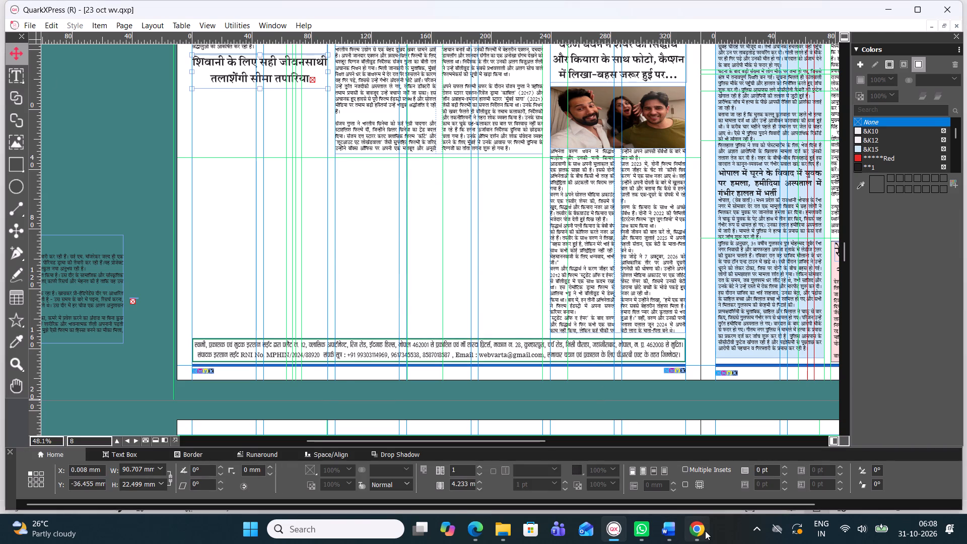
Switch to Chrome and search Google Images for the copied headline “शिवानी के लिए सही जीवनसाथी तलाशेंगी सीमा तपारिया”.
left_click(705, 531)
left_click(556, 90)
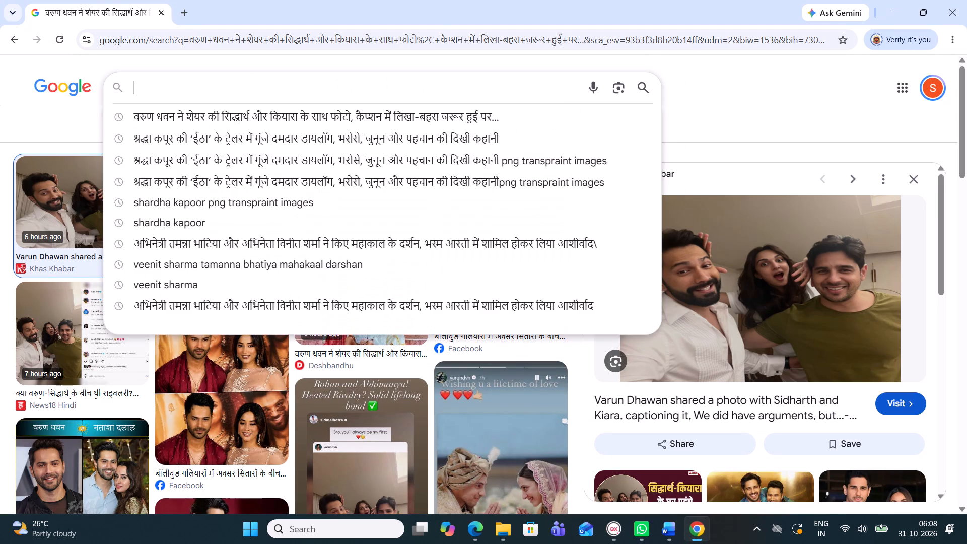
key("ctrl+v")
key("Return")
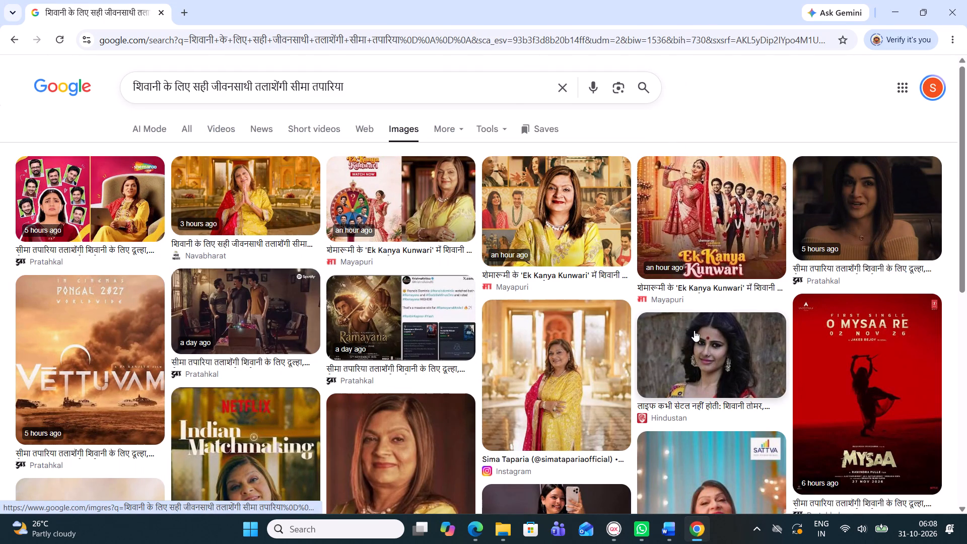
Look through the image results for a suitable photo of Sima Taparia for the story.
scroll(521, 306, "up", 1)
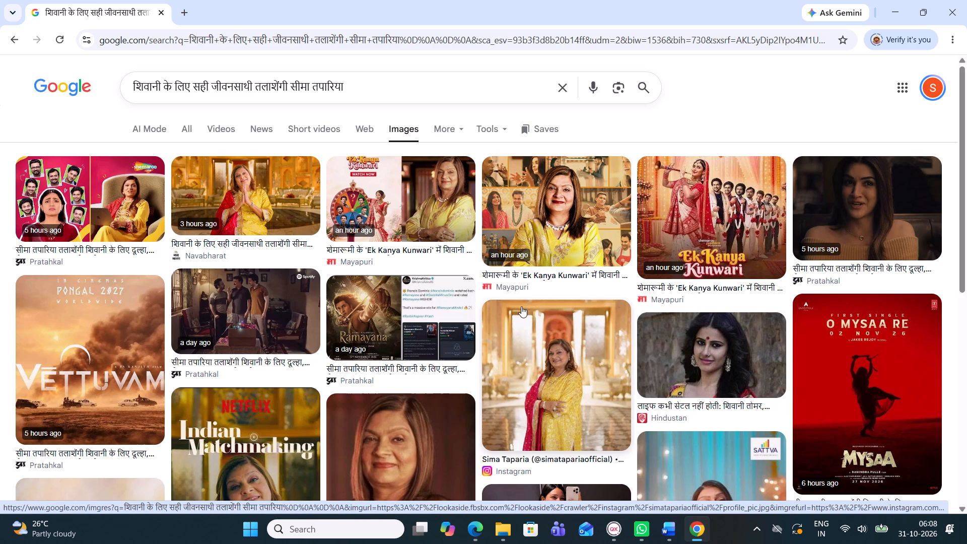
scroll(521, 306, "down", 2)
scroll(521, 307, "up", 1)
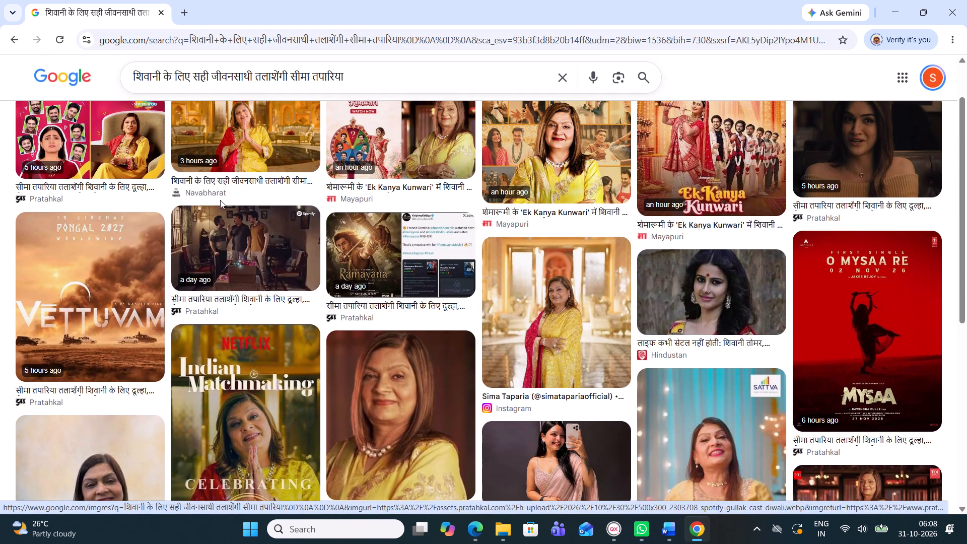
scroll(272, 229, "down", 2)
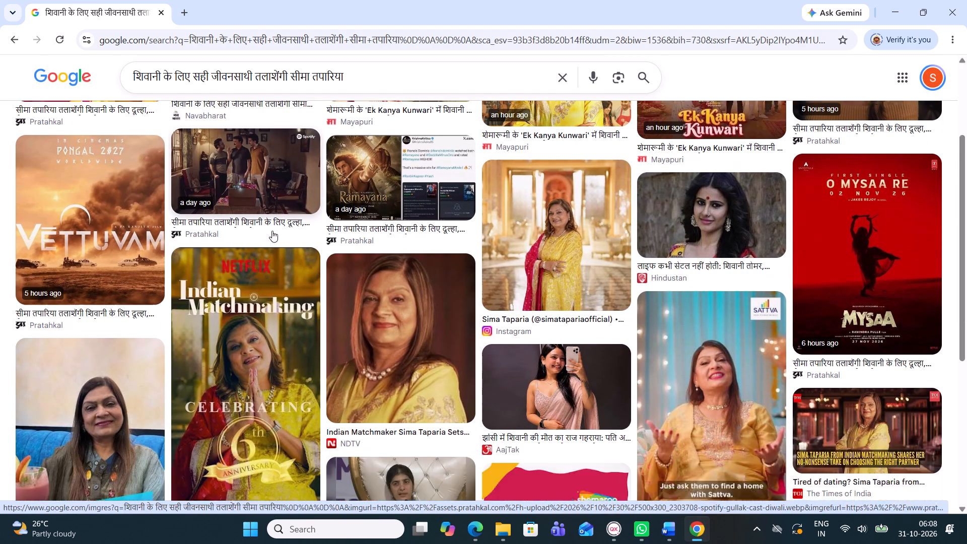
scroll(272, 231, "up", 1)
scroll(302, 243, "down", 4)
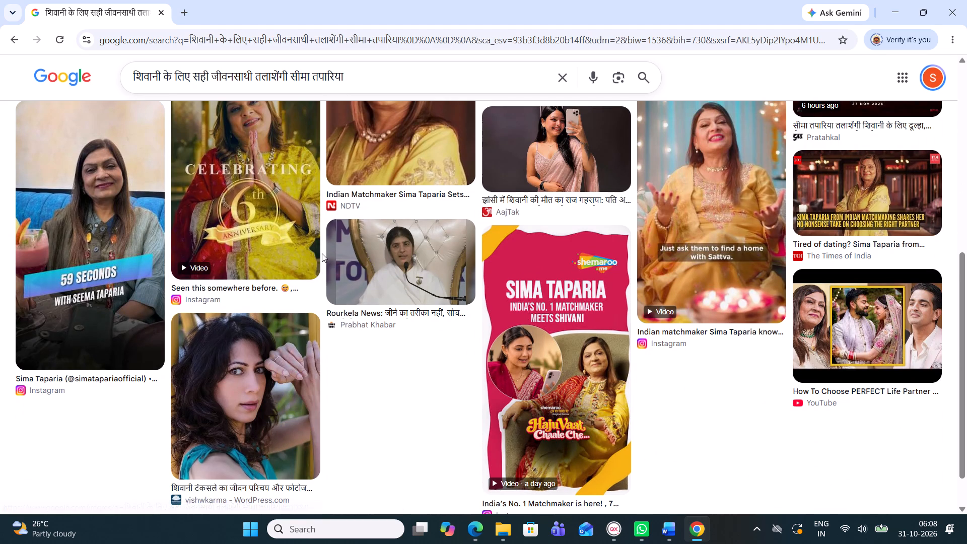
scroll(322, 253, "down", 1)
scroll(325, 249, "up", 1)
scroll(325, 249, "down", 1)
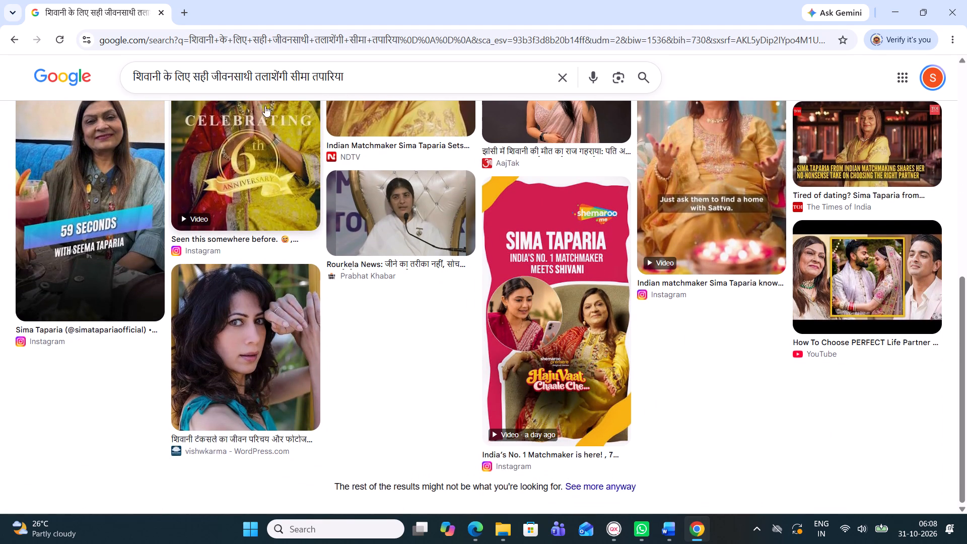
scroll(266, 114, "up", 1)
scroll(266, 114, "down", 2)
scroll(266, 114, "up", 1)
scroll(403, 189, "up", 3)
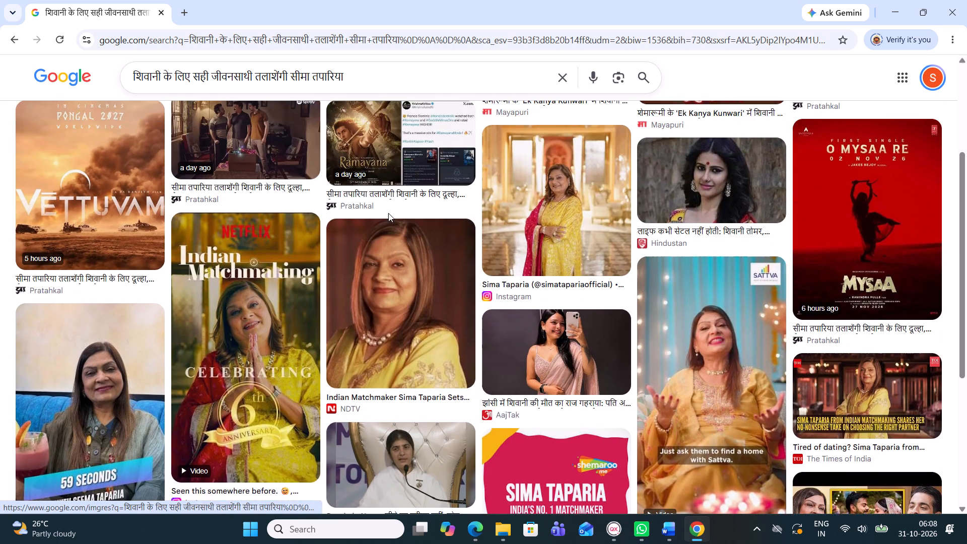
scroll(388, 213, "down", 1)
scroll(388, 213, "up", 1)
scroll(388, 296, "up", 4)
scroll(388, 296, "down", 1)
scroll(388, 296, "up", 1)
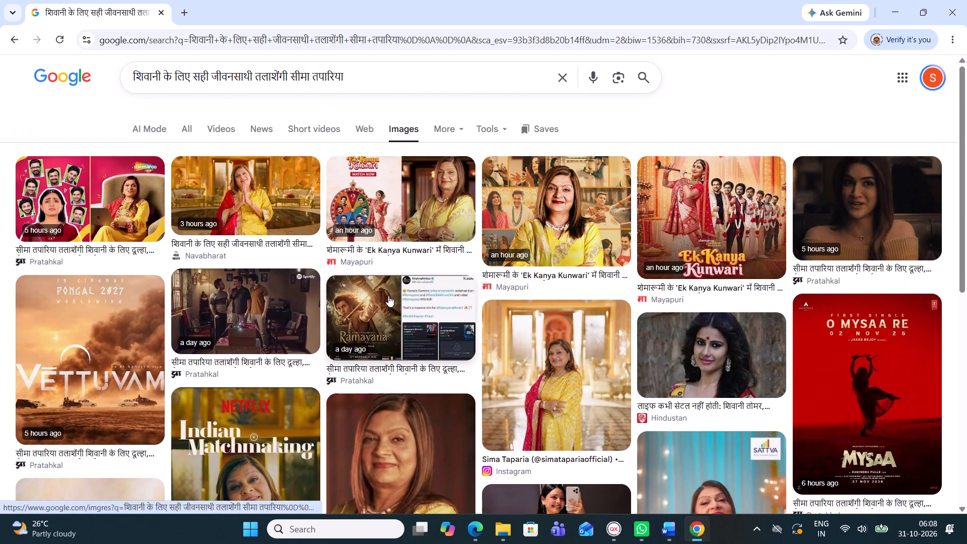
scroll(388, 296, "down", 1)
scroll(388, 296, "up", 2)
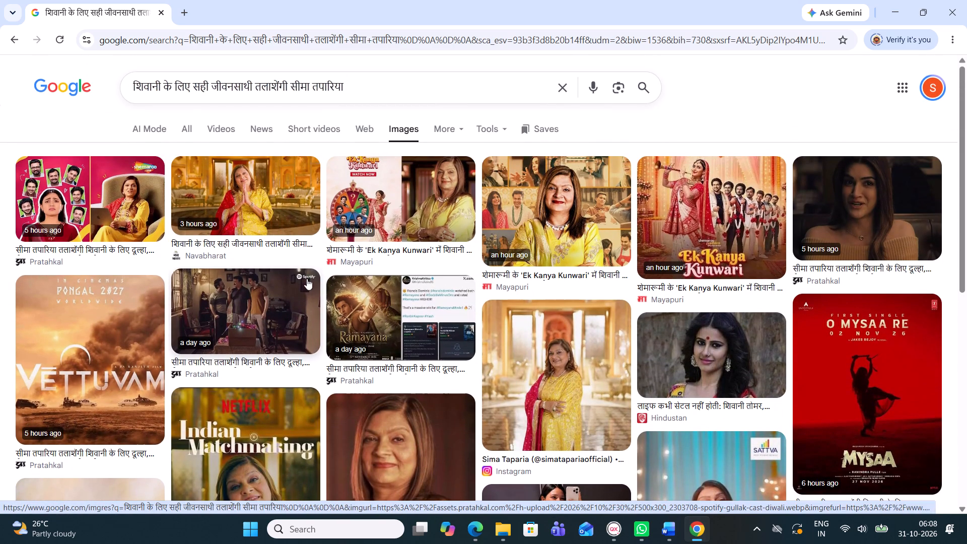
scroll(307, 279, "down", 3)
scroll(304, 280, "up", 1)
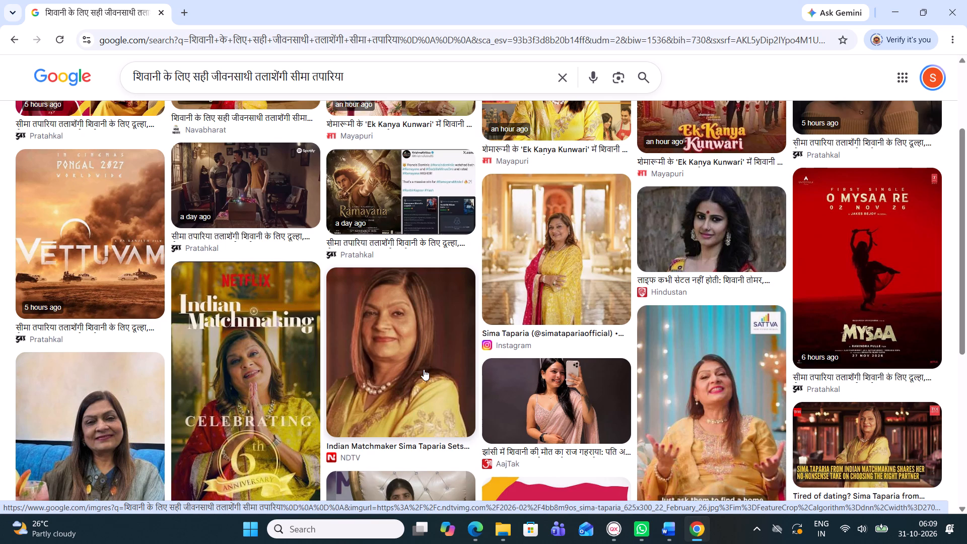
scroll(423, 369, "down", 2)
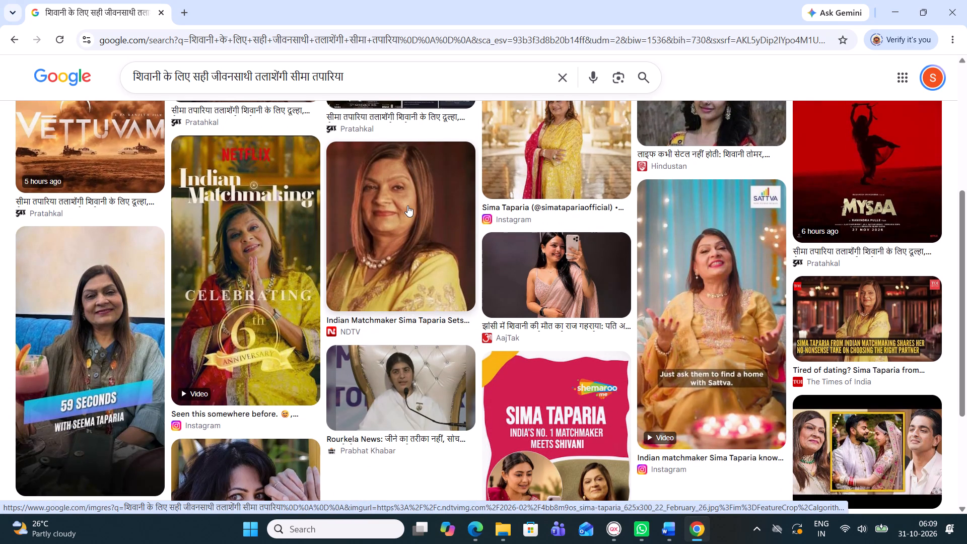
Open the NDTV portrait of Sima Taparia and, from its related images, copy the simataparia.net photo of her in a pink outfit.
left_click(407, 206)
scroll(788, 310, "down", 1)
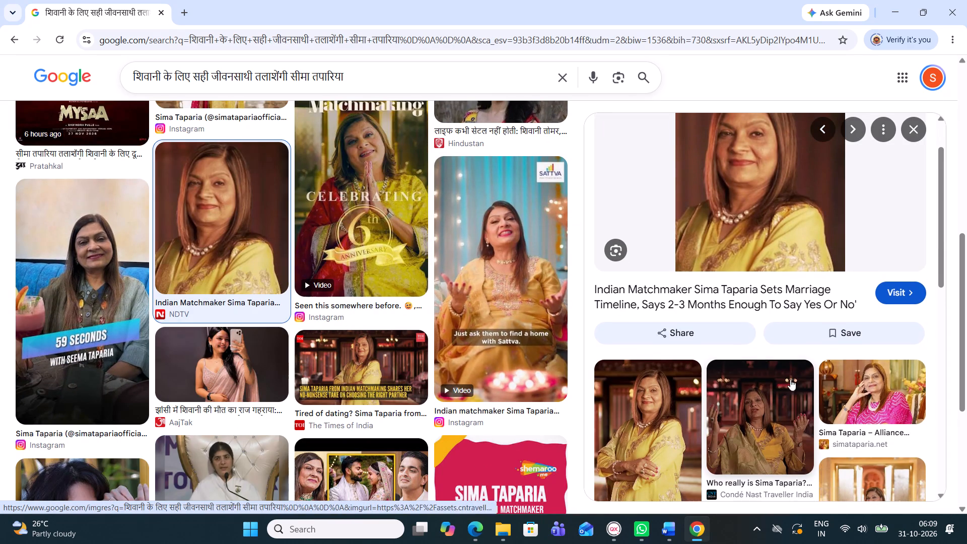
left_click(863, 384)
right_click(785, 244)
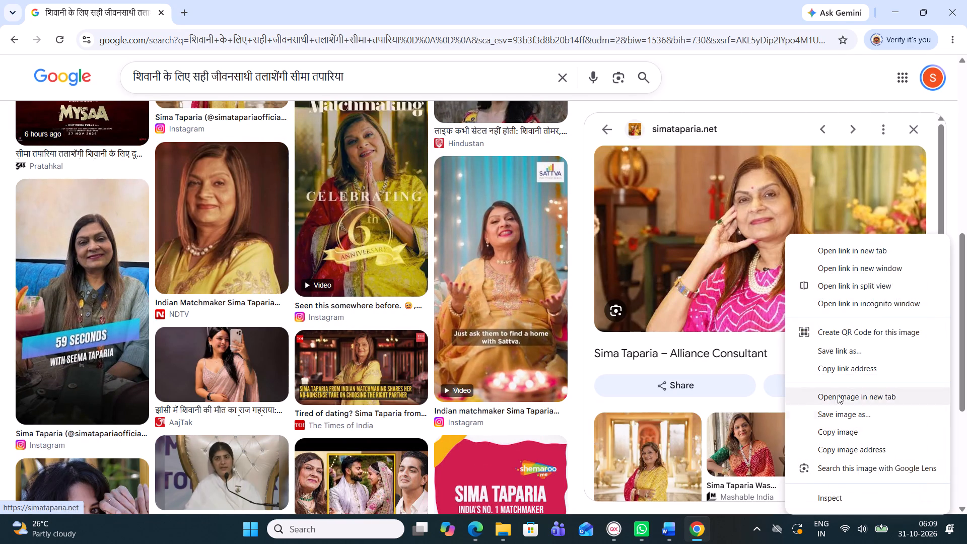
left_click(843, 430)
Switch back to the QuarkXPress page layout of 23 oct wv.qxp.
left_click(615, 538)
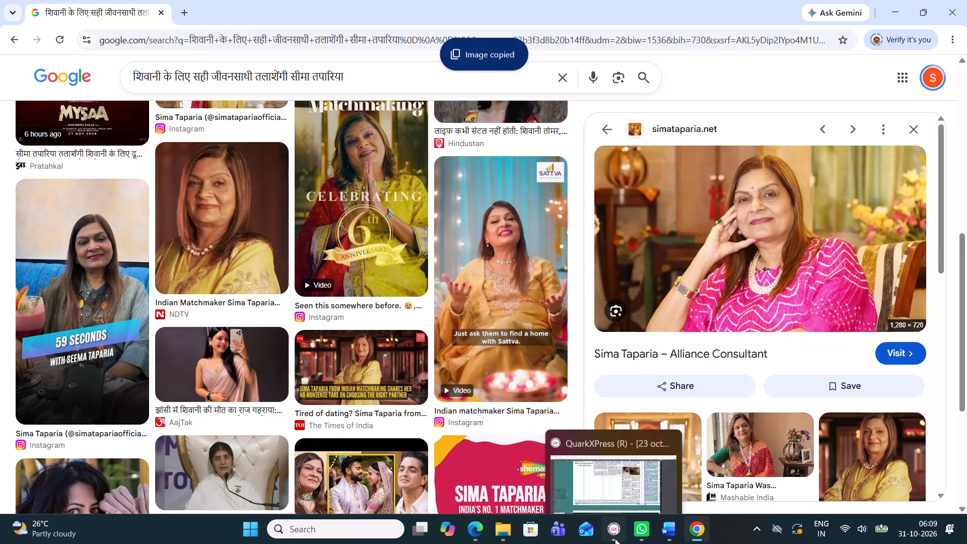
left_click(247, 124)
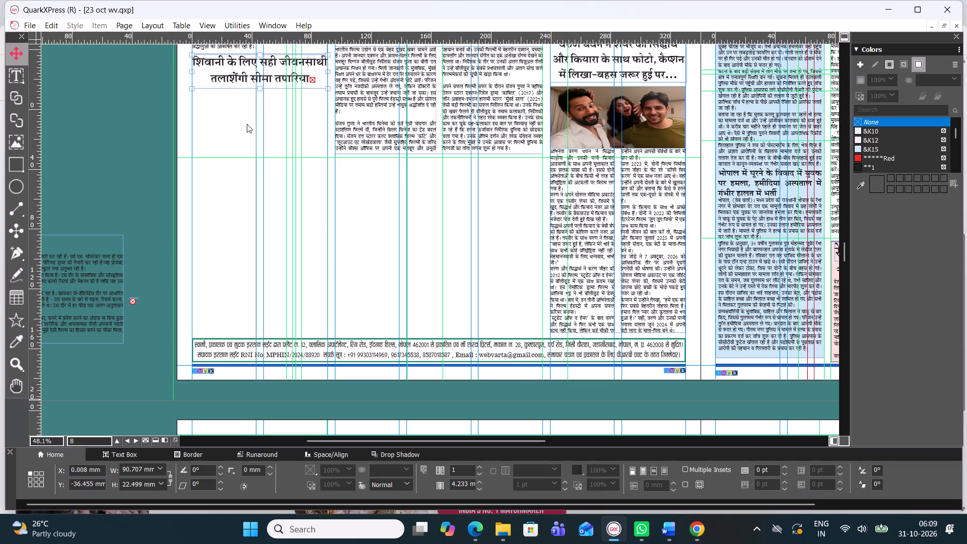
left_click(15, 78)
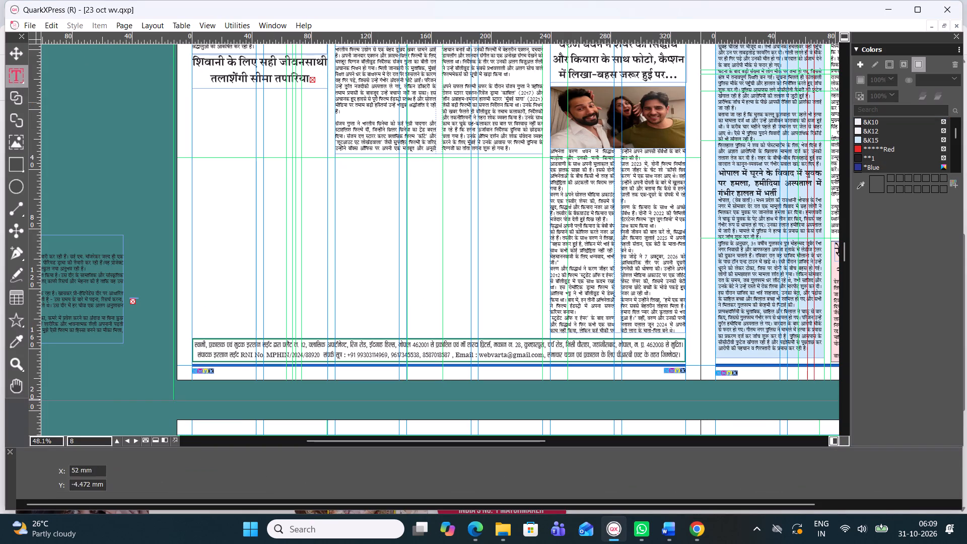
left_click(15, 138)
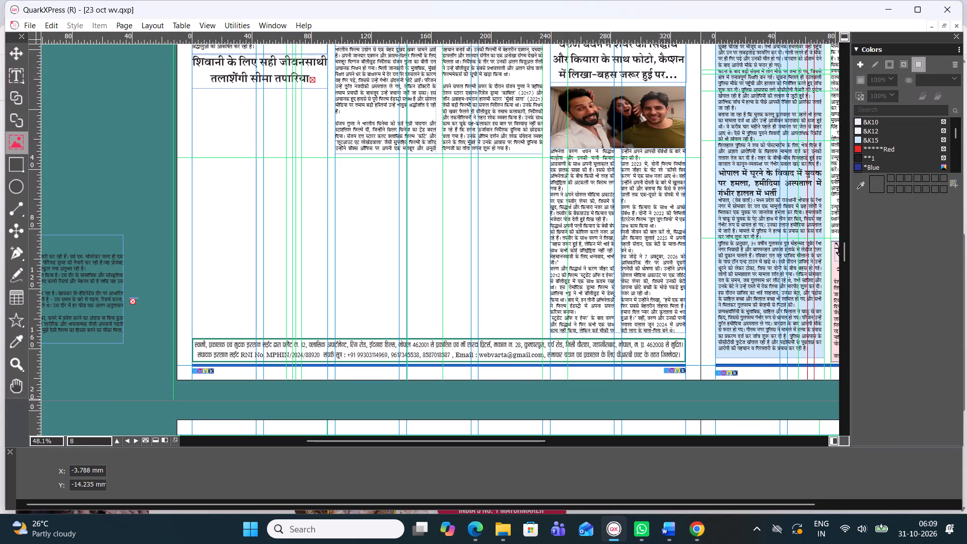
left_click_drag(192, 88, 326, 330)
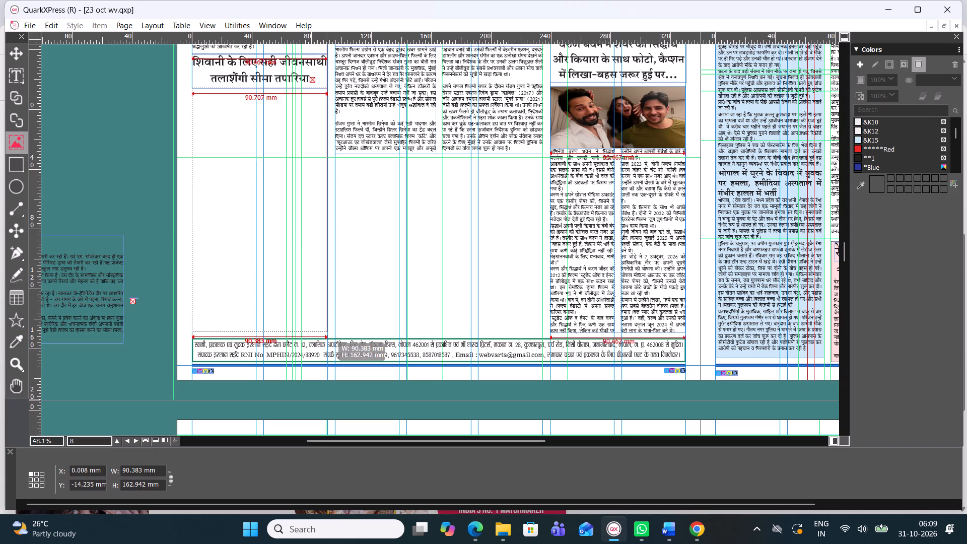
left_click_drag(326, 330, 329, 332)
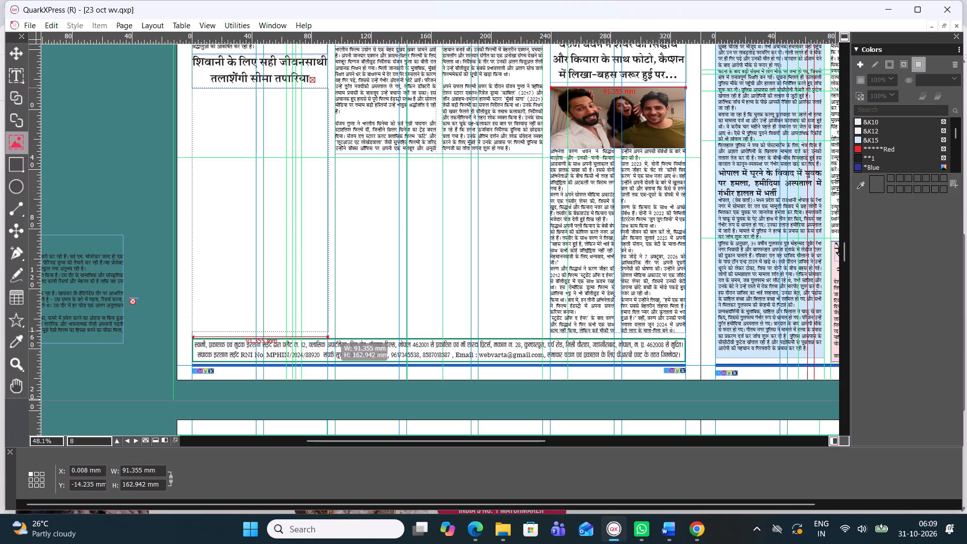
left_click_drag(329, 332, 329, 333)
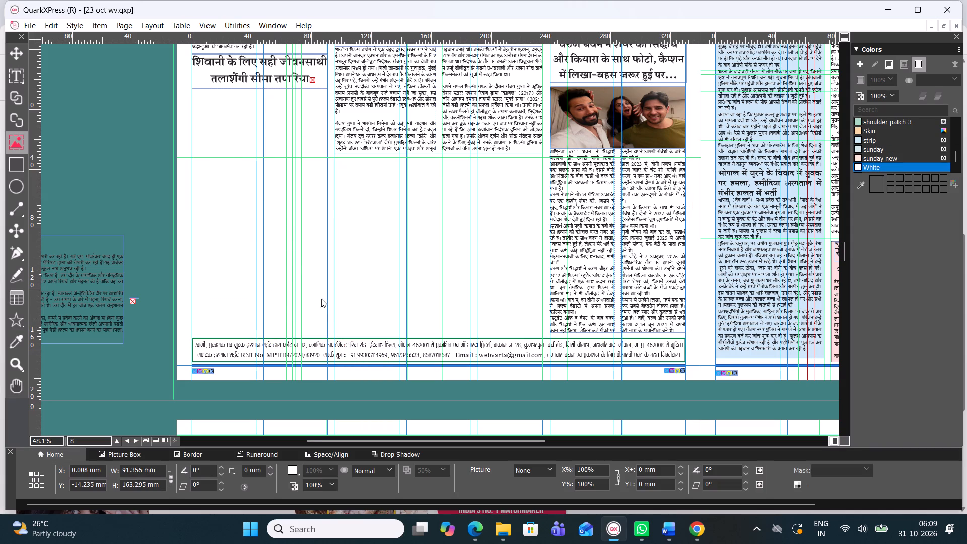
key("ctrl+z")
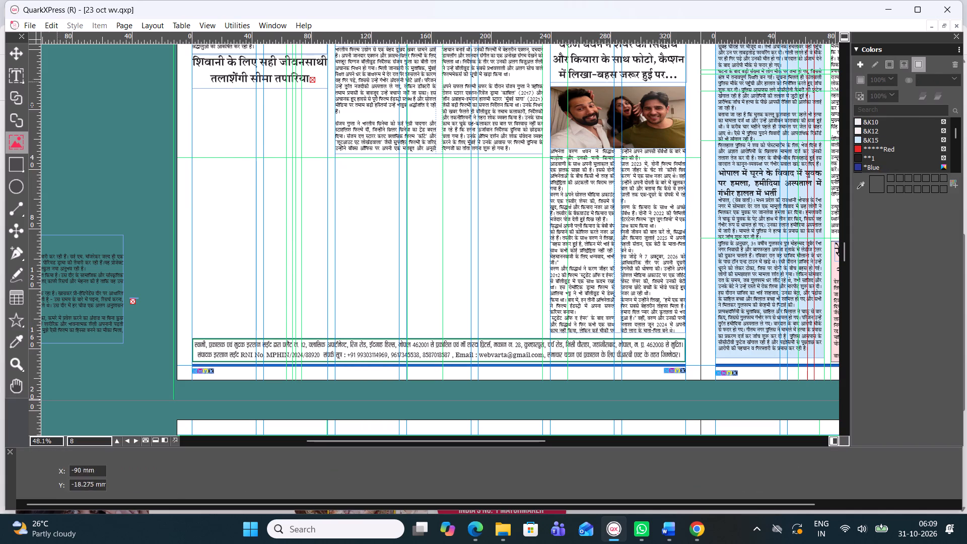
left_click(16, 76)
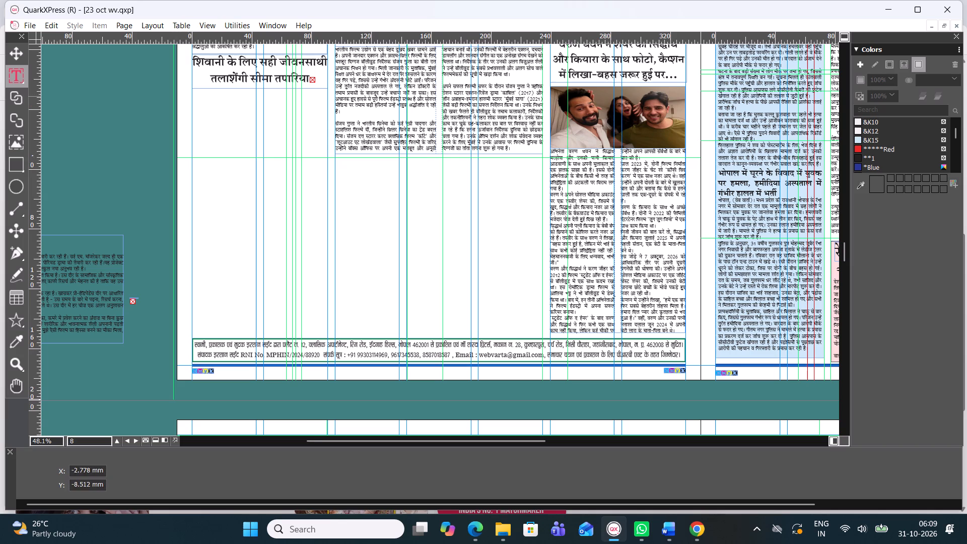
left_click_drag(191, 93, 276, 224)
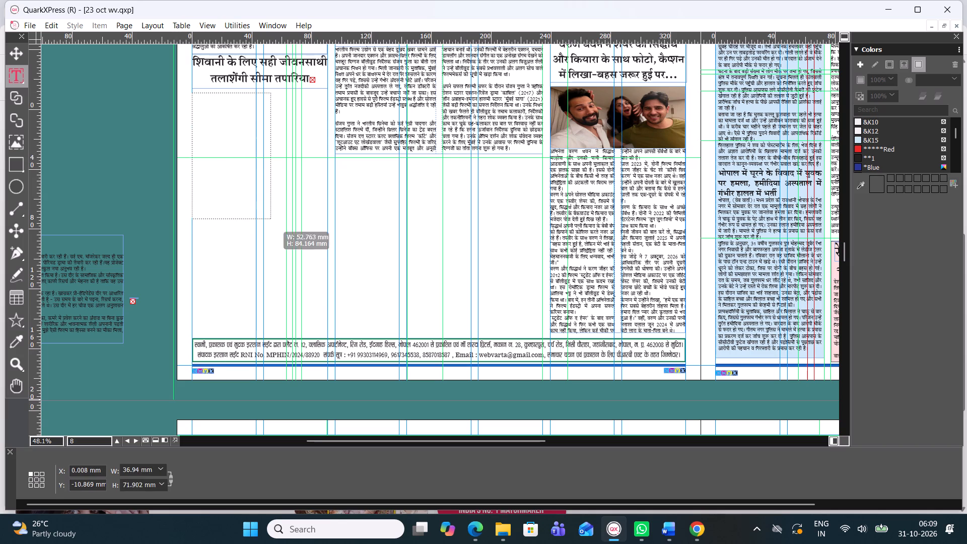
left_click_drag(276, 224, 329, 330)
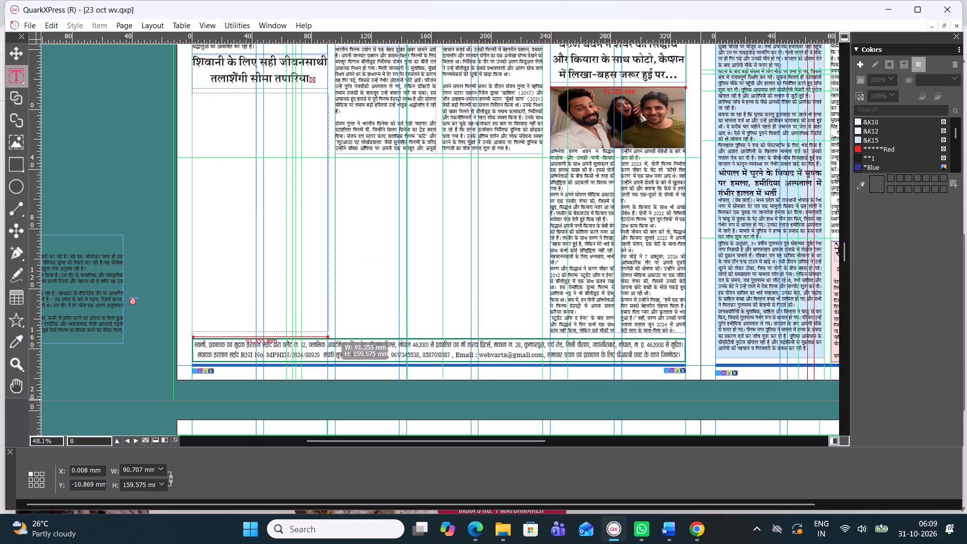
left_click_drag(329, 330, 328, 332)
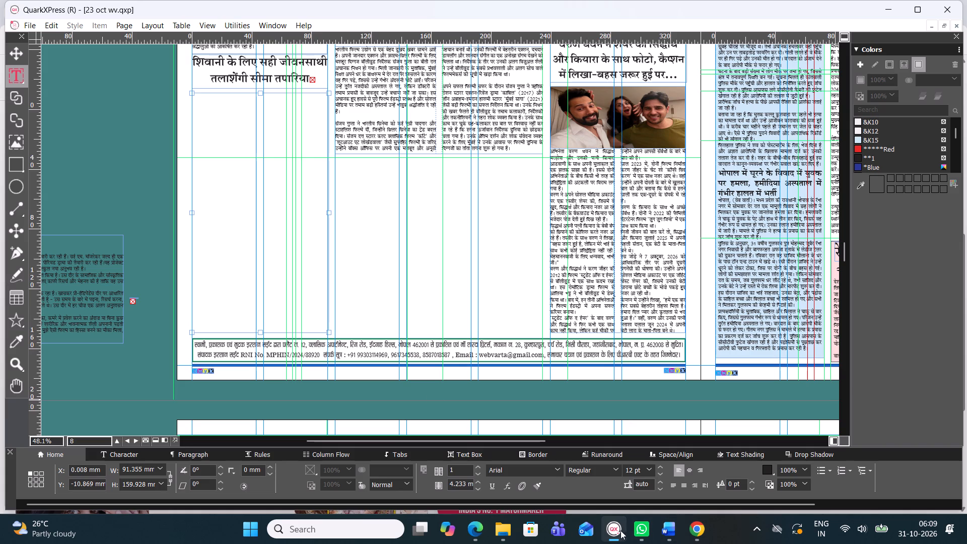
left_click(671, 530)
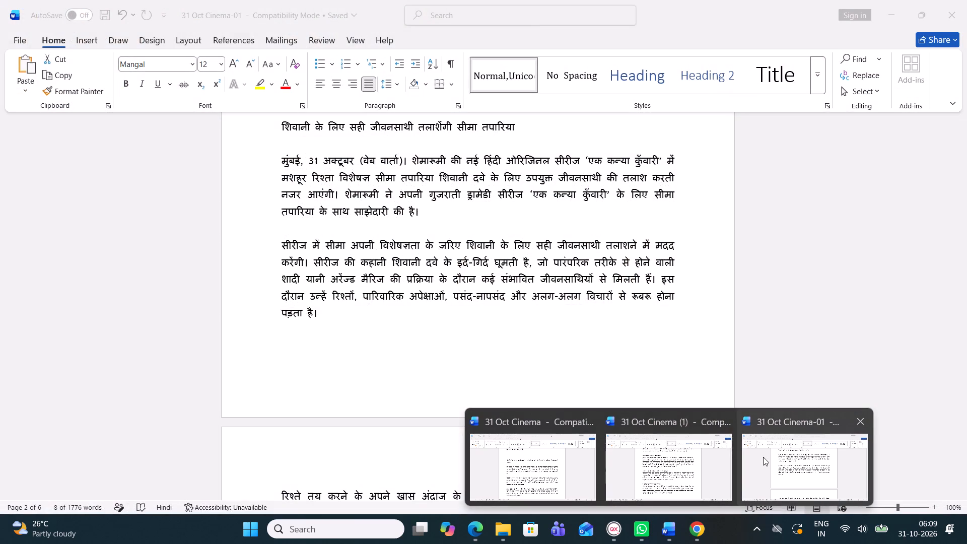
In the 31 Oct Cinema-01 Word document, copy the Sima Taparia story's body text from “शेमारूमी की नई” after the dateline through “देखने को मिलेगा।”.
left_click(763, 457)
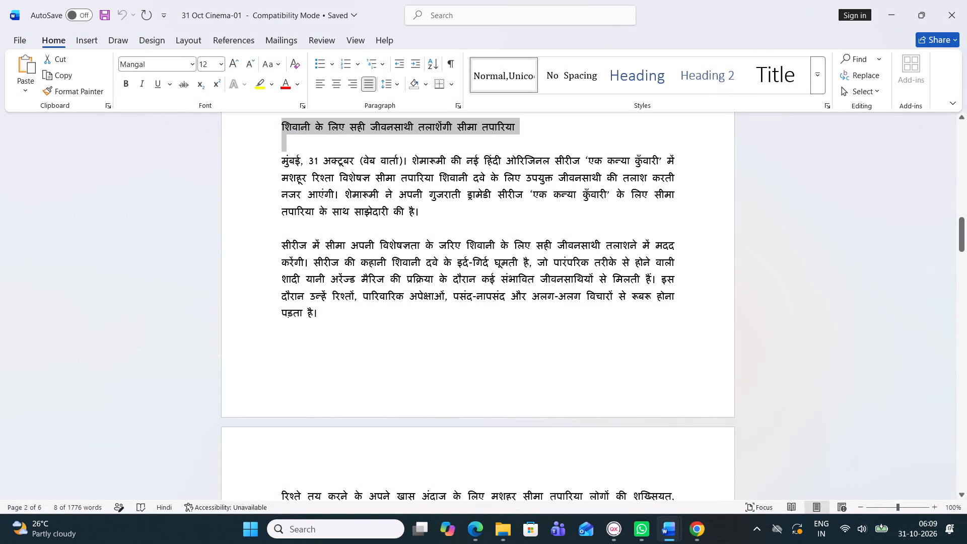
left_click_drag(411, 160, 591, 341)
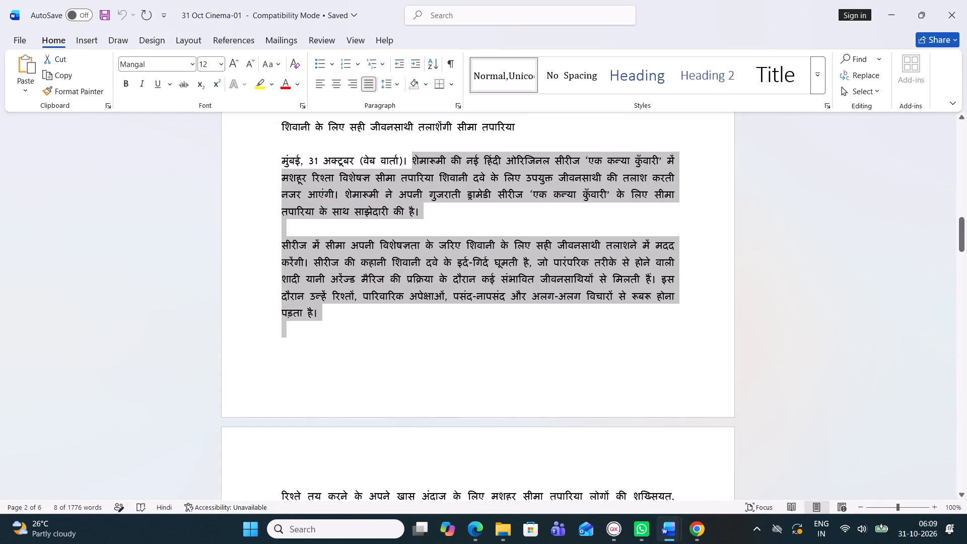
left_click_drag(591, 341, 648, 543)
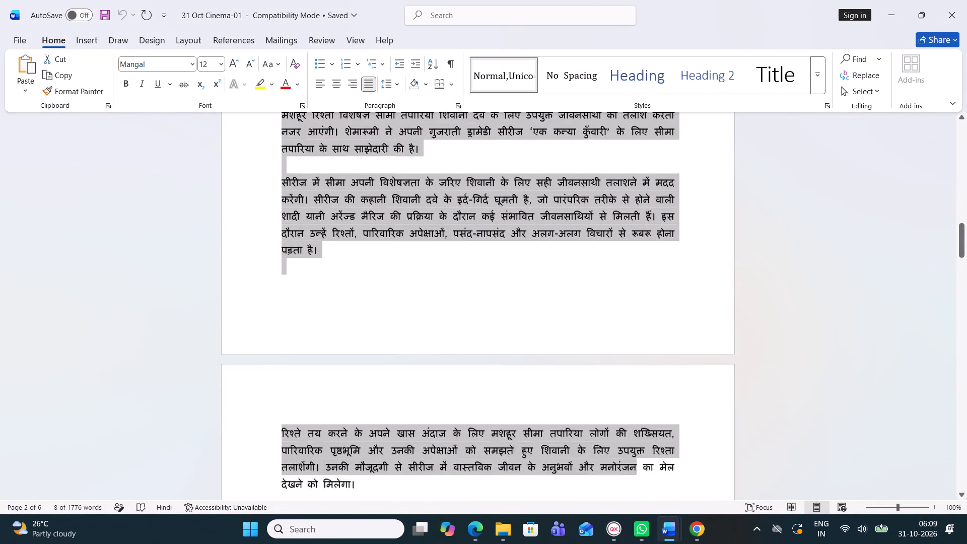
left_click_drag(648, 543, 545, 368)
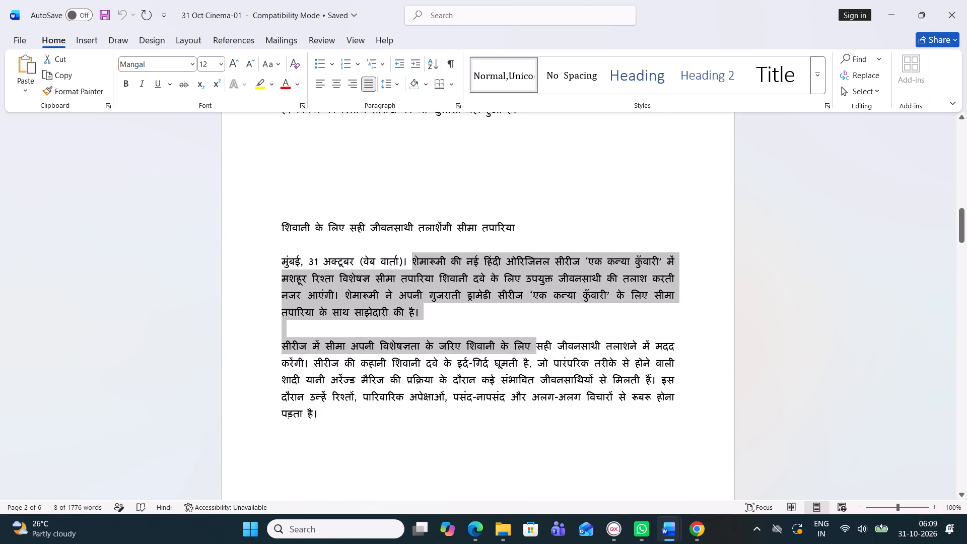
left_click_drag(545, 368, 683, 505)
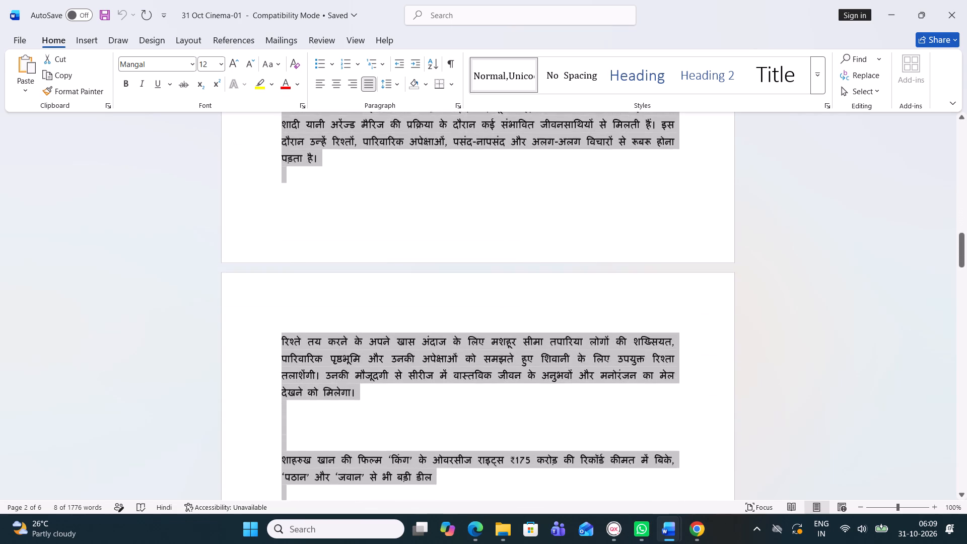
left_click_drag(683, 505, 488, 92)
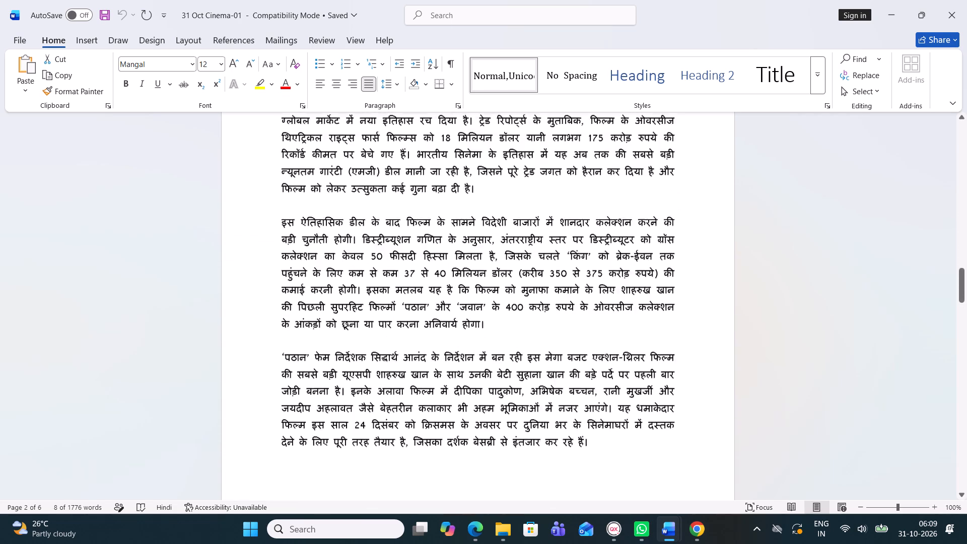
left_click_drag(488, 92, 480, 163)
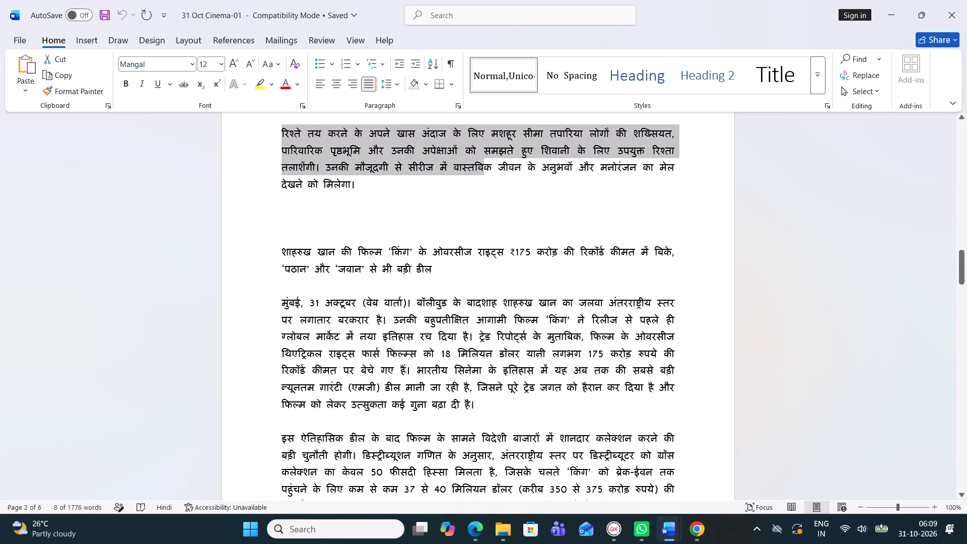
left_click_drag(480, 163, 364, 182)
key("ctrl+c")
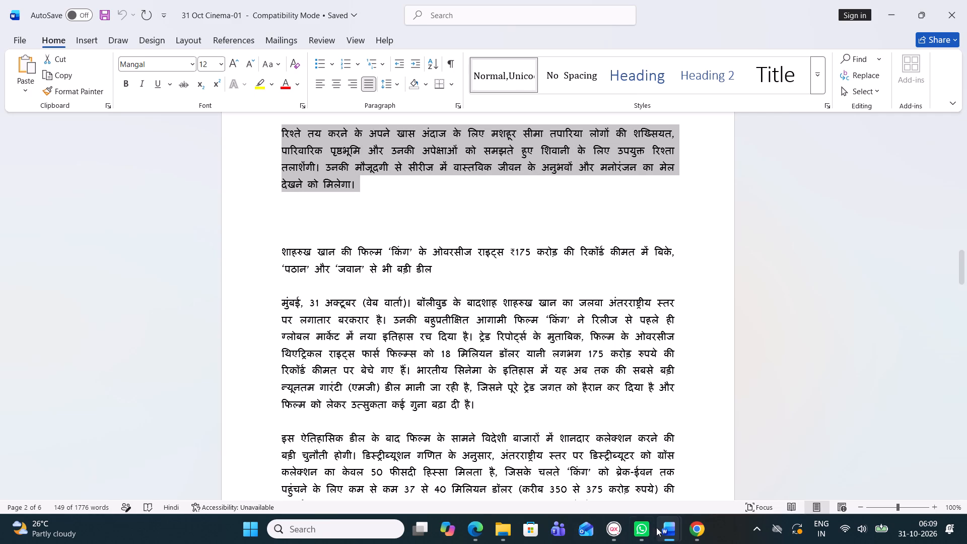
Switch to the QuarkXPress layout and paste the copied story into the empty text box below the headline “शिवानी के लिए सही जीवनसाथी तलाशेंगी सीमा तपारिया”.
left_click(613, 533)
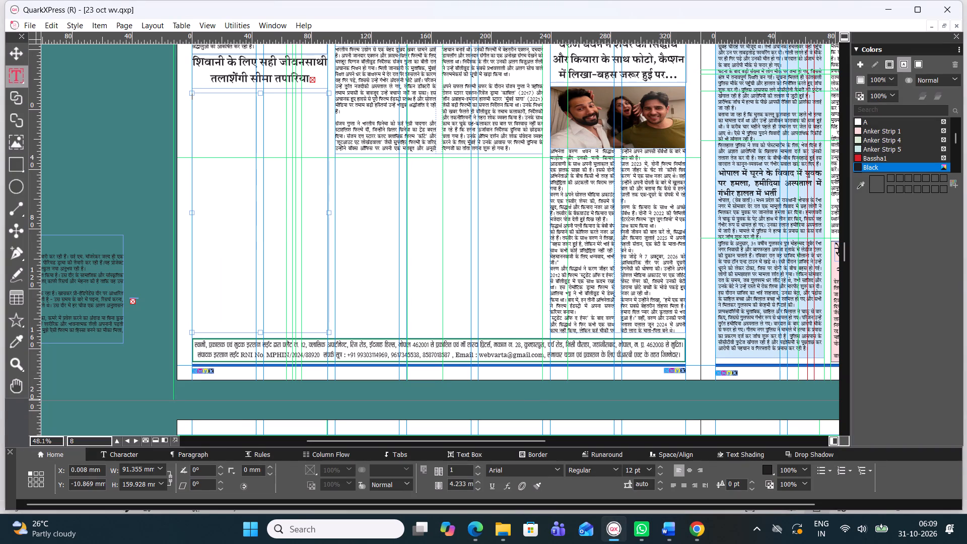
key("ctrl+v")
Select all of the pasted Sima Taparia body text and open the font choices for it.
triple_click(243, 225)
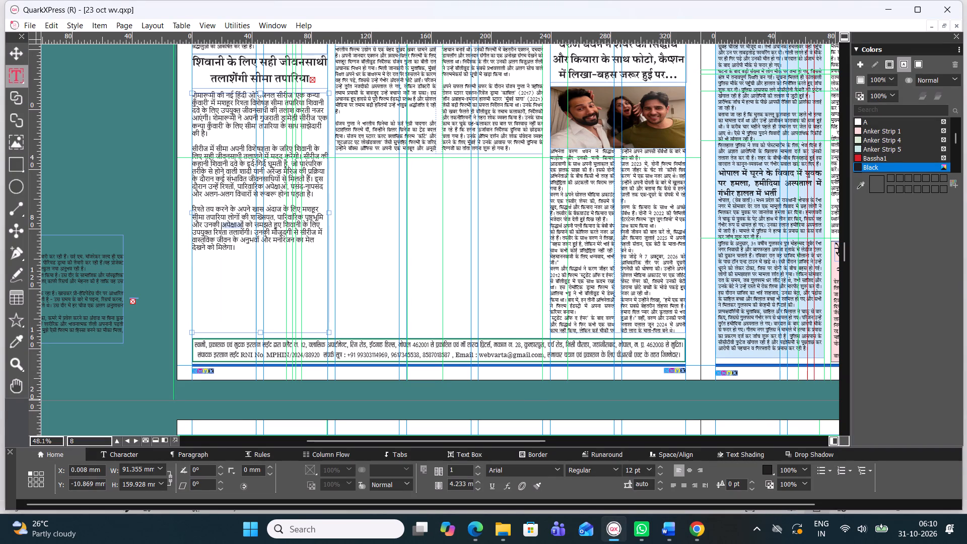
double_click(243, 225)
left_click(554, 467)
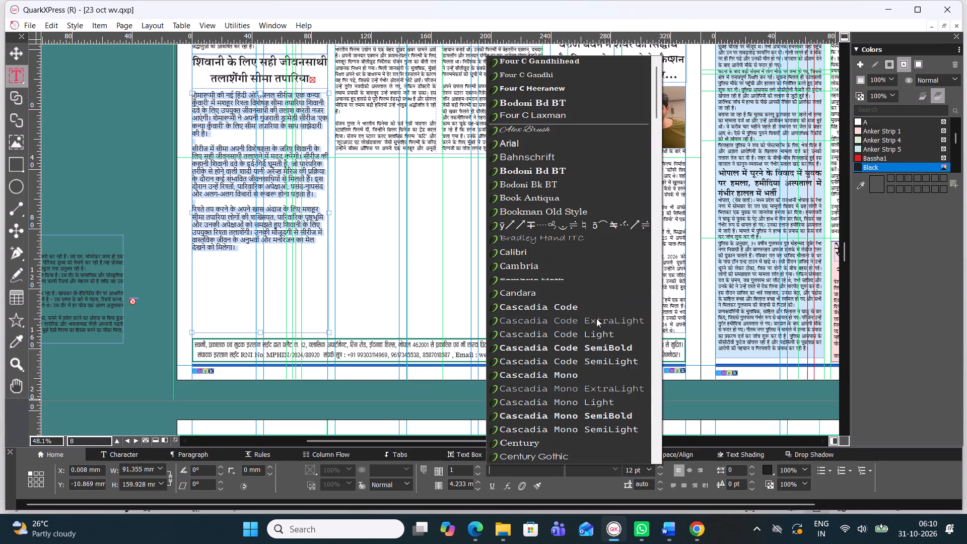
left_click(563, 83)
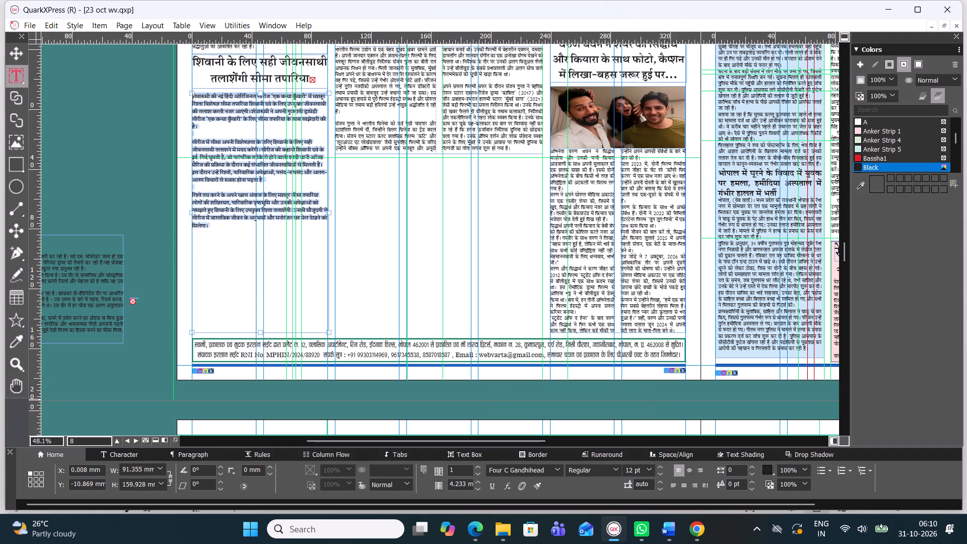
left_click(566, 473)
left_click(561, 471)
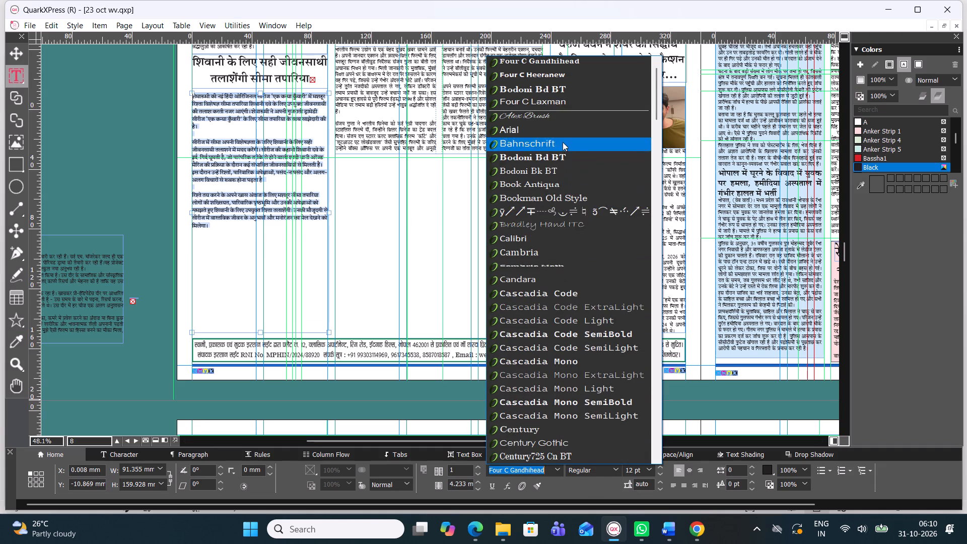
scroll(561, 116, "up", 2)
left_click(565, 66)
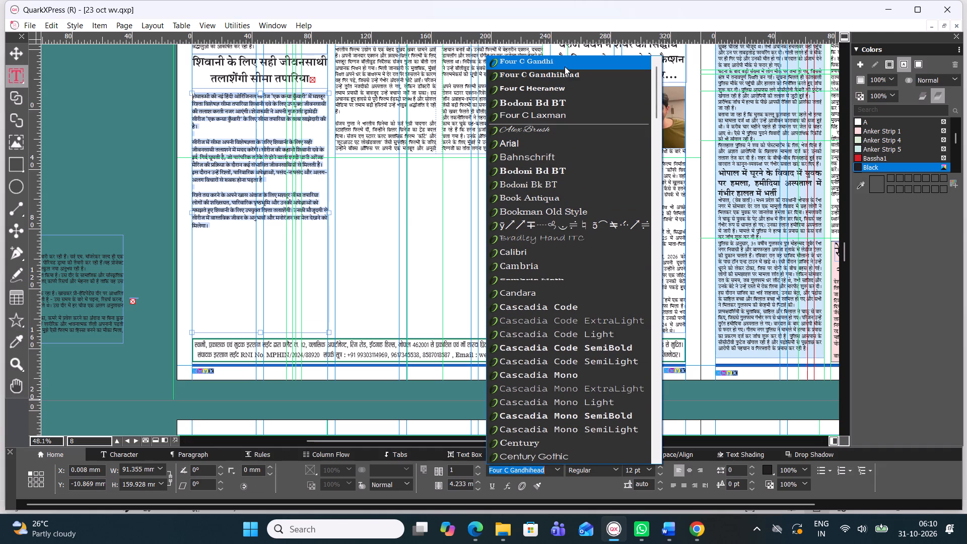
left_click_drag(646, 469, 626, 465)
key("1")
key("1")
type(".5")
key("Return")
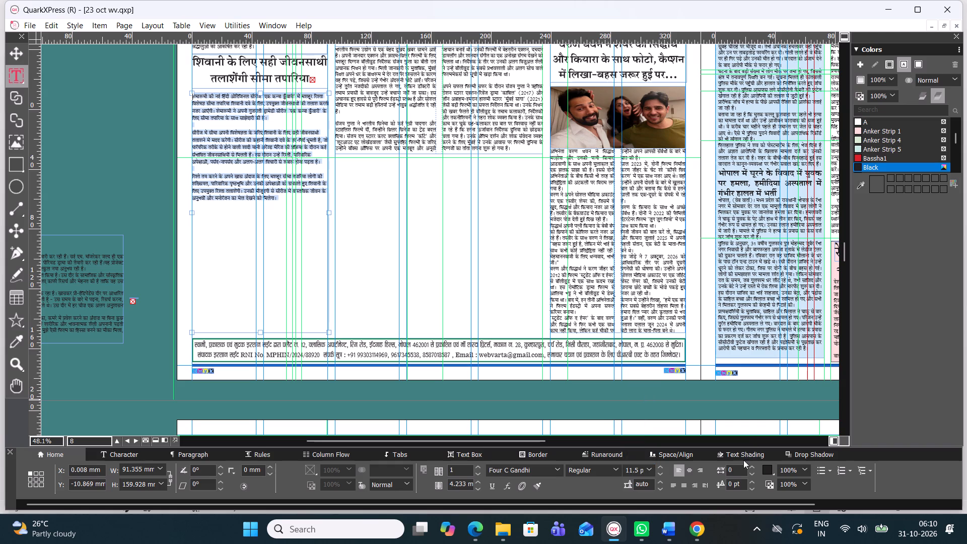
Set the story text's leading to 11.7 pt and justify its paragraphs.
left_click_drag(646, 486, 619, 482)
key("1")
left_click_drag(649, 478, 632, 484)
left_click(651, 485)
key("BackSpace")
key("1")
type(".7")
key("Return")
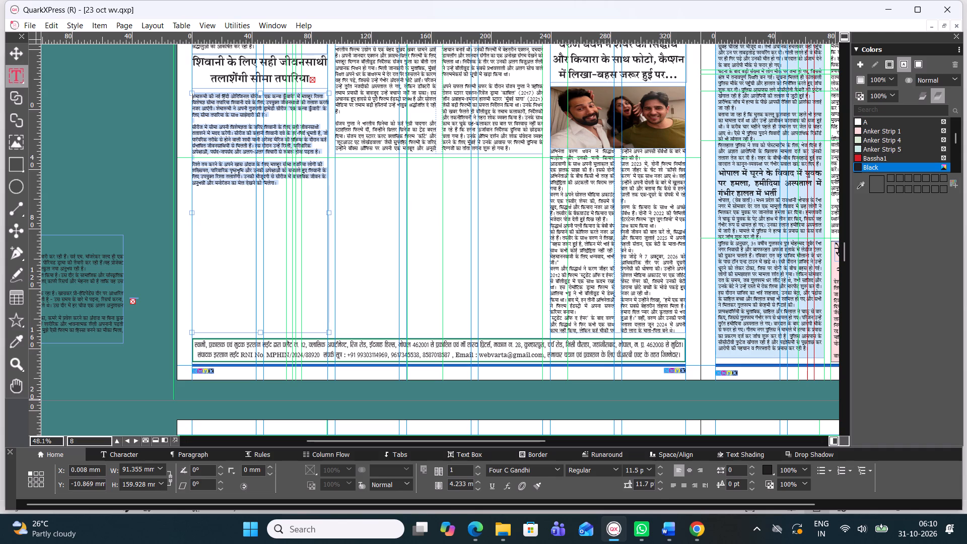
left_click(669, 484)
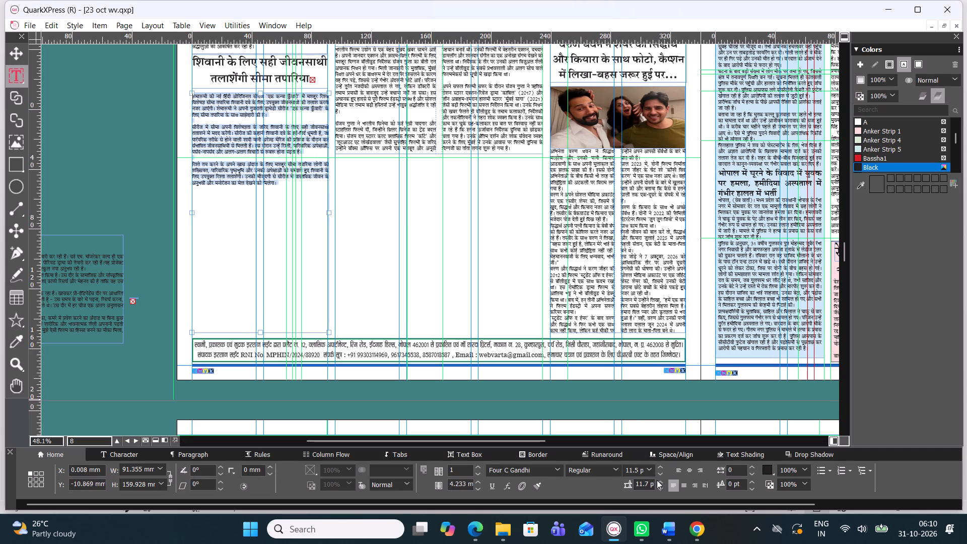
Delete the blank lines between the story's paragraphs and shorten its text box to about 106 mm high.
left_click(242, 159)
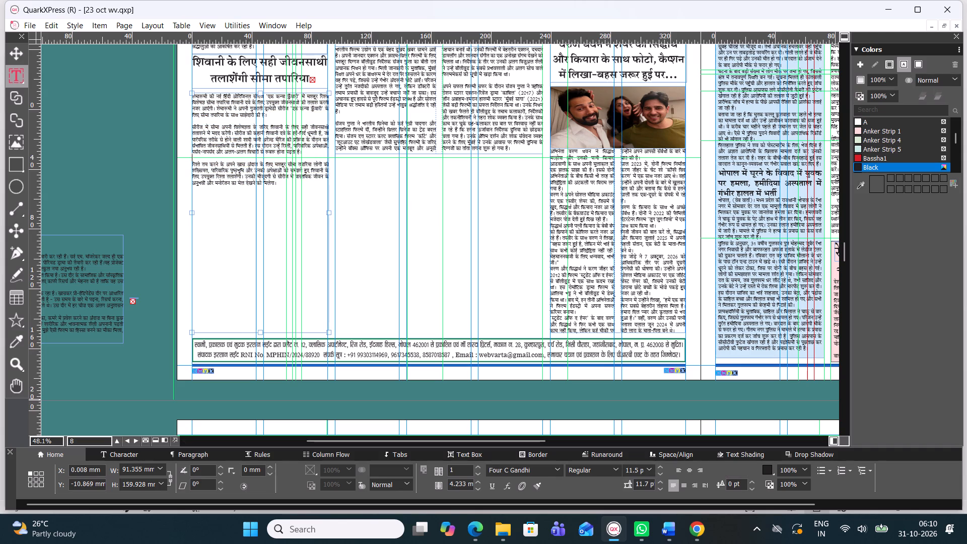
key("BackSpace")
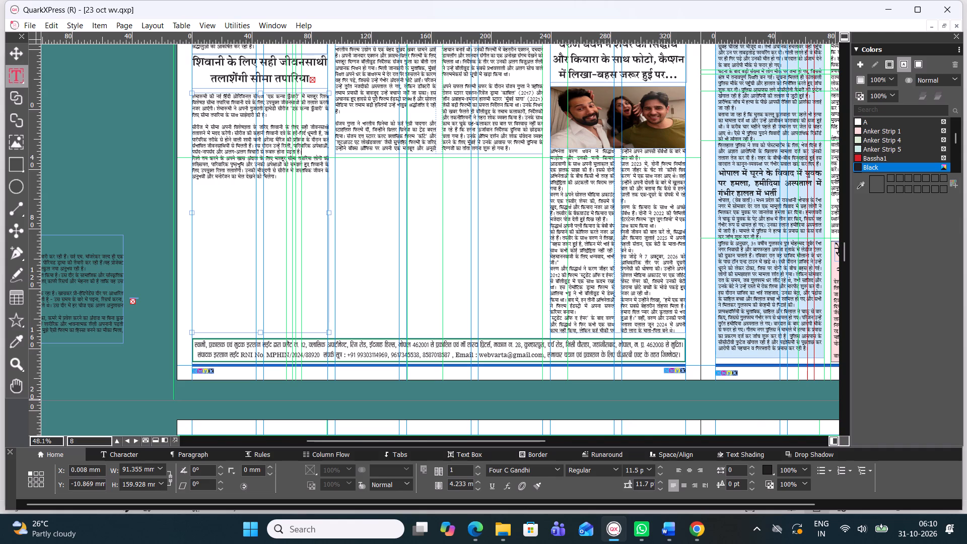
scroll(268, 162, "up", 1, "ctrl")
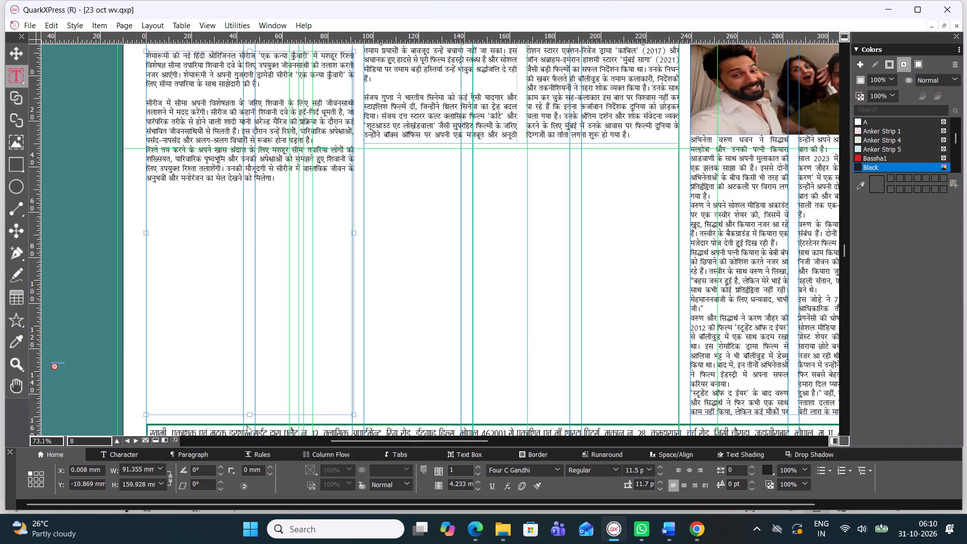
left_click_drag(251, 414, 237, 290)
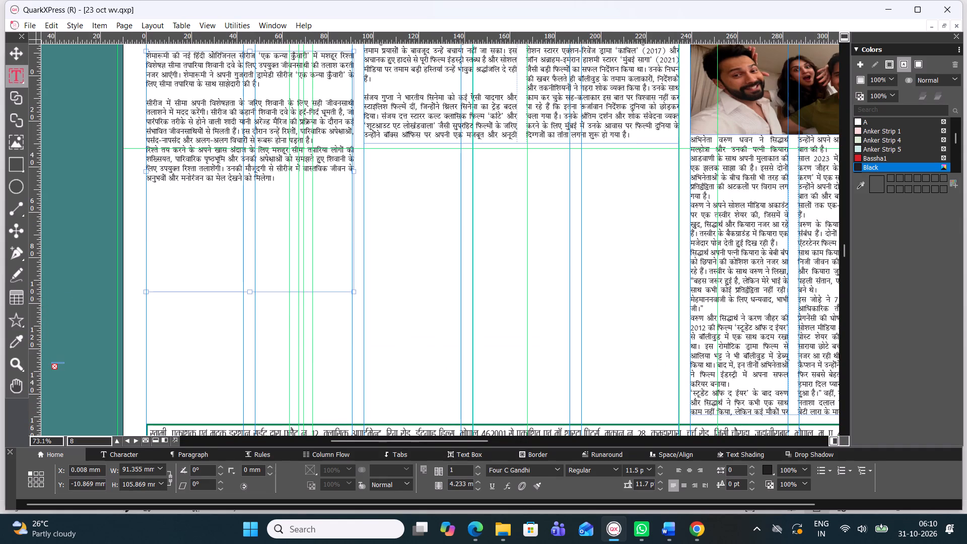
left_click(219, 92)
key("BackSpace")
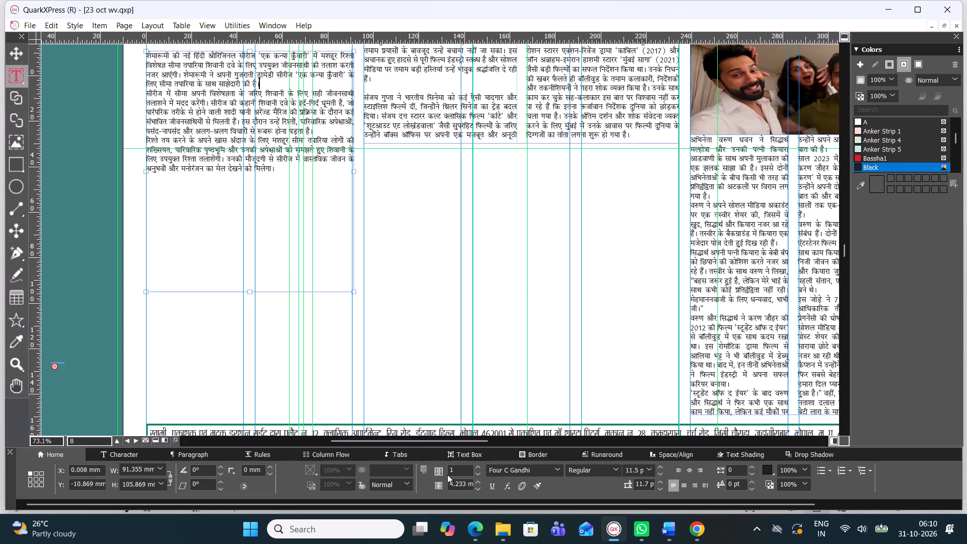
Split the story text box into 2 columns and shorten it to about 85 mm high.
scroll(524, 288, "up", 1)
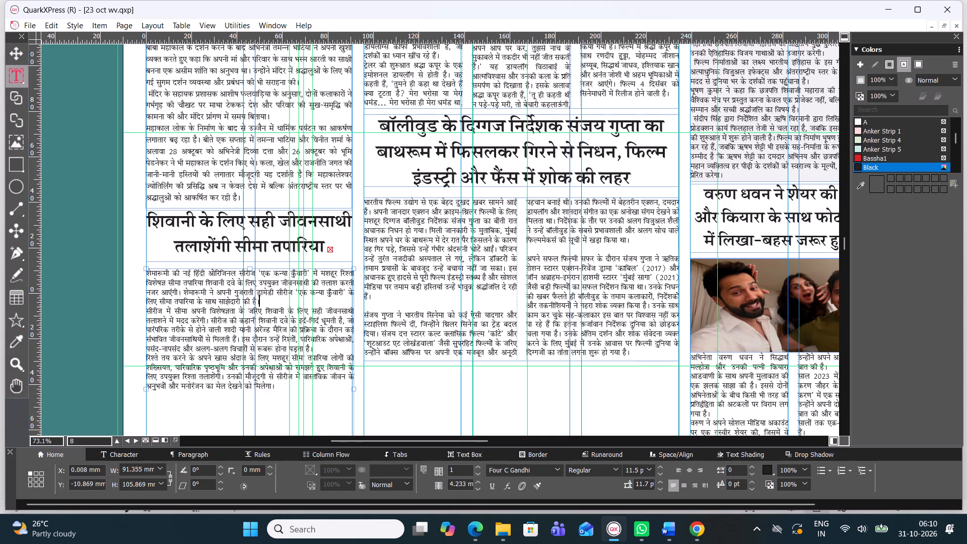
left_click(477, 467)
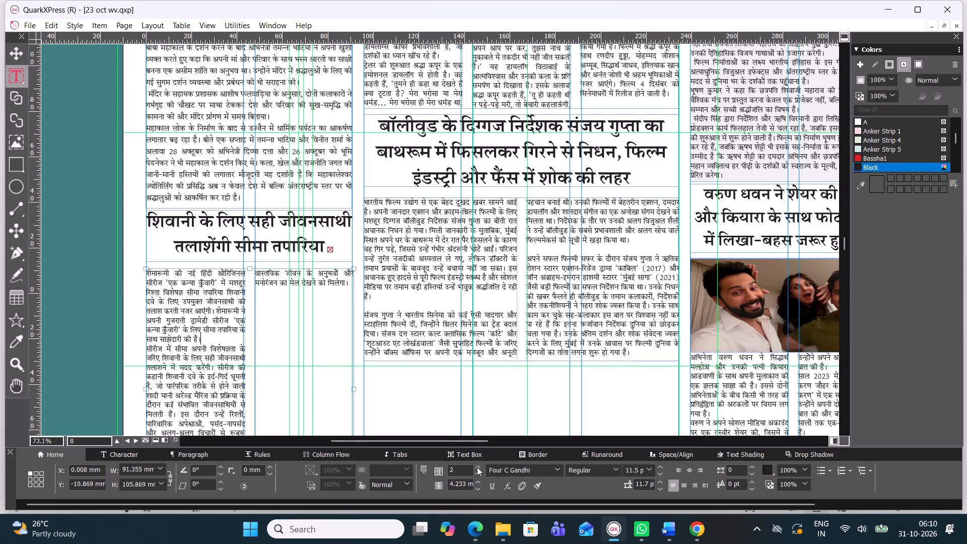
scroll(278, 307, "down", 1)
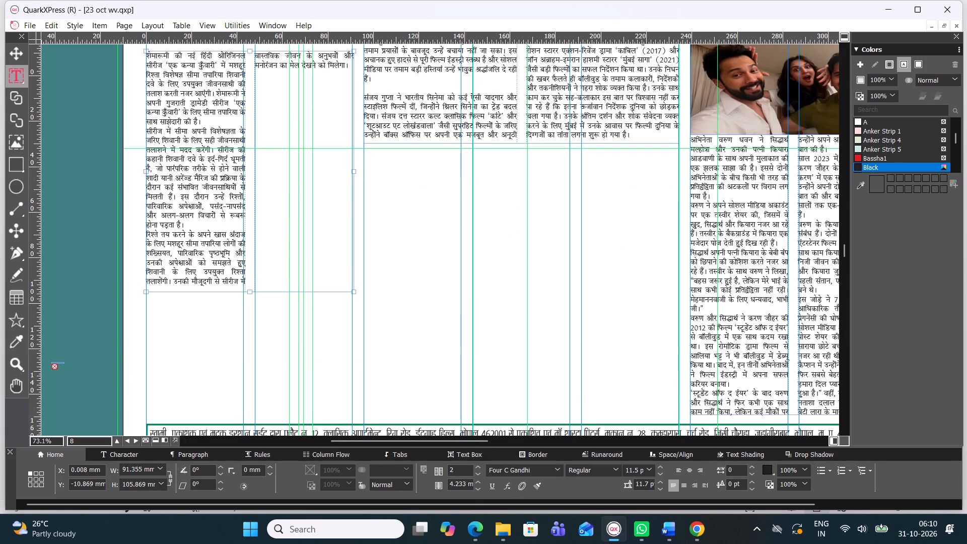
left_click_drag(250, 293, 250, 254)
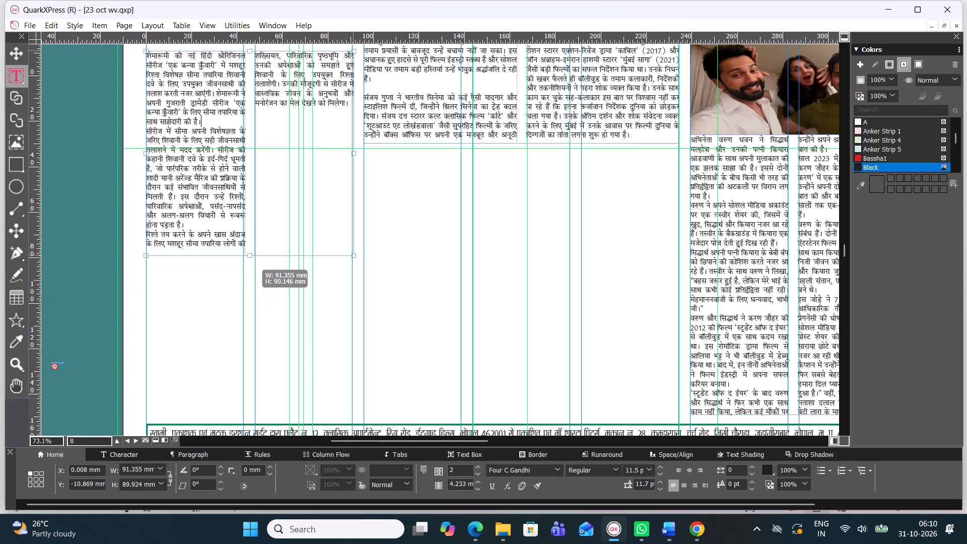
left_click_drag(250, 254, 250, 246)
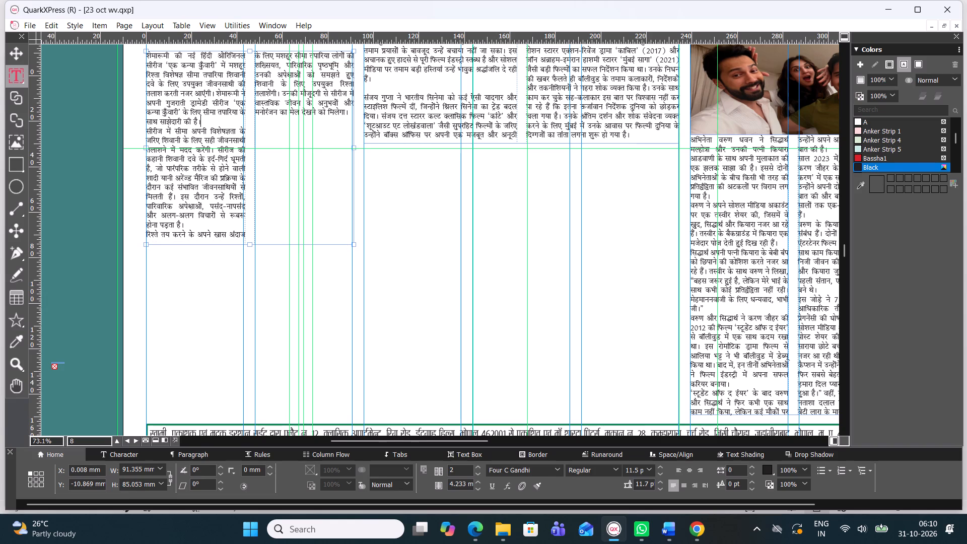
Draw a picture box about 42.9 by 55.7 mm in the story's second column, below the end of the text.
left_click(17, 147)
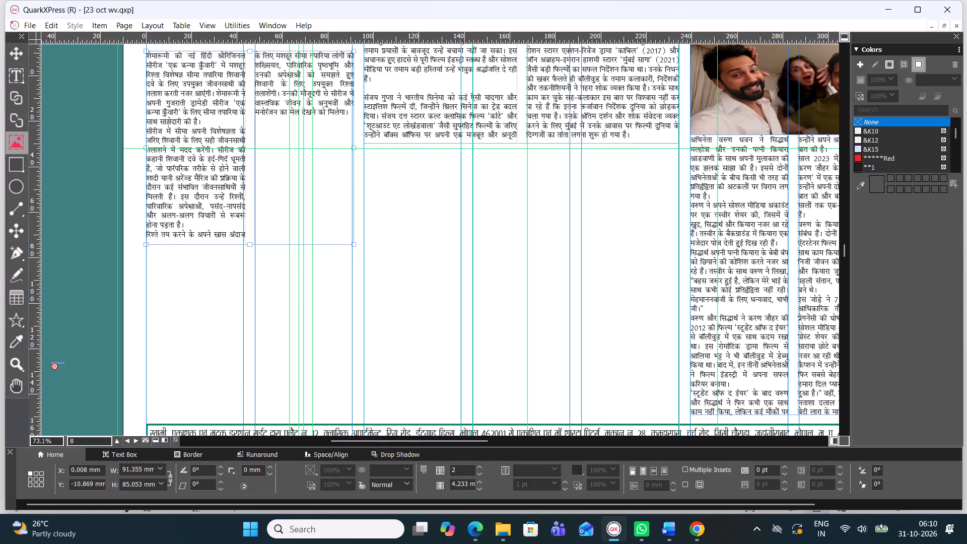
left_click_drag(255, 118, 351, 249)
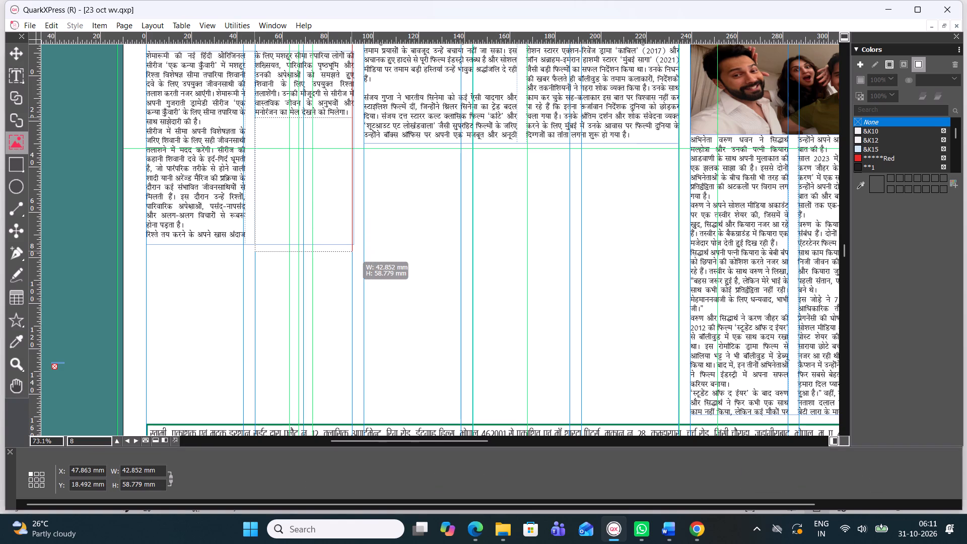
left_click_drag(351, 249, 352, 243)
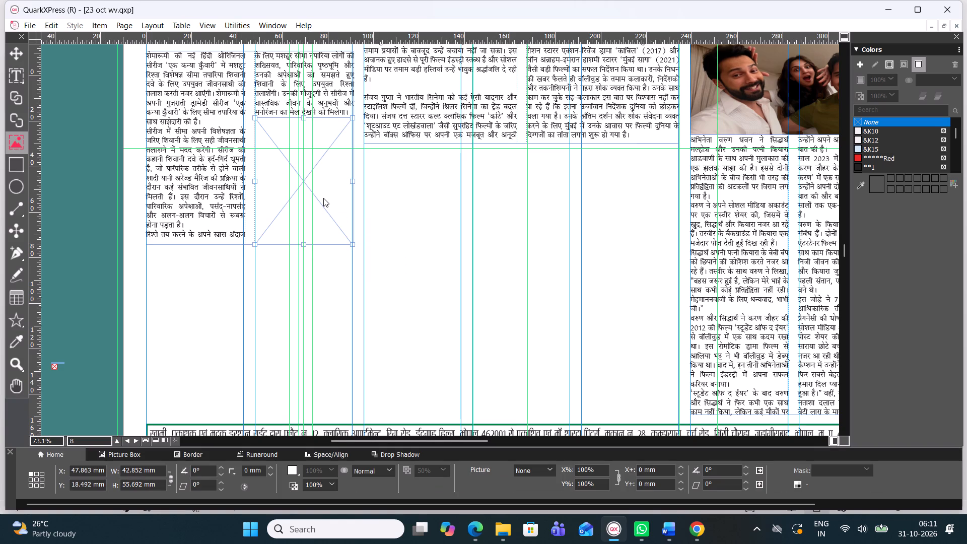
Switch to Chrome and copy NDTV's portrait of Sima Taparia in the yellow sari from the image search results.
right_click(323, 198)
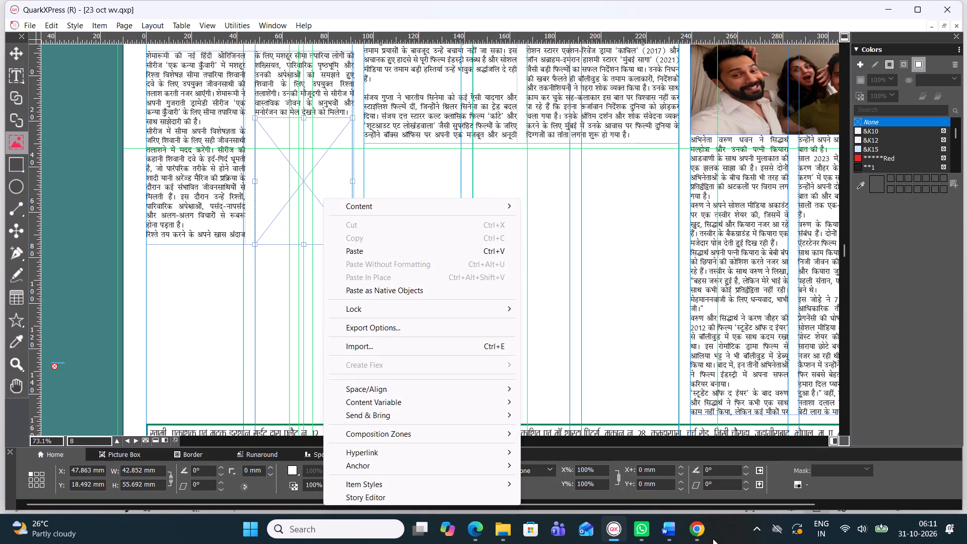
left_click(698, 531)
right_click(750, 251)
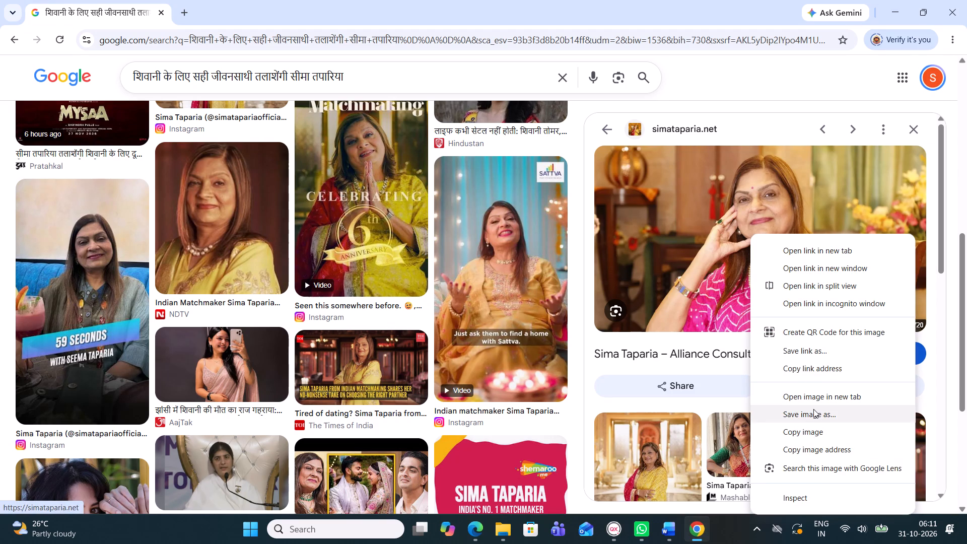
left_click(273, 213)
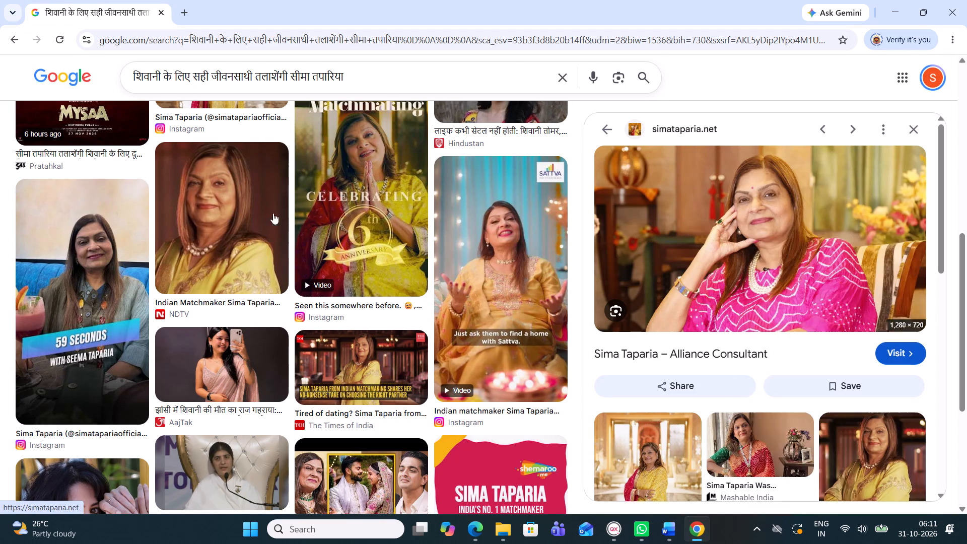
right_click(787, 243)
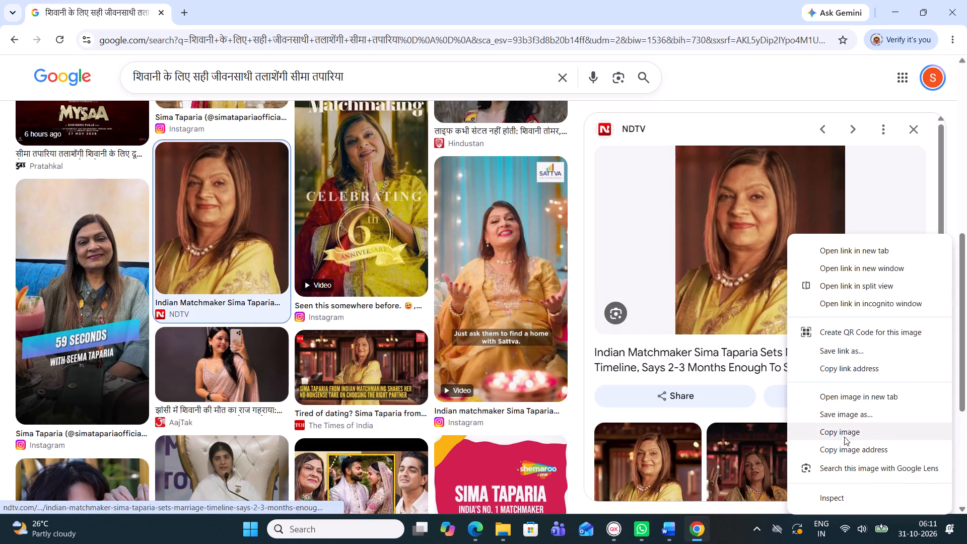
left_click(848, 436)
Paste the copied portrait into the empty picture box in QuarkXPress and scale the picture to fill the box.
left_click(618, 535)
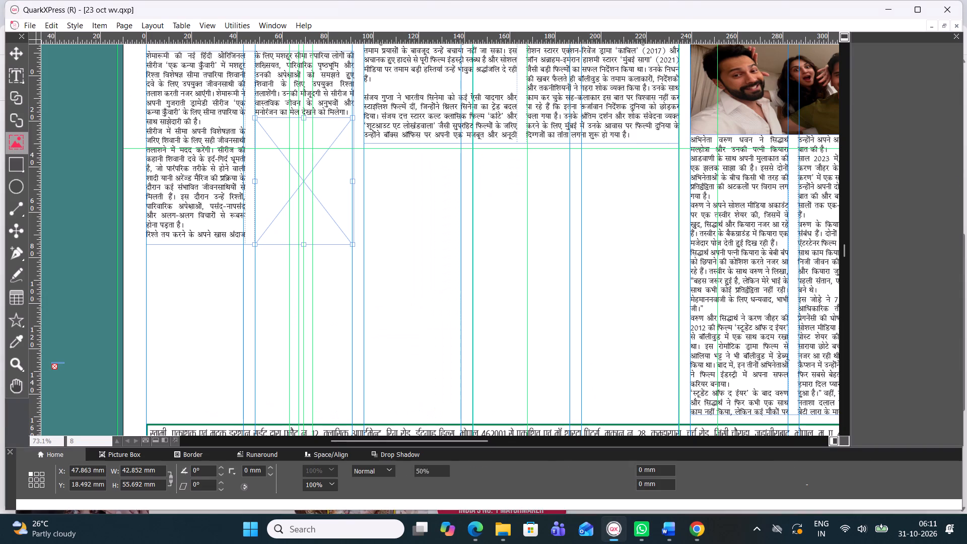
right_click(322, 156)
left_click(449, 212)
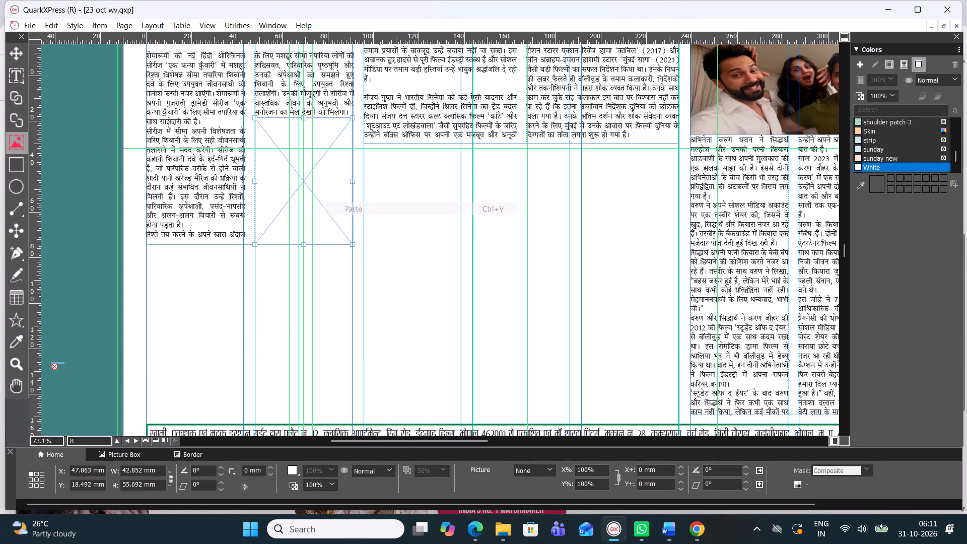
right_click(327, 178)
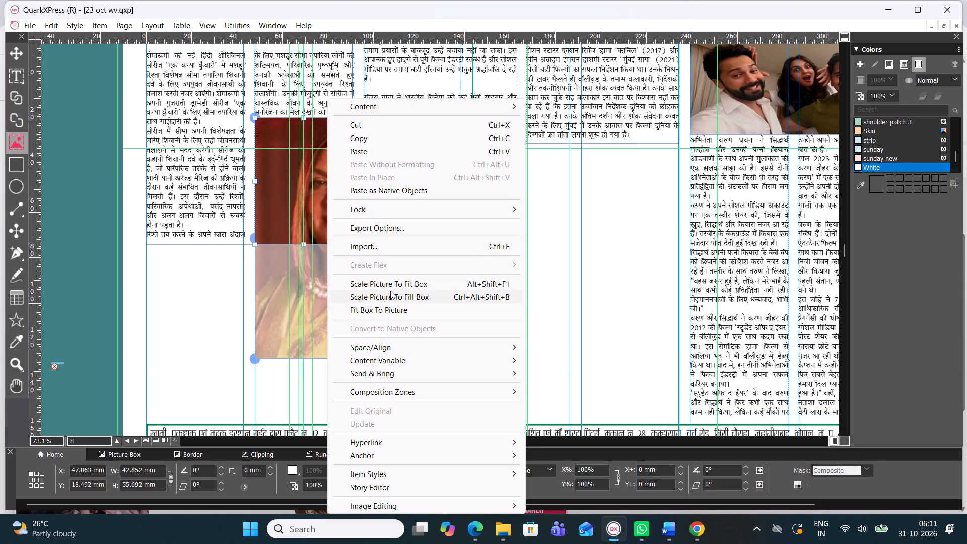
left_click(390, 292)
left_click(370, 306)
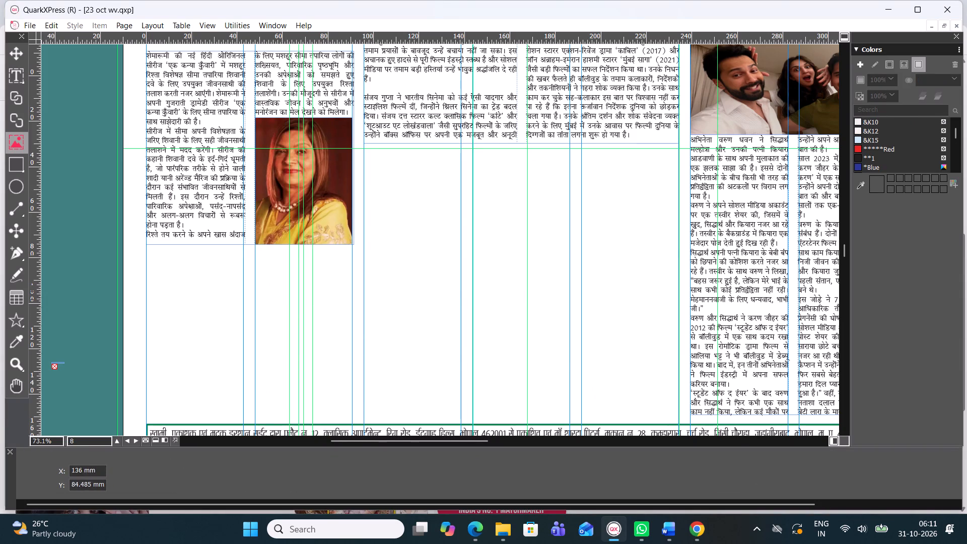
scroll(455, 237, "down", 1)
scroll(455, 236, "up", 1)
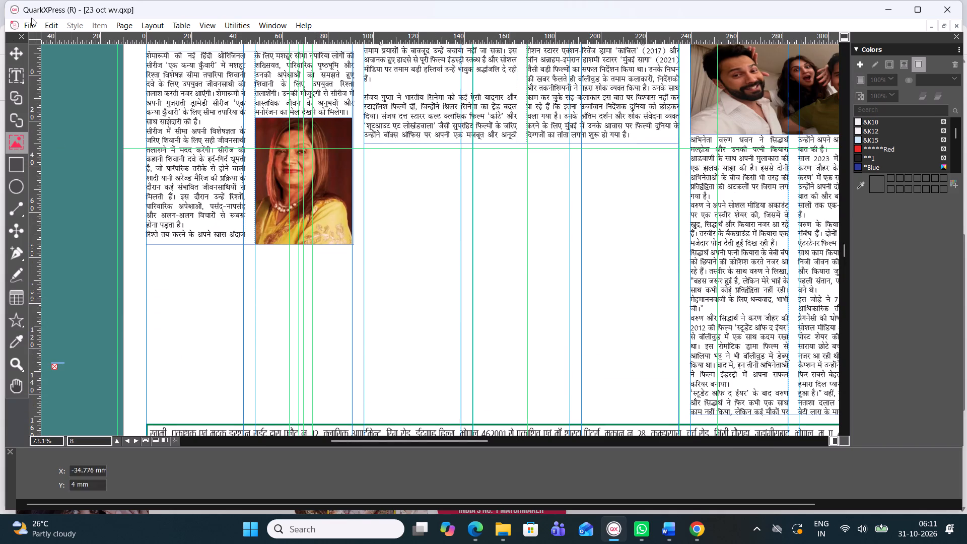
left_click(10, 51)
left_click(14, 73)
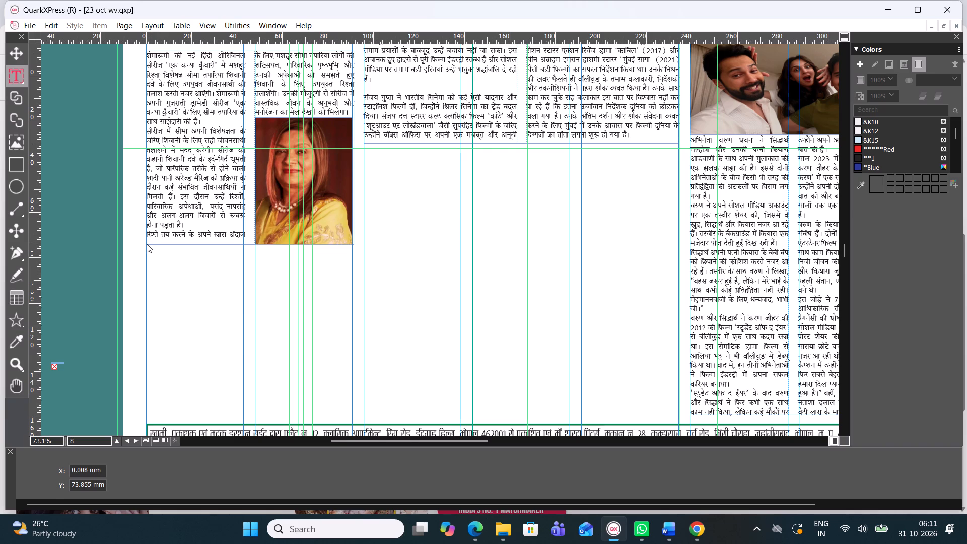
left_click_drag(147, 244, 349, 294)
left_click_drag(251, 296, 251, 282)
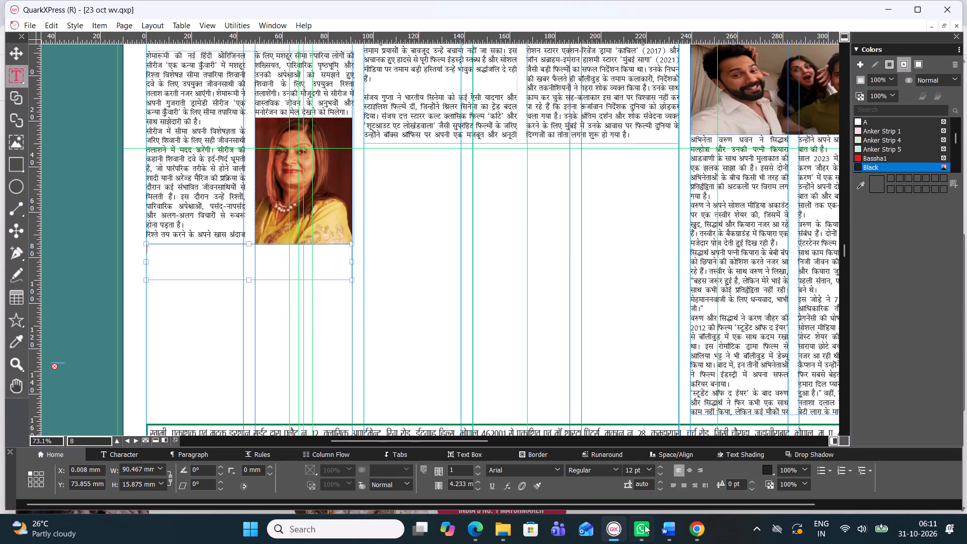
Copy the Shah Rukh Khan 'किंग' overseas rights headline from the Word document 31 Oct Cinema-01 and paste it into the new QuarkXPress text box.
left_click(660, 536)
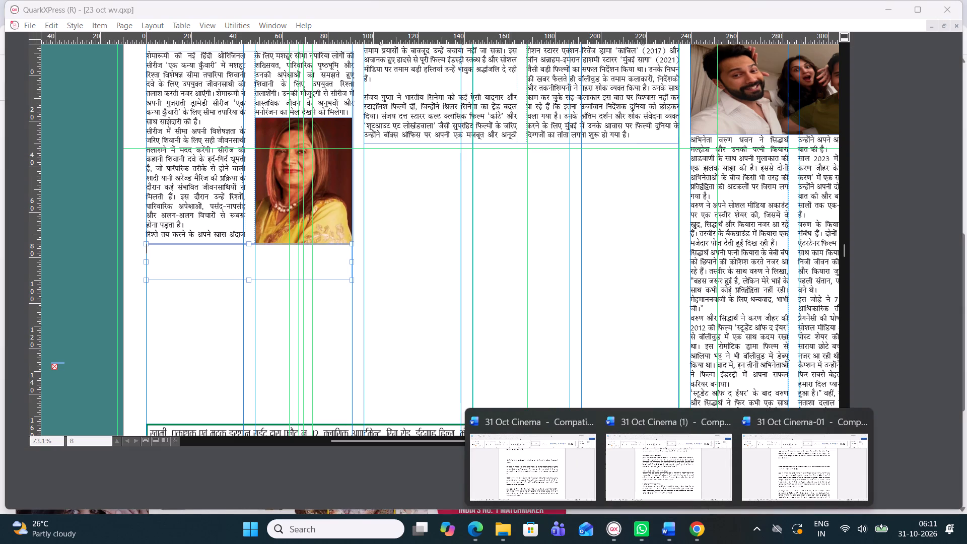
left_click(764, 464)
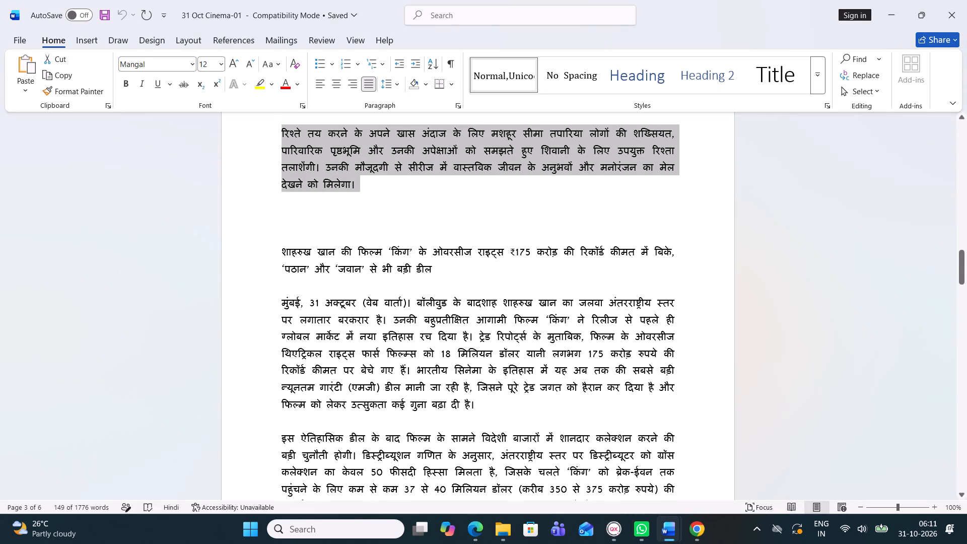
scroll(352, 277, "up", 1)
scroll(352, 277, "down", 1)
scroll(352, 277, "up", 1)
left_click_drag(282, 284, 449, 301)
key("ctrl+c")
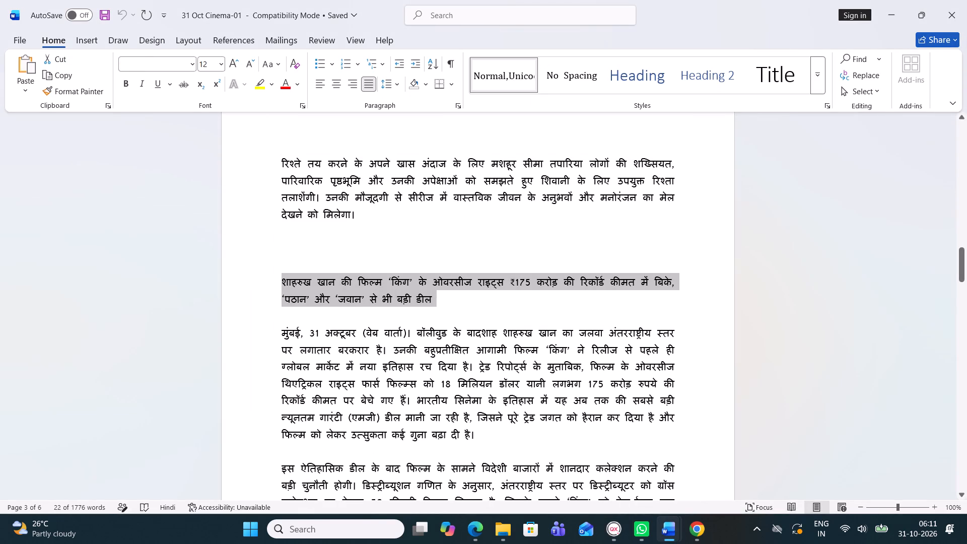
scroll(759, 398, "down", 3)
scroll(749, 411, "up", 2)
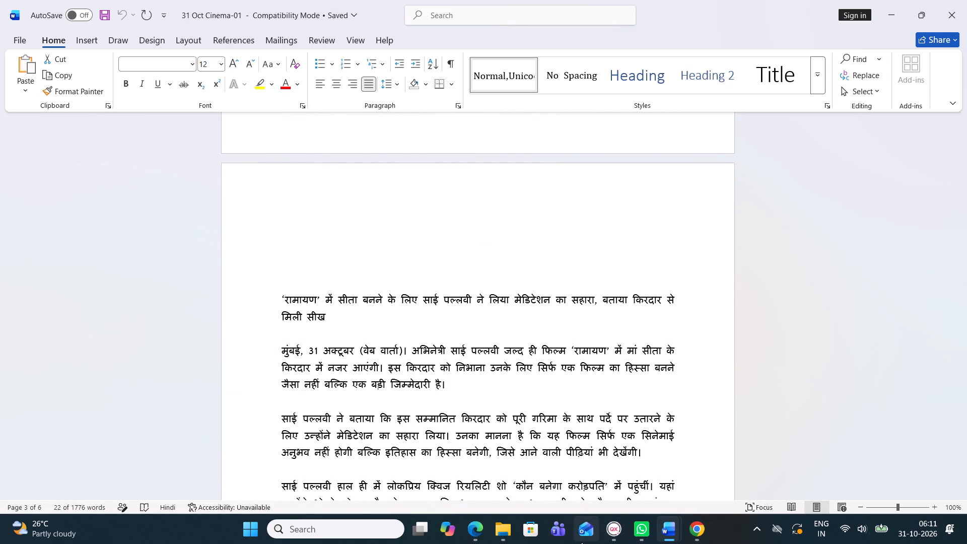
left_click(615, 531)
key("ctrl+v")
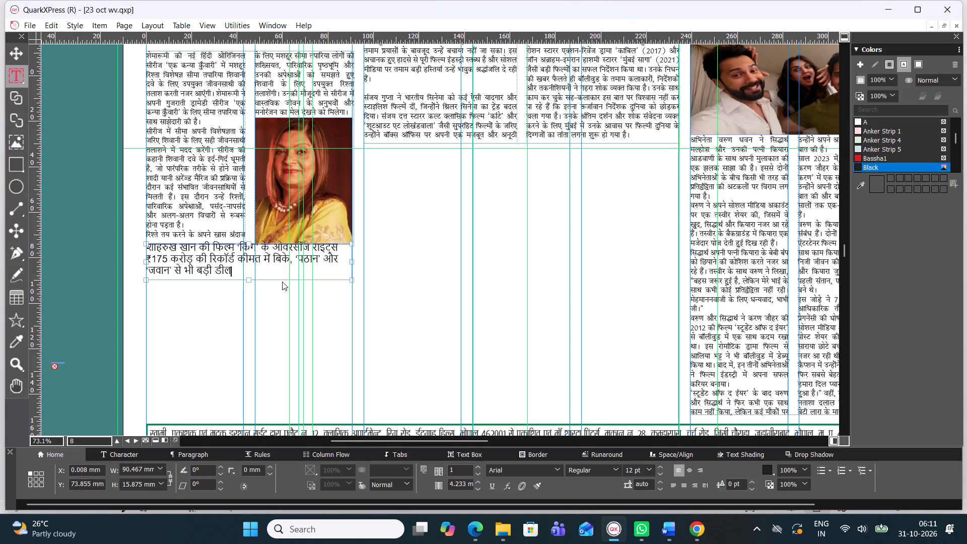
Set the whole 'किंग' headline in the Four C Heeranew font at 14 pt.
key("ctrl+a")
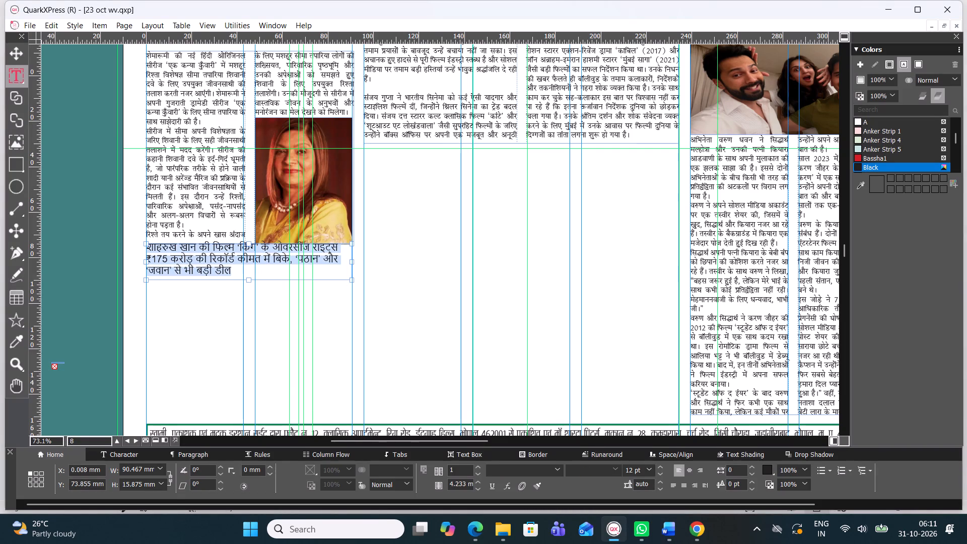
left_click(559, 470)
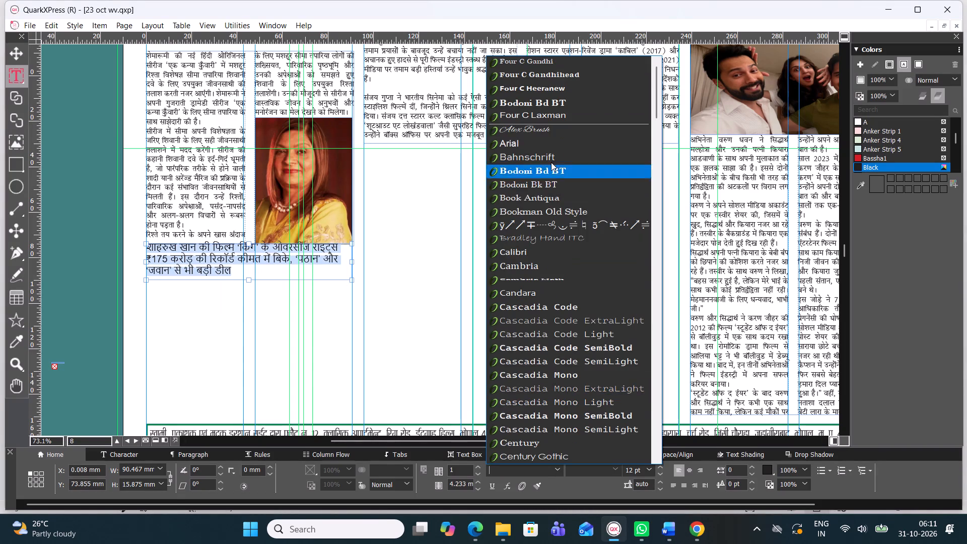
left_click(554, 113)
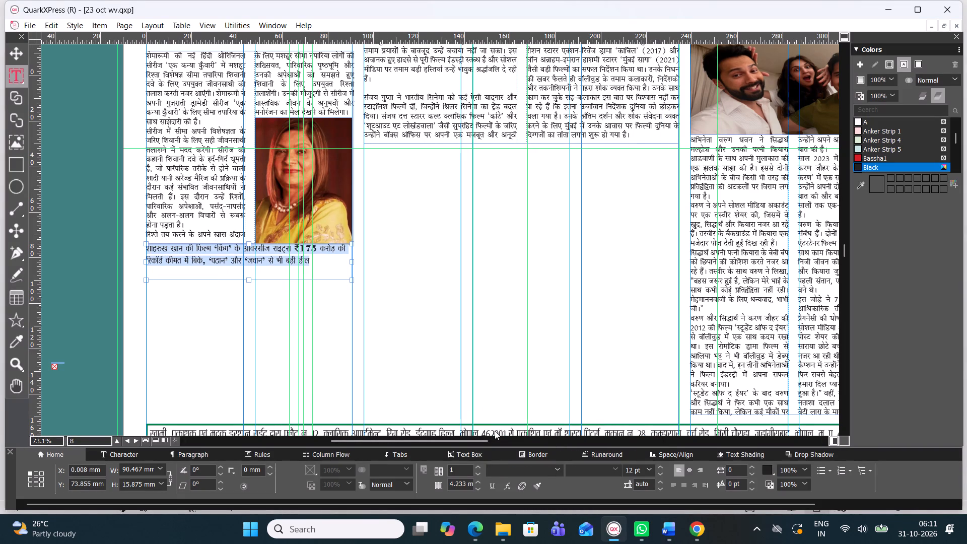
left_click(558, 470)
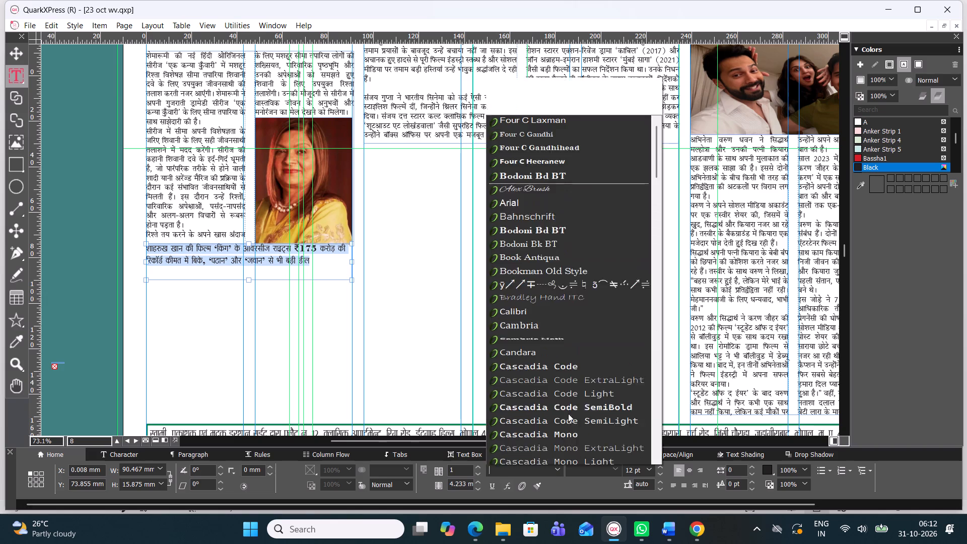
left_click(561, 104)
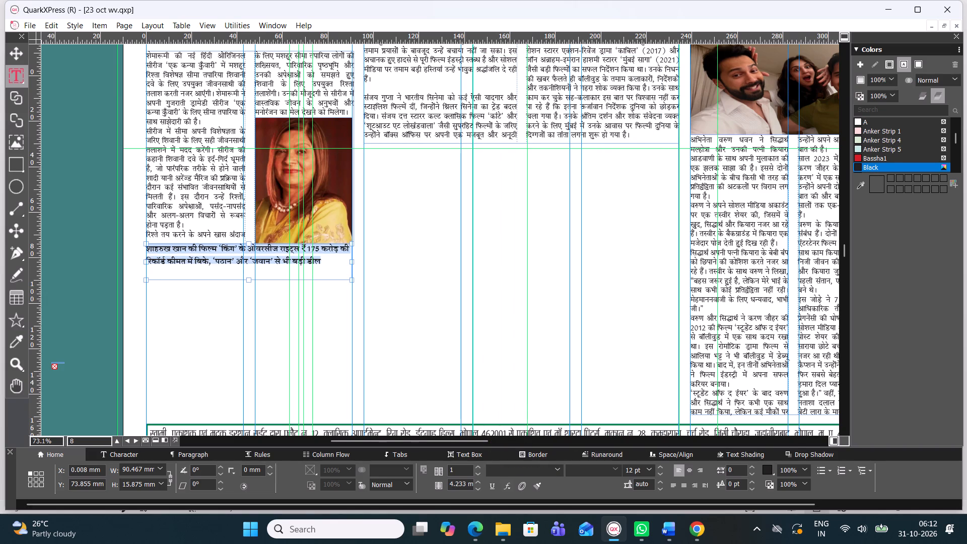
key("ctrl+alt+shift+period")
key("ctrl+alt+shift+period")
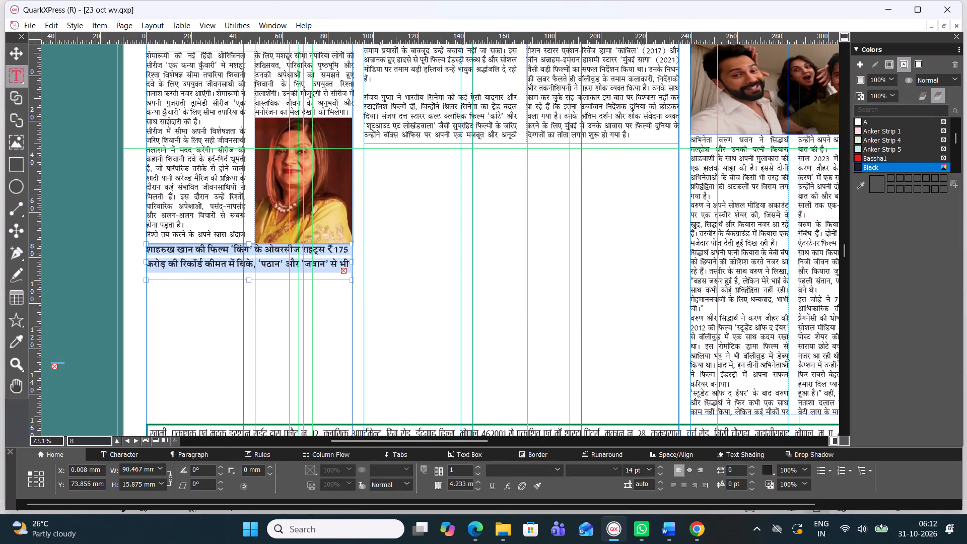
Heighten the headline's text box to about 17.9 mm and centre the headline text.
left_click_drag(249, 282, 250, 286)
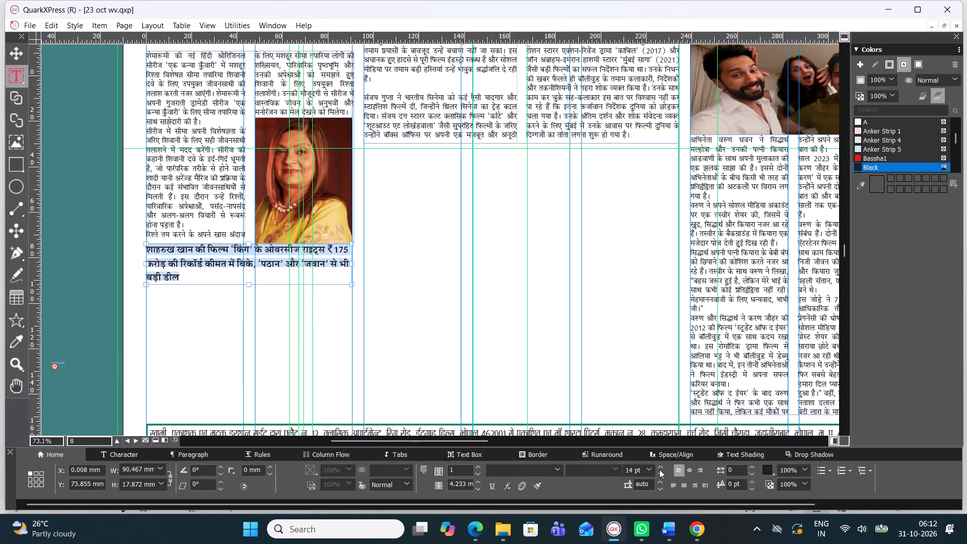
left_click(689, 469)
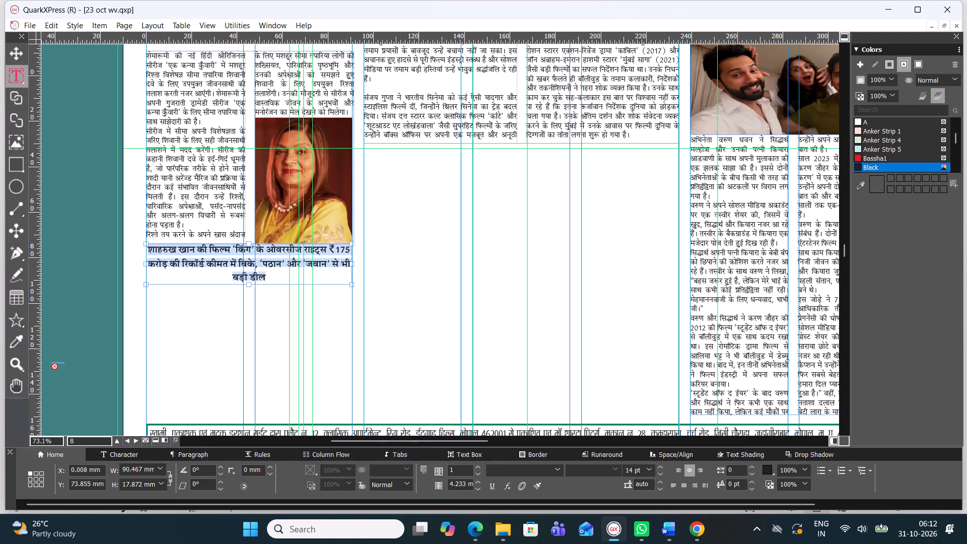
left_click(13, 57)
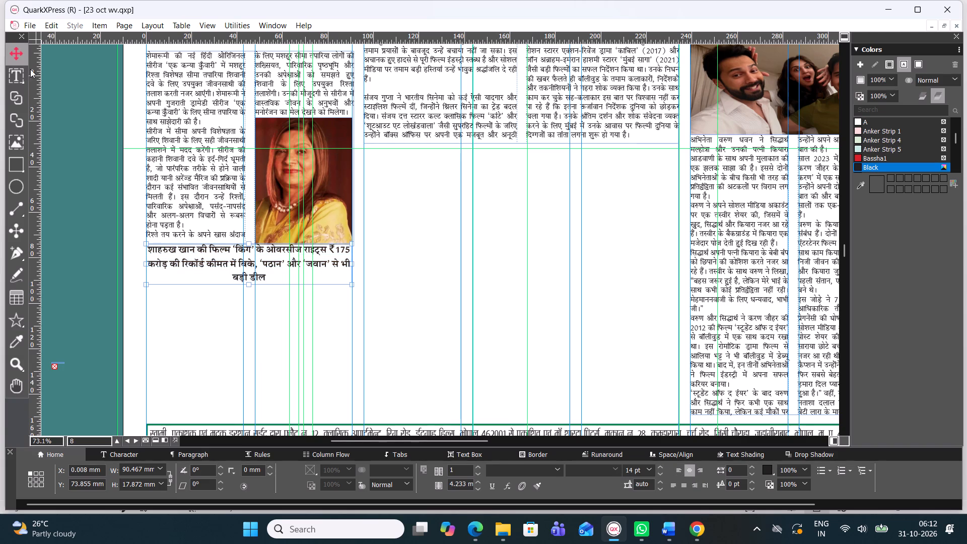
left_click(223, 306)
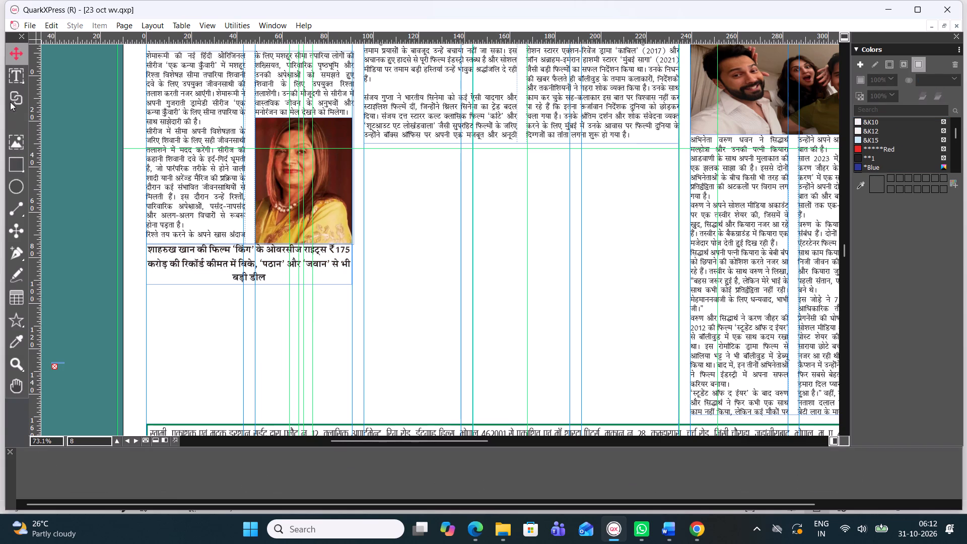
Draw a text box about 90.5 by 58.2 mm below the 'किंग' headline, matching the headline box's width.
left_click(15, 72)
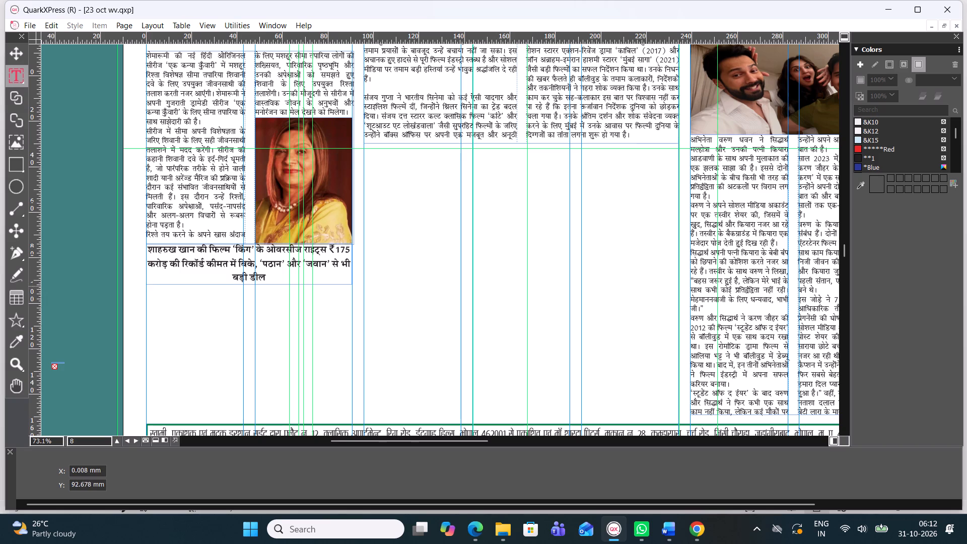
left_click_drag(147, 286, 271, 395)
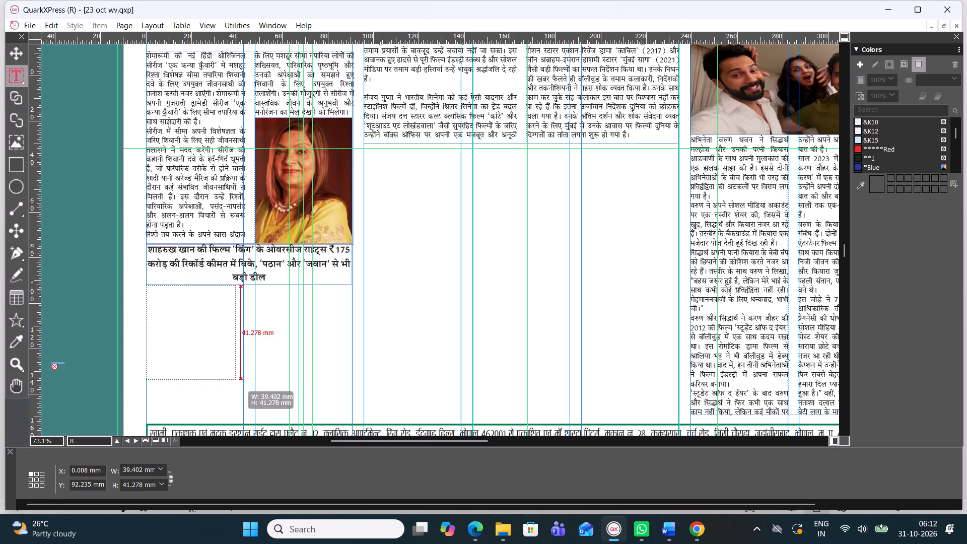
left_click_drag(271, 395, 349, 419)
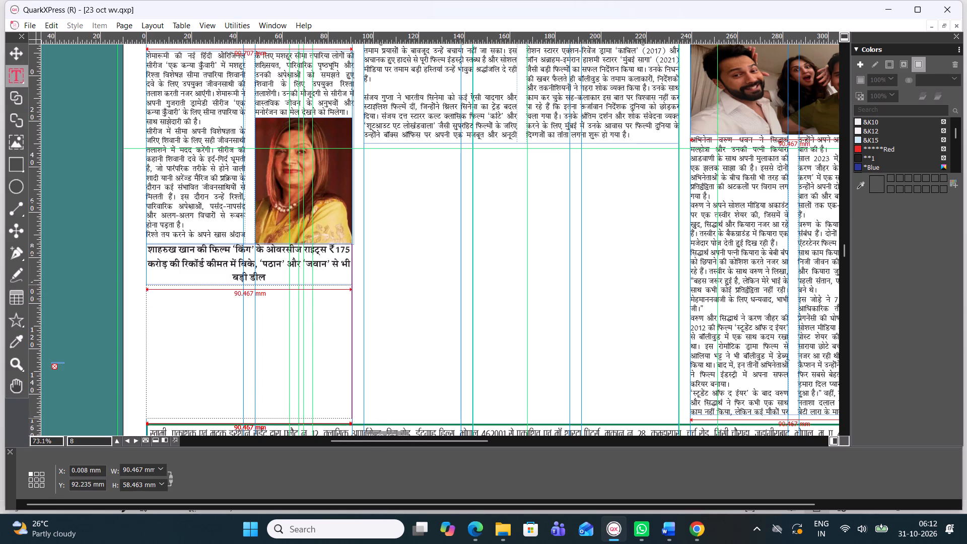
left_click_drag(349, 419, 347, 420)
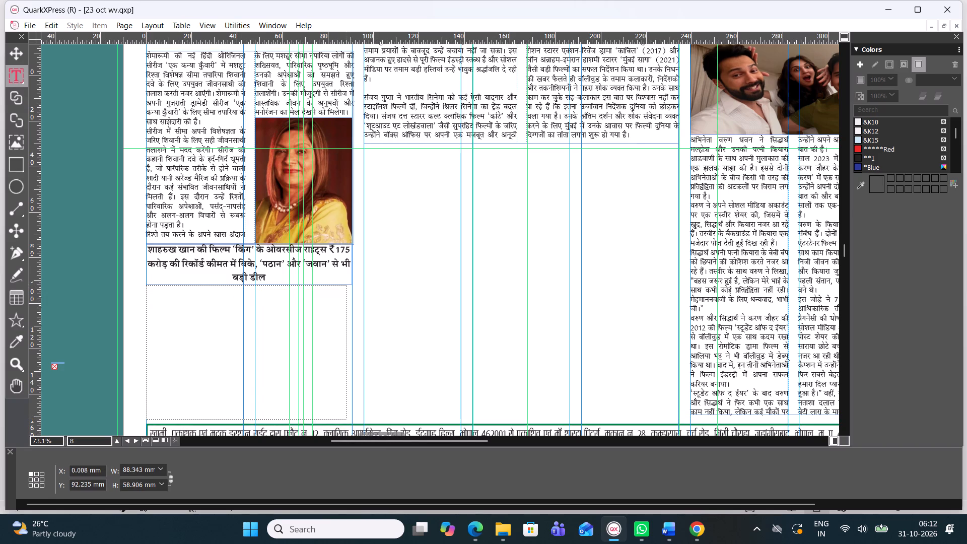
left_click_drag(347, 420, 346, 418)
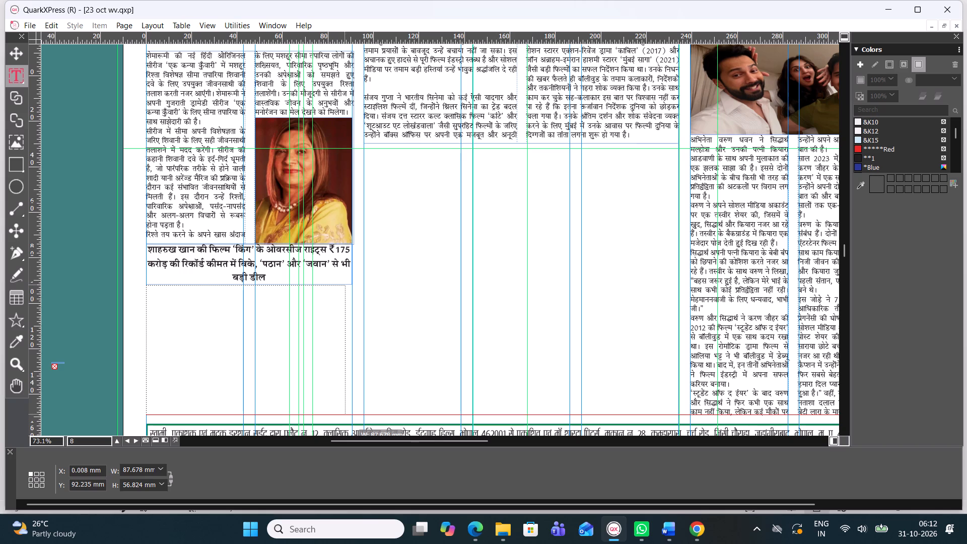
left_click_drag(346, 418, 344, 418)
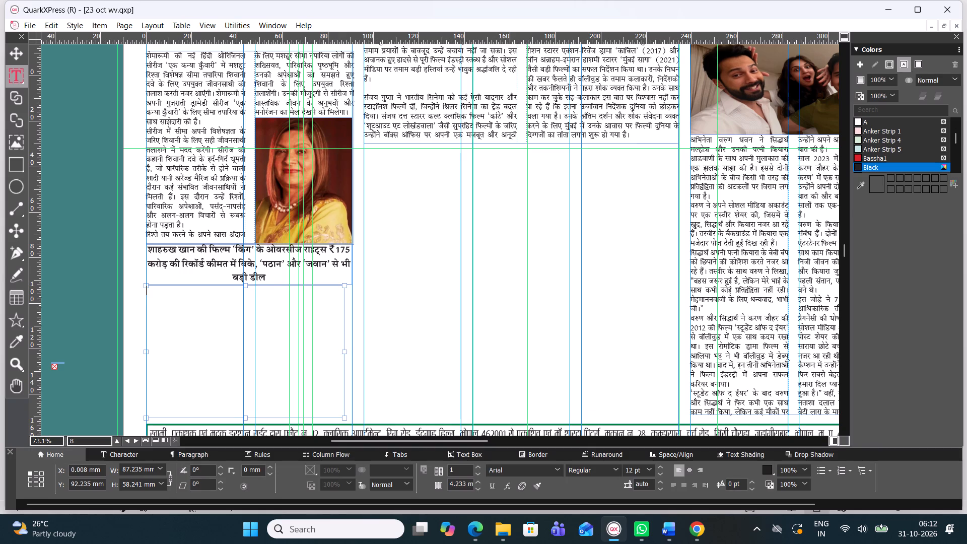
left_click_drag(344, 351, 350, 349)
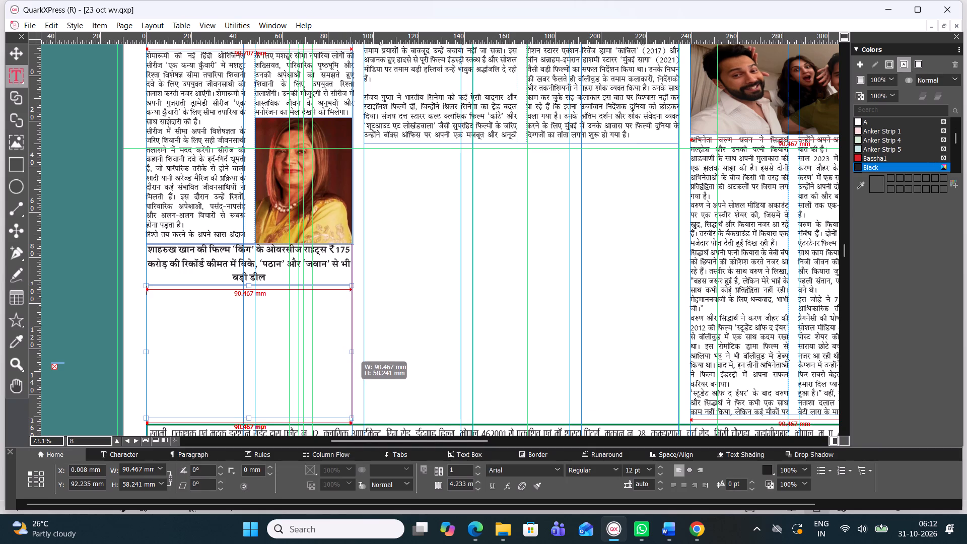
left_click_drag(350, 349, 351, 349)
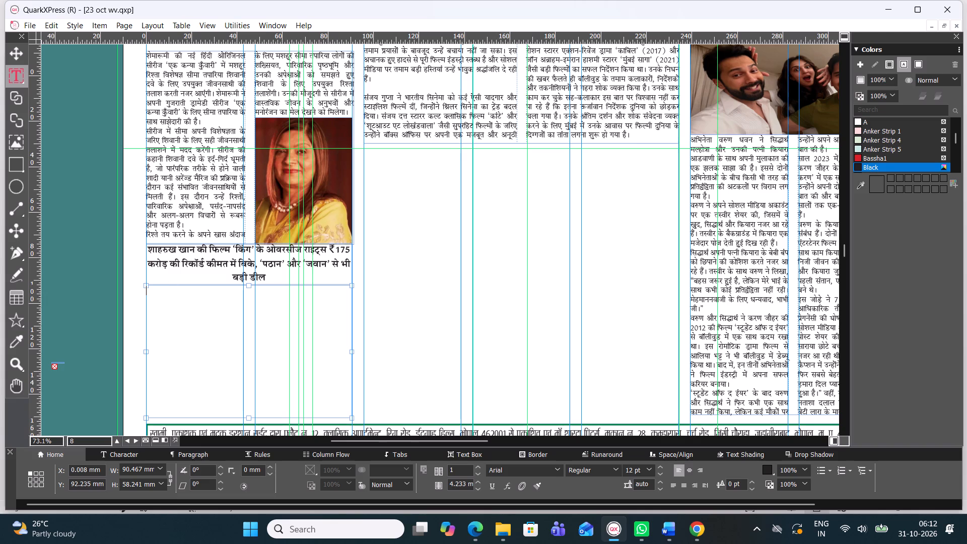
In the Word document 31 Oct Cinema-01, copy the whole 'किंग' story body from 'बॉलीवुड के बादशाह', leaving out the dateline.
left_click(675, 527)
left_click(772, 466)
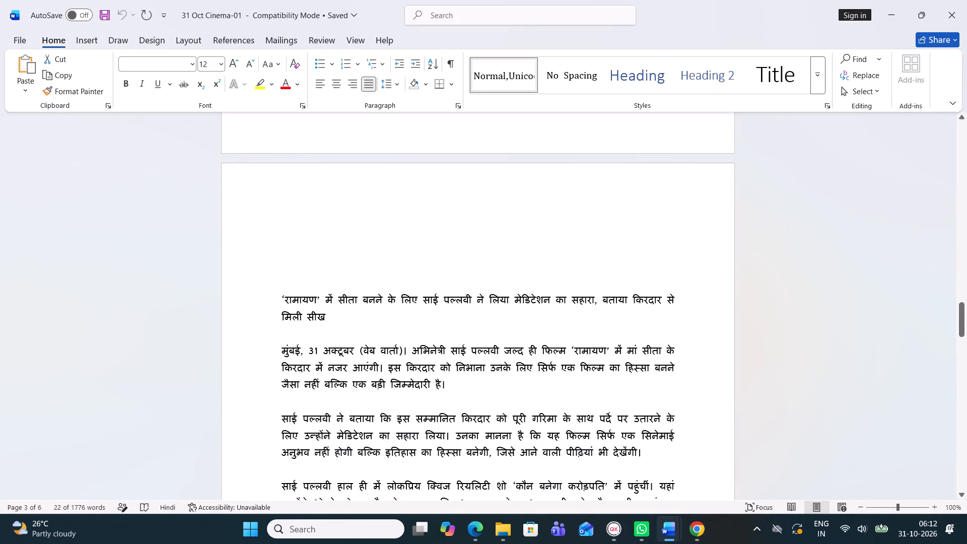
scroll(347, 308, "up", 1)
scroll(347, 308, "down", 2)
scroll(389, 287, "up", 4)
scroll(393, 285, "down", 1)
scroll(393, 285, "up", 3)
scroll(385, 259, "down", 1)
scroll(385, 259, "up", 1)
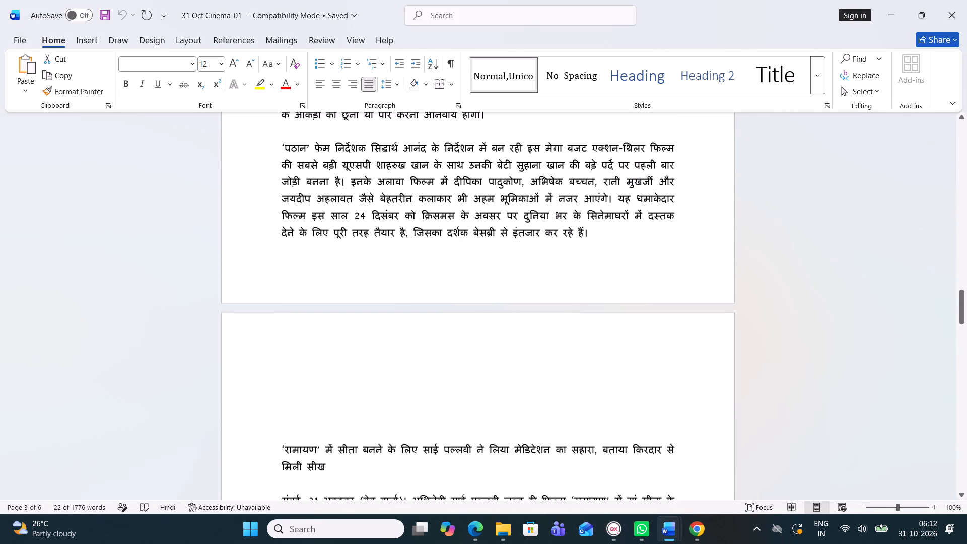
scroll(390, 233, "up", 12)
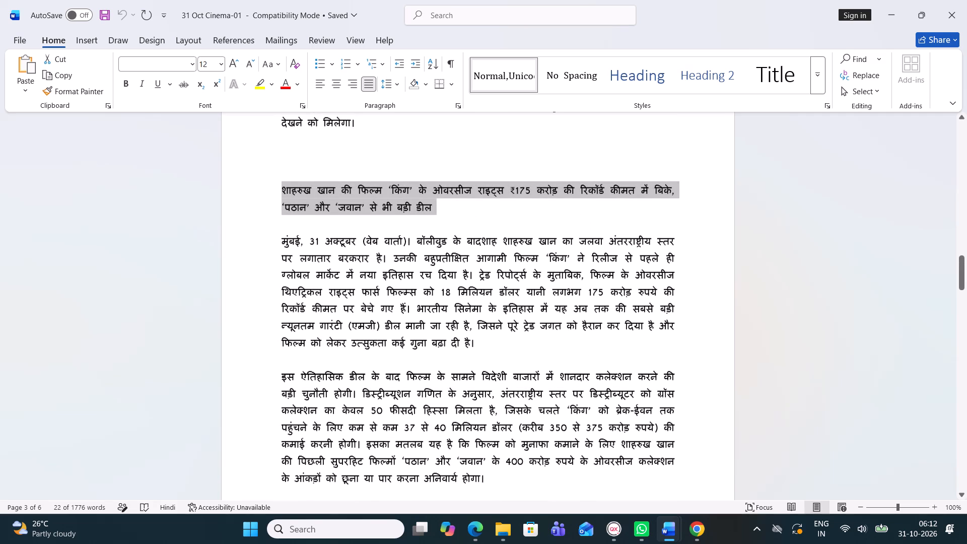
left_click_drag(418, 239, 695, 527)
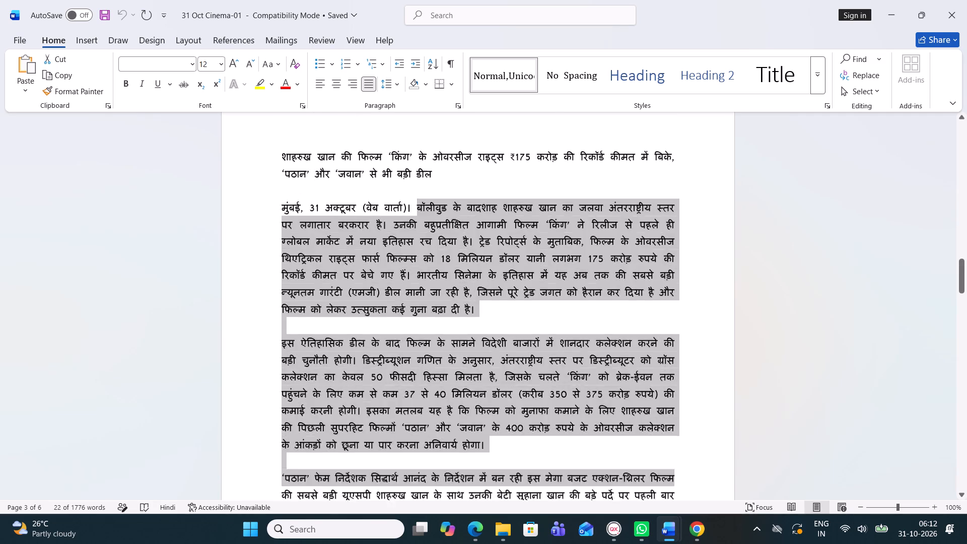
left_click_drag(695, 527, 594, 421)
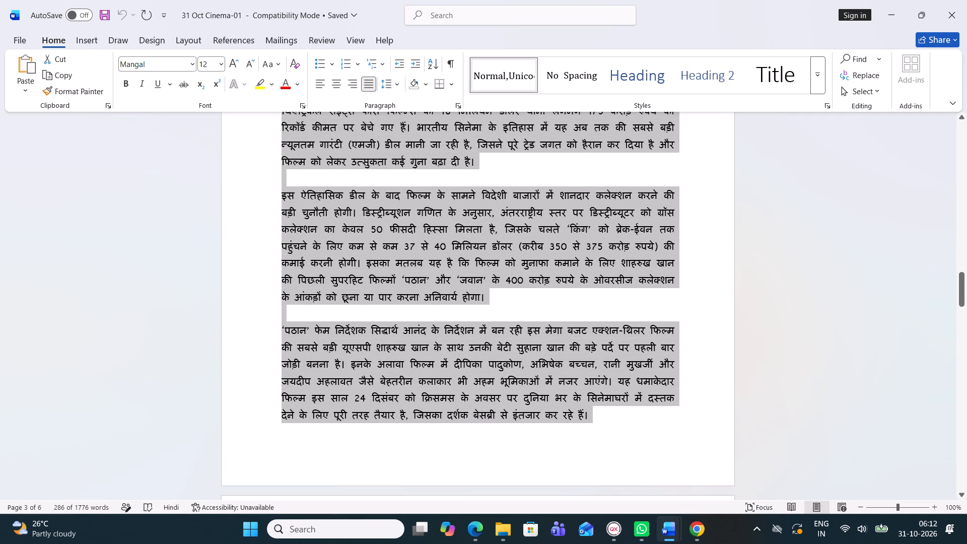
key("ctrl+c")
In QuarkXPress, paste the 'किंग' body into the empty text box in Four C Gandhi at 11.5 pt with 11.7 pt leading.
left_click(621, 533)
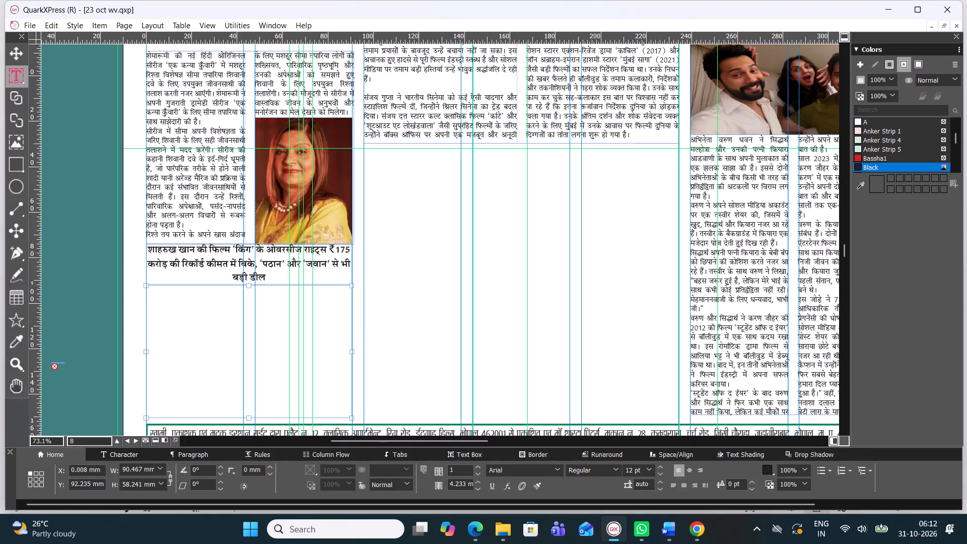
left_click_drag(640, 470, 545, 467)
type("11.5")
key("Return")
left_click_drag(652, 485, 606, 504)
type("11")
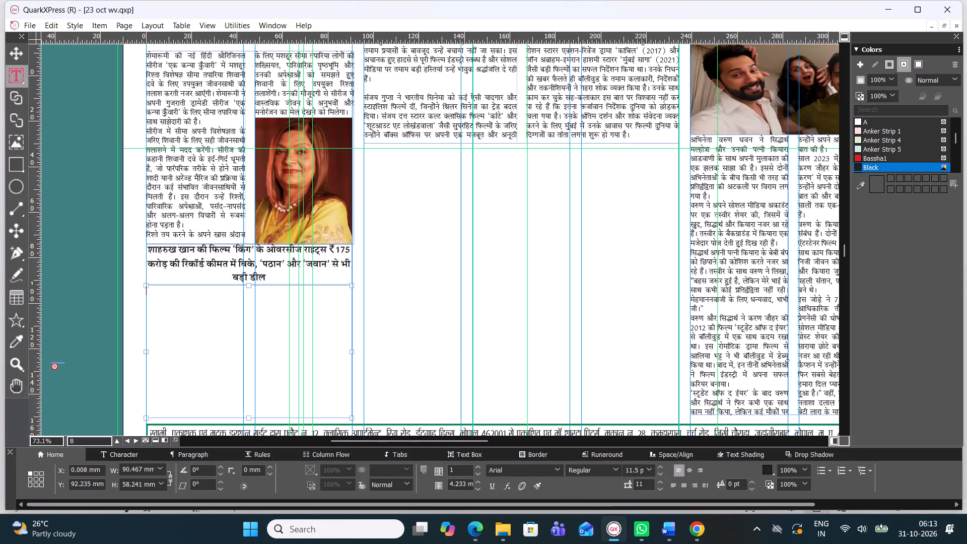
type(".7")
key("Return")
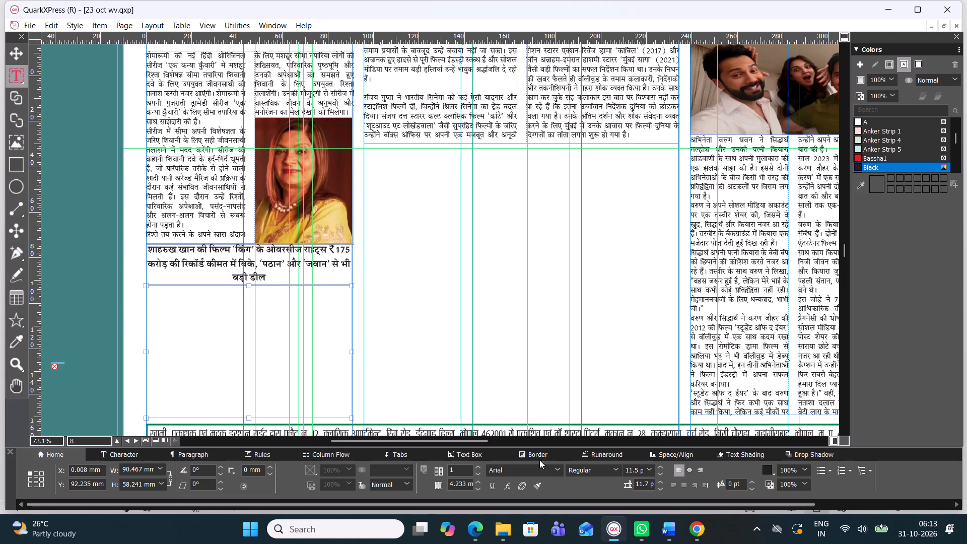
left_click(555, 473)
scroll(574, 136, "up", 2)
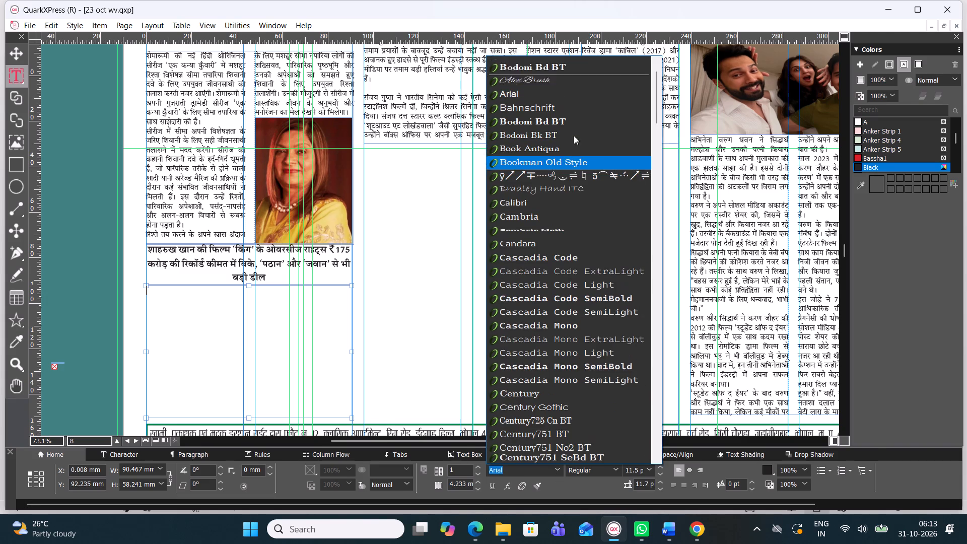
left_click(555, 88)
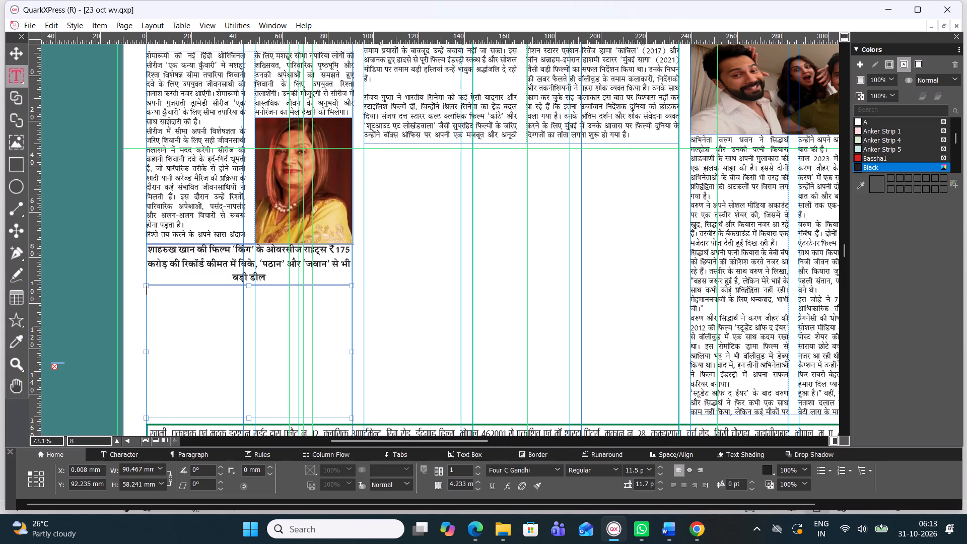
key("ctrl+v")
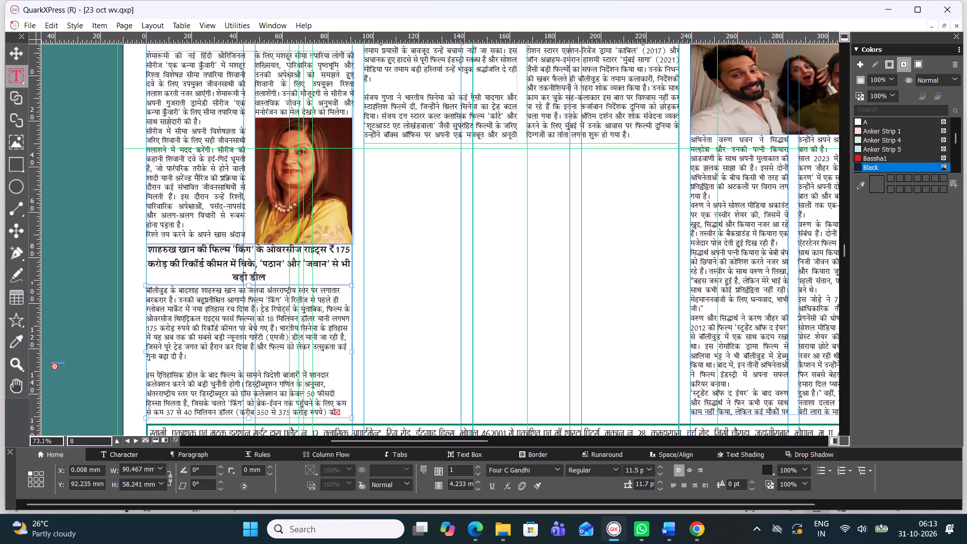
Extend the 'किंग' body text box downward over the imprint strip to a height of about 79.8 mm.
scroll(251, 387, "down", 1)
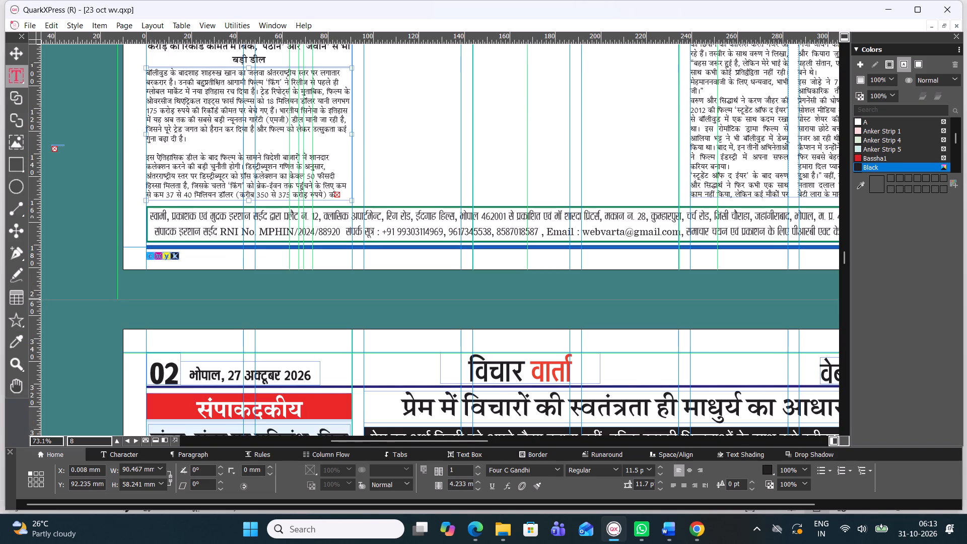
left_click_drag(251, 202, 251, 228)
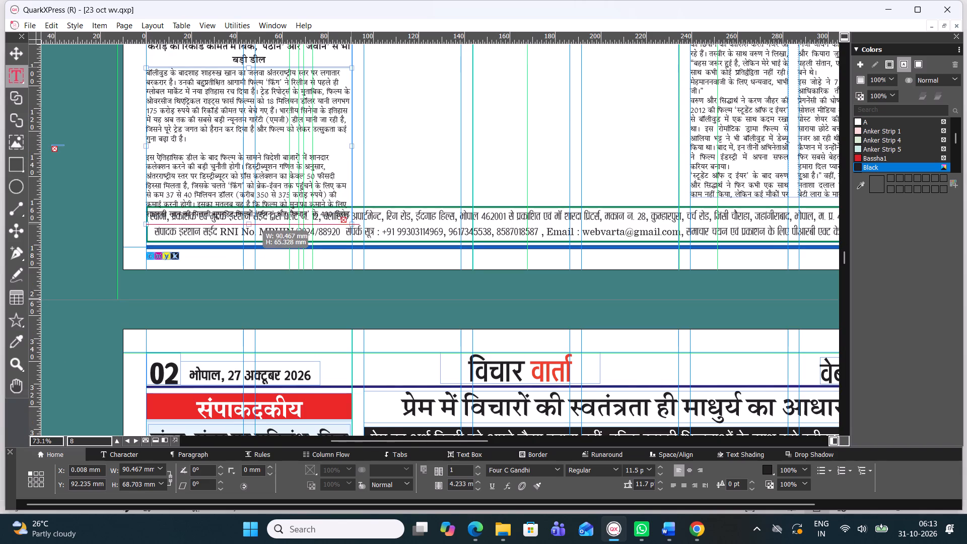
left_click_drag(251, 228, 256, 248)
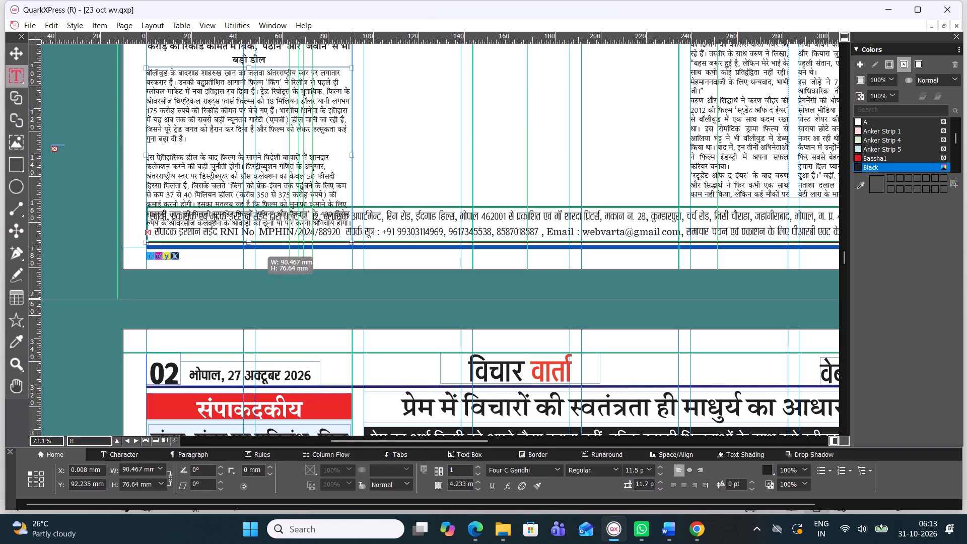
left_click_drag(256, 248, 257, 251)
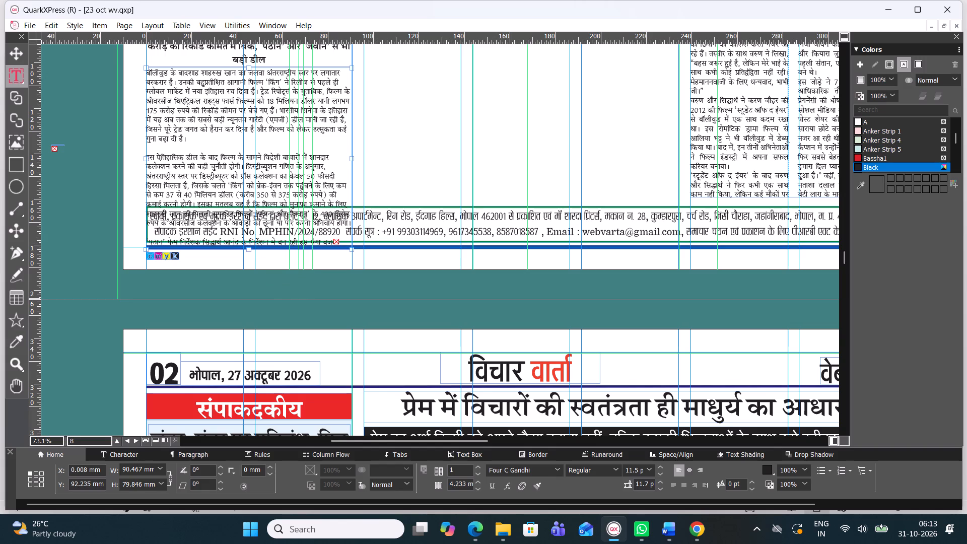
Cut the 'किंग' story off after 'कमाई करनी होगी।' by deleting all the body text that follows it.
left_click(196, 203)
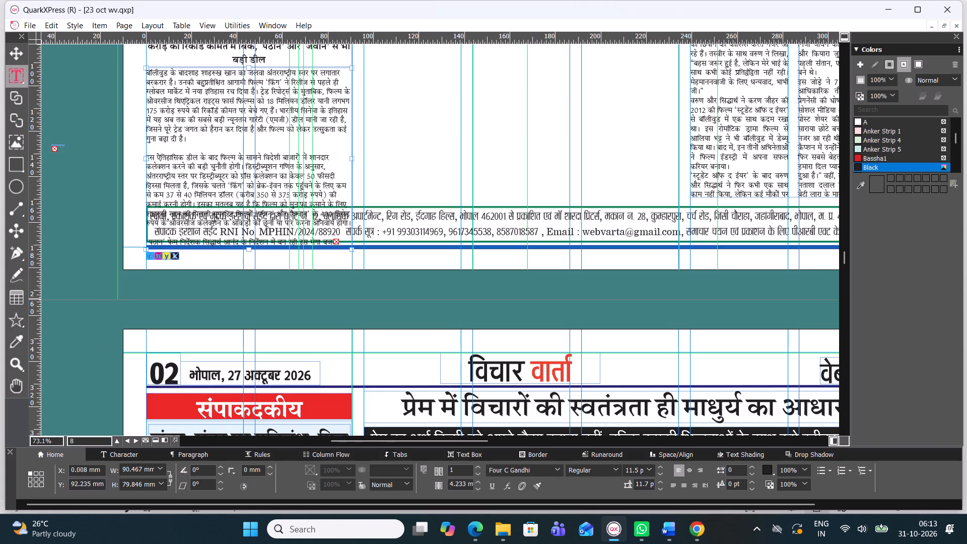
key("Return")
key("Return")
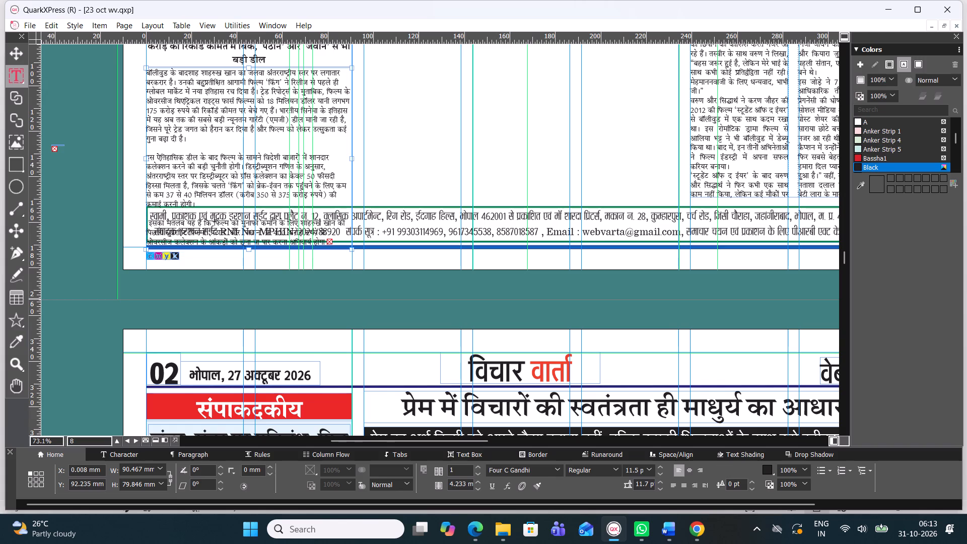
left_click_drag(148, 218, 311, 277)
key("BackSpace")
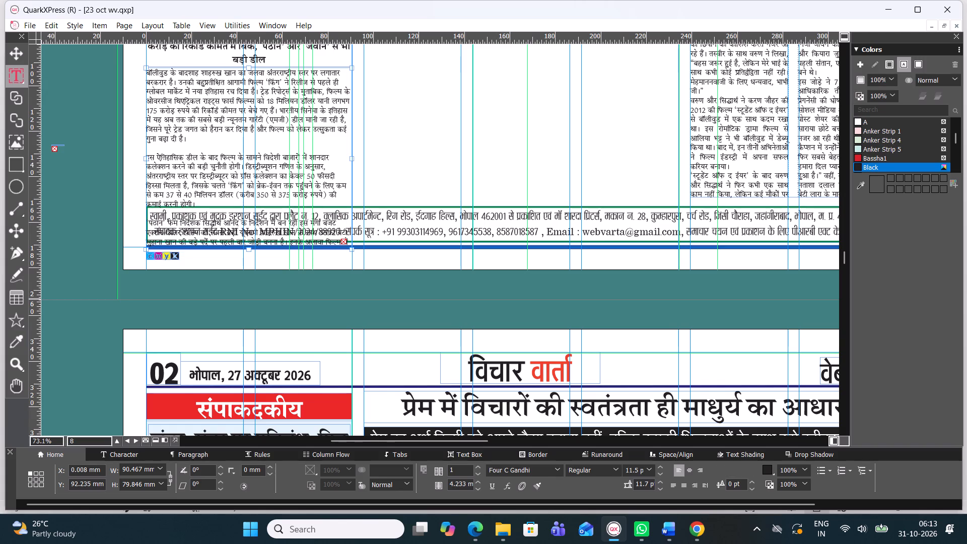
left_click_drag(149, 213, 398, 311)
key("BackSpace")
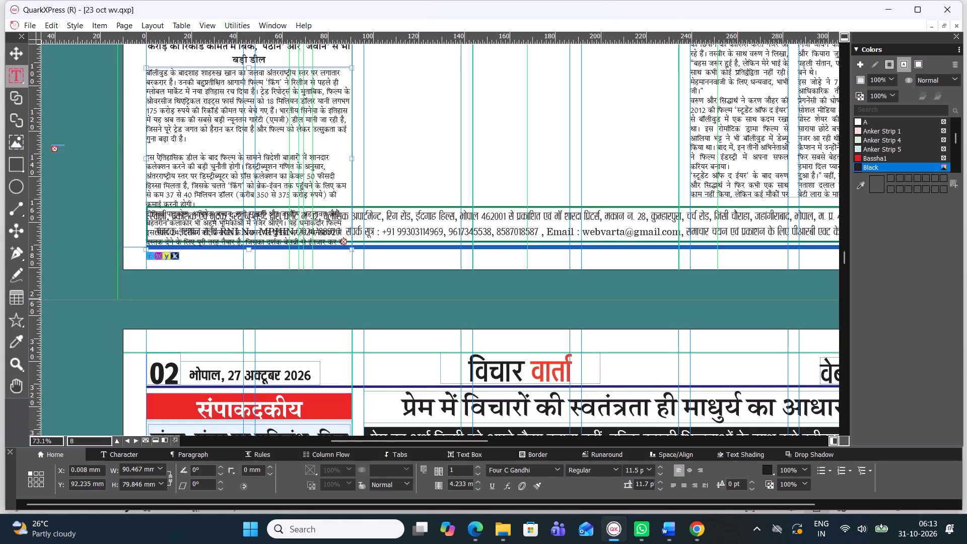
left_click_drag(149, 214, 327, 274)
key("BackSpace")
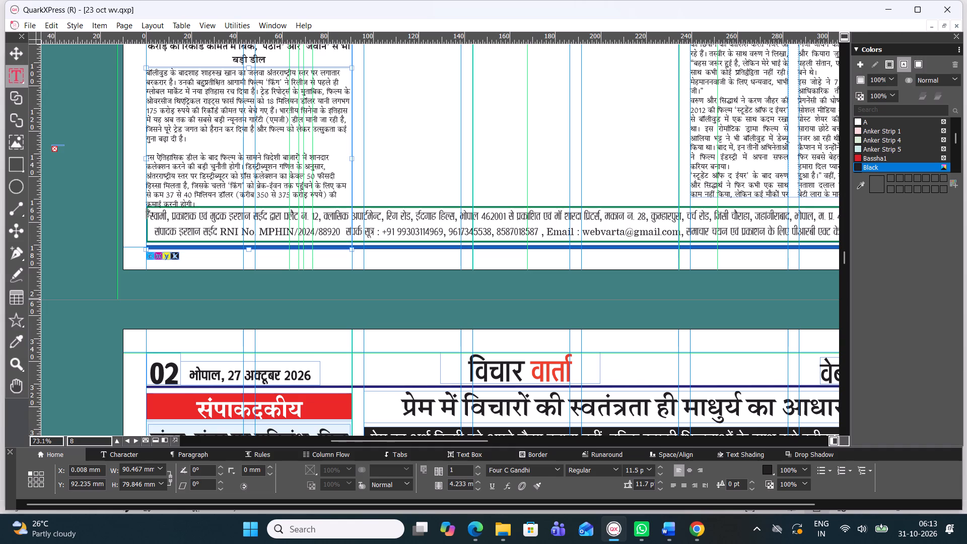
left_click_drag(160, 211, 135, 213)
key("BackSpace")
Justify all of the remaining 'किंग' body text.
left_click_drag(195, 201, 84, 128)
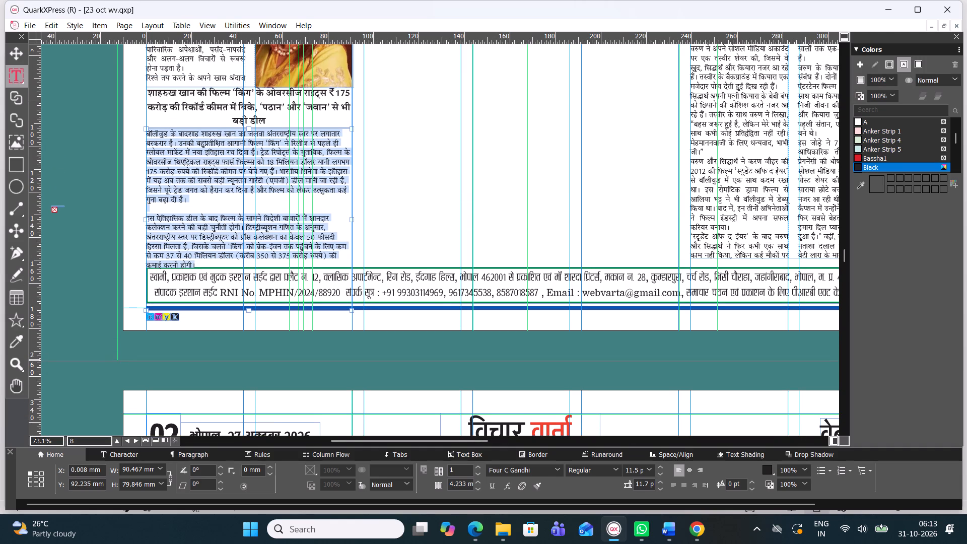
left_click_drag(84, 128, 84, 130)
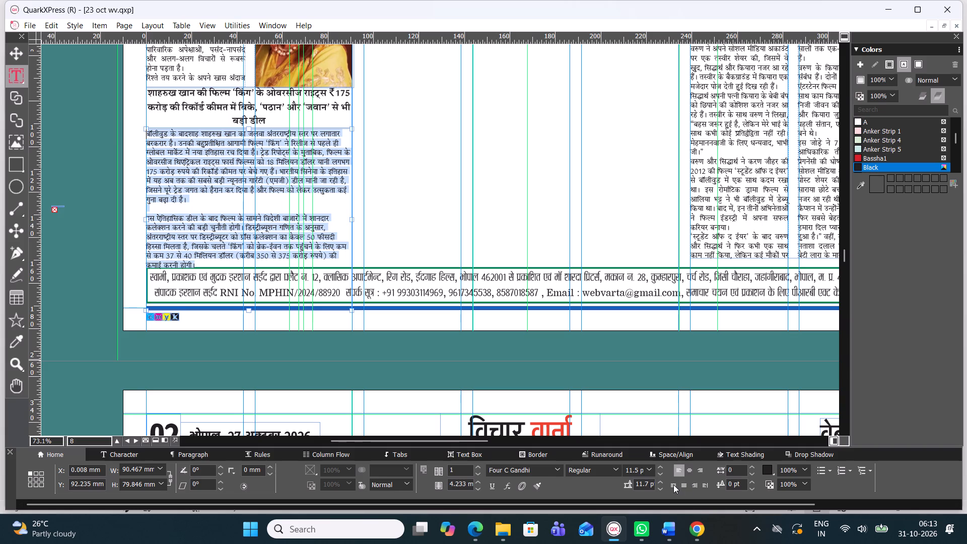
left_click(672, 485)
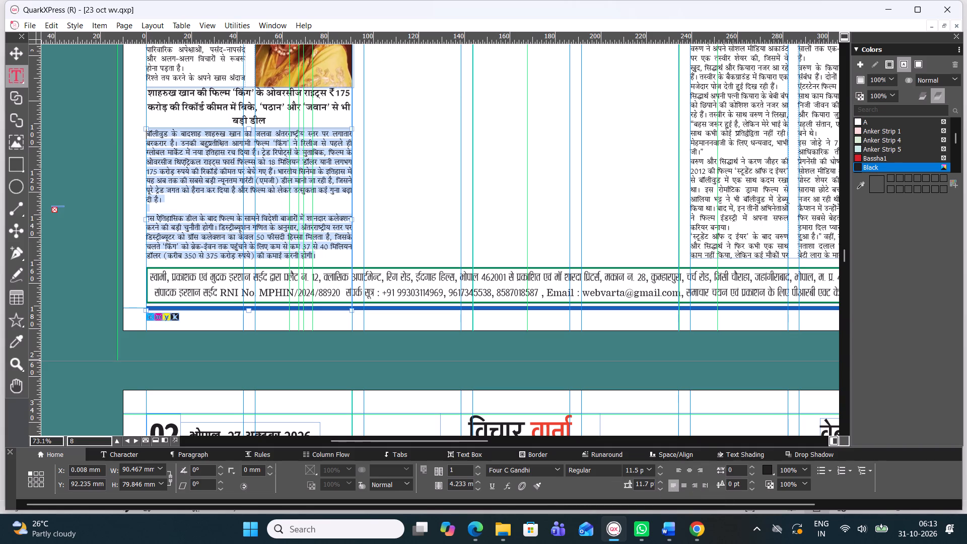
Remove the blank line between the two 'किंग' paragraphs and add paragraph breaks before 'जिसके चलते' and before 'ट्रेड रिपोर्ट्स'.
left_click(261, 206)
key("BackSpace")
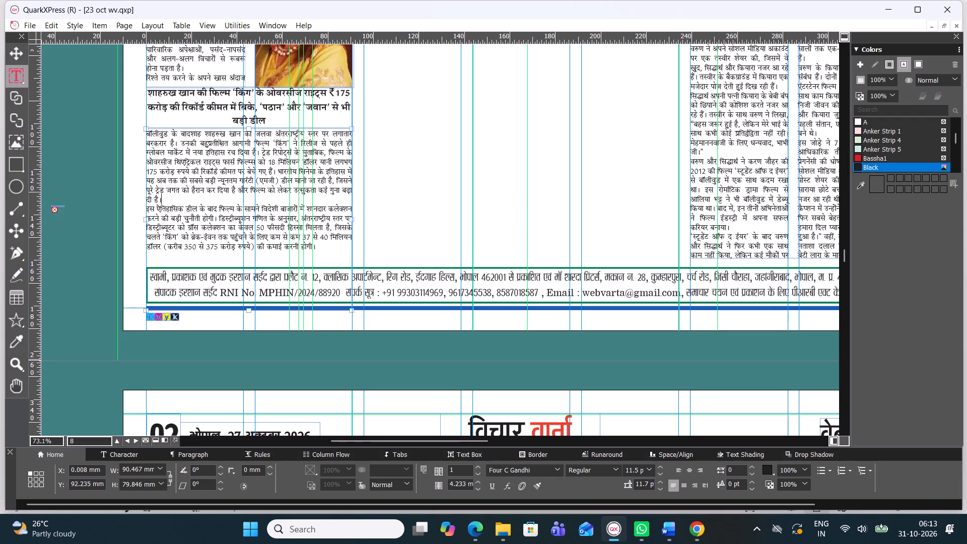
left_click(332, 224)
key("Return")
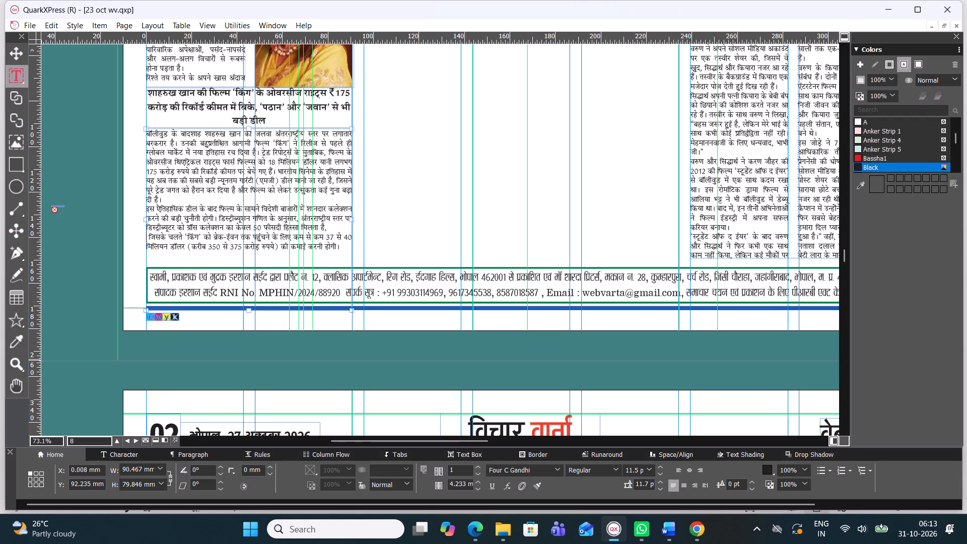
left_click(259, 153)
key("Return")
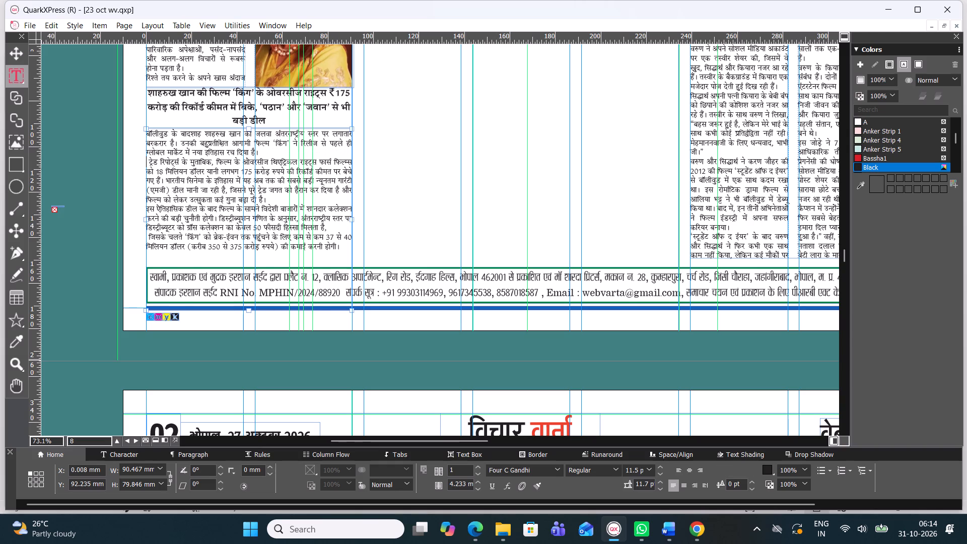
Shorten the 'किंग' body text box to about 56.8 mm high so it ends above the imprint strip.
left_click_drag(250, 306, 251, 269)
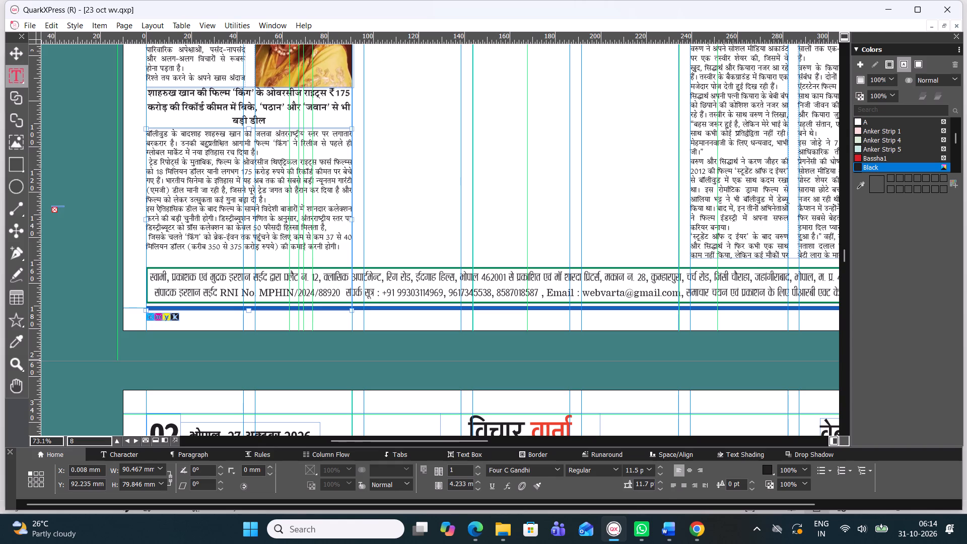
left_click_drag(248, 311, 250, 273)
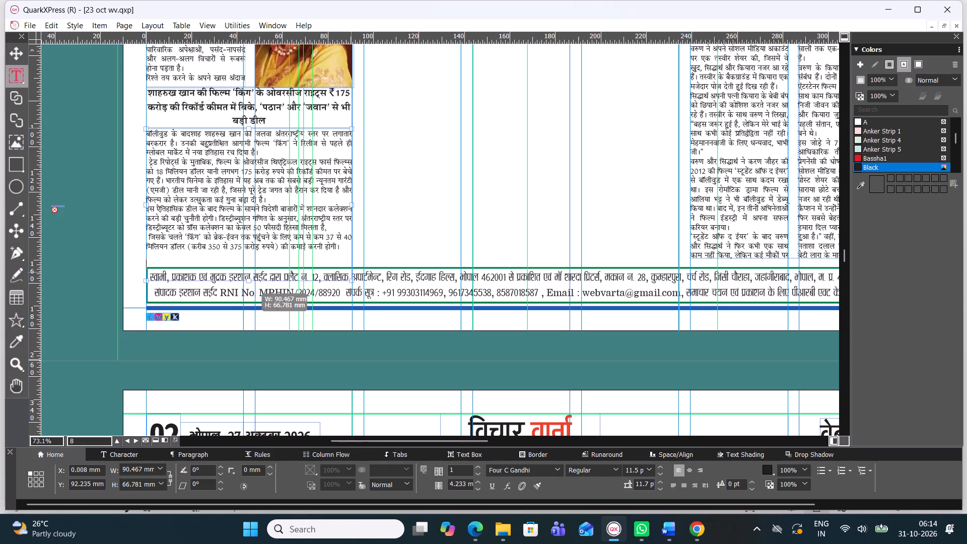
left_click_drag(250, 273, 253, 260)
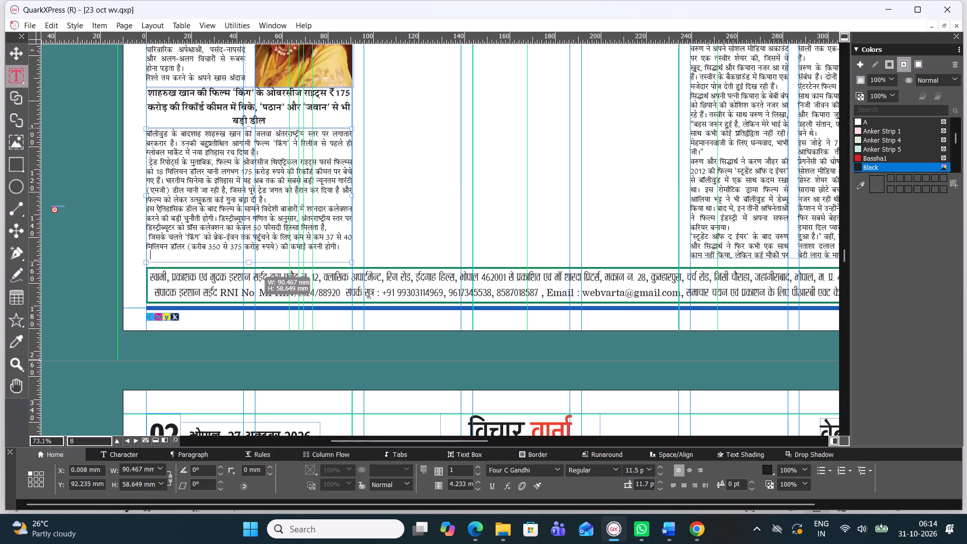
left_click_drag(253, 260, 253, 258)
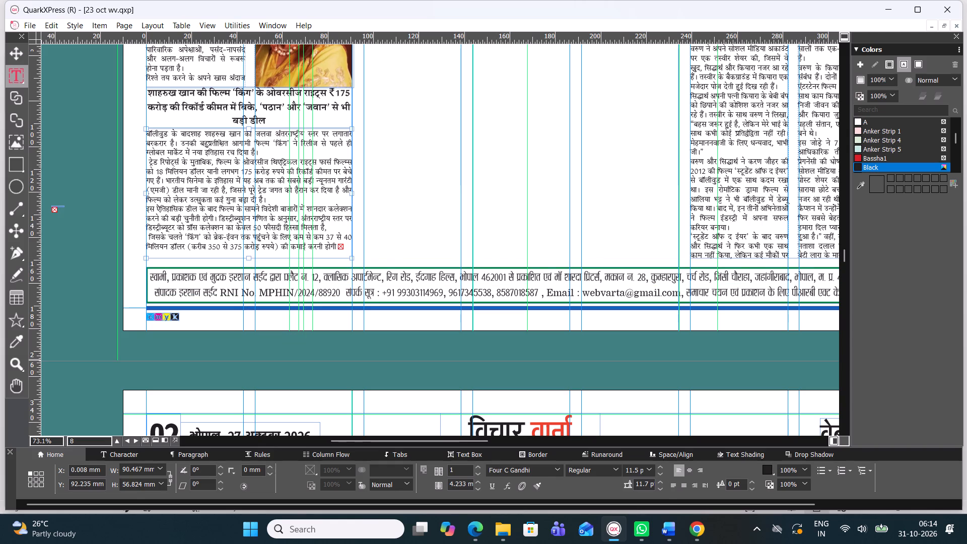
Delete the closing character after 'करनी होगी' at the end of the 'किंग' body and end that line with a paragraph break.
left_click(350, 245)
key("Return")
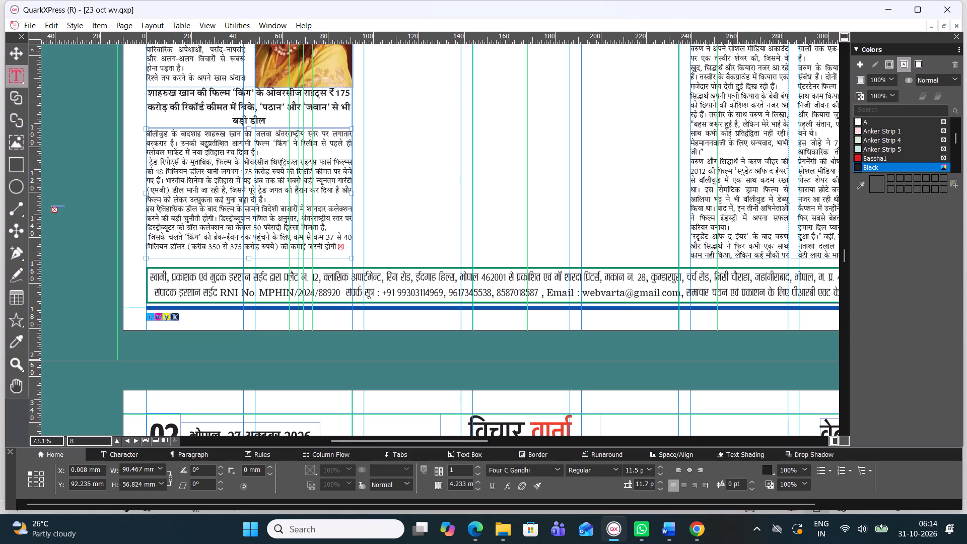
key("BackSpace")
key("BackSpace")
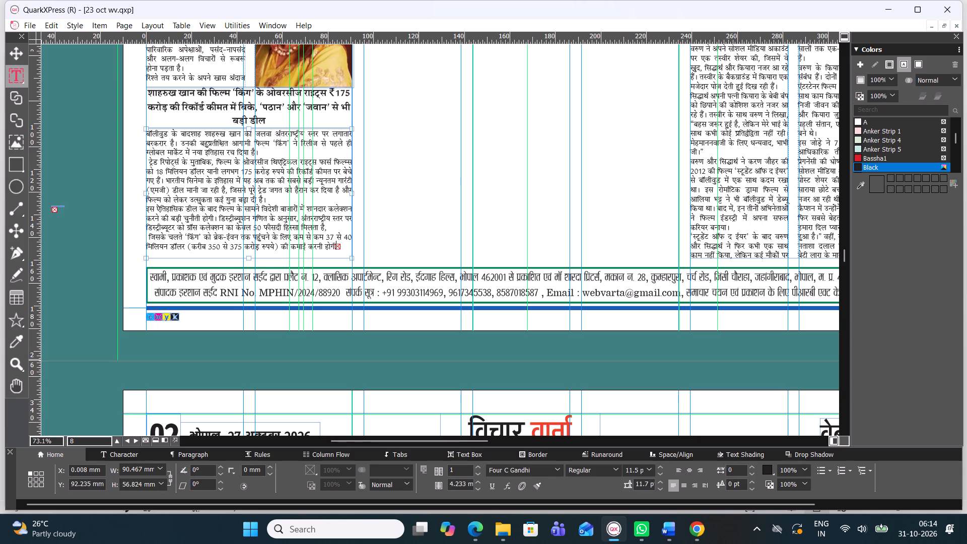
key("Return")
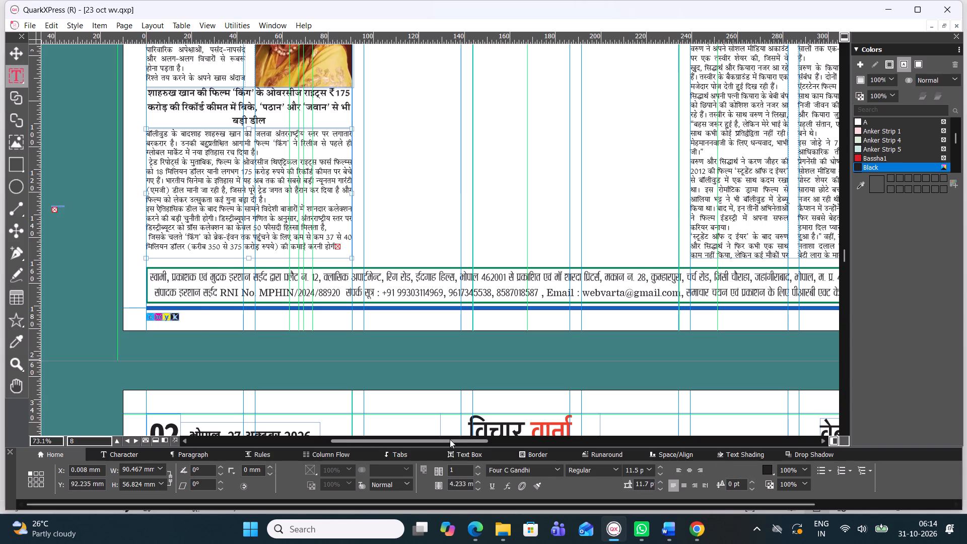
Move the horizontal guide crossing the empty middle area up to the last text line of the story above it.
left_click_drag(450, 439, 476, 438)
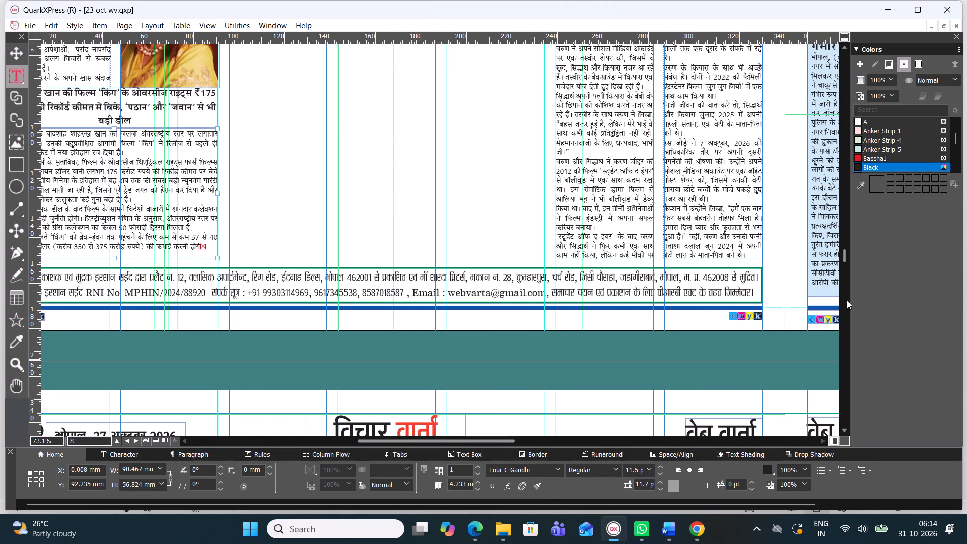
left_click(845, 260)
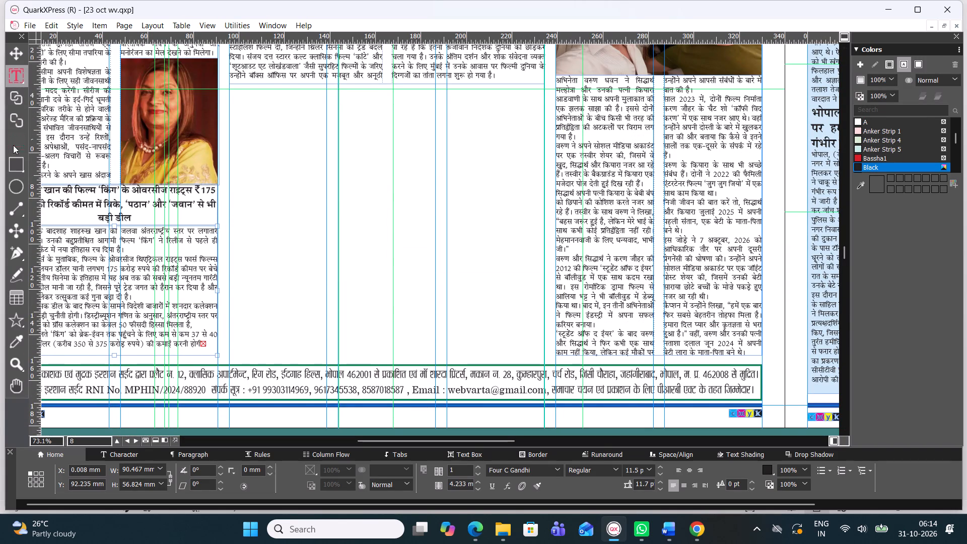
left_click(22, 54)
left_click(248, 146)
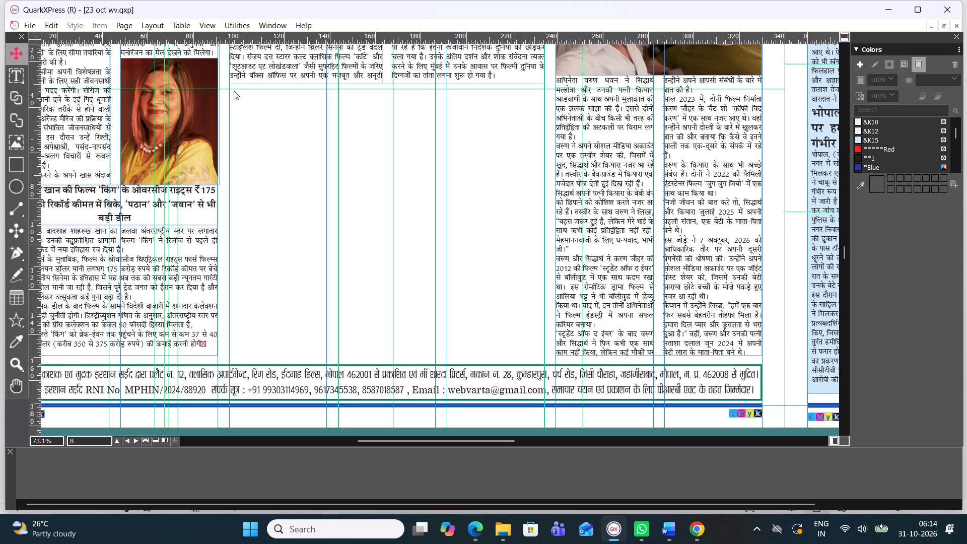
left_click_drag(237, 90, 243, 76)
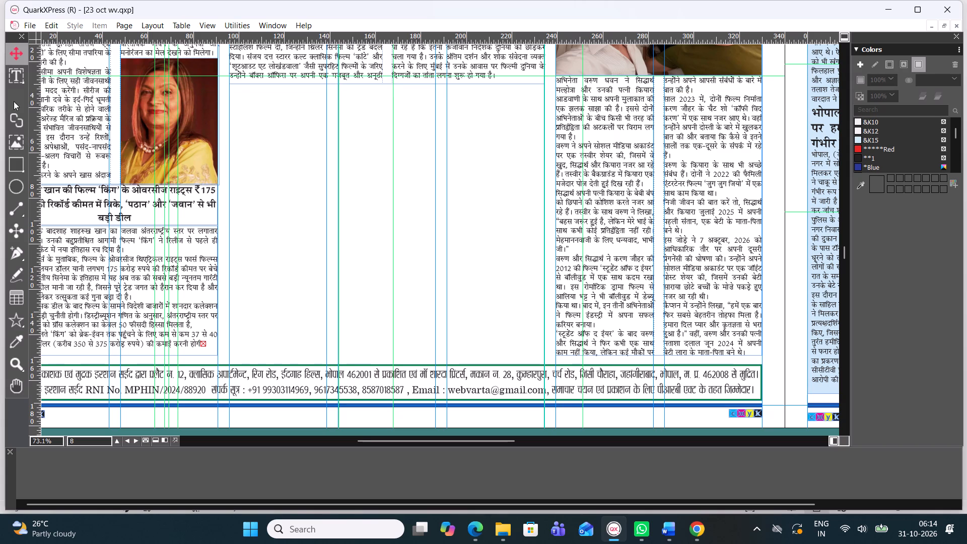
Draw a headline text box about 138.8 mm wide and 17.9 mm high directly below the middle story's text.
left_click(7, 76)
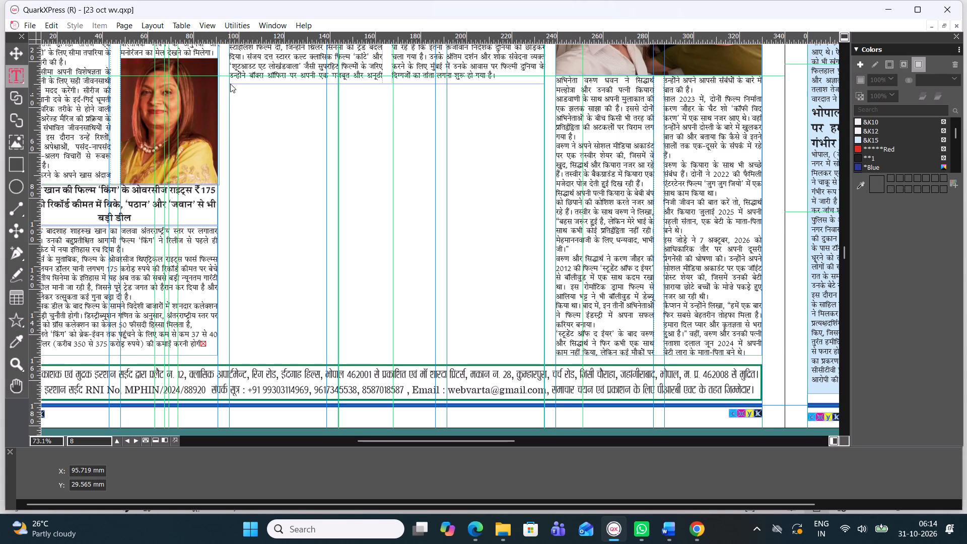
left_click_drag(230, 84, 546, 123)
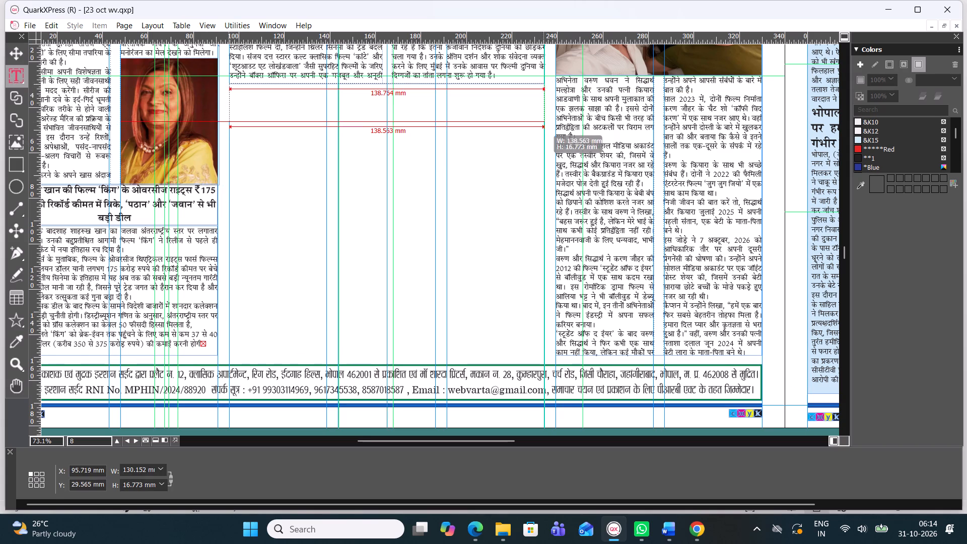
left_click_drag(546, 123, 547, 123)
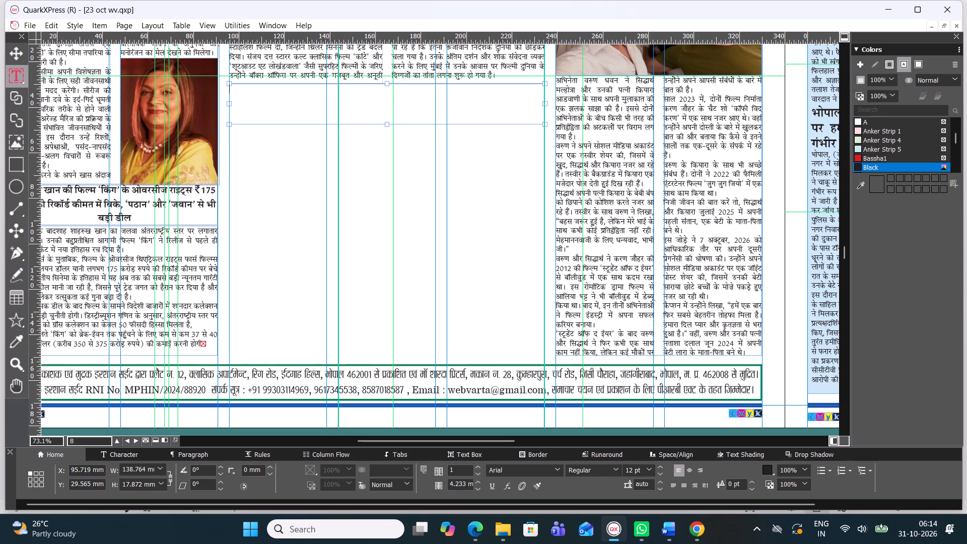
Copy the headline 'पा. रंजीत की ‘वेट्टुवम’ पोंगल 2027 पर होगी रिलीज' from the 31 Oct Cinema-01 Word document into the new text box.
left_click(669, 532)
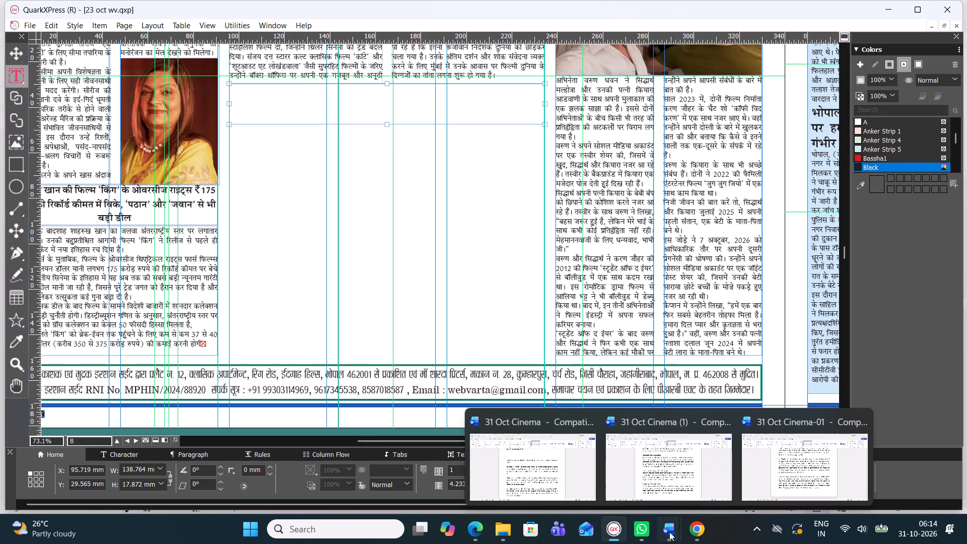
left_click(792, 490)
scroll(553, 350, "down", 2)
scroll(547, 350, "up", 1)
scroll(355, 332, "down", 3)
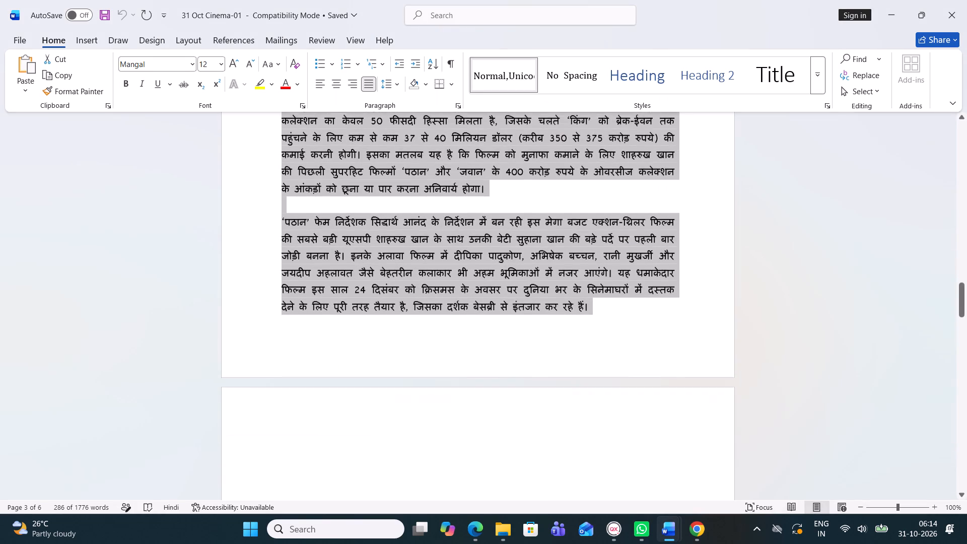
scroll(355, 339, "down", 1)
scroll(356, 341, "up", 1)
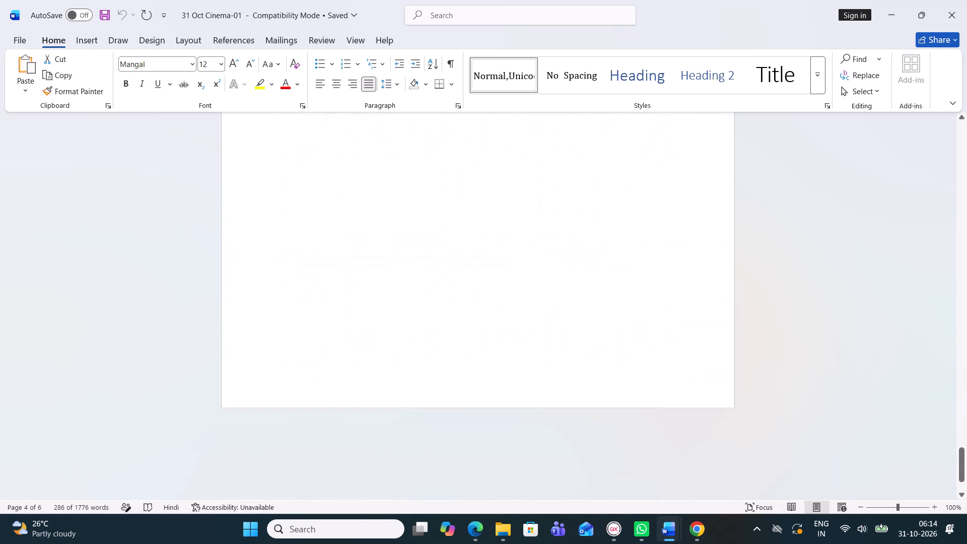
left_click_drag(966, 465, 954, 315)
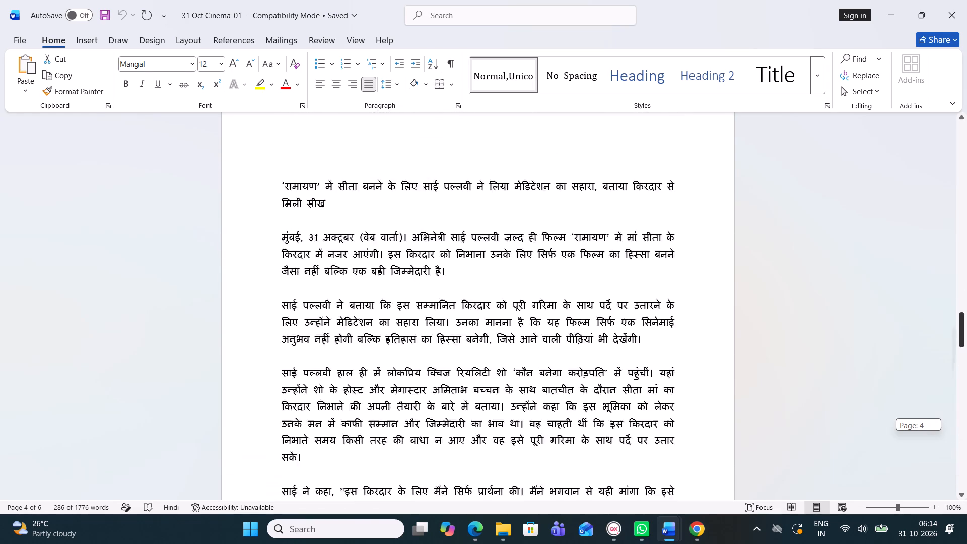
left_click_drag(954, 315, 959, 72)
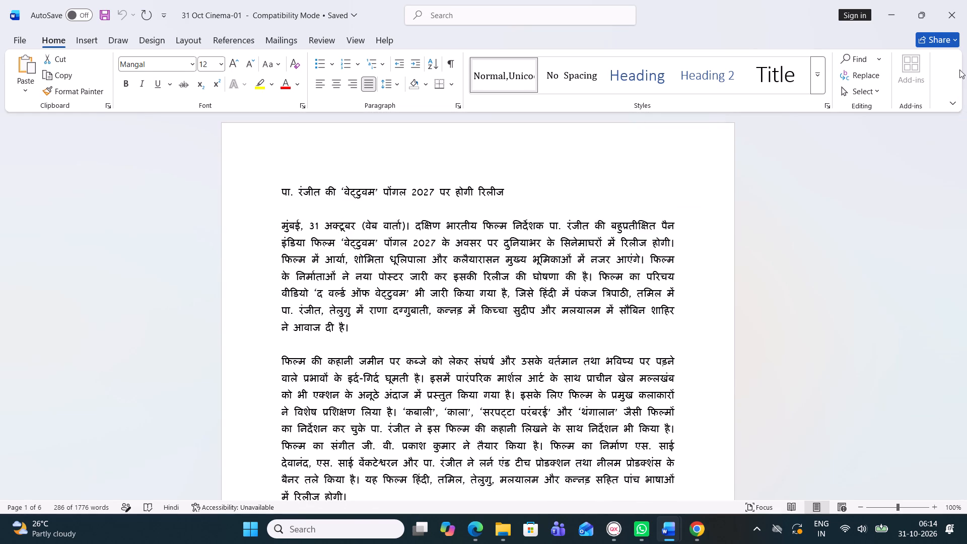
left_click_drag(279, 188, 383, 177)
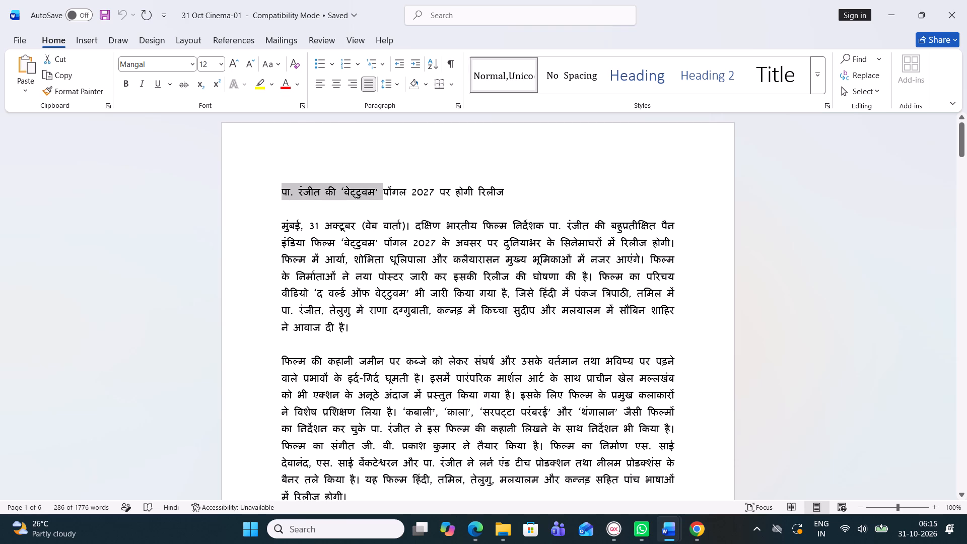
left_click_drag(383, 177, 510, 176)
key("ctrl+c")
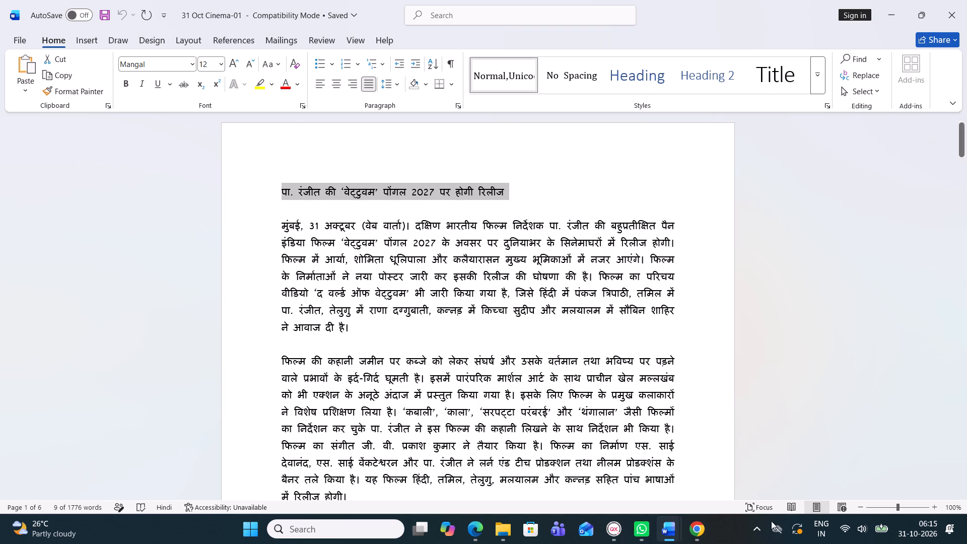
left_click(613, 534)
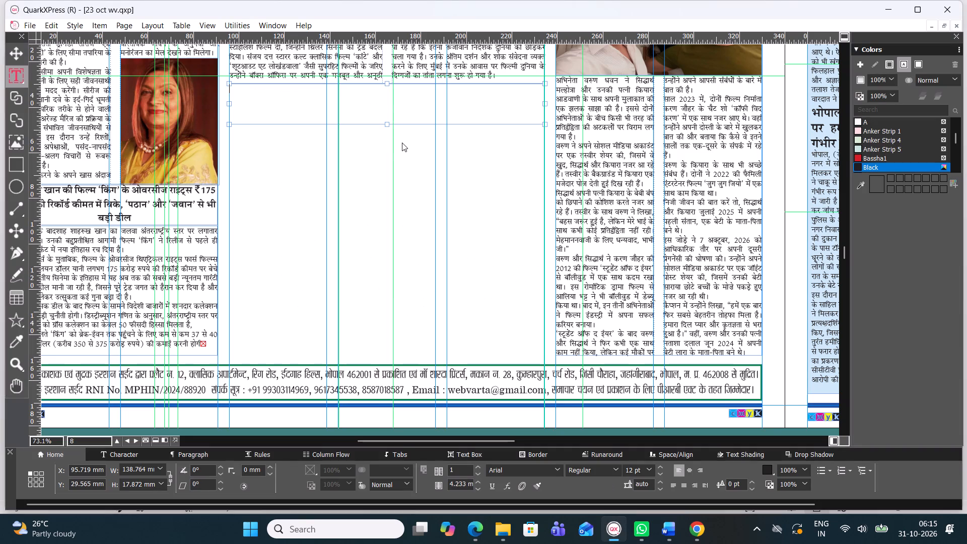
key("ctrl+v")
Set the whole 'वेट्टुवम' headline in the Four C Gandhihead font.
key("ctrl+a")
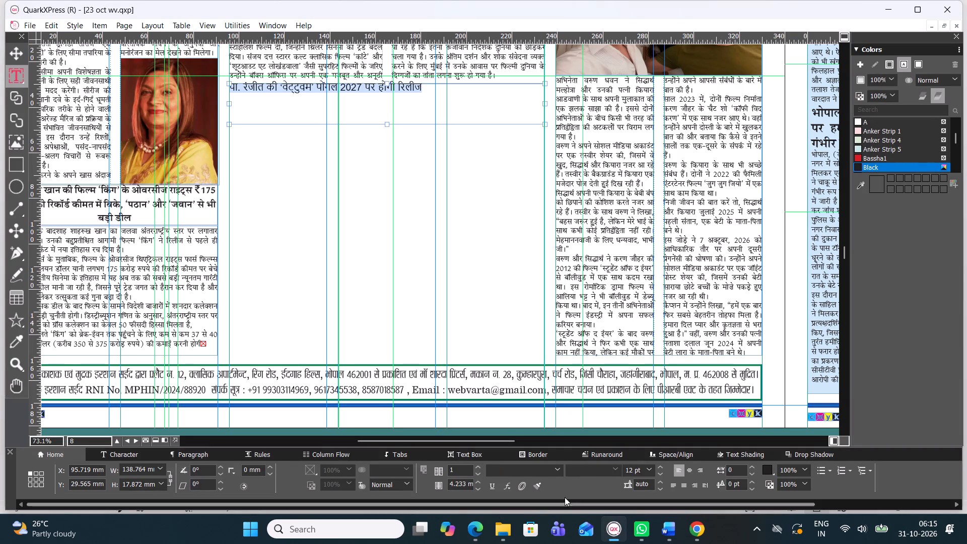
left_click(558, 471)
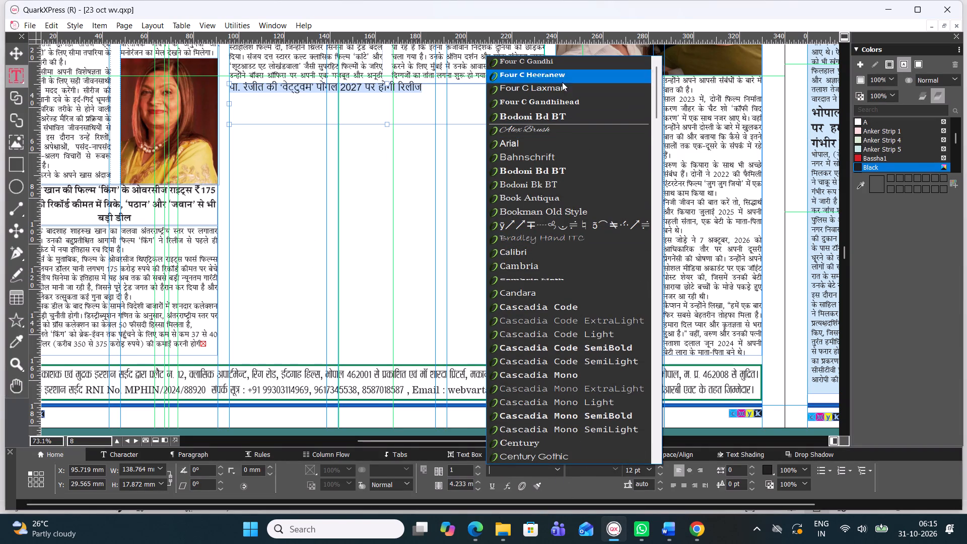
left_click(563, 103)
left_click(559, 472)
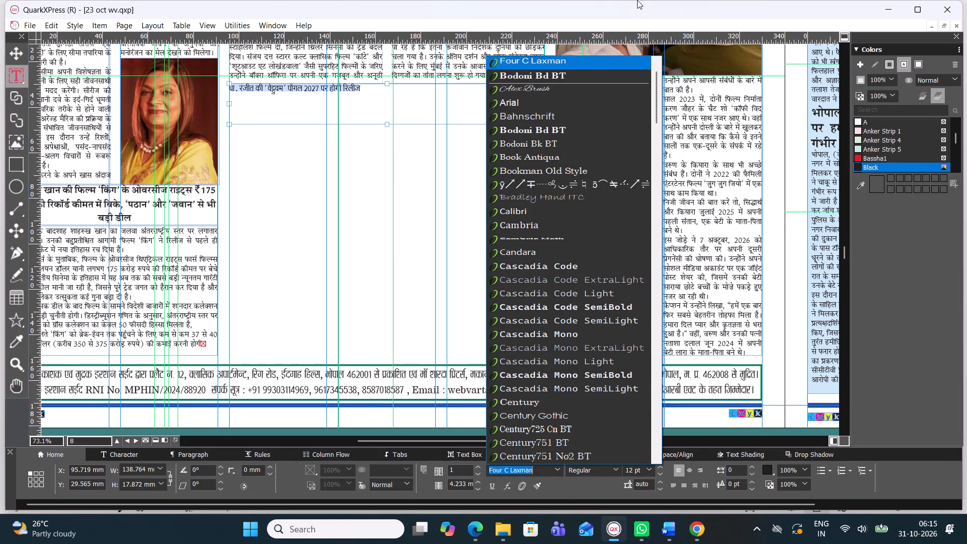
scroll(560, 78, "up", 1)
scroll(560, 78, "down", 1)
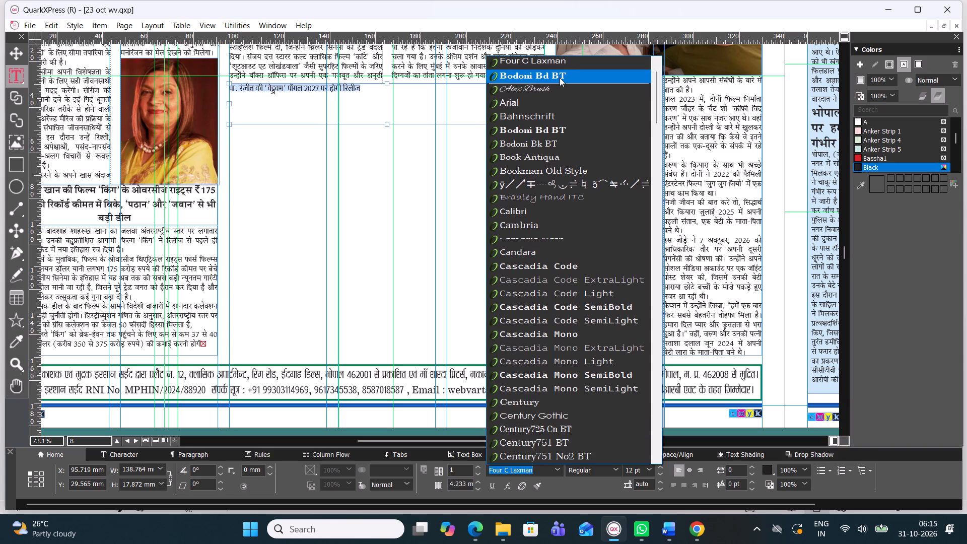
scroll(560, 78, "up", 4)
left_click(573, 63)
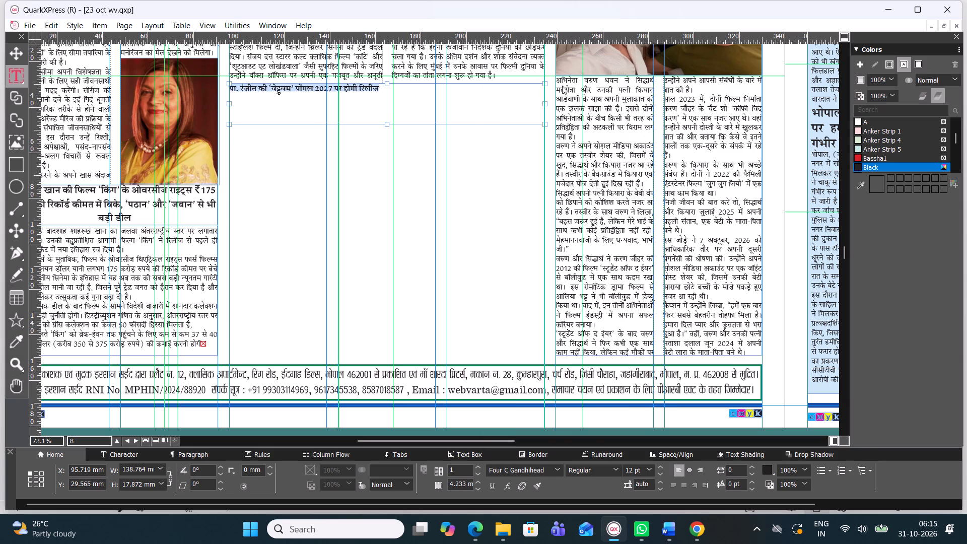
Enlarge the 'वेट्टुवम' headline to 25 pt so it nearly fills the box width on one line.
key("ctrl+alt+shift+period")
key("ctrl+alt+shift+period")
key("ctrl+alt+shift+period")
key("ctrl+alt+shift+period")
key("ctrl+alt+shift+period")
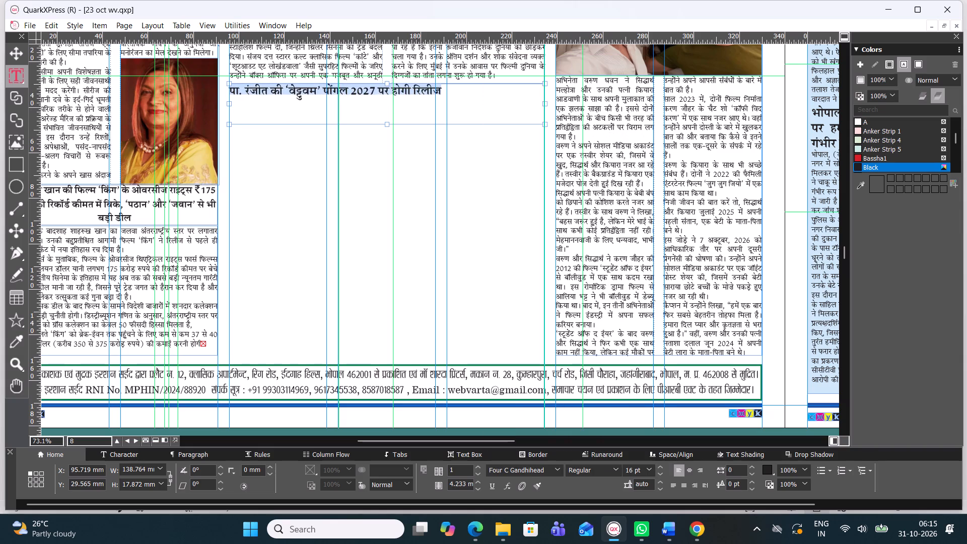
key("ctrl+alt+shift+period")
key("ctrl+alt+shift+period")
key("ctrl+alt+shift+period")
key("ctrl+alt+shift+period")
key("ctrl+alt+shift+period")
key("ctrl+alt+shift+period")
key("ctrl+alt+shift+period")
key("ctrl+alt+shift+period")
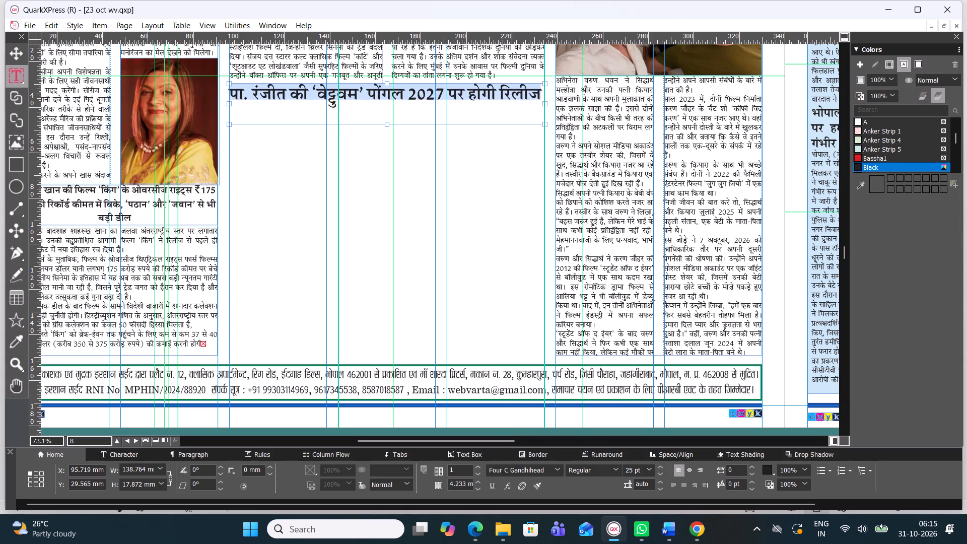
Centre the 'वेट्टुवम' headline and tighten its tracking to -3.
left_click(695, 470)
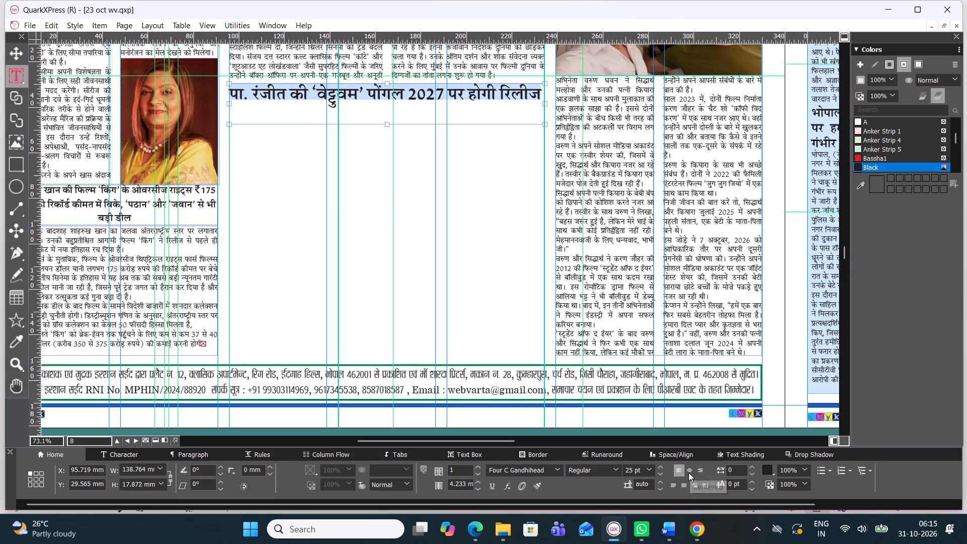
left_click(694, 465)
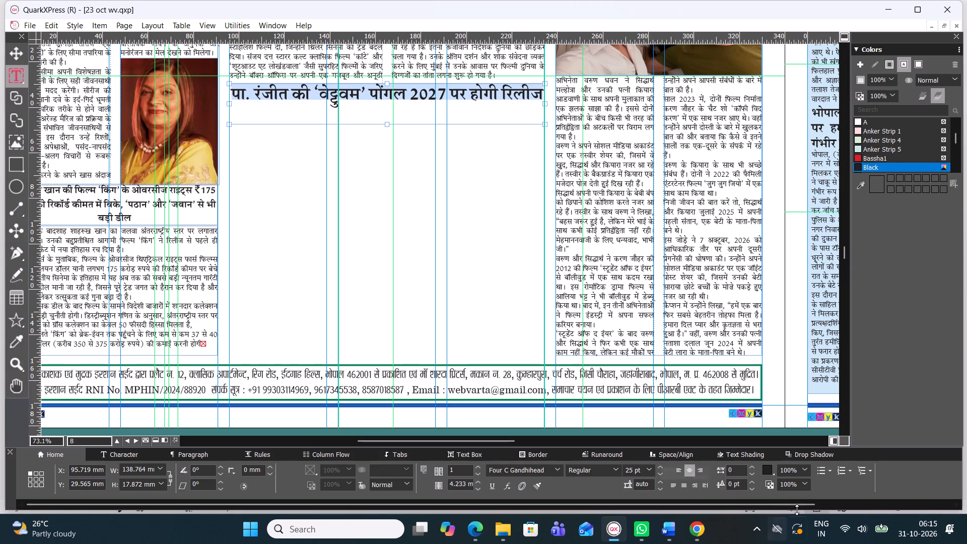
double_click(752, 474)
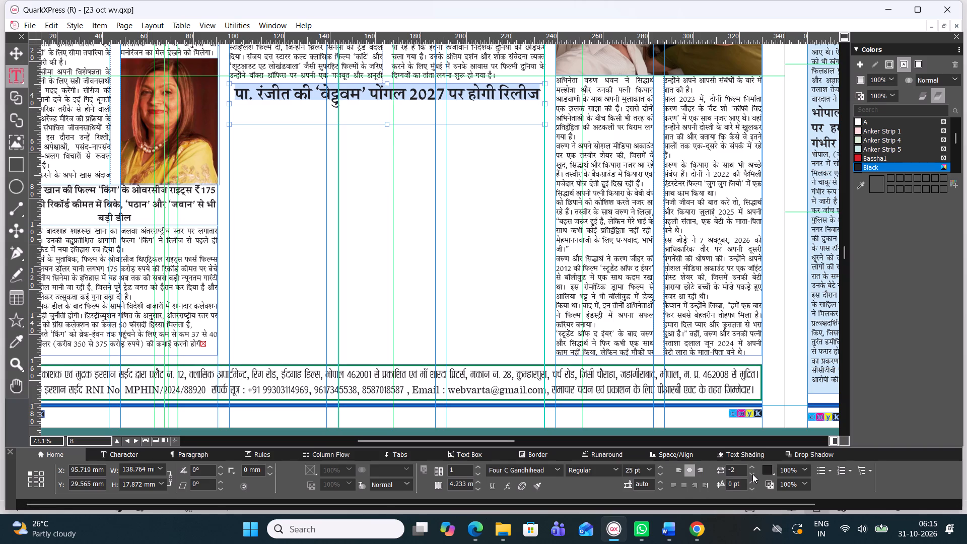
left_click(752, 474)
Shorten the 'वेट्टुवम' headline box to about 11.2 mm high.
left_click(384, 125)
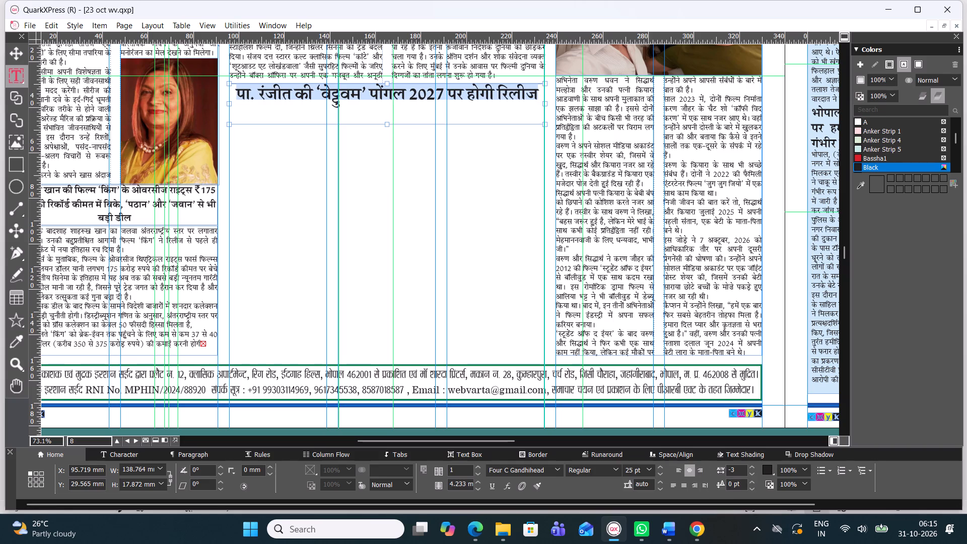
left_click(385, 124)
left_click_drag(385, 124, 385, 113)
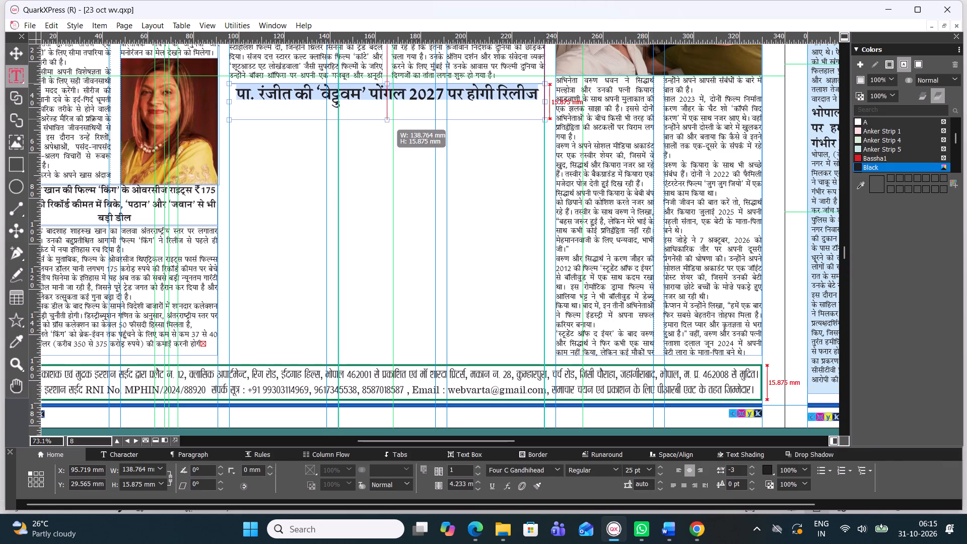
left_click_drag(385, 113, 386, 109)
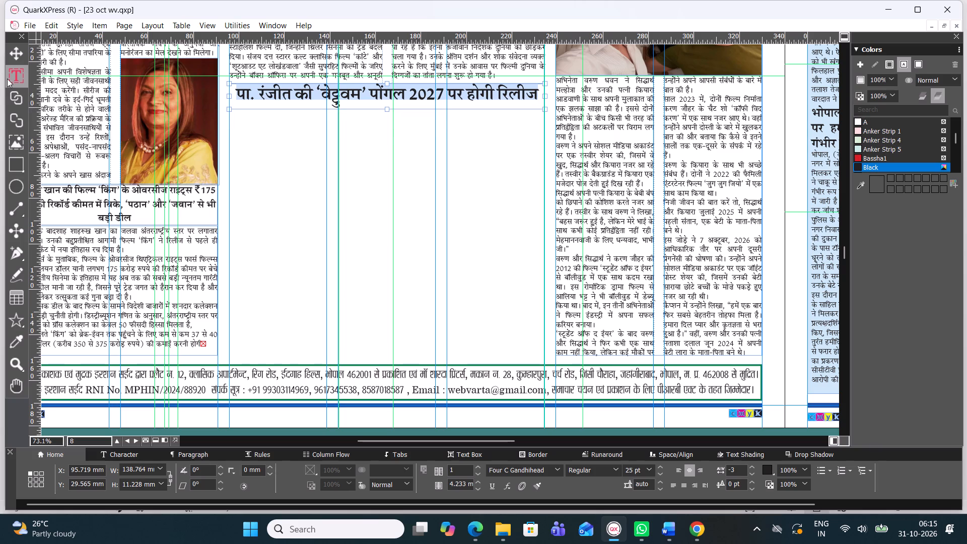
Draw a body text box about 138.6 mm wide and 106.1 mm high between the 'वेट्टुवम' headline and the imprint strip.
left_click(10, 76)
left_click(23, 57)
left_click(240, 153)
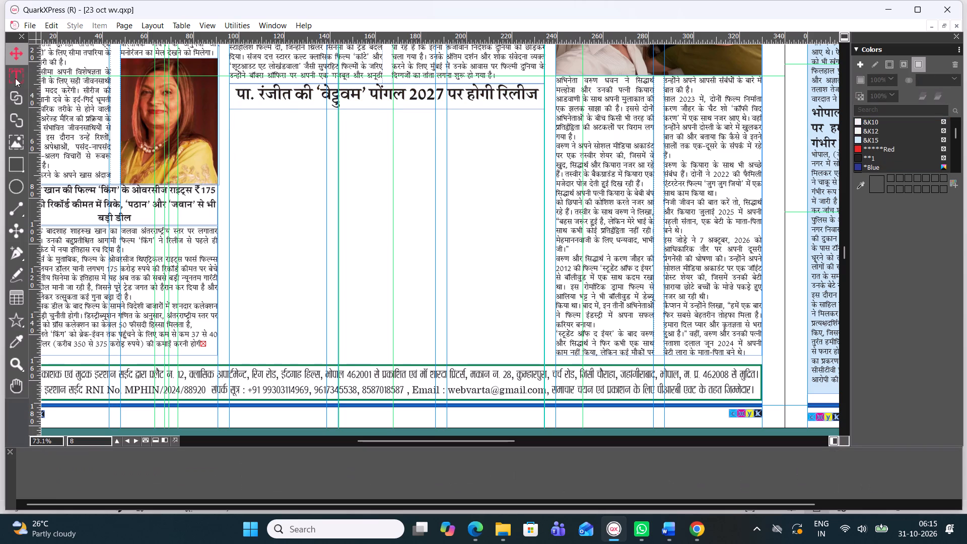
left_click(15, 78)
left_click_drag(230, 114, 568, 355)
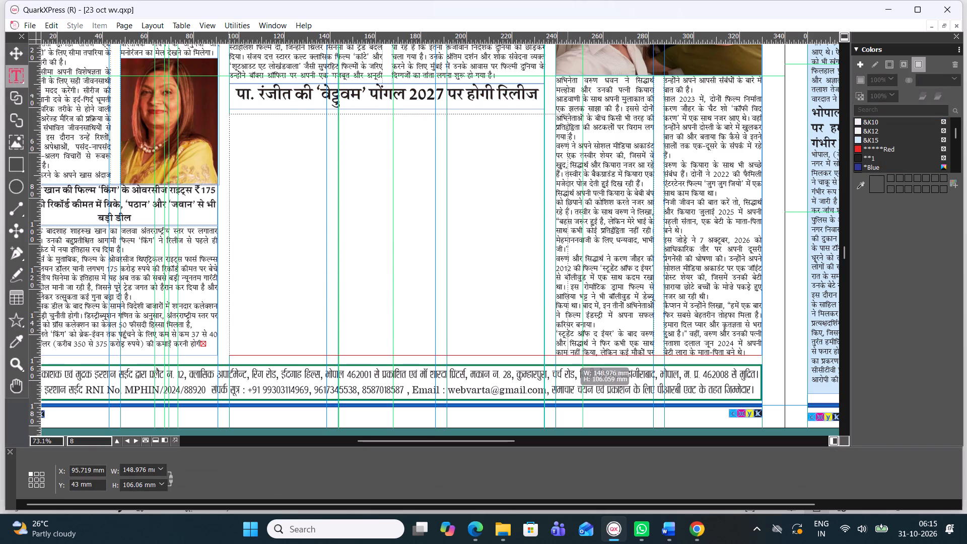
left_click_drag(568, 355, 542, 349)
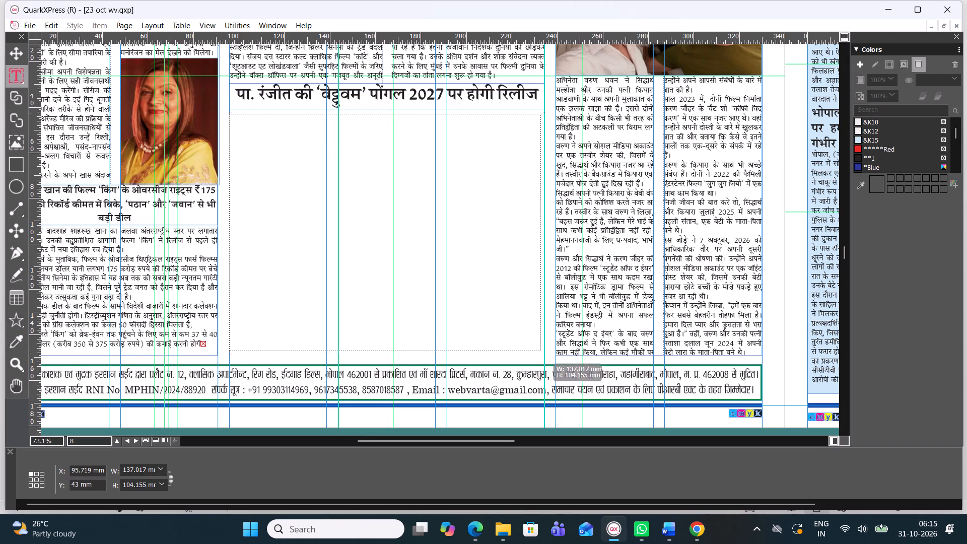
left_click_drag(542, 349, 544, 353)
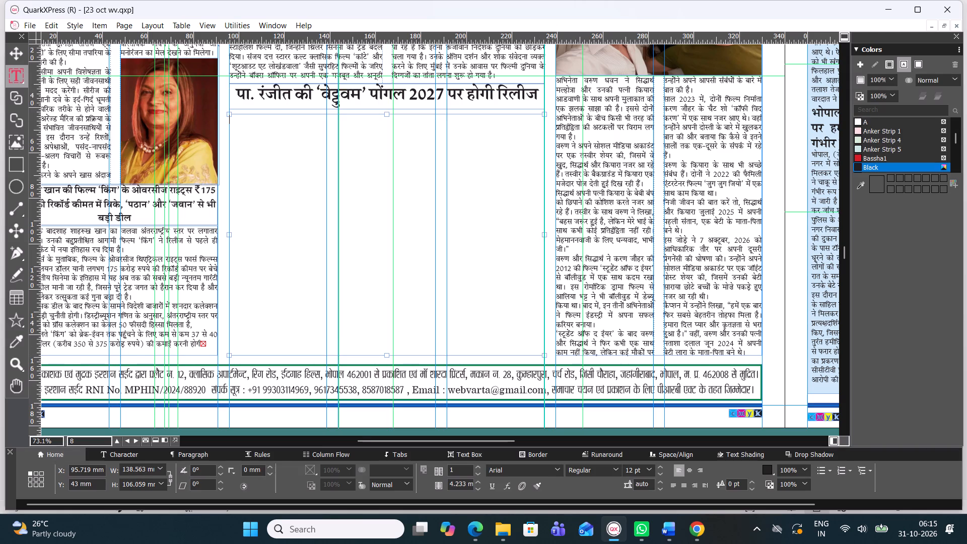
Copy the 'वेट्टुवम' story's body text in the Word document, from 'भारतीय फिल्म निर्देशक' through the second paragraph's end.
left_click(668, 533)
left_click(831, 442)
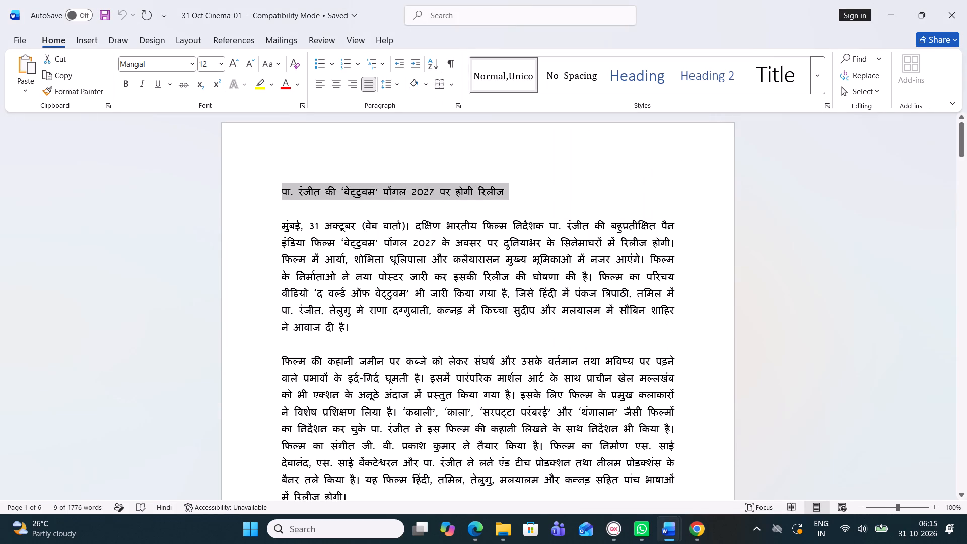
left_click_drag(443, 226, 539, 277)
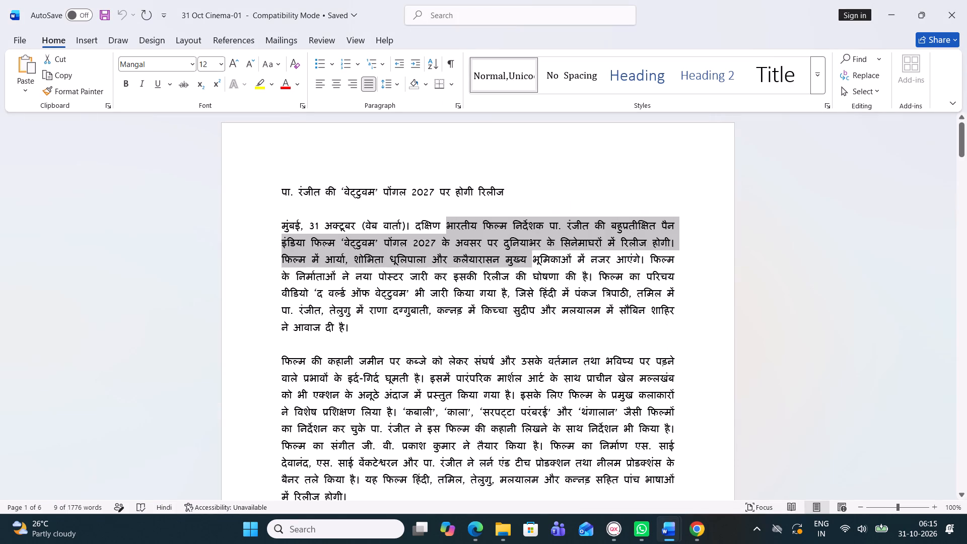
left_click_drag(539, 277, 506, 309)
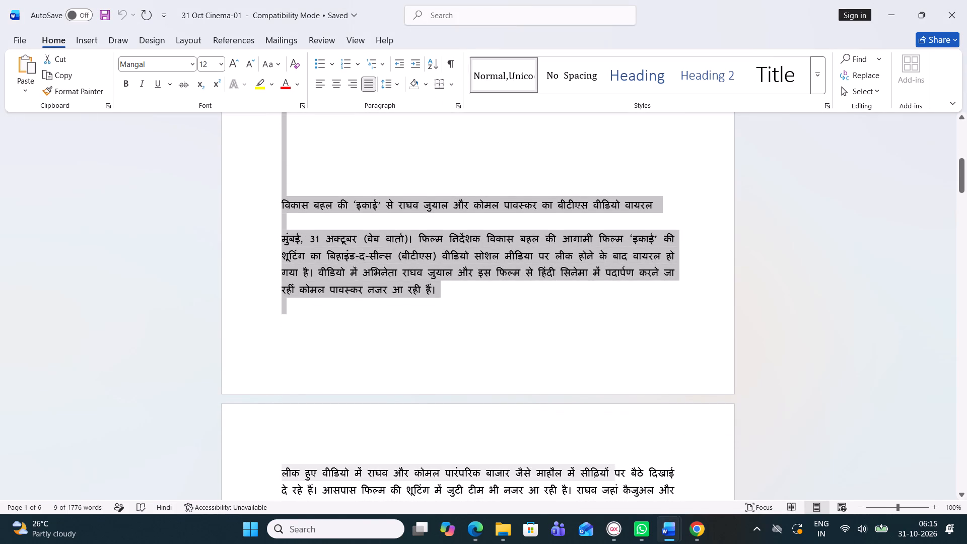
left_click_drag(506, 309, 351, 238)
key("ctrl+c")
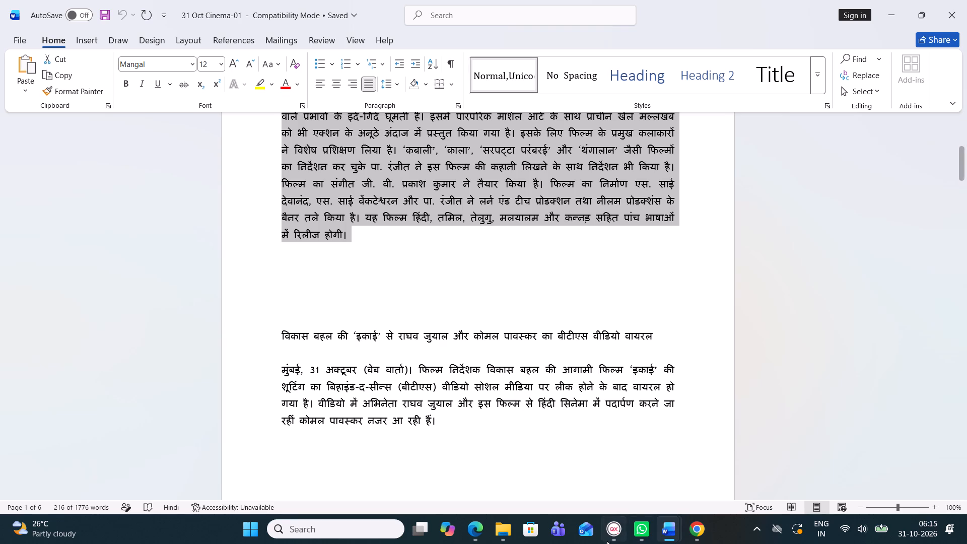
Back in QuarkXPress, set the empty body box's text to 11.5 pt with 11.7 pt leading.
left_click(609, 532)
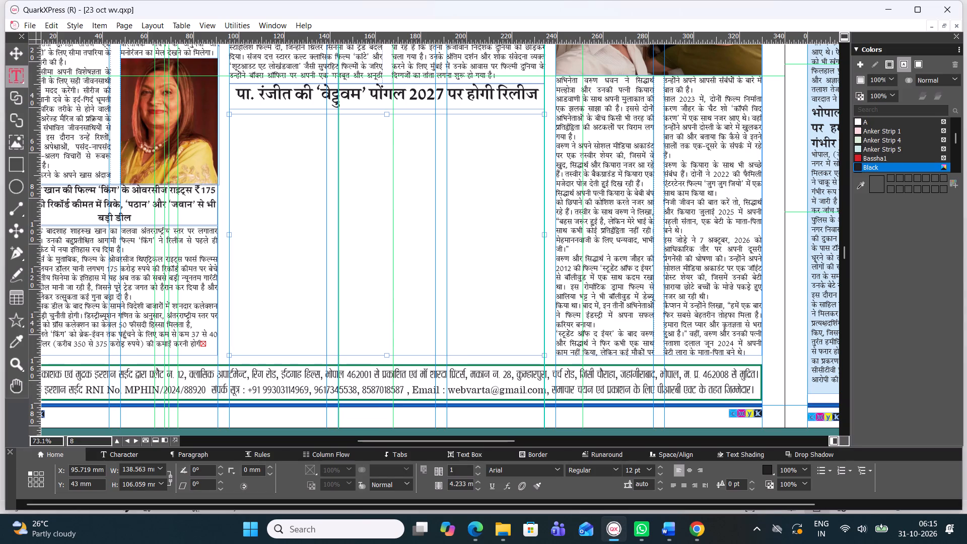
left_click(642, 474)
key("1")
type("1.5")
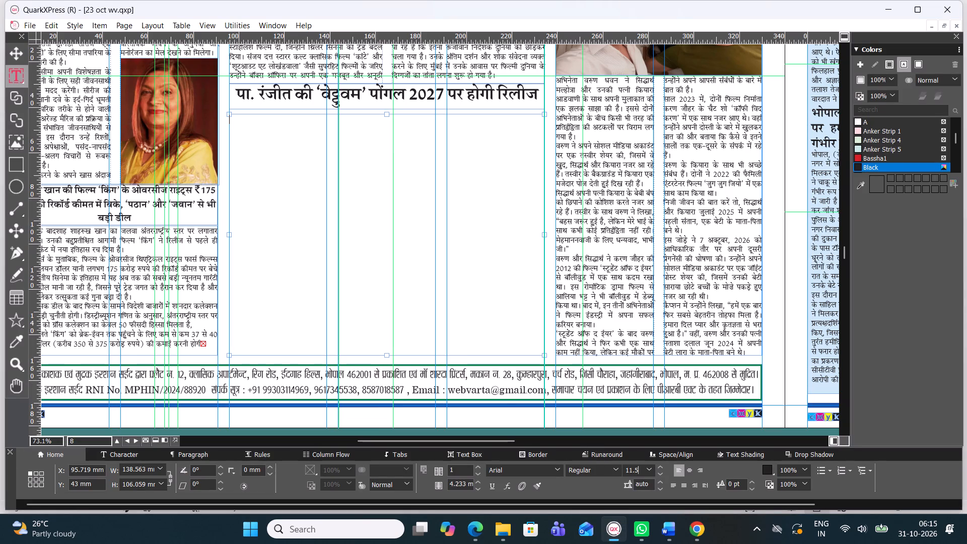
key("Return")
left_click_drag(650, 482, 592, 484)
left_click_drag(592, 484, 536, 486)
key("1")
key("1")
key("period")
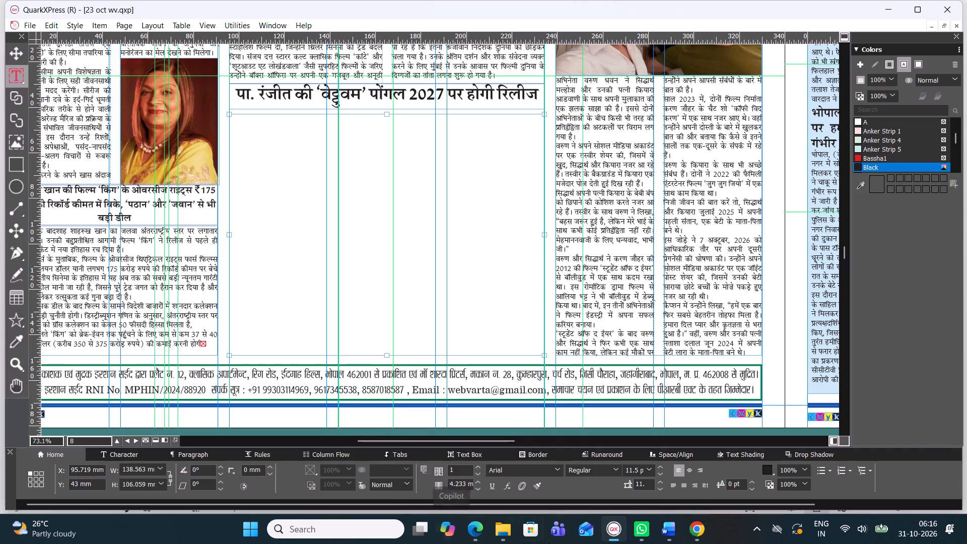
key("7")
key("Return")
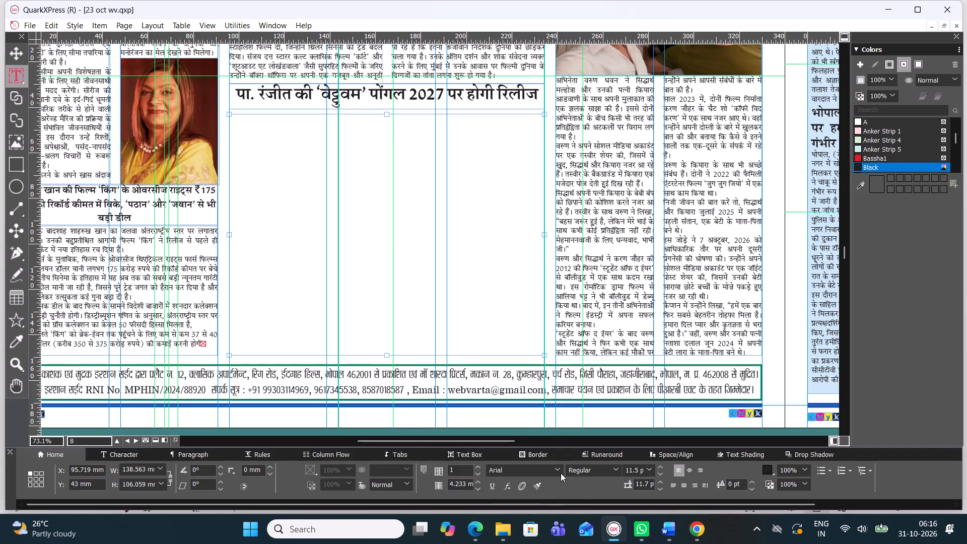
Choose the Four C Gandhi font for the body box and paste the copied story text into it.
left_click(555, 470)
scroll(582, 120, "up", 2)
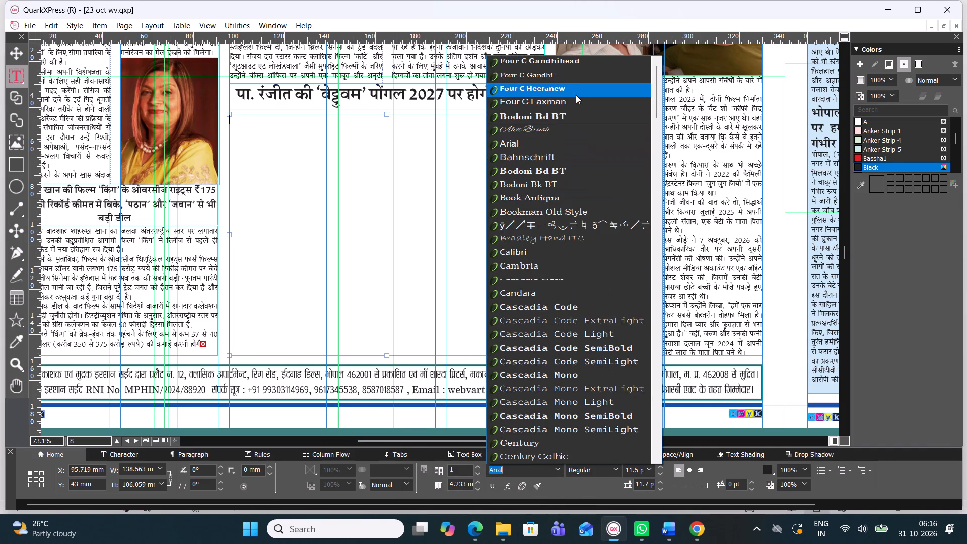
left_click(575, 82)
key("ctrl+v")
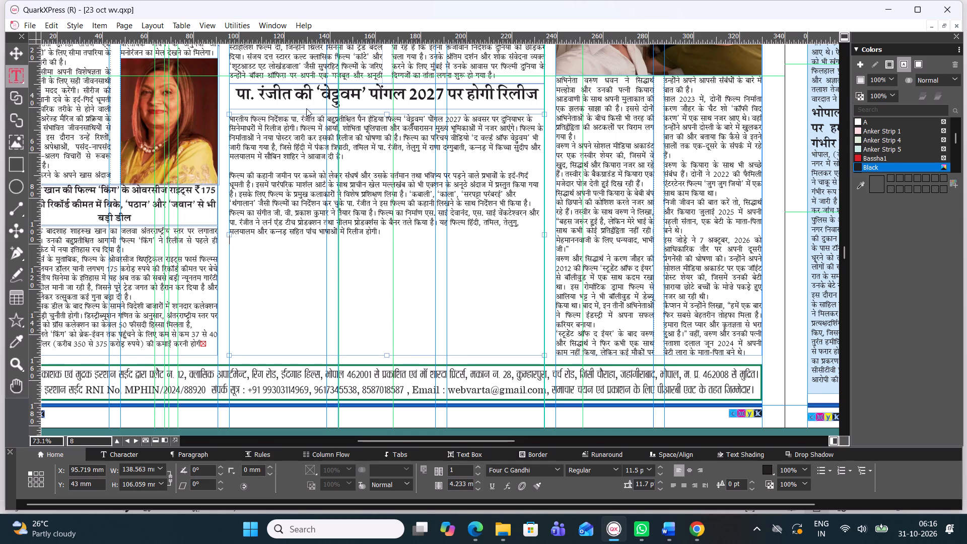
Lower the top edge of the 'वेट्टुवम' body text box to open space beneath the headline.
left_click(12, 51)
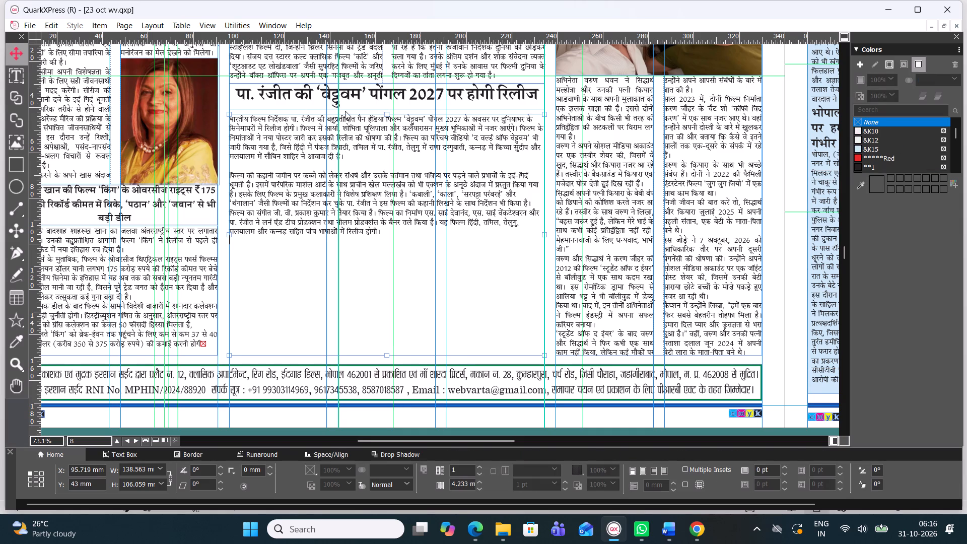
left_click_drag(385, 114, 388, 169)
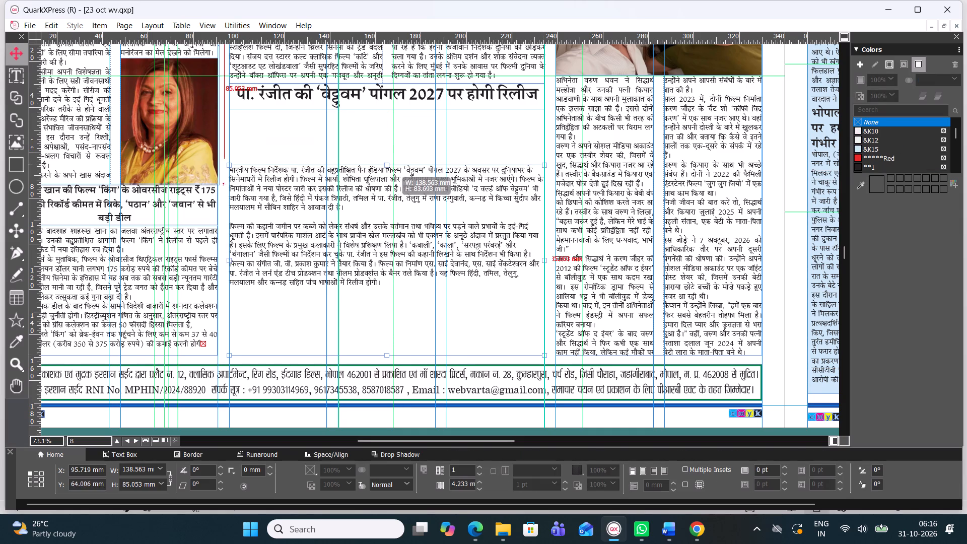
left_click_drag(388, 169, 386, 186)
Enlarge the whole 'वेट्टुवम' headline to 35 pt.
left_click(396, 106)
double_click(398, 95)
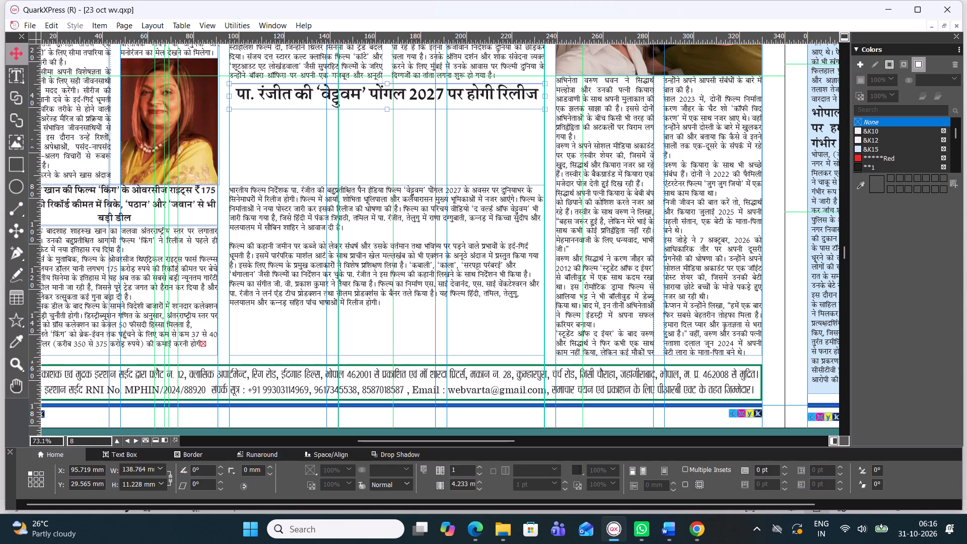
key("ctrl+a")
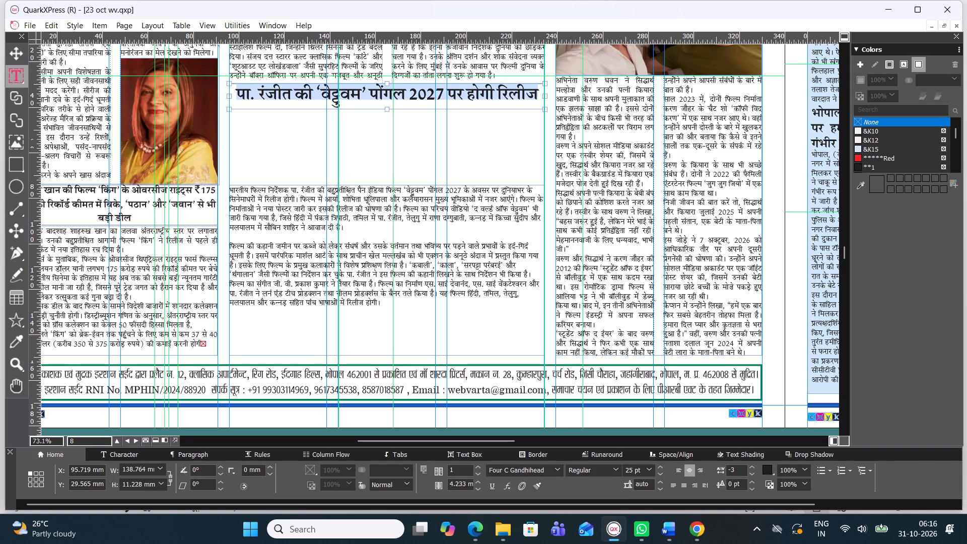
key("ctrl+alt+shift+period")
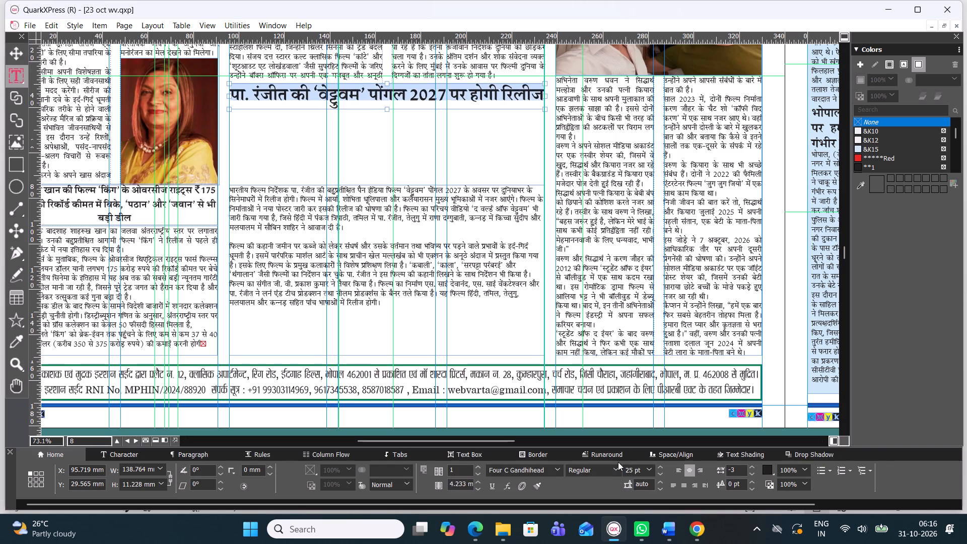
key("ctrl+alt+shift+period")
key("ctrl+alt+shift+period")
key("ctrl+alt+shift+period")
key("ctrl+alt+shift+period")
key("ctrl+alt+shift+period")
key("ctrl+alt+shift+period")
key("ctrl+alt+shift+period")
key("ctrl+alt+shift+period")
key("ctrl+alt+shift+period")
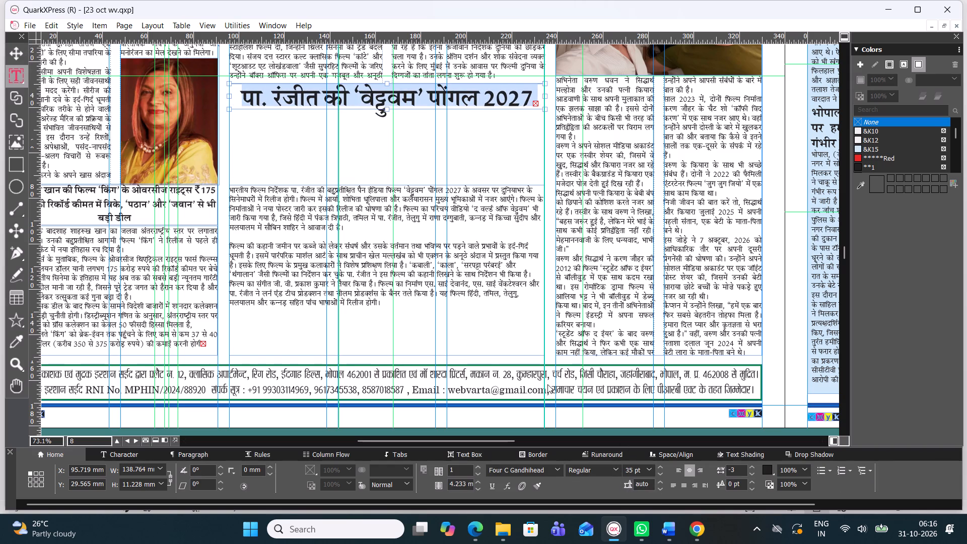
Extend the 'वेट्टुवम' headline box downward to about 35.2 mm high to fit a second line.
left_click_drag(388, 110, 387, 119)
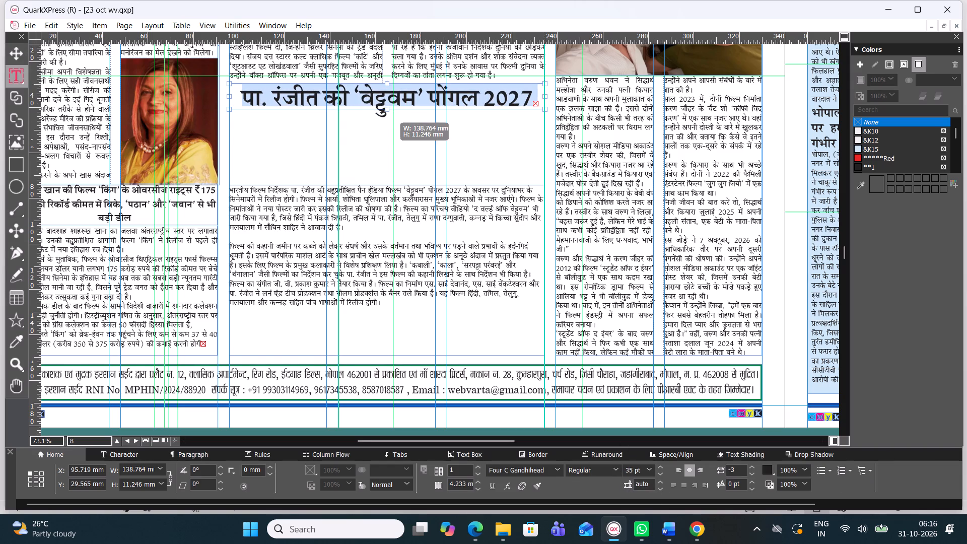
left_click_drag(387, 119, 397, 165)
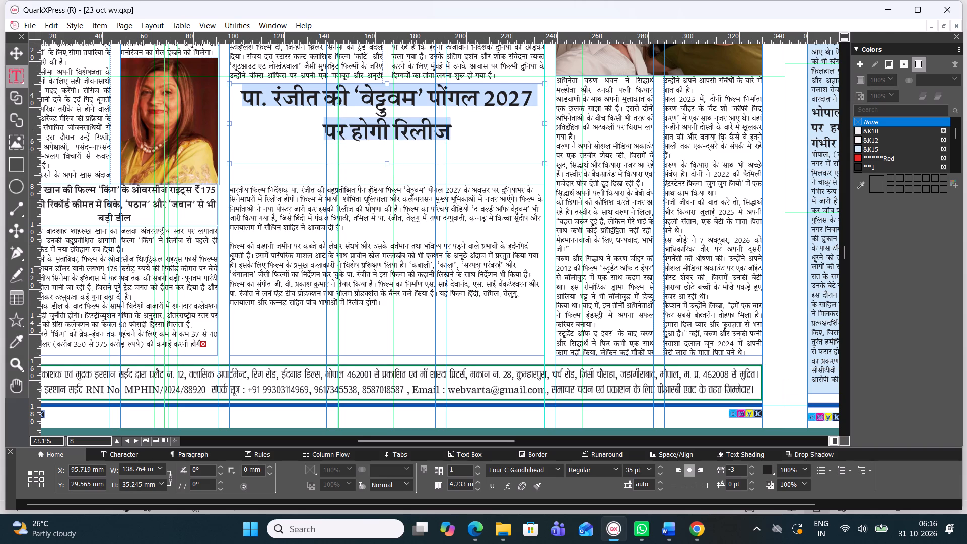
Enlarge the 'वेट्टुवम' headline further to 48 pt.
key("ctrl+alt+shift+period")
key("ctrl+alt+shift+period")
key("ctrl+alt+shift+period")
key("ctrl+alt+shift+period")
key("ctrl+alt+shift+period")
key("ctrl+alt+shift+period")
key("ctrl+alt+shift+period")
key("ctrl+alt+shift+period")
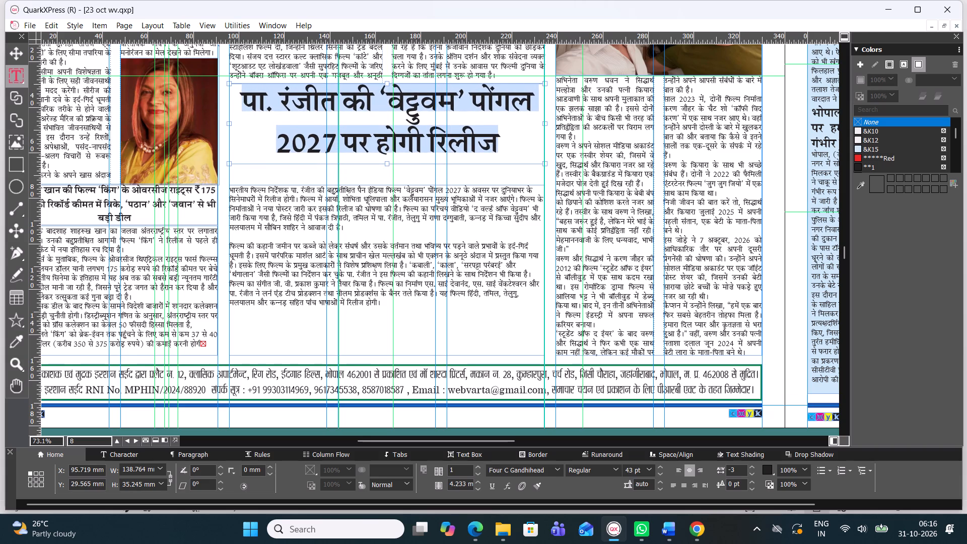
key("ctrl+alt+shift+period")
key("ctrl+alt+shift+period")
key("ctrl+alt+shift+period")
key("ctrl+alt+shift+period")
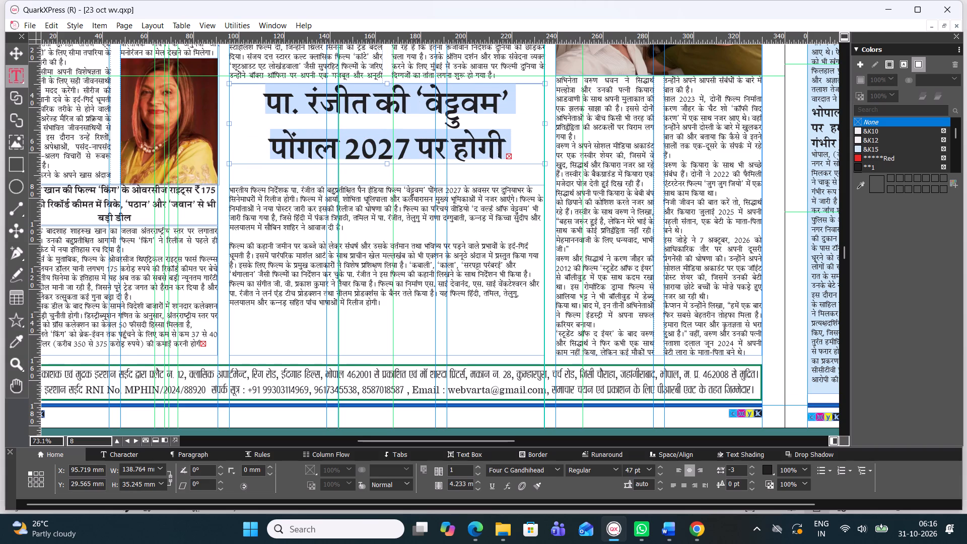
key("ctrl+alt+shift+period")
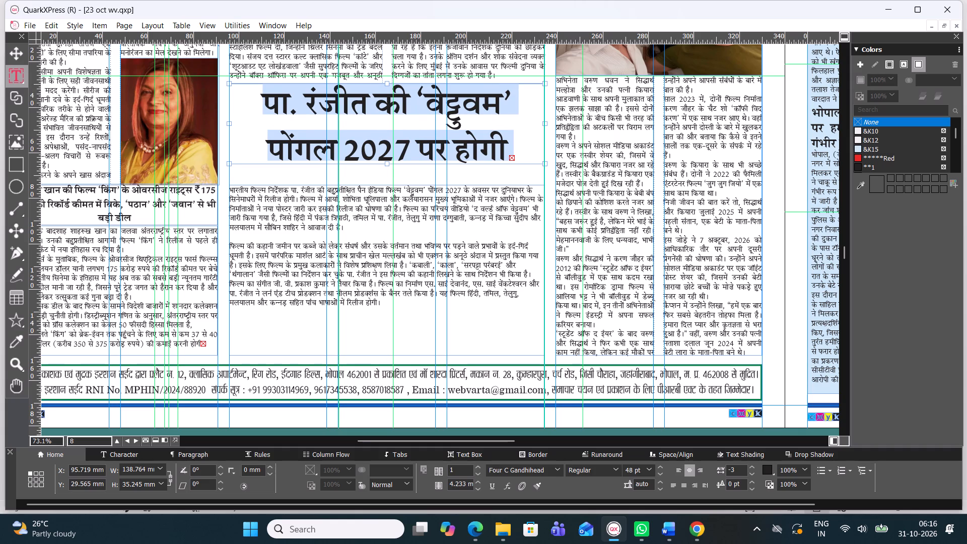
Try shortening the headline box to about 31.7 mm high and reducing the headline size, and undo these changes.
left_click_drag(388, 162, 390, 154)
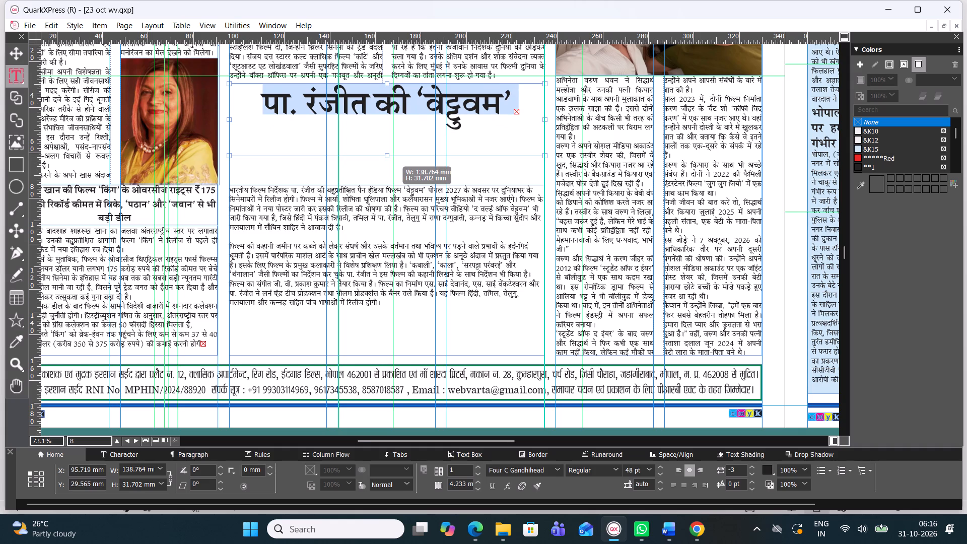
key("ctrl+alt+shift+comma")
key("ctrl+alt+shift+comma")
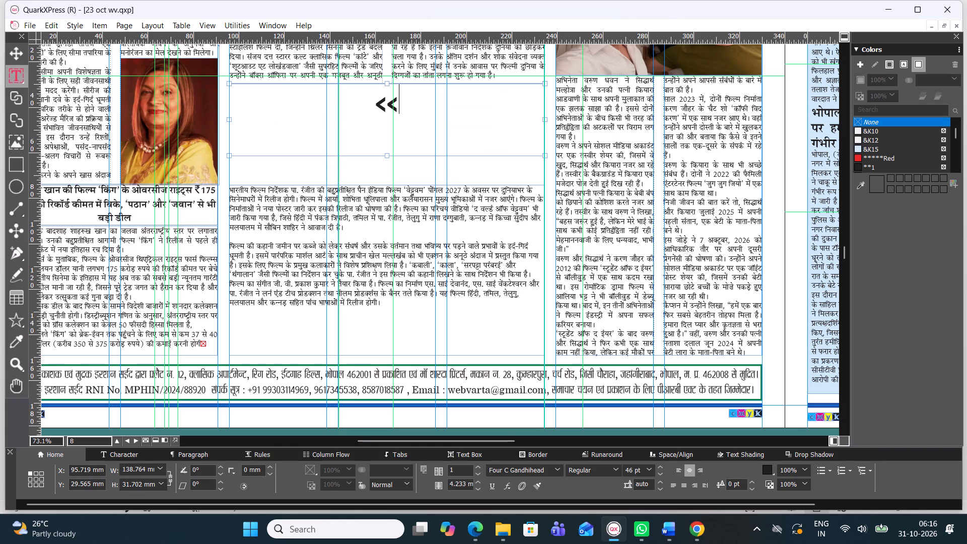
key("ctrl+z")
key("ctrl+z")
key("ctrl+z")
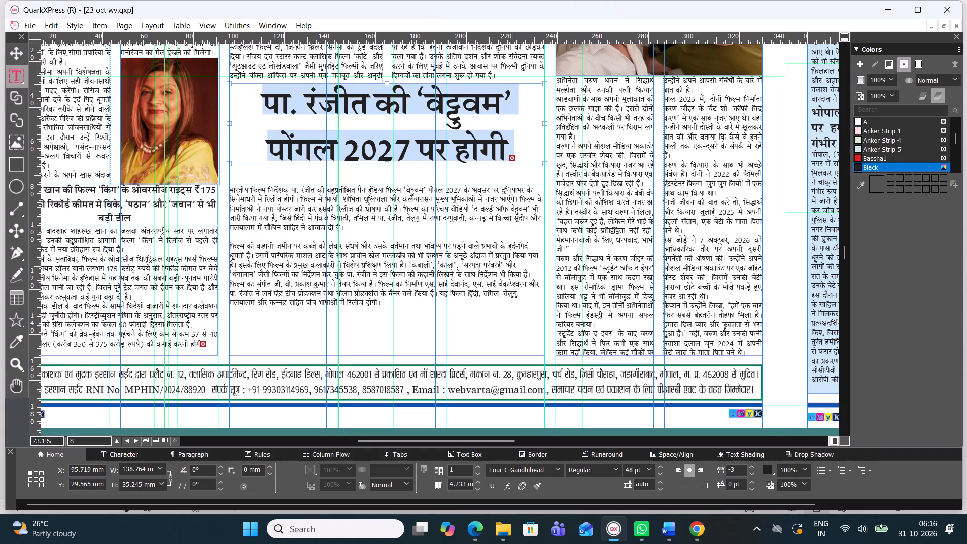
Enlarge the 'वेट्टुवम' headline to 49 pt and extend its box to about 49.2 mm high.
left_click_drag(389, 166, 405, 200)
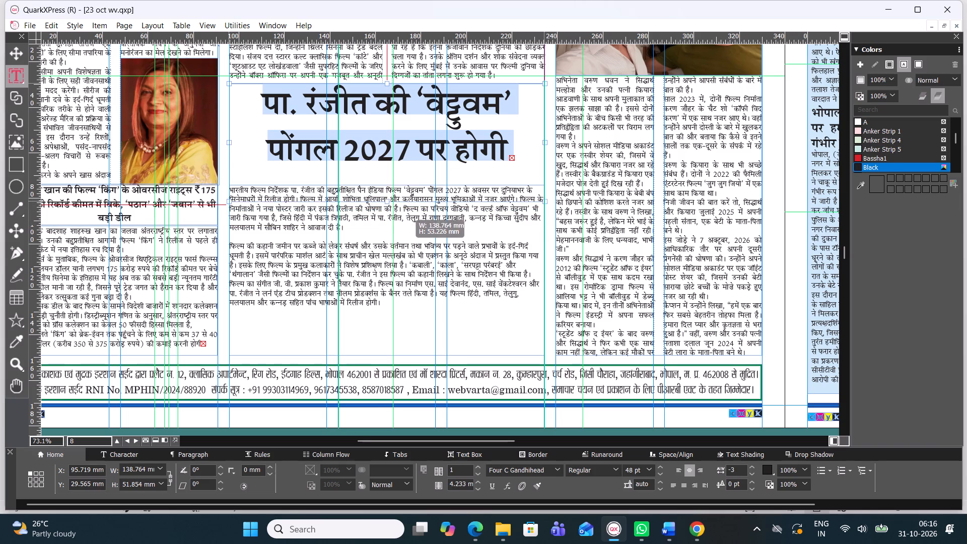
left_click_drag(405, 200, 406, 164)
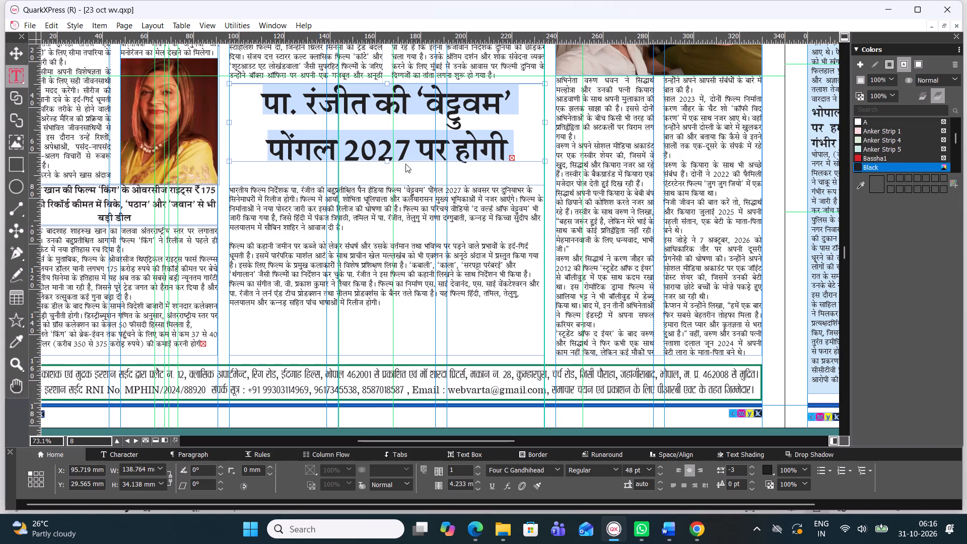
key("ctrl+alt+shift+period")
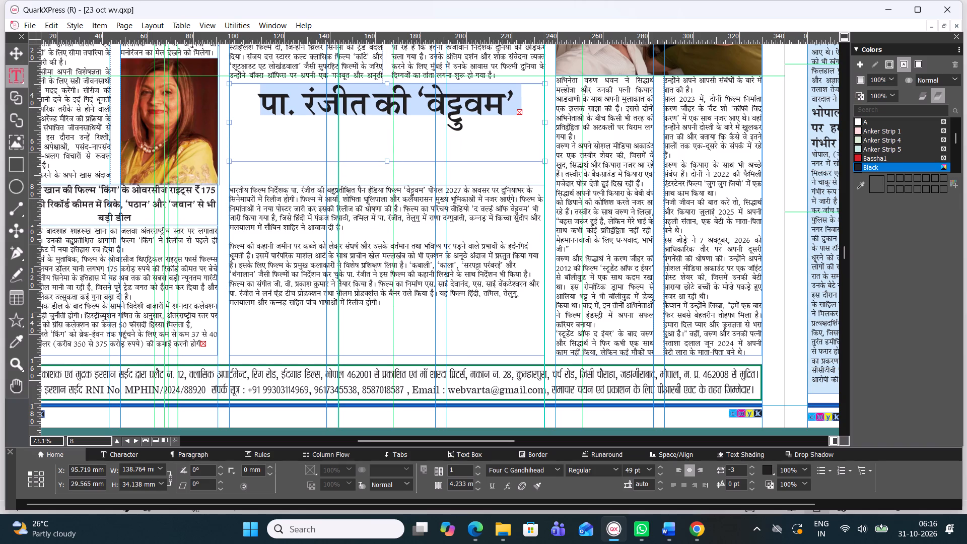
left_click_drag(388, 161, 388, 195)
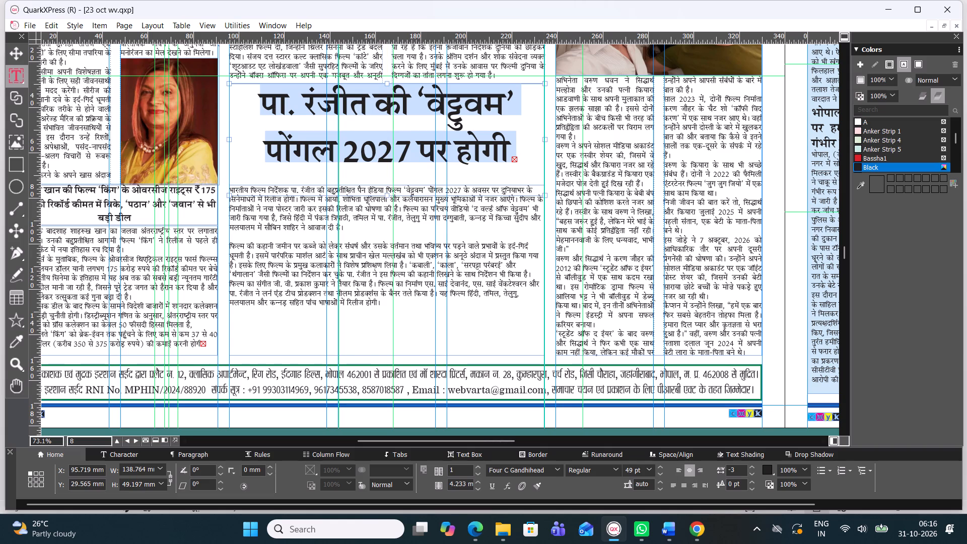
Tighten the headline's leading to 50.8 pt and extend its box to about 56.8 mm high to fit the third line.
triple_click(657, 488)
triple_click(657, 488)
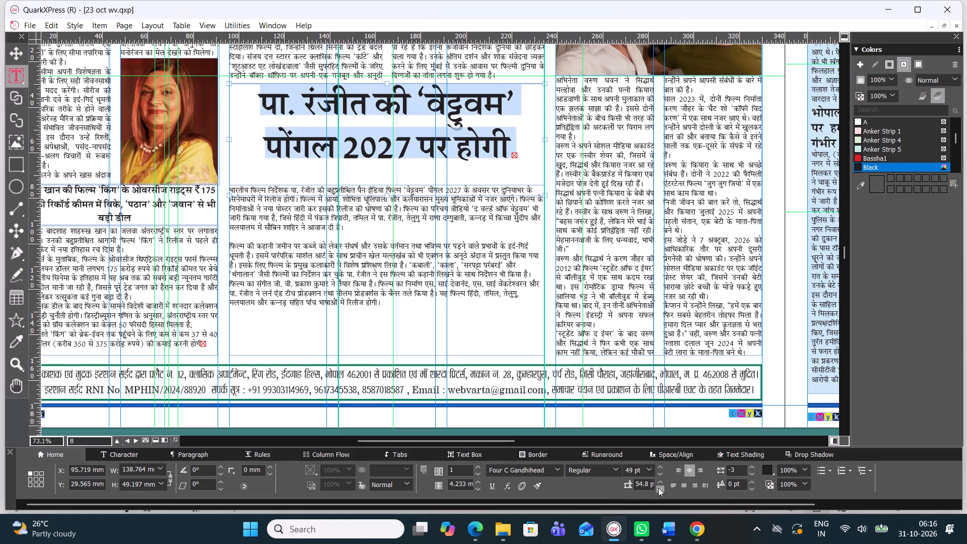
triple_click(658, 488)
left_click(658, 487)
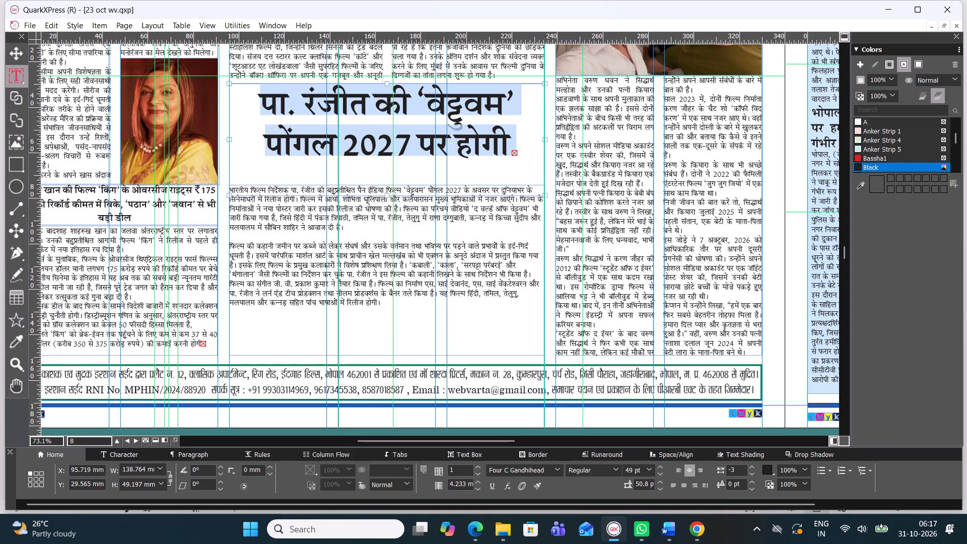
left_click_drag(389, 197, 392, 216)
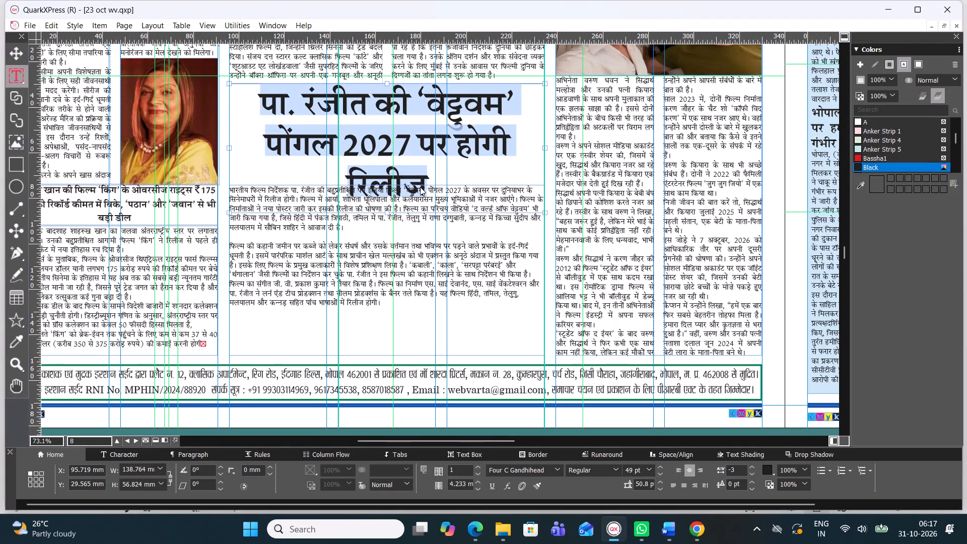
Reduce the 'वेट्टुवम' headline to 40 pt to fit two lines and shorten its box to about 34.4 mm high.
key("ctrl+alt+shift+comma")
key("ctrl+alt+shift+comma")
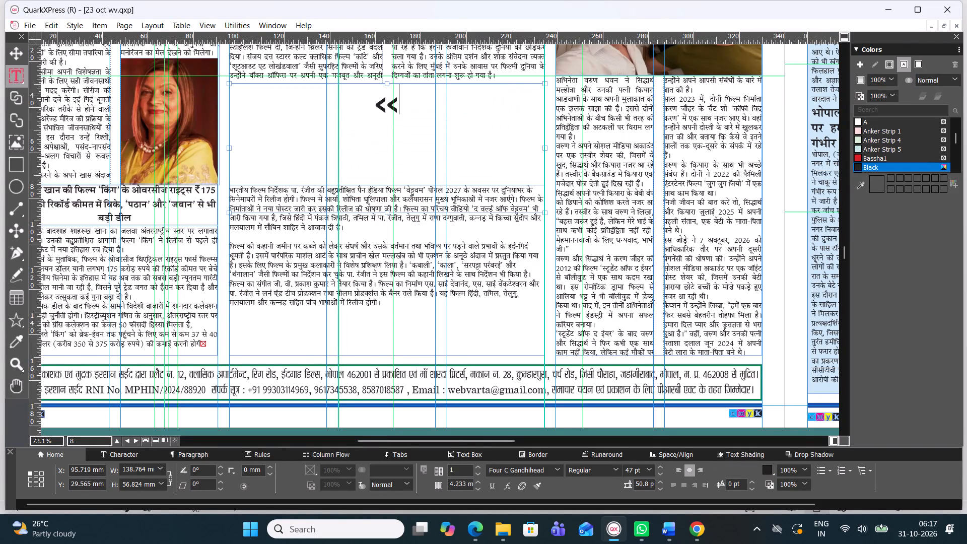
key("ctrl+z")
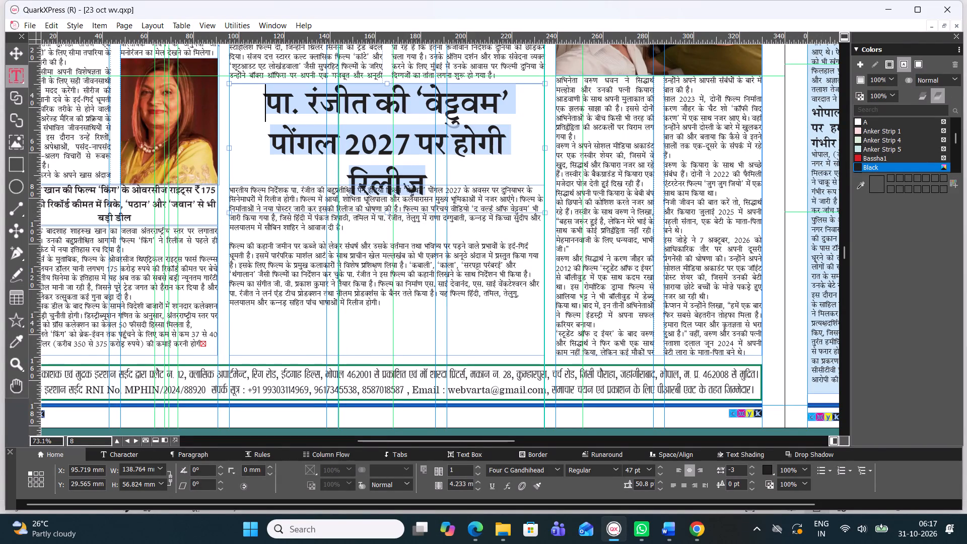
left_click_drag(643, 468, 633, 470)
key("4")
key("0")
key("Return")
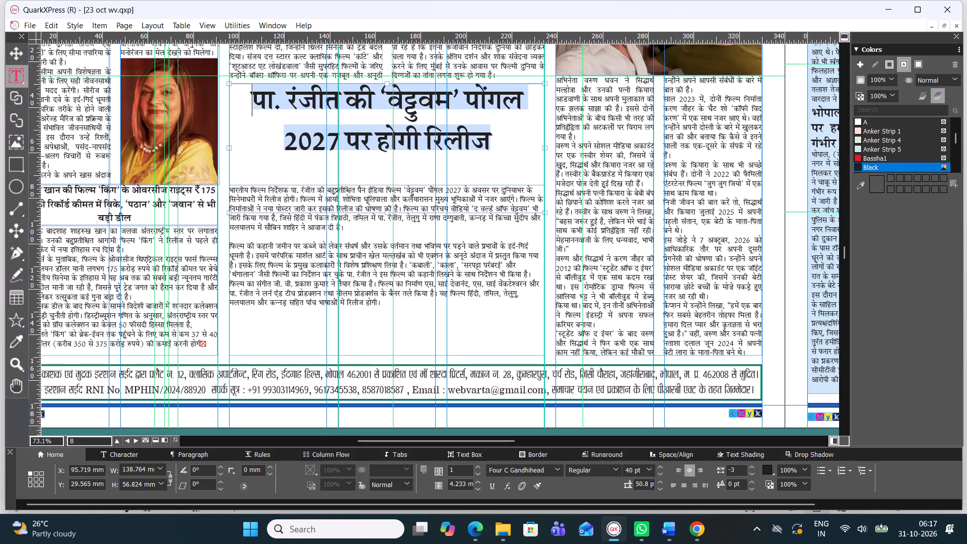
left_click_drag(390, 212, 396, 178)
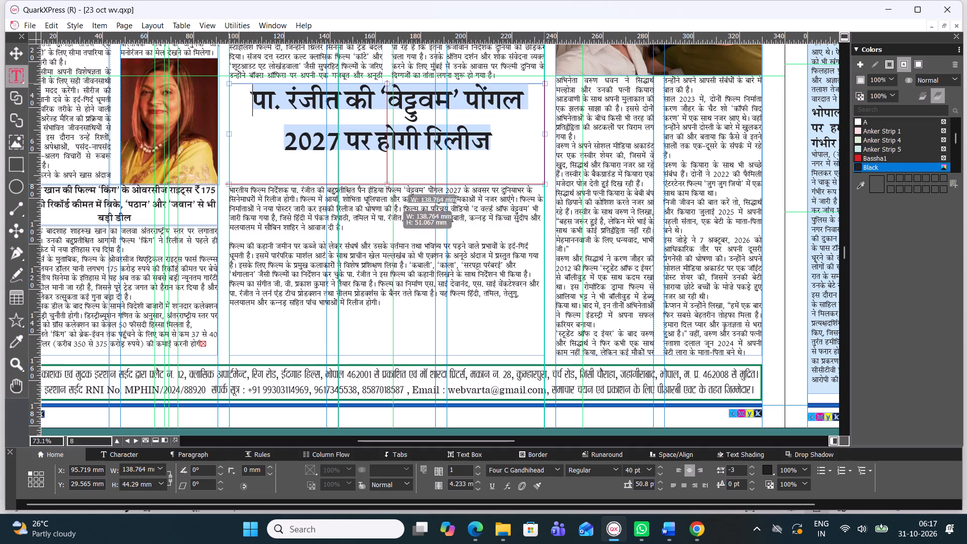
left_click_drag(396, 178, 399, 160)
Extend the 'वेट्टुवम' body text box upward to the headline box, making it about 85.1 mm high.
left_click(379, 215)
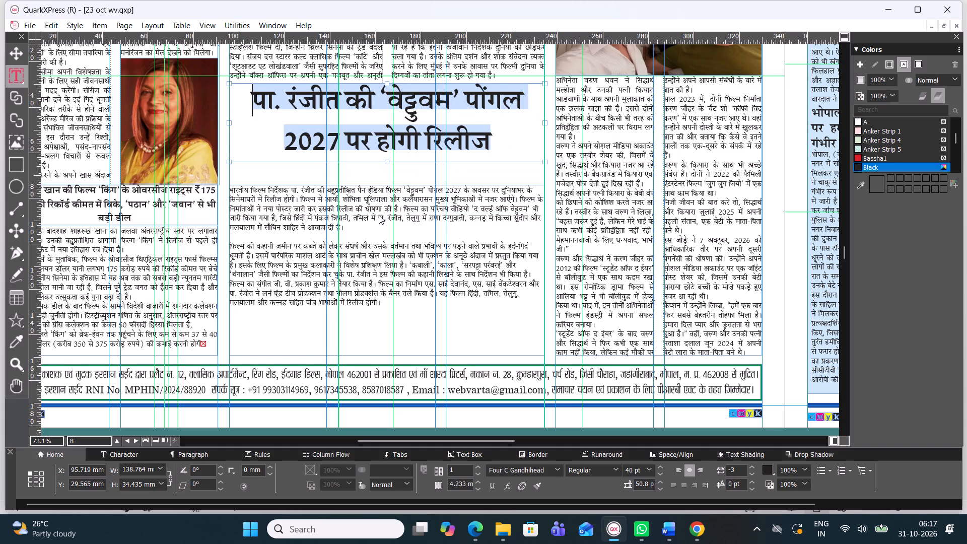
left_click_drag(386, 187, 391, 181)
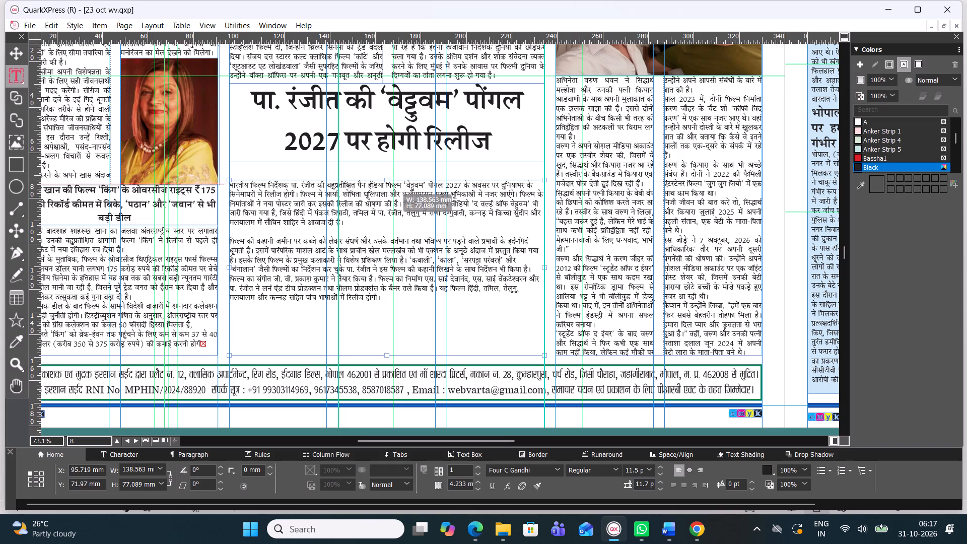
left_click_drag(391, 181, 391, 165)
left_click(388, 355)
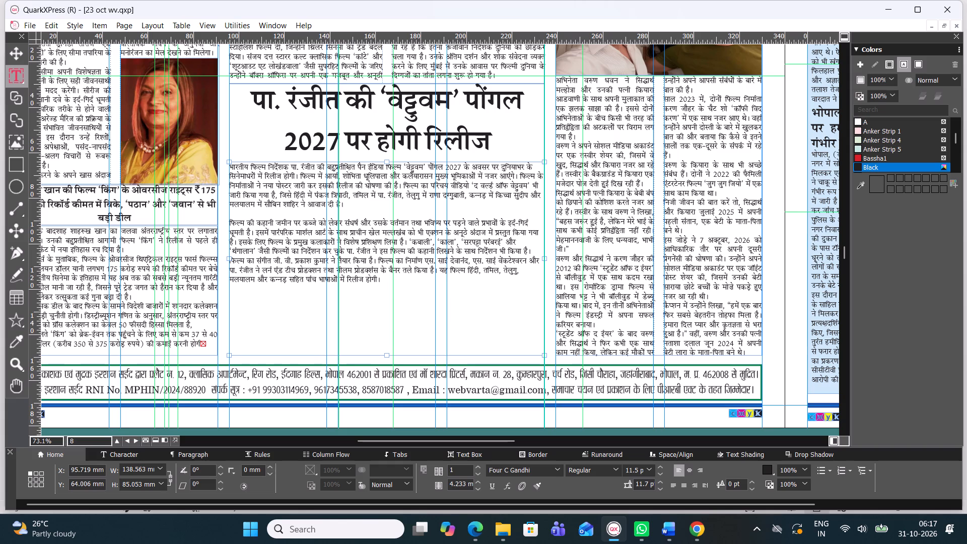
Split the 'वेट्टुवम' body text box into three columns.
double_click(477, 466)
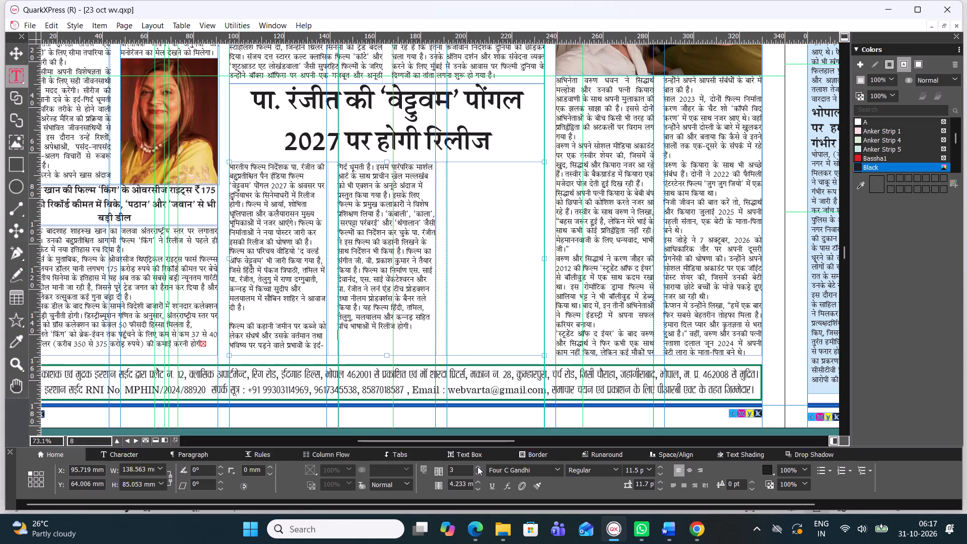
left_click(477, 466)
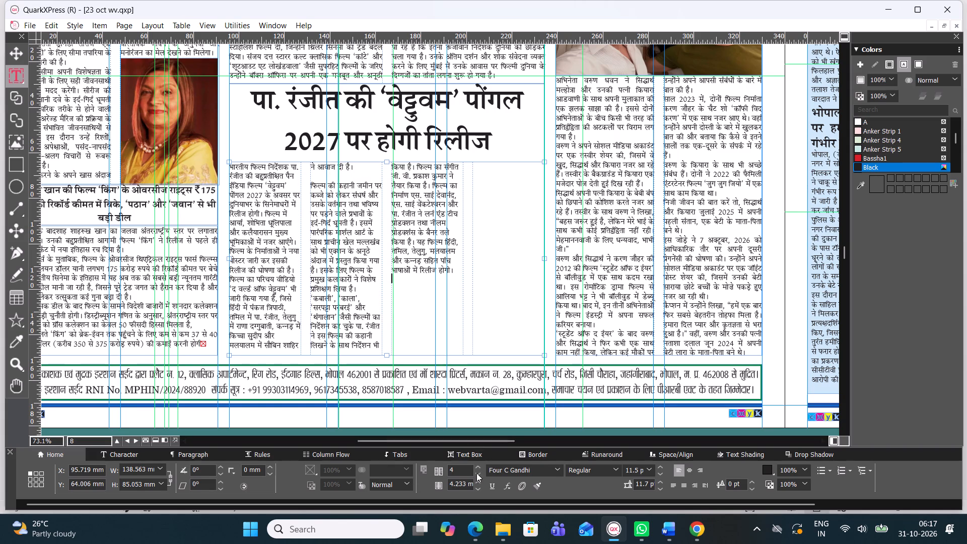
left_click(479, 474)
Select the entire 'वेट्टुवम' body text and justify it.
left_click(332, 336)
triple_click(337, 337)
double_click(353, 303)
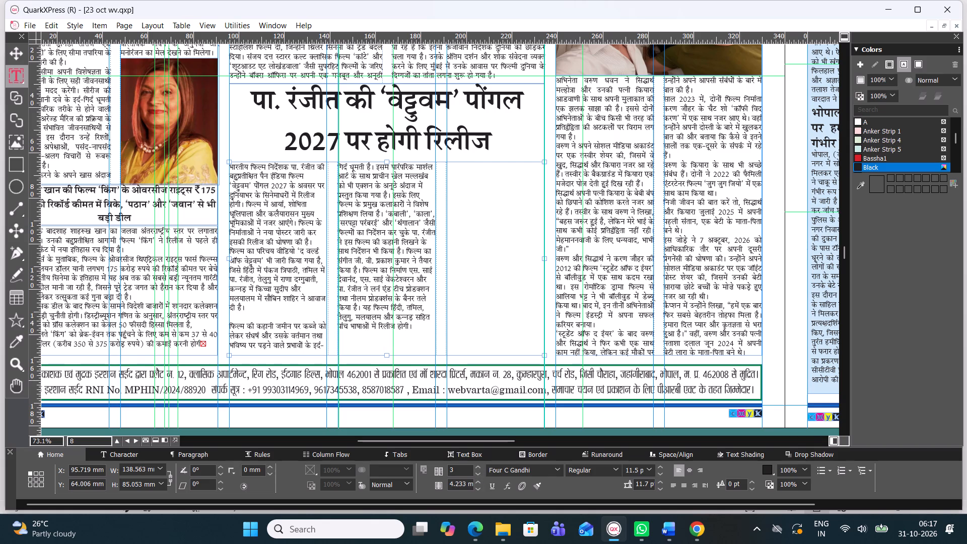
triple_click(356, 304)
left_click(357, 304)
left_click(363, 295)
triple_click(363, 295)
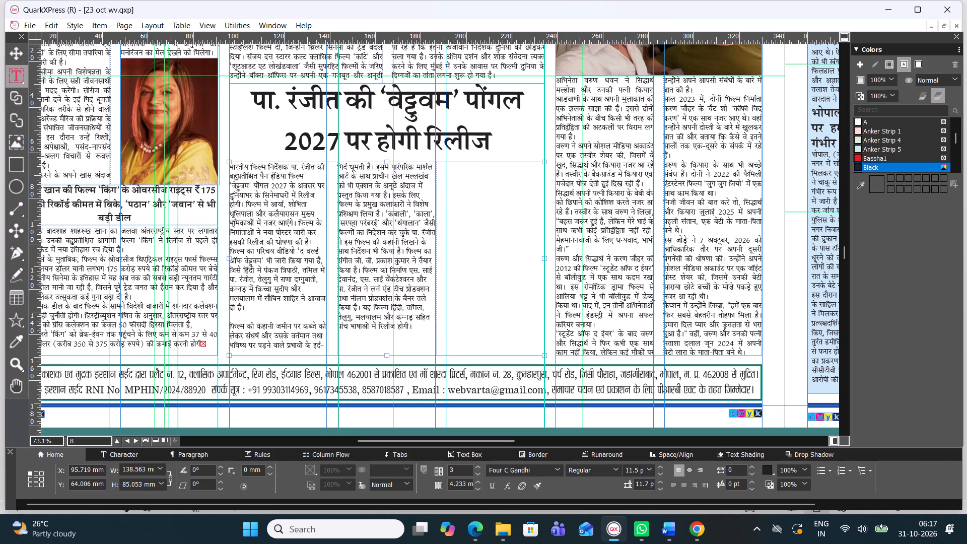
triple_click(365, 296)
left_click(366, 296)
left_click_drag(424, 328, 267, 191)
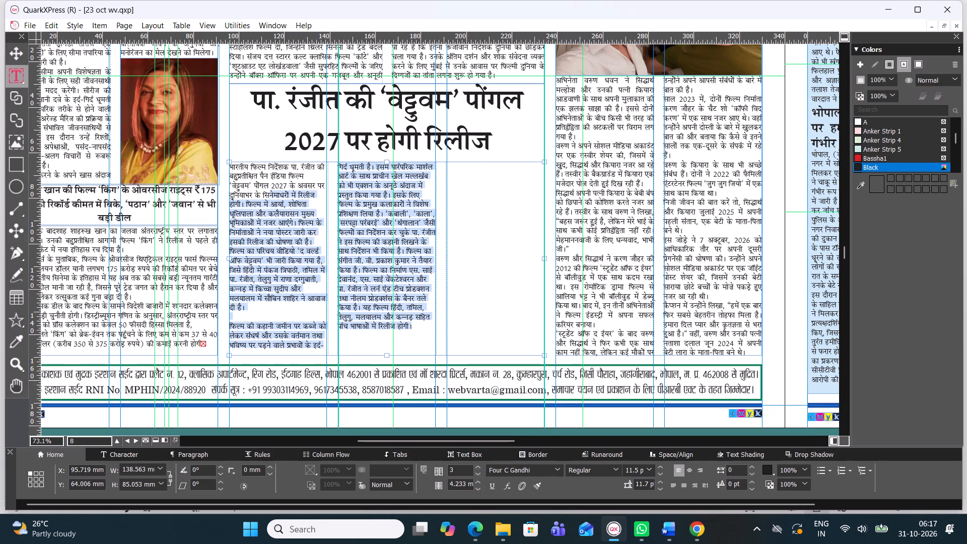
left_click_drag(267, 191, 230, 166)
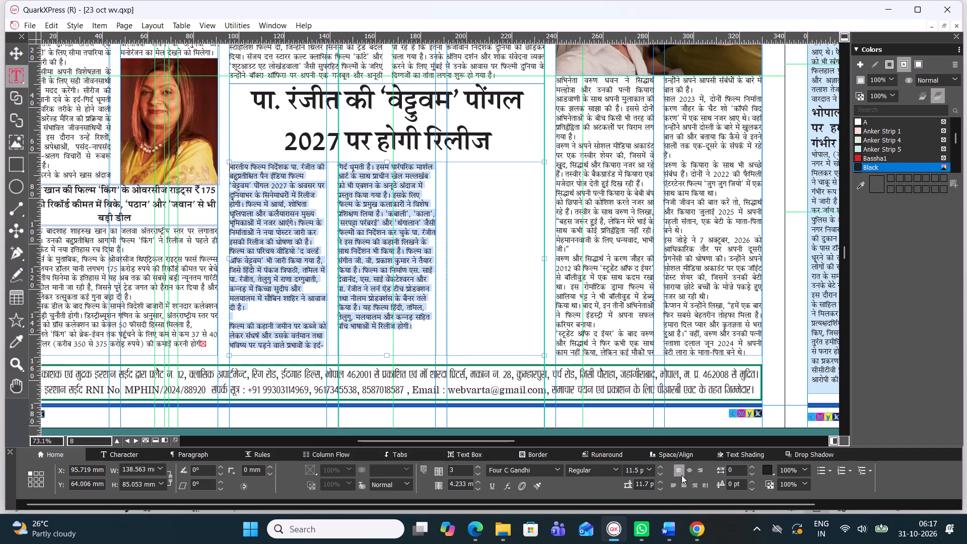
left_click(670, 484)
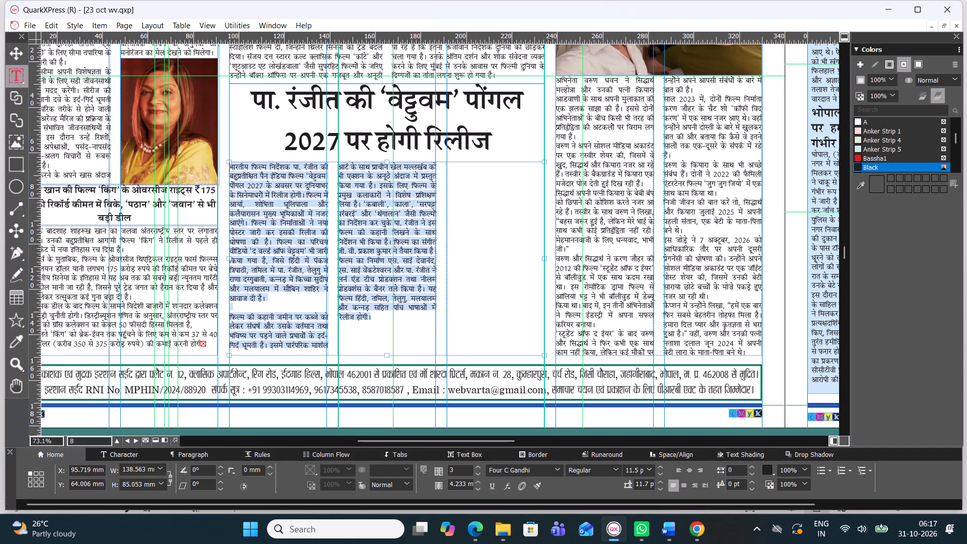
Remove the blank line between the two paragraphs of the 'वेट्टुवम' body text.
left_click(273, 305)
left_click(273, 305)
key("BackSpace")
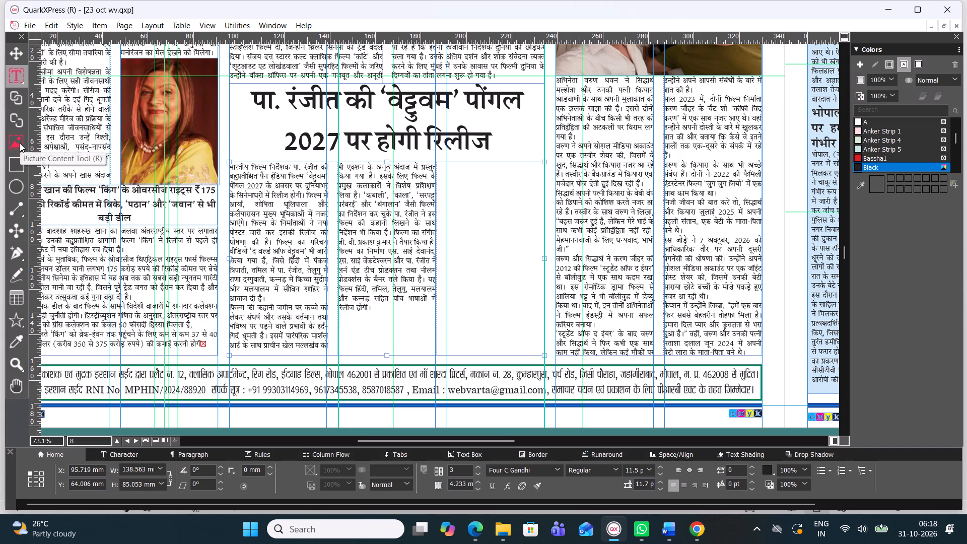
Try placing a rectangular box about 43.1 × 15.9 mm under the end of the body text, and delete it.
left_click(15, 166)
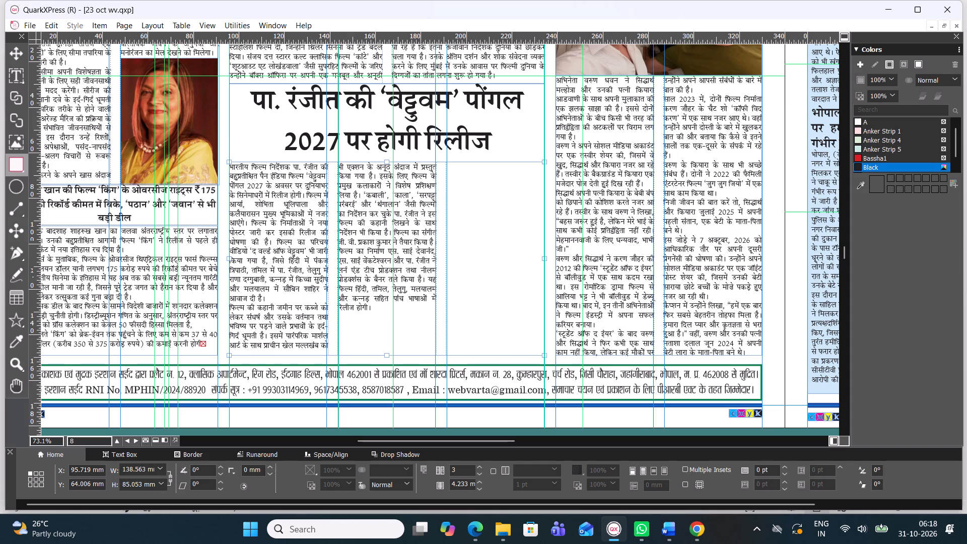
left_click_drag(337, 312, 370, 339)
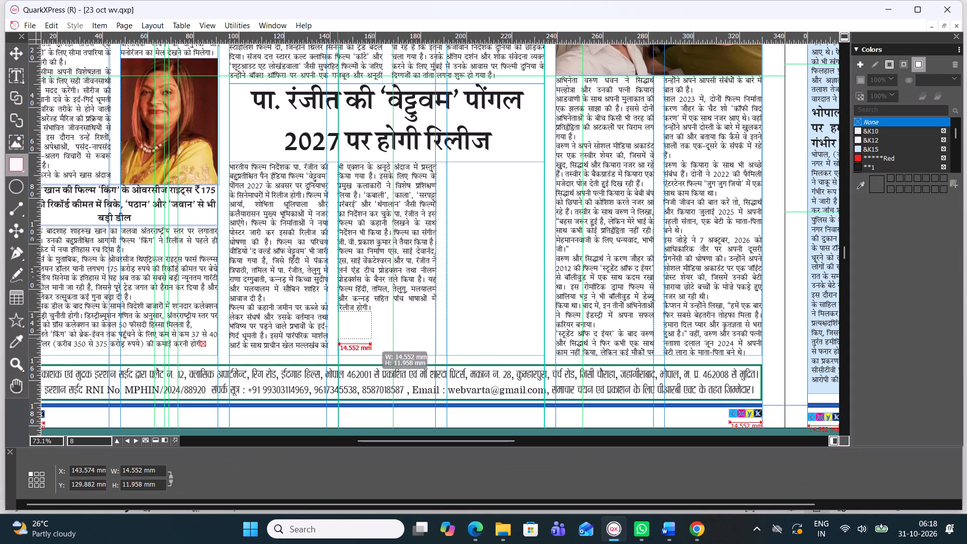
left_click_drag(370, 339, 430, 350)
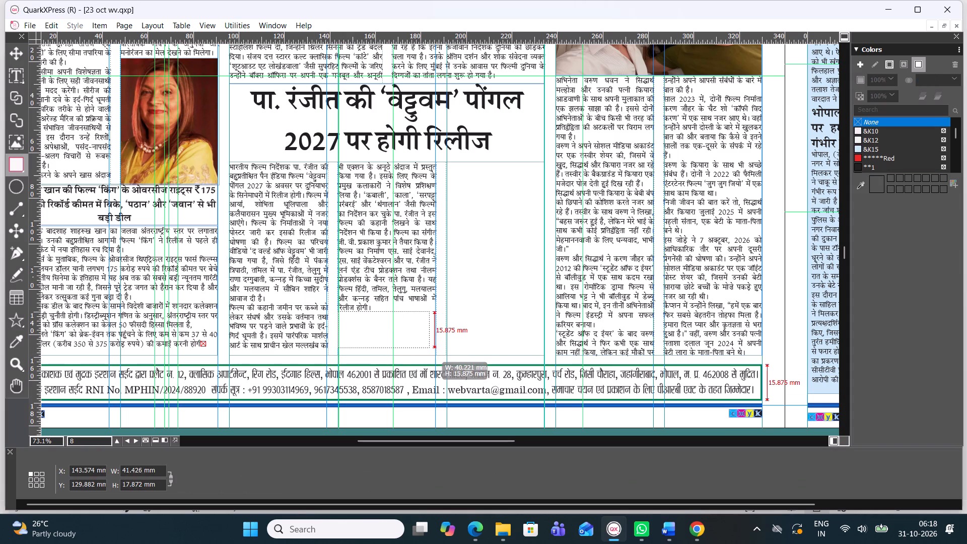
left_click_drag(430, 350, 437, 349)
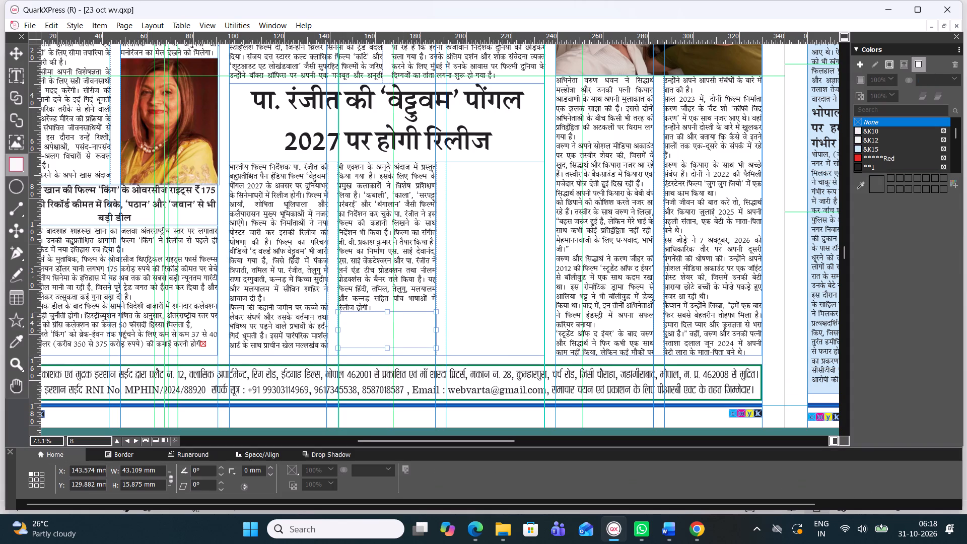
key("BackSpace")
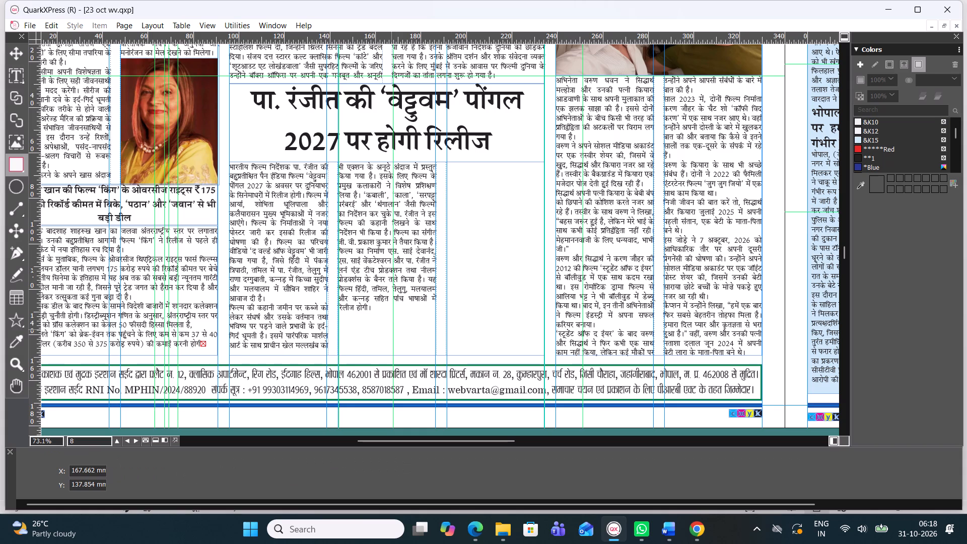
Copy the body passage from 'कबाली' through 'तैयार किया है' and paste it after a space at the end of the story.
left_click(21, 69)
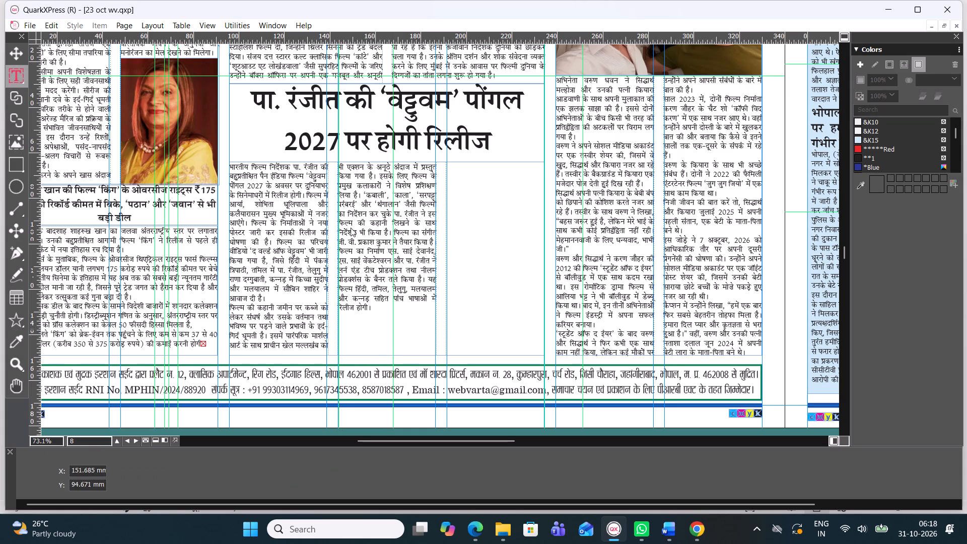
double_click(365, 194)
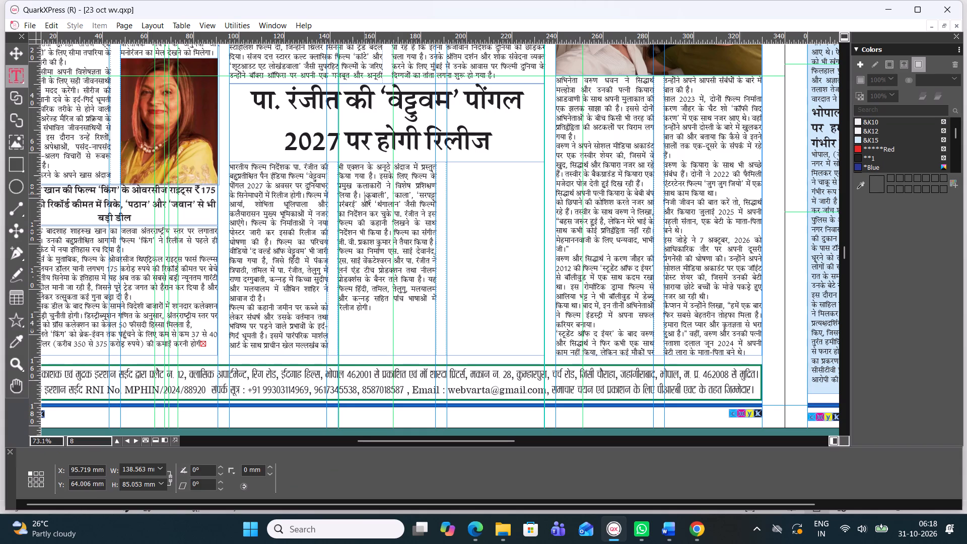
left_click_drag(365, 194, 407, 236)
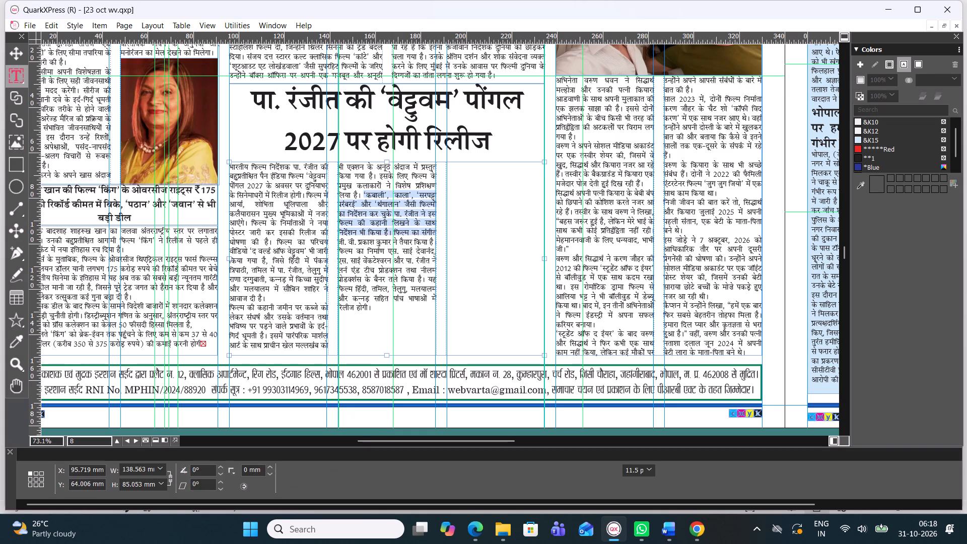
left_click_drag(407, 236, 423, 233)
left_click_drag(423, 233, 424, 224)
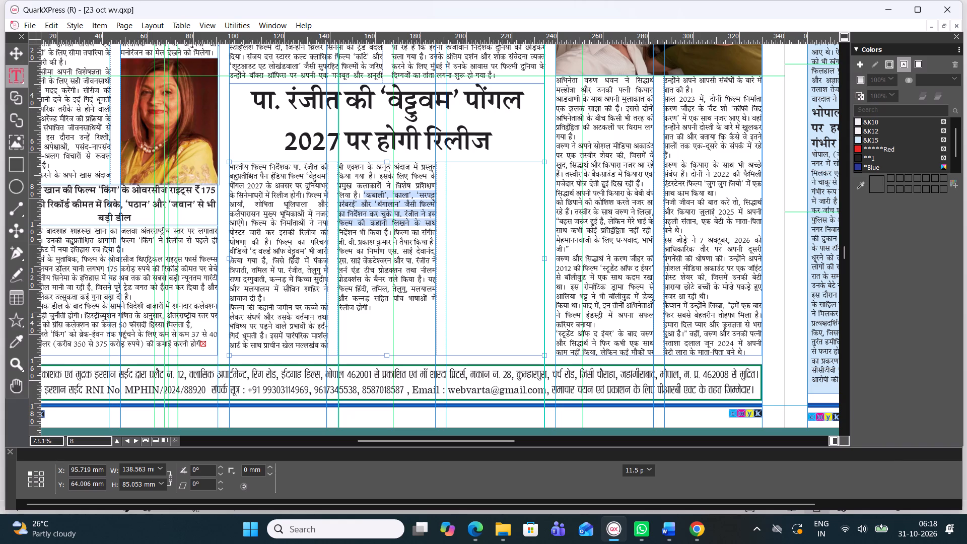
left_click_drag(424, 224, 433, 242)
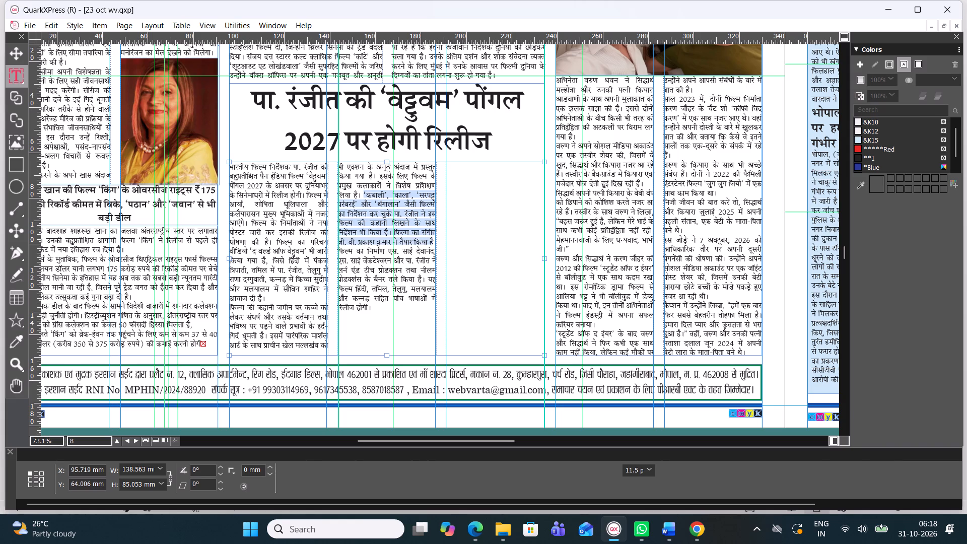
key("ctrl+c")
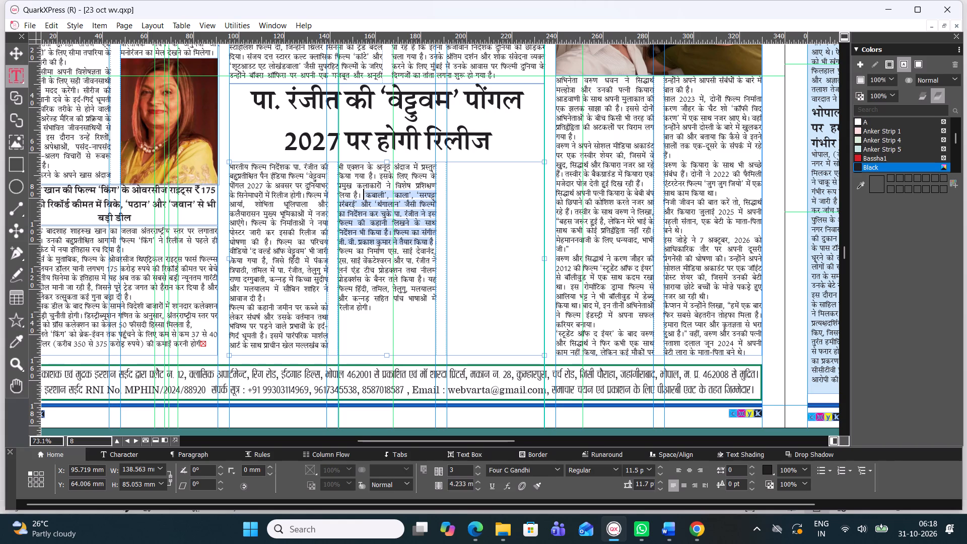
left_click(395, 310)
key("space")
key("ctrl+v")
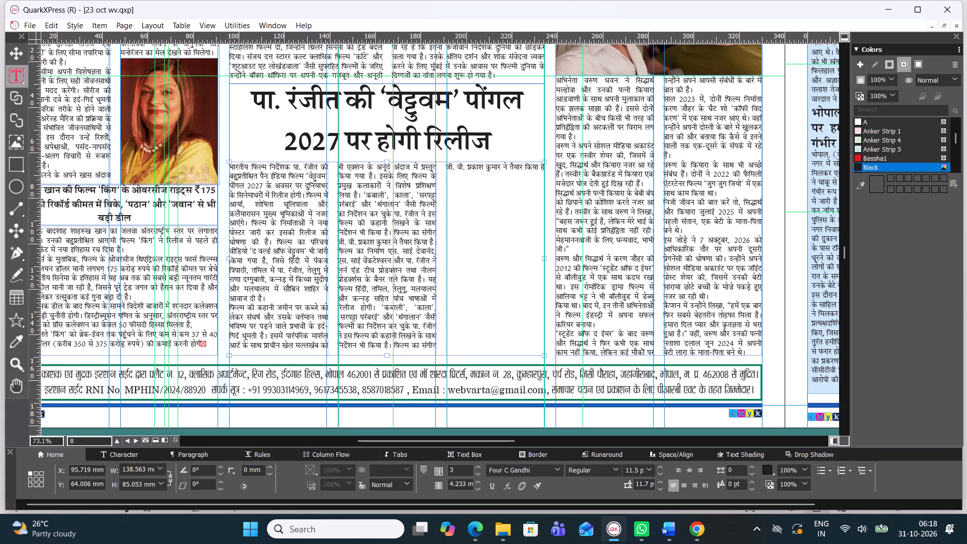
Merge the paragraph starting 'फिल्म की कहानी जमीन' into the preceding one, separated by a space.
left_click(231, 306)
key("BackSpace")
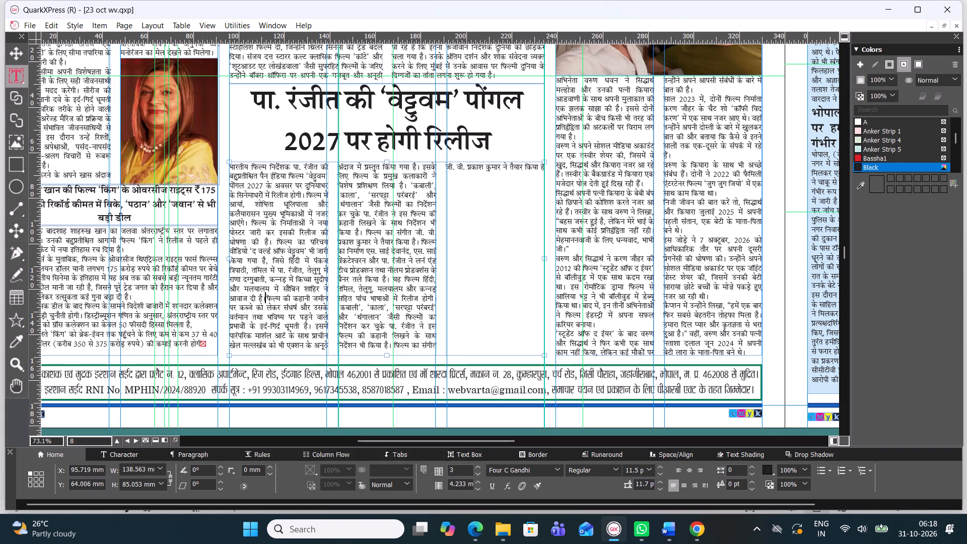
key("space")
Set the 'वेट्टुवम' body text box to two columns.
left_click(477, 472)
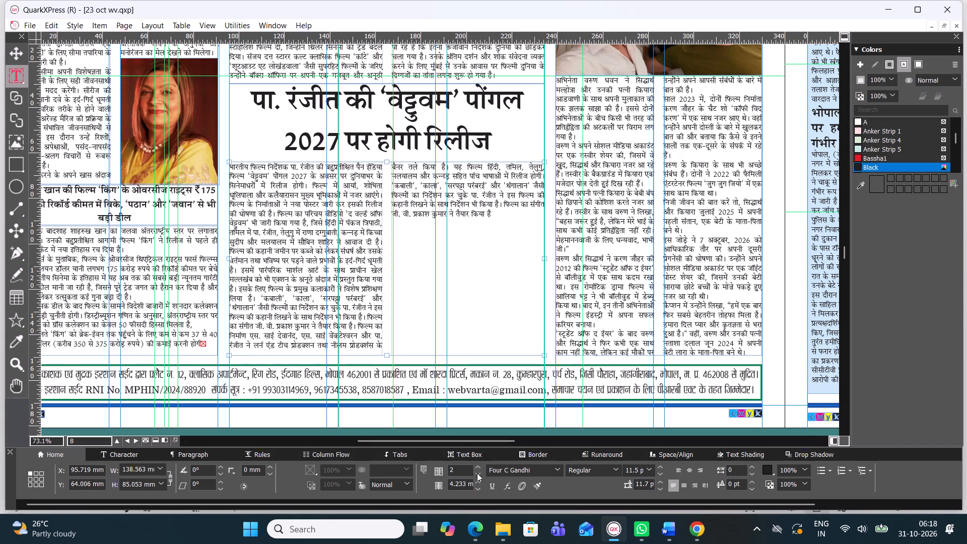
Draw a picture box about 66.6 × 59.1 mm under the end of the 'वेट्टुवम' body text, filling the second column.
left_click(19, 147)
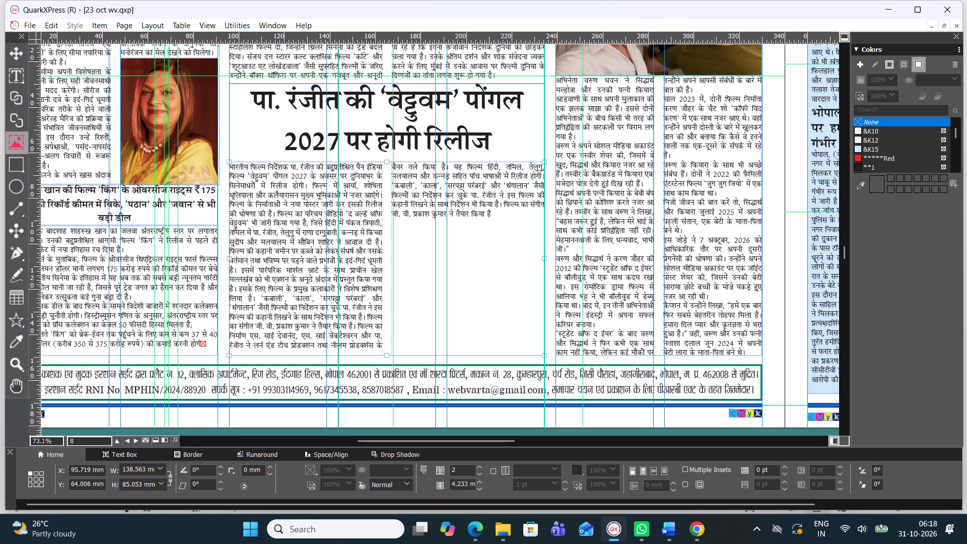
left_click_drag(394, 221, 547, 355)
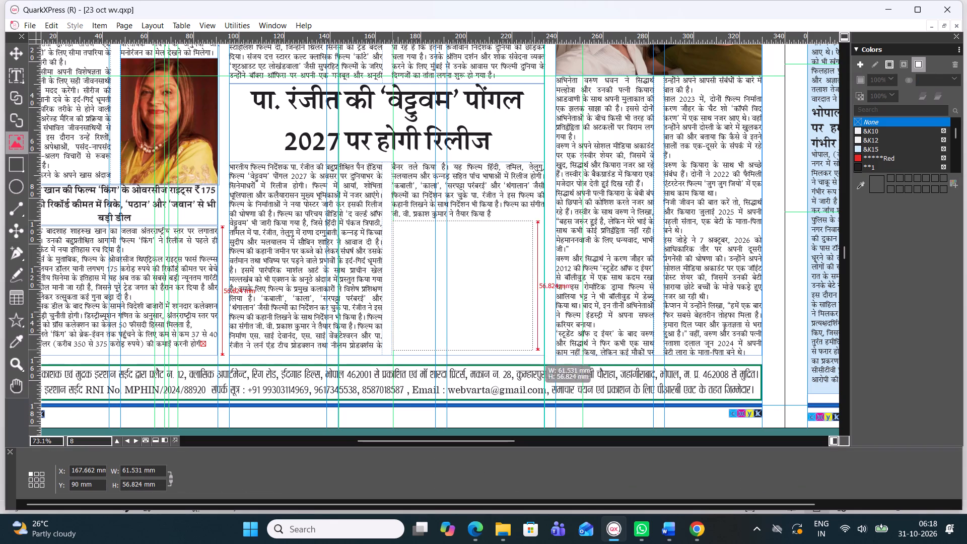
left_click_drag(547, 355, 543, 354)
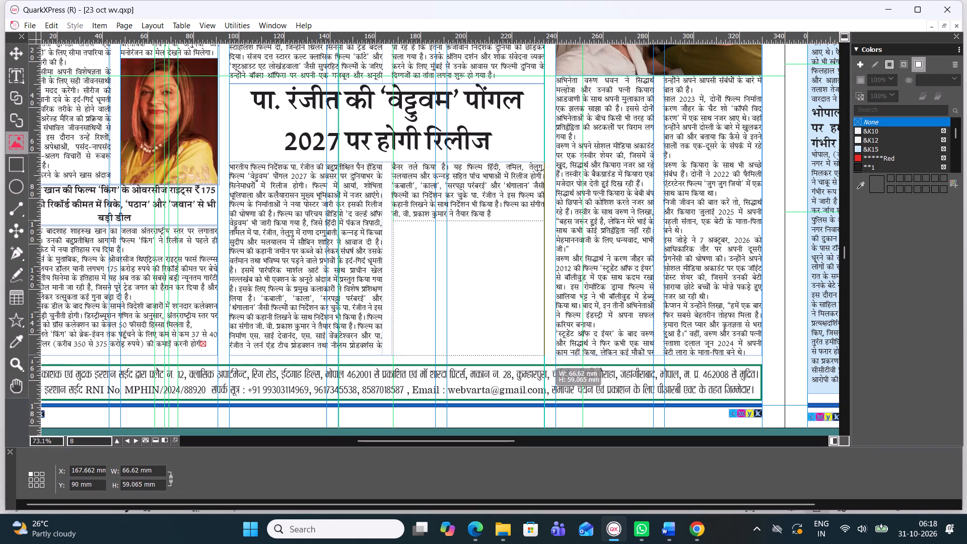
left_click_drag(543, 354, 544, 355)
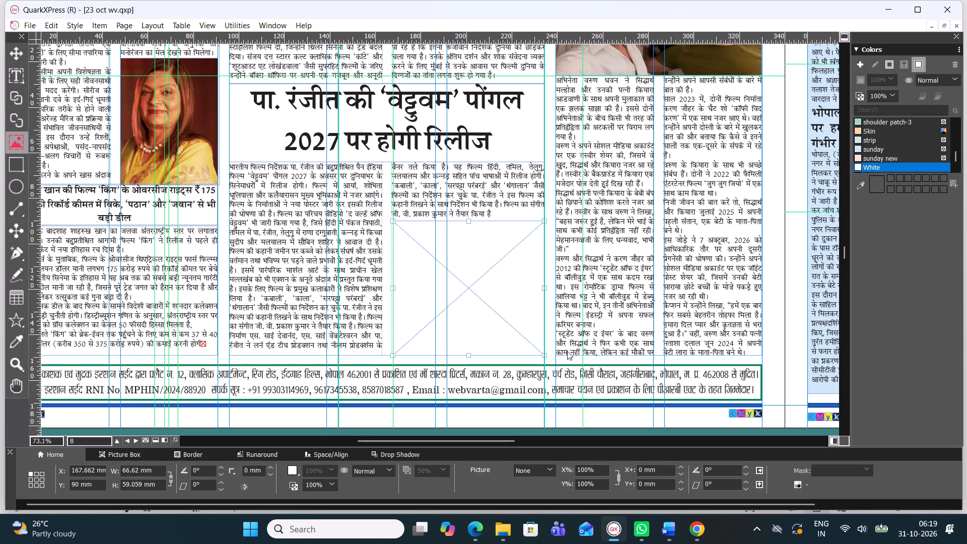
Copy the full 'वेट्टुवम' headline and search Google Images for it in Chrome.
double_click(323, 103)
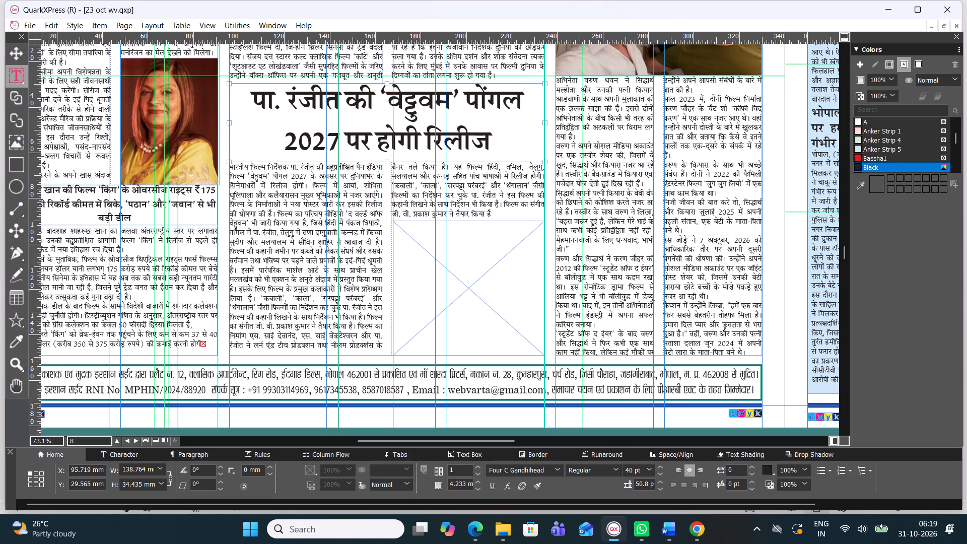
double_click(355, 127)
left_click(355, 127)
left_click(355, 127)
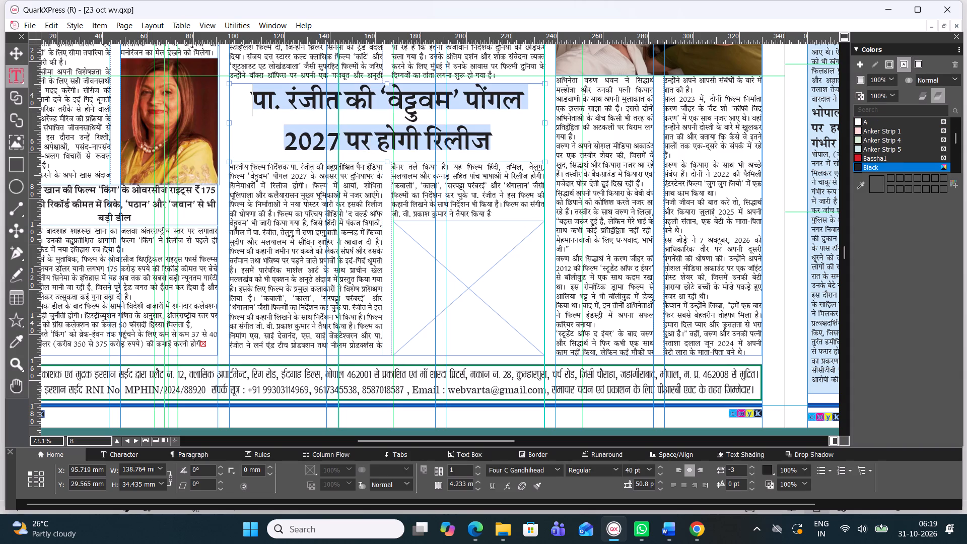
key("ctrl+c")
left_click(692, 535)
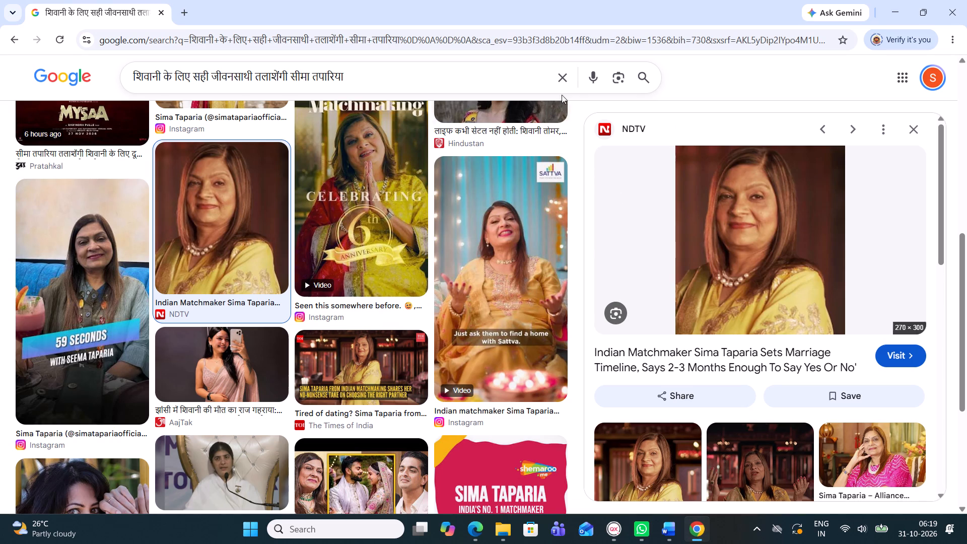
left_click(560, 76)
key("ctrl+v")
key("Return")
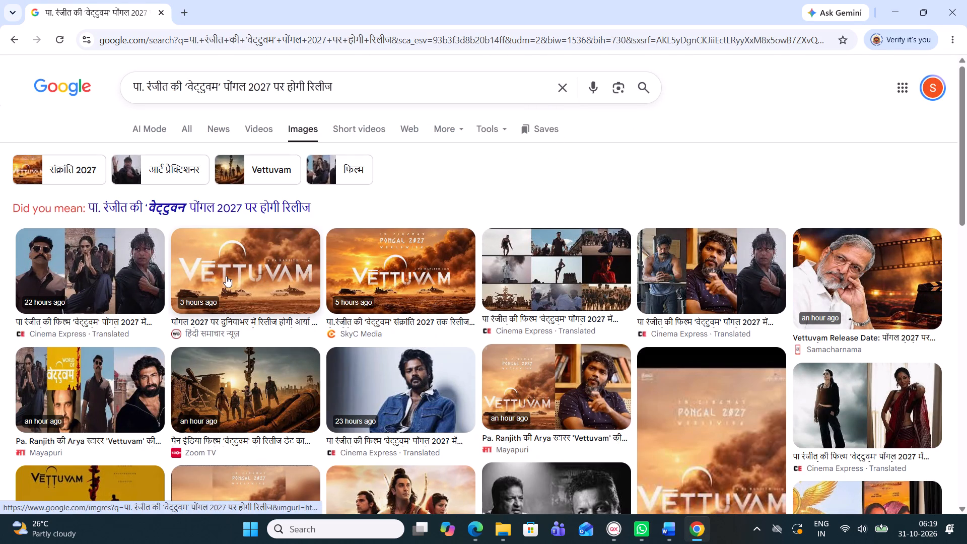
Copy the Cinema Express photo of the man in a denim jacket and paste it into the empty picture box in QuarkXPress.
left_click(392, 369)
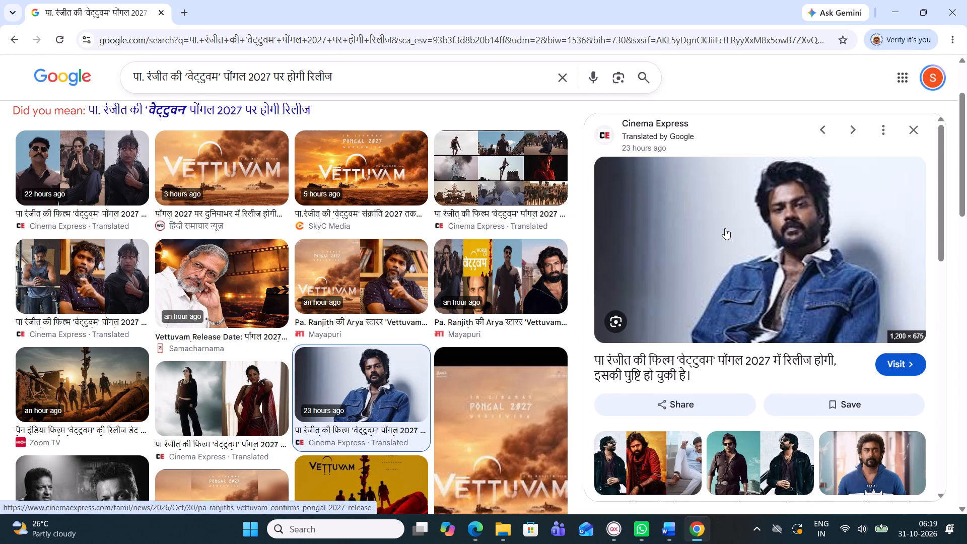
right_click(725, 228)
left_click(787, 430)
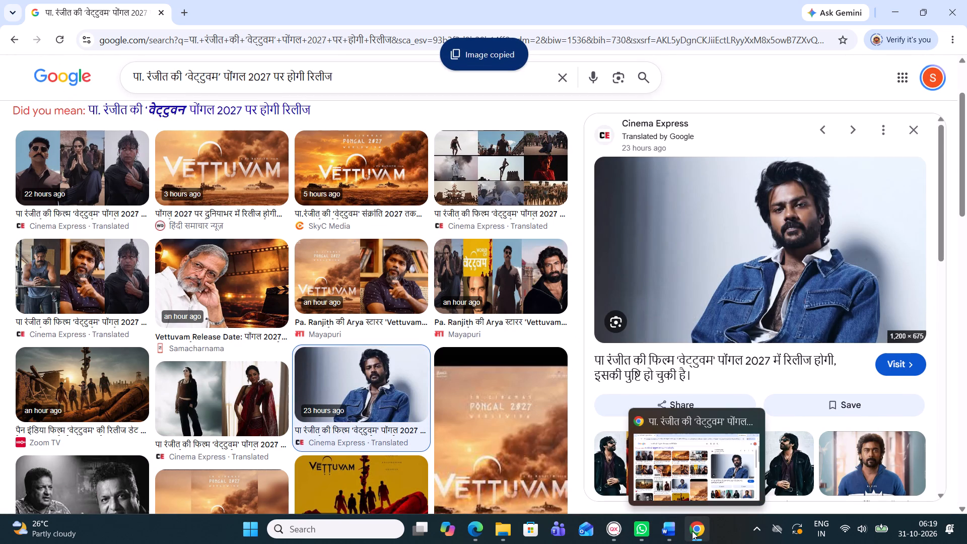
left_click(625, 530)
right_click(473, 279)
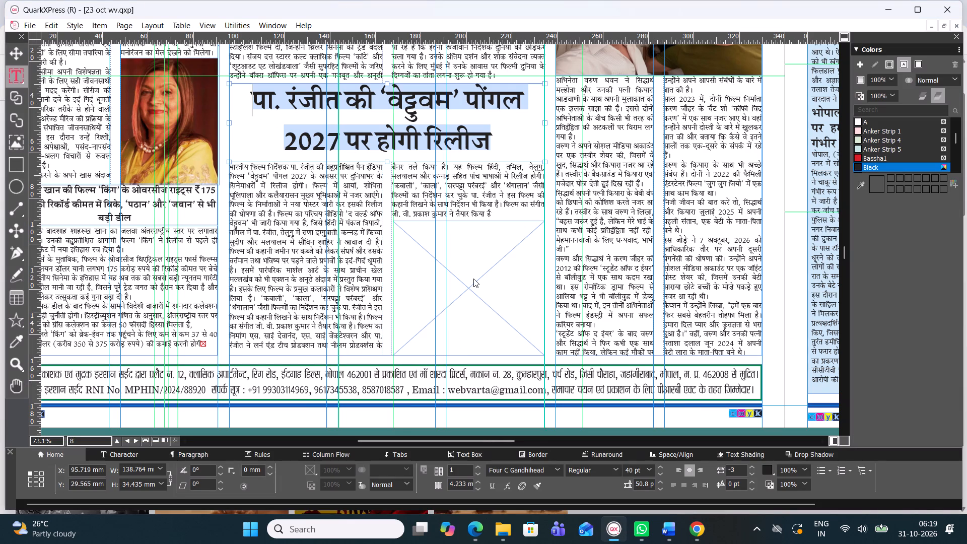
left_click(535, 265)
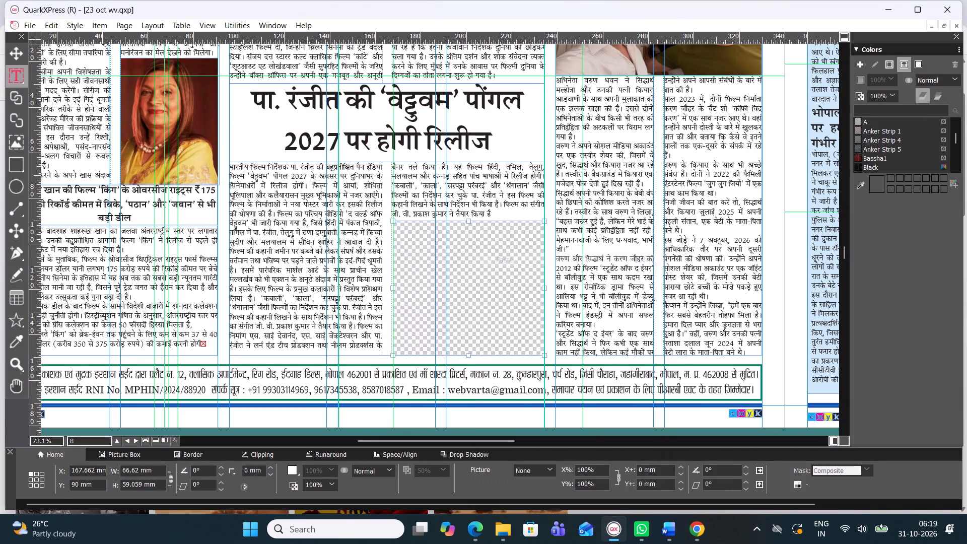
Scale the pasted 'वेट्टुवम' photo to fill its picture box.
left_click(12, 57)
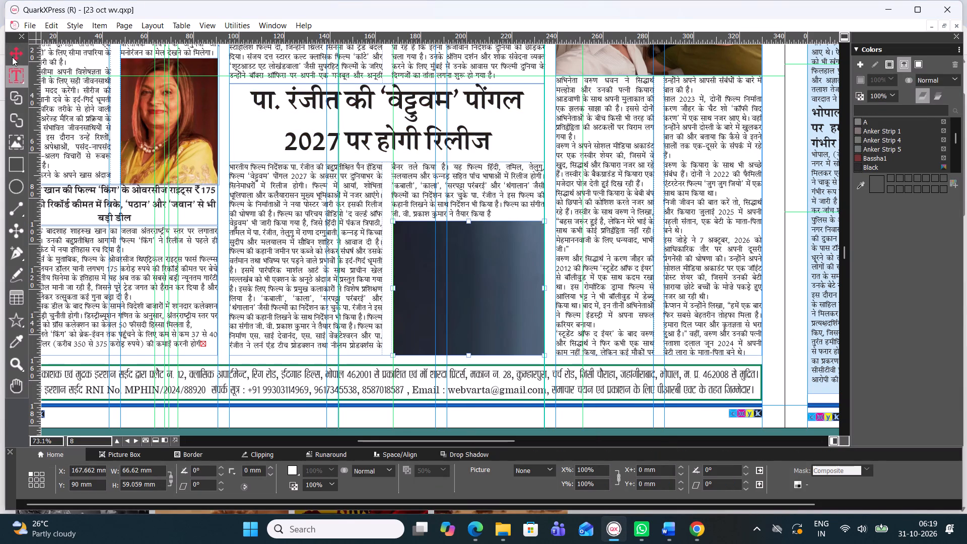
right_click(456, 277)
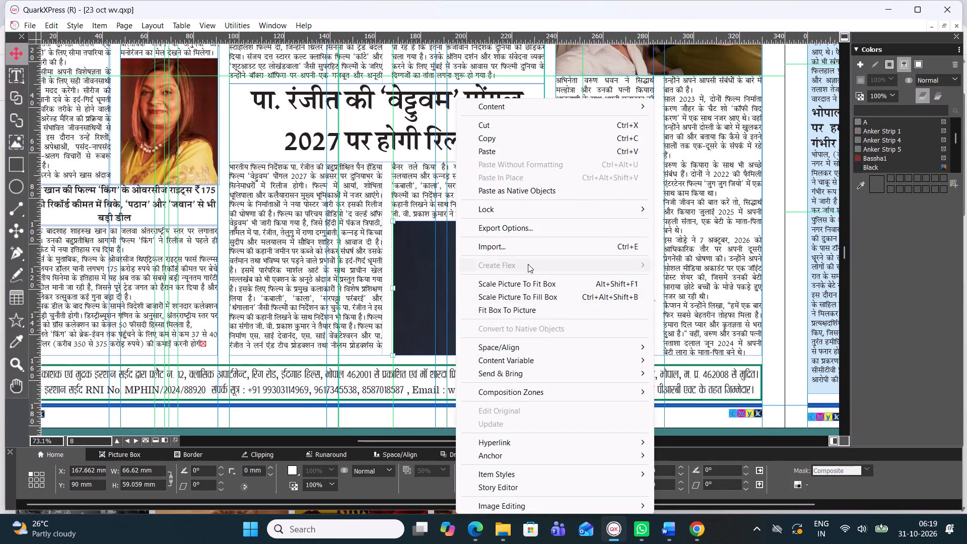
left_click(538, 300)
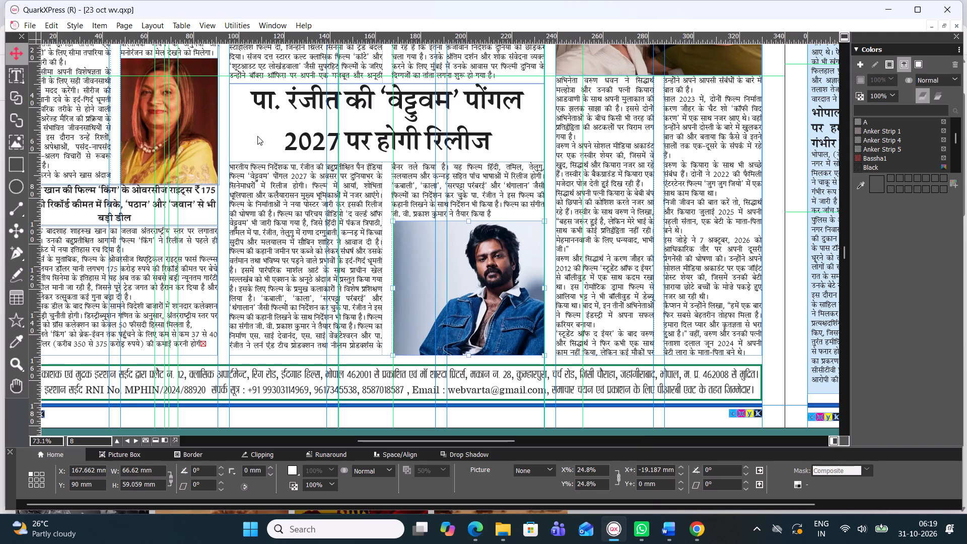
left_click(258, 135)
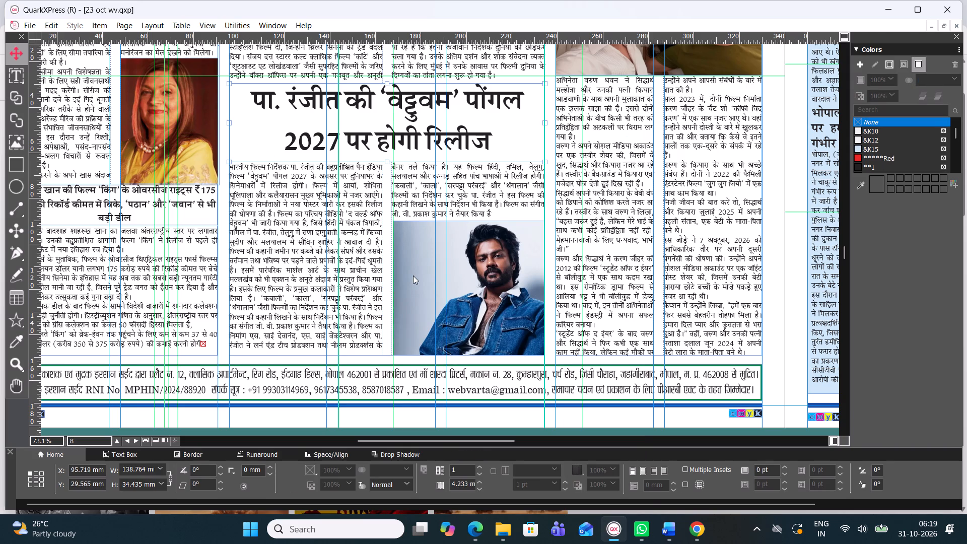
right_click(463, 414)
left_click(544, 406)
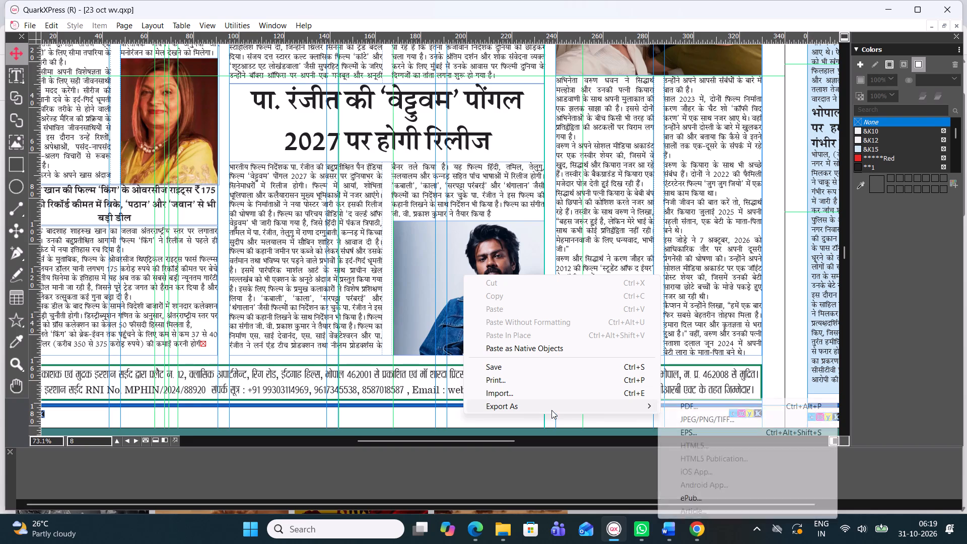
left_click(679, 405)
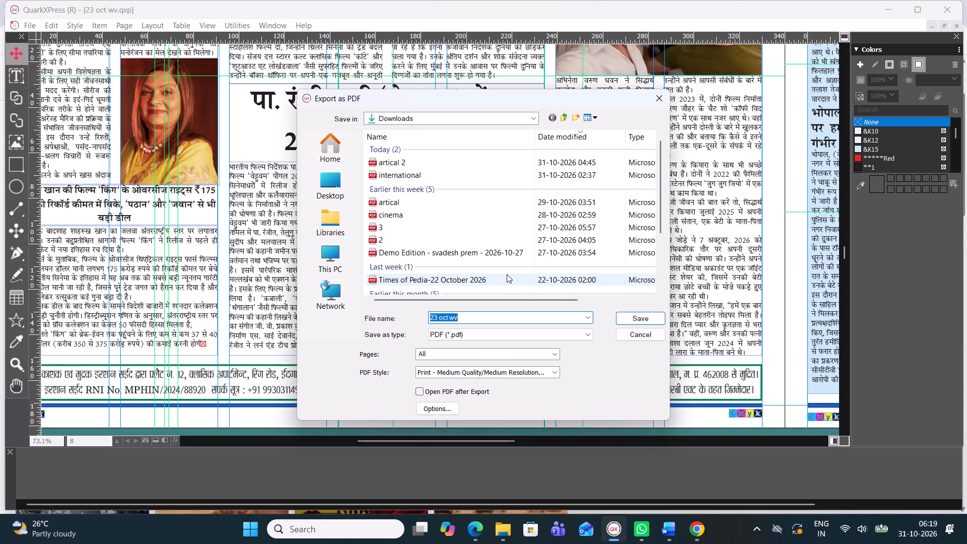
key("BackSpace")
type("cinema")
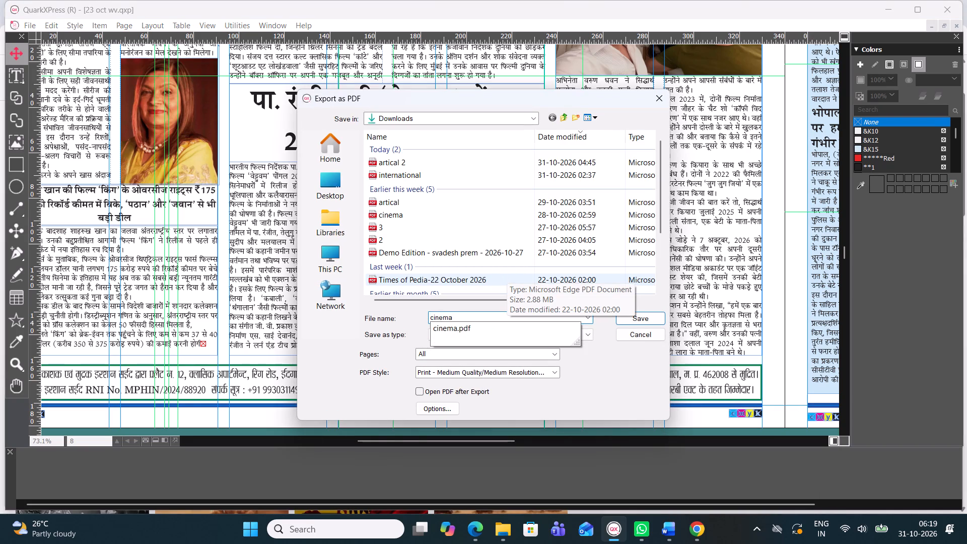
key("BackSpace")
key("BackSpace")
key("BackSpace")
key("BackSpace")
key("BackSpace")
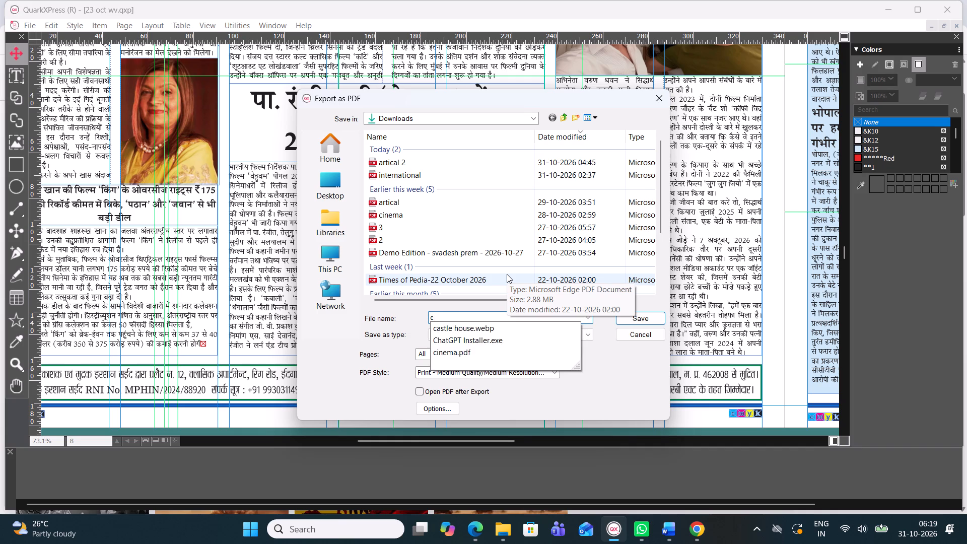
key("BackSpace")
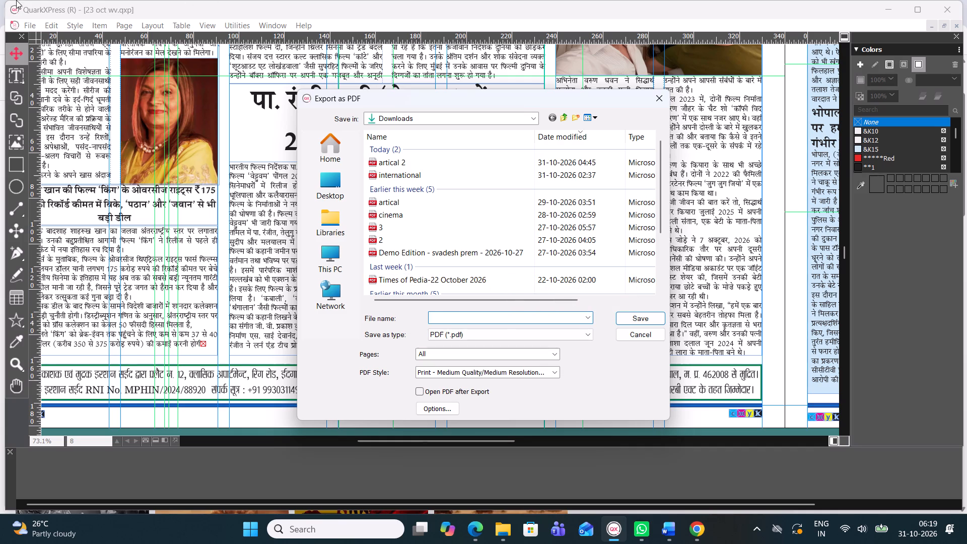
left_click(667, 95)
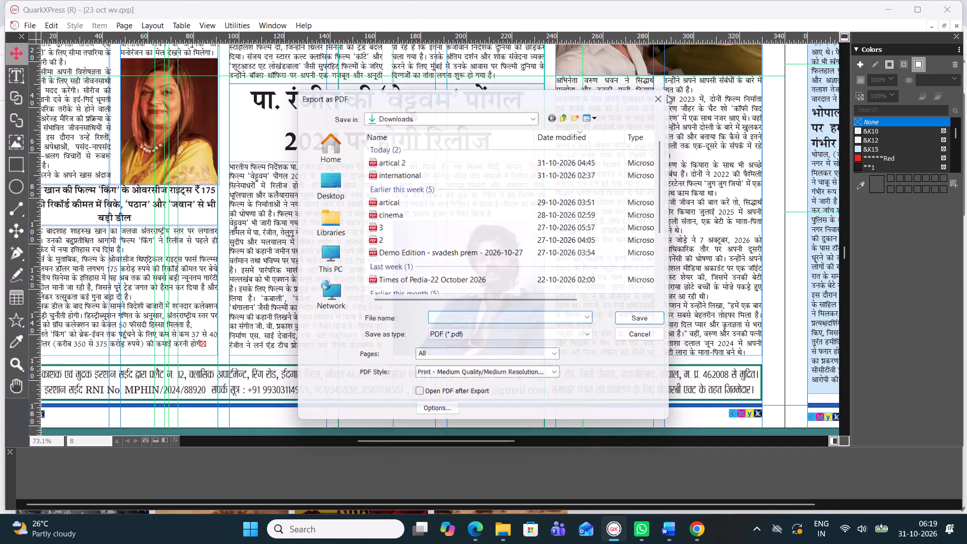
Review the layout of the cinema page's stories and pictures from the footer up to the masthead.
scroll(584, 176, "down", 1, "ctrl")
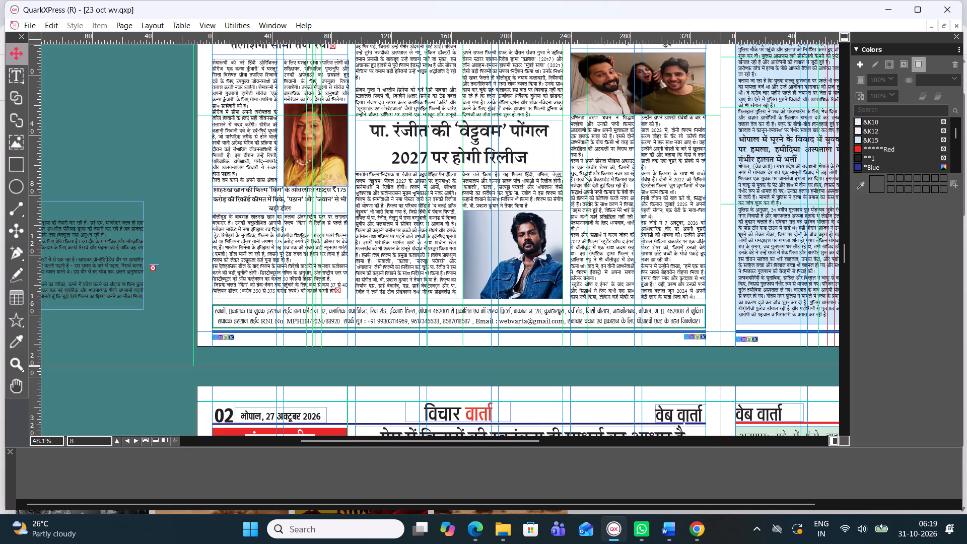
scroll(507, 242, "up", 1)
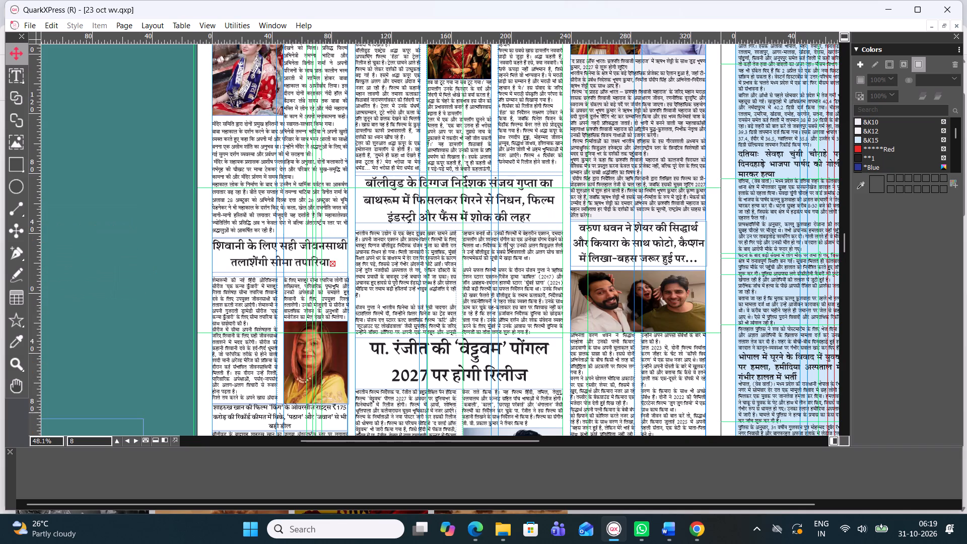
scroll(507, 242, "up", 1)
scroll(507, 242, "down", 1)
scroll(507, 242, "up", 1)
scroll(507, 242, "down", 1)
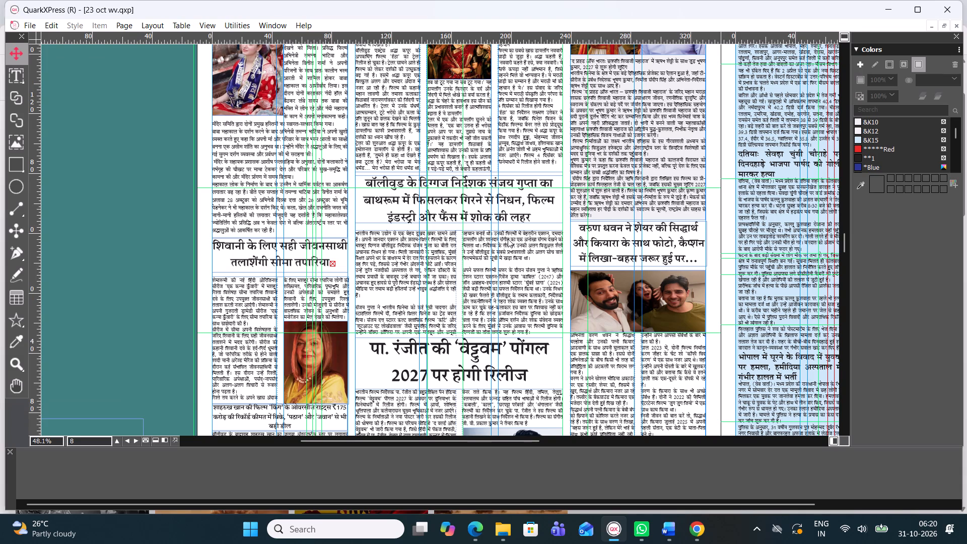
scroll(497, 205, "up", 1)
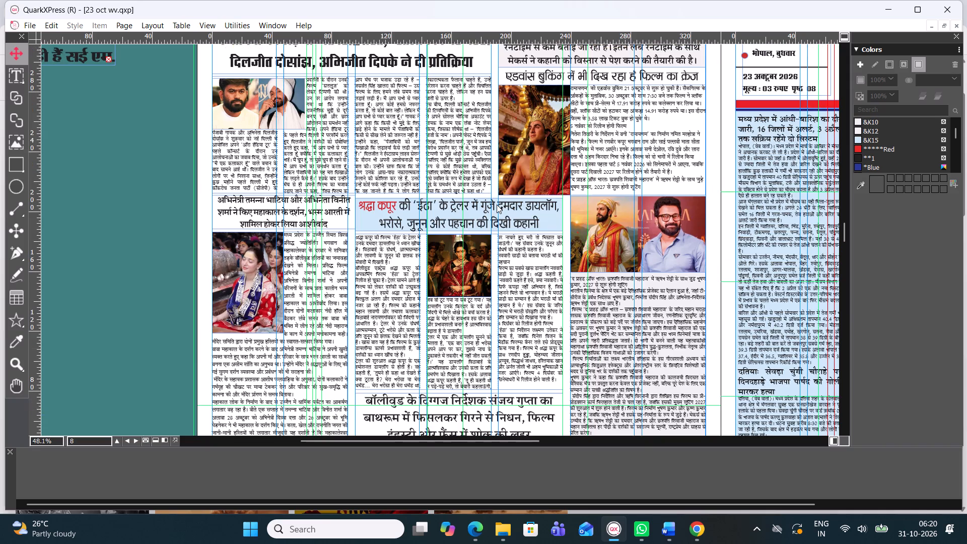
scroll(502, 176, "down", 1)
scroll(502, 176, "up", 1)
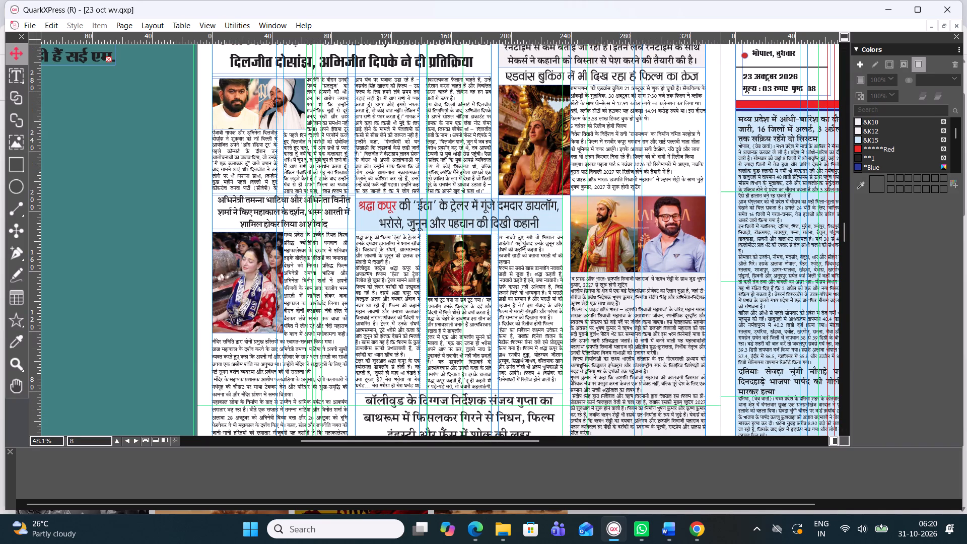
left_click_drag(479, 166, 489, 184, "alt")
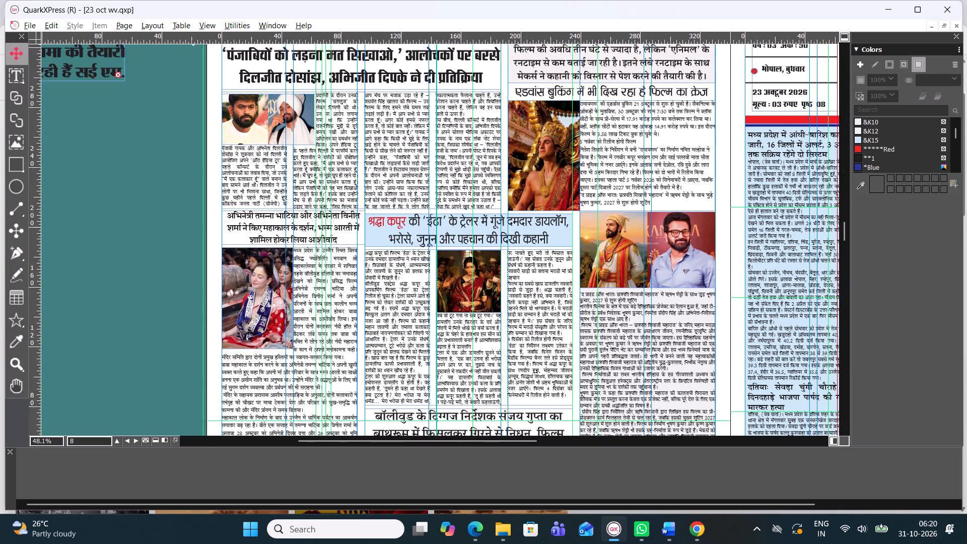
left_click_drag(489, 184, 483, 224, "alt")
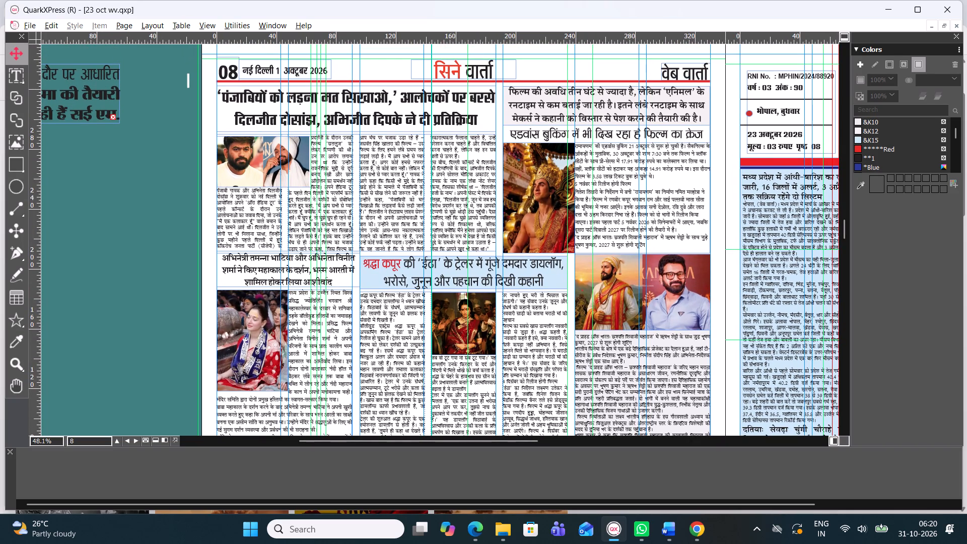
Set the right-side text runaround of the tall picture under the 'एडवांस बुकिंग' headline to 10 pt.
left_click(533, 189)
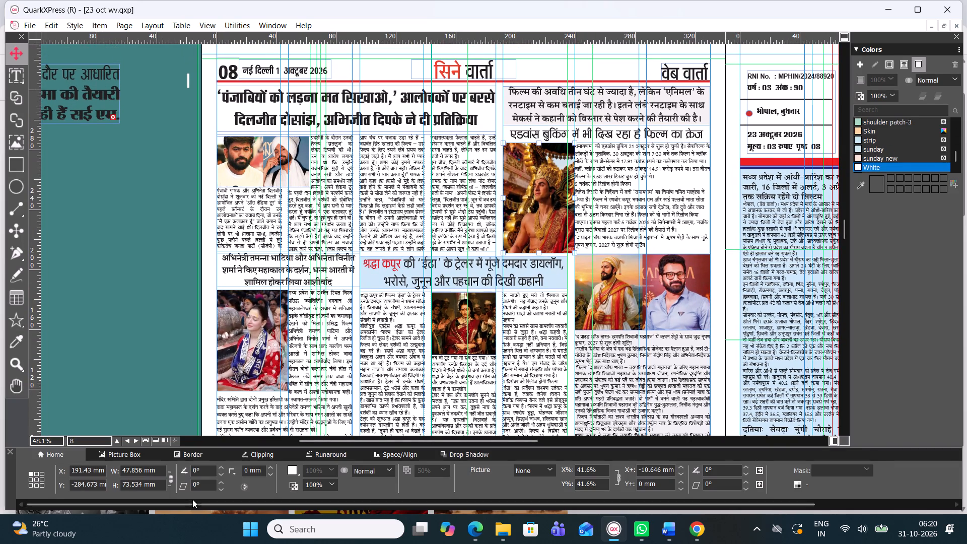
left_click(339, 455)
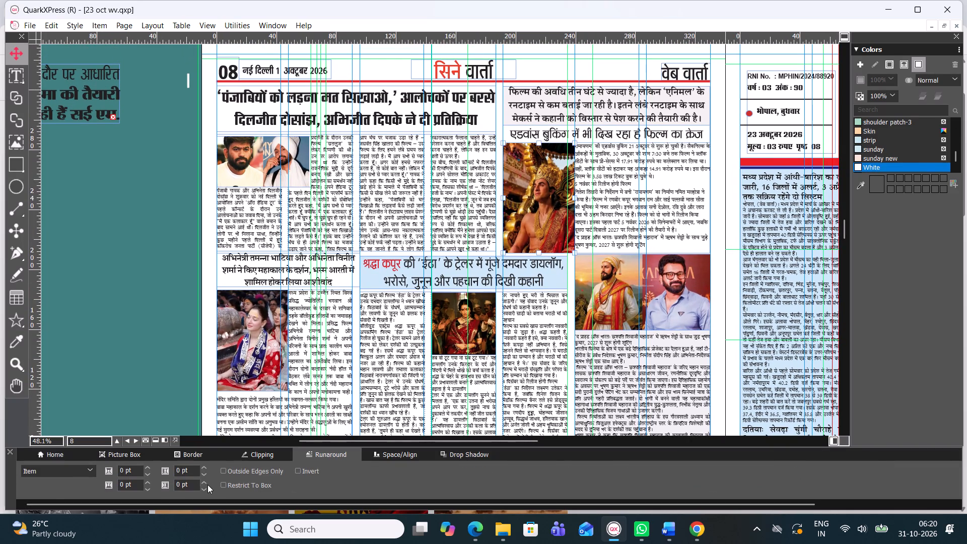
left_click(201, 482)
left_click(204, 482)
triple_click(204, 482)
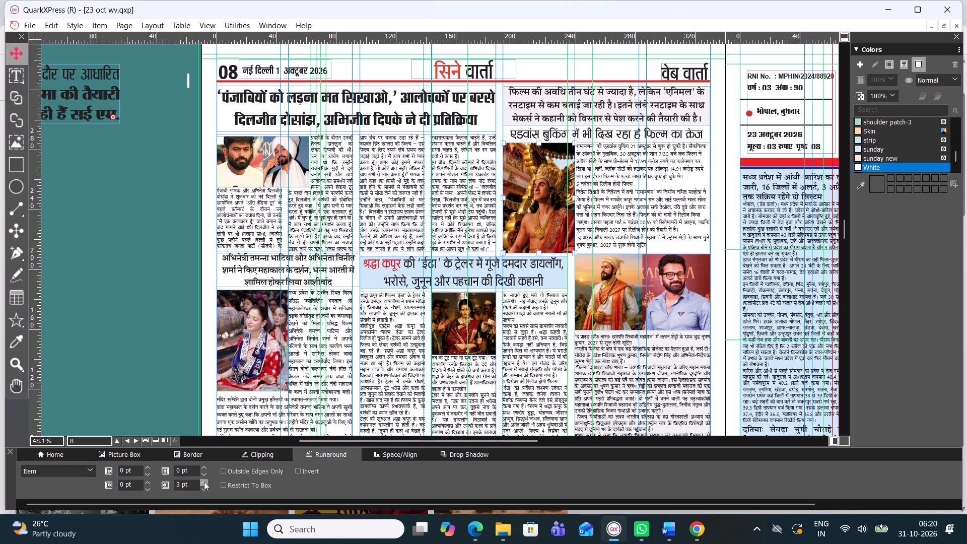
triple_click(204, 482)
triple_click(204, 482)
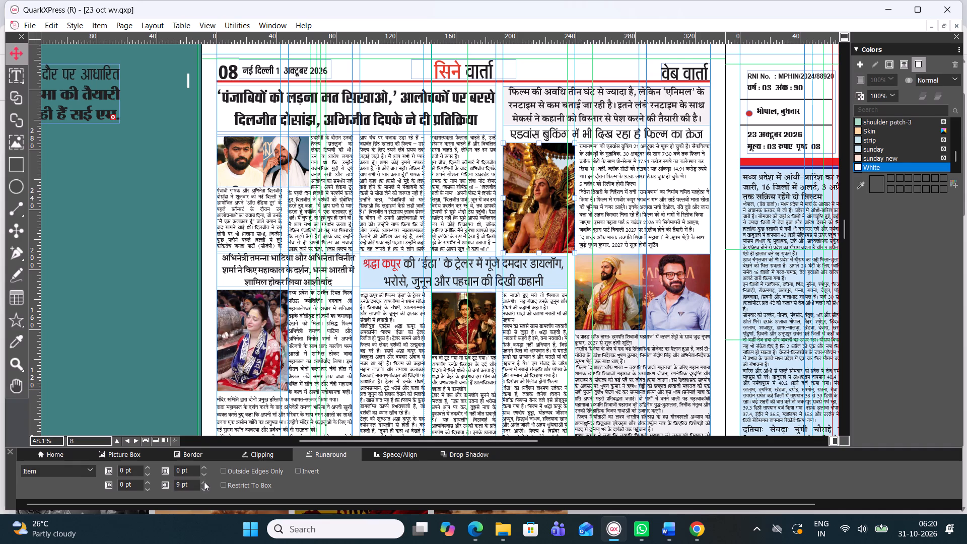
left_click(204, 482)
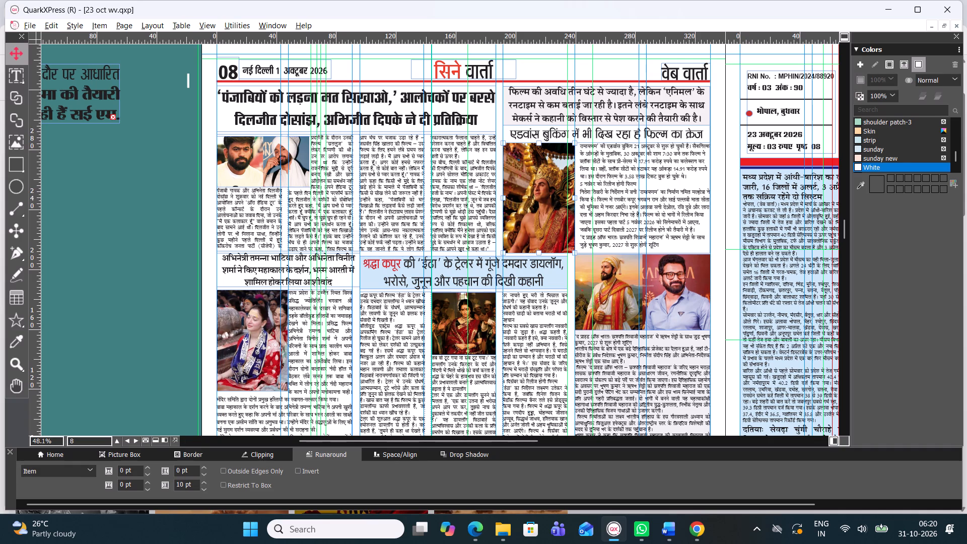
Review the cinema page's stories, pictures and text spacing from the masthead down to the footer, including the whole spread.
left_click_drag(417, 329, 427, 264, "alt")
left_click_drag(492, 357, 465, 290, "alt")
left_click_drag(602, 307, 596, 241, "alt")
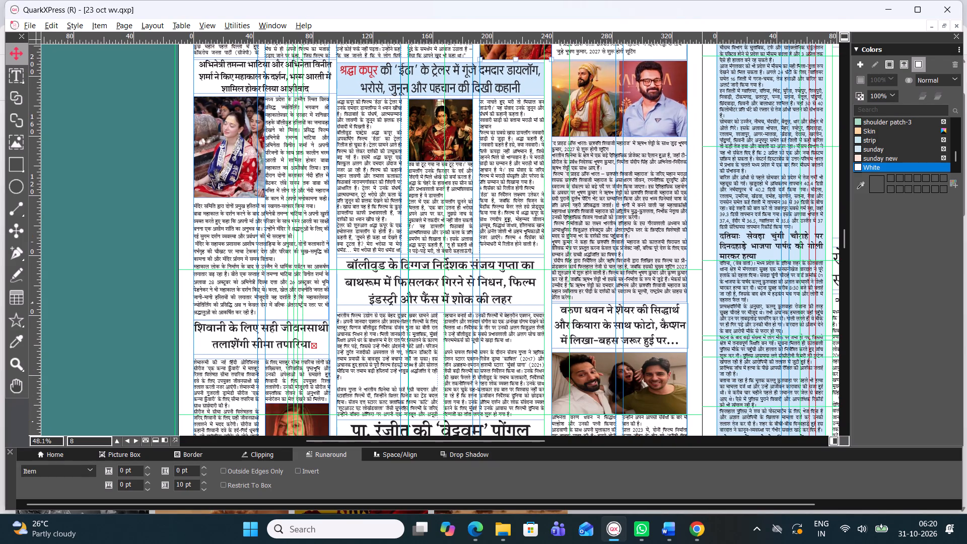
left_click_drag(538, 301, 540, 231, "alt")
left_click_drag(465, 330, 465, 272, "alt")
left_click_drag(434, 328, 447, 267, "alt")
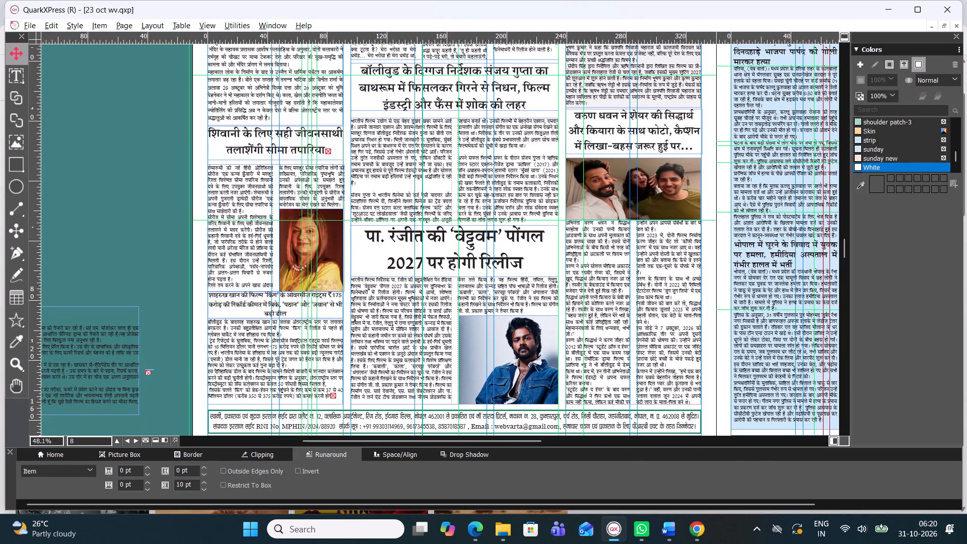
left_click_drag(436, 333, 430, 283, "alt")
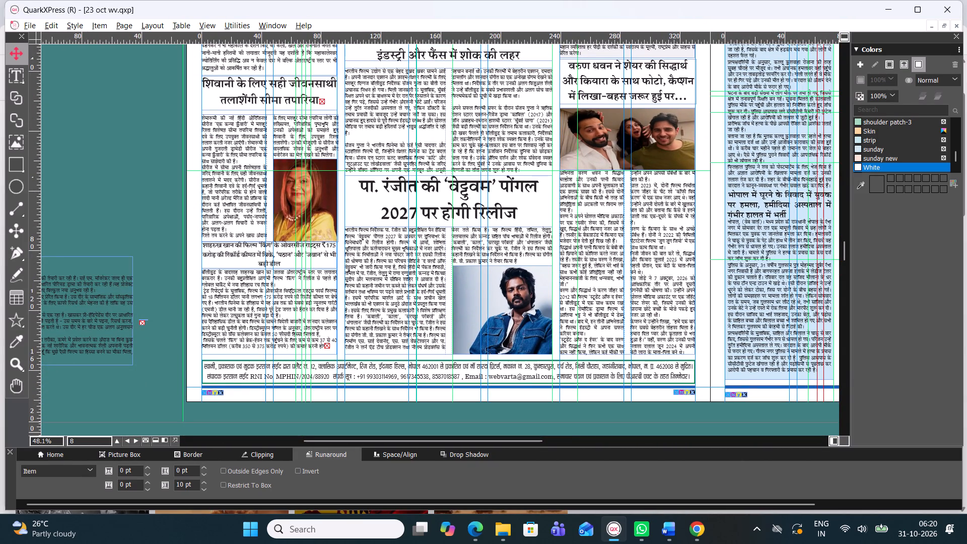
scroll(228, 279, "down", 1, "ctrl")
scroll(228, 279, "up", 3, "ctrl")
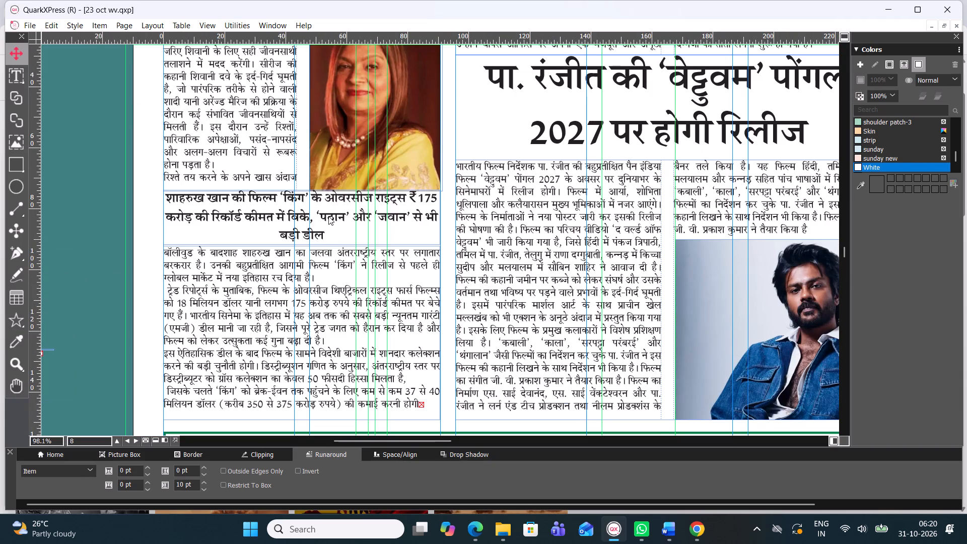
scroll(506, 236, "down", 3, "ctrl")
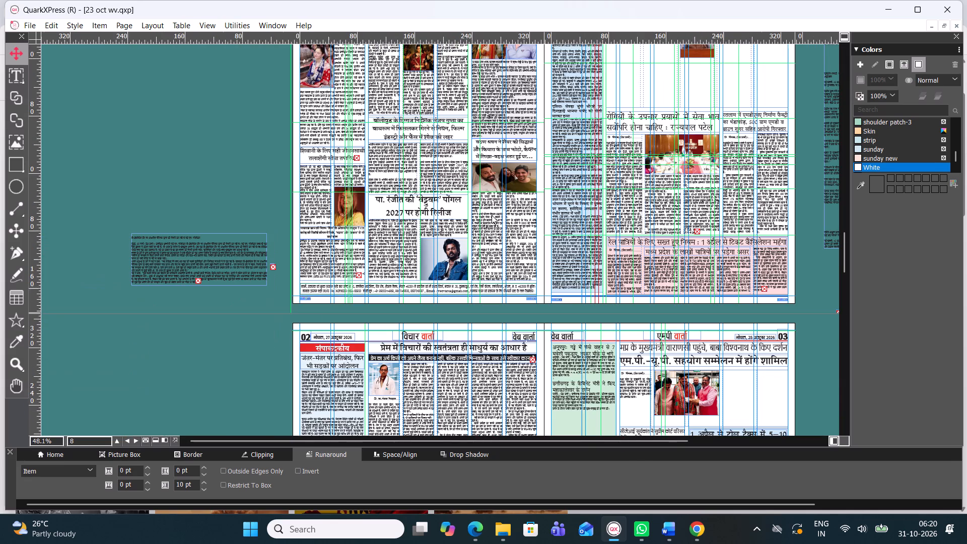
left_click_drag(466, 163, 482, 239, "alt")
left_click_drag(451, 188, 458, 236, "alt")
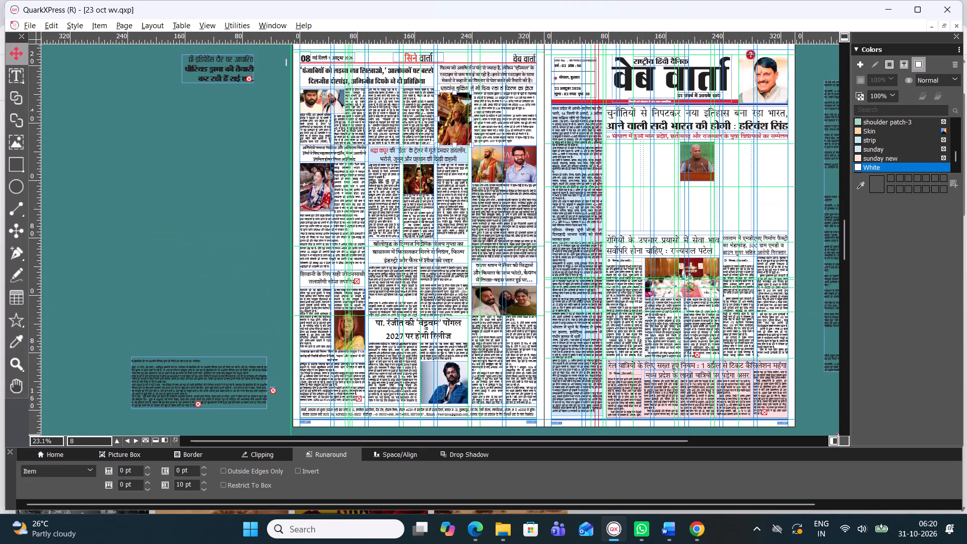
Save the newspaper document with the completed cinema page.
right_click(194, 145)
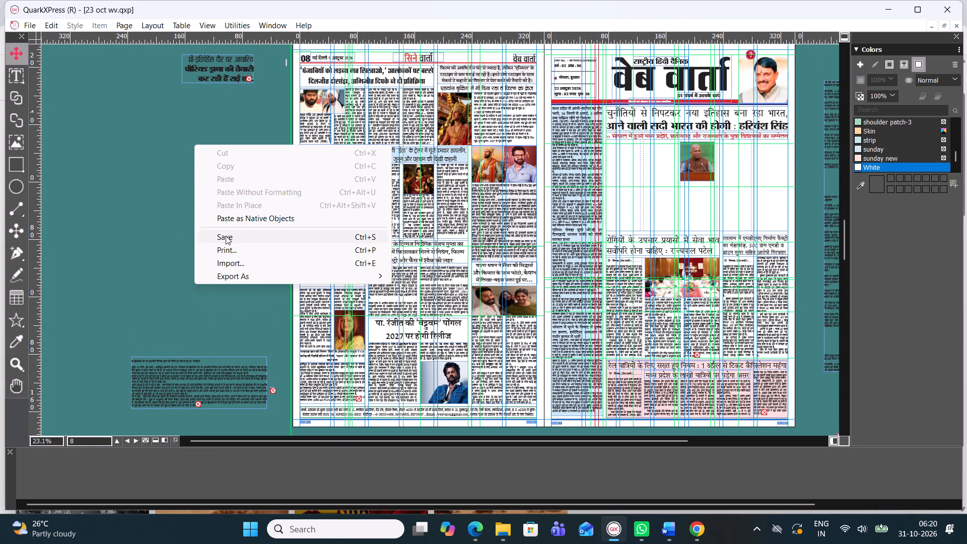
left_click(226, 236)
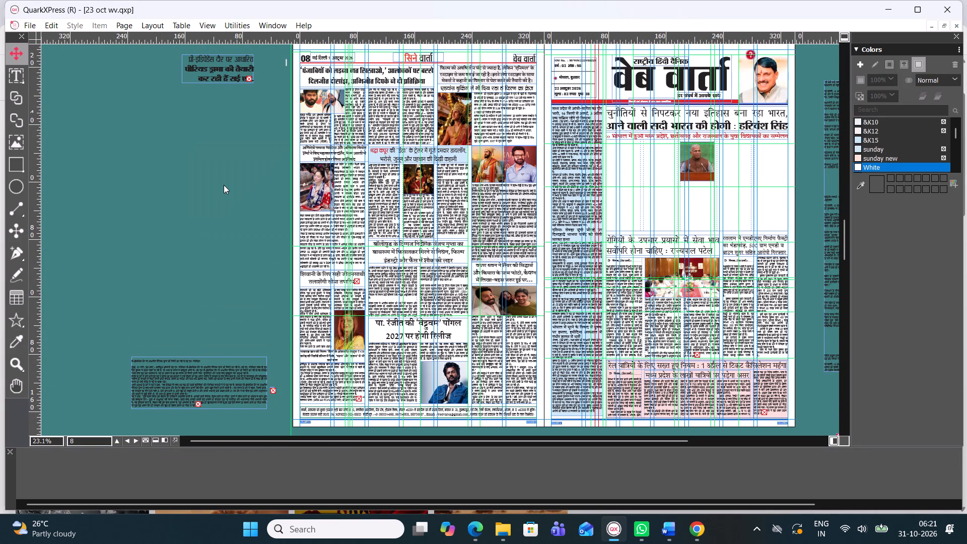
Start exporting the saved newspaper layout to another file format.
right_click(249, 224)
left_click(317, 359)
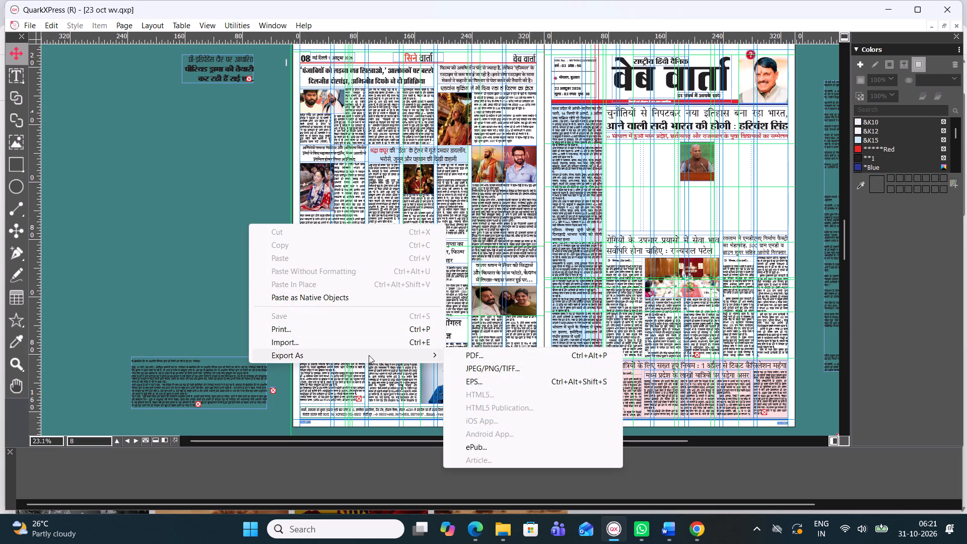
Export only page 8 as a PDF named "cinema 8" in the Downloads folder.
left_click(515, 354)
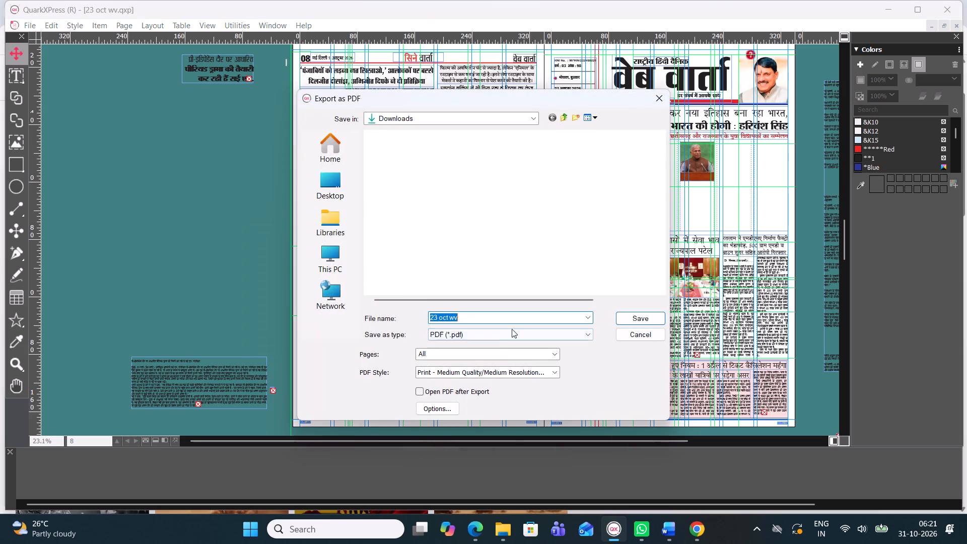
key("BackSpace")
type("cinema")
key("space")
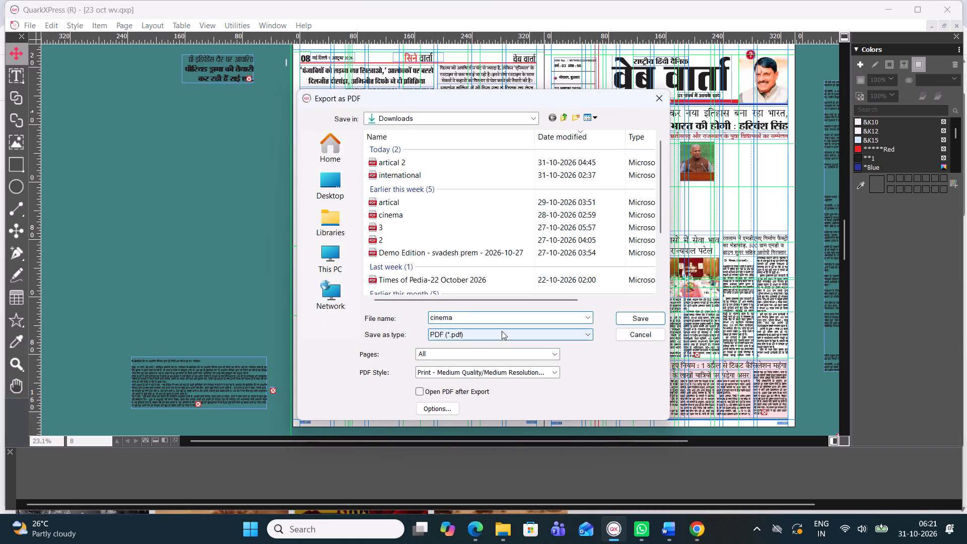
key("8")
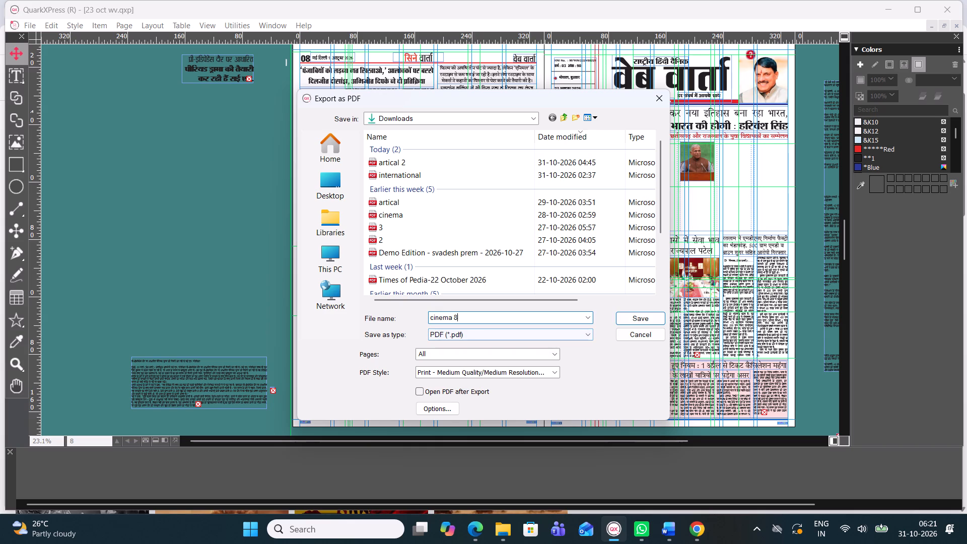
left_click_drag(427, 356, 404, 357)
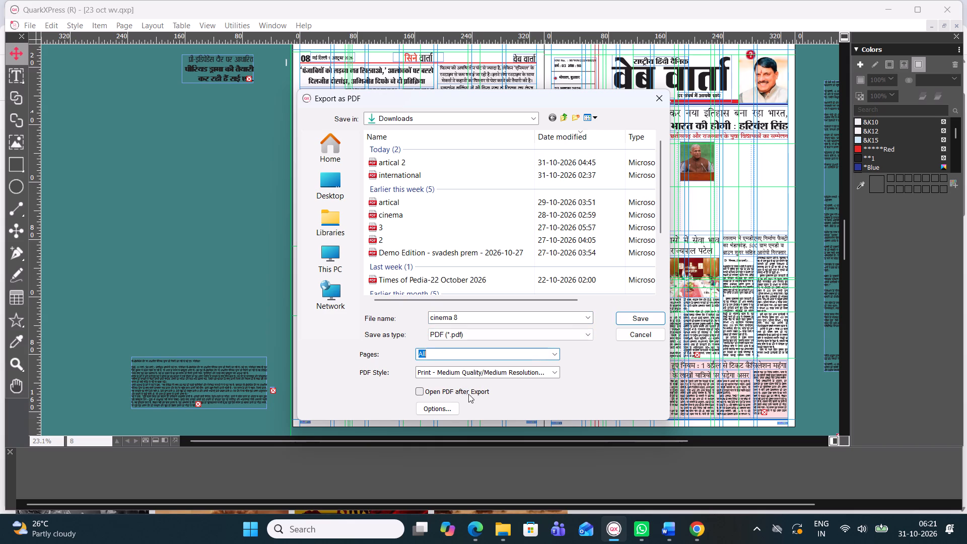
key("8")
key("Return")
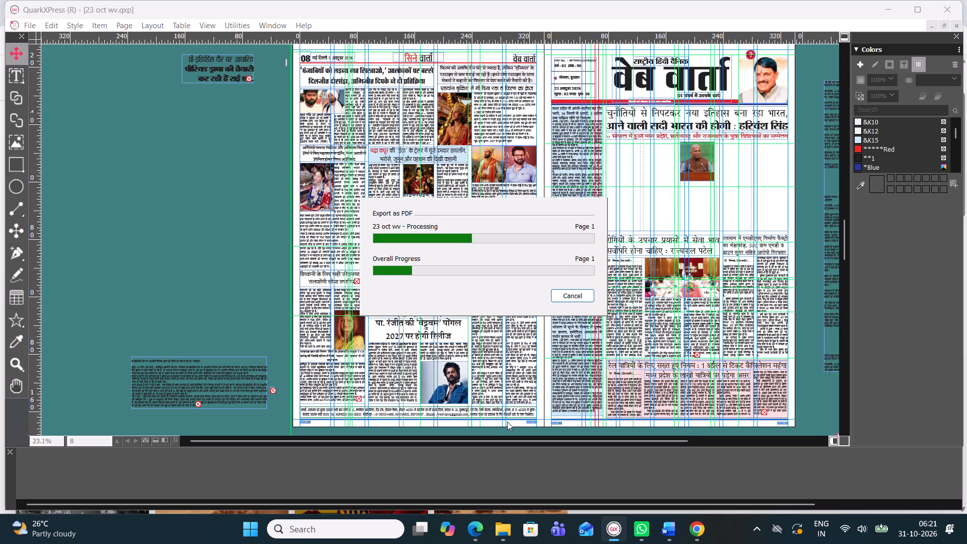
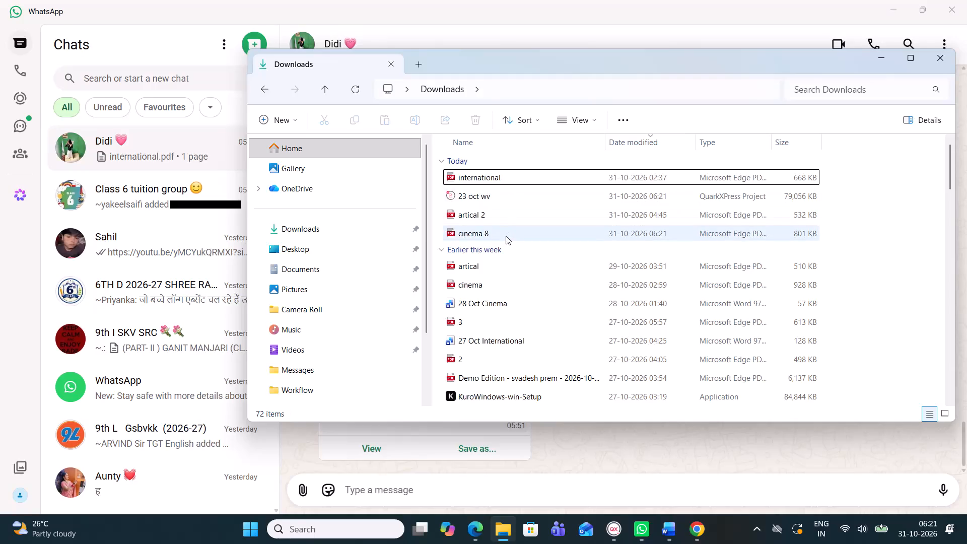
Add the 'cinema 8' PDF from the Downloads folder to the open WhatsApp chat.
left_click_drag(506, 236, 529, 268)
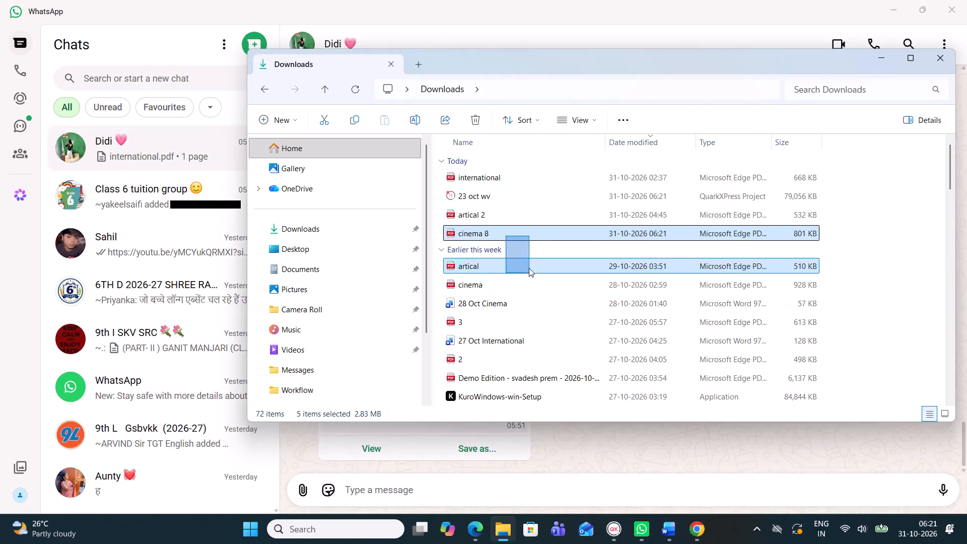
left_click_drag(529, 268, 528, 233)
left_click(529, 232)
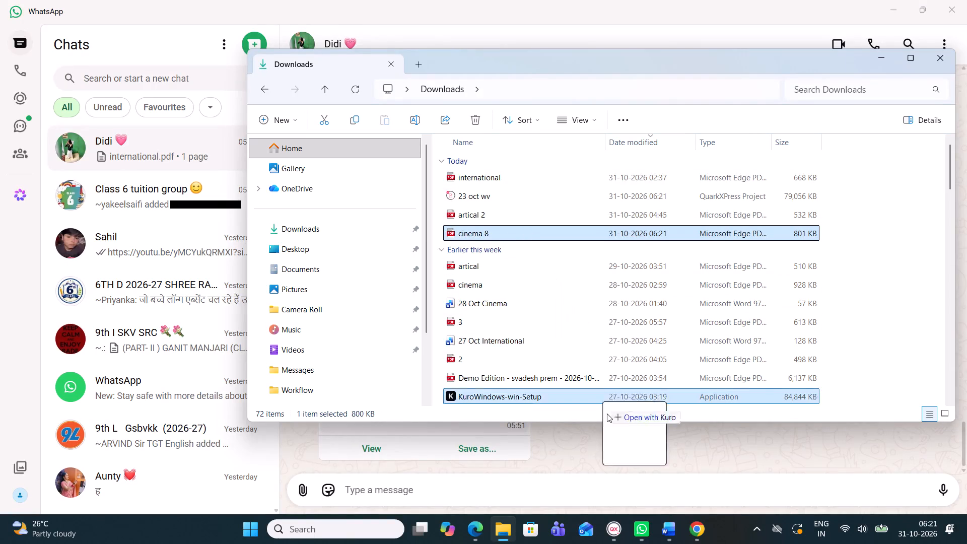
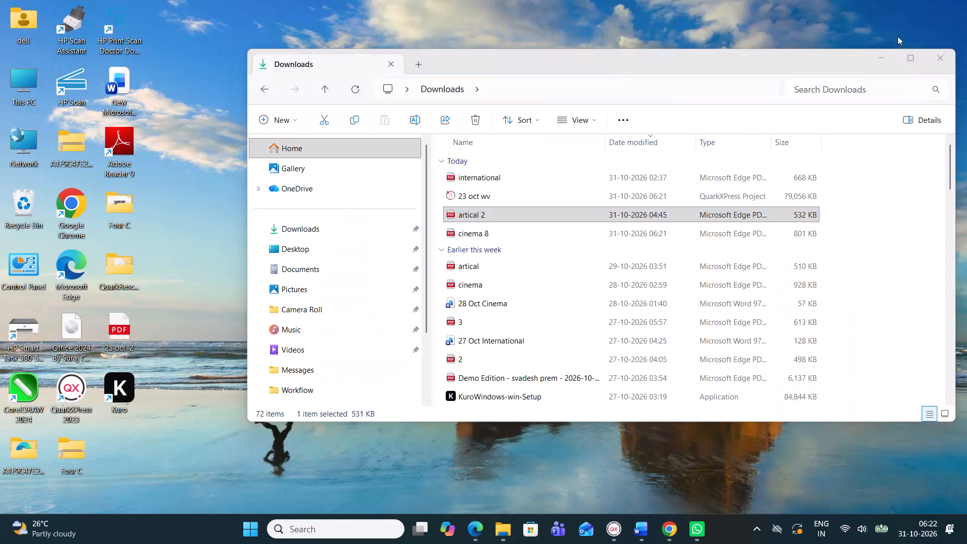
Minimize the Downloads folder window to clear the desktop, and bring up the window options for the running WhatsApp app.
left_click(879, 60)
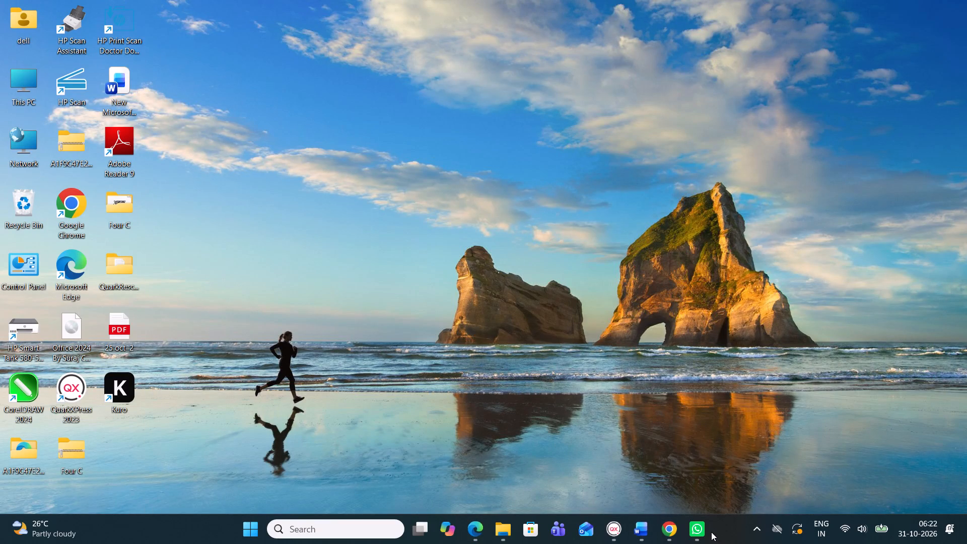
right_click(693, 529)
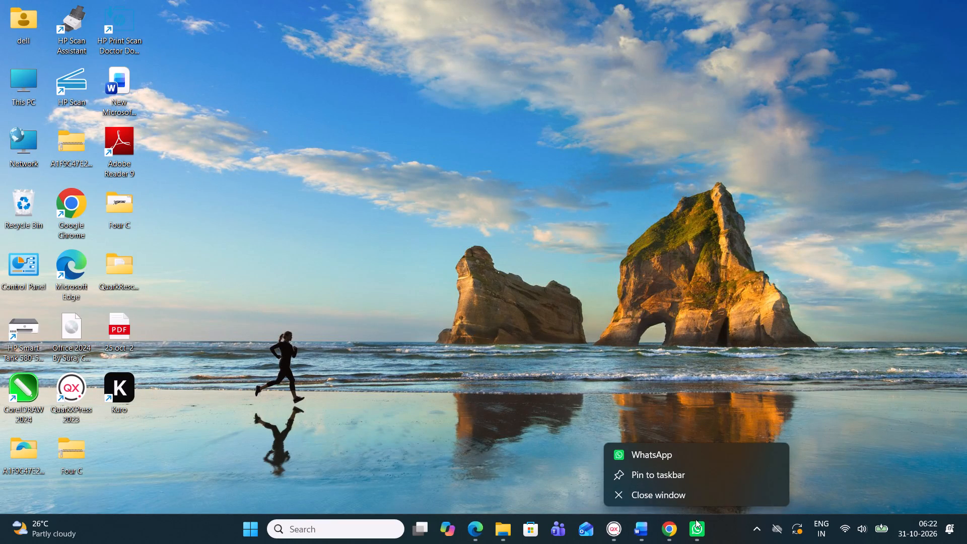
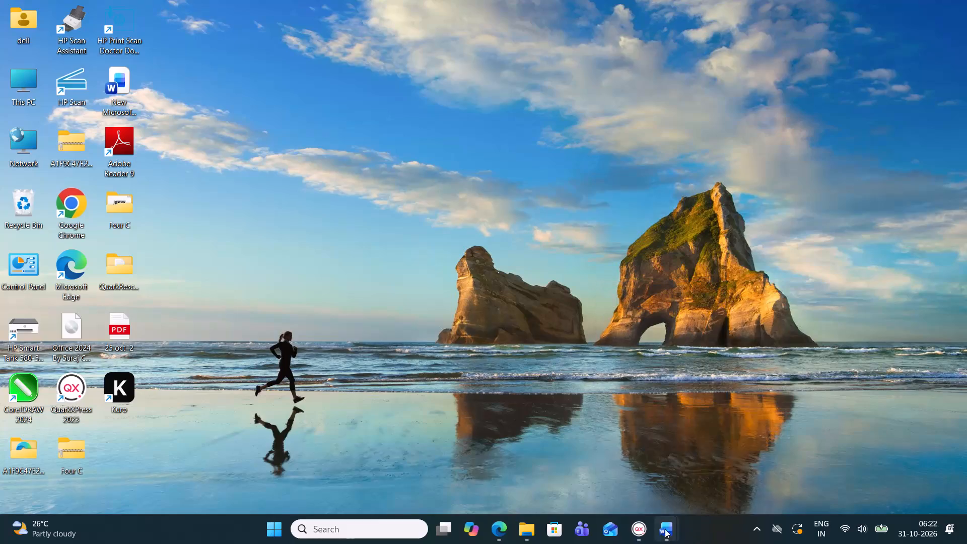
Close all open Word windows.
right_click(667, 533)
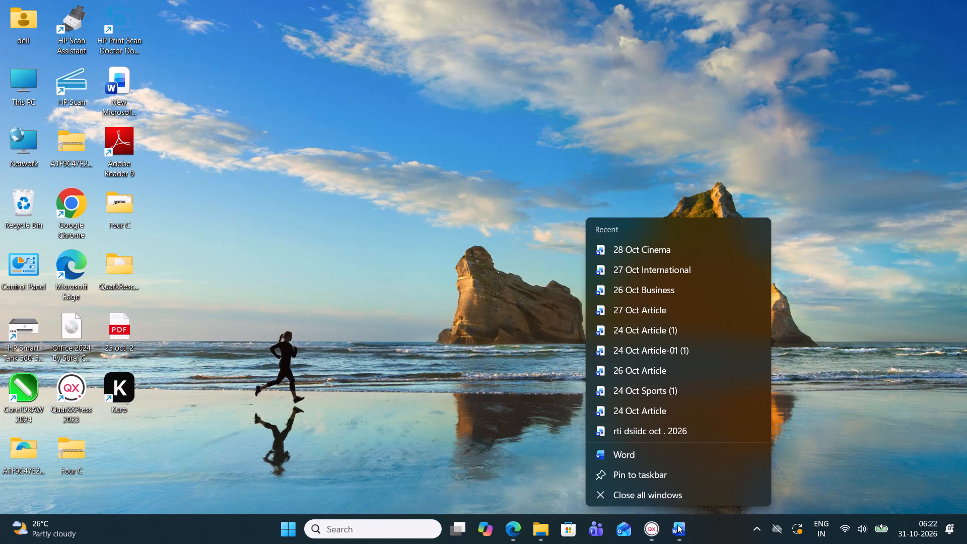
left_click(670, 494)
Close QuarkXPress, saving the changes to the project "23 oct wv.qxp".
right_click(658, 534)
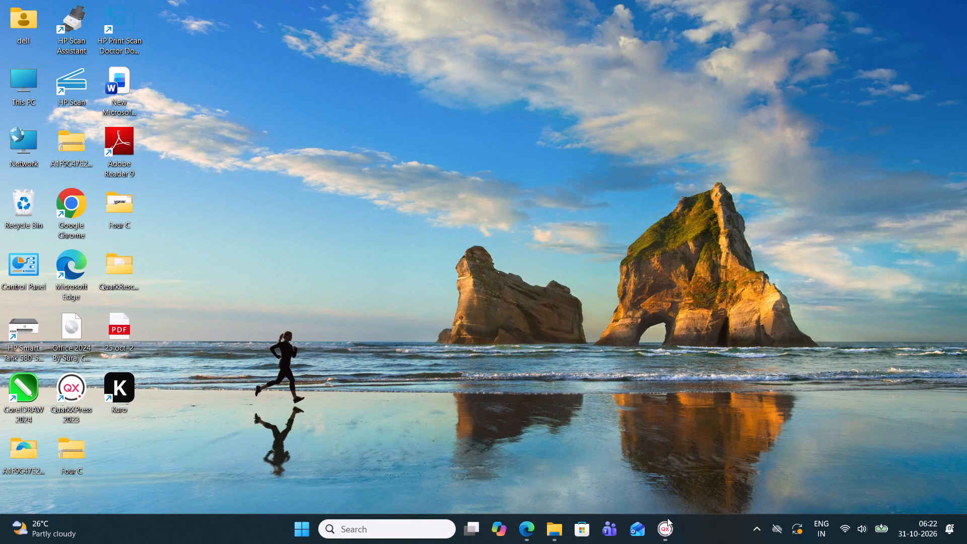
left_click(659, 495)
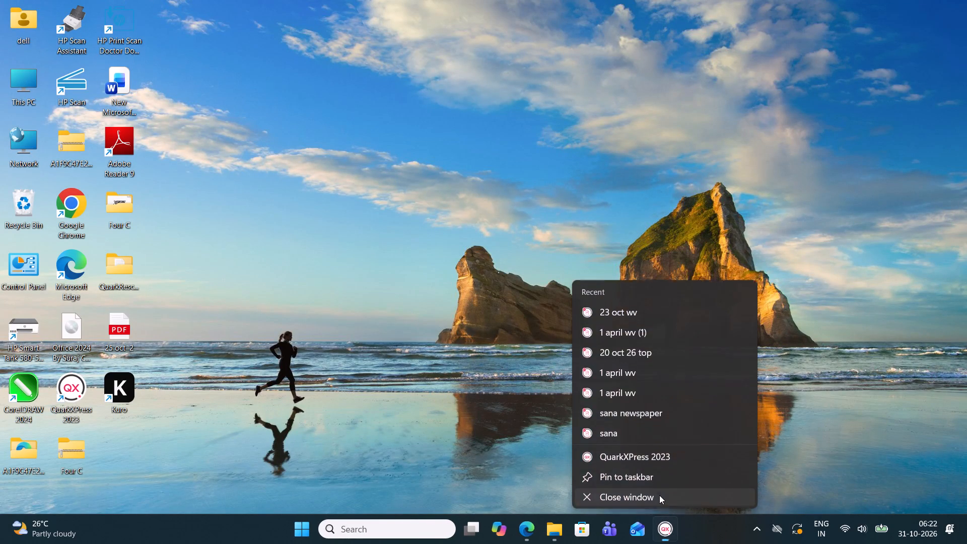
left_click(461, 302)
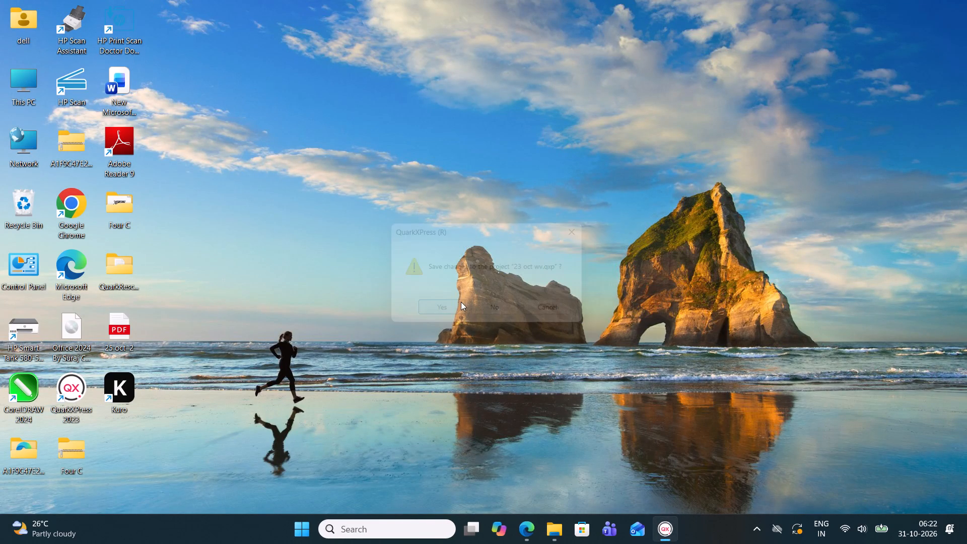
right_click(651, 531)
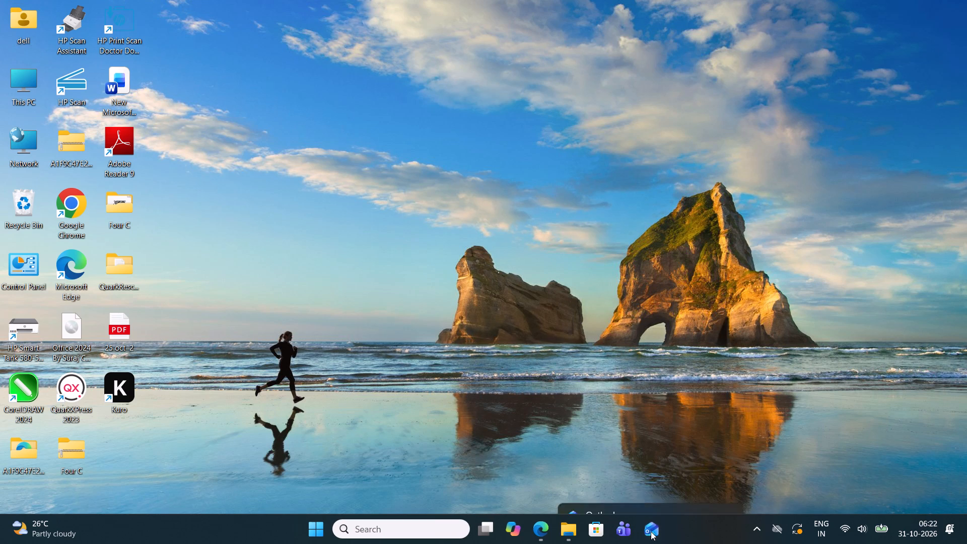
left_click(554, 347)
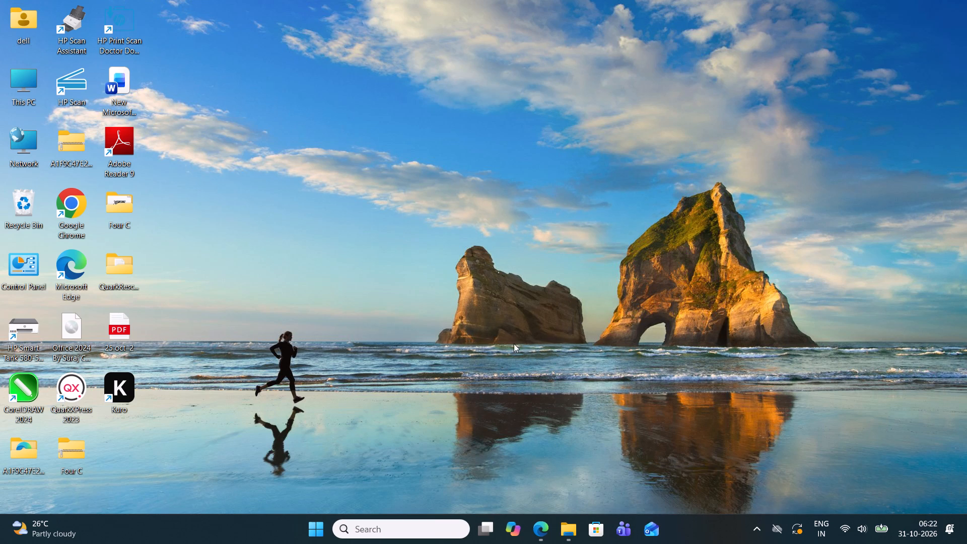
Open the Shut Down Windows dialog from the desktop.
key("alt+F4")
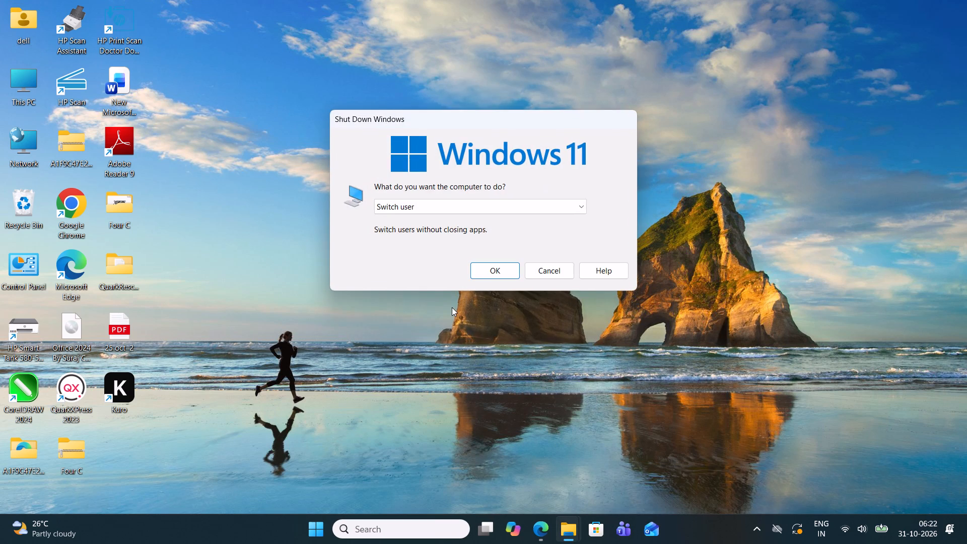